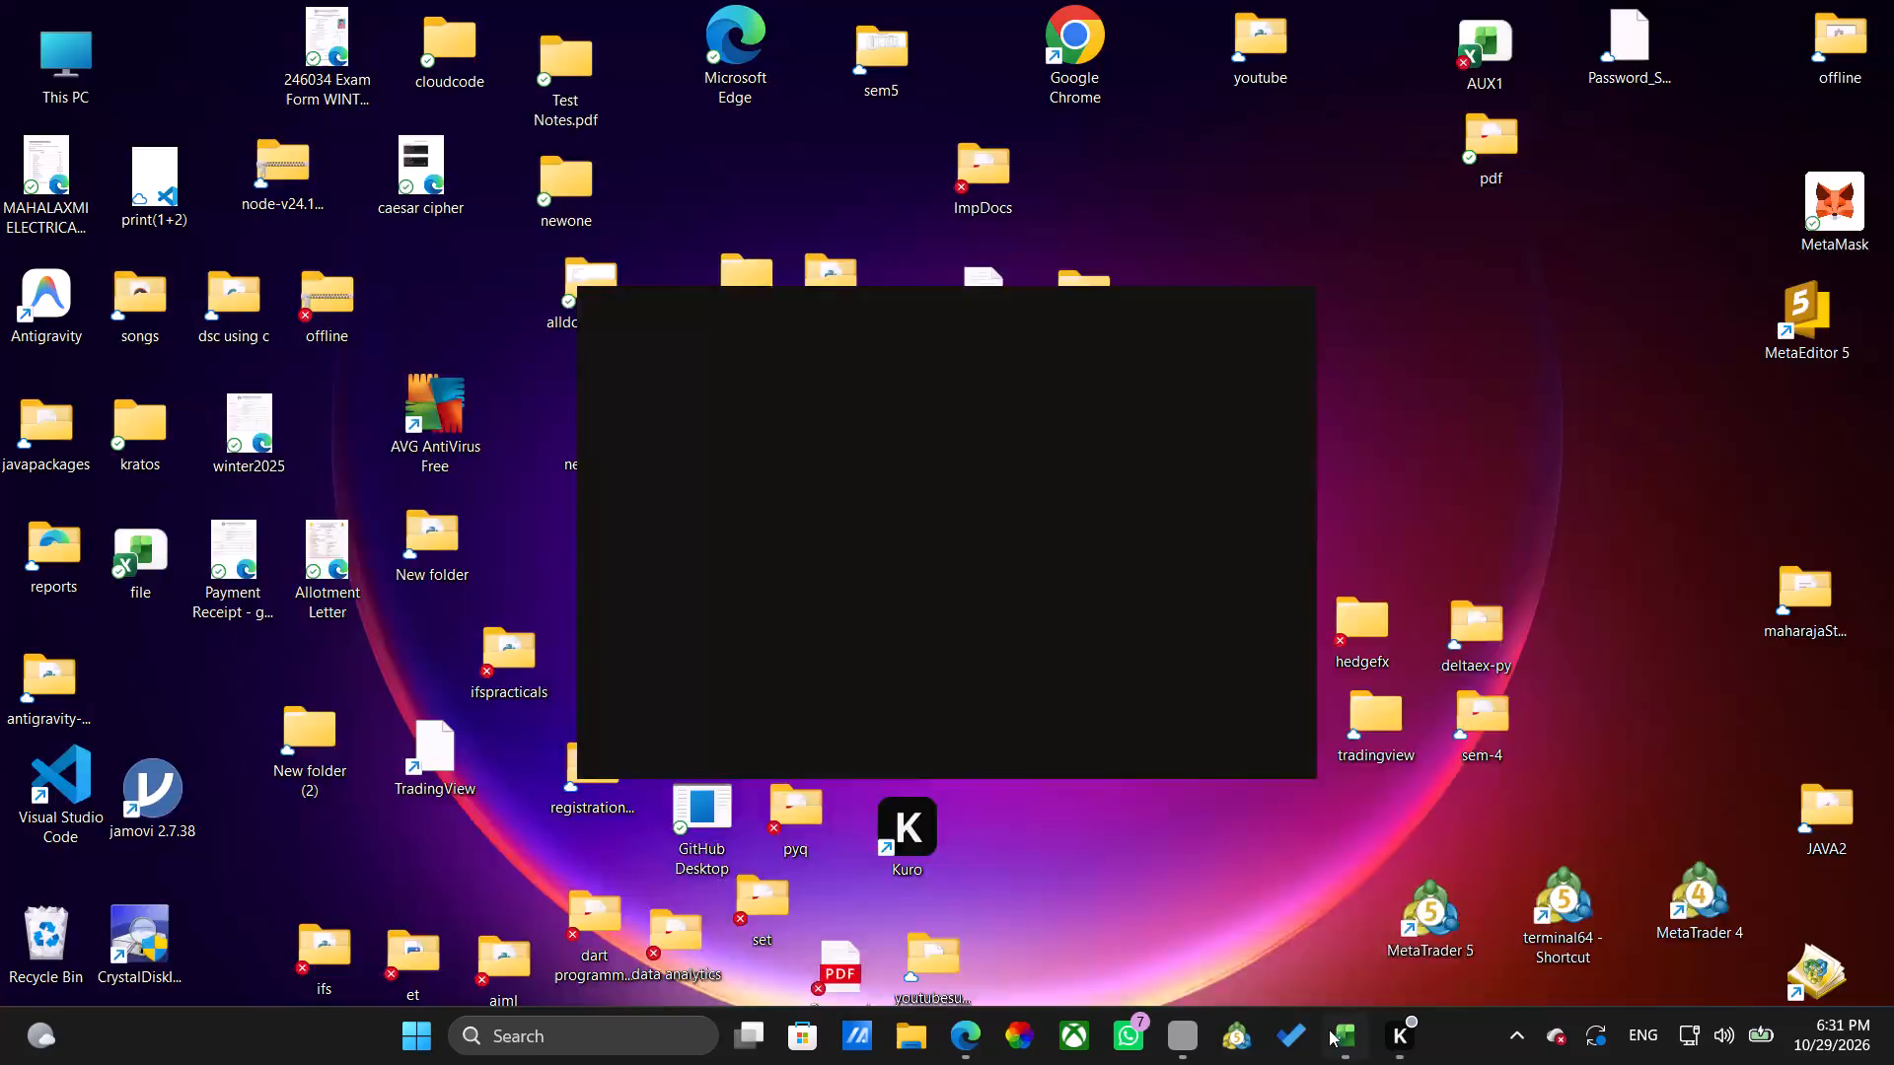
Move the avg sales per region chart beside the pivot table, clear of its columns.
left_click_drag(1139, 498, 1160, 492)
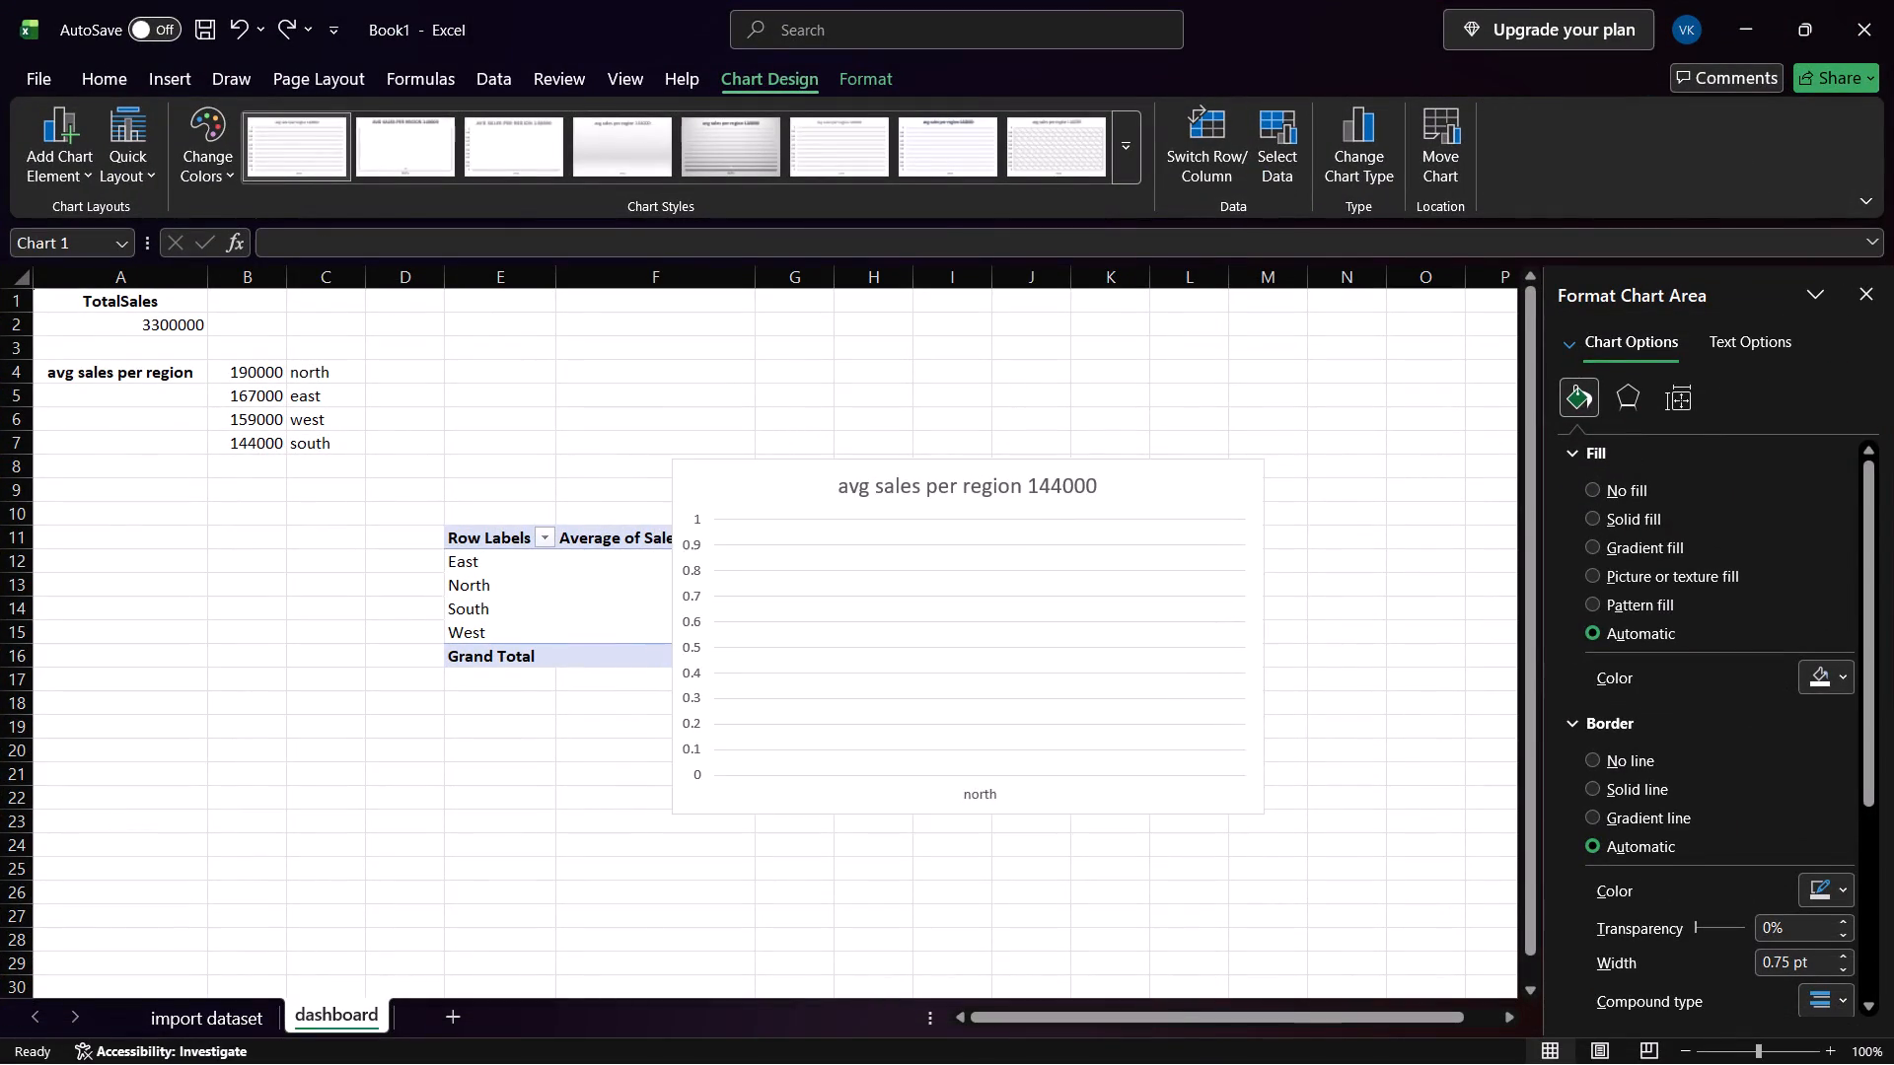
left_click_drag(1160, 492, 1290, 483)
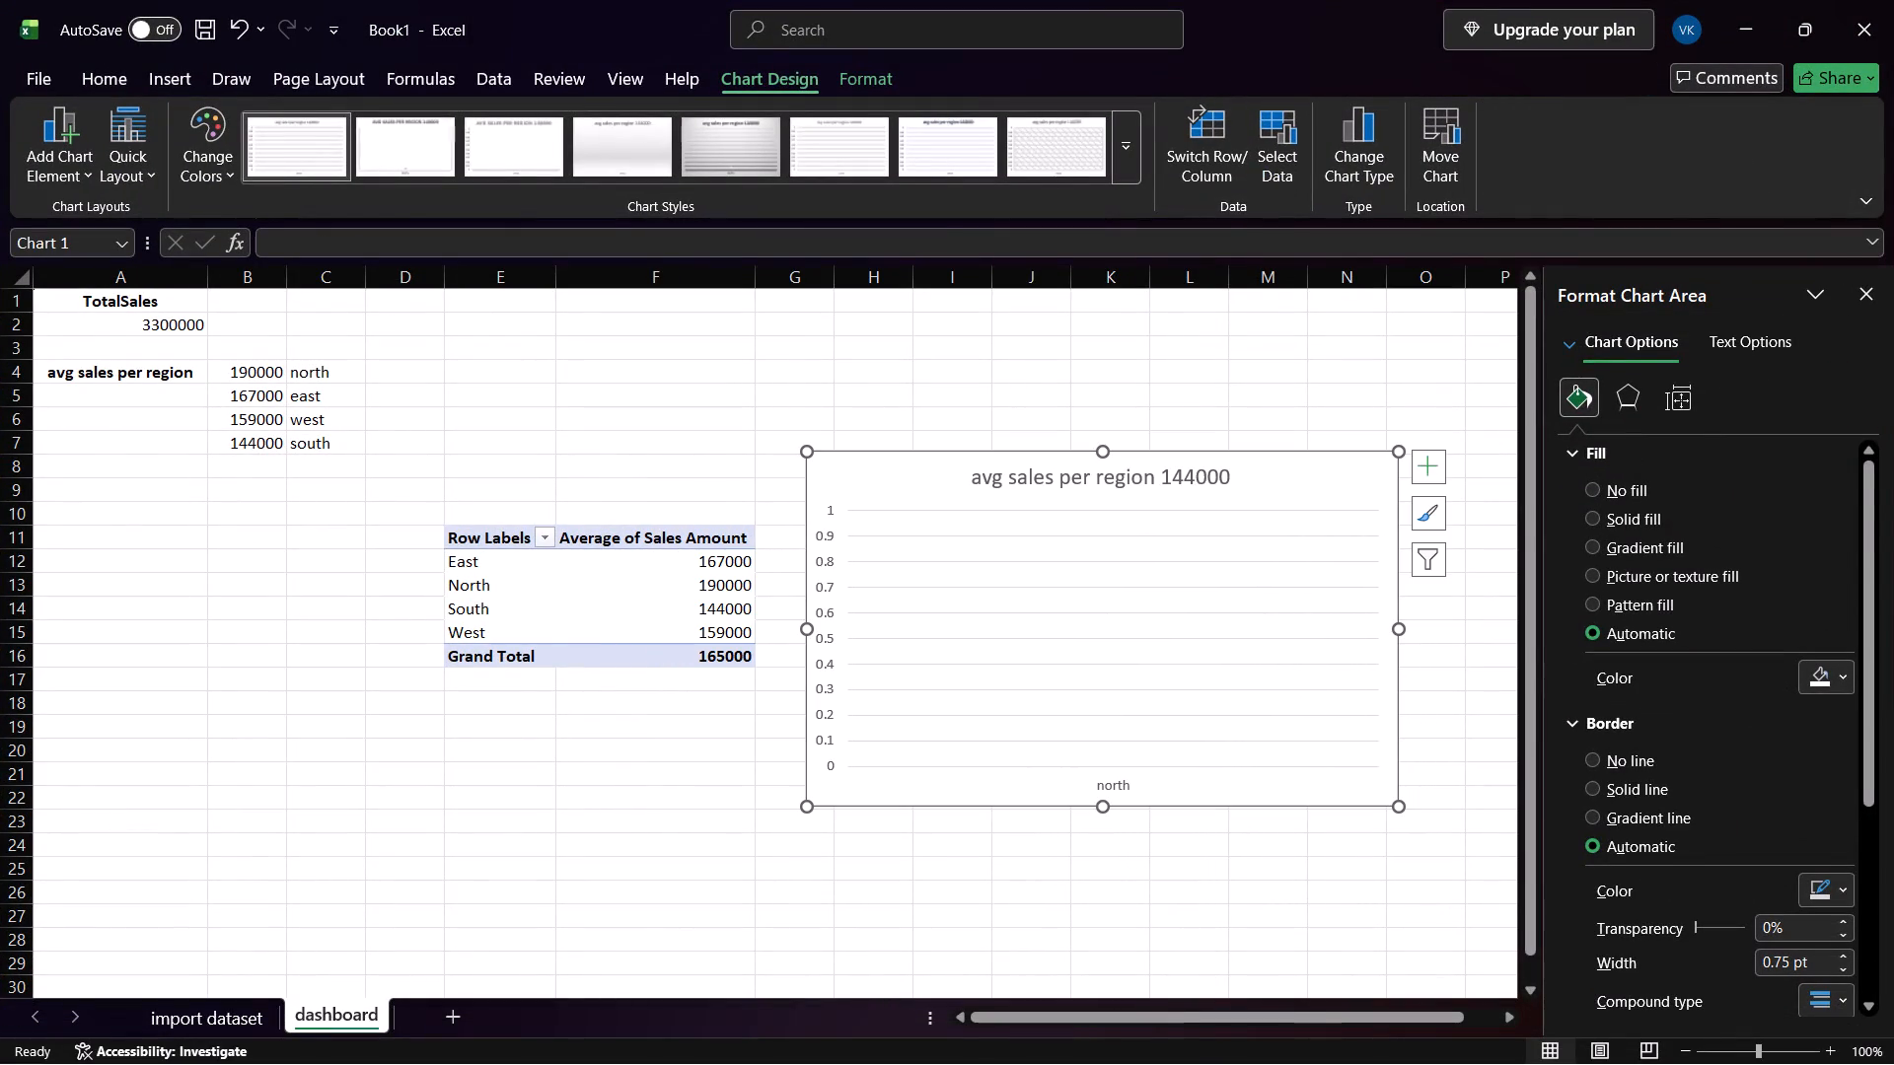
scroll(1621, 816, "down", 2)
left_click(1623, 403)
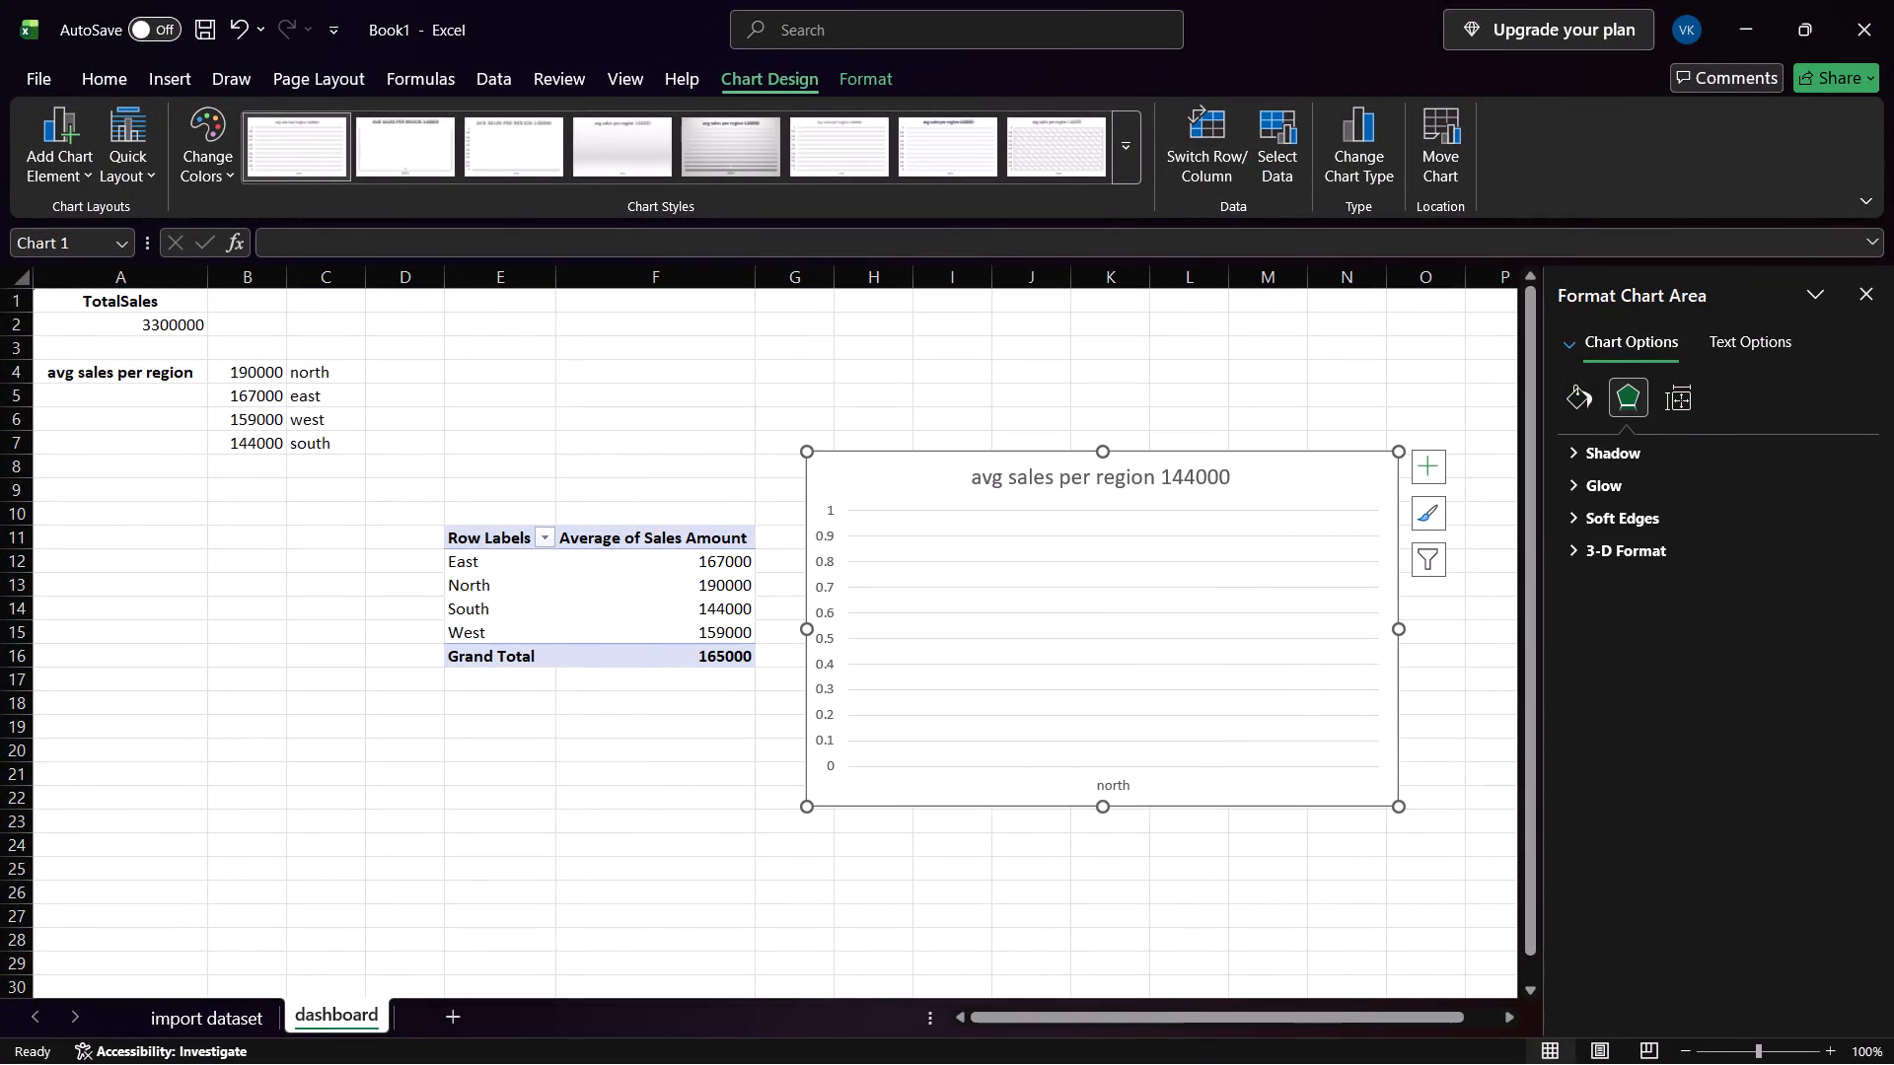
Cut the avg sales per region chart from the dashboard sheet.
left_click(1310, 554)
key("ctrl+x")
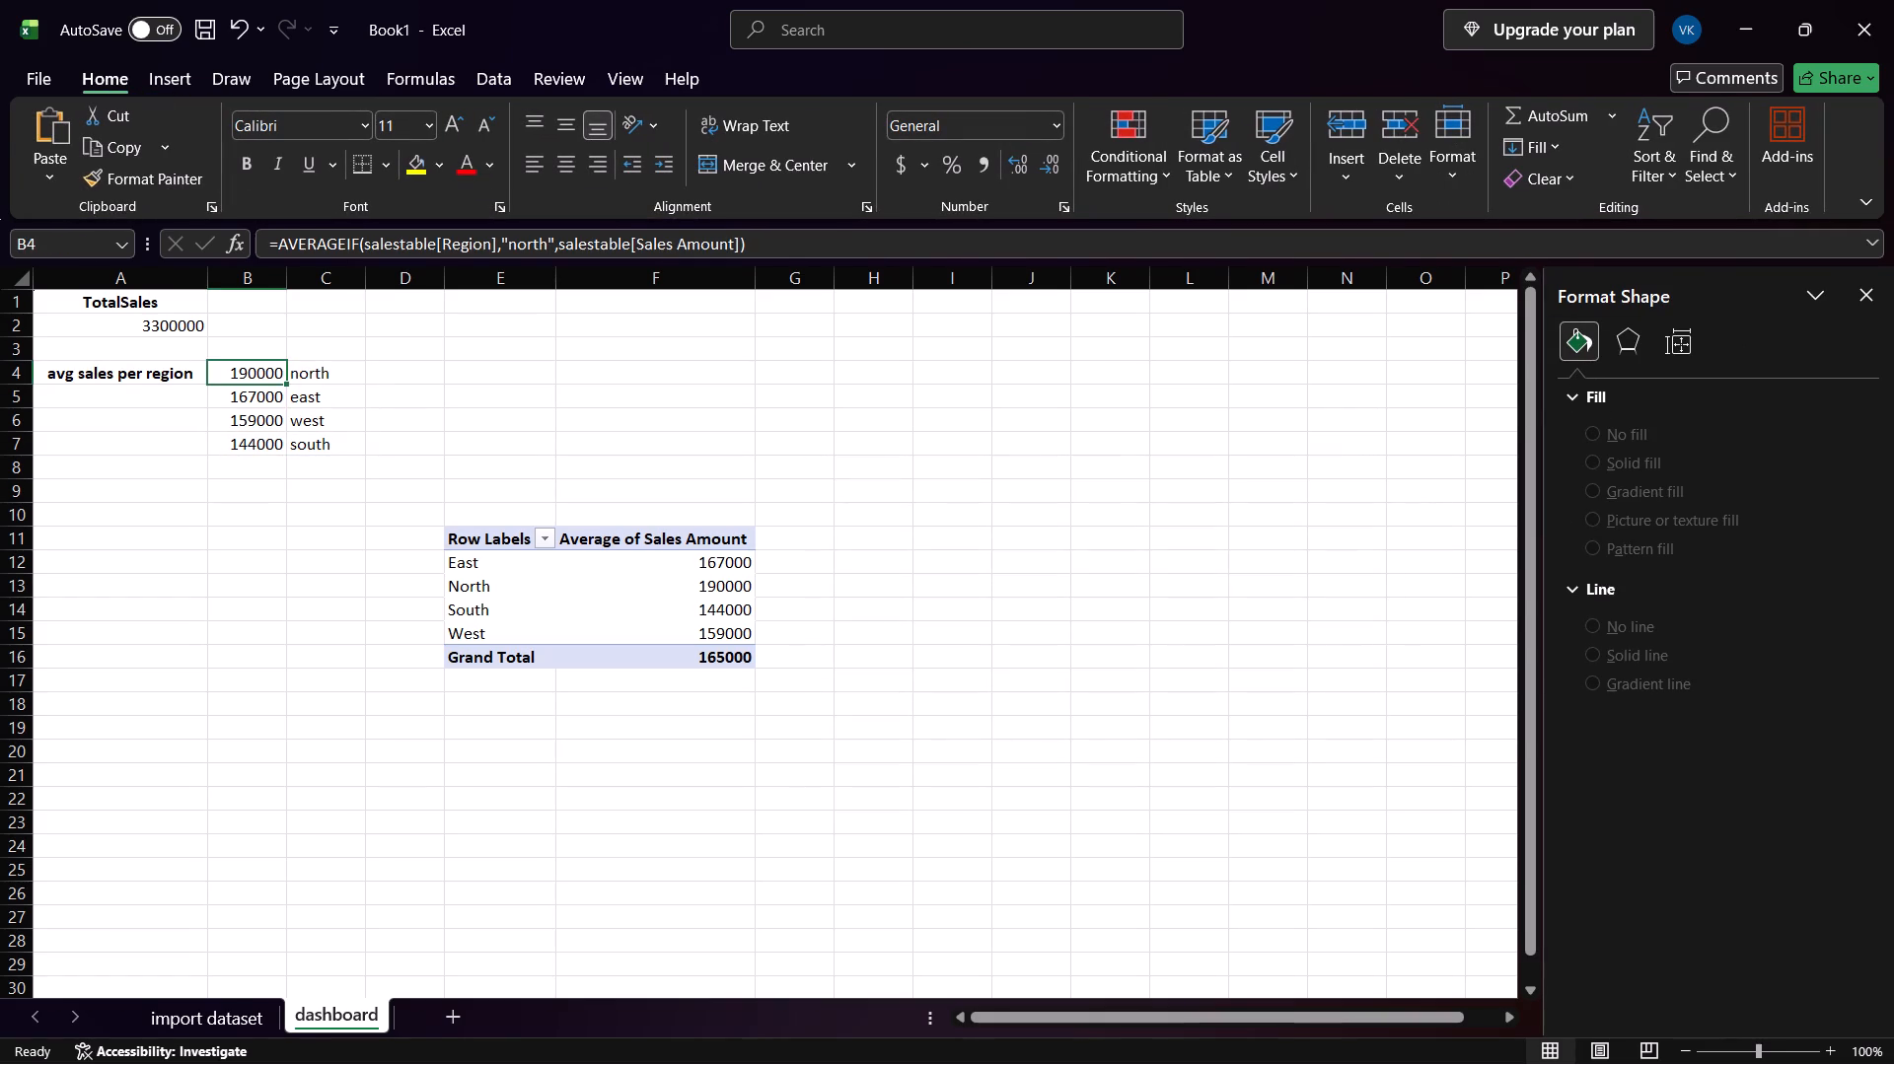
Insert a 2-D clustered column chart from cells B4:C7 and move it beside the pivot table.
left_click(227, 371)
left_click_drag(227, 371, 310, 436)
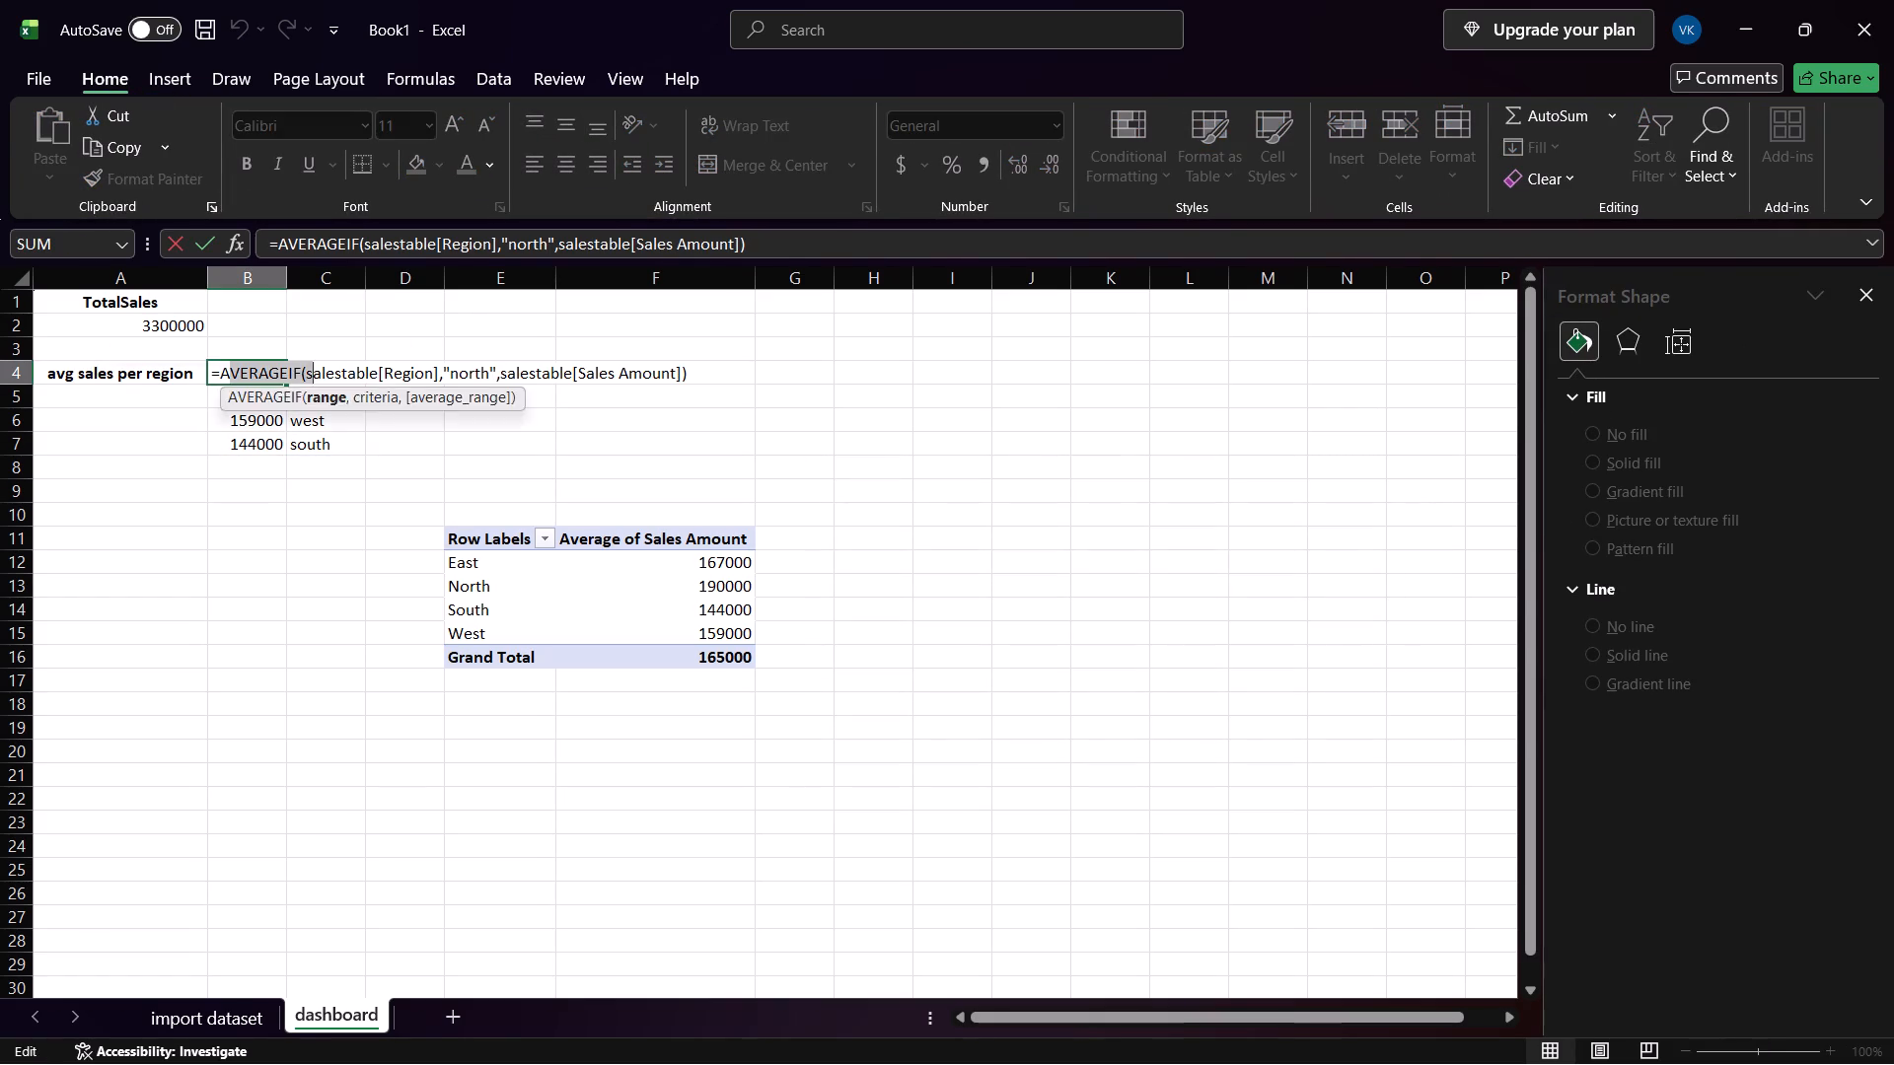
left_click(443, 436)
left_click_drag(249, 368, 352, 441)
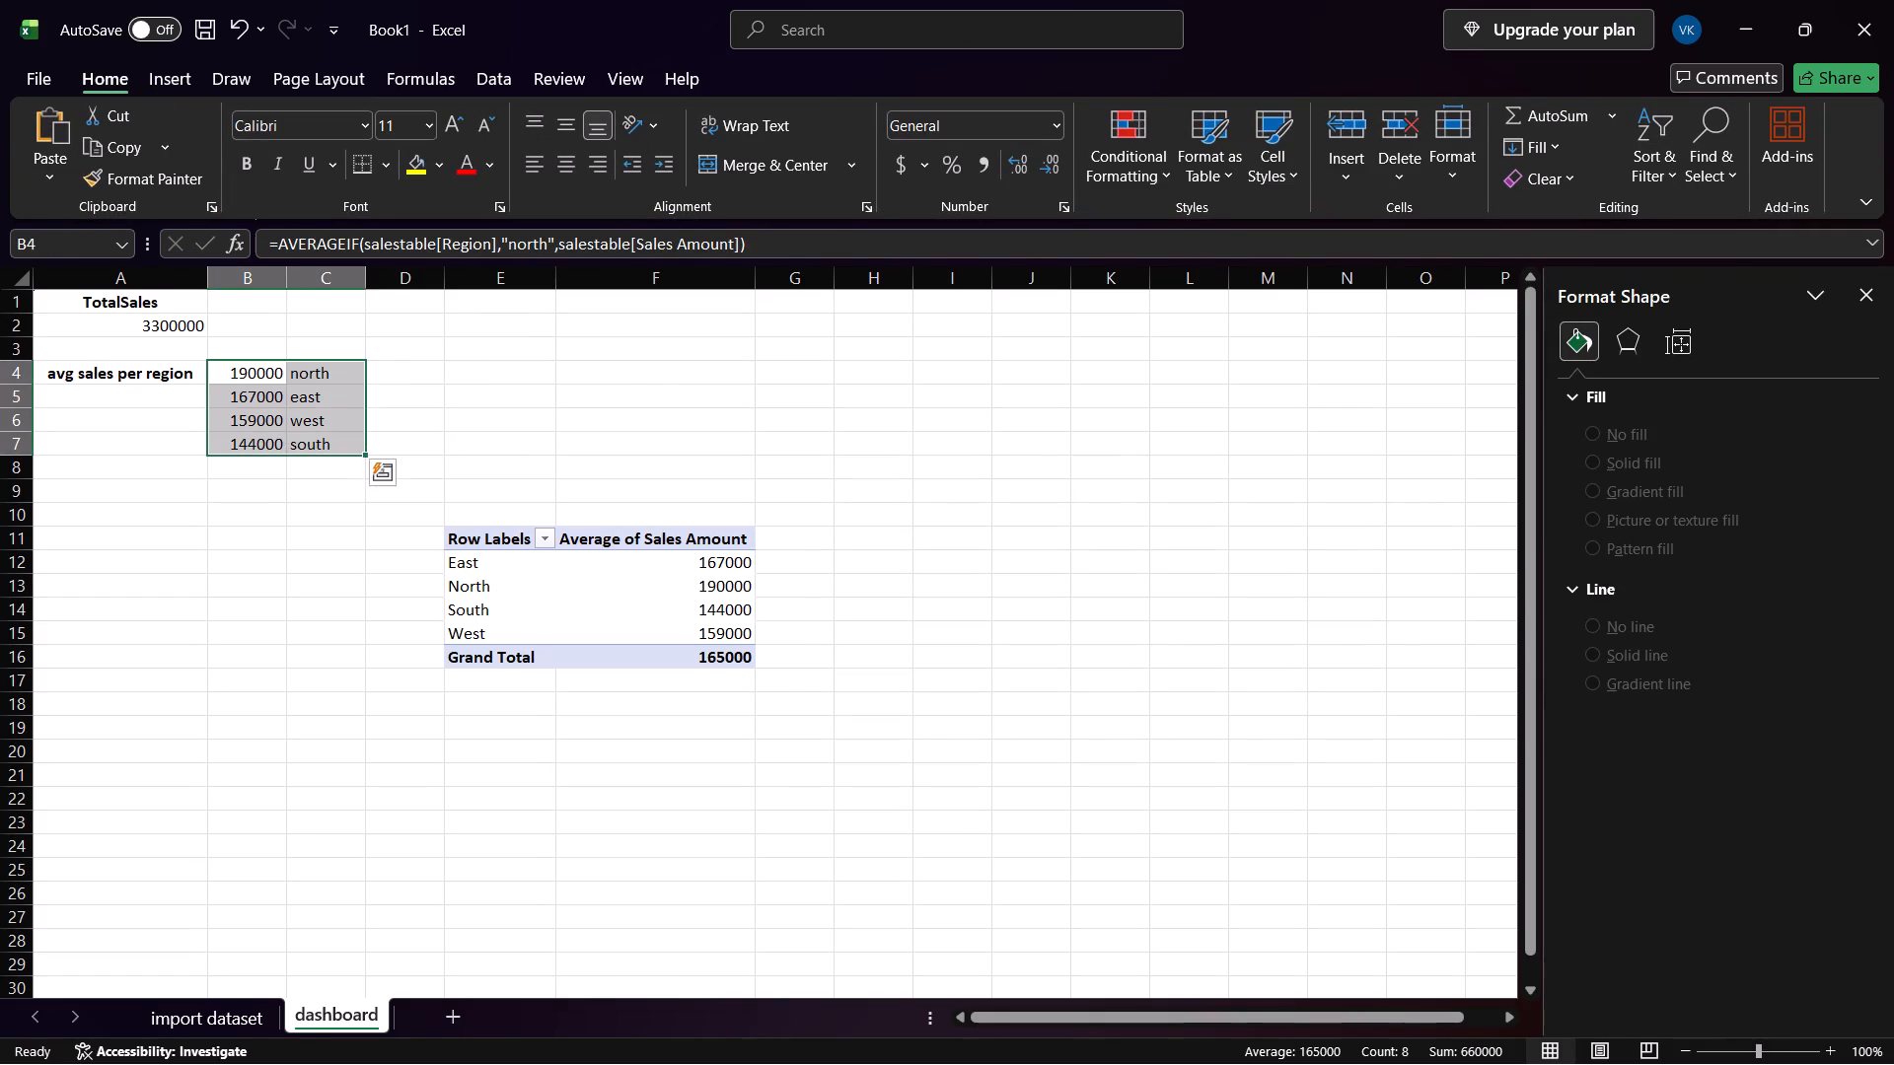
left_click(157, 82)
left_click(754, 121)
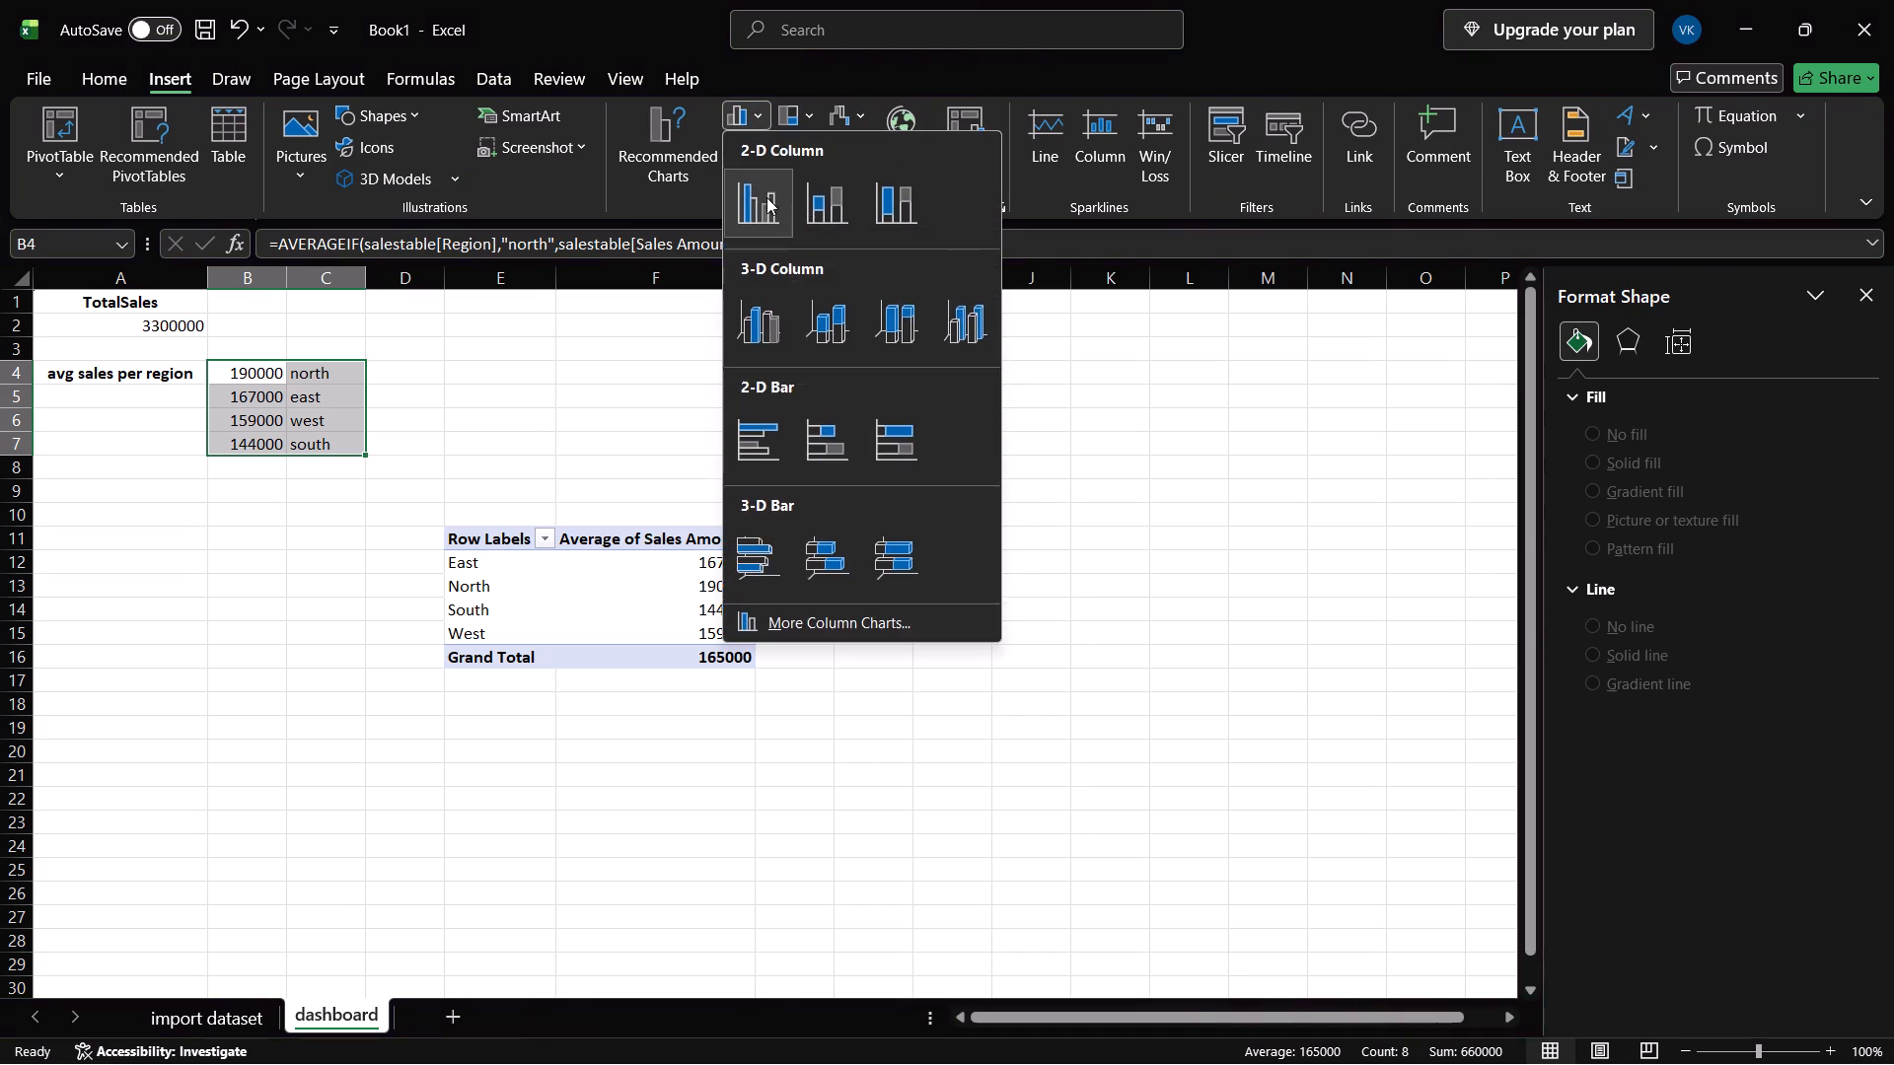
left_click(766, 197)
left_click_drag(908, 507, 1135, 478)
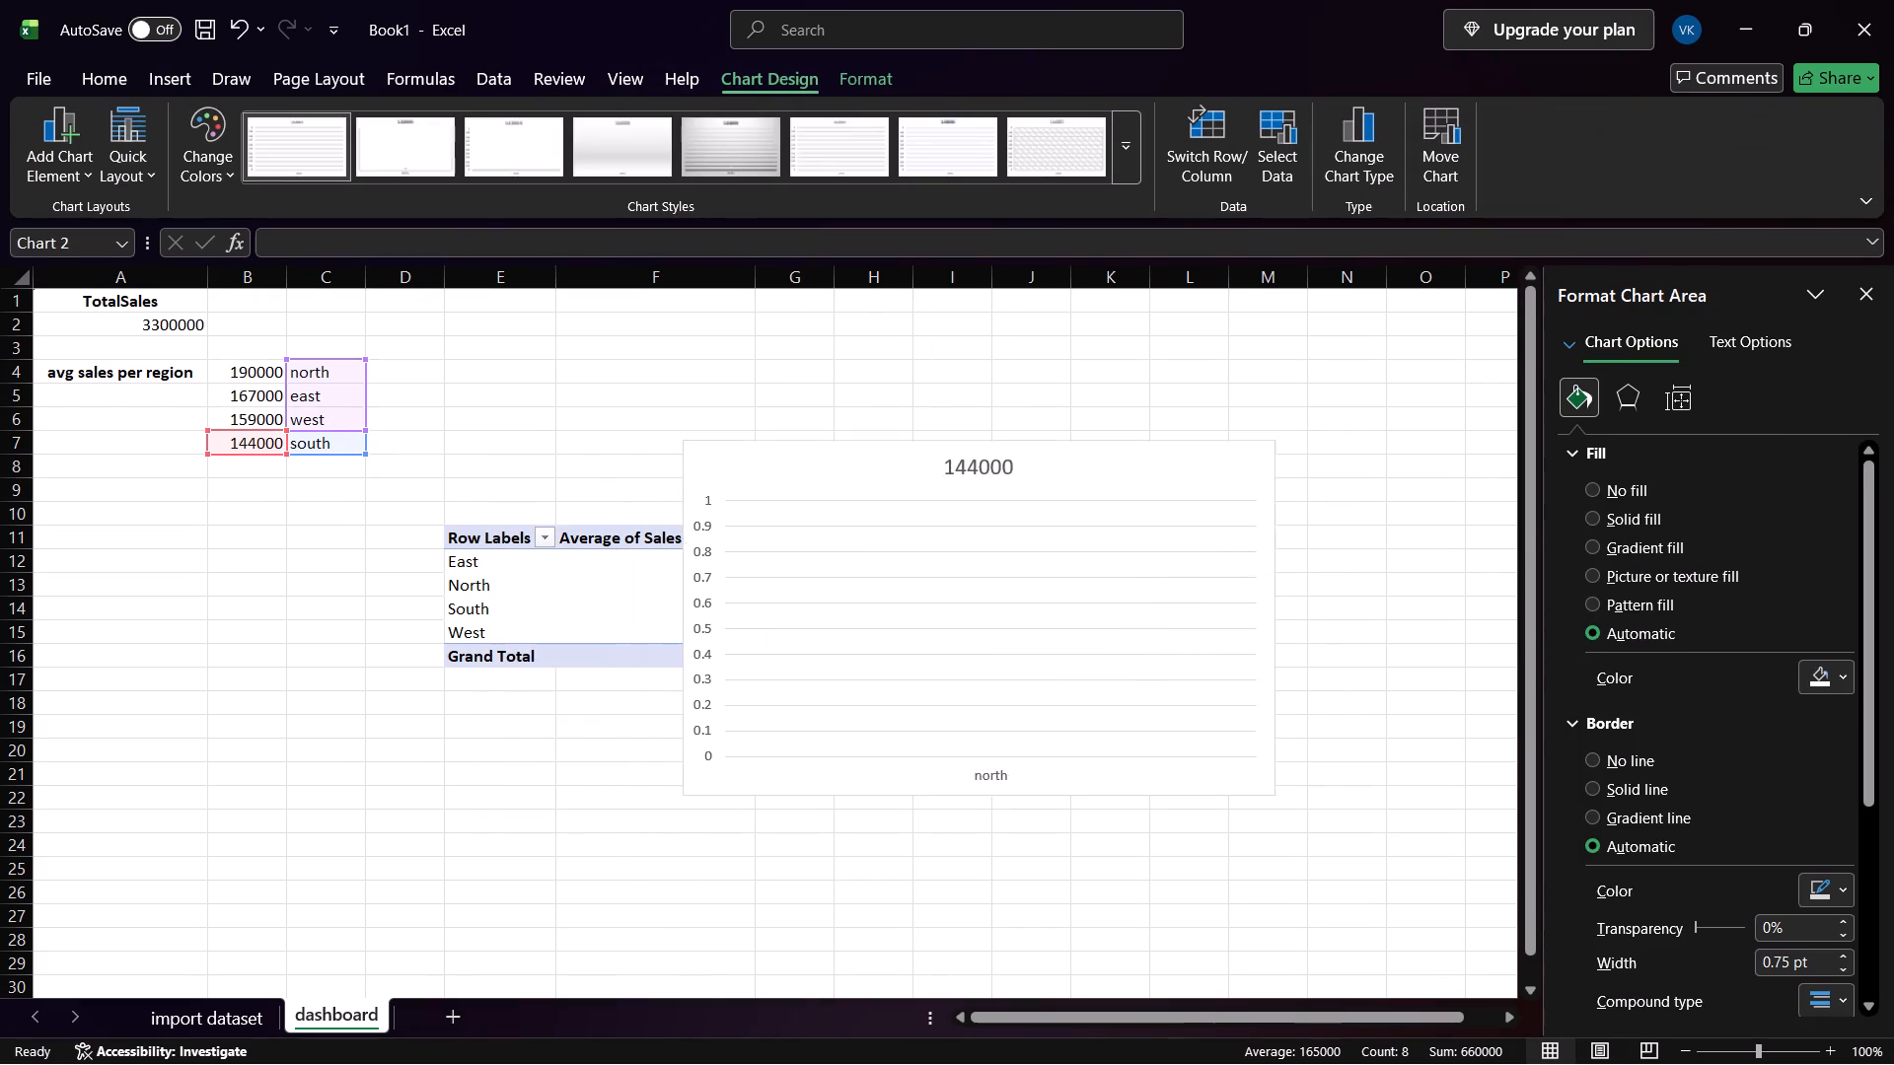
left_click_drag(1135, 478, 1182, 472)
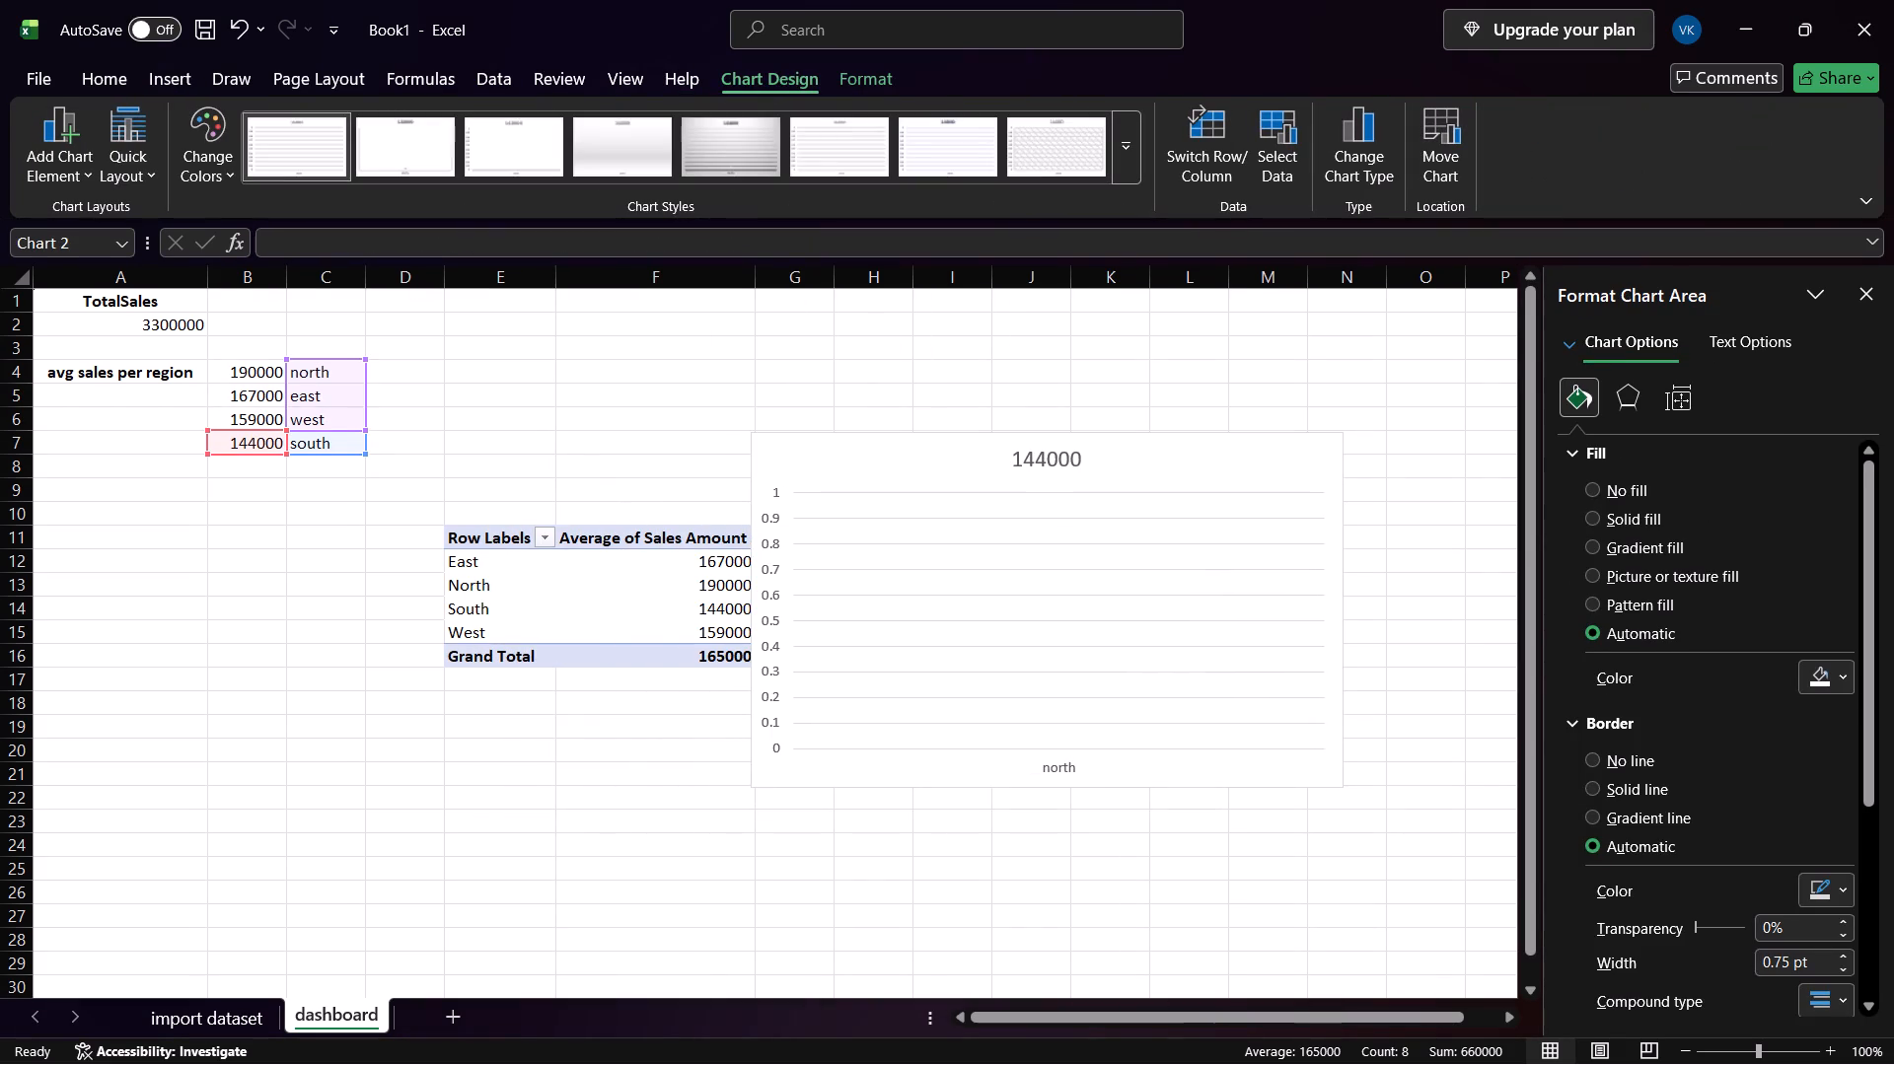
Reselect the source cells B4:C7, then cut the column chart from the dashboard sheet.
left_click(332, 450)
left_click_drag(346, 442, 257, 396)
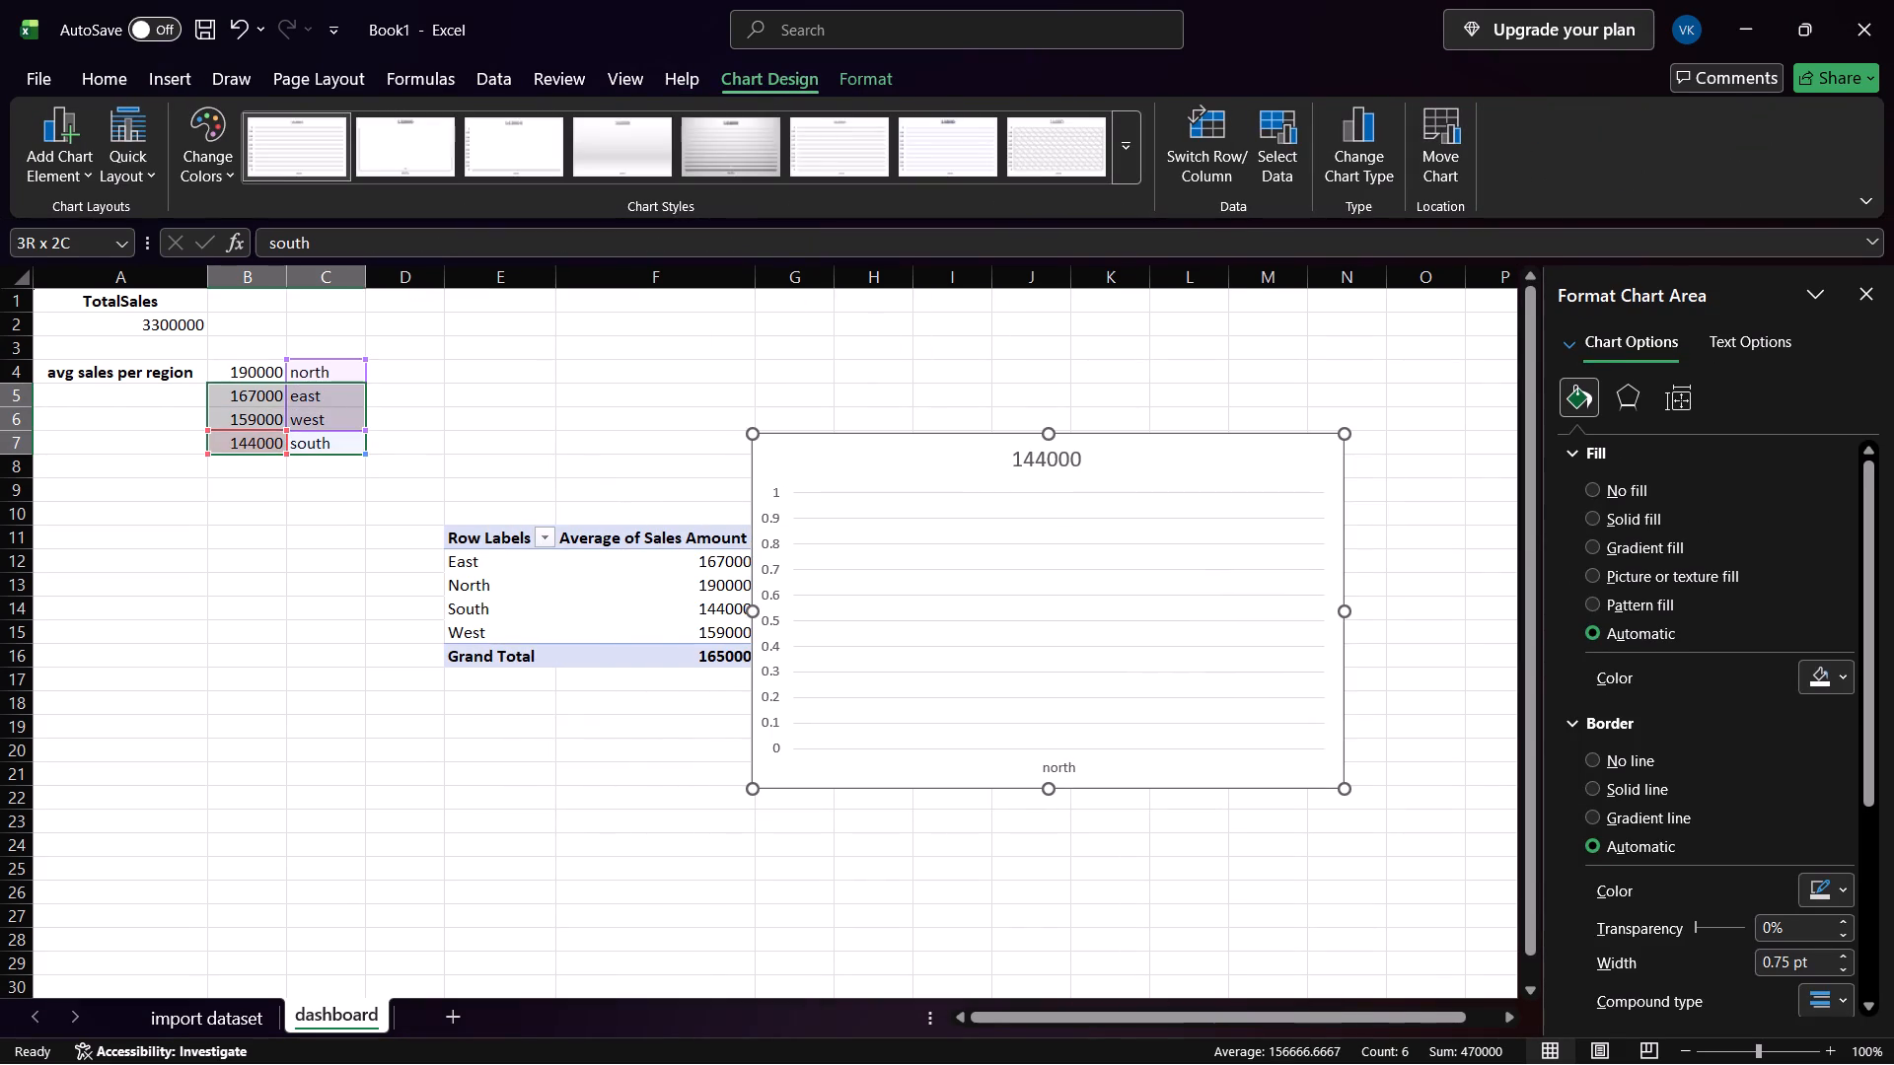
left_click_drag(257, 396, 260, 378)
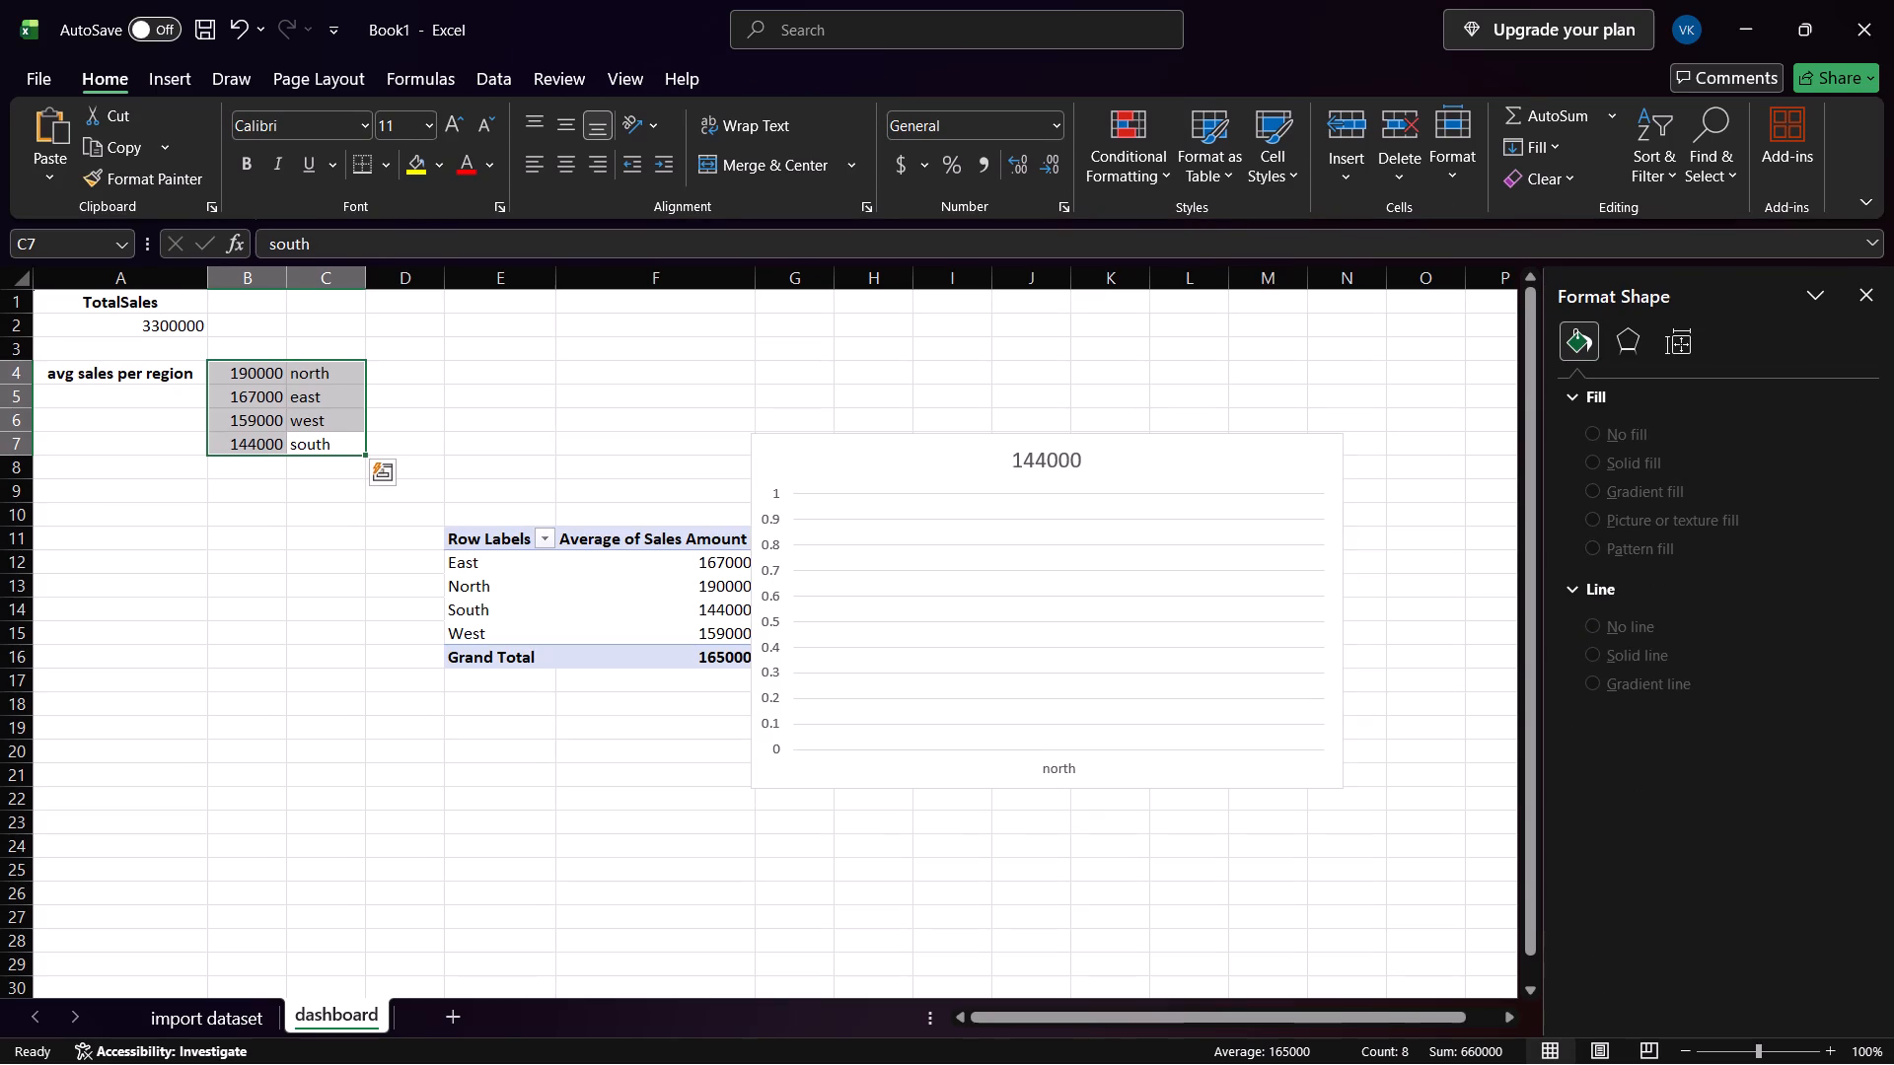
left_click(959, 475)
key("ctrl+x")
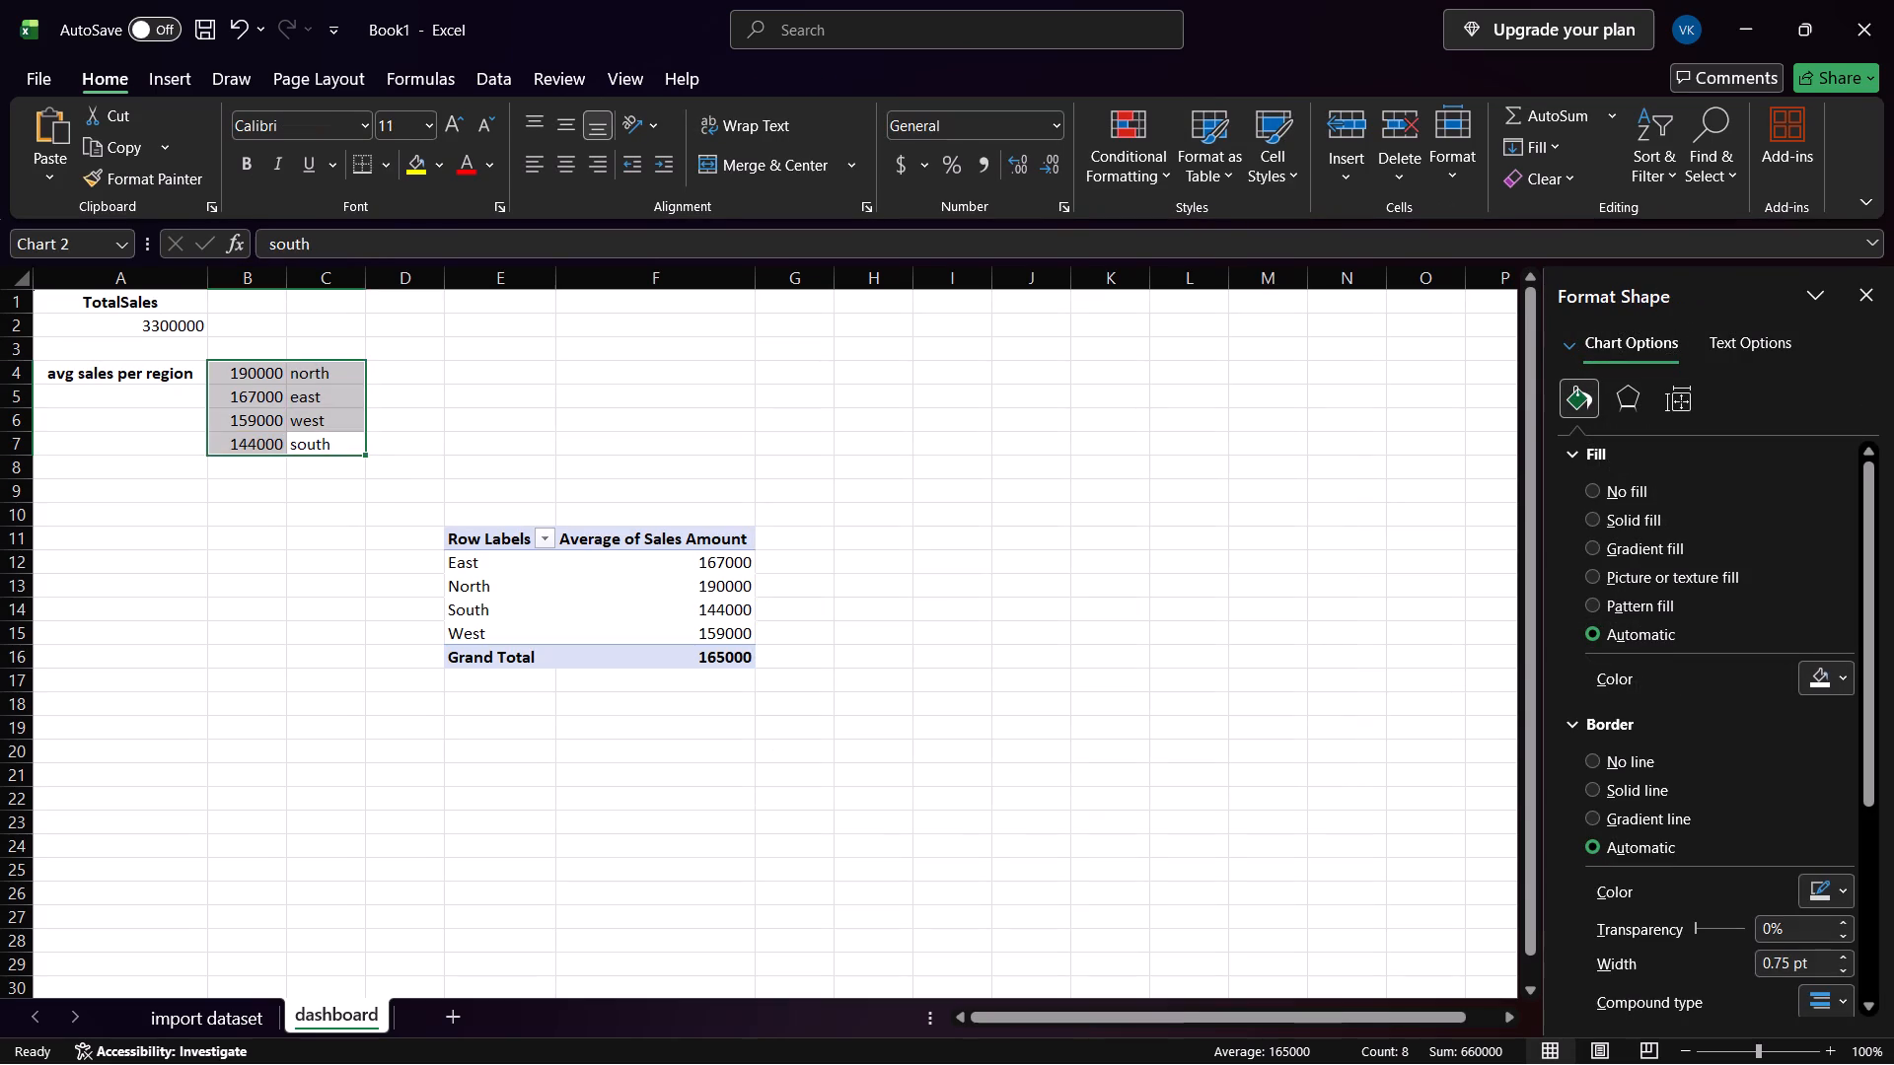
Insert a 2-D clustered column chart from cells B4:C7 and shift it over columns F to L.
left_click(423, 465)
left_click(349, 448)
left_click_drag(349, 445, 257, 439)
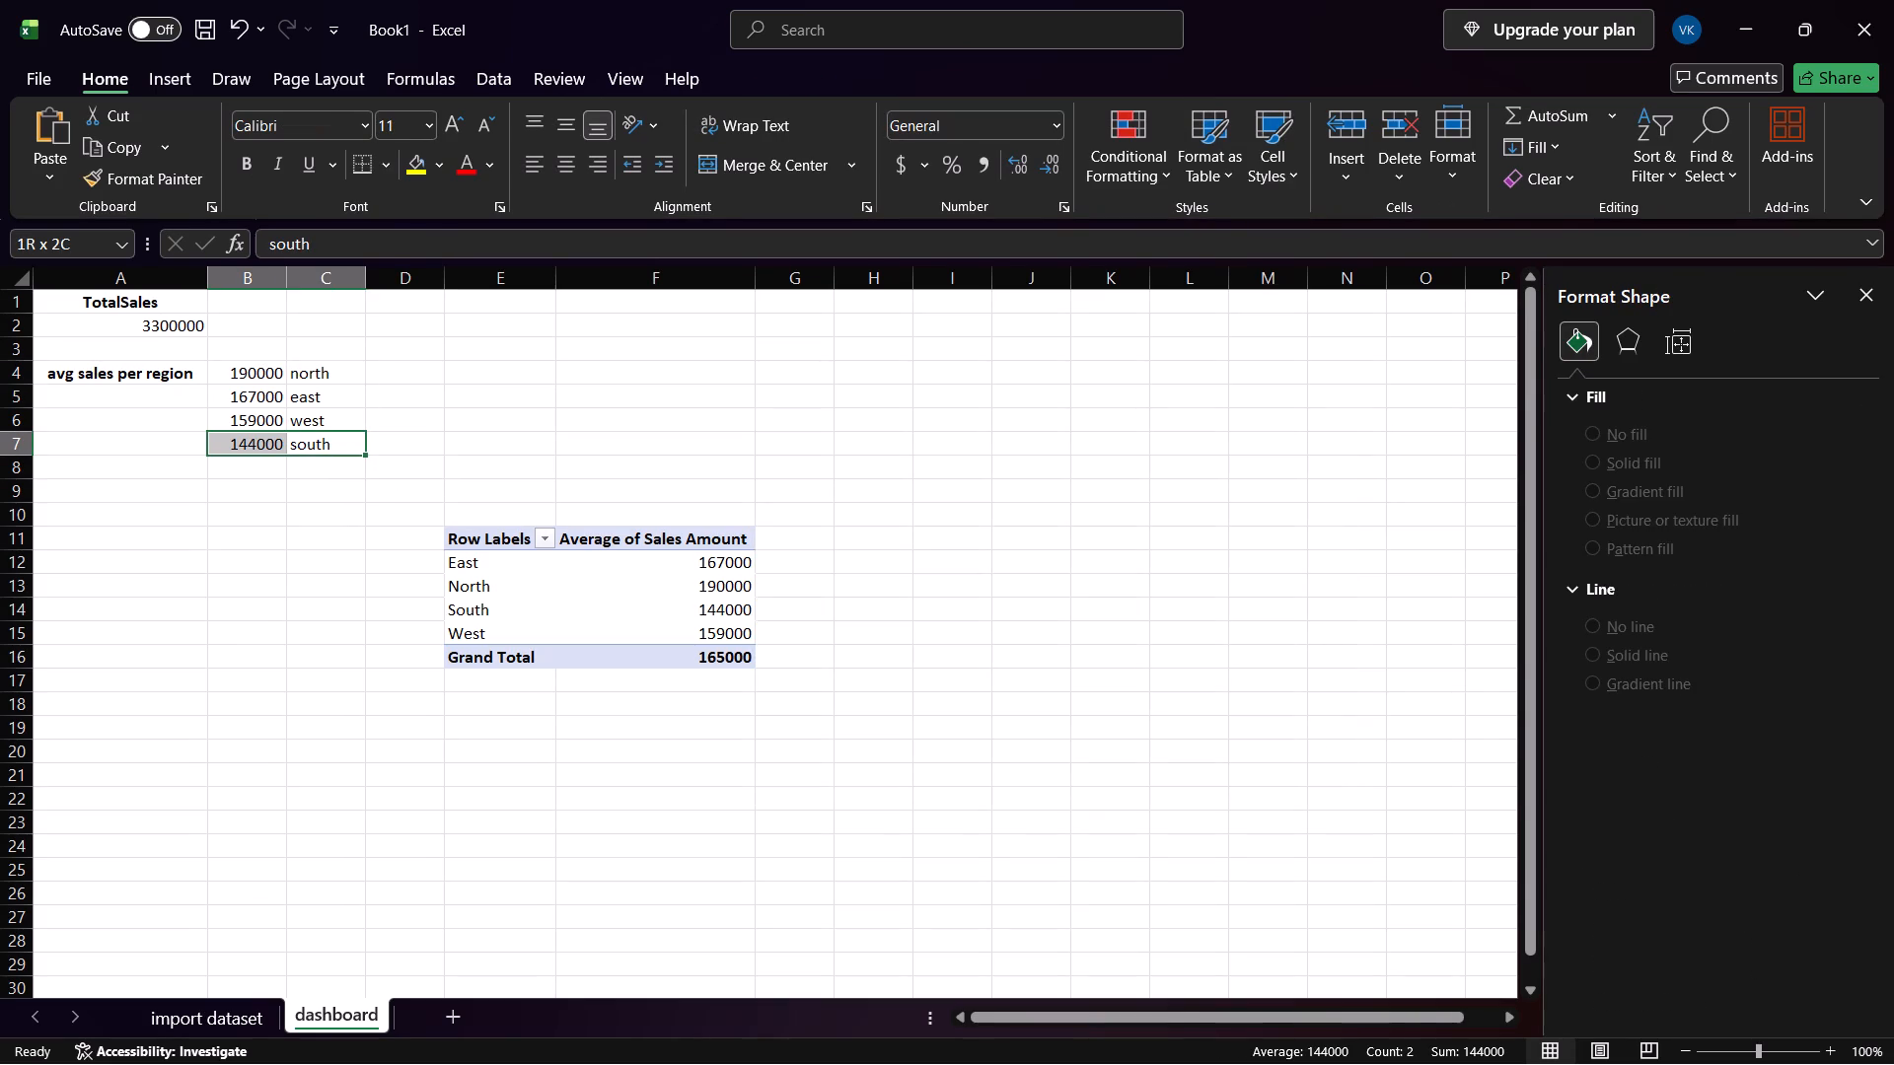
left_click_drag(257, 439, 251, 378)
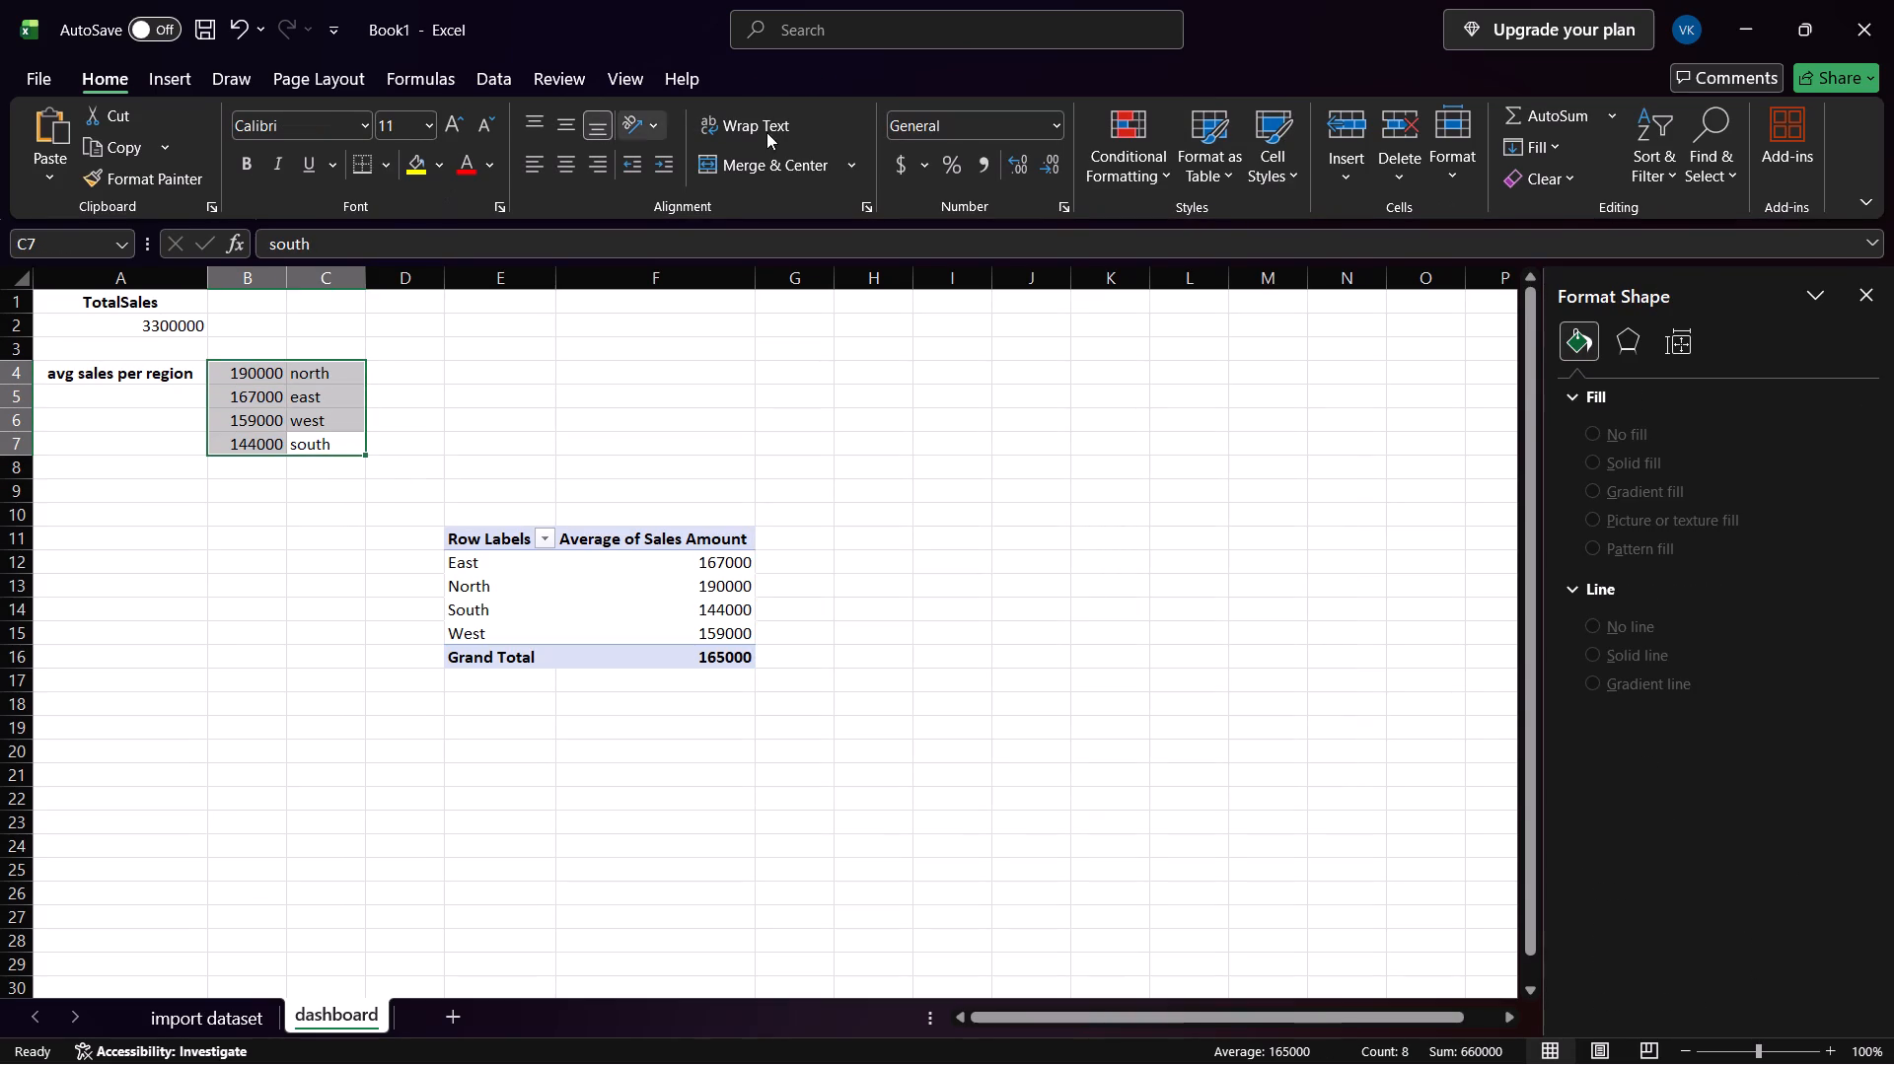
left_click(185, 79)
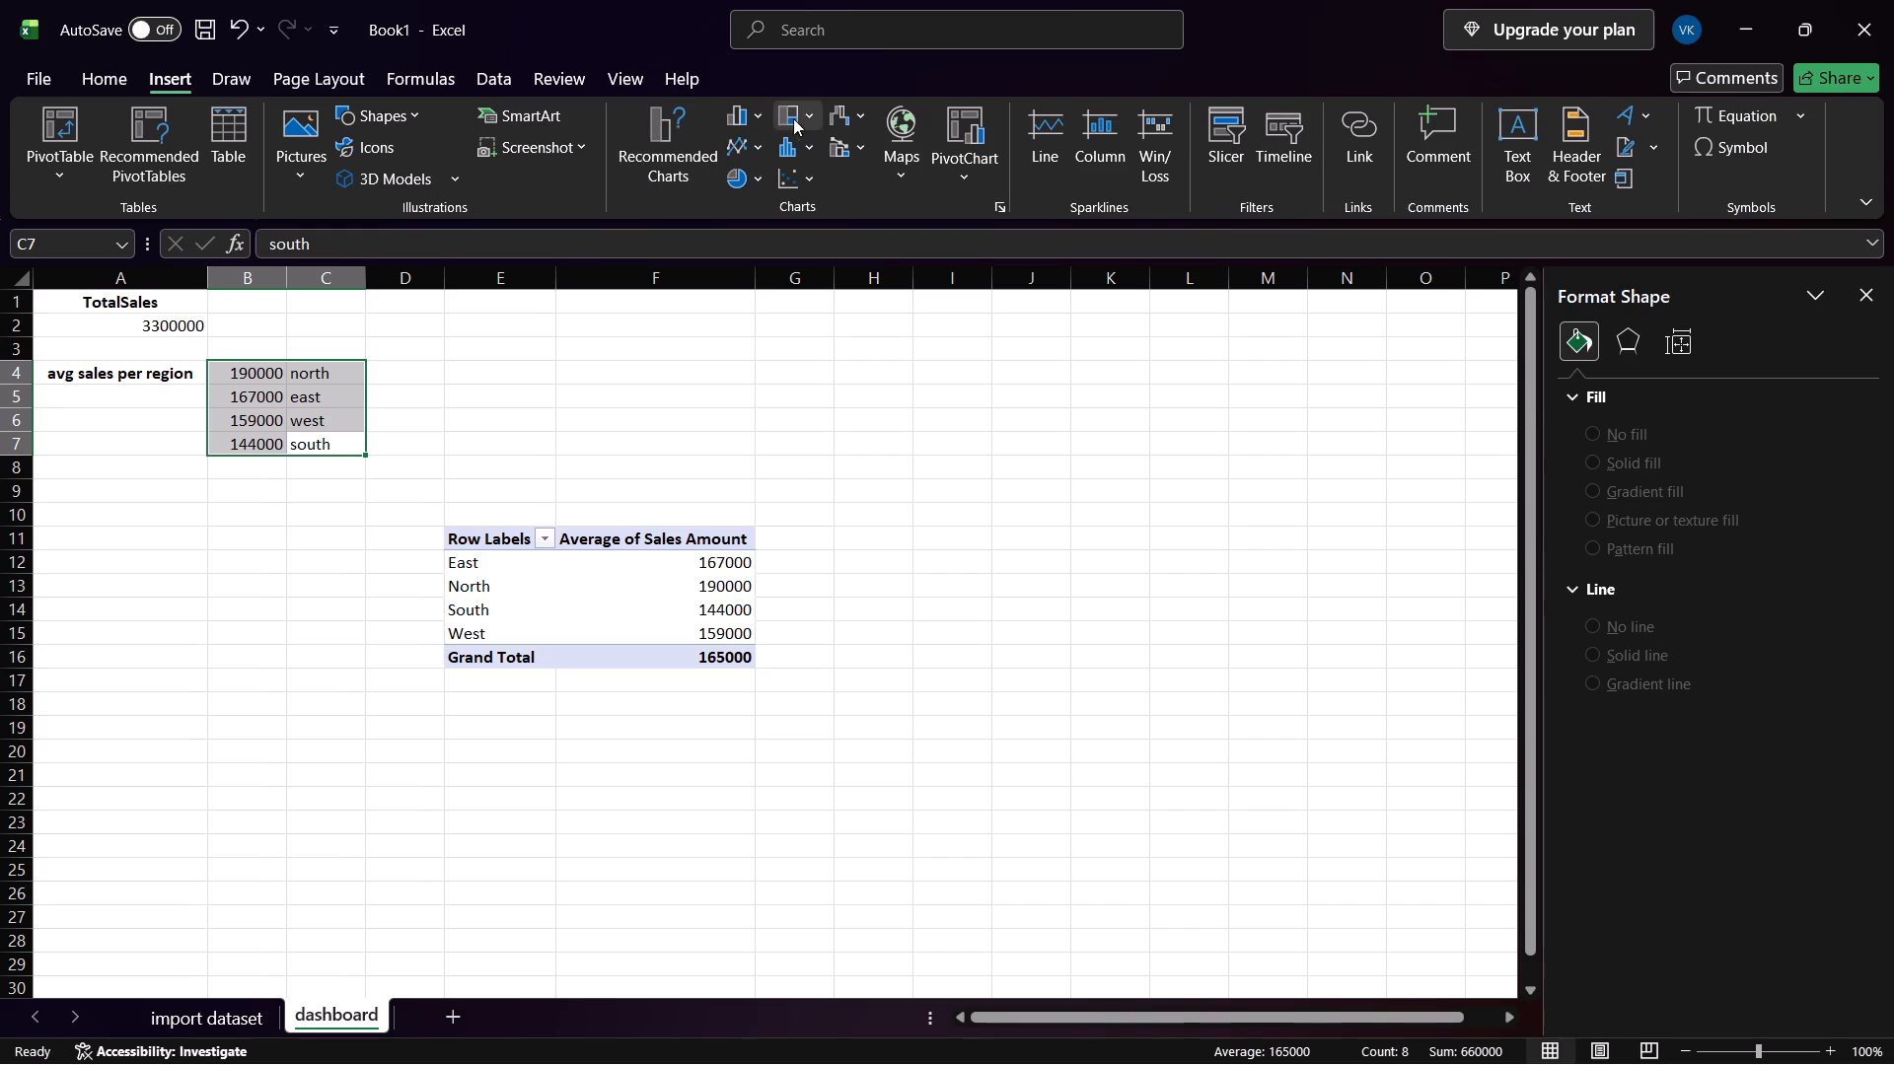
left_click(759, 108)
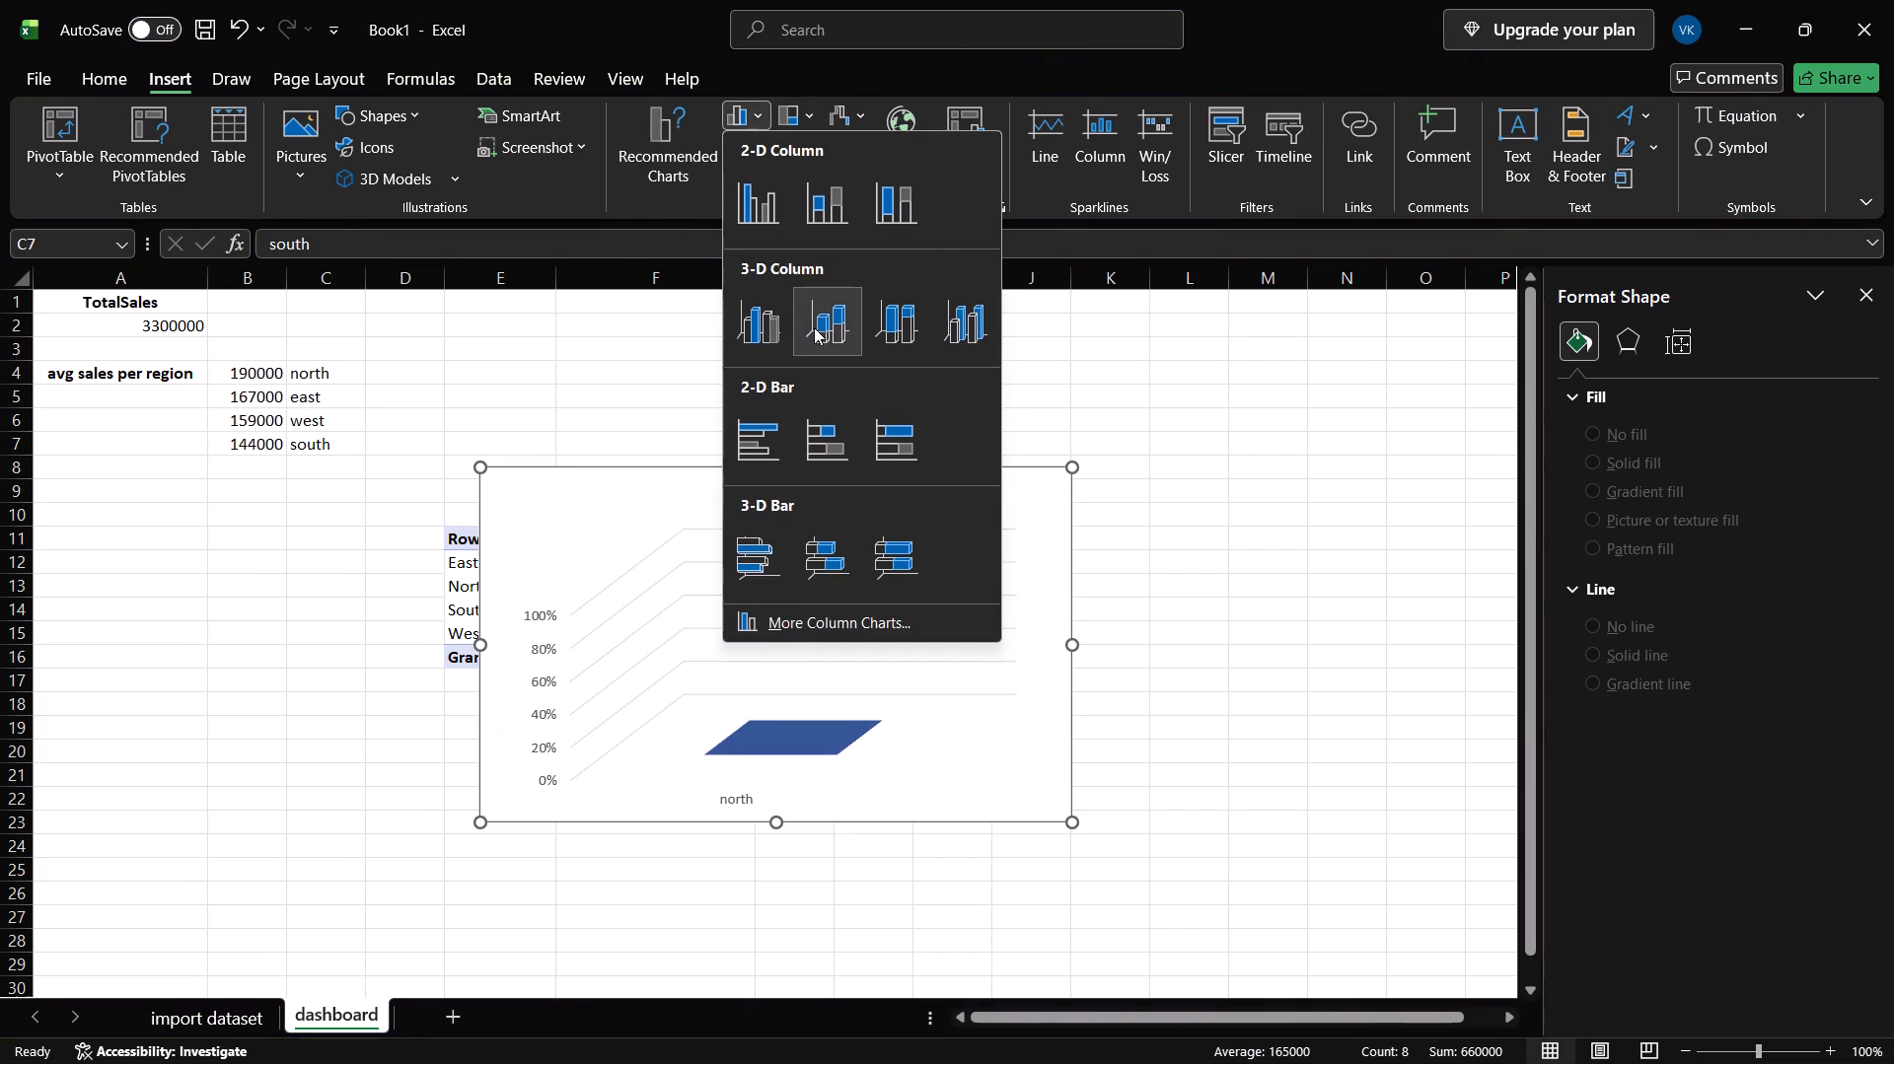
left_click(757, 201)
left_click_drag(851, 496, 1022, 470)
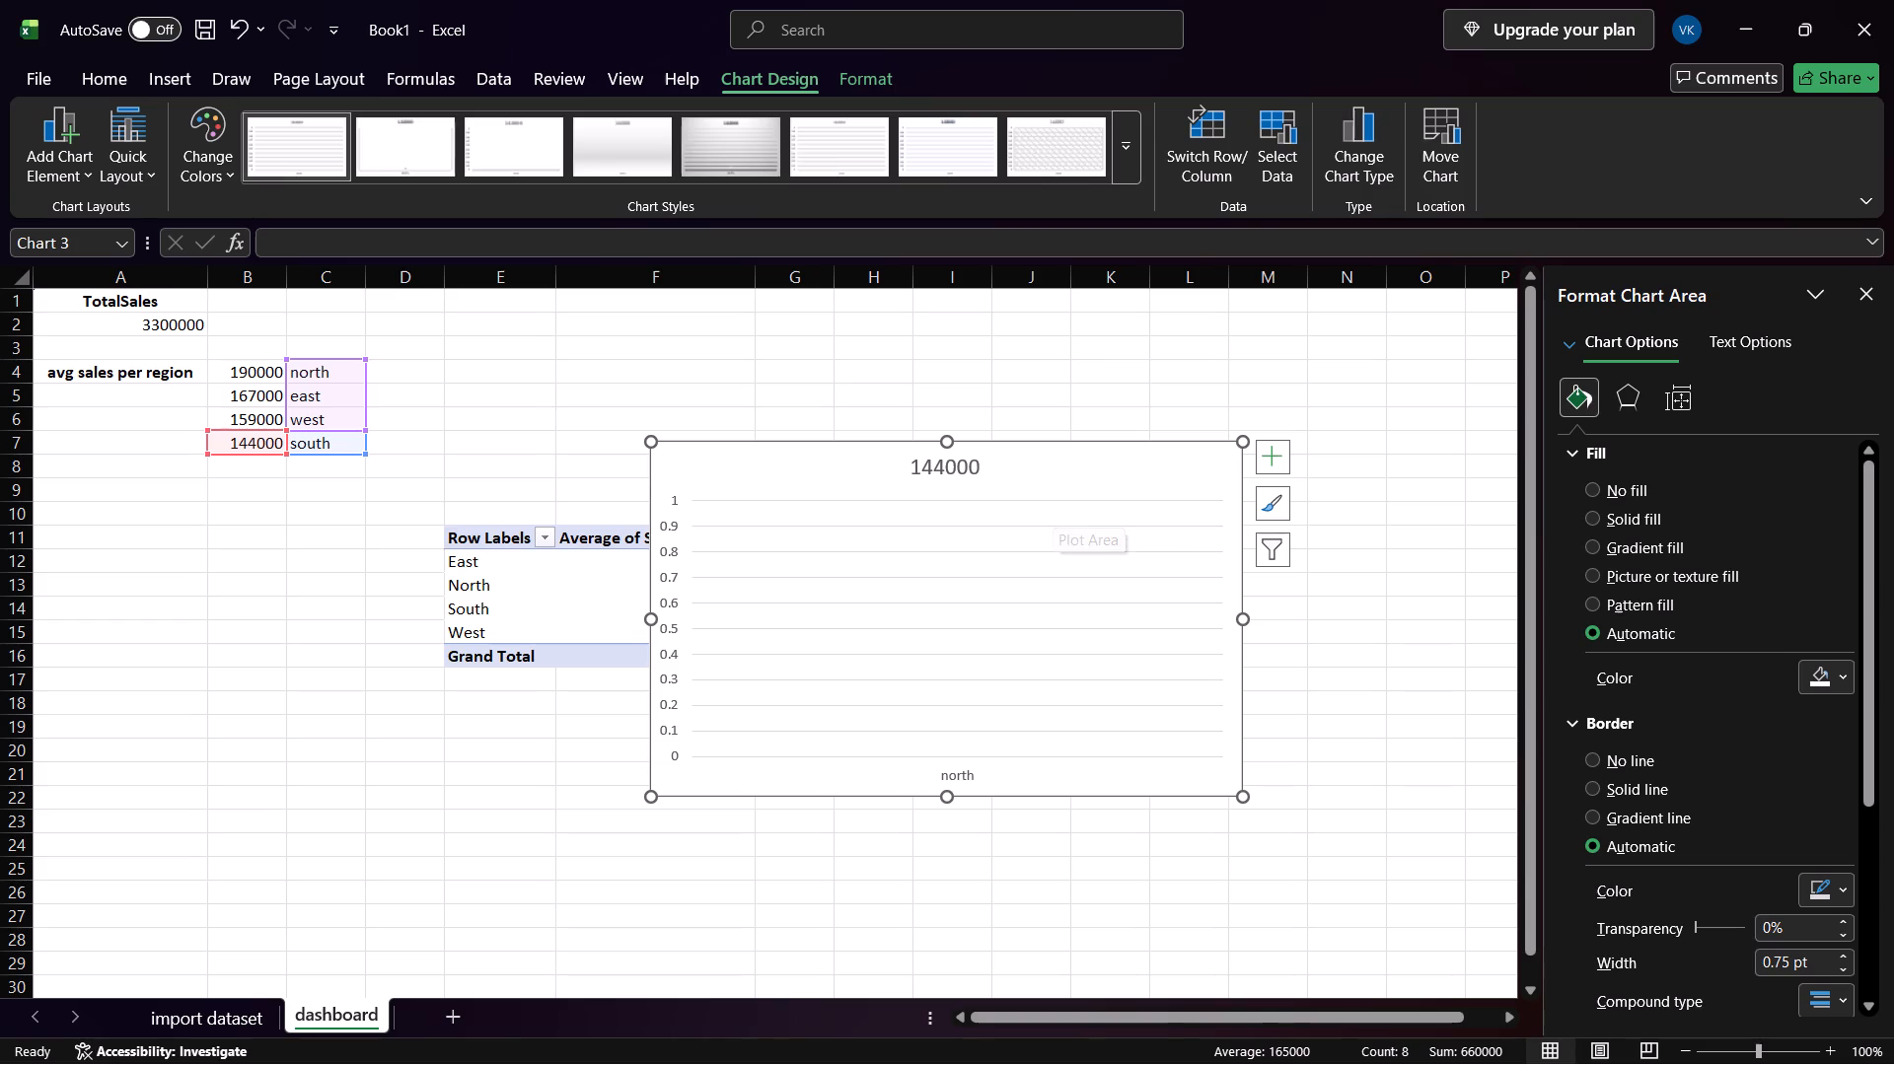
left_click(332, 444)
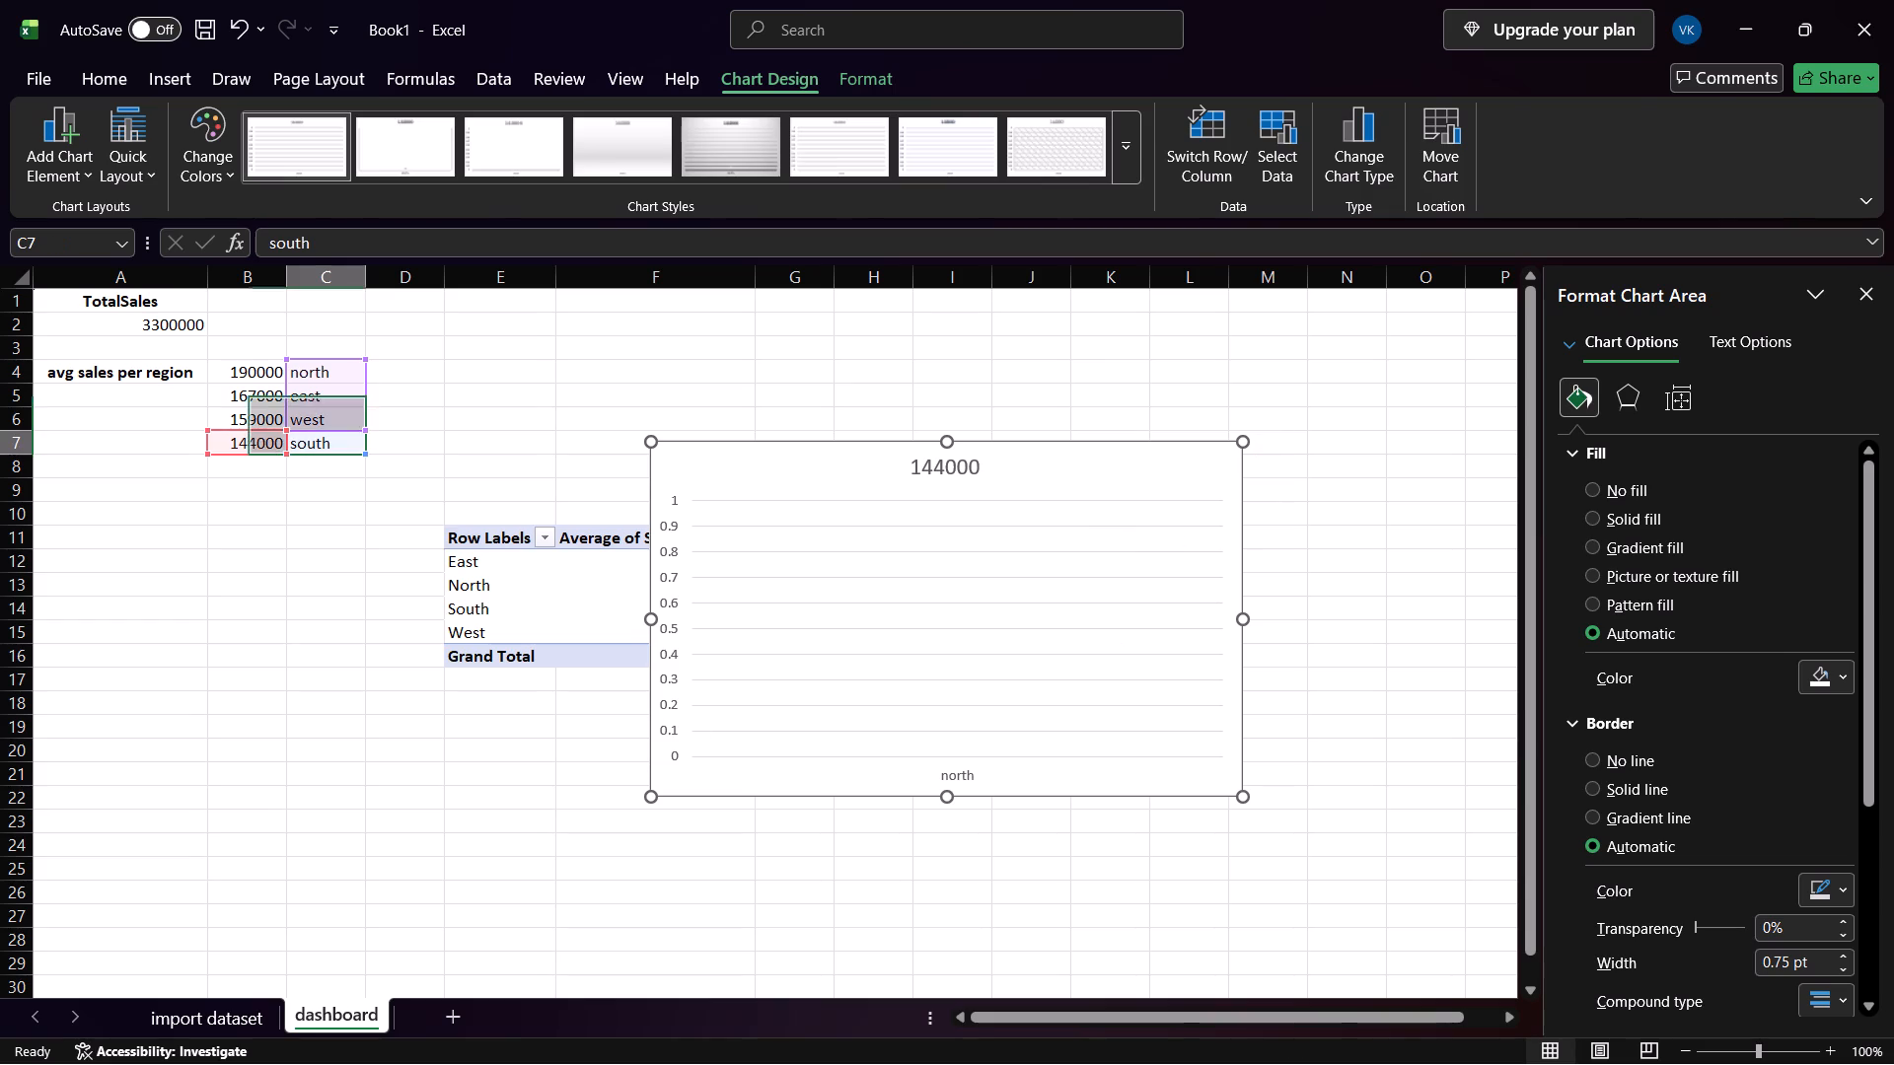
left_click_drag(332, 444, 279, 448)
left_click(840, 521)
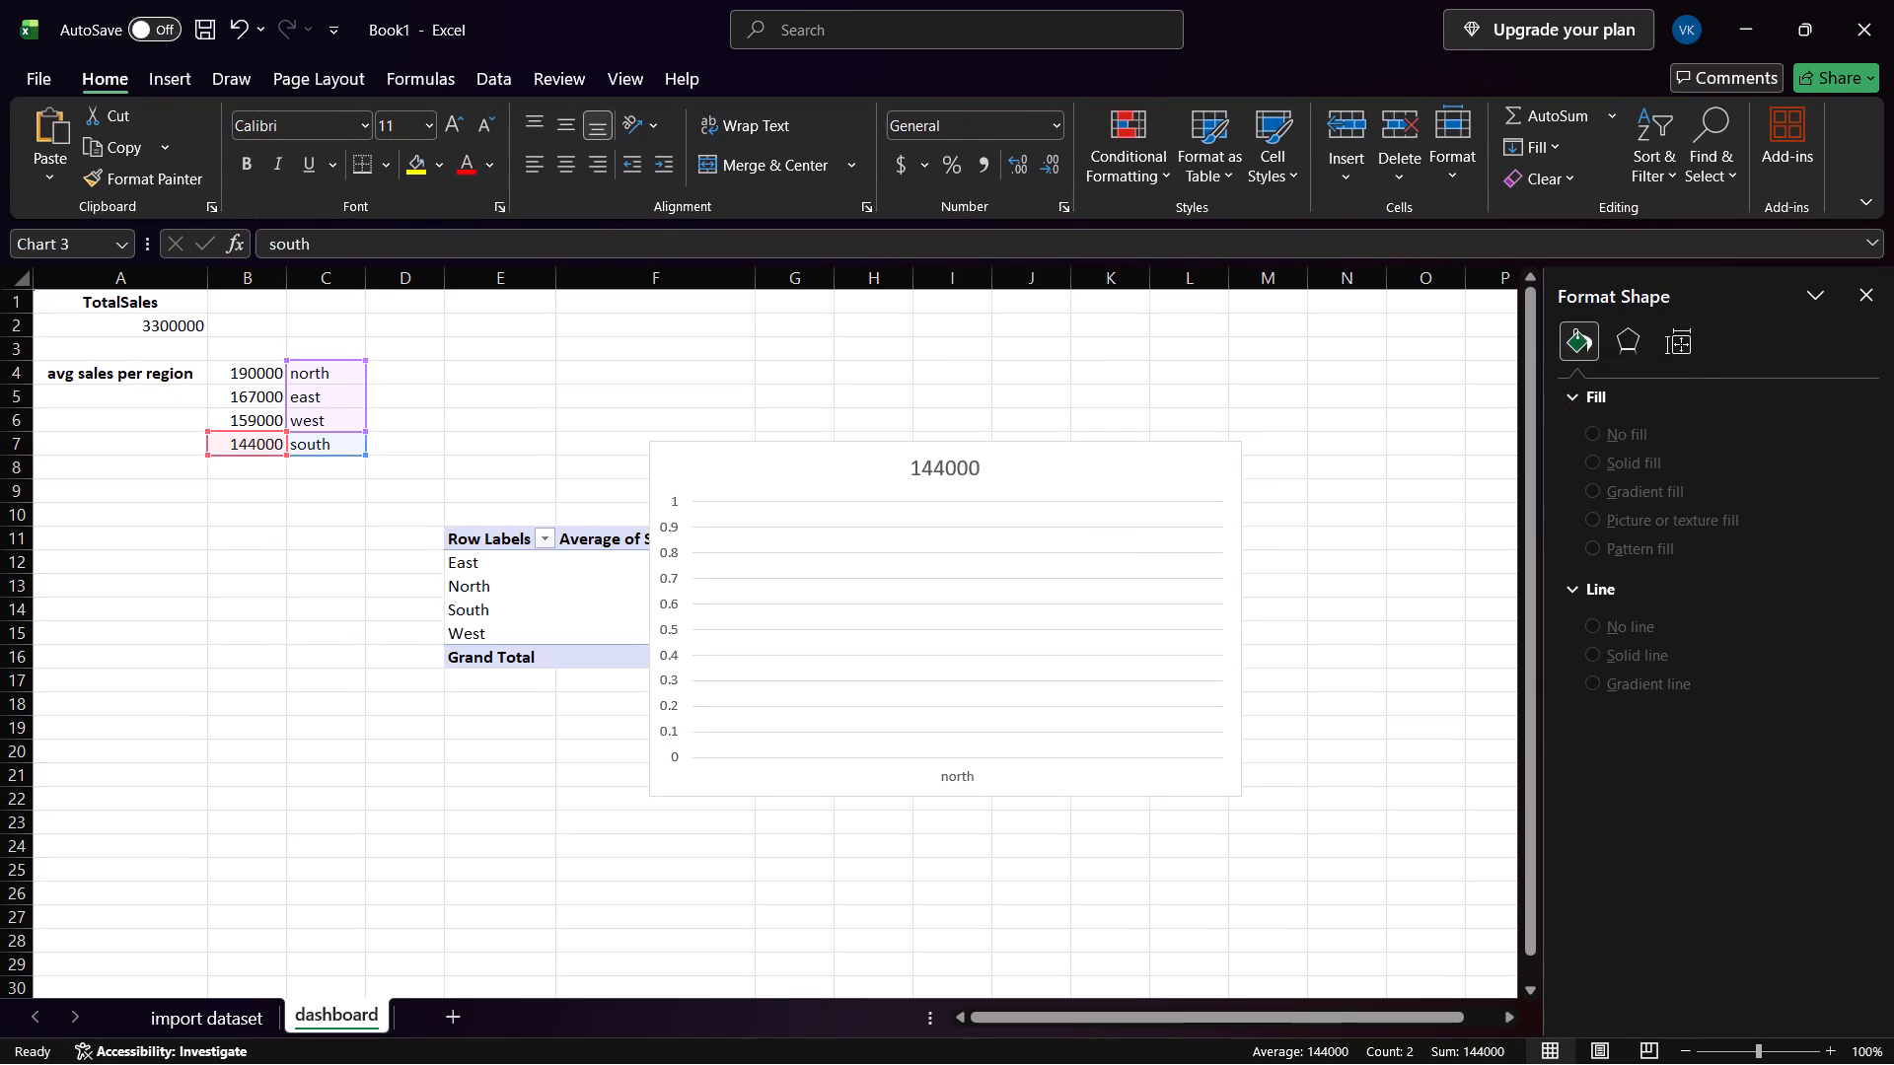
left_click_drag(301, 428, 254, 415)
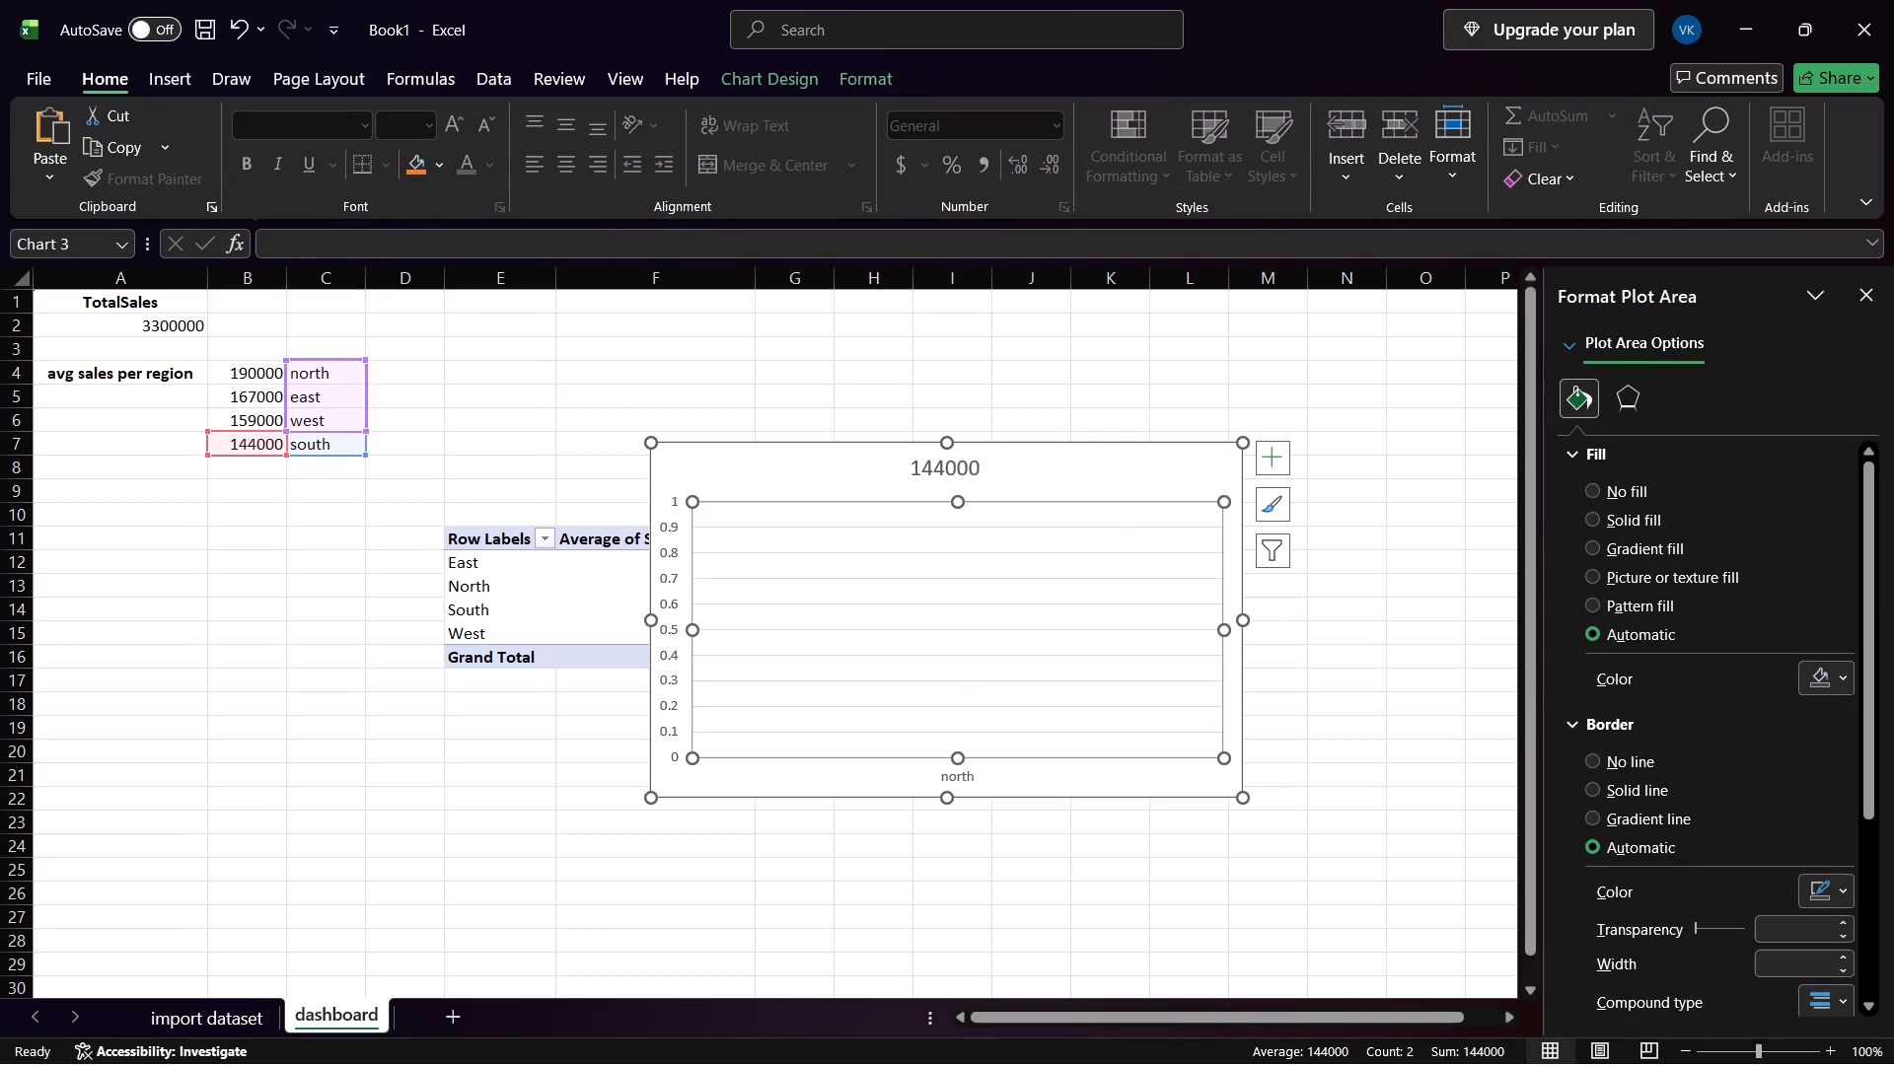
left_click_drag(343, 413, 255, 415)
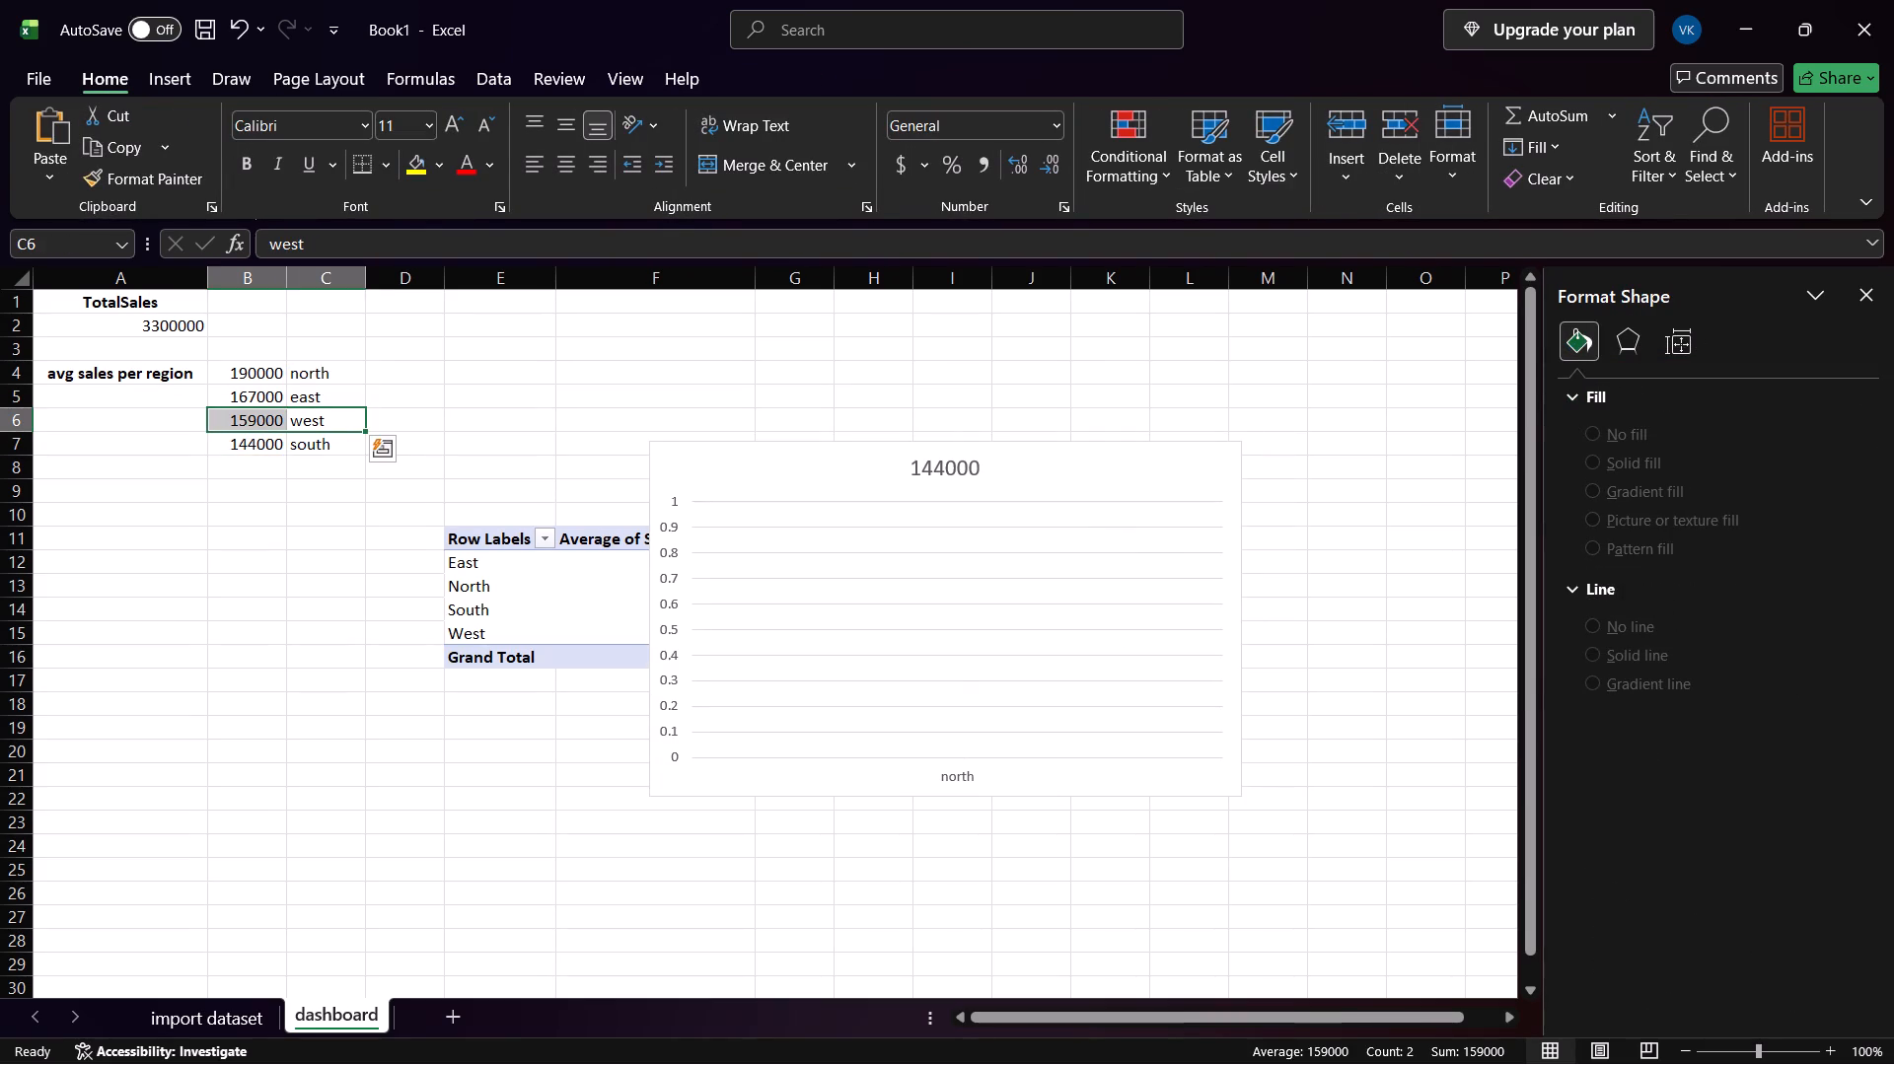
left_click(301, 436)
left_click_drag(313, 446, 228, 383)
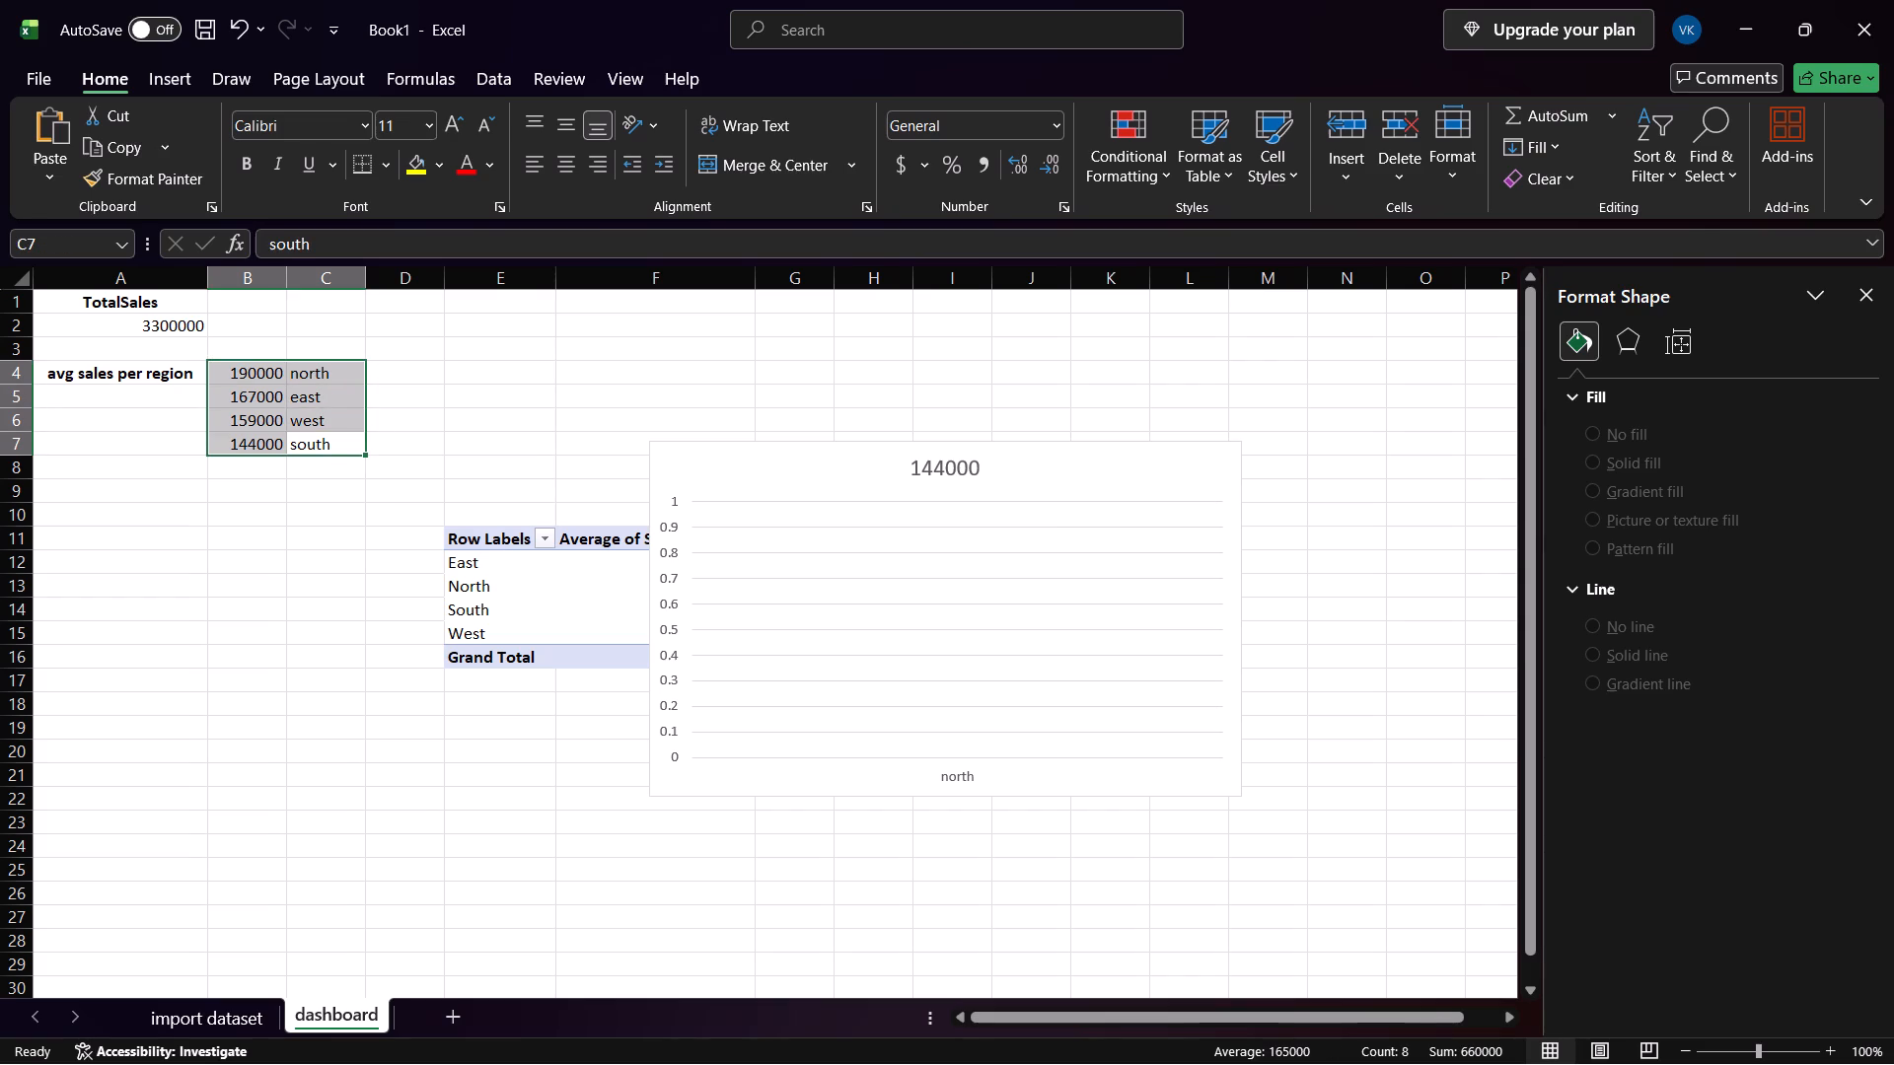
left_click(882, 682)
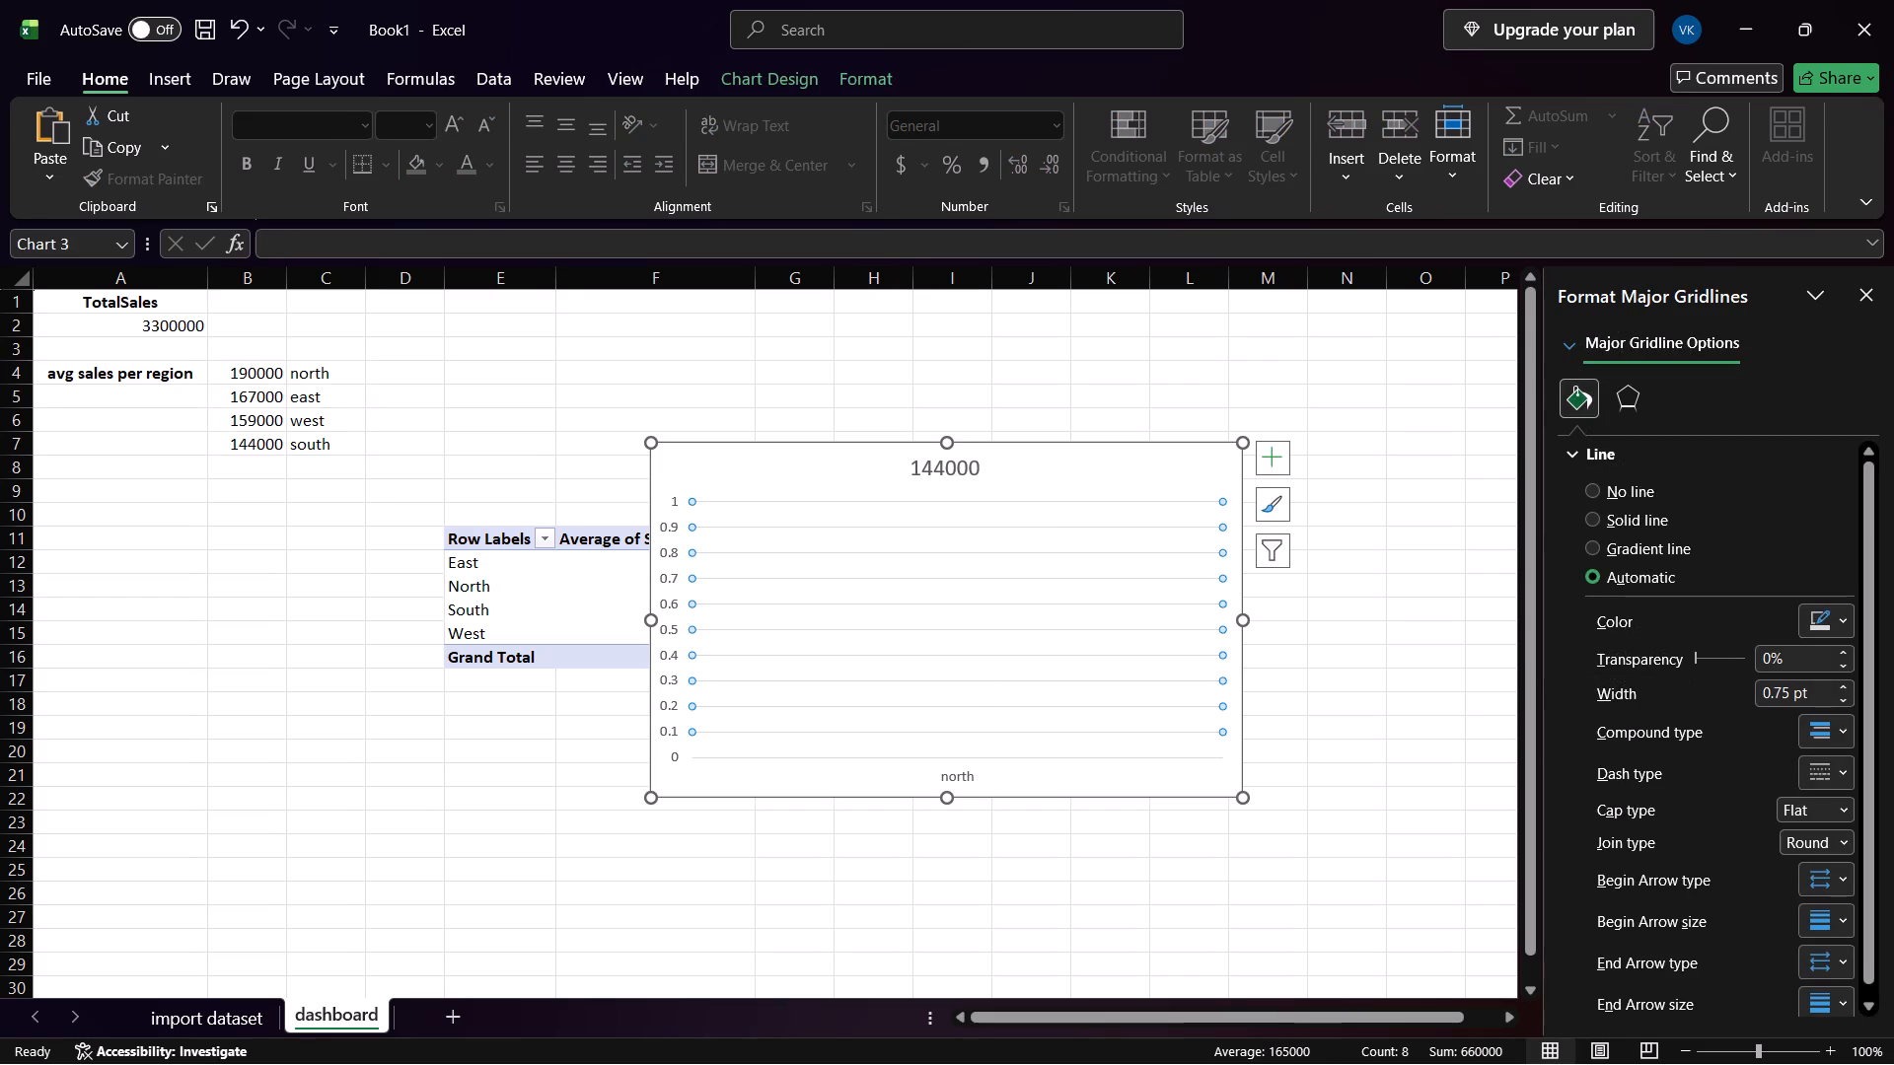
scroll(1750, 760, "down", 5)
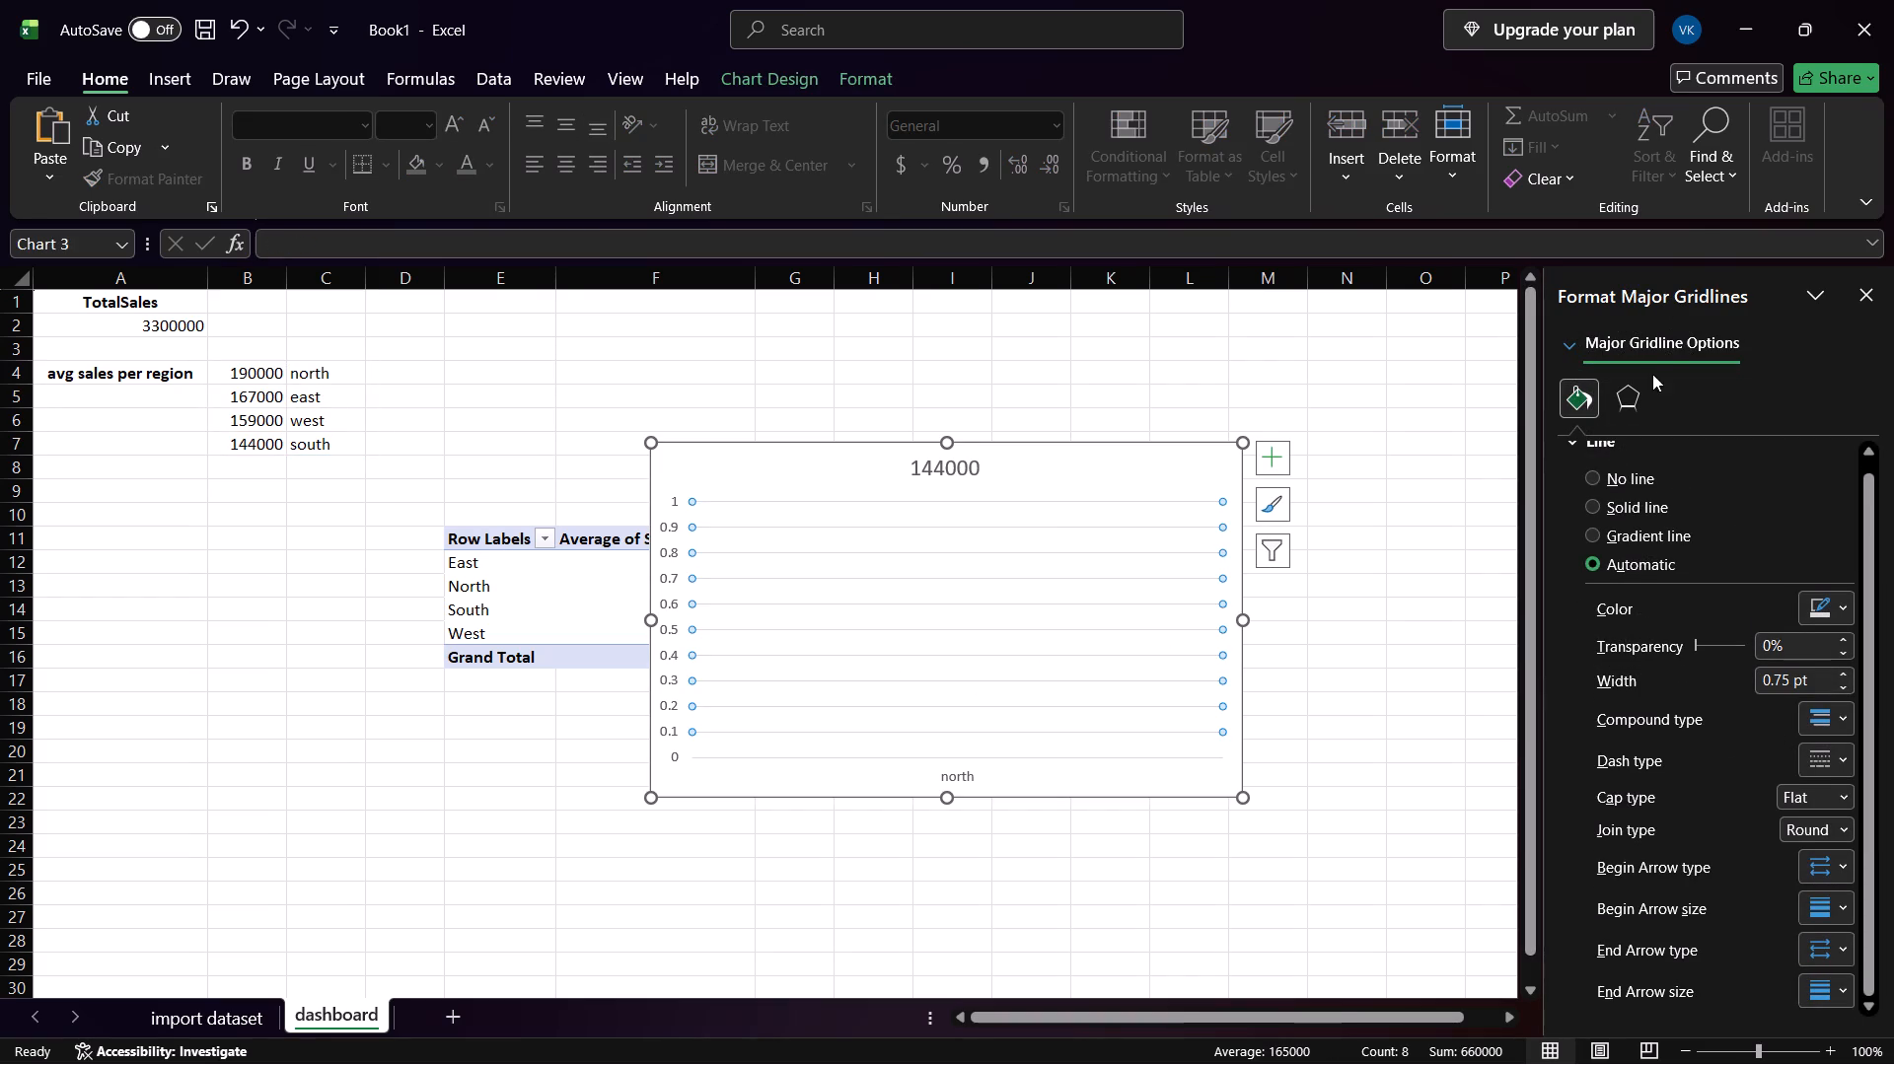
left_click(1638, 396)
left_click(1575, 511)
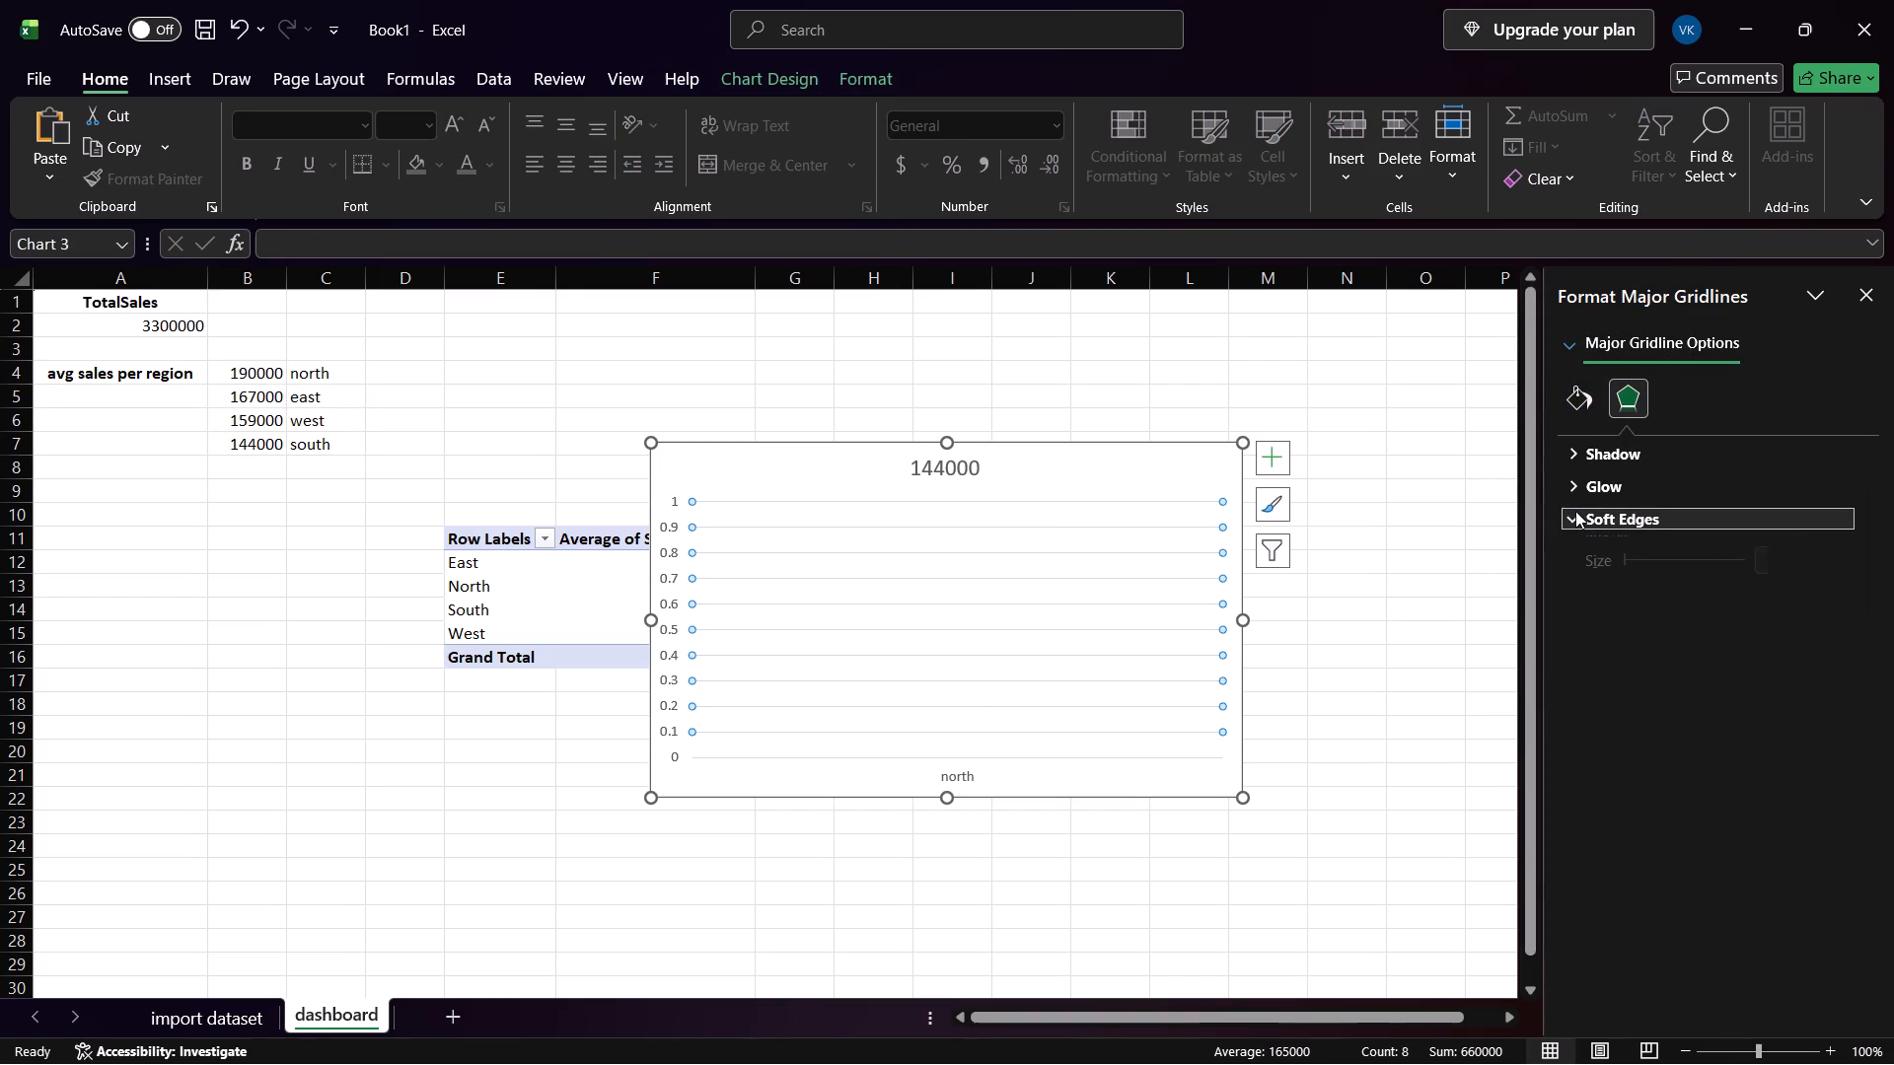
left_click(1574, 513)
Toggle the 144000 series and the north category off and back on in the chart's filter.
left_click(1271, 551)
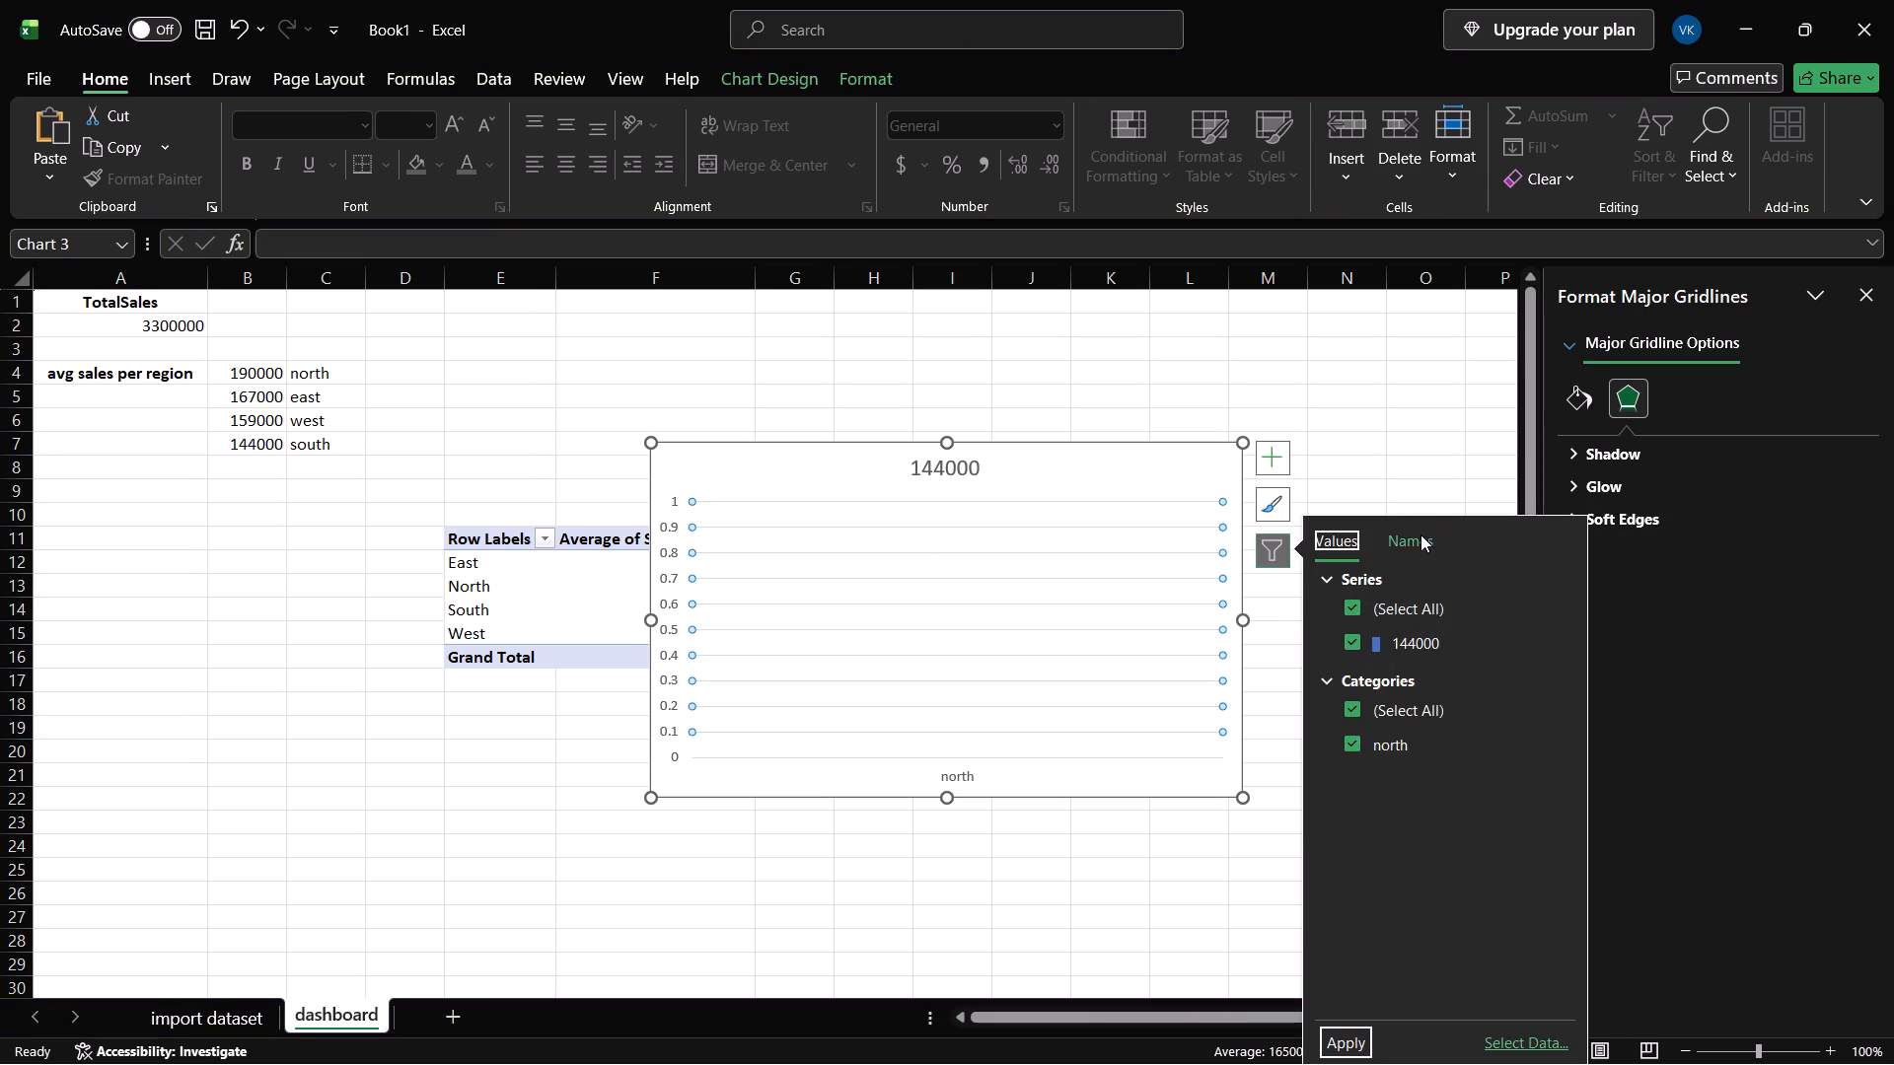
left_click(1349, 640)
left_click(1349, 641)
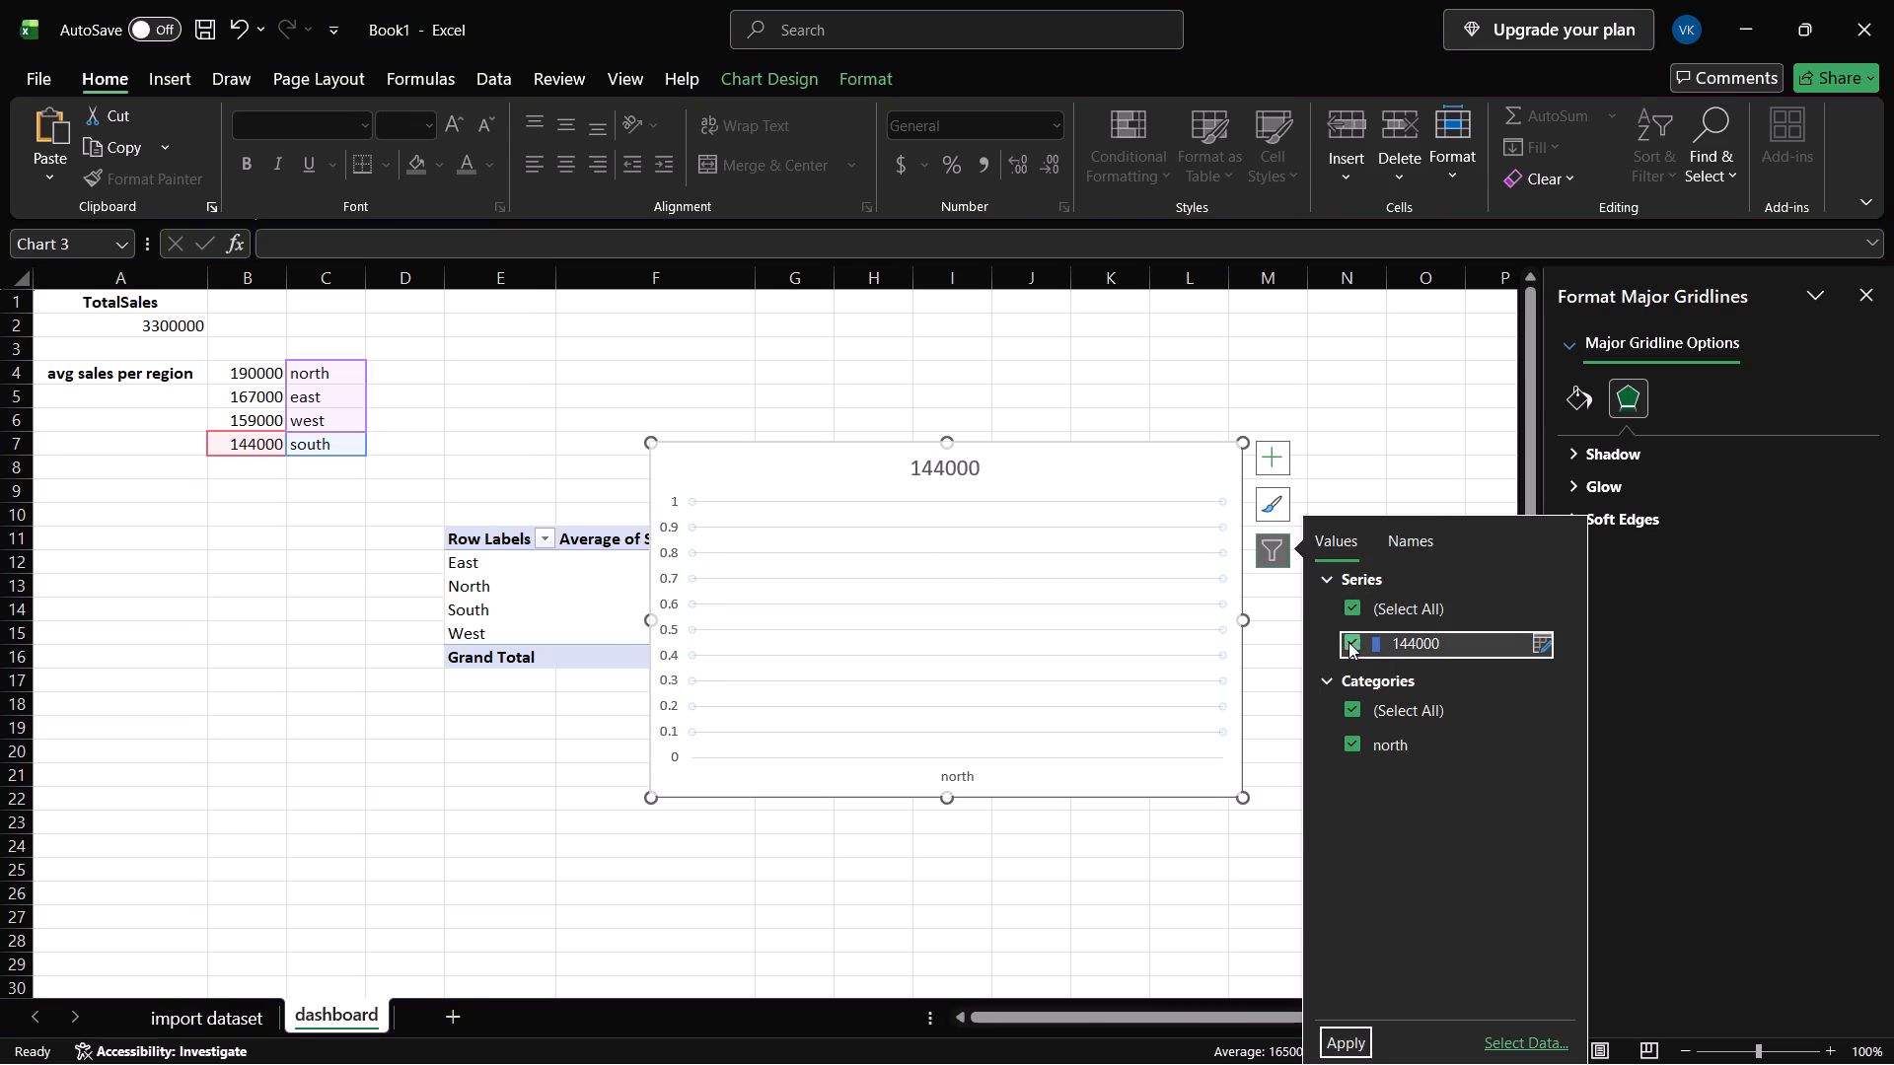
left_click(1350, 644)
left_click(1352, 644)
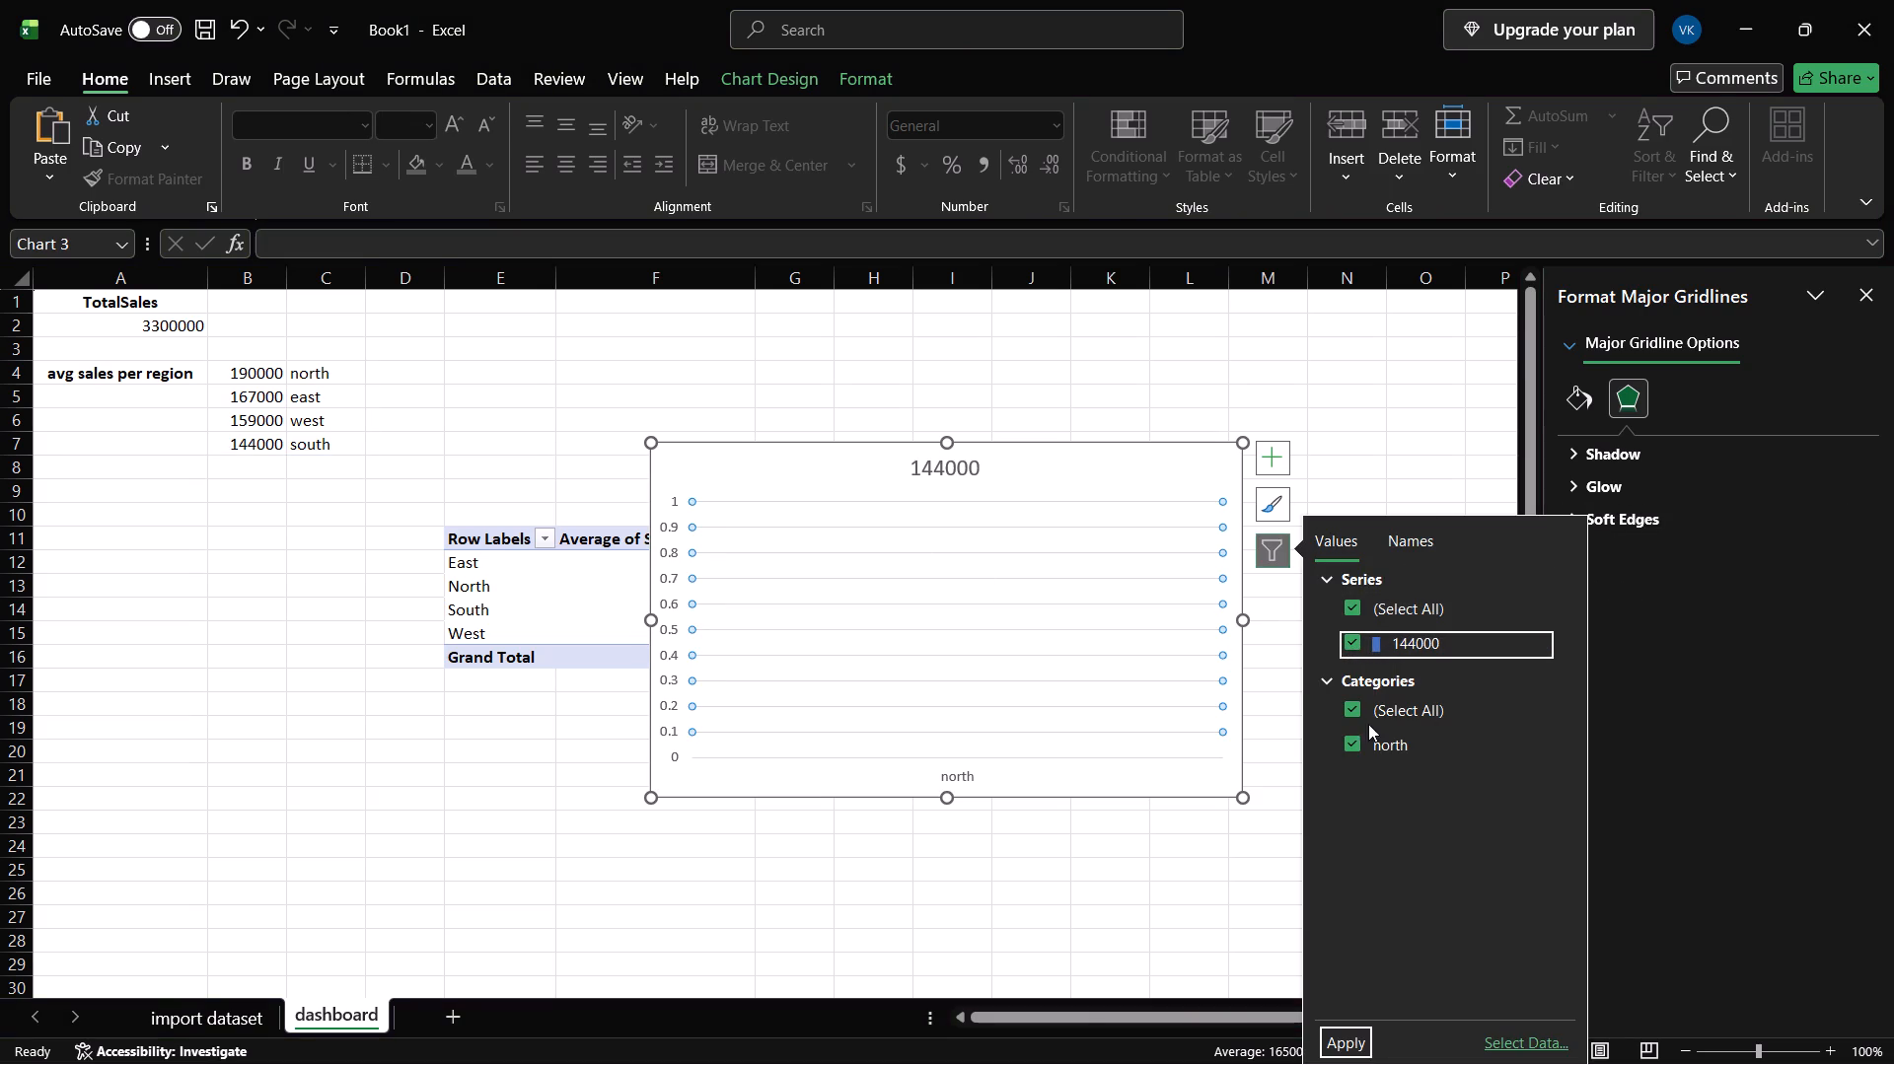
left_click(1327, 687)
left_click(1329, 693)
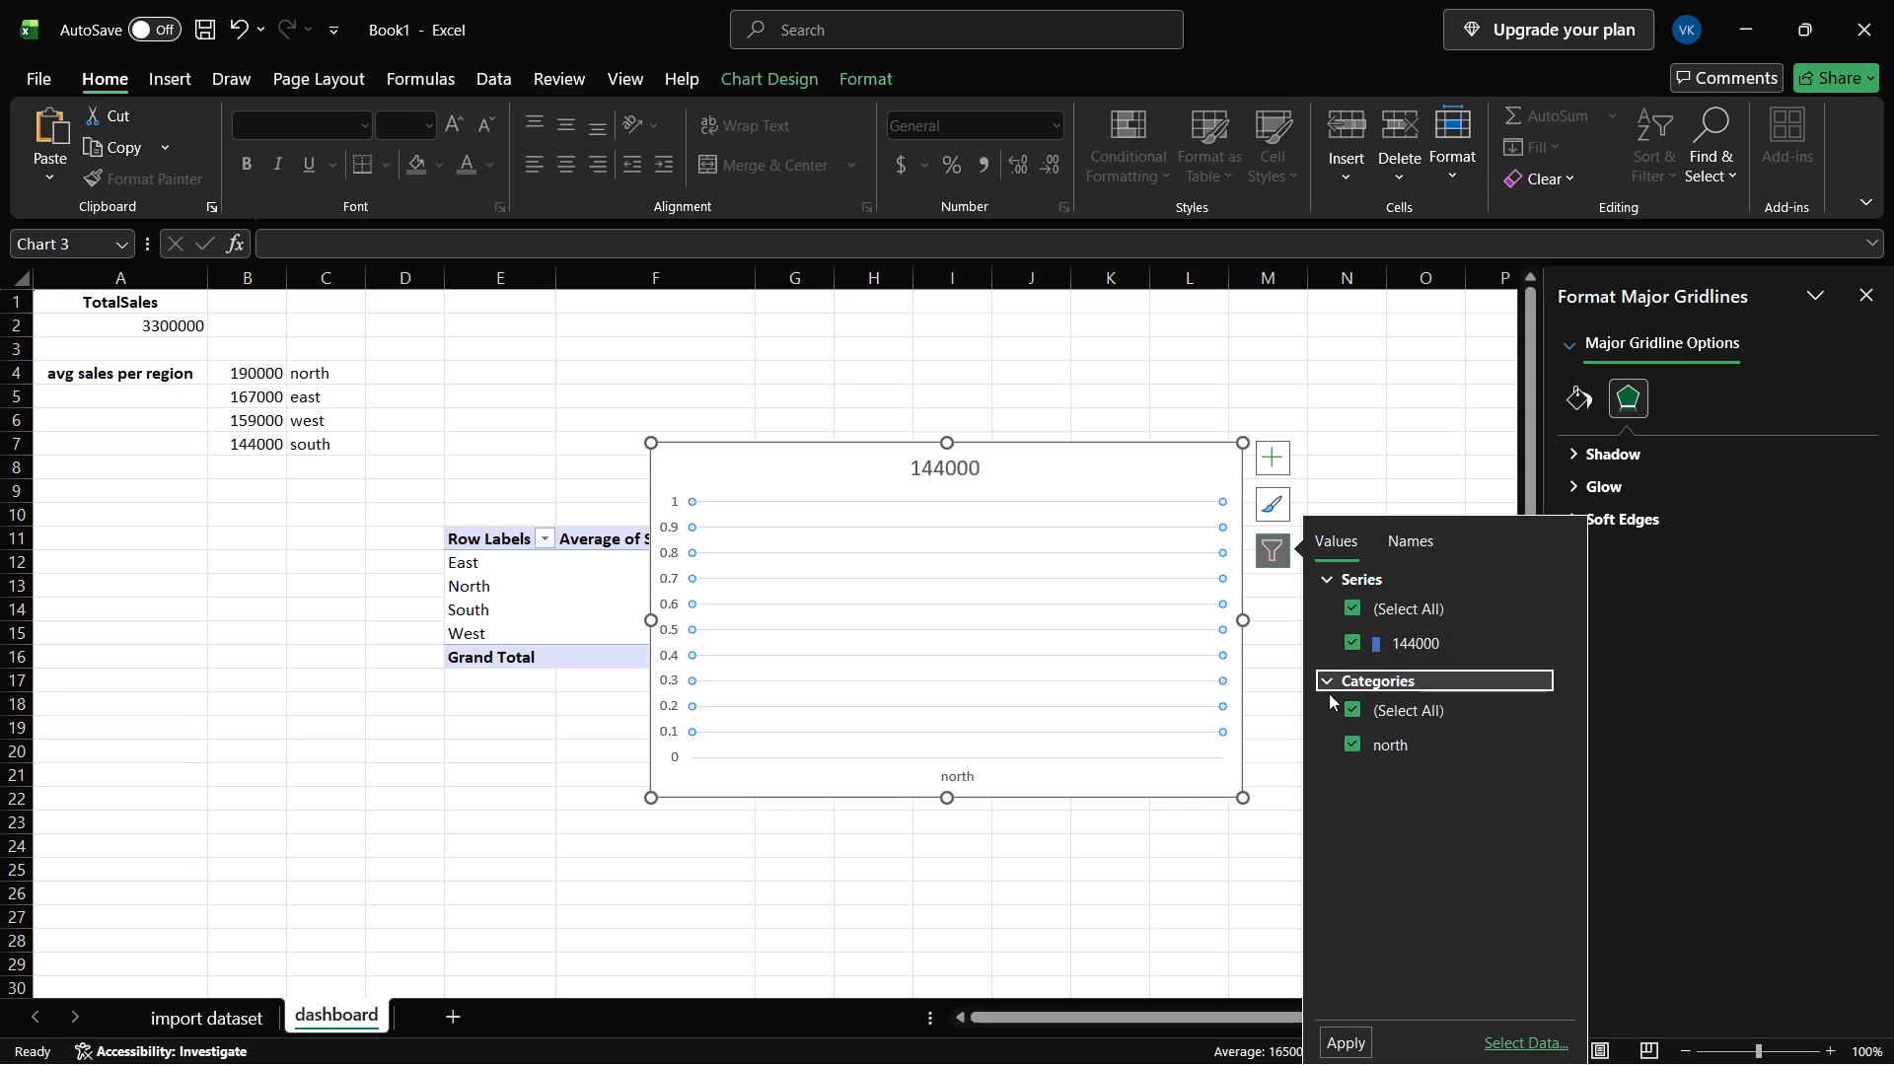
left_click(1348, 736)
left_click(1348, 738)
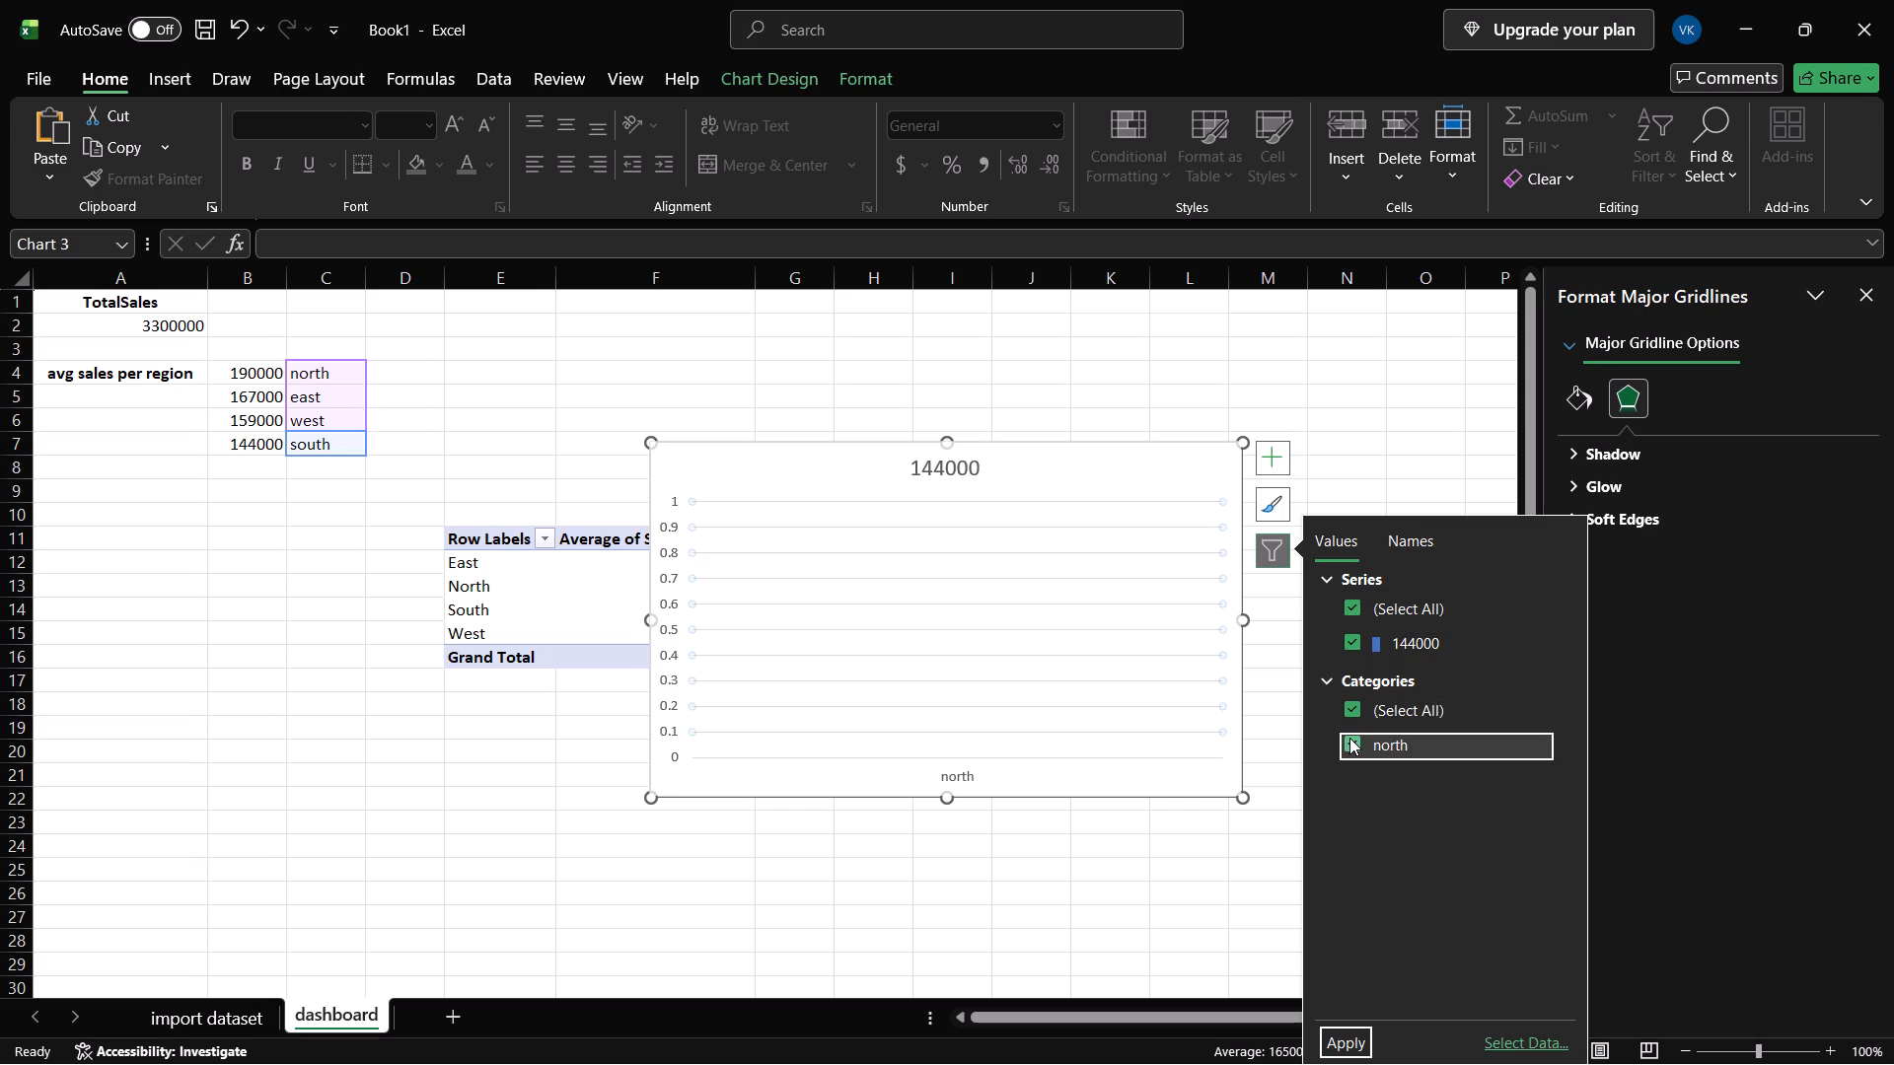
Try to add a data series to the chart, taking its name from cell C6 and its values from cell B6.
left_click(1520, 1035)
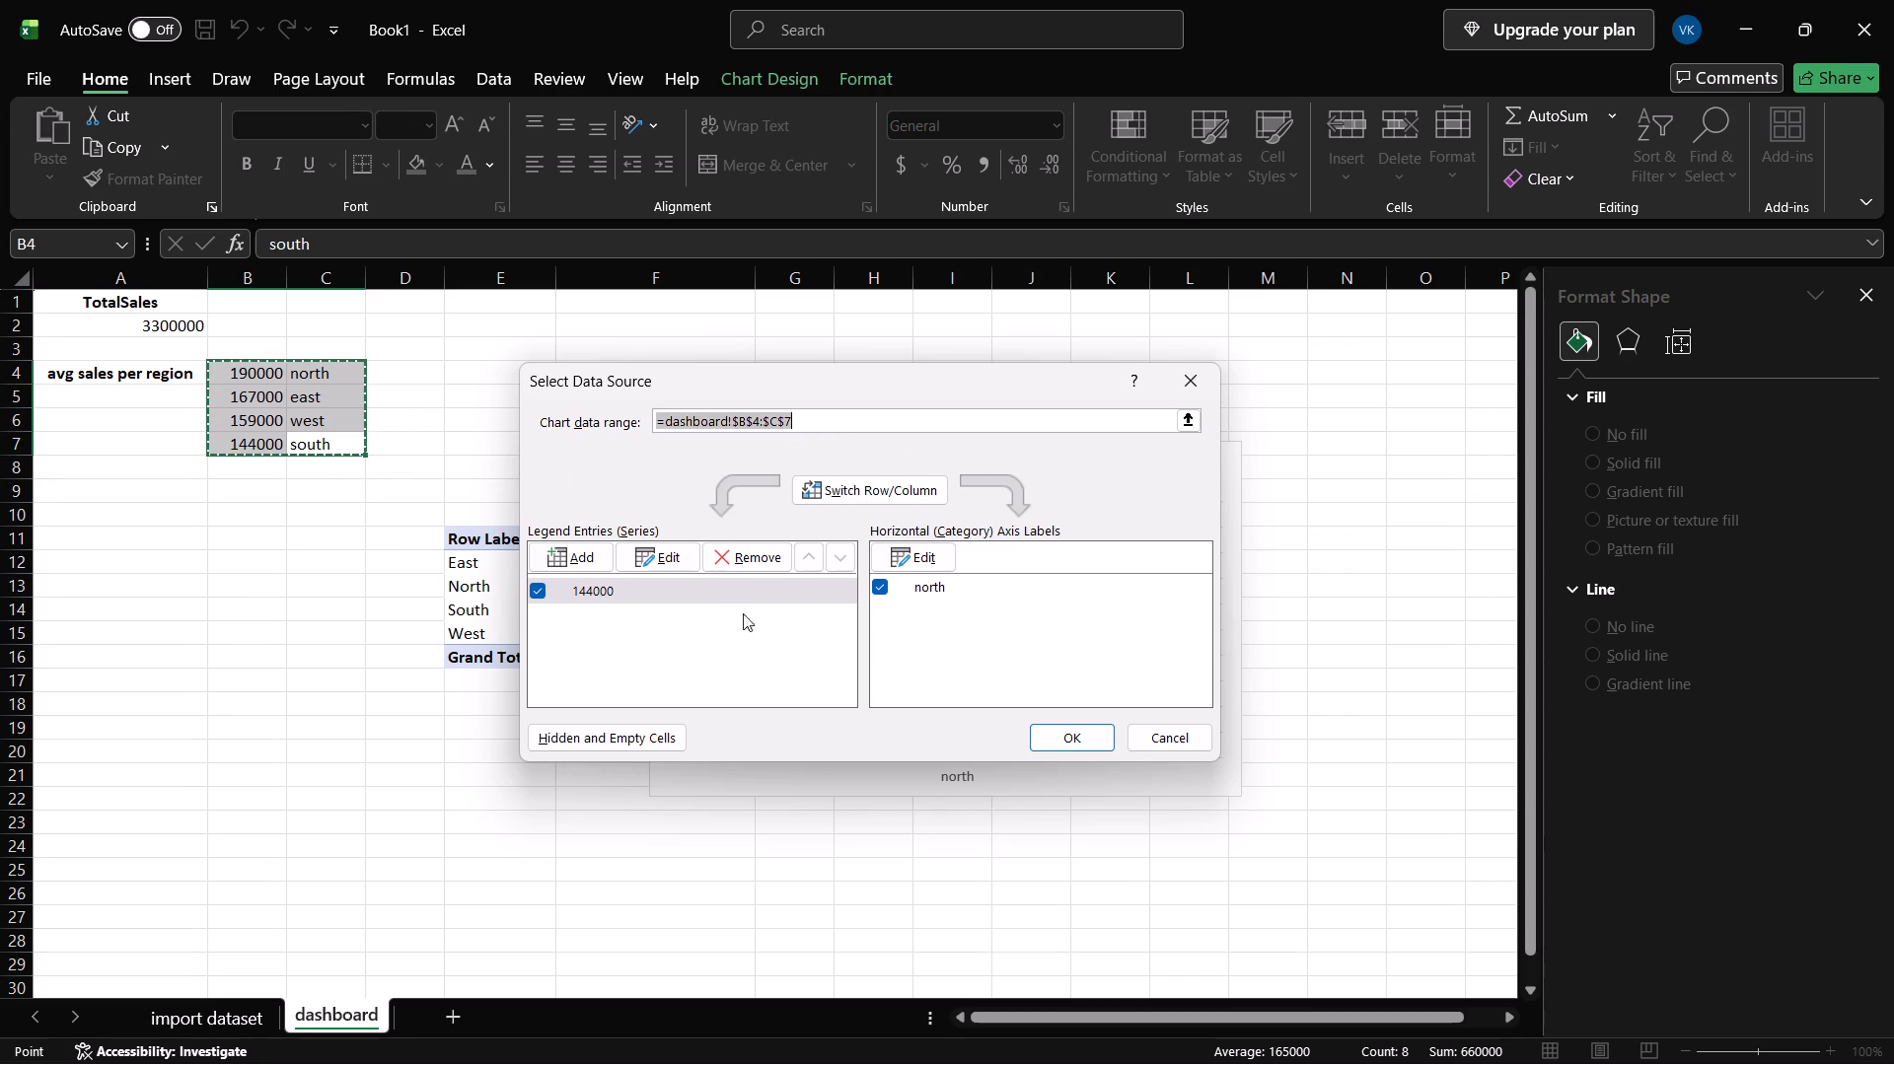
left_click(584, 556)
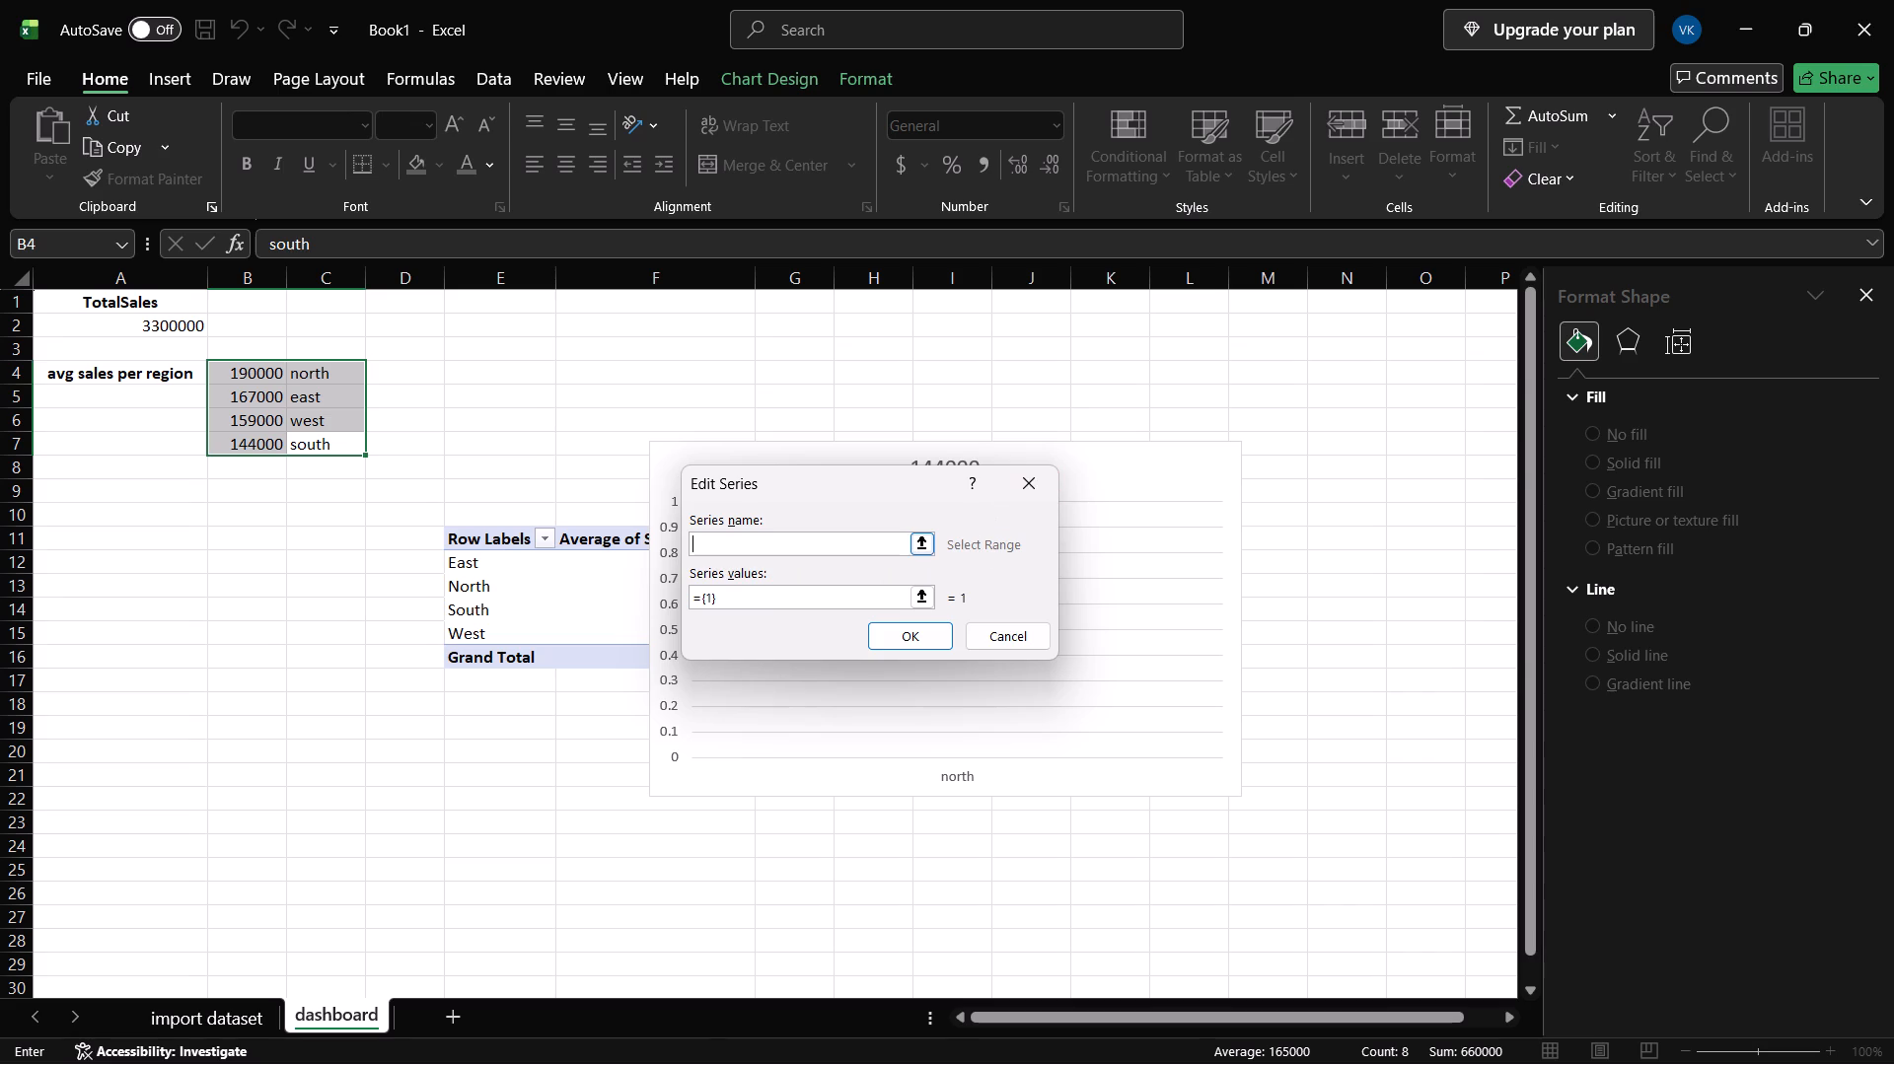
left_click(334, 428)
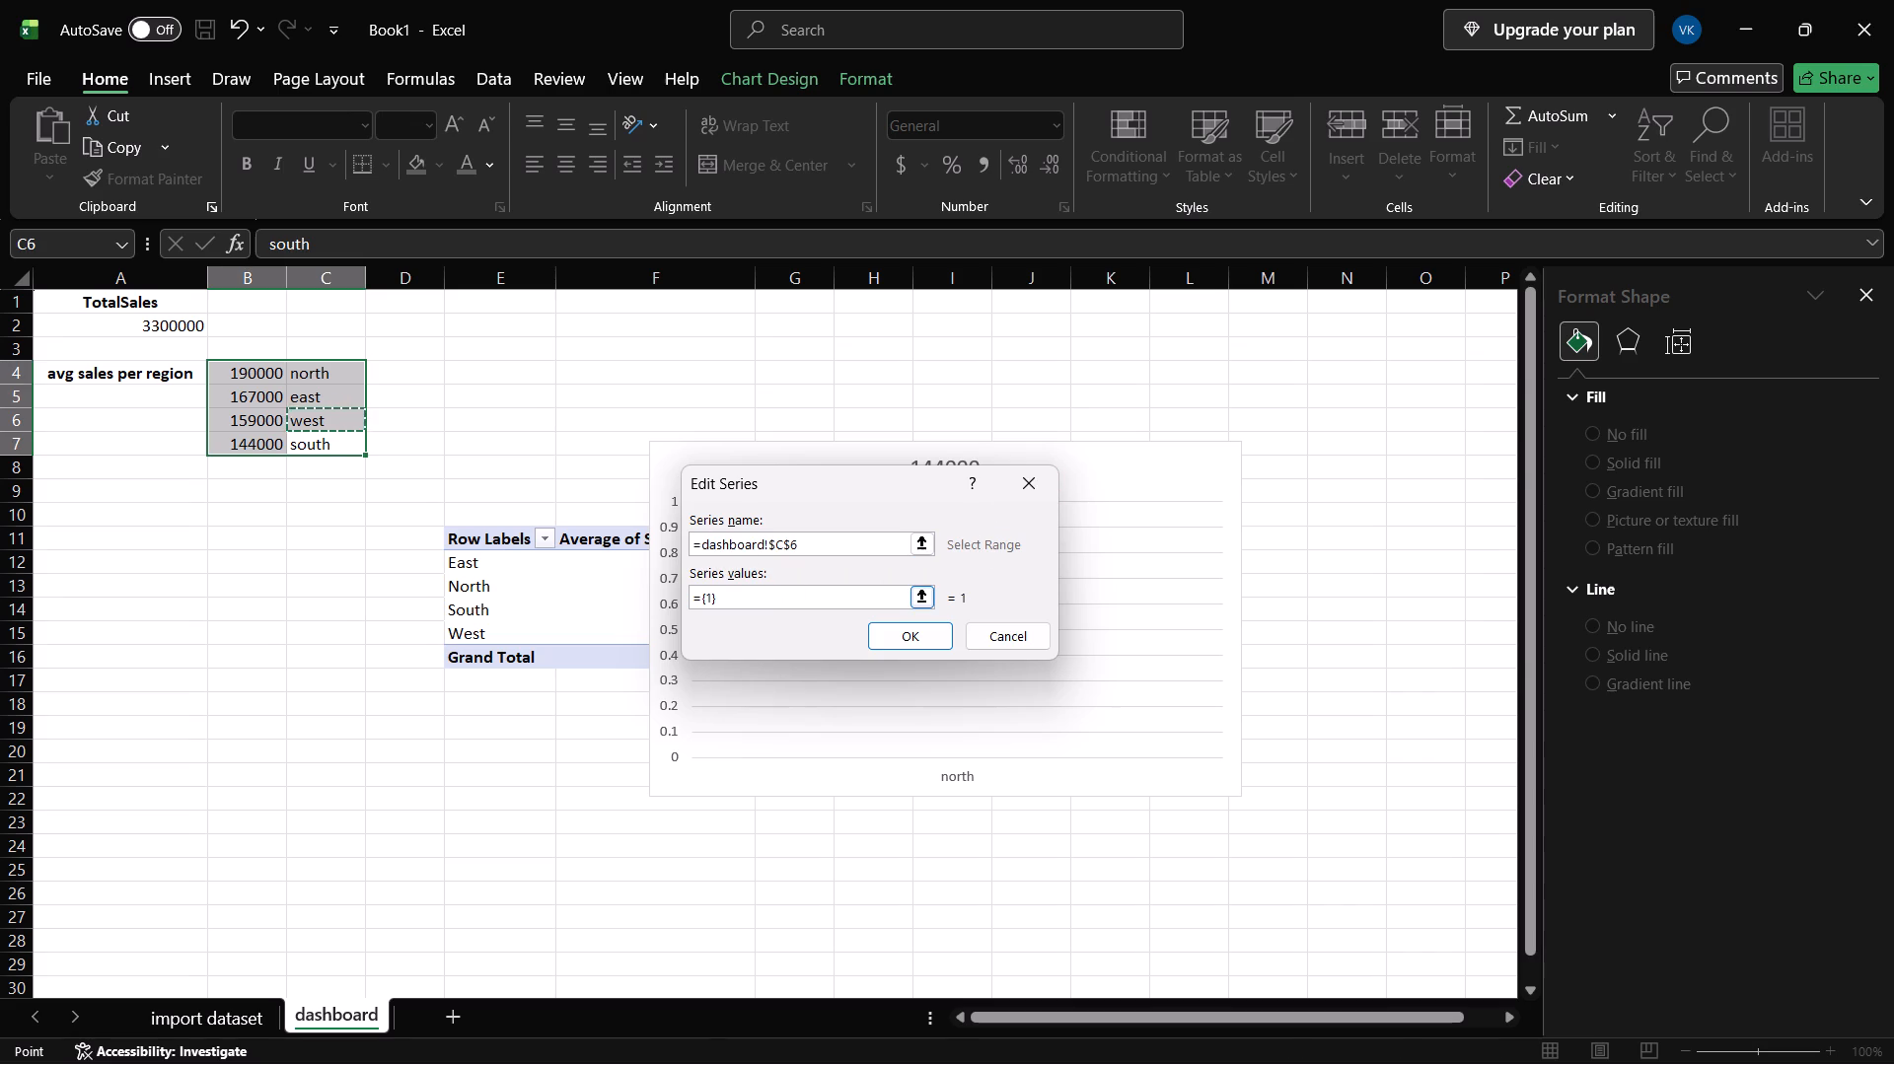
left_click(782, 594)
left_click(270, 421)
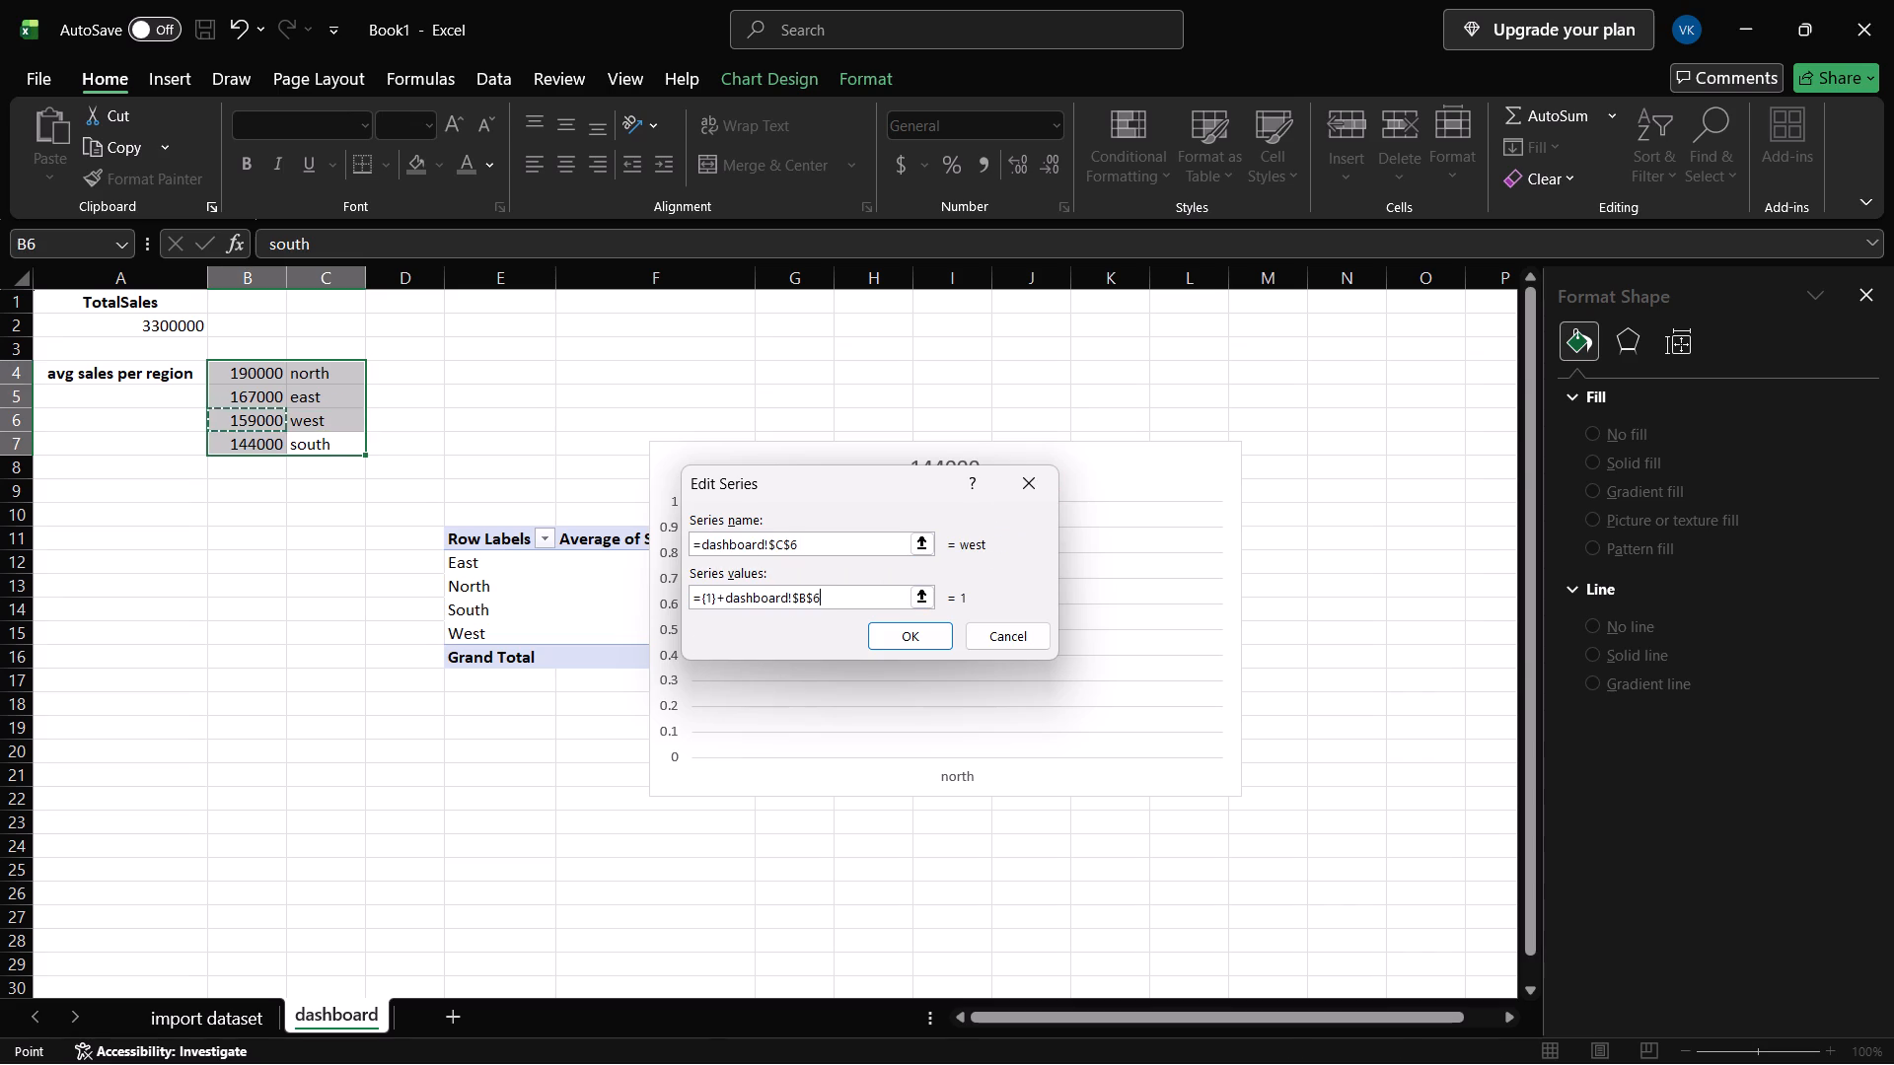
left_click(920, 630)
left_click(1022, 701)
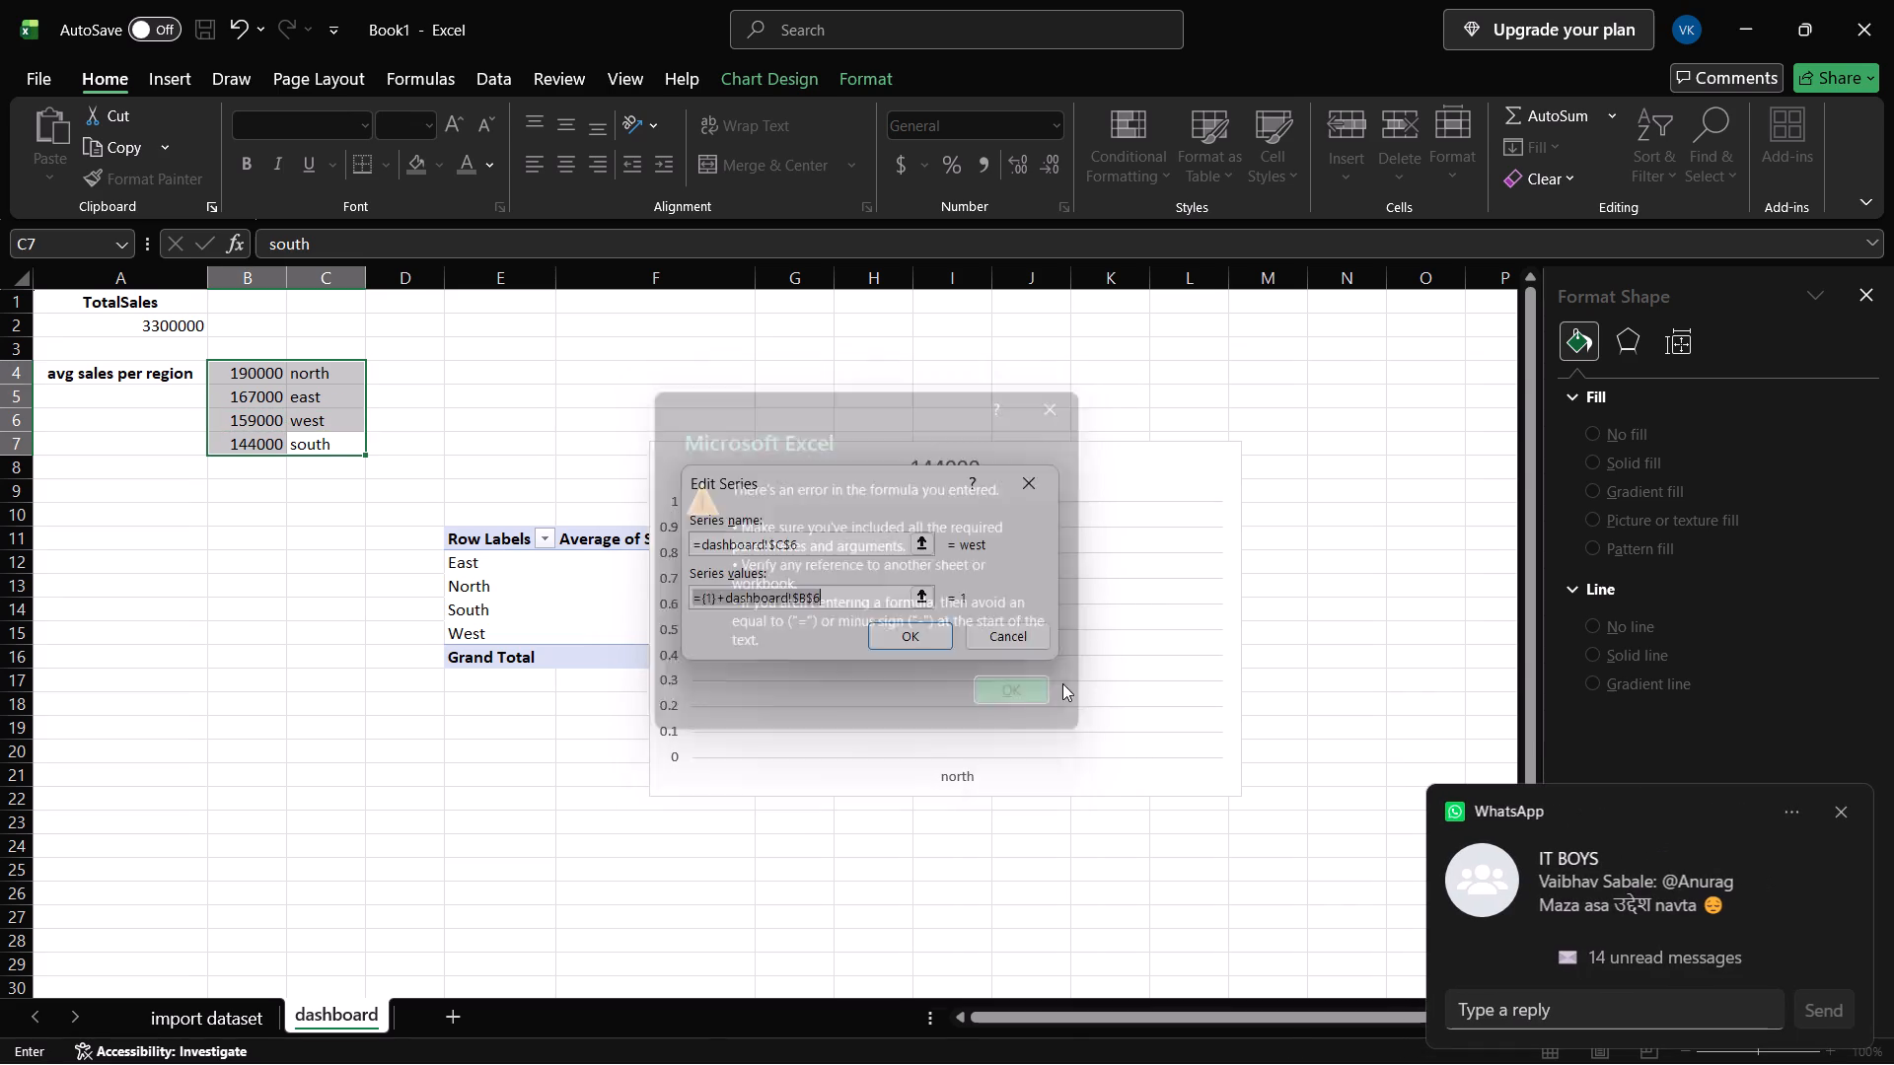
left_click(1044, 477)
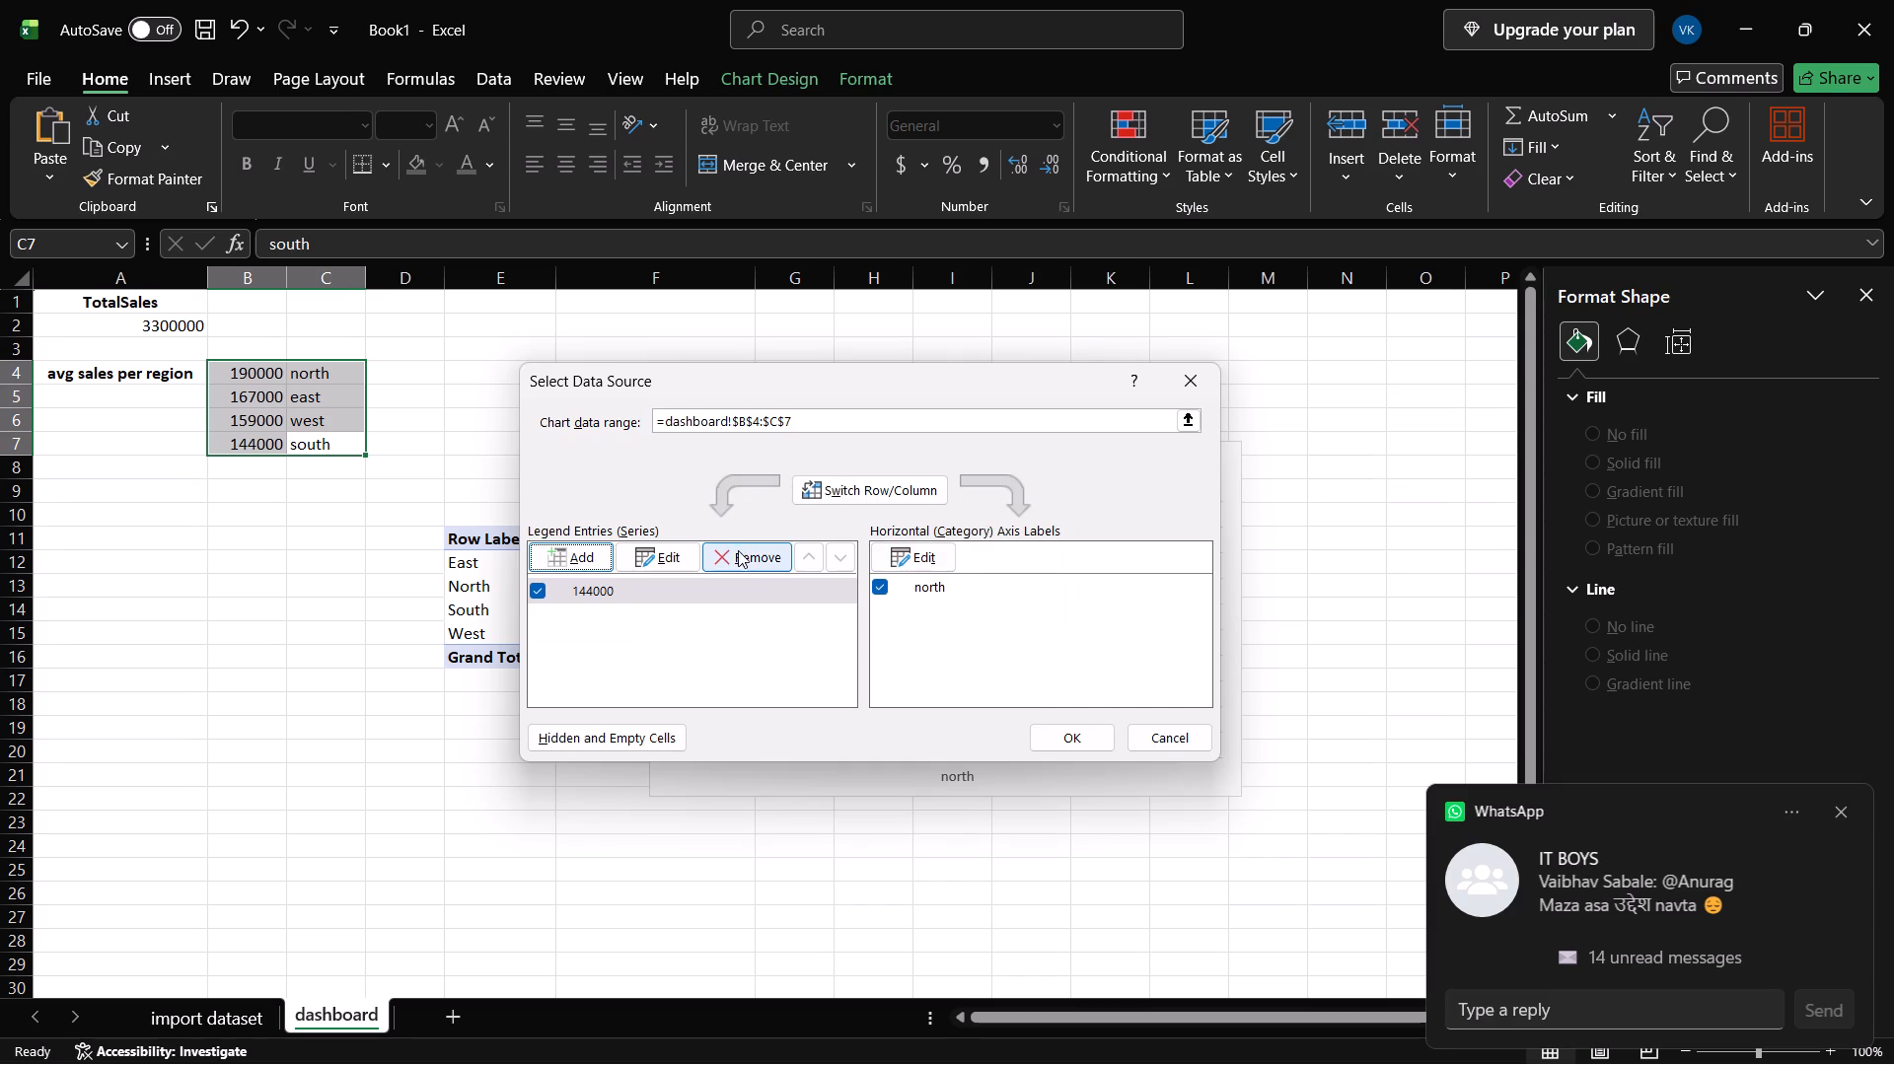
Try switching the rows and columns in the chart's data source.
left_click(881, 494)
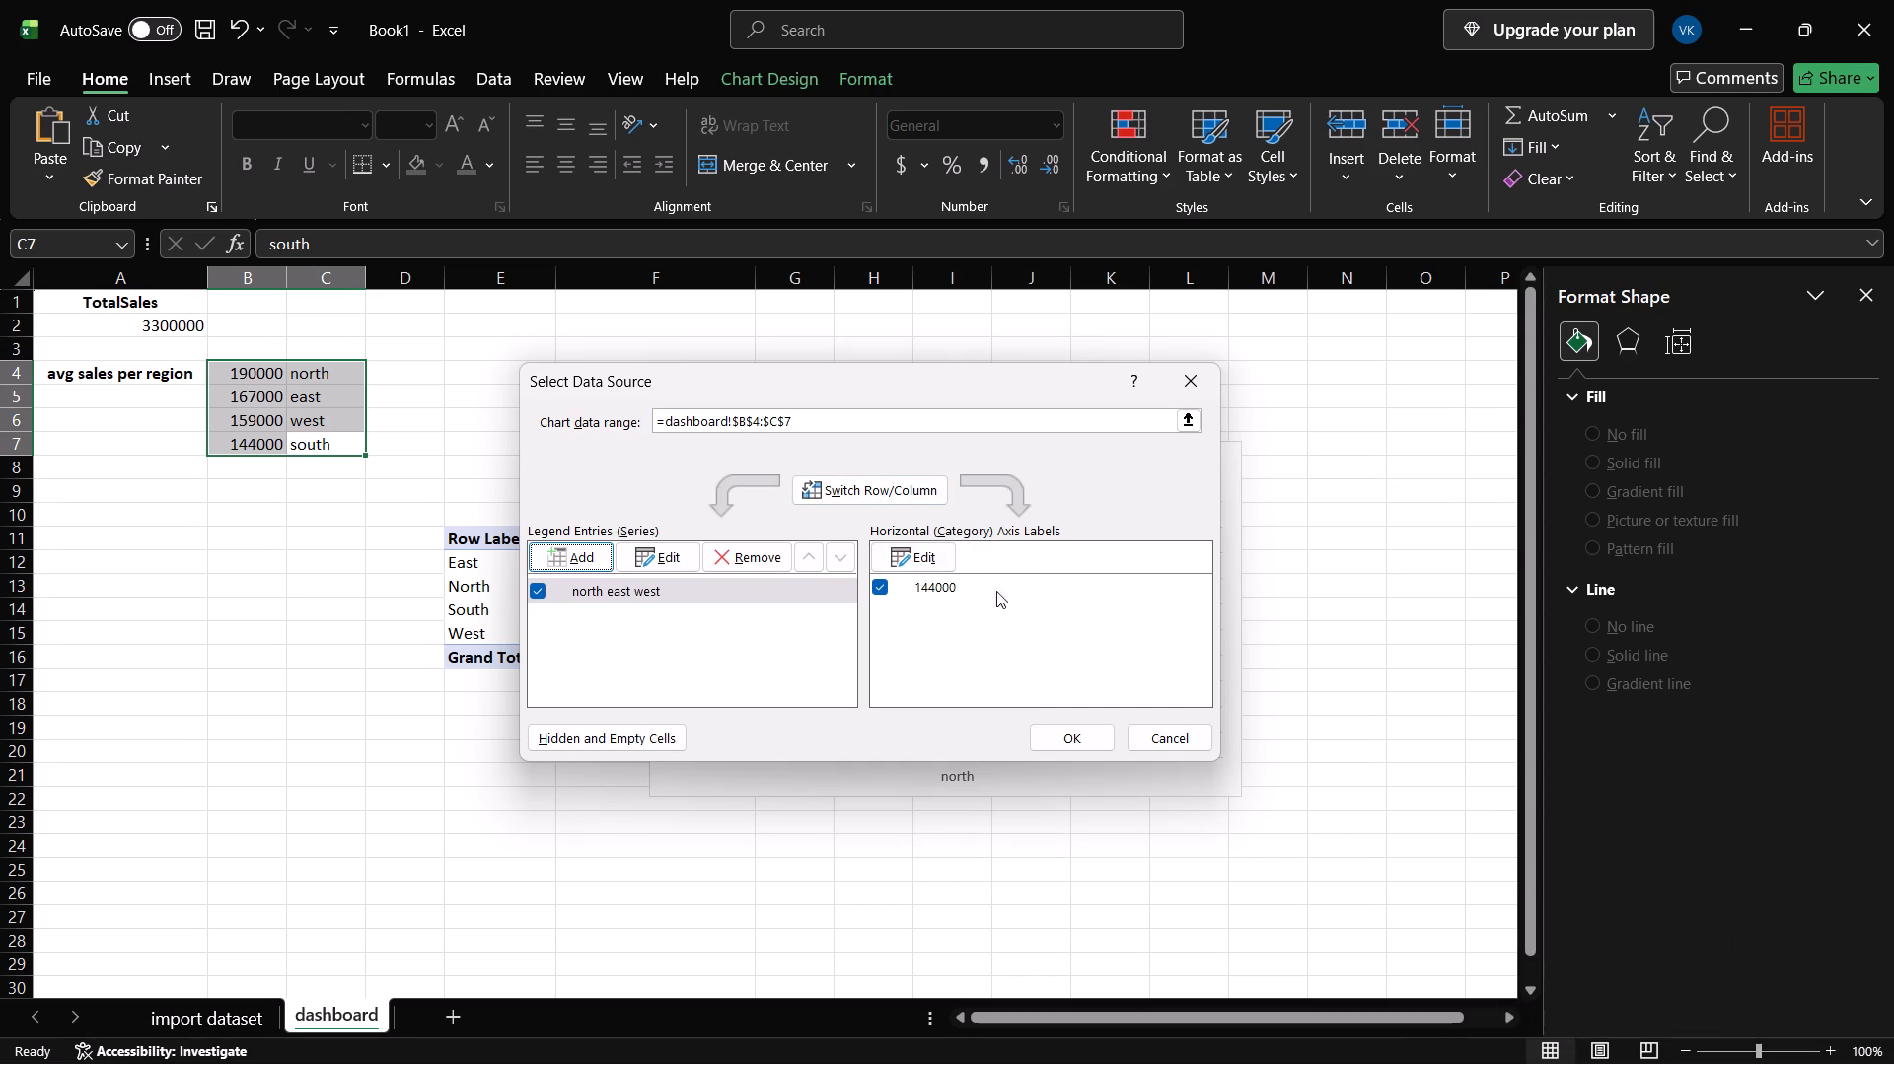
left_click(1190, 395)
Cut the empty column chart from the dashboard sheet.
left_click(856, 559)
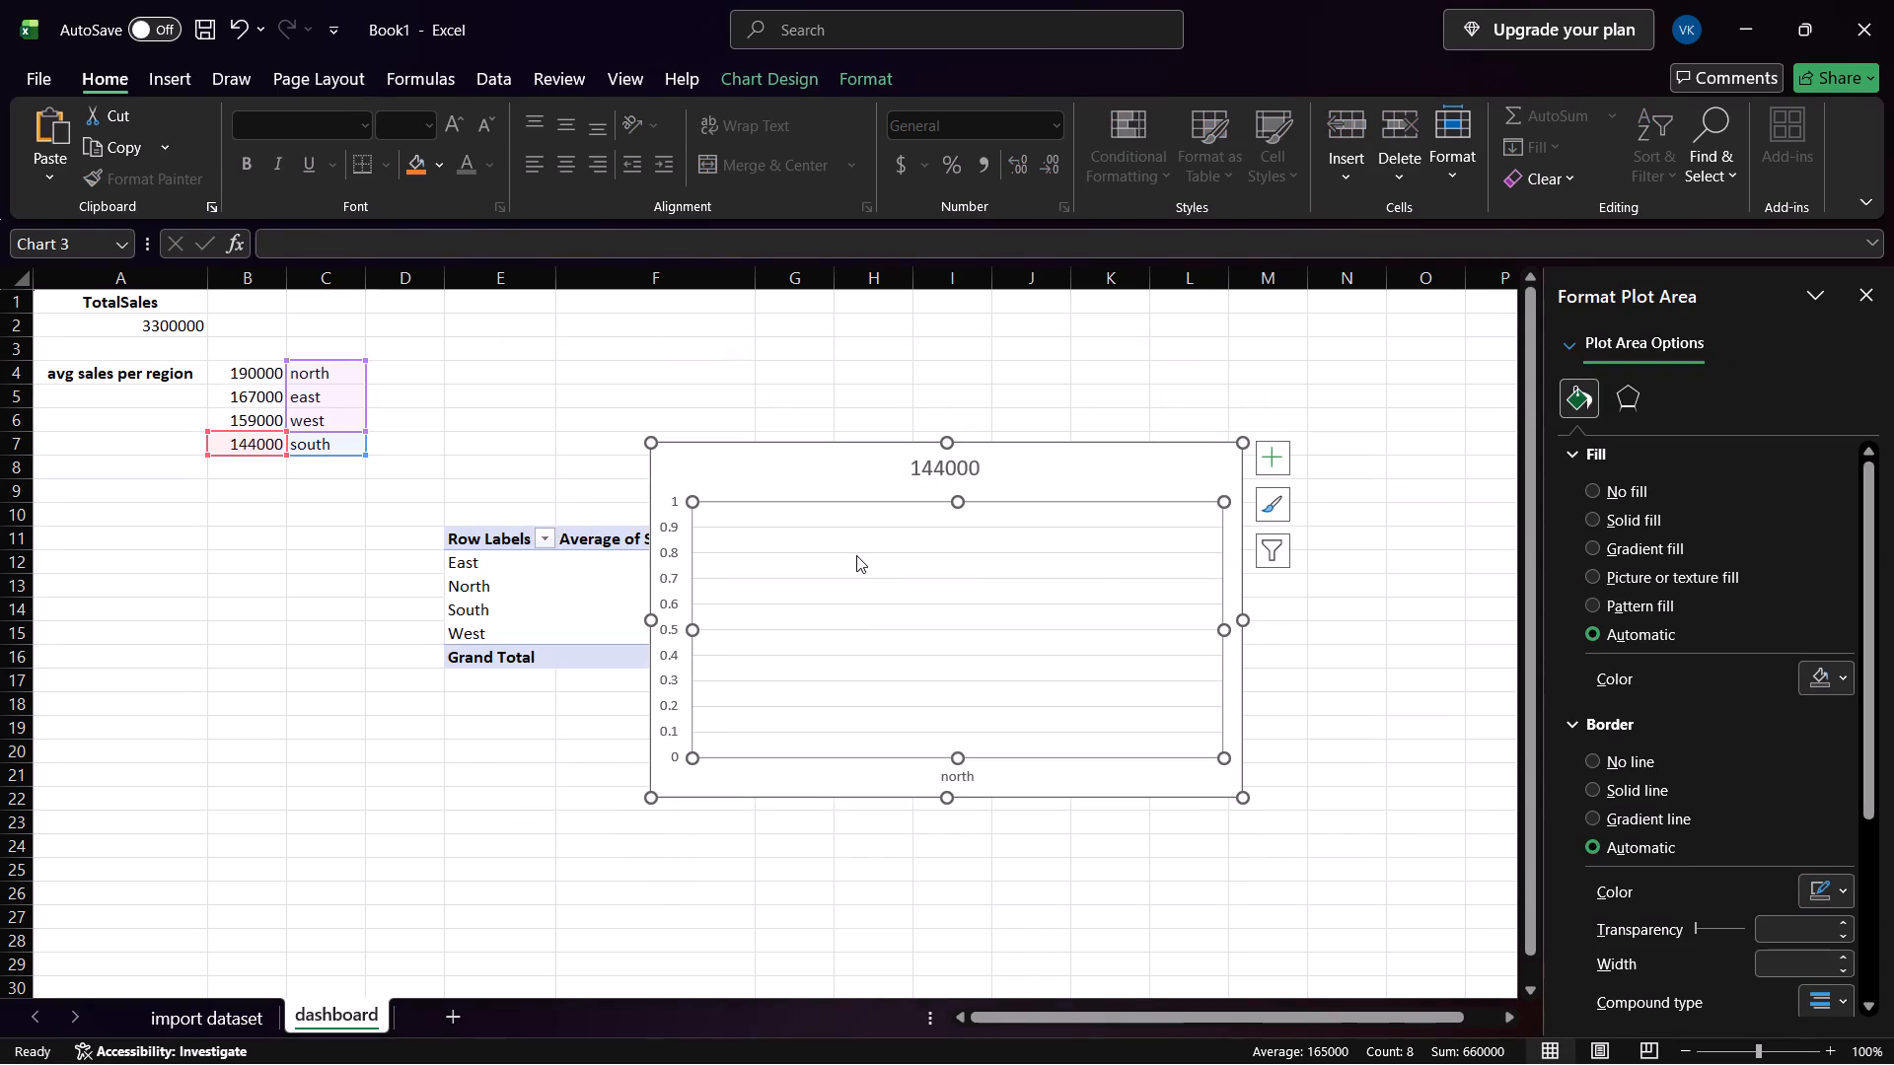
key("ctrl+x")
left_click(467, 455)
left_click(249, 472)
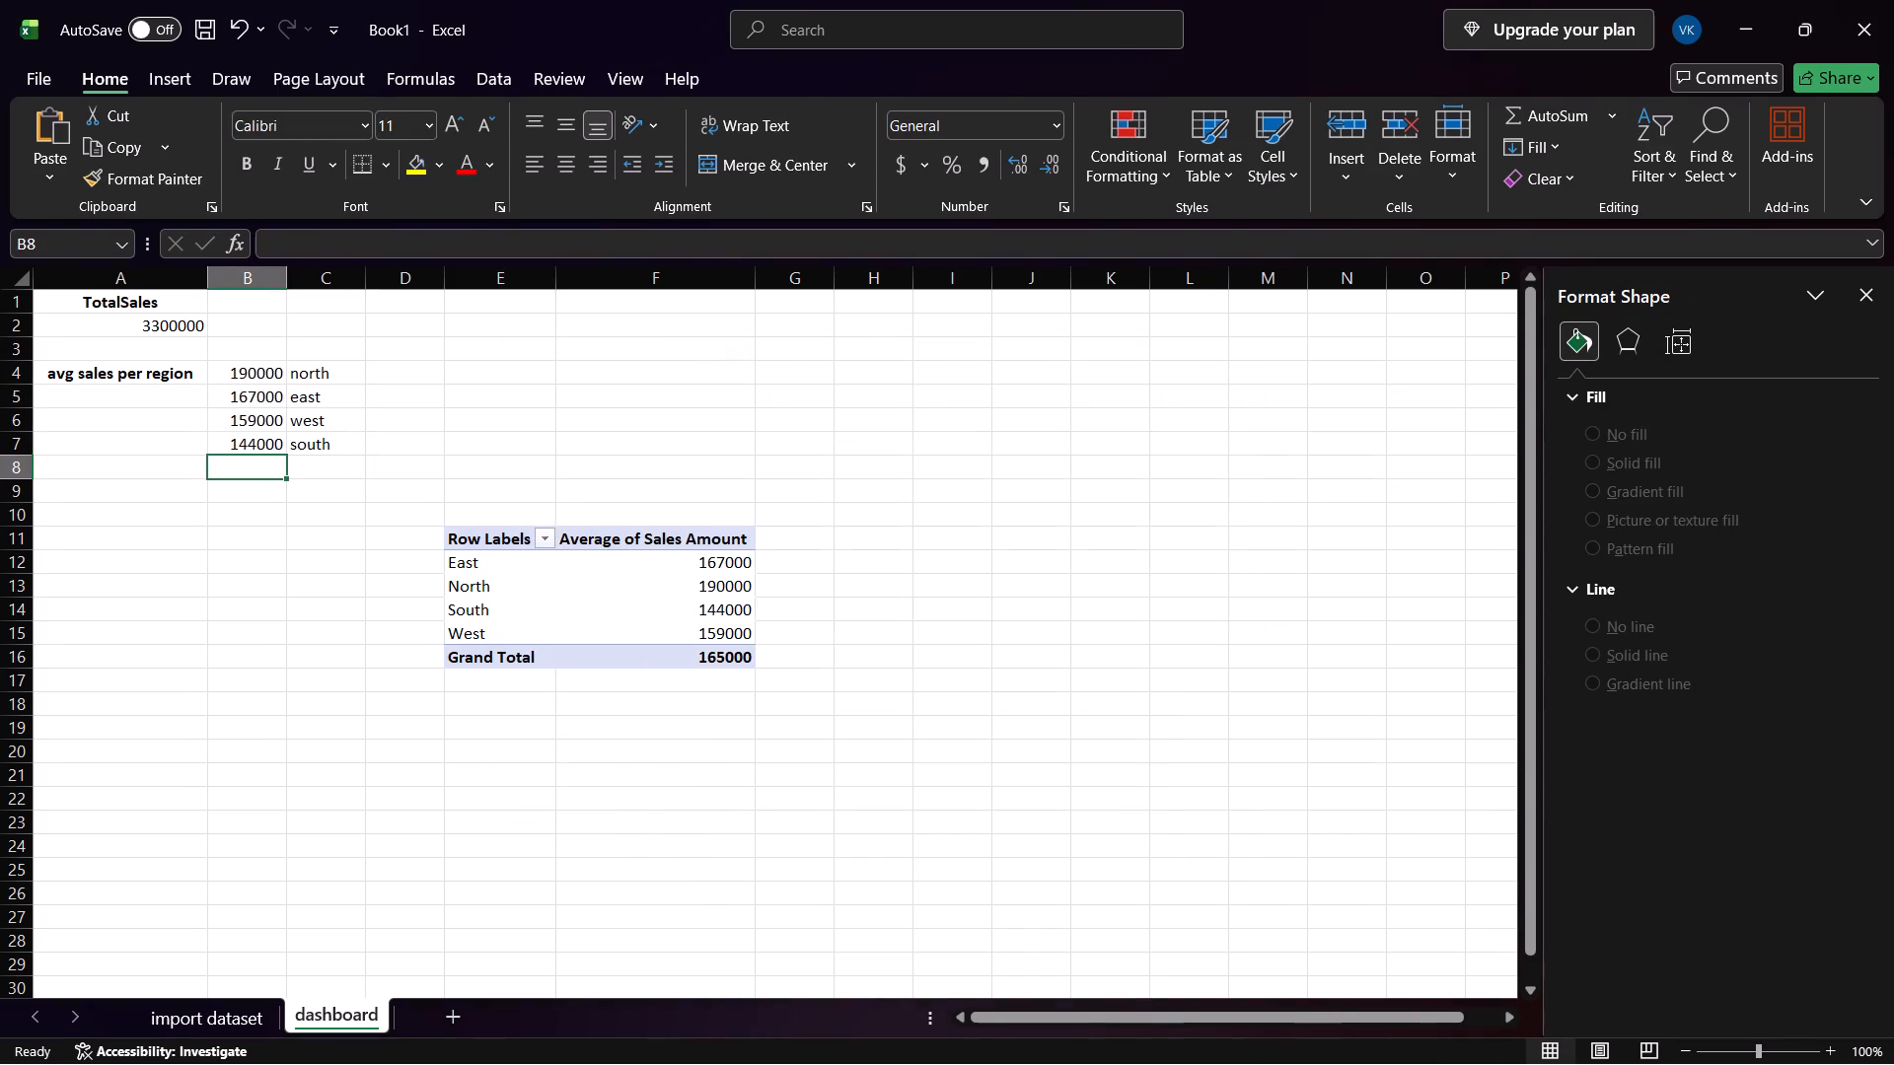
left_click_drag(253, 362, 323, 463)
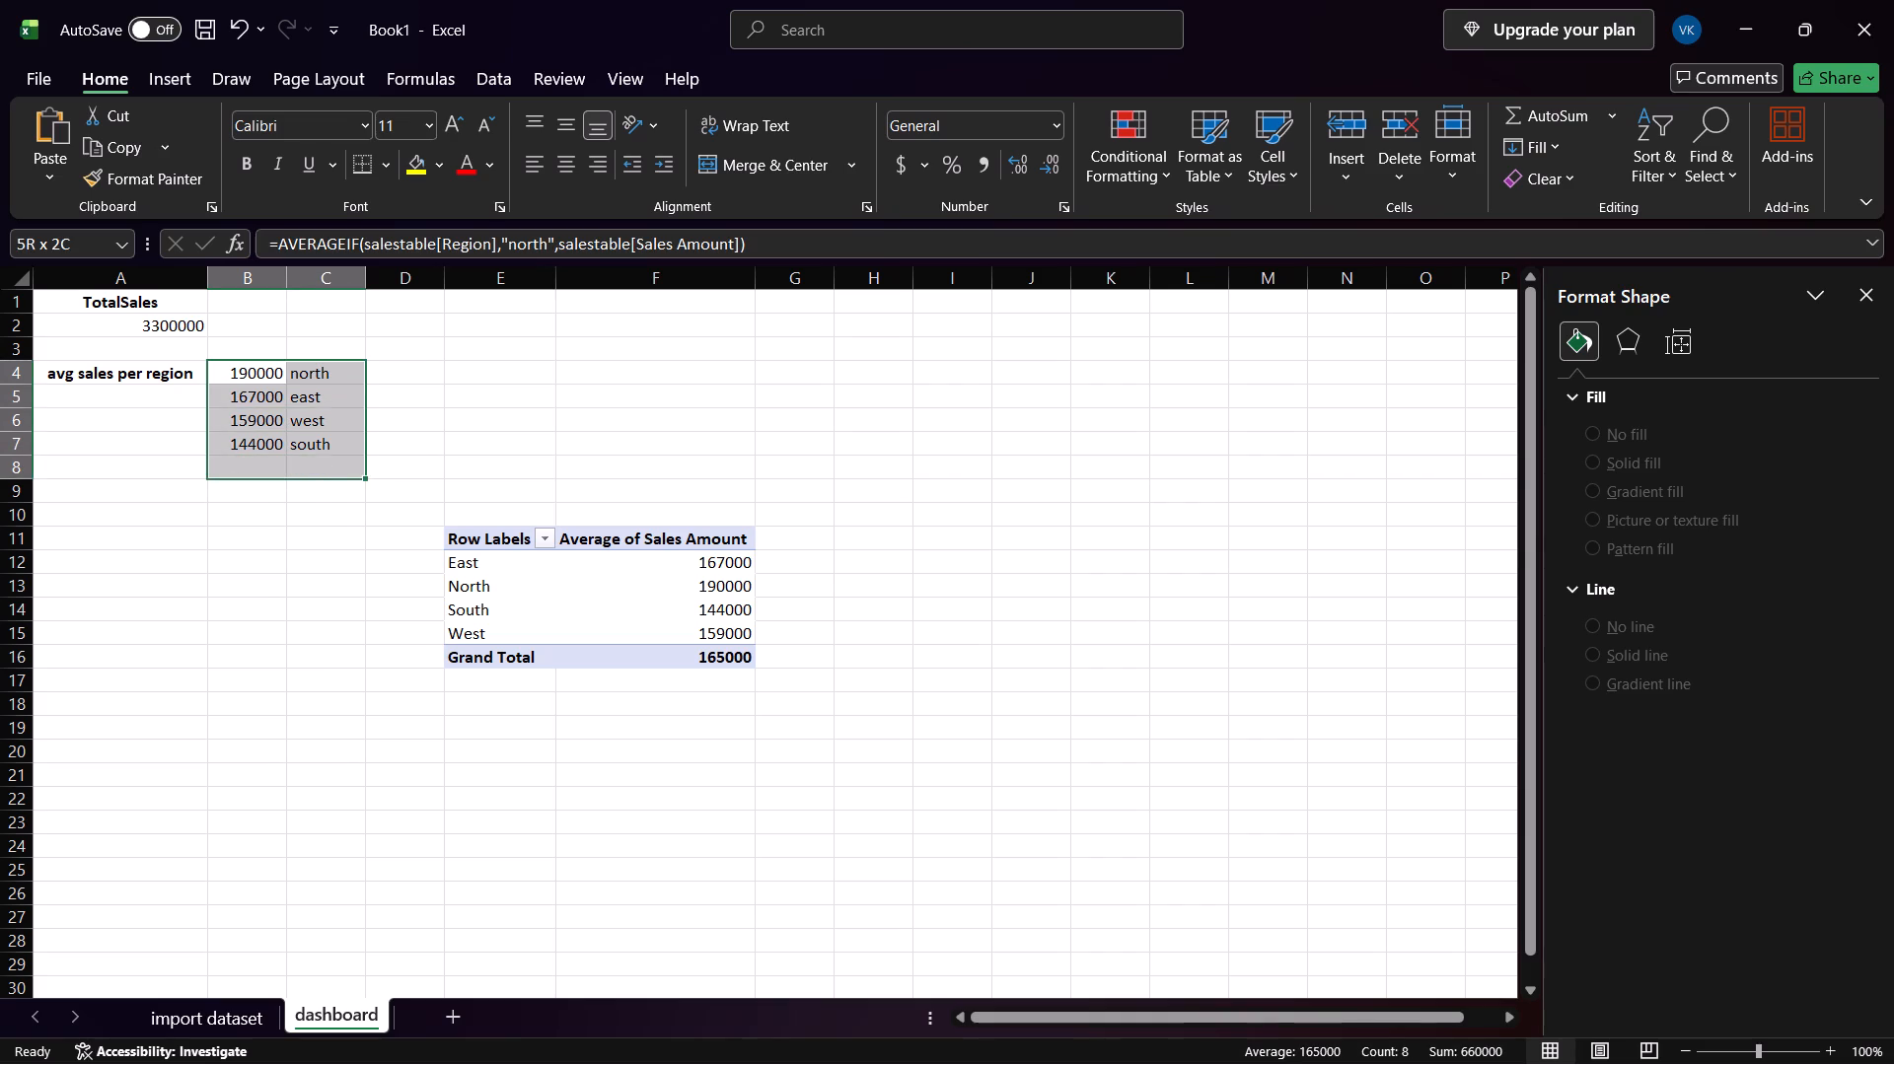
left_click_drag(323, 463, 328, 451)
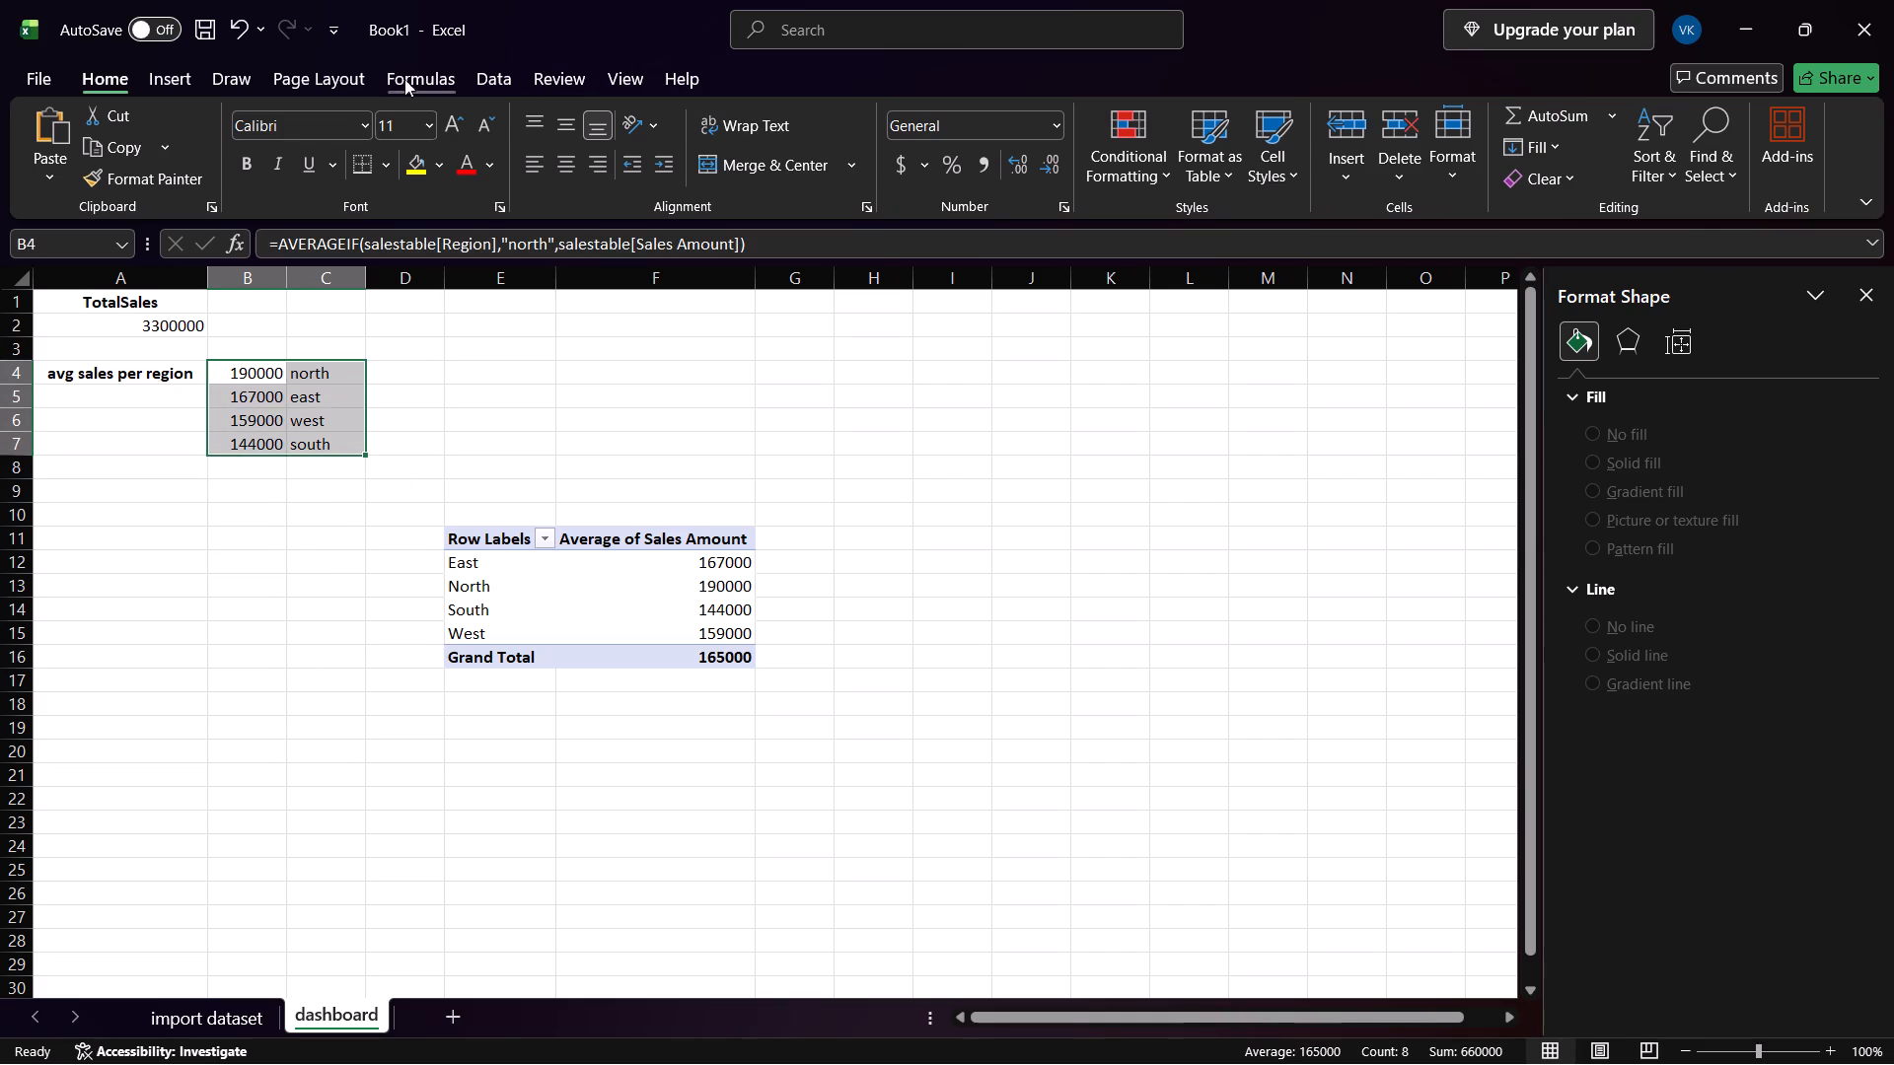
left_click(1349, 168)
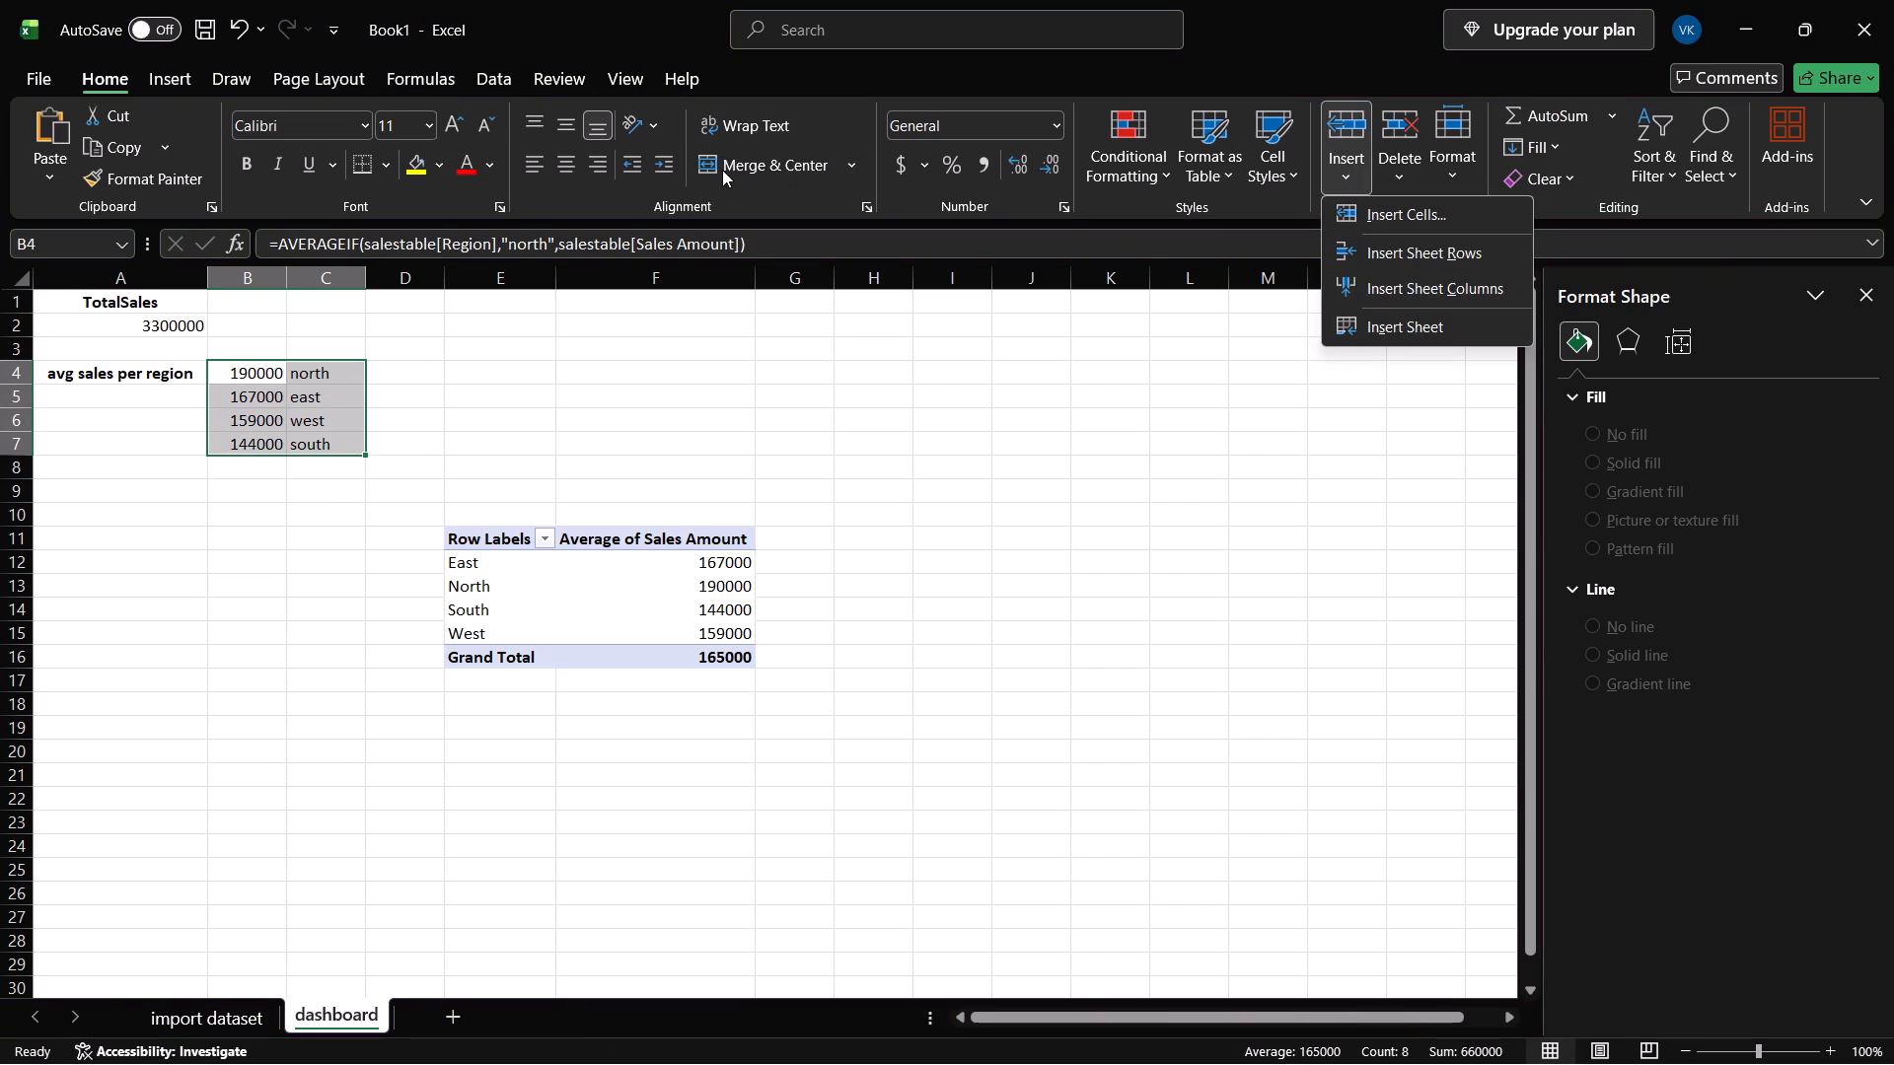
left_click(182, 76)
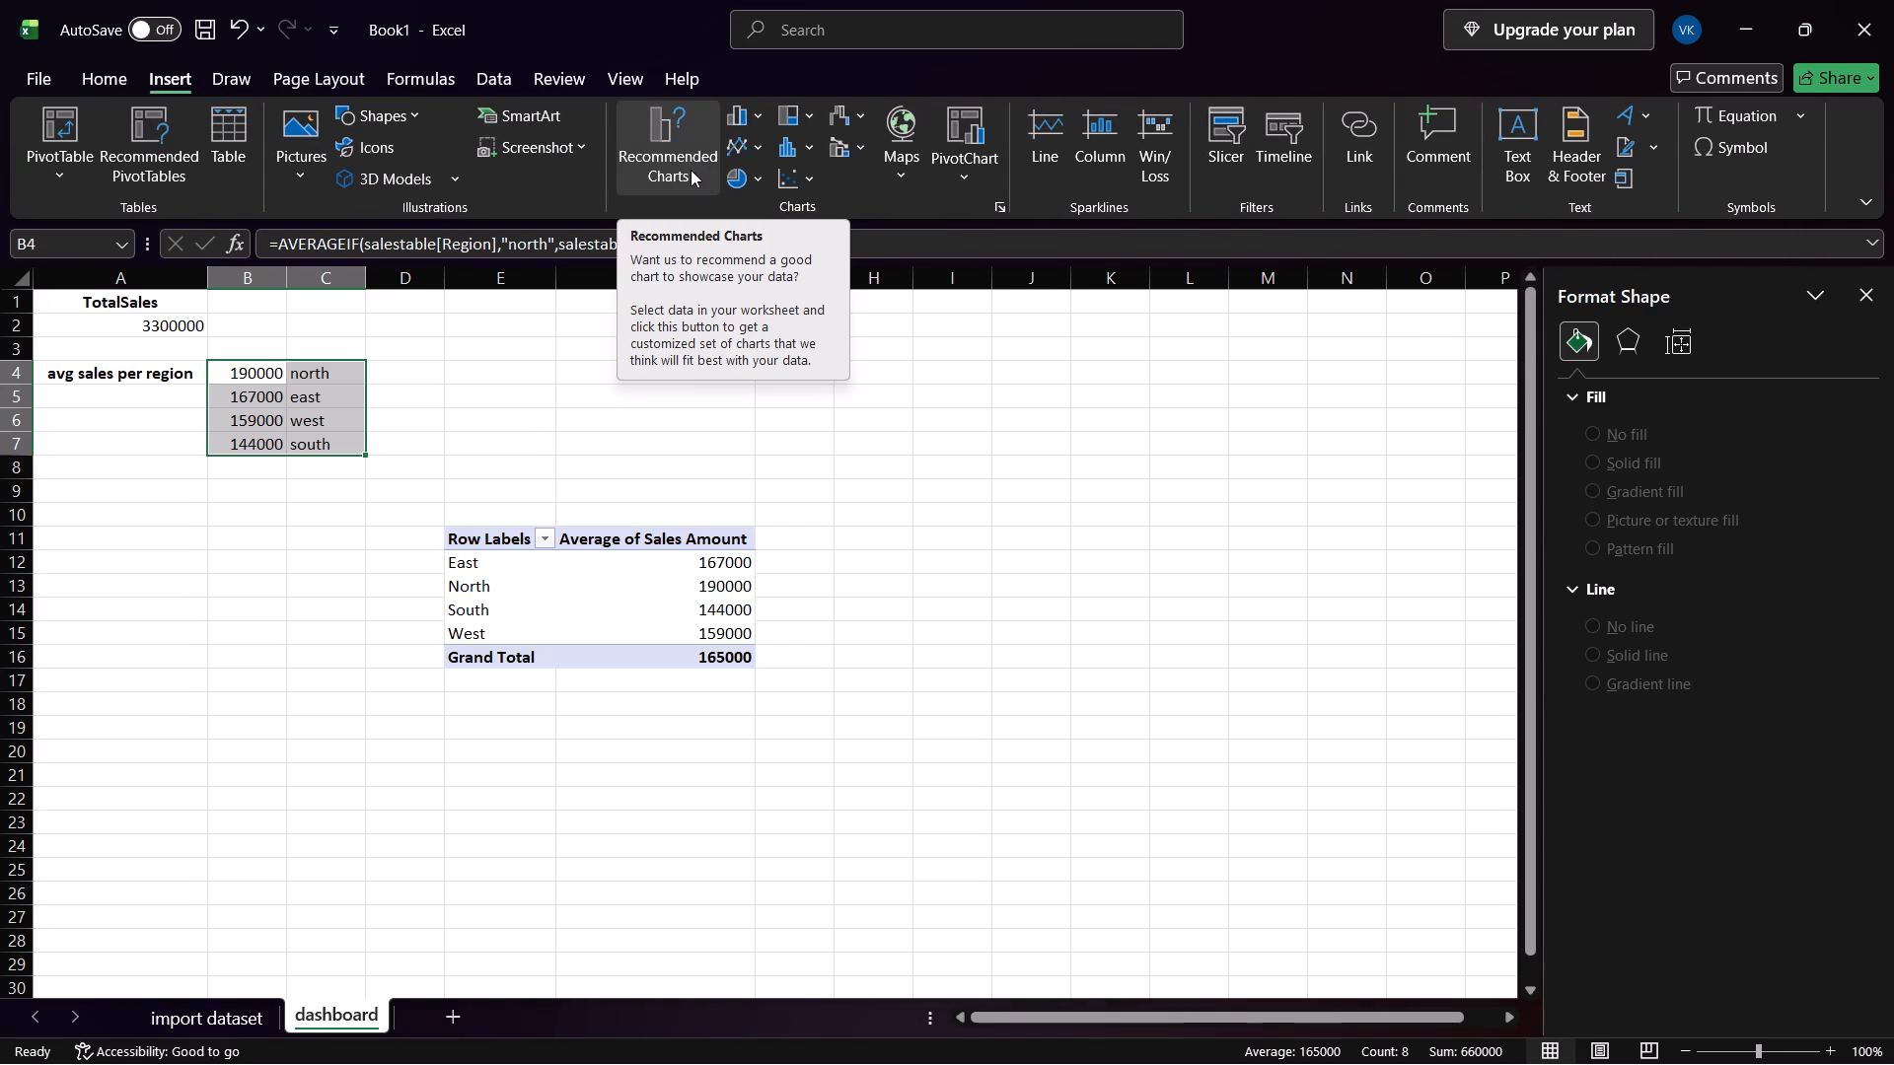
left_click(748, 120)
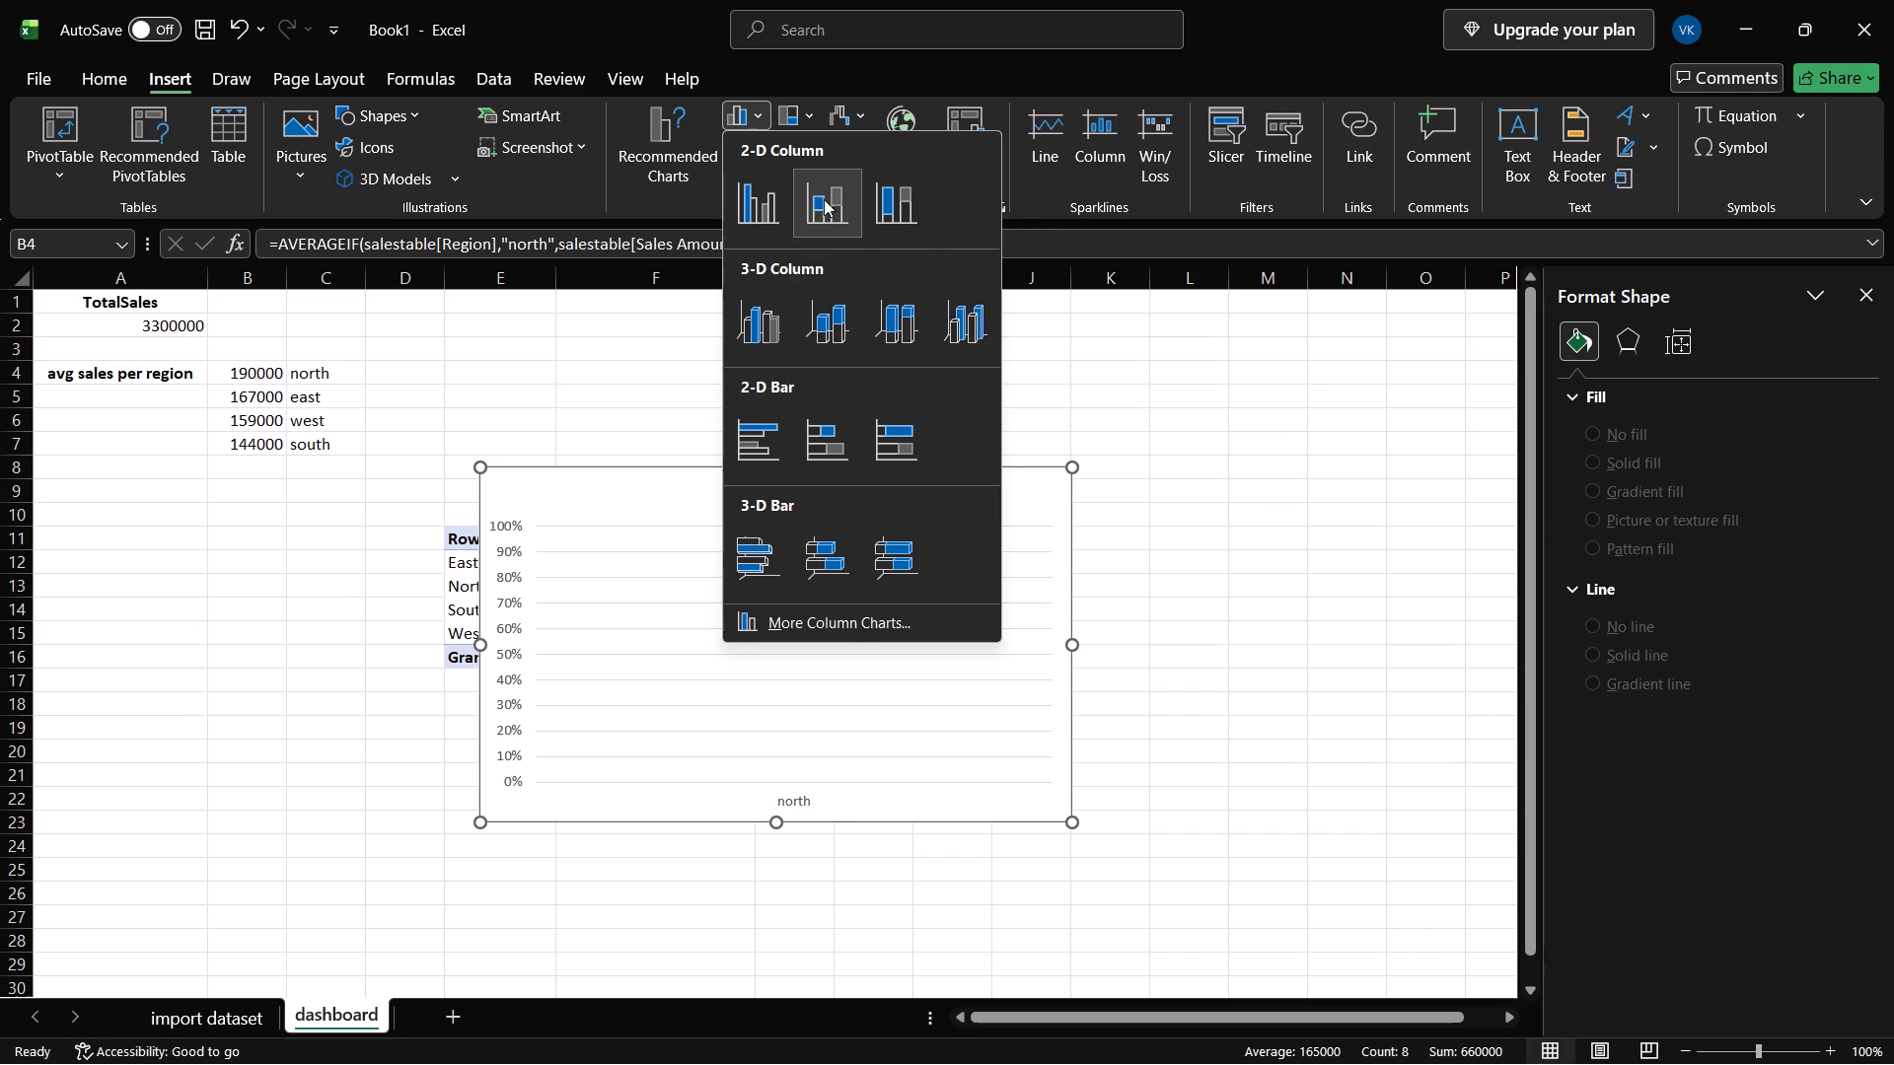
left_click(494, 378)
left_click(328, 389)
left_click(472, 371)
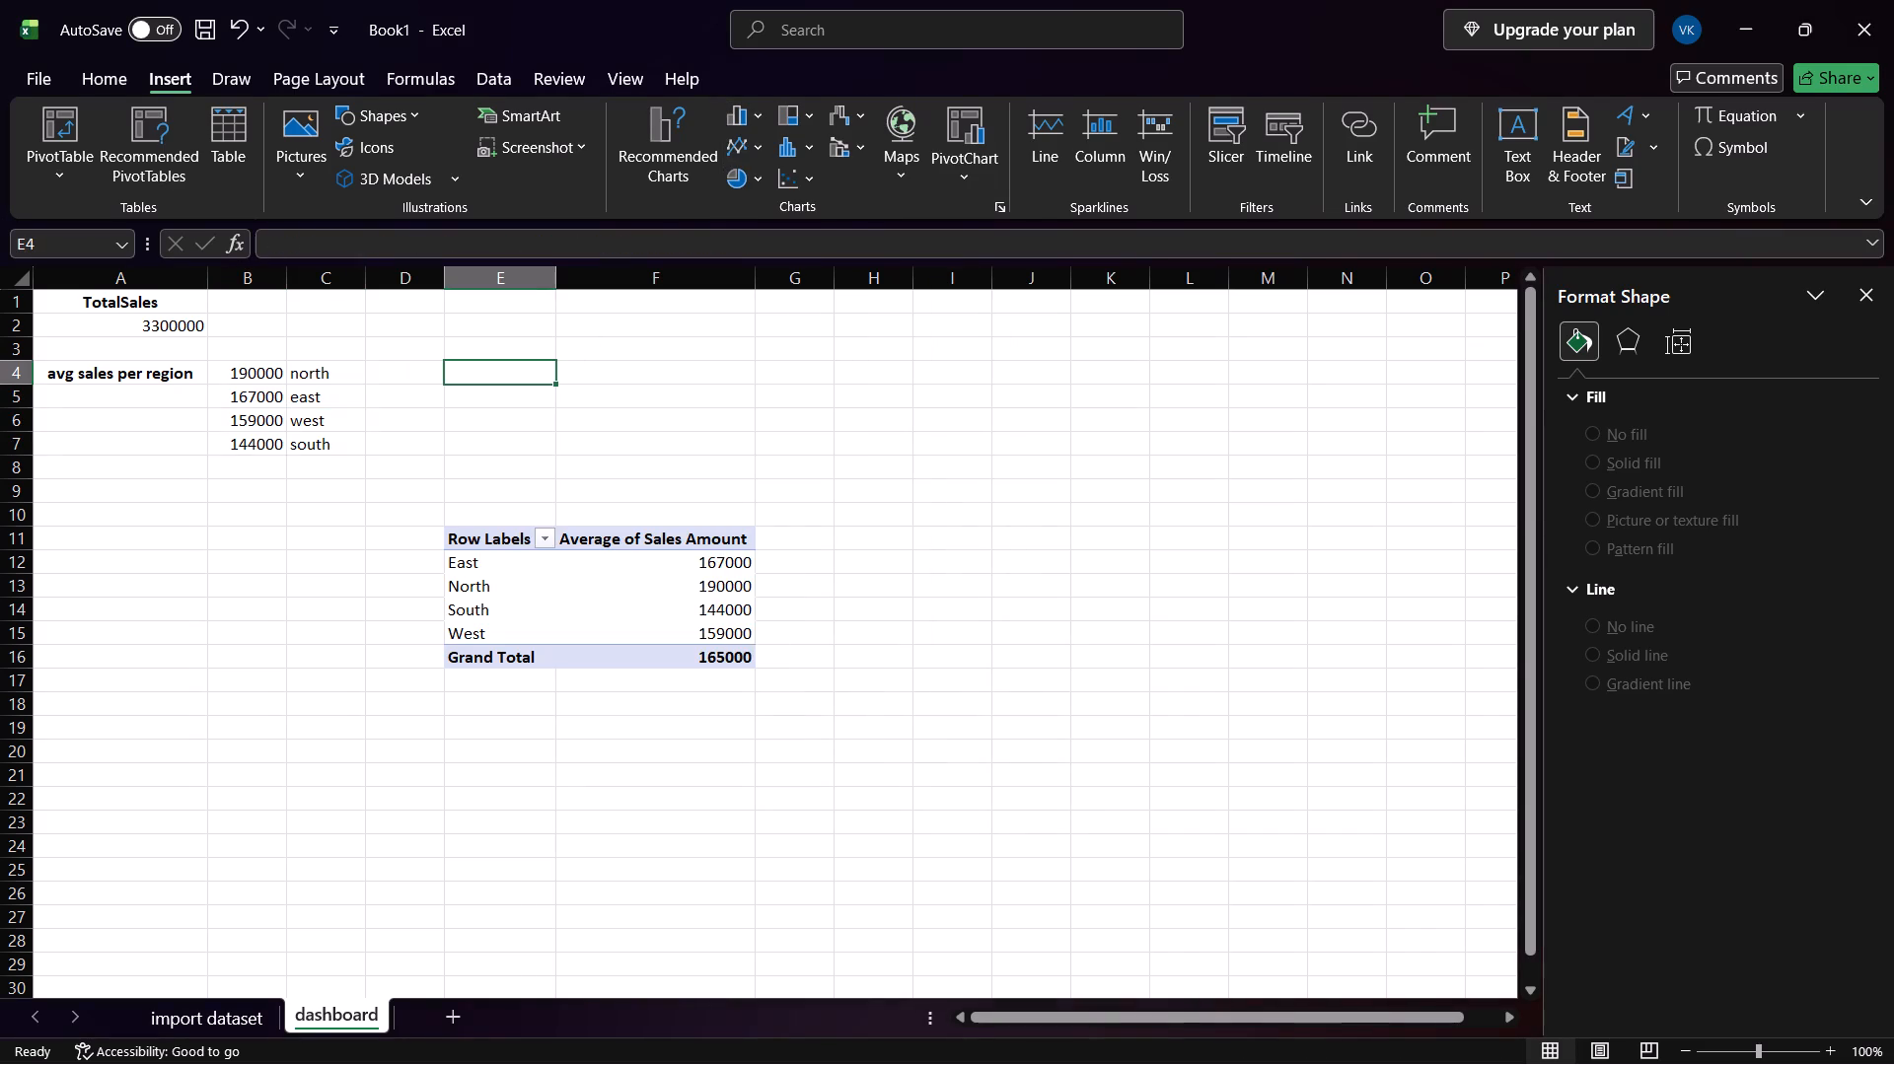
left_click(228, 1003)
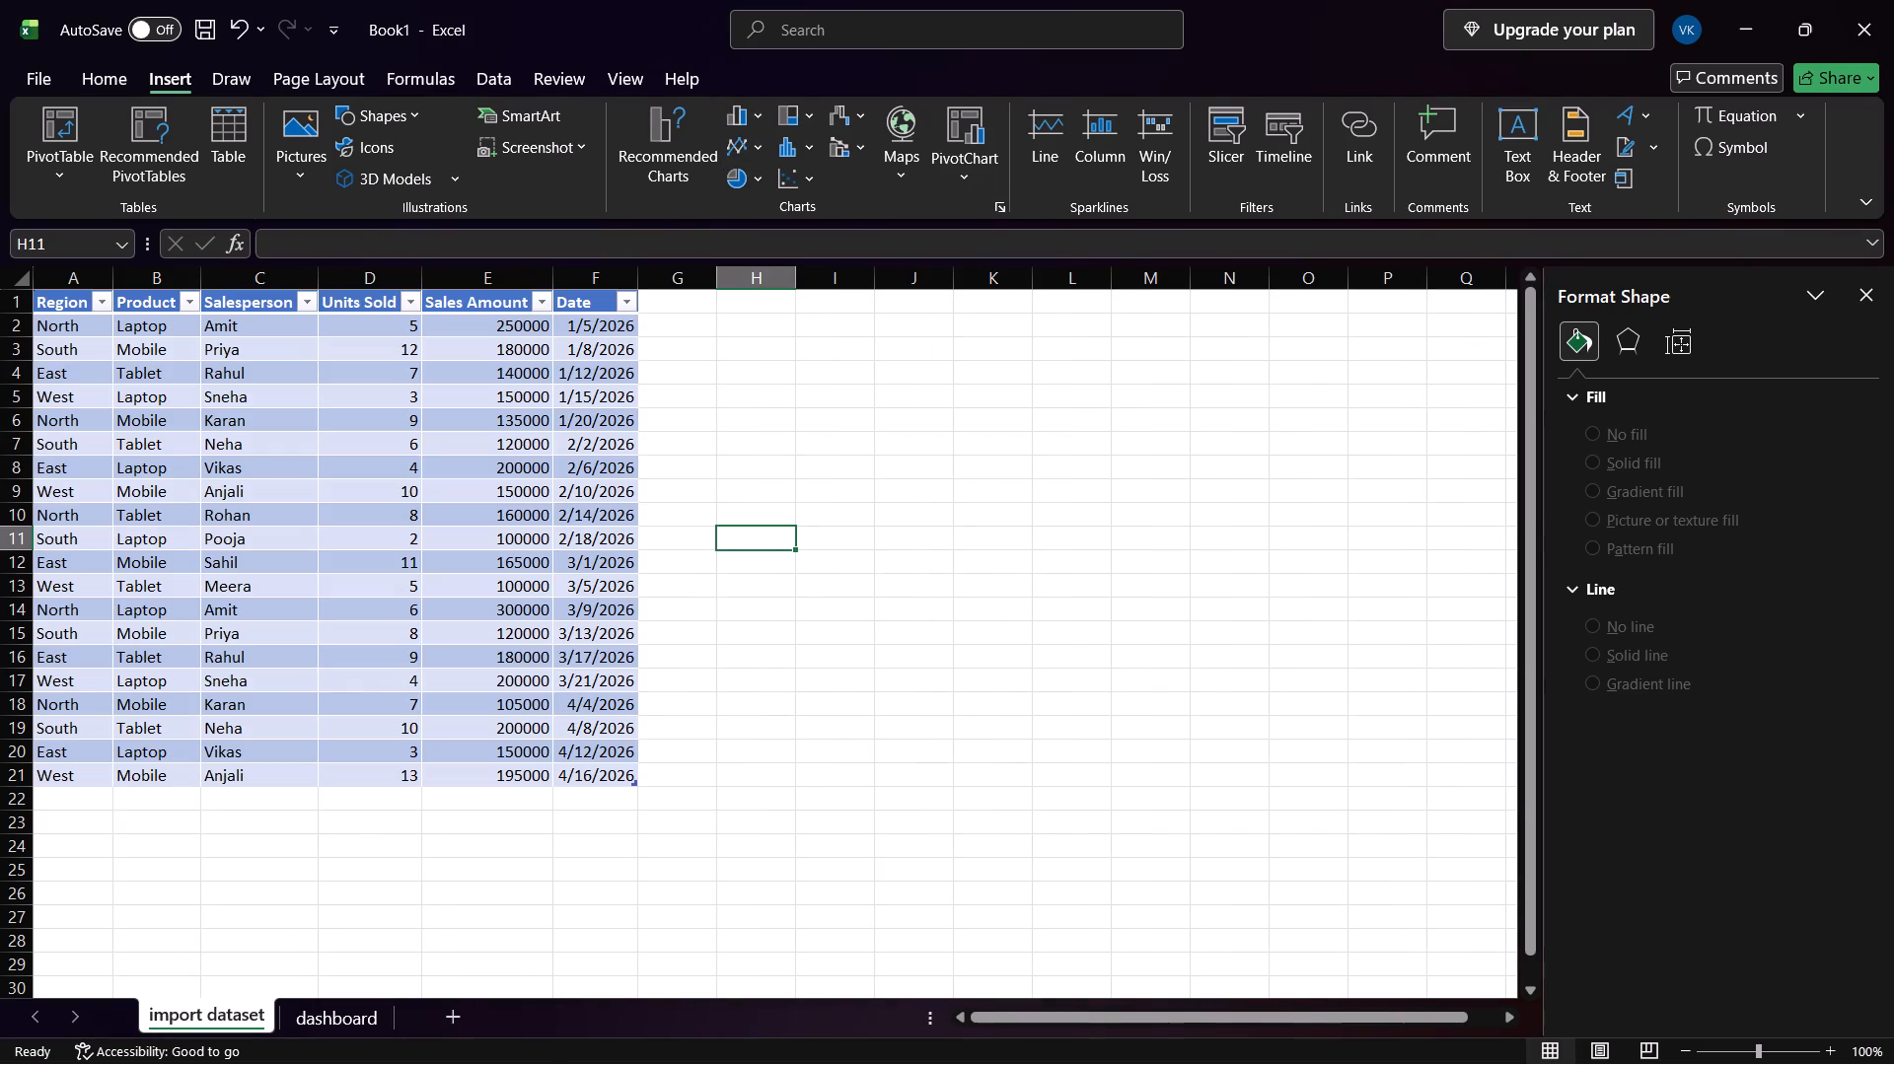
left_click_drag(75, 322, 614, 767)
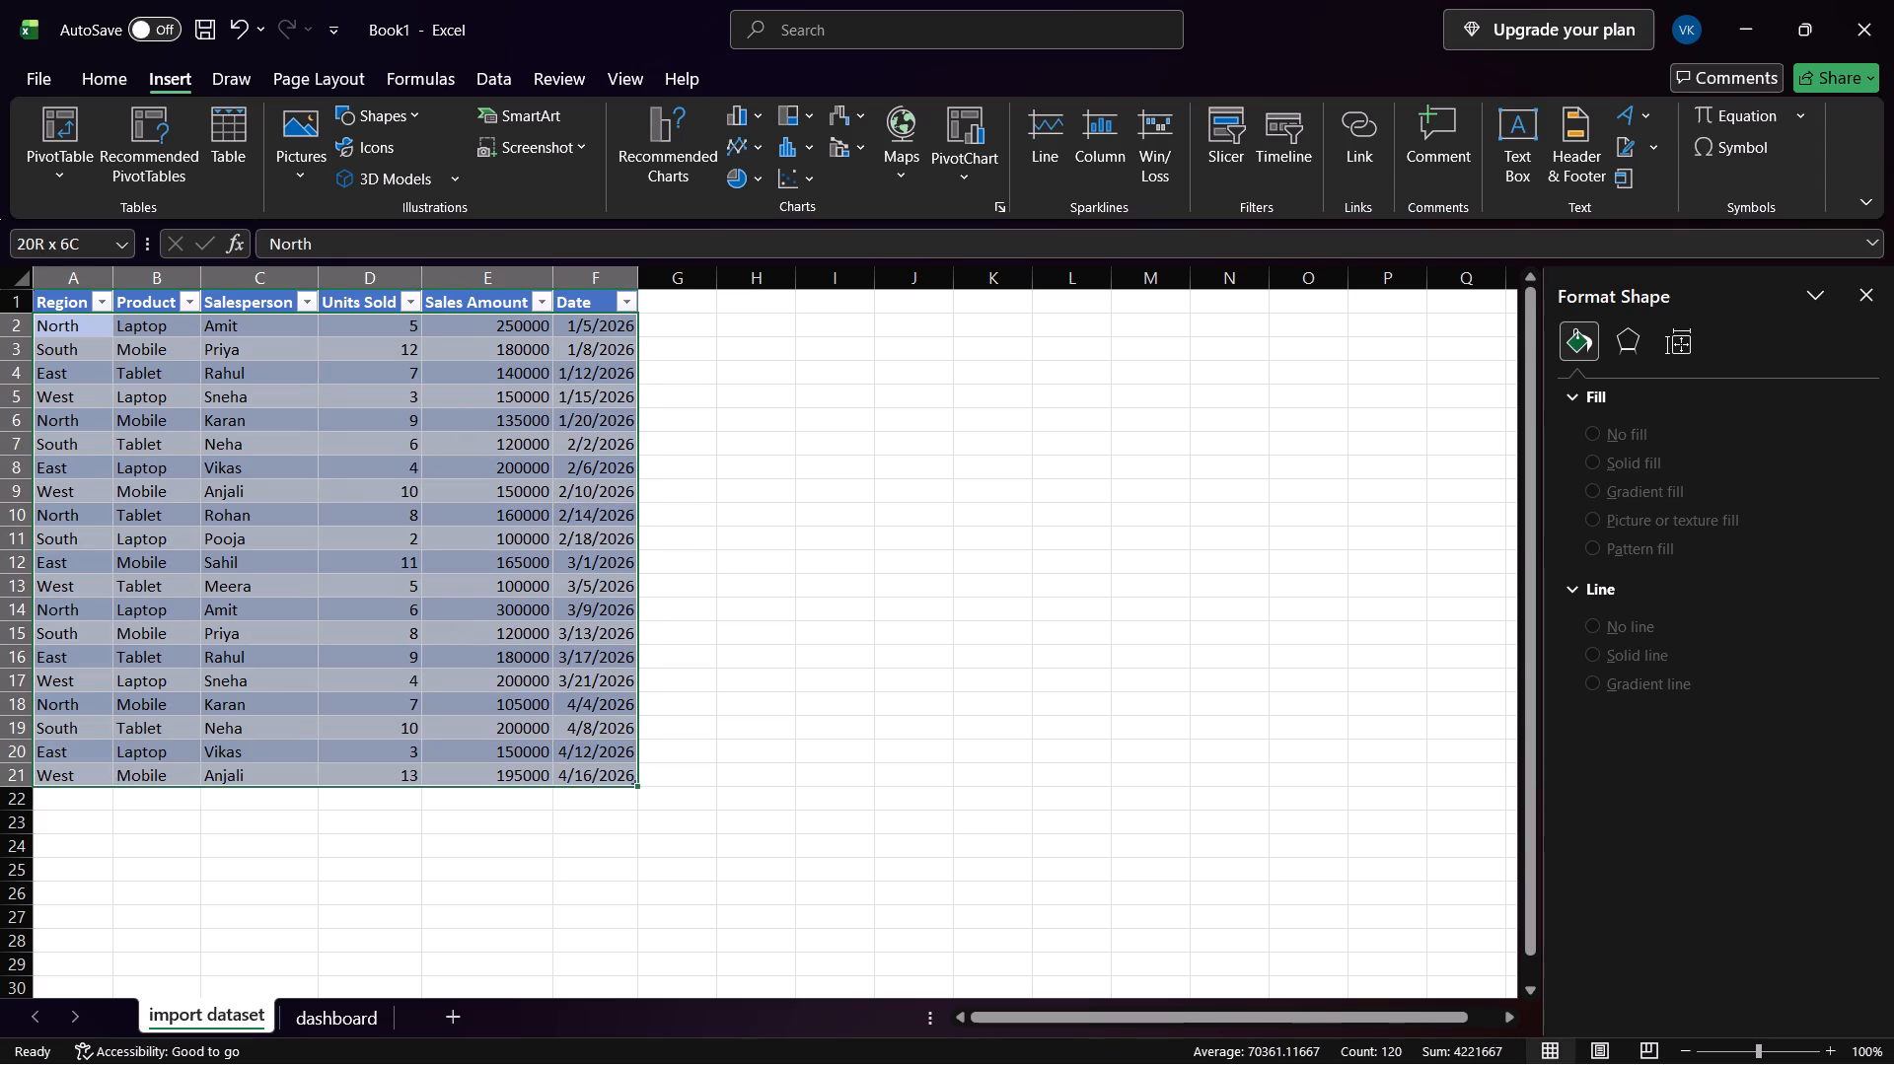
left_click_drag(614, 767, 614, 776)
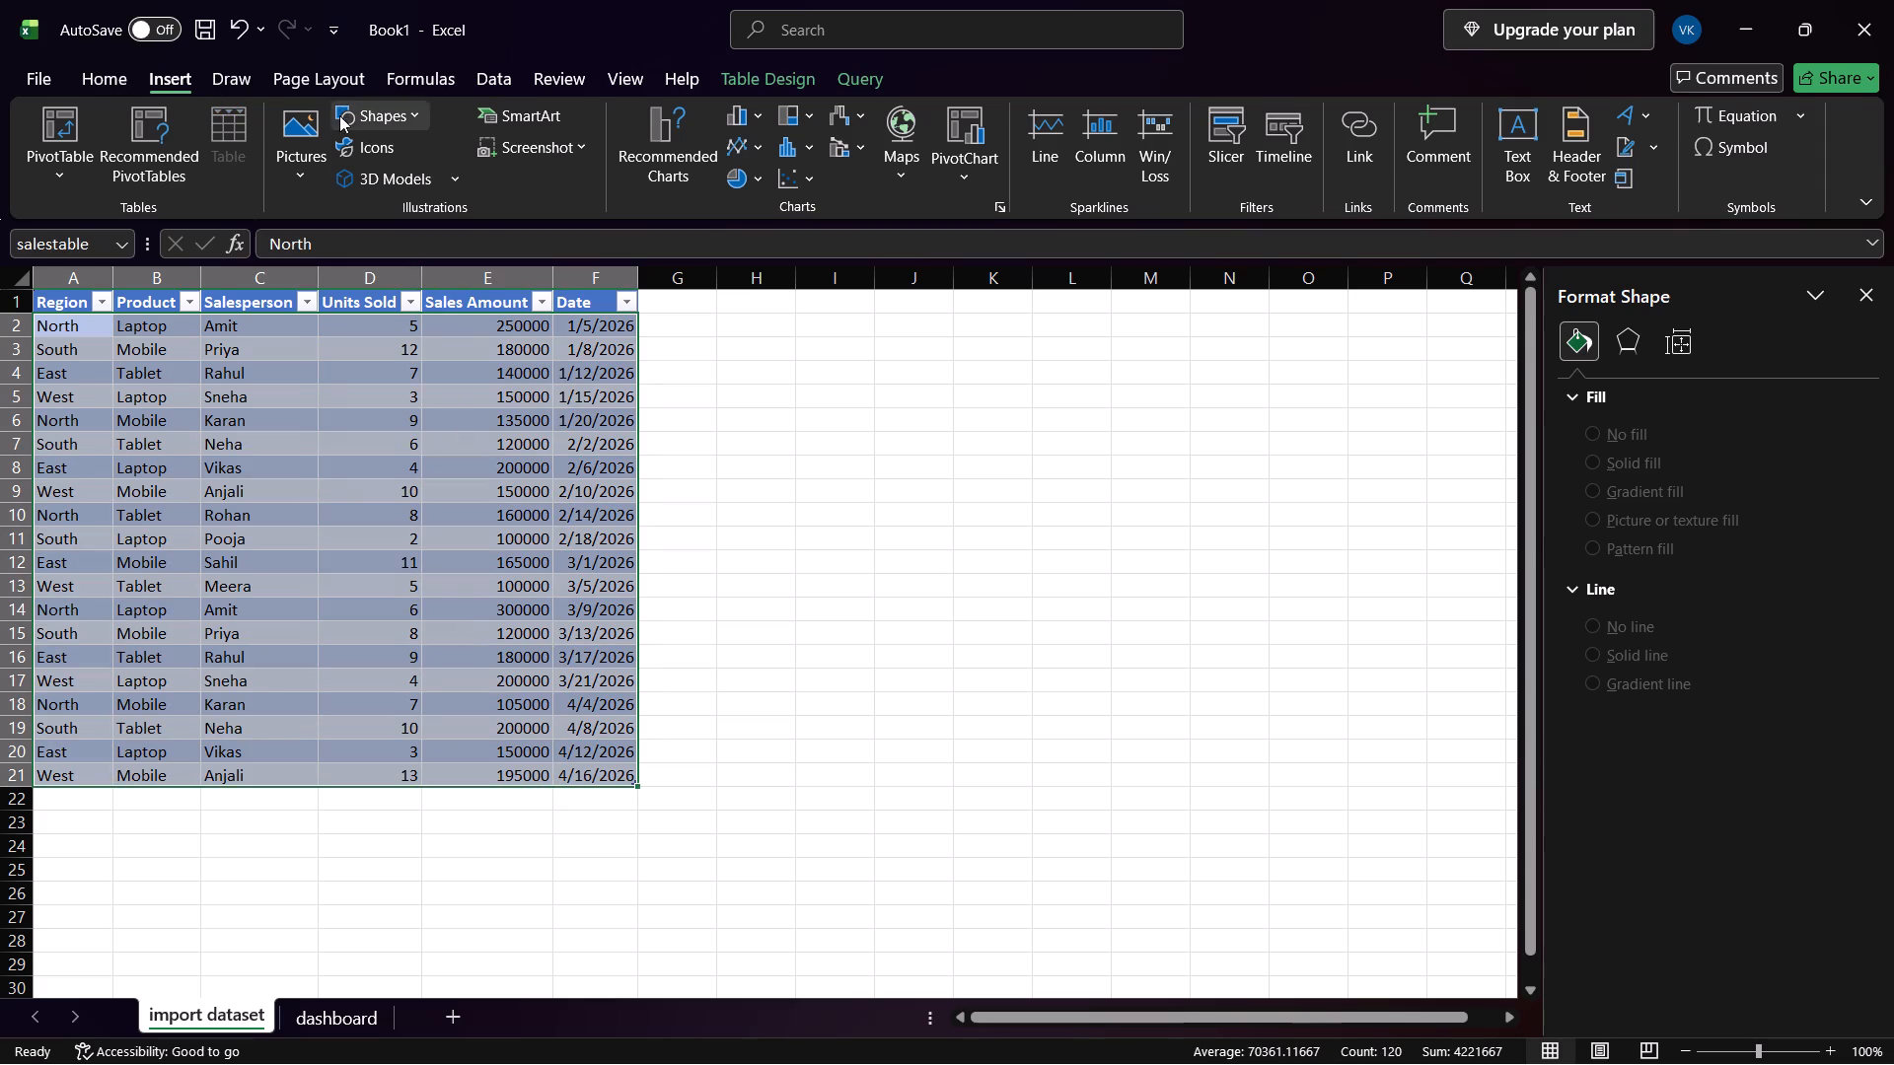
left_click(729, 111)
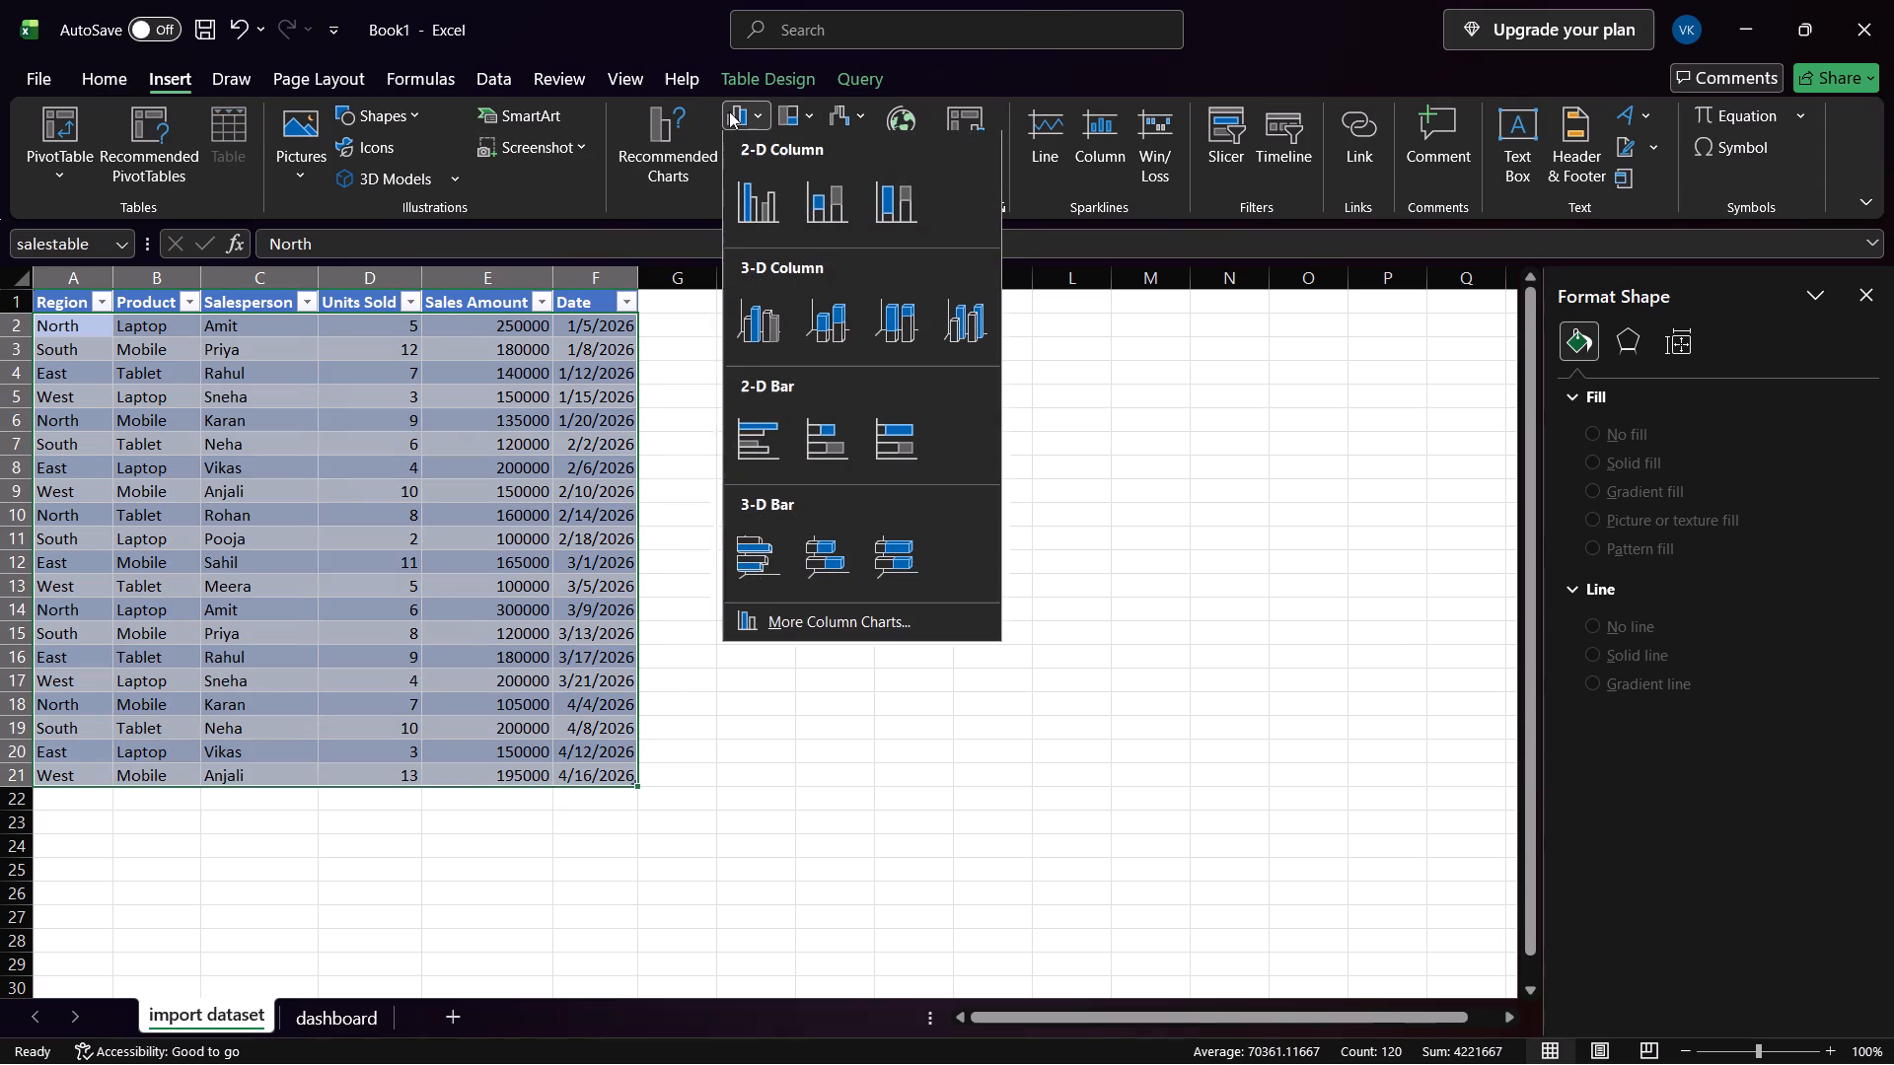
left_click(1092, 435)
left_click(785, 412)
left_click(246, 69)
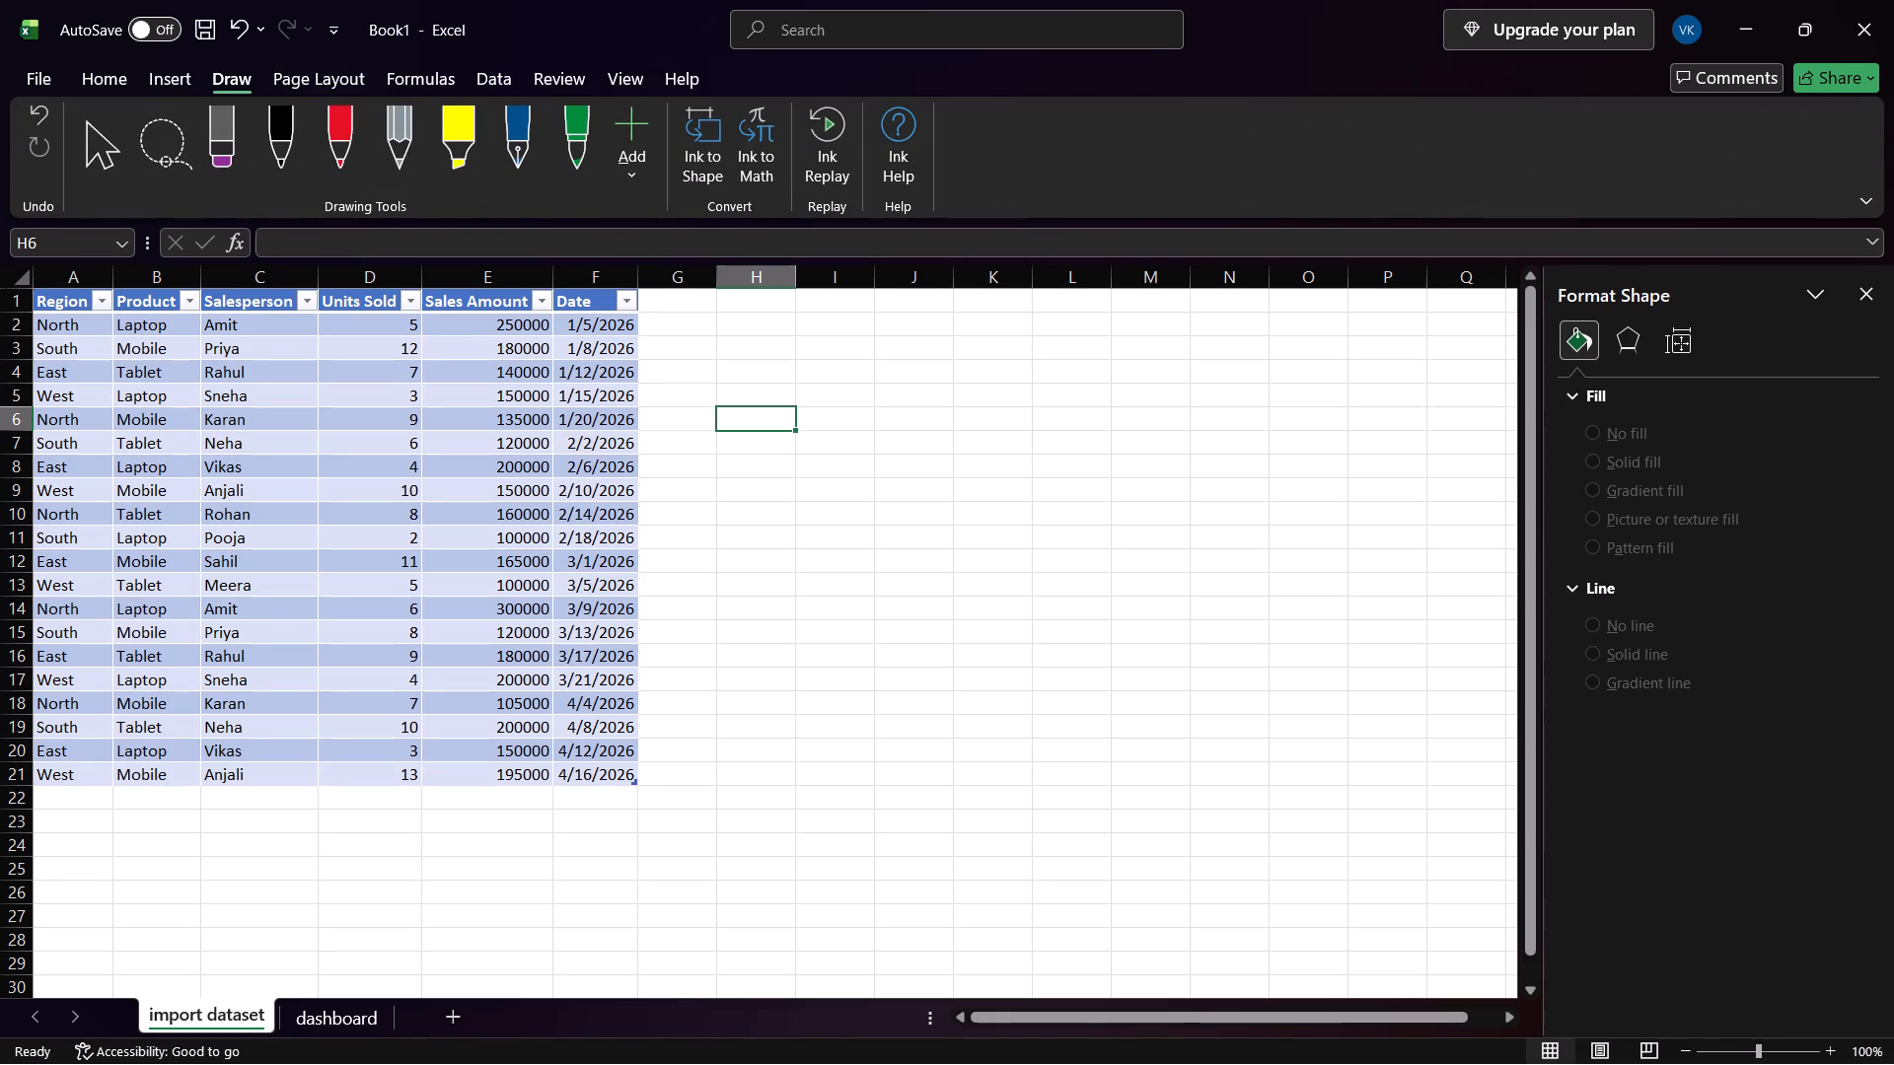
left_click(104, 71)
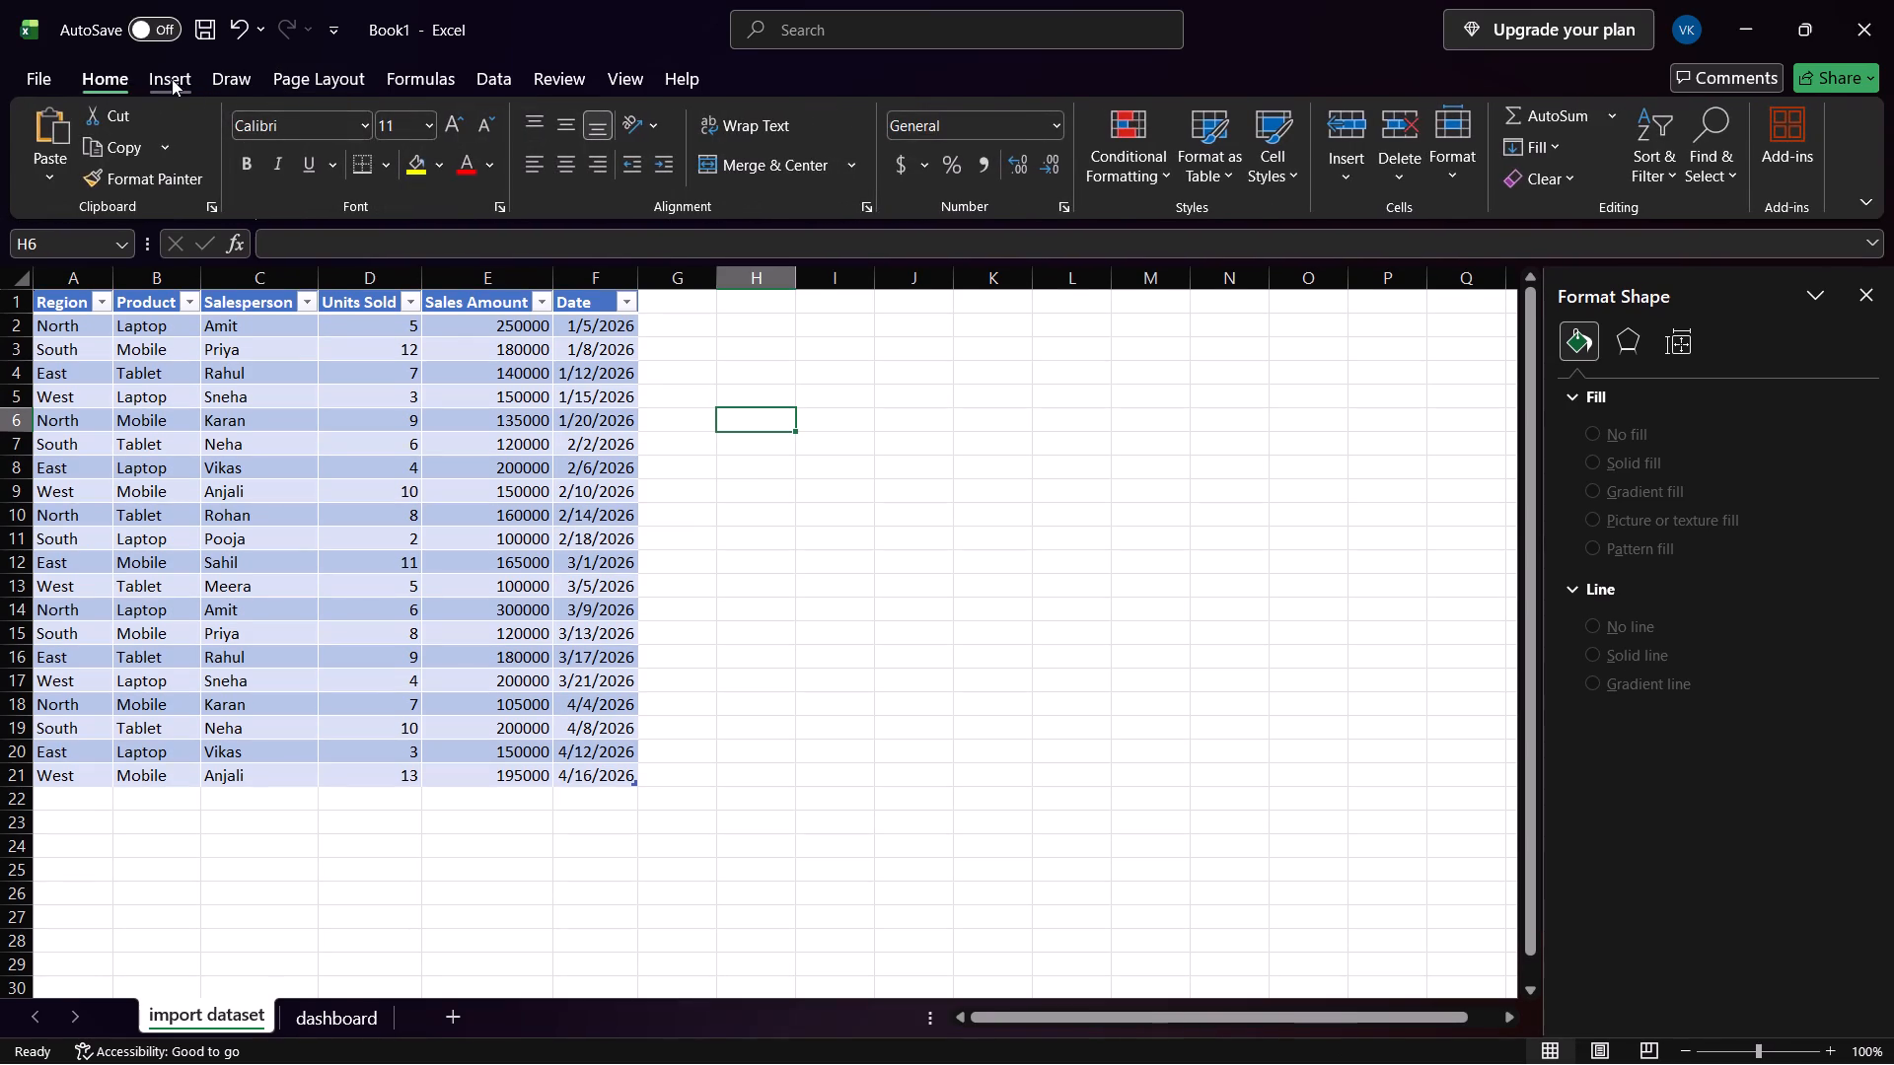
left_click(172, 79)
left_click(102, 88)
On the dashboard sheet, preview the recommended charts for cells B4:C7, including clustered bar, stacked column and funnel.
left_click(338, 1017)
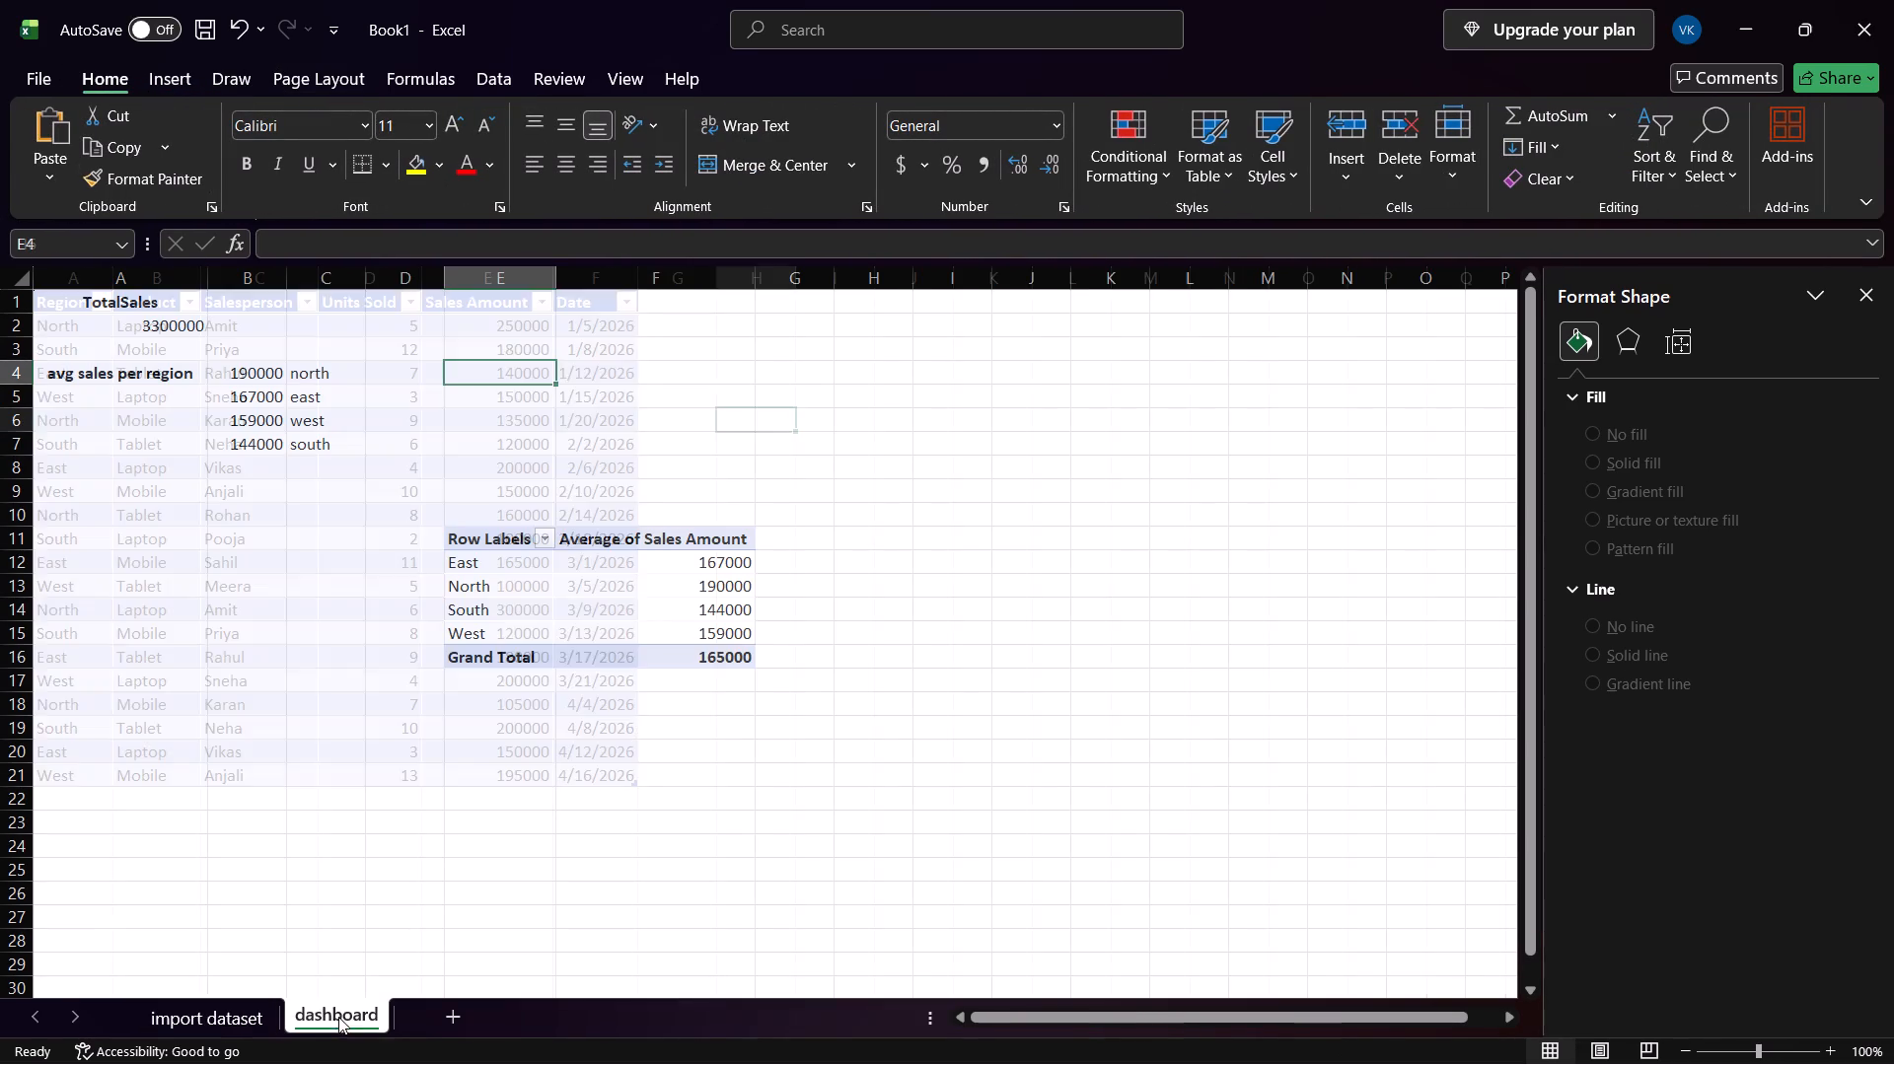
left_click(684, 492)
left_click_drag(706, 629, 527, 572)
left_click_drag(243, 378, 338, 400)
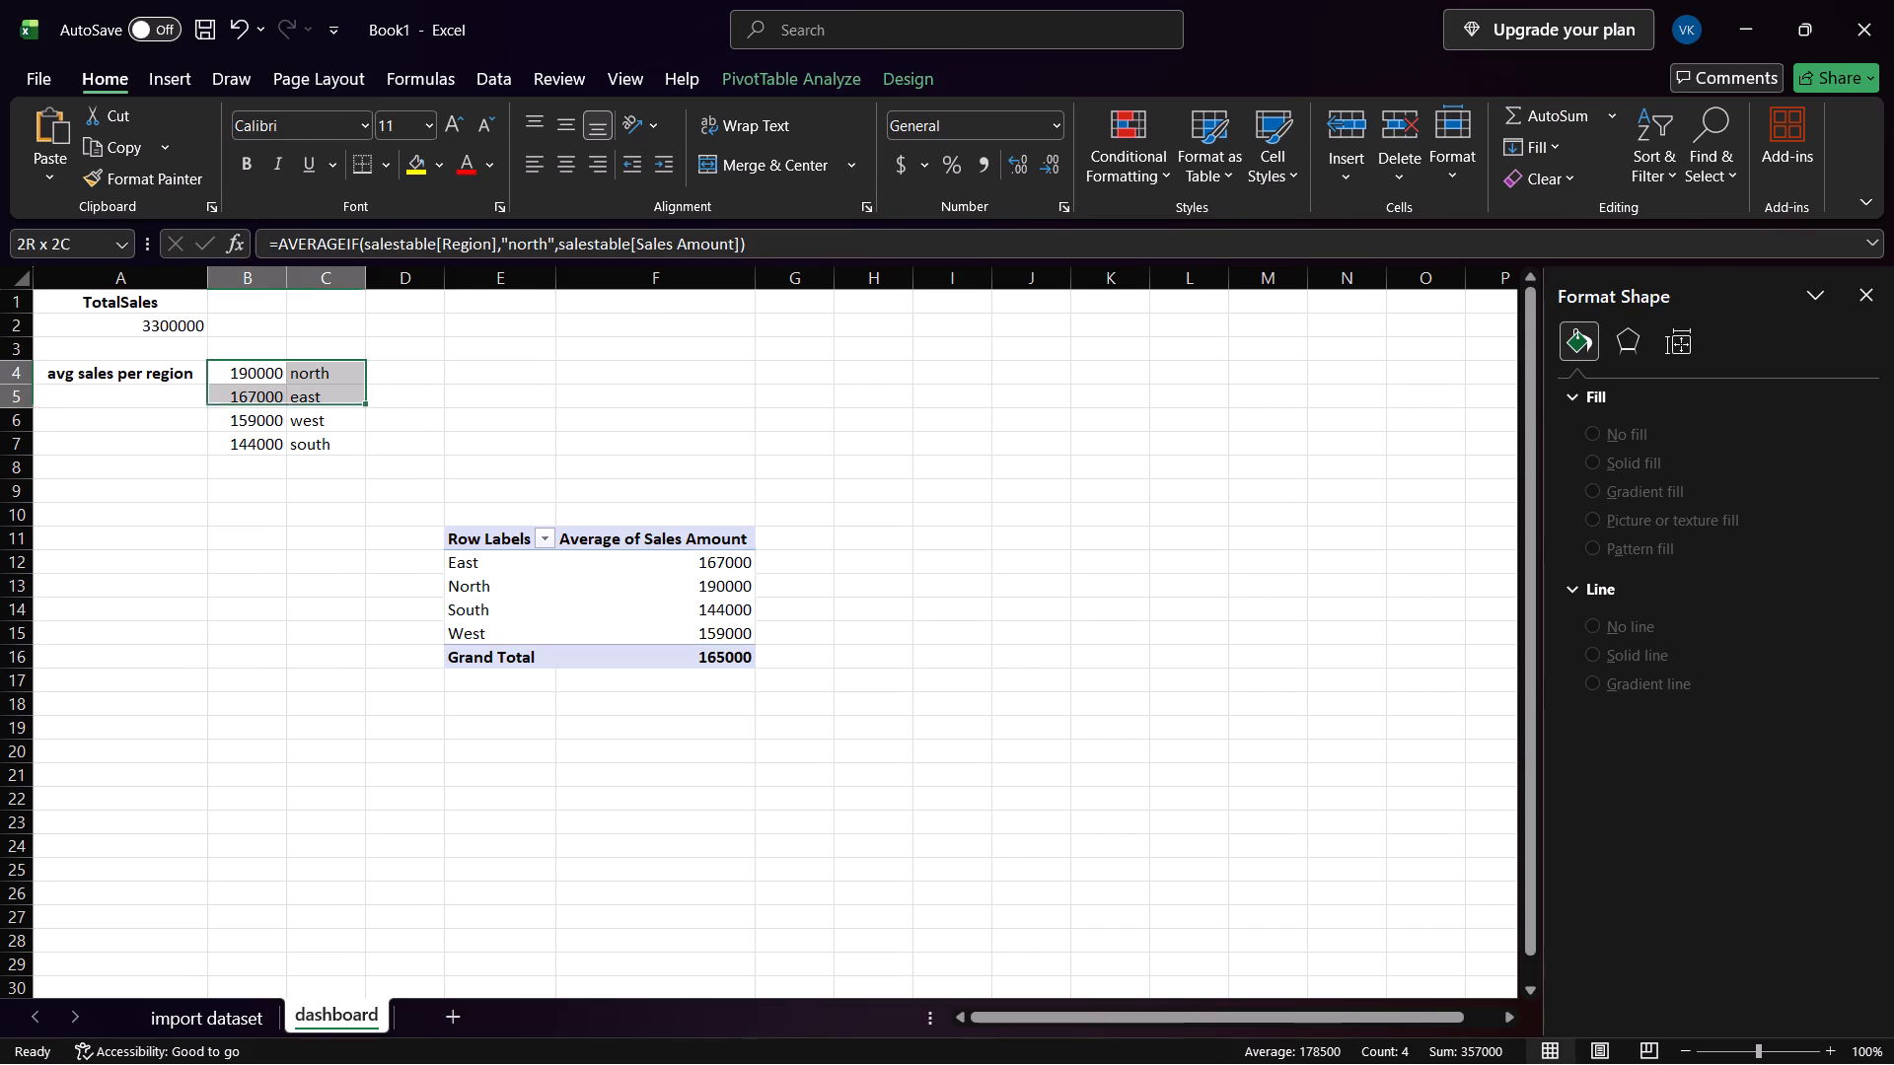
left_click_drag(338, 400, 344, 441)
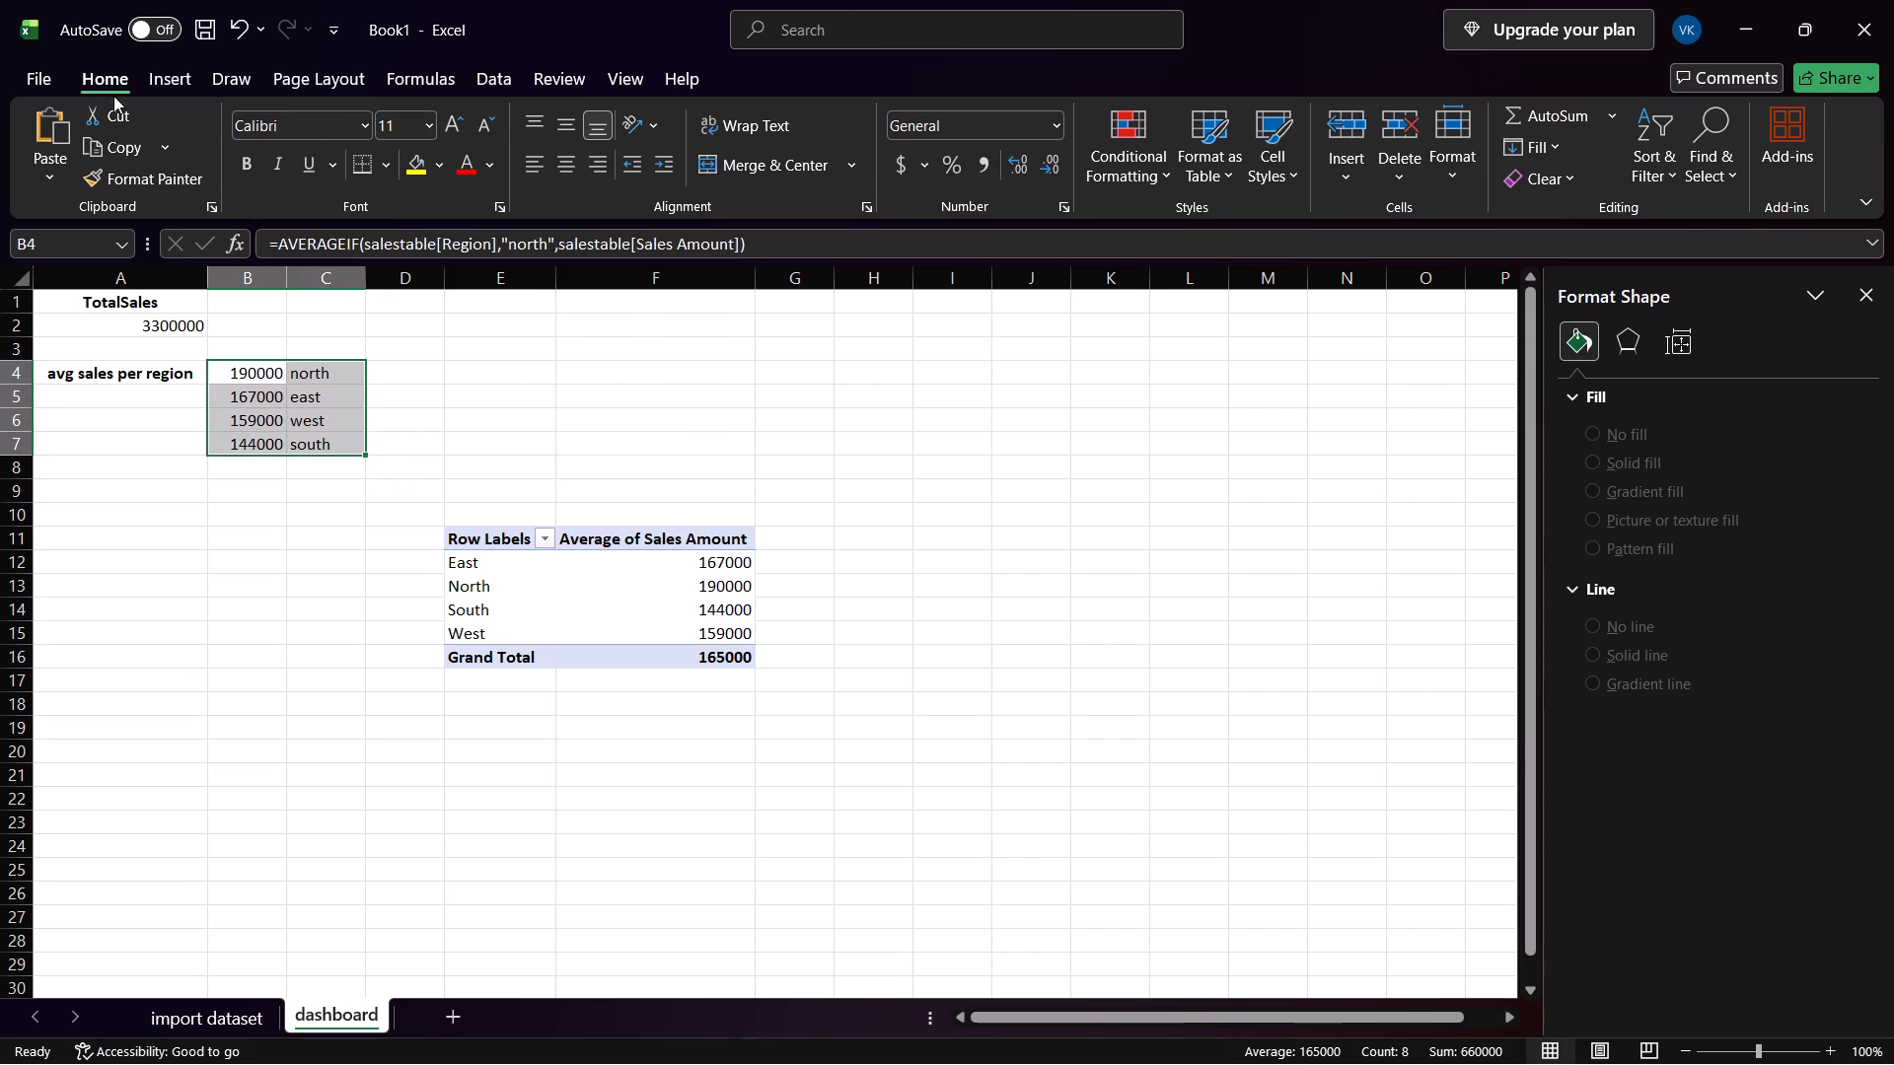
left_click(136, 73)
left_click(173, 72)
left_click(707, 150)
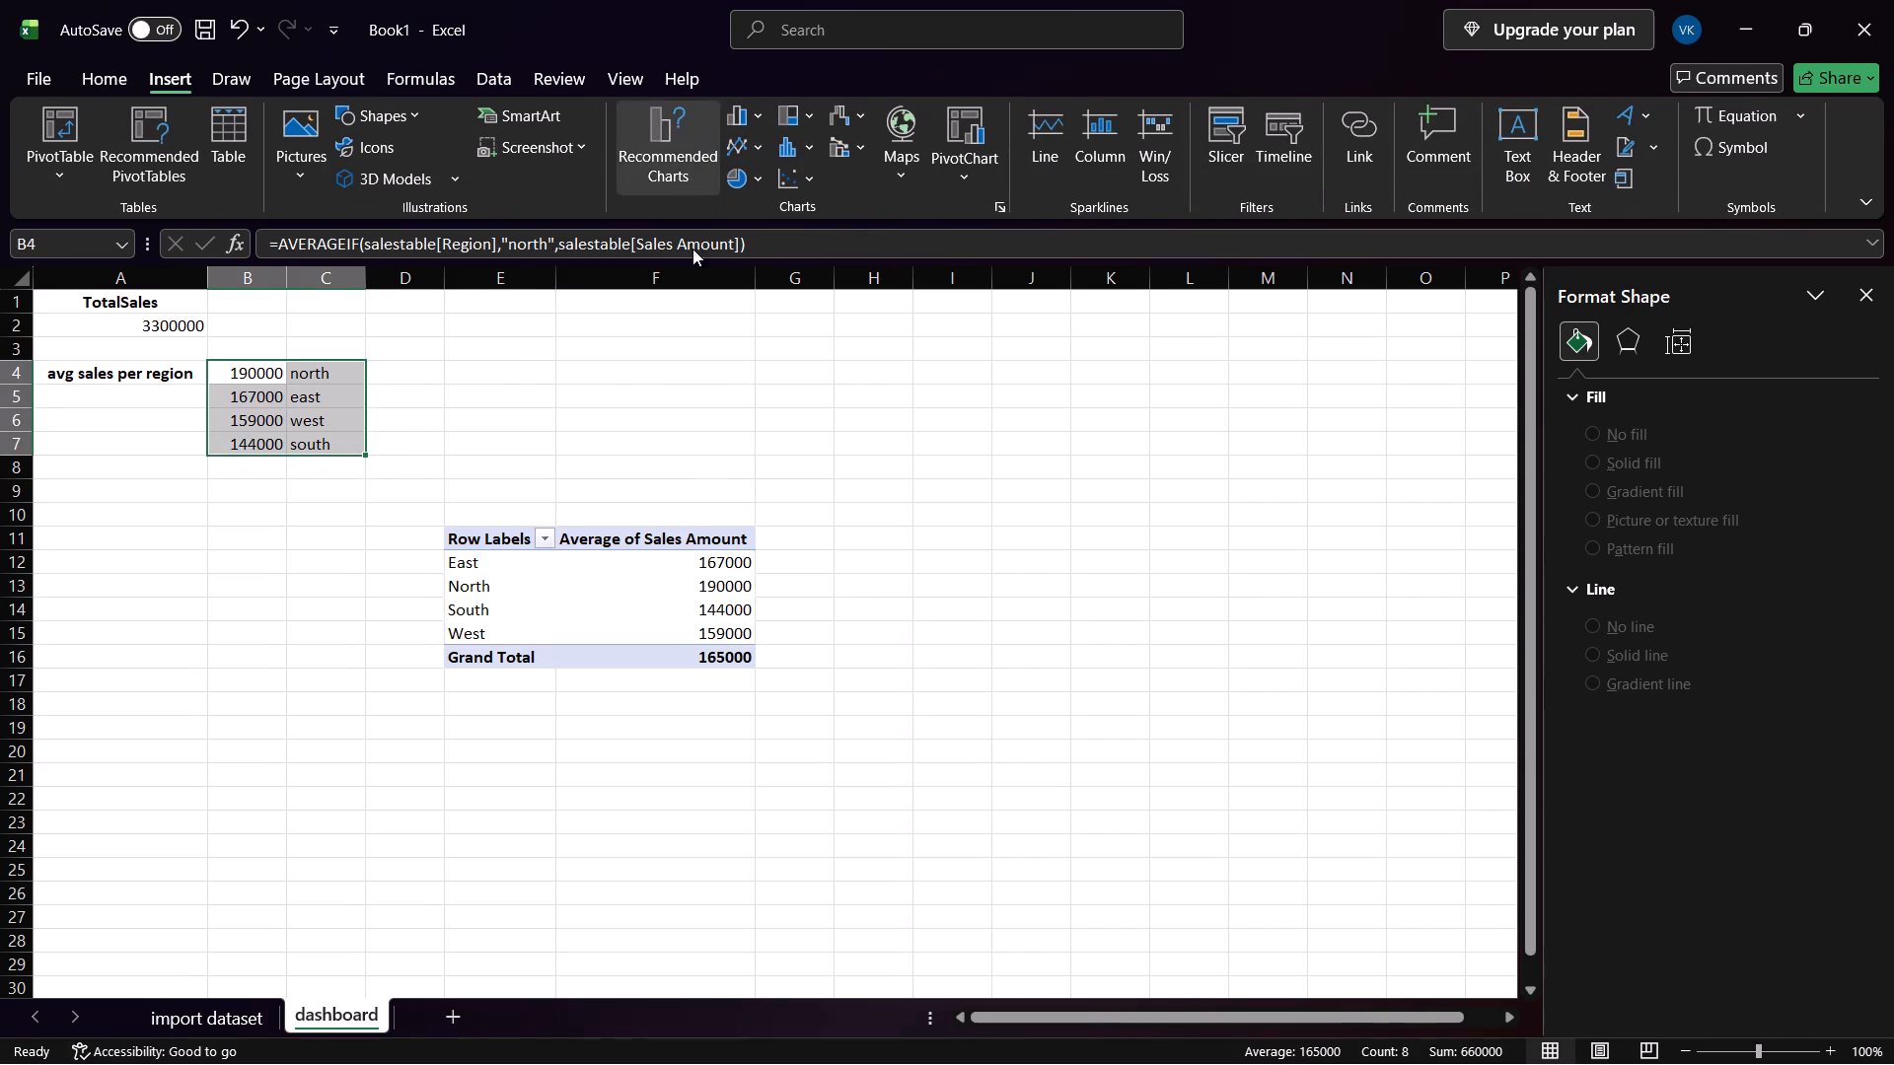
left_click(706, 418)
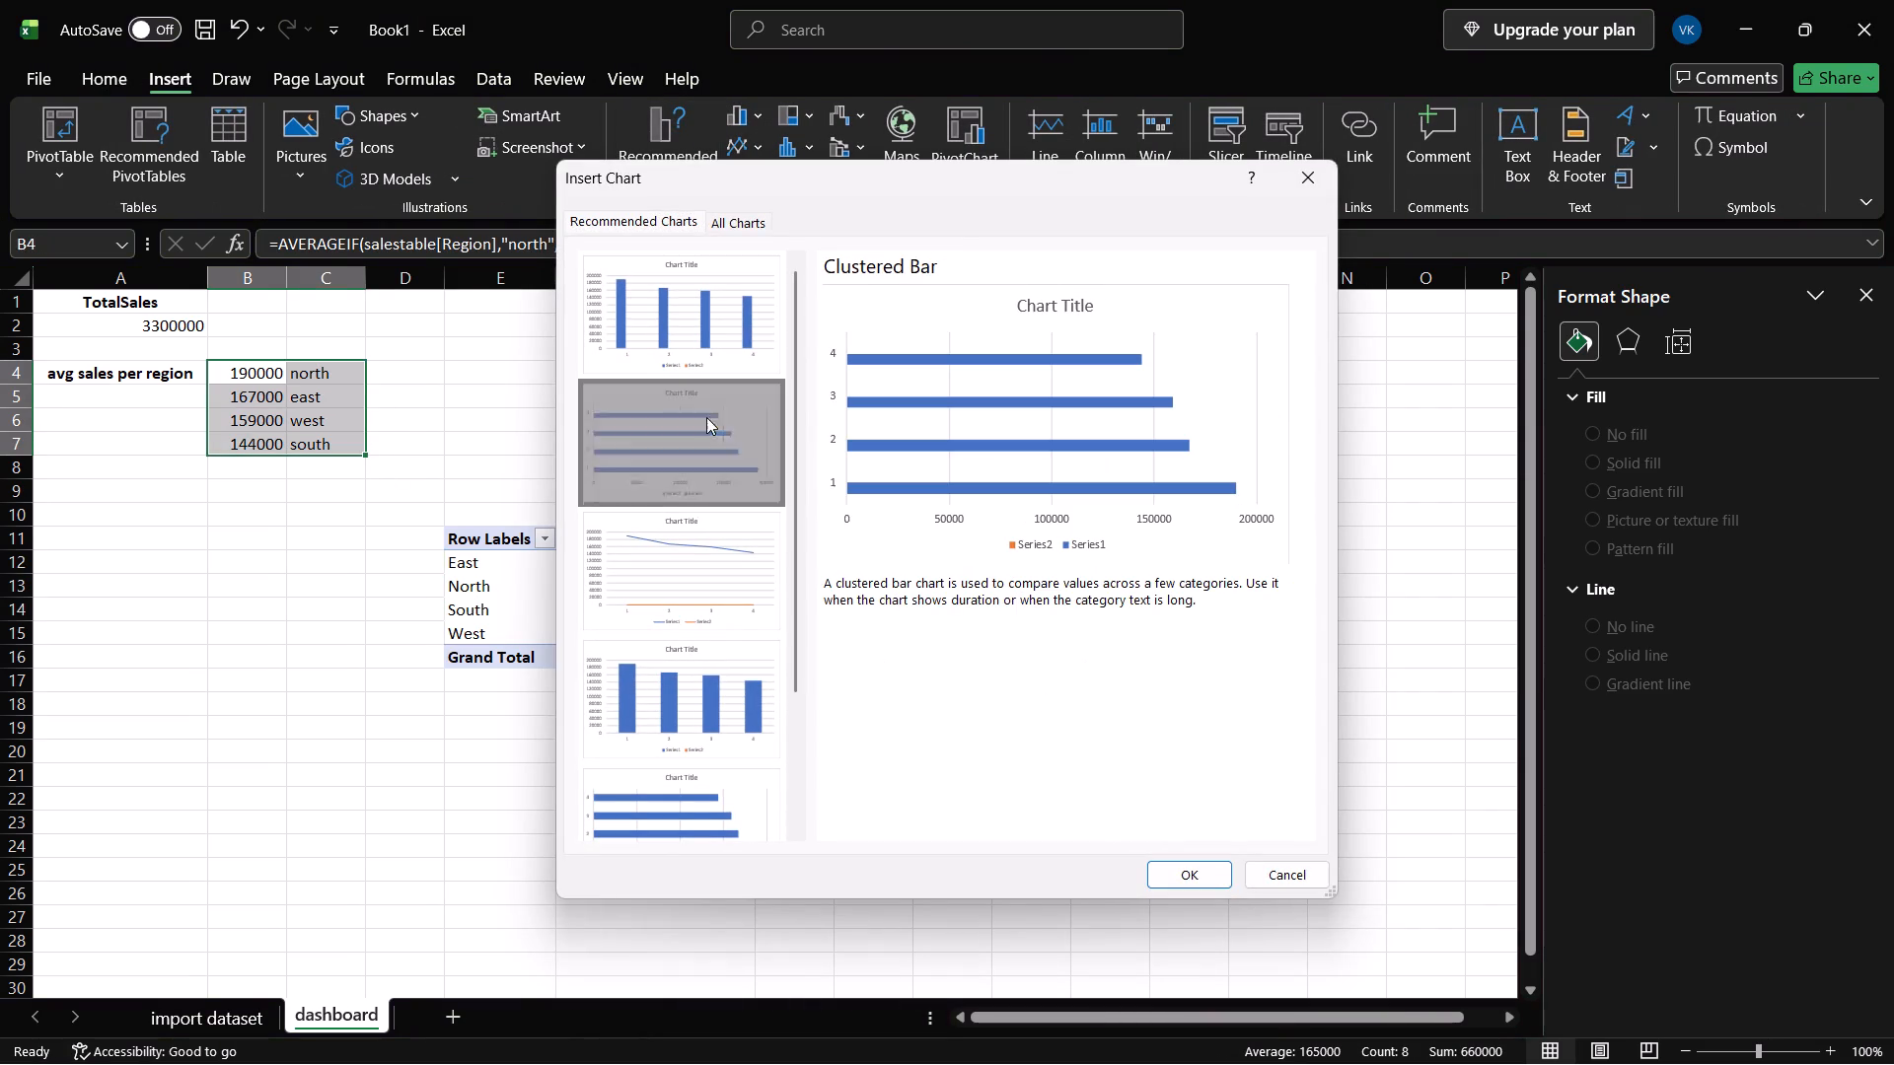
left_click(681, 568)
left_click(692, 728)
scroll(692, 729, "down", 2)
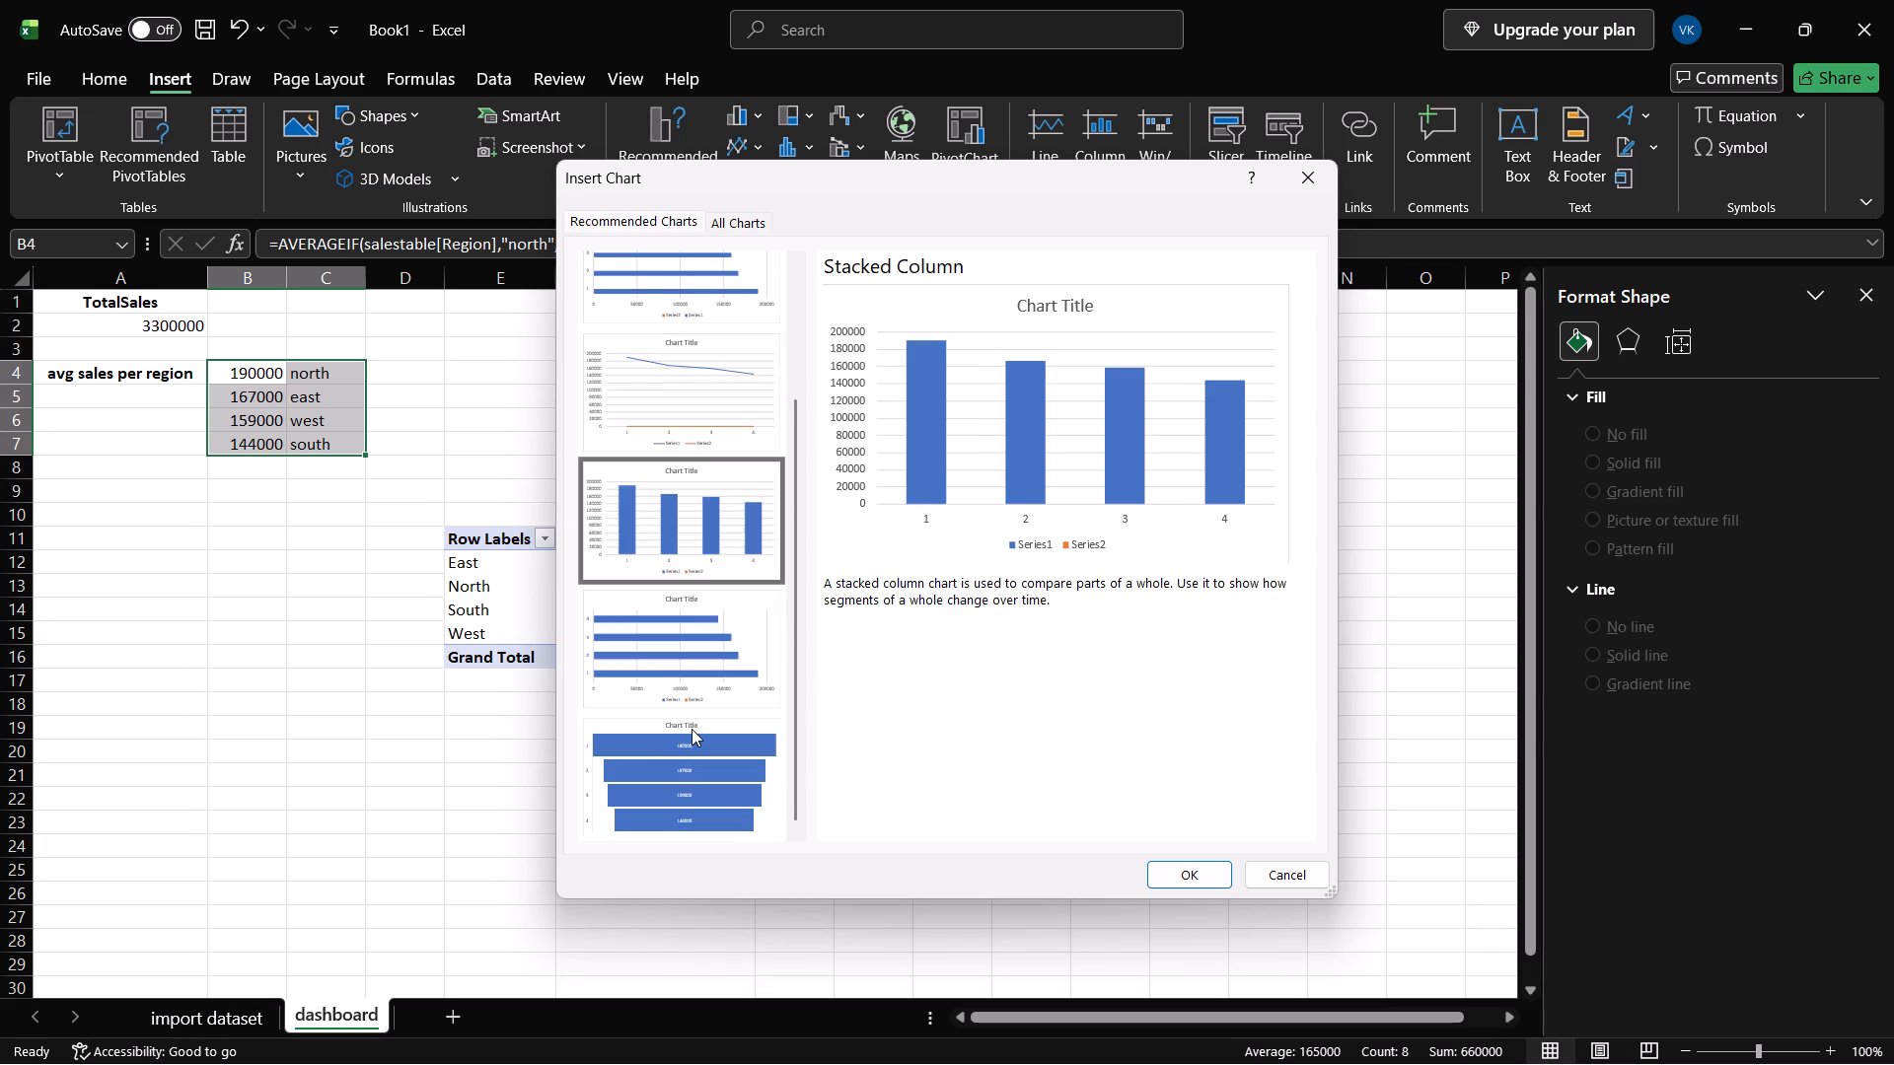
left_click(628, 437)
left_click(693, 688)
left_click(696, 781)
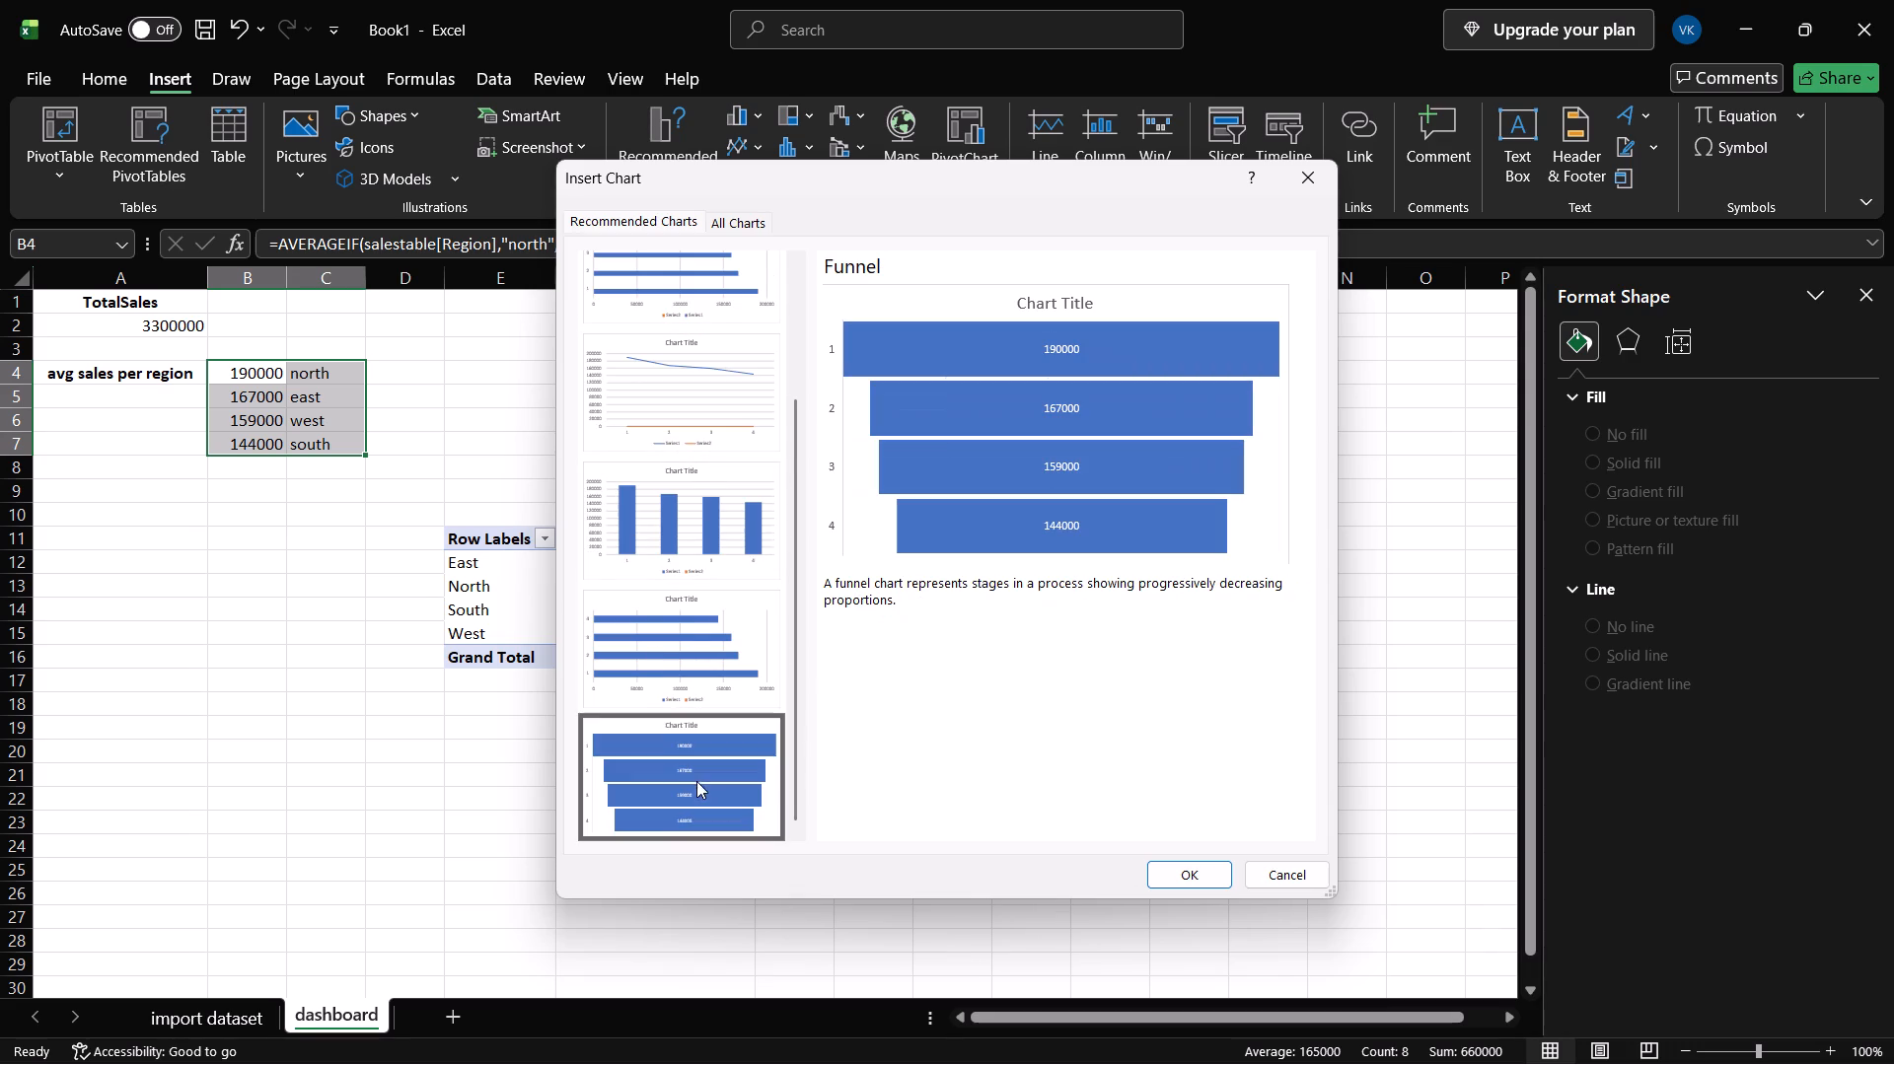
Examine the clustered column layouts among all chart types without inserting a chart.
left_click(729, 225)
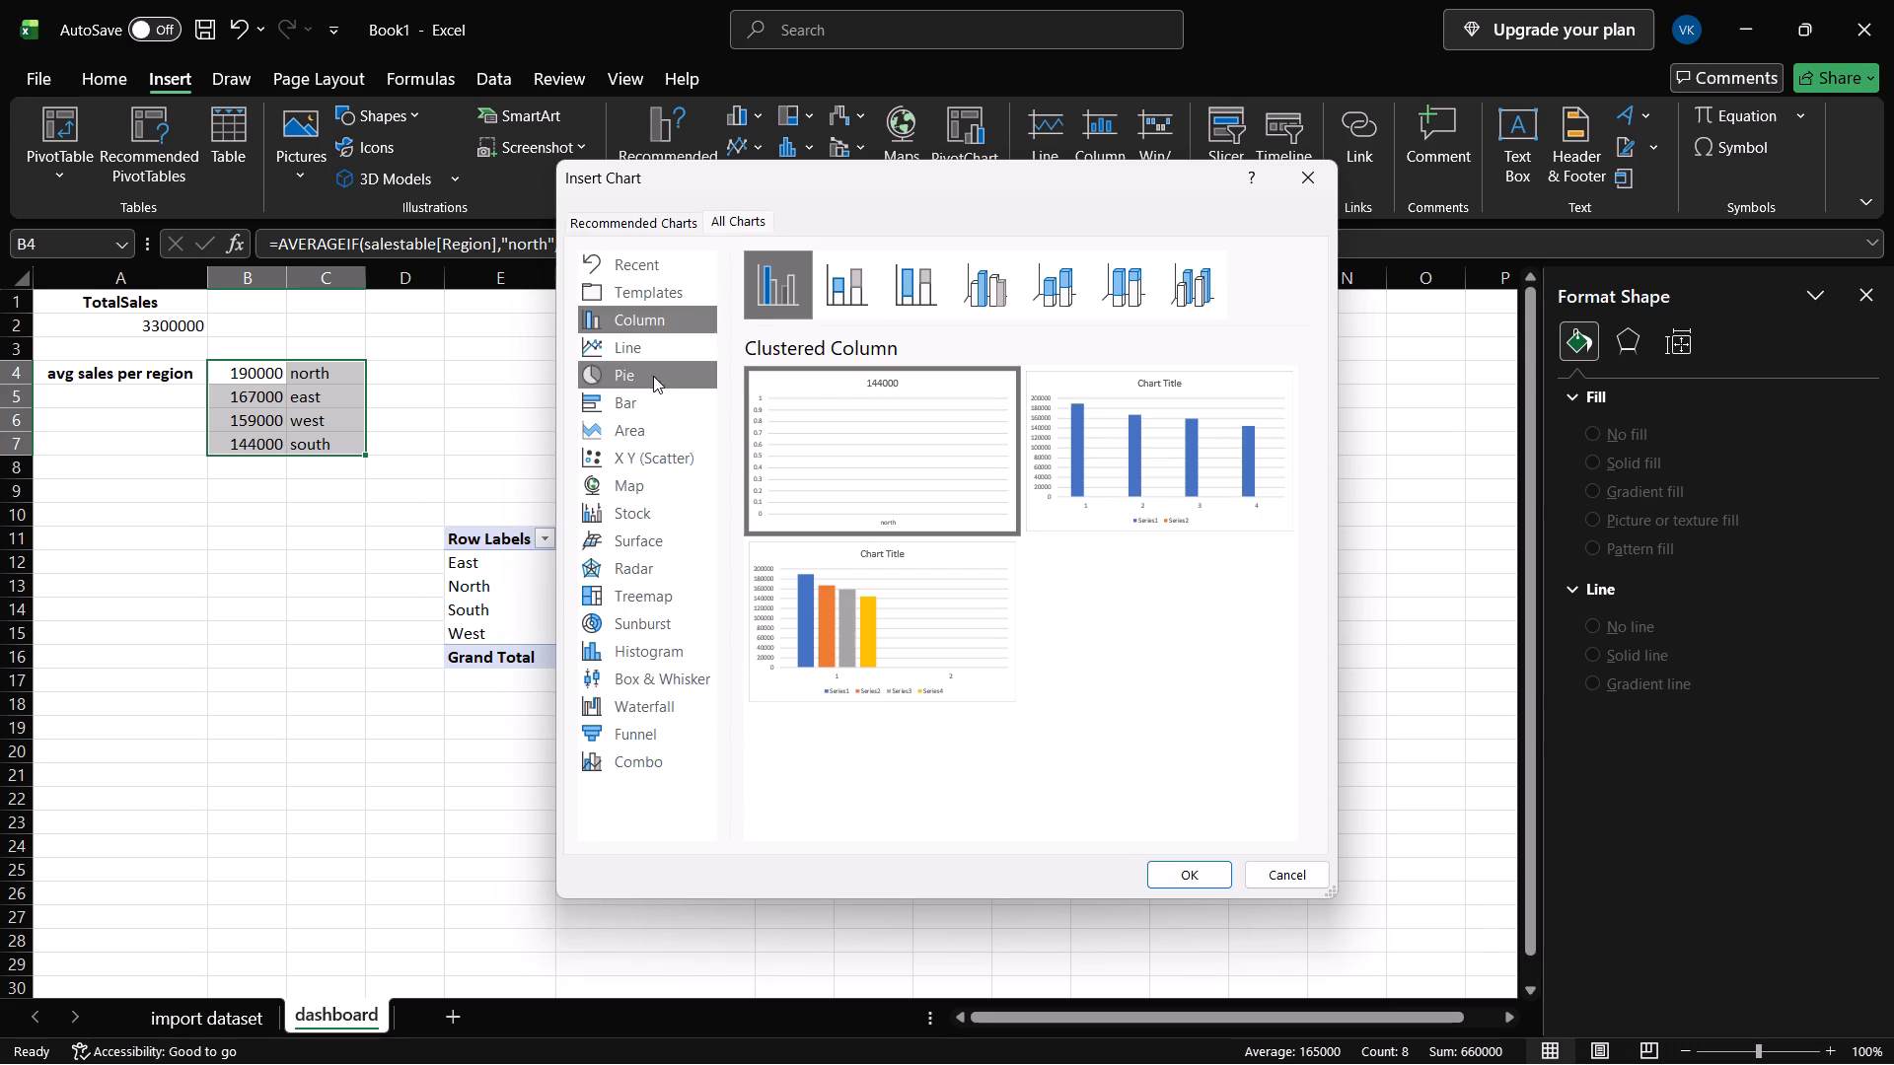
left_click(815, 291)
left_click(785, 297)
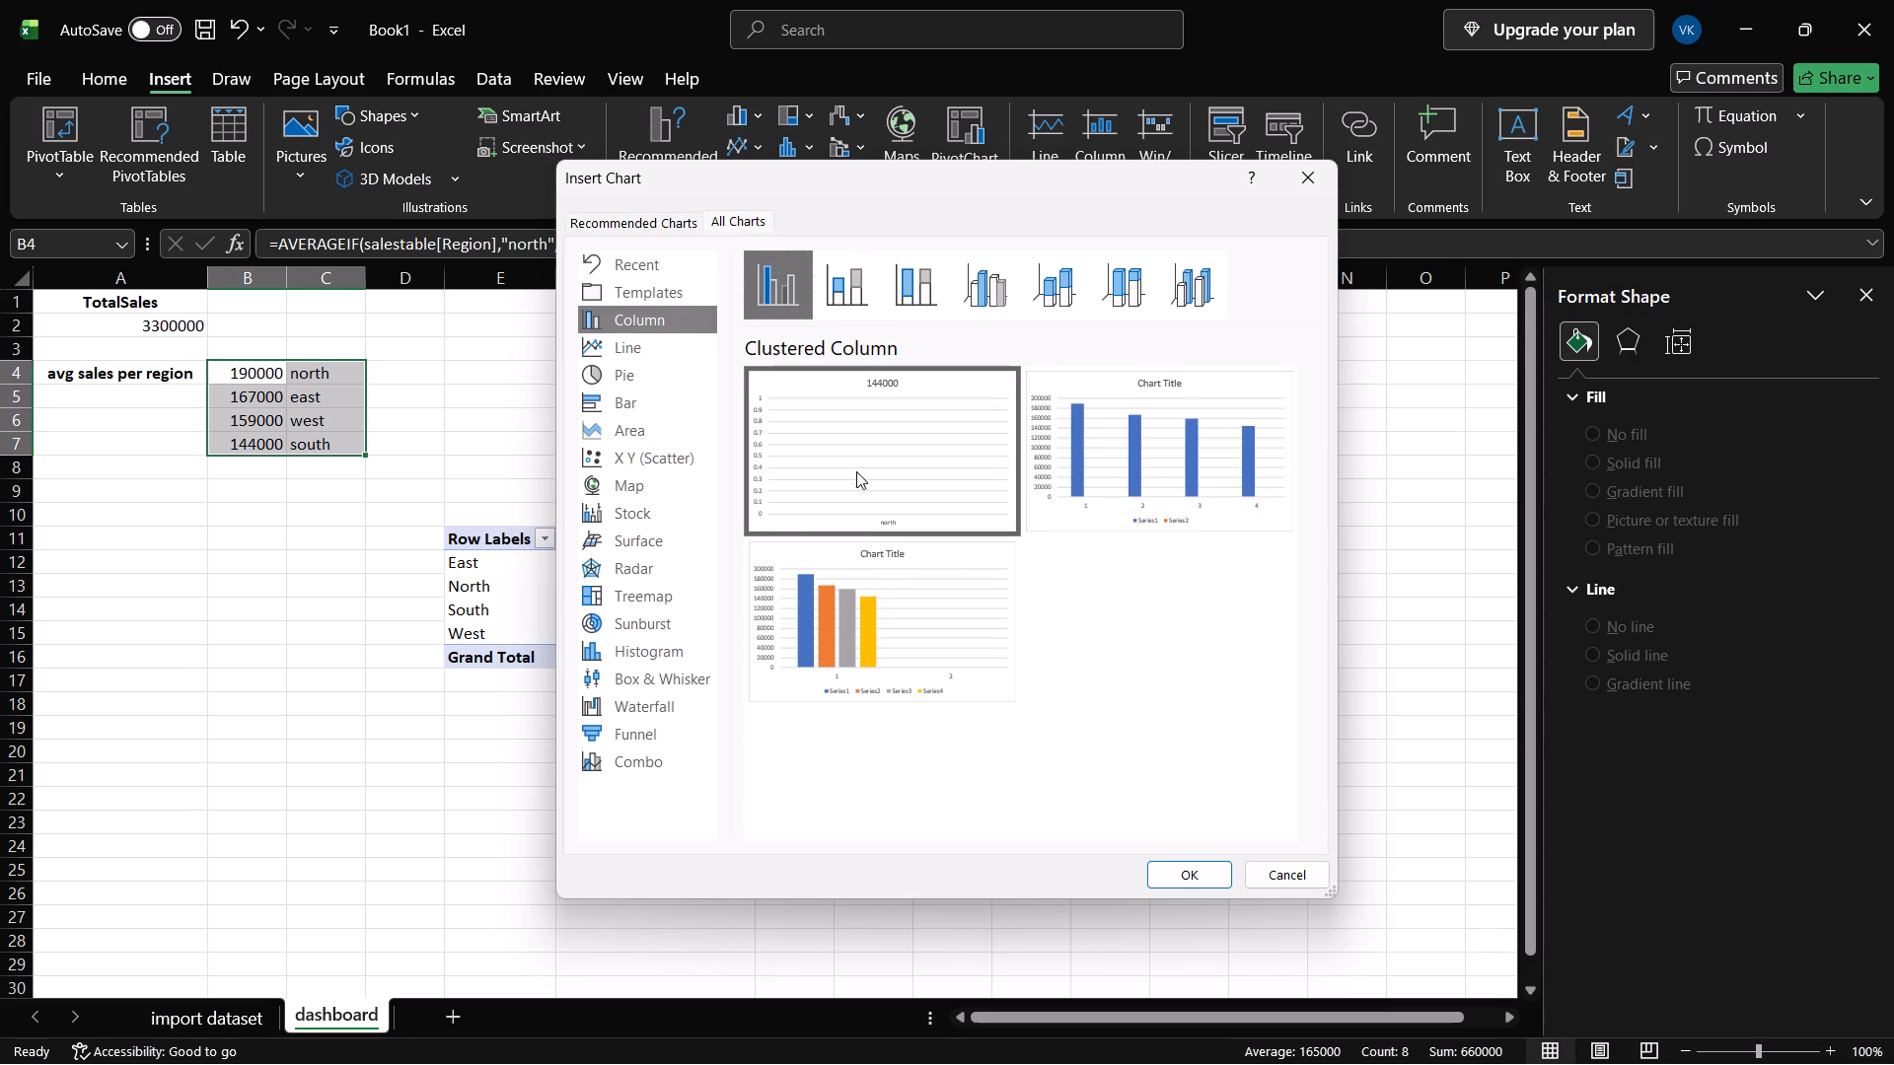
left_click(1310, 186)
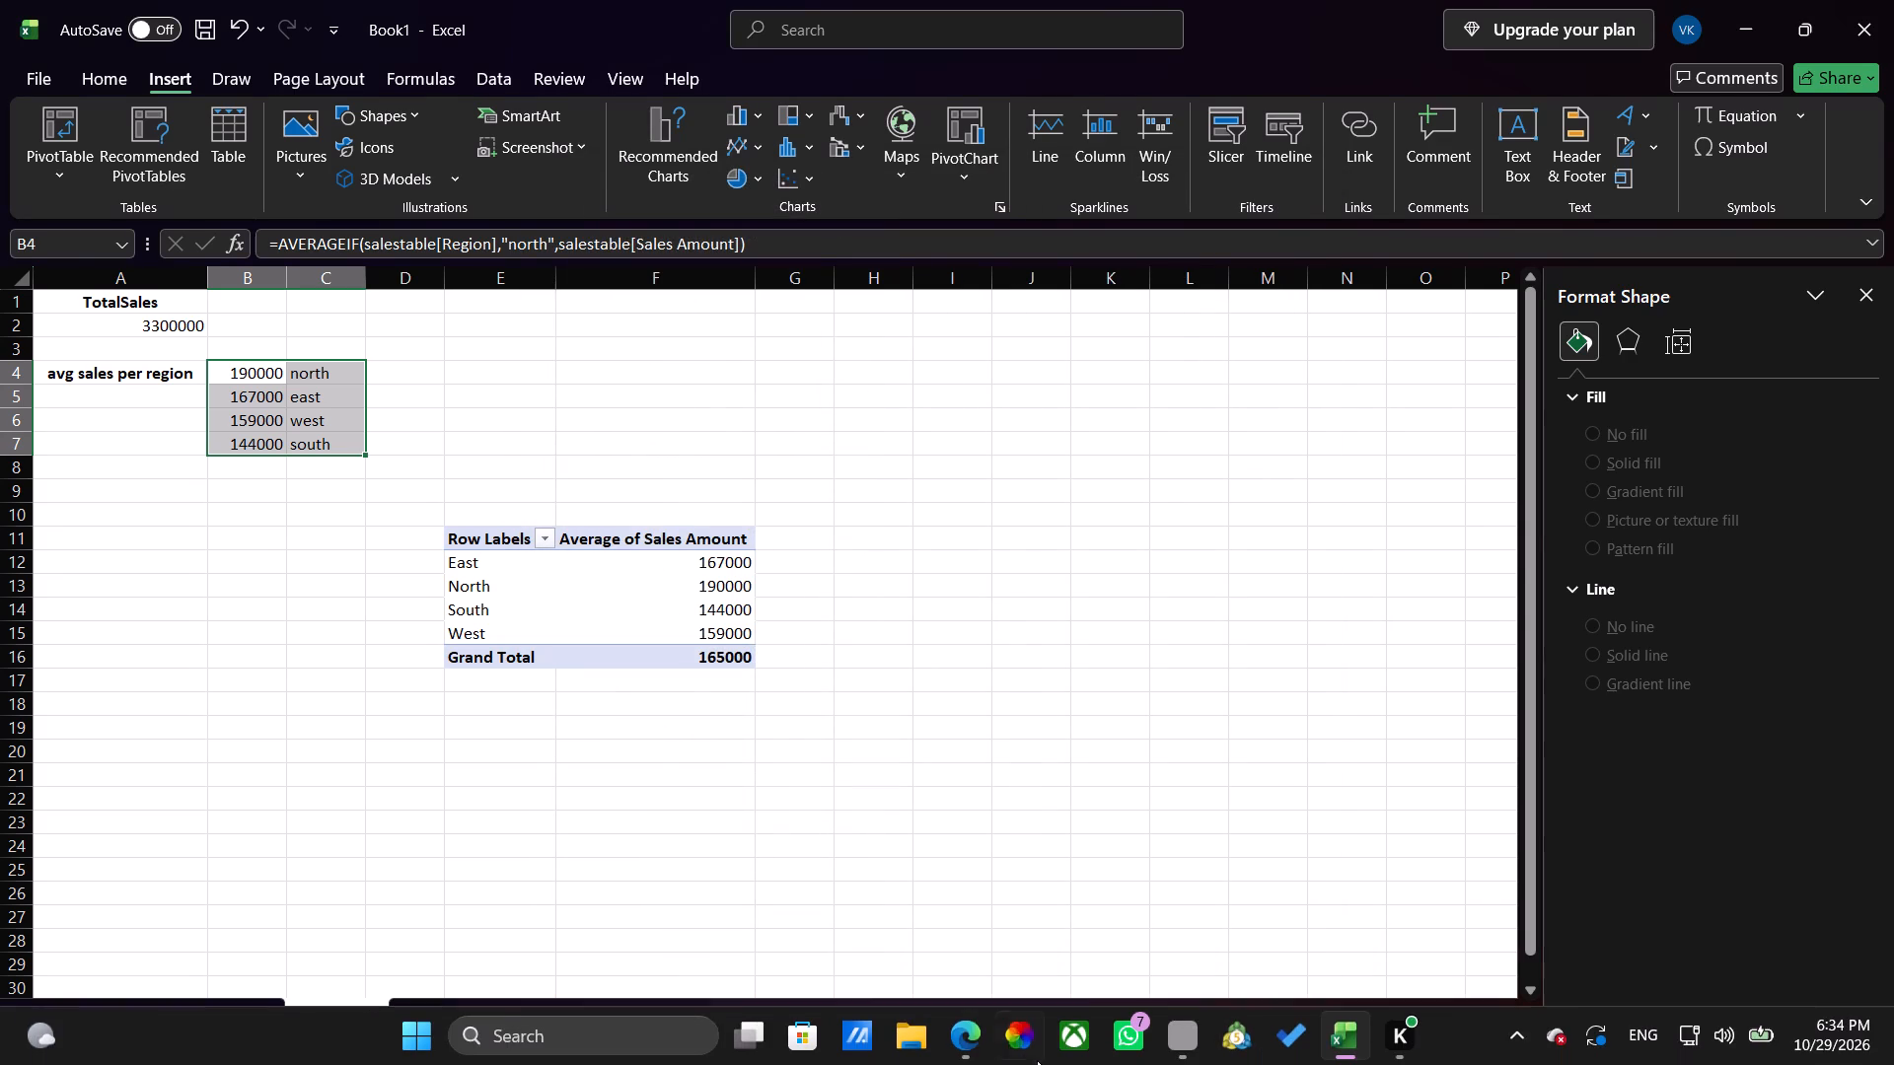
Switch to Edge and read the bar chart instruction and section 3(d) on removing duplicates in daspracticals.pdf.
left_click(970, 1037)
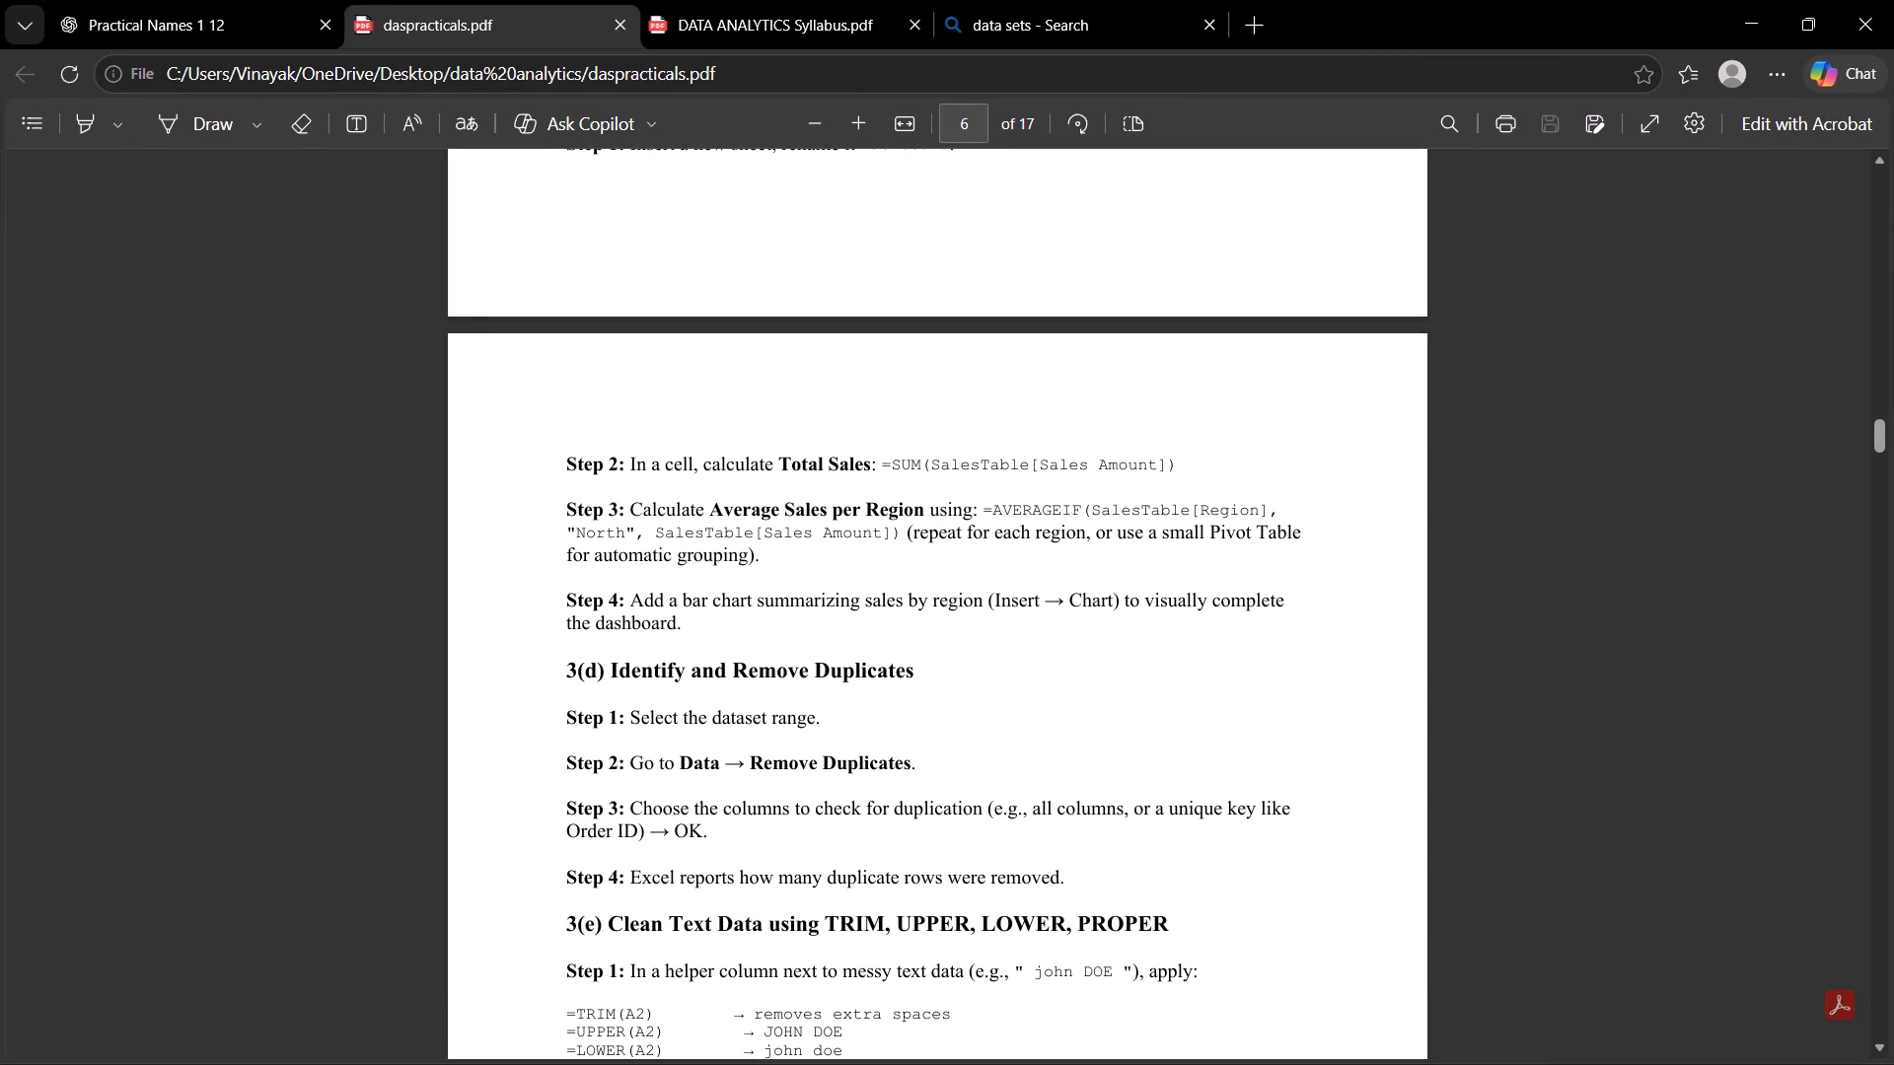
left_click_drag(694, 634, 546, 590)
scroll(825, 578, "down", 2)
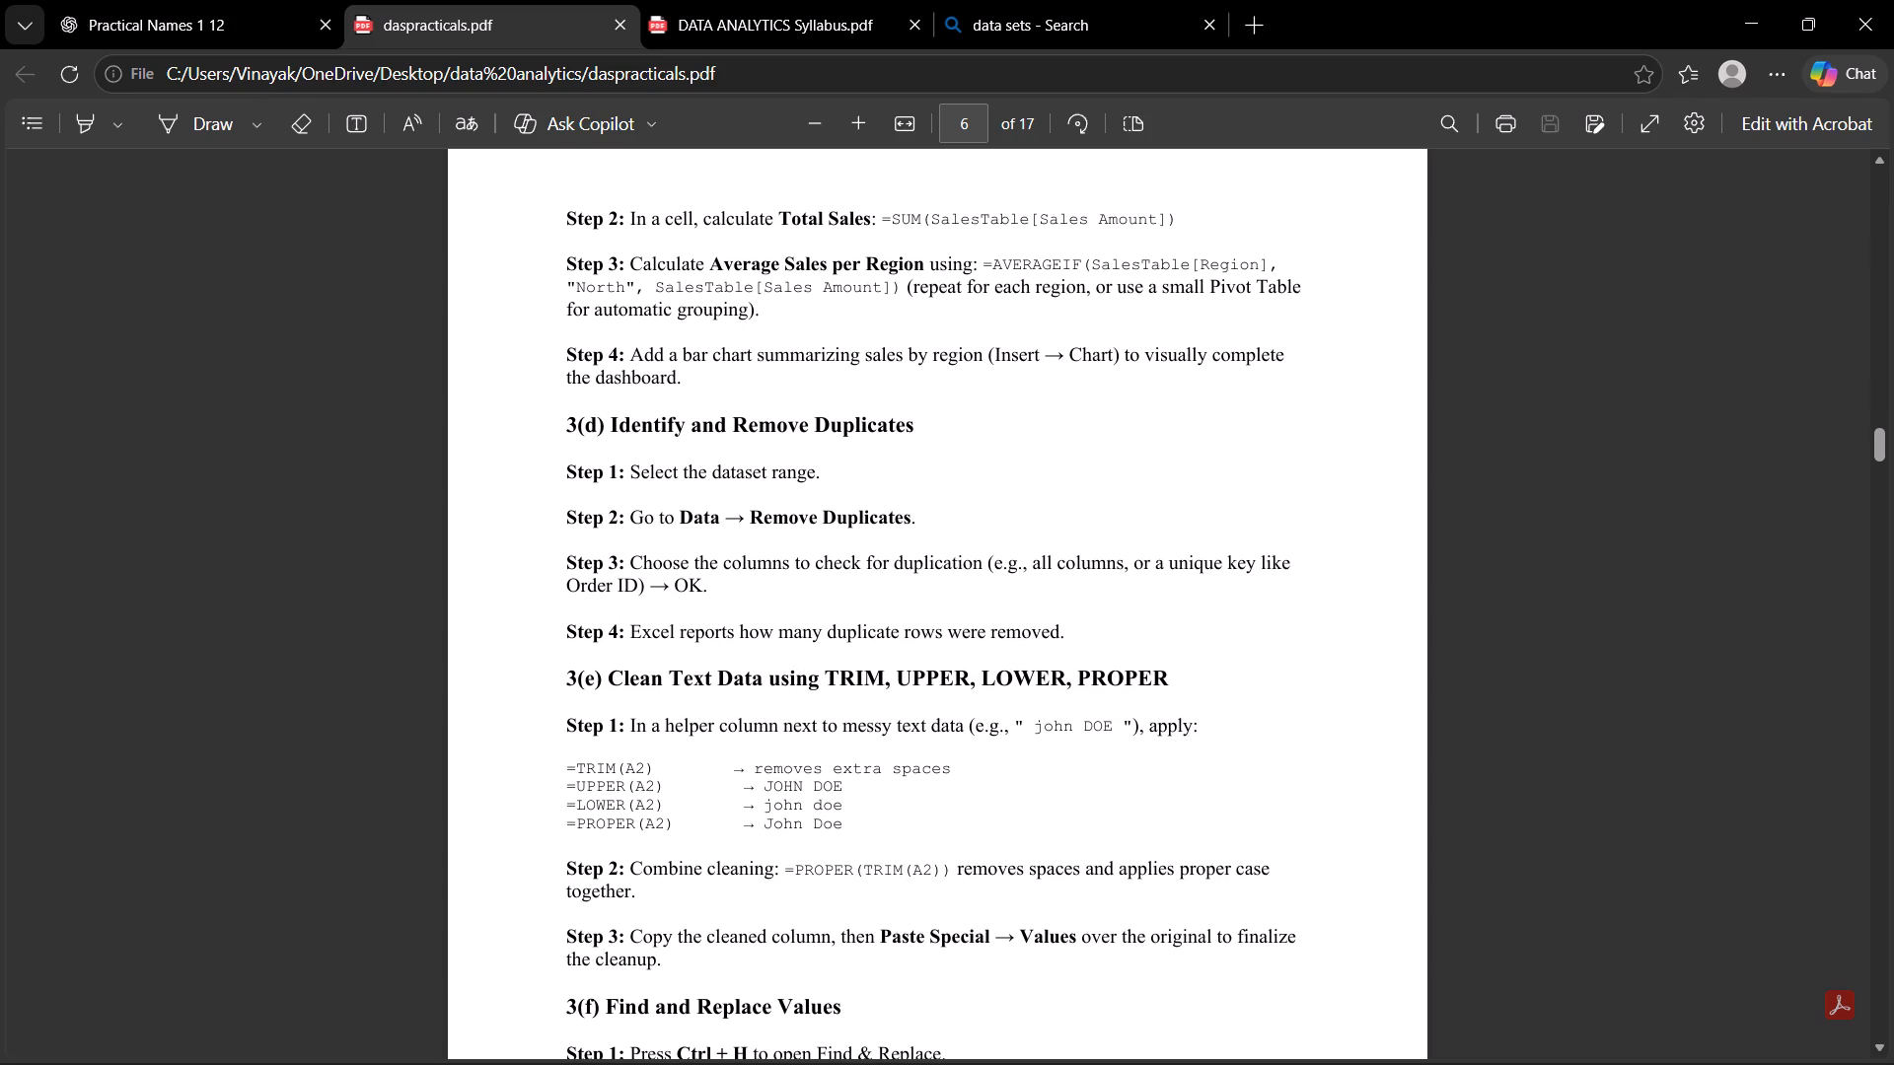
left_click_drag(523, 423, 945, 395)
Switch back to the Book1 workbook in Excel.
left_click(1717, 0)
left_click(1745, 0)
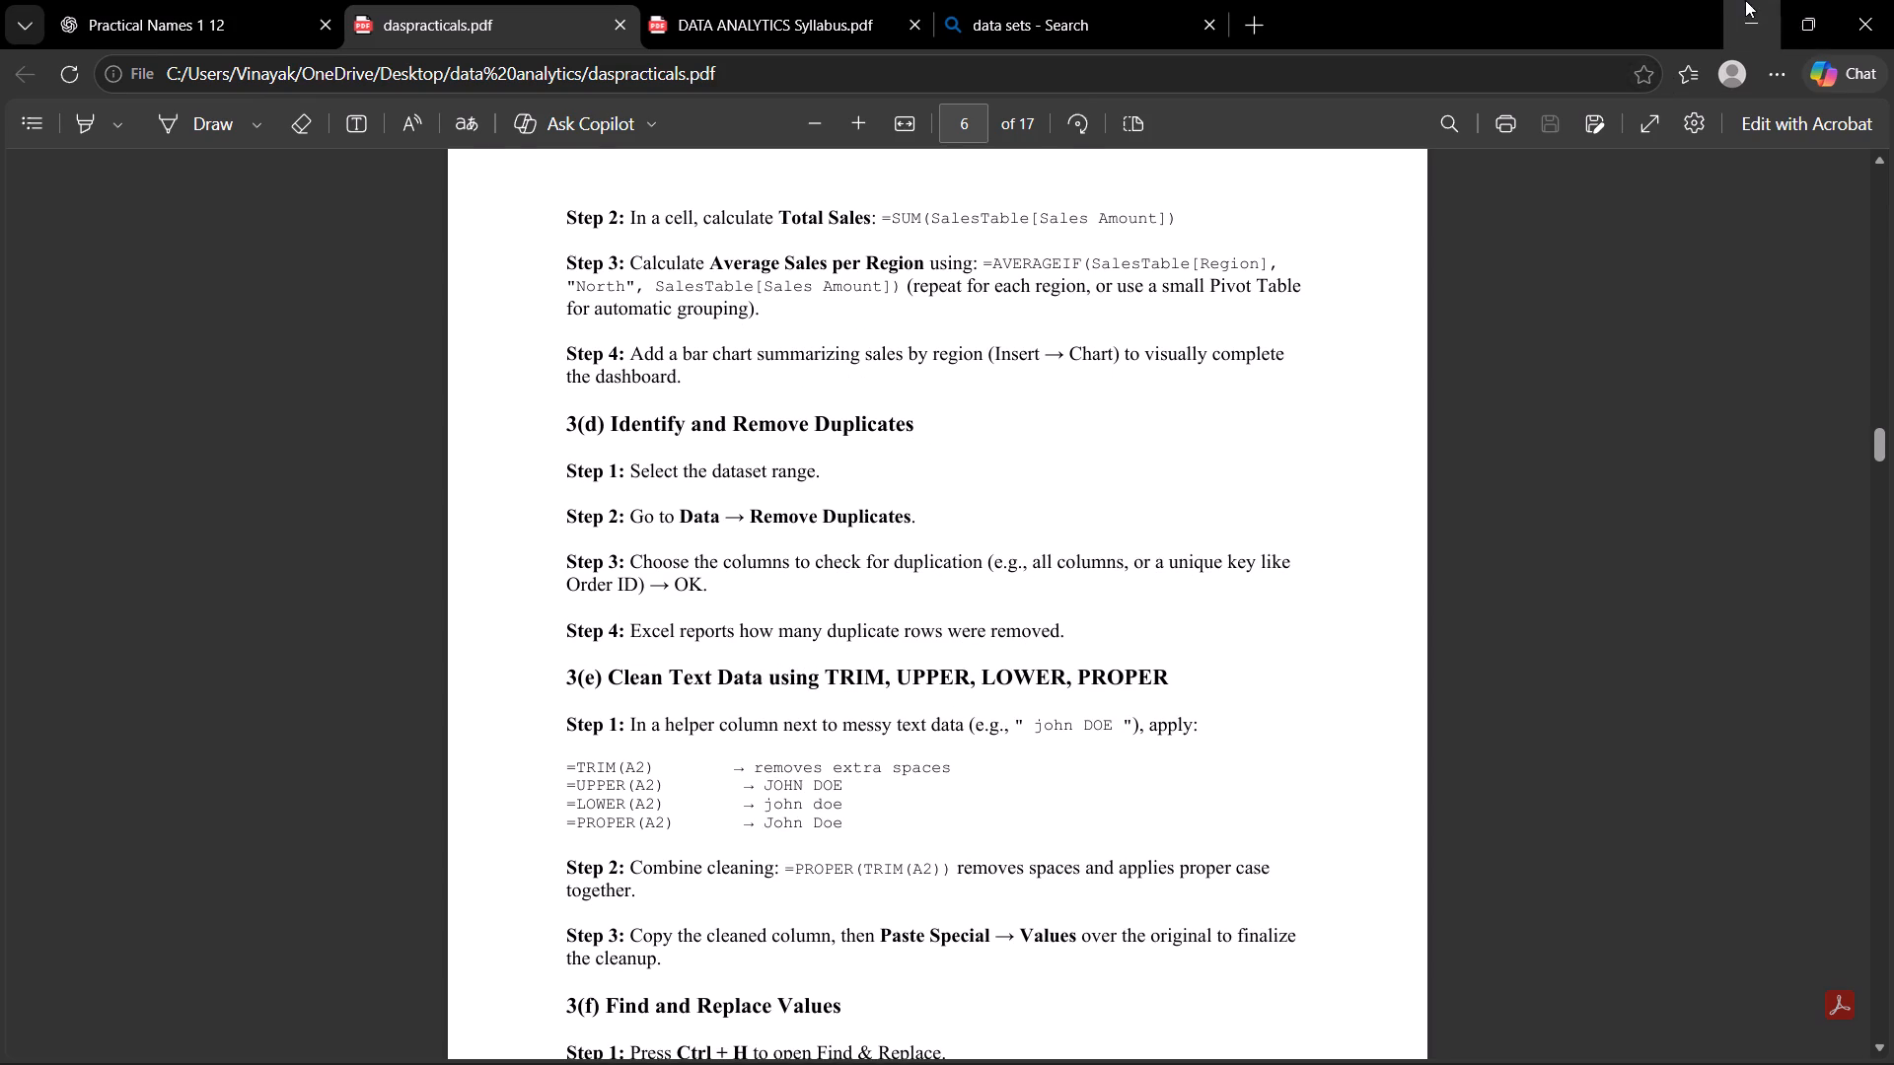
left_click(1866, 294)
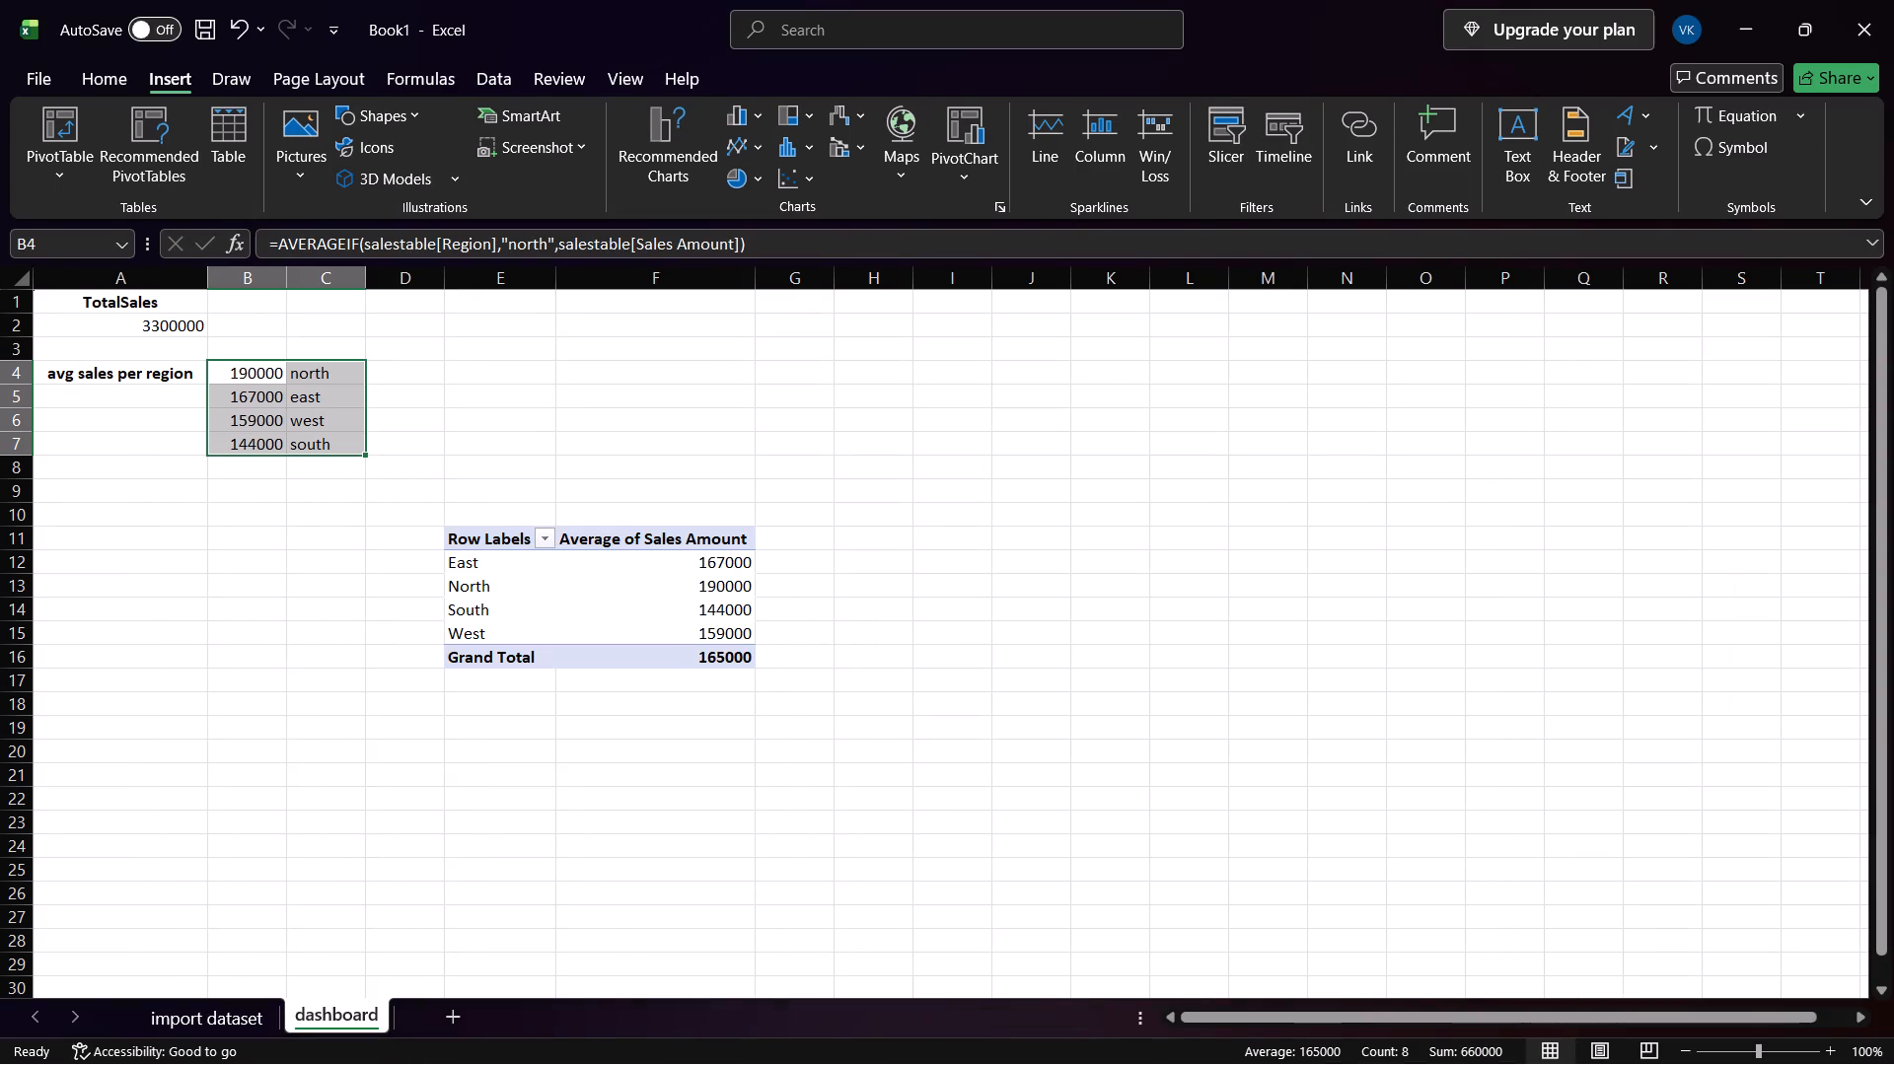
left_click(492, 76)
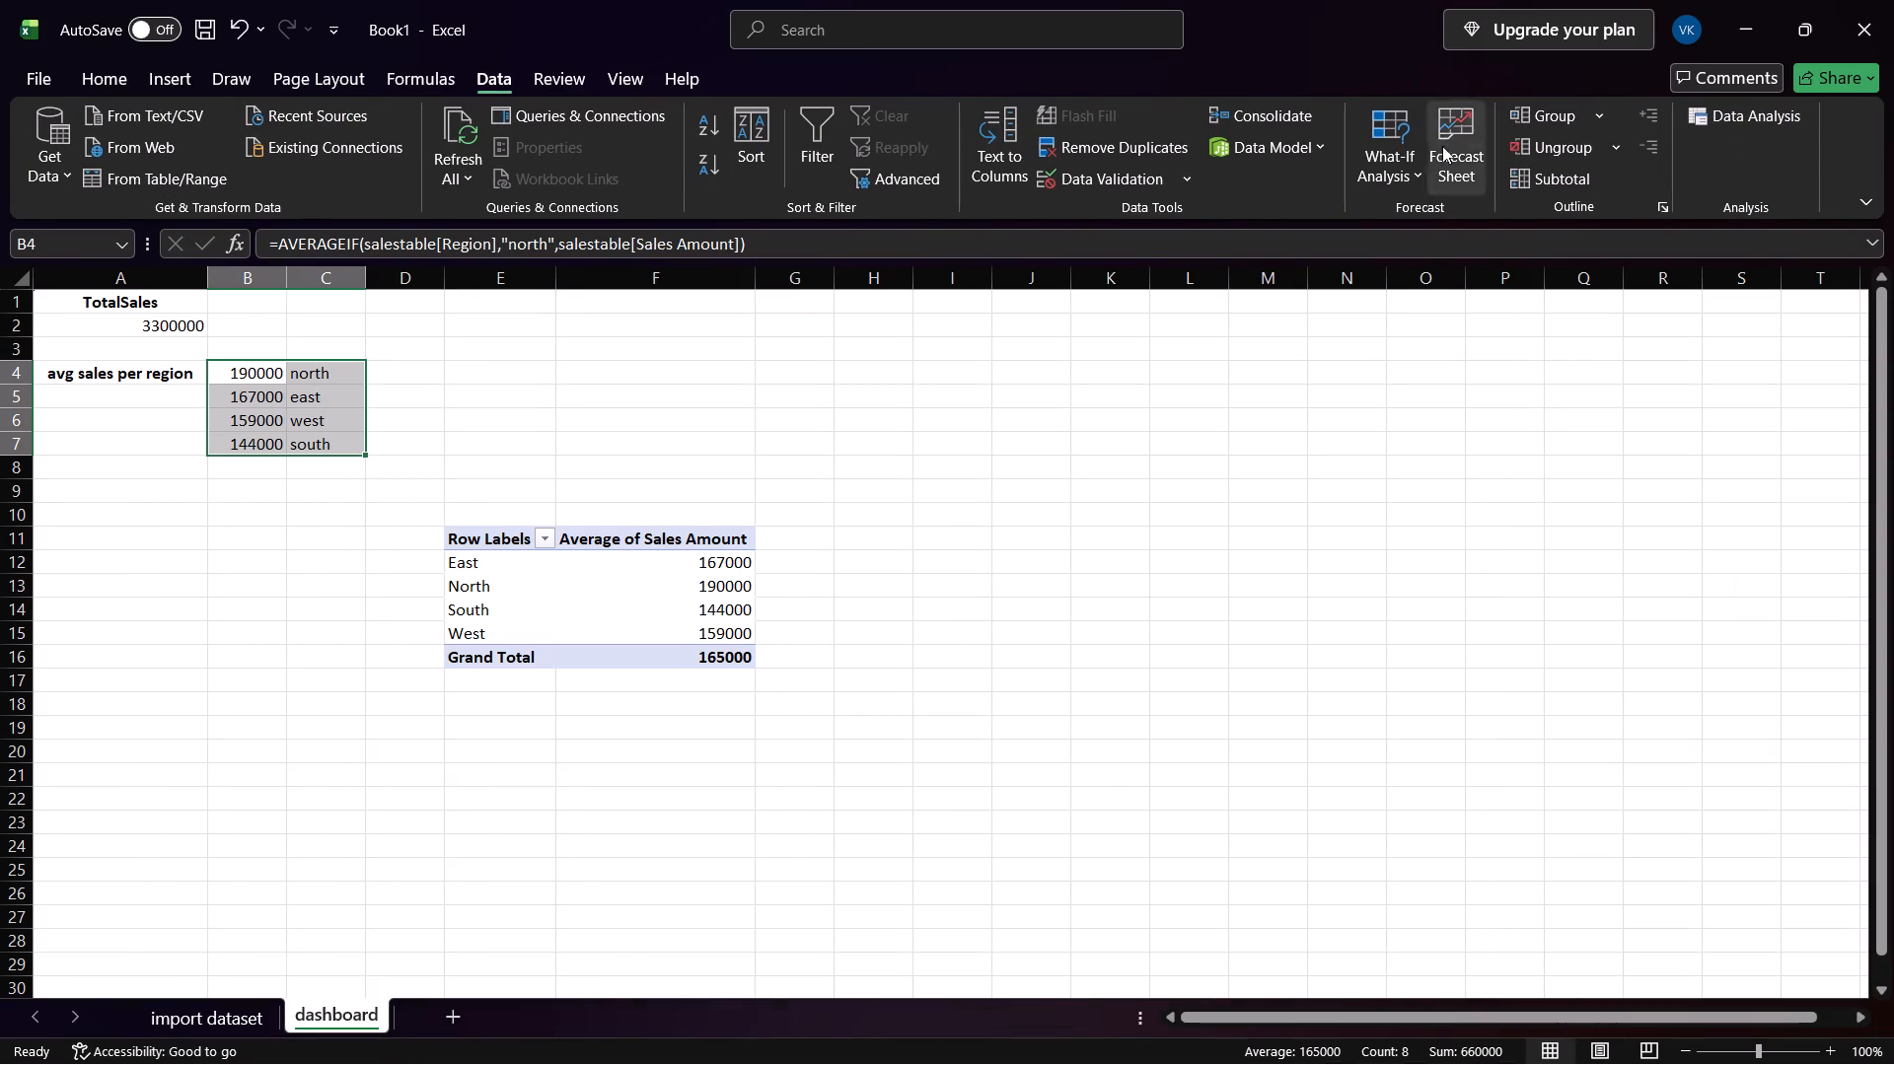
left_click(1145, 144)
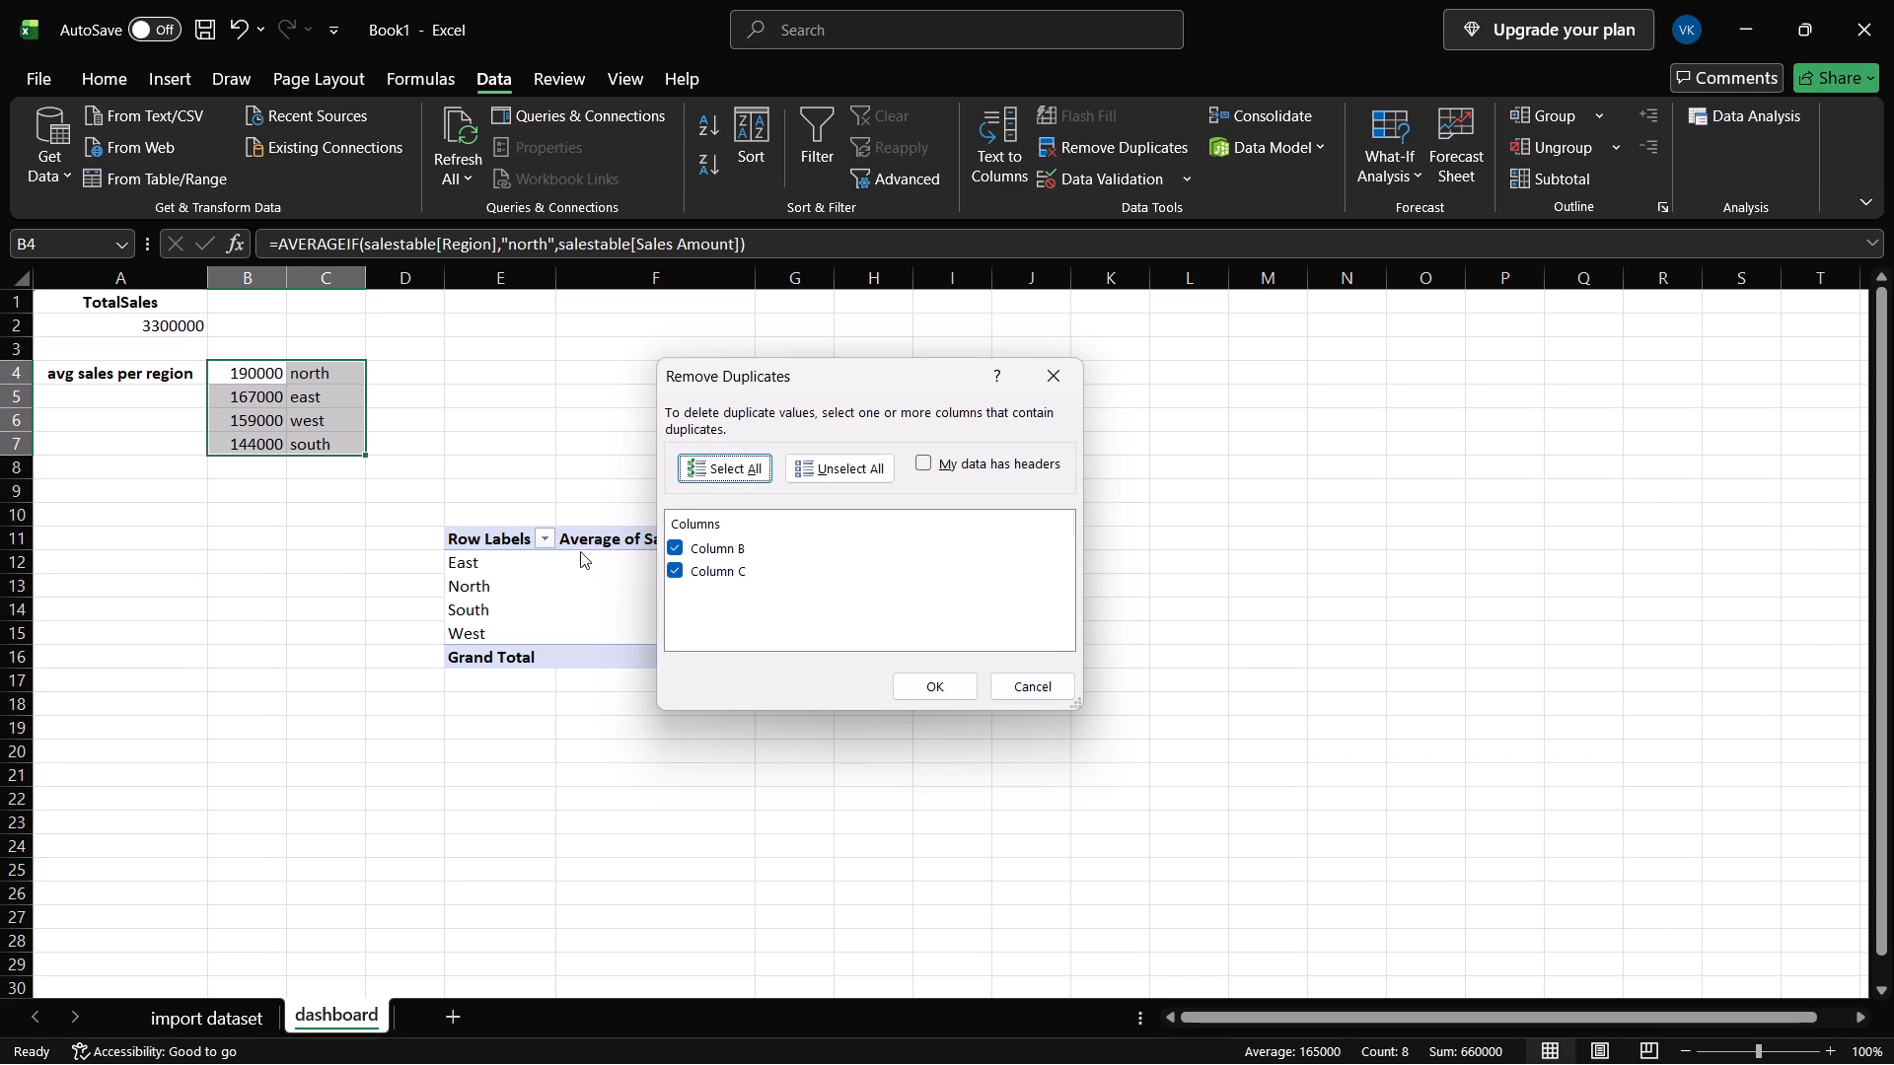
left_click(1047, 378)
Remove duplicate rows from the sales table on the import dataset sheet, comparing all columns and treating the first row as headers.
left_click(197, 1003)
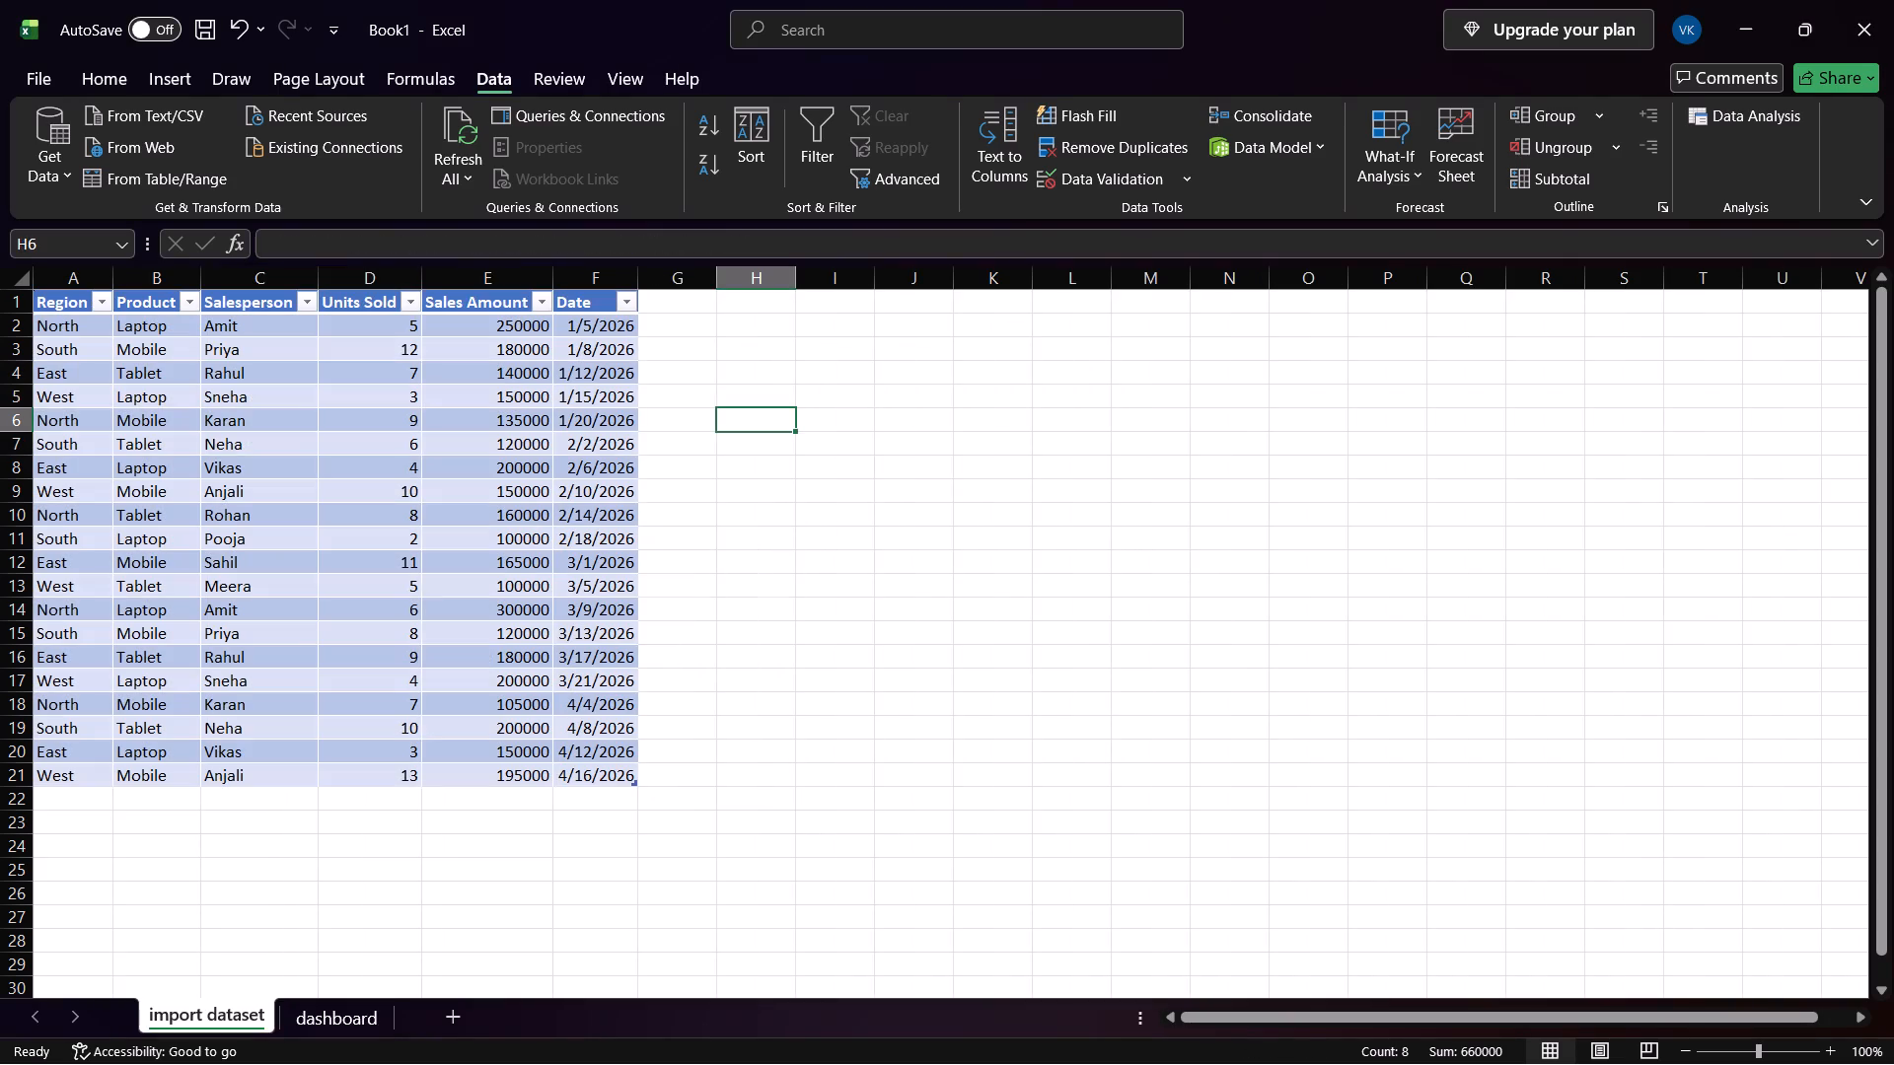
left_click(474, 390)
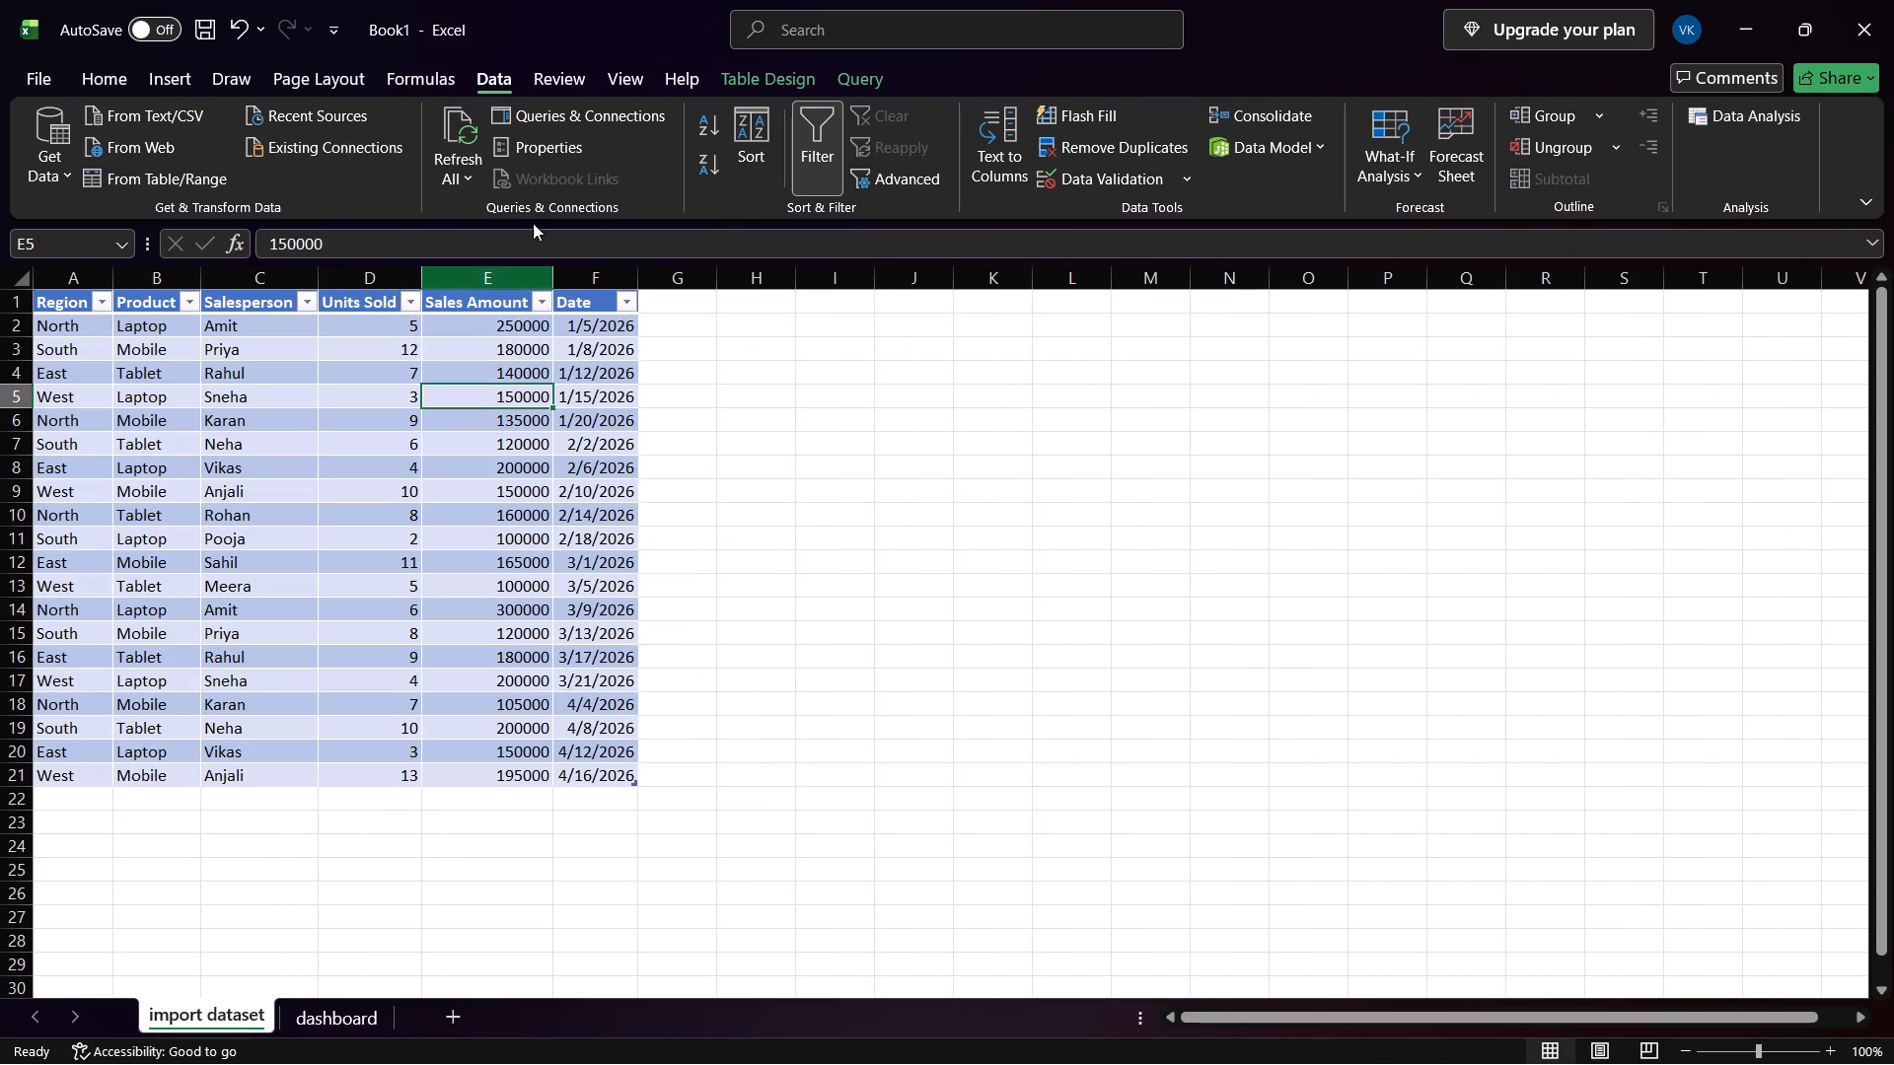
left_click(508, 72)
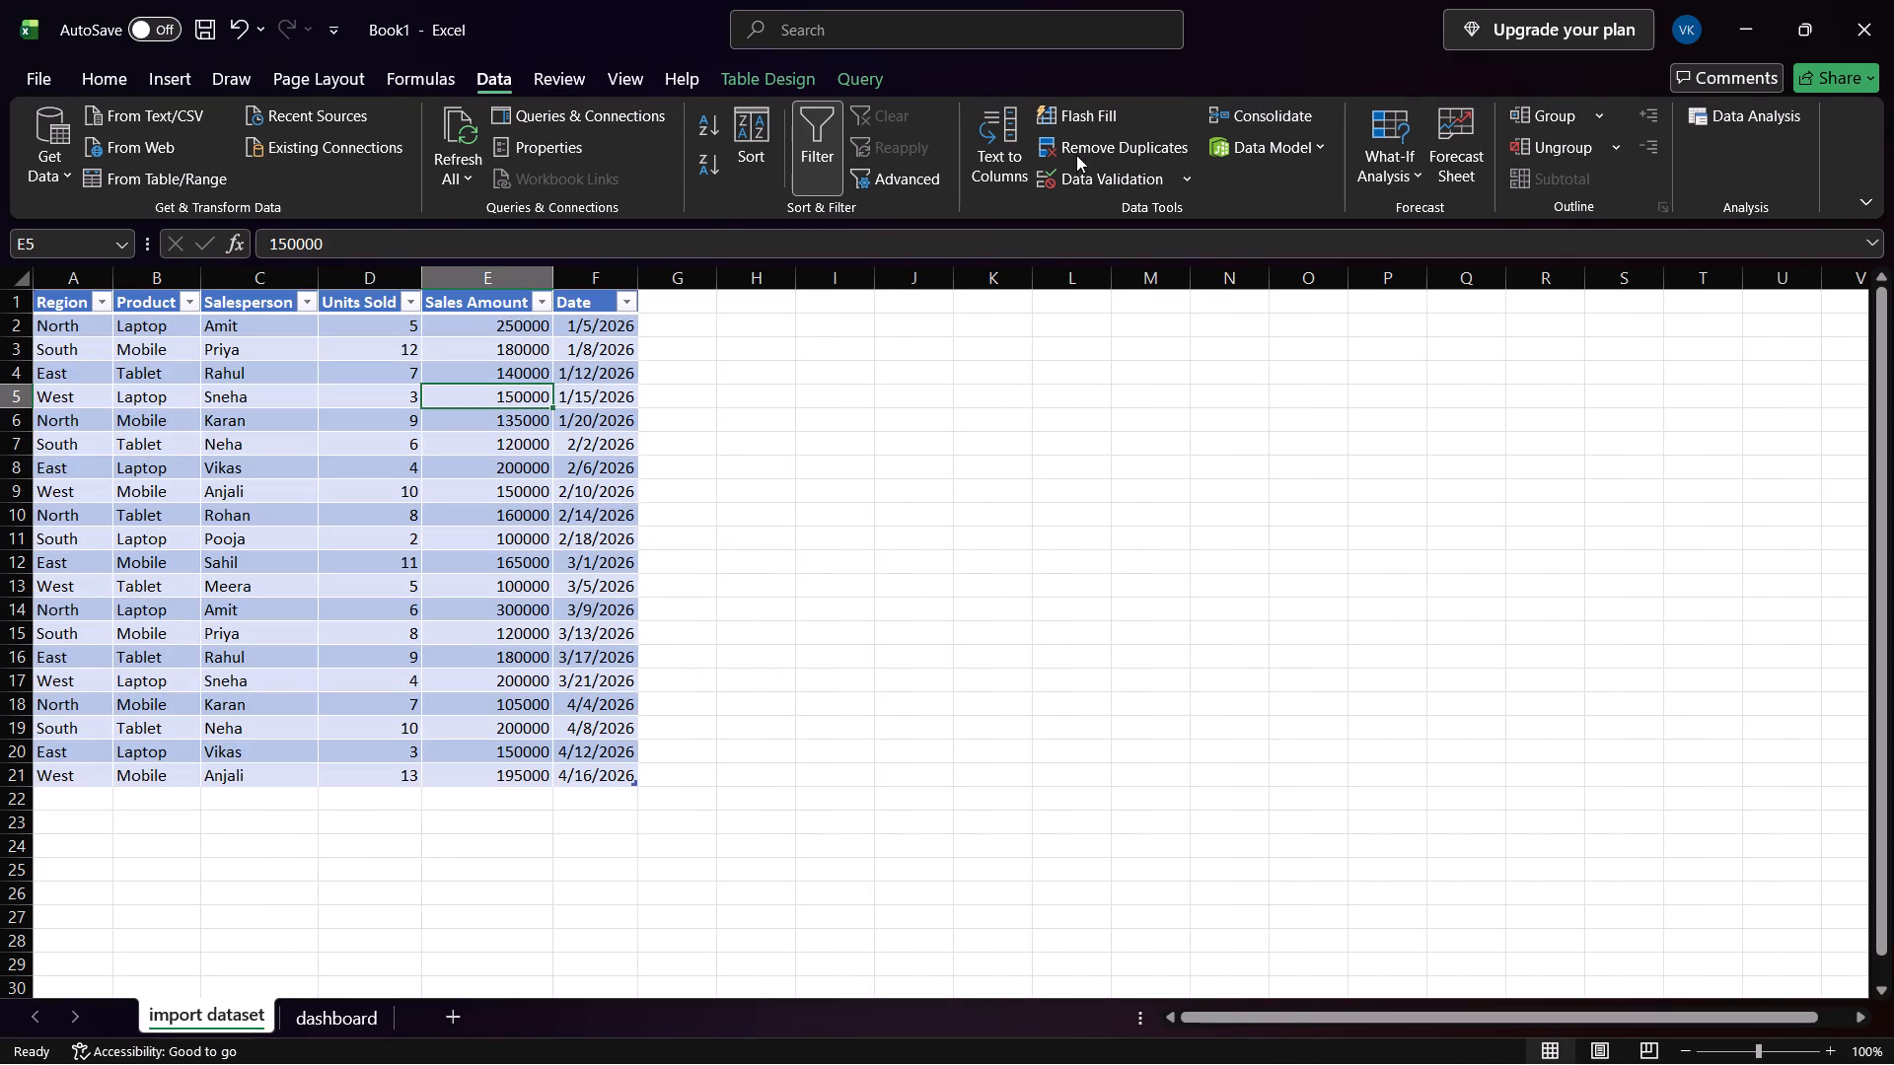
left_click(1079, 139)
scroll(736, 557, "down", 4)
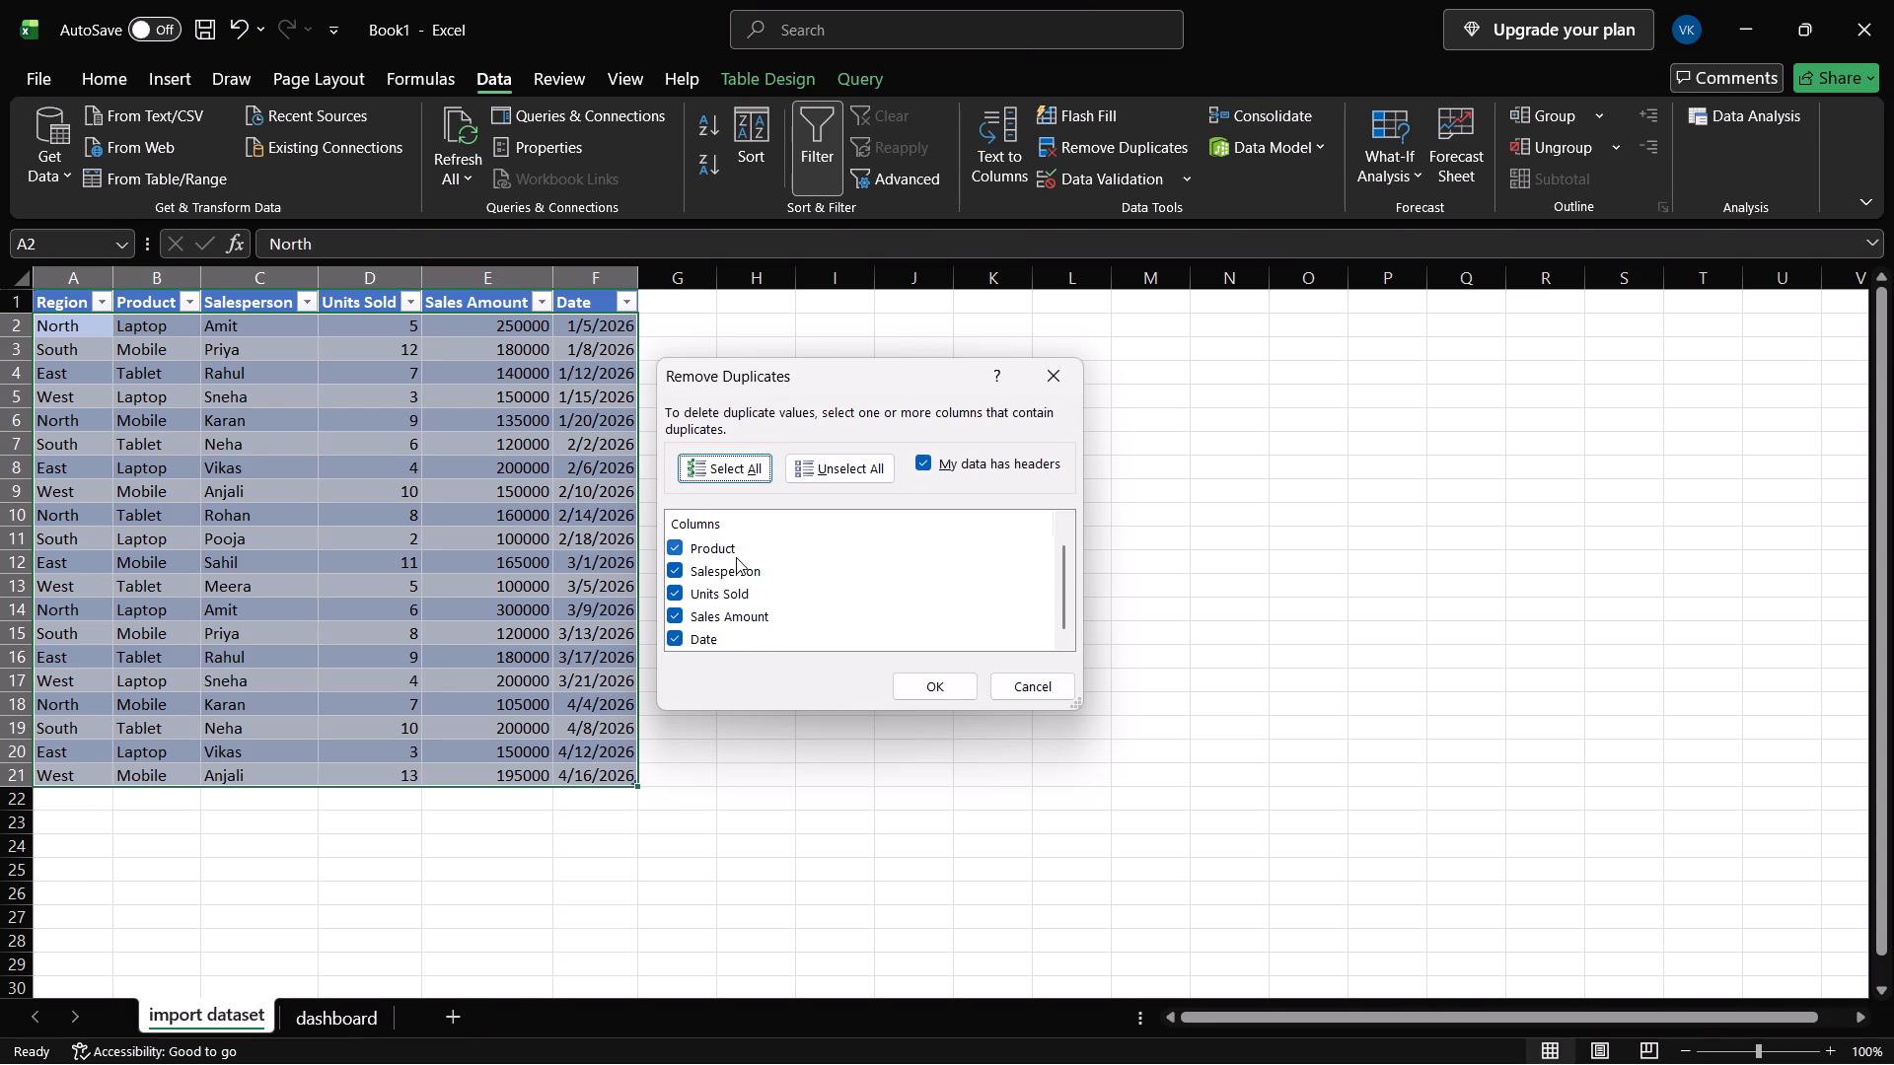
scroll(736, 561, "up", 6)
scroll(754, 568, "down", 5)
scroll(770, 569, "up", 5)
scroll(770, 569, "down", 3)
scroll(772, 569, "up", 7)
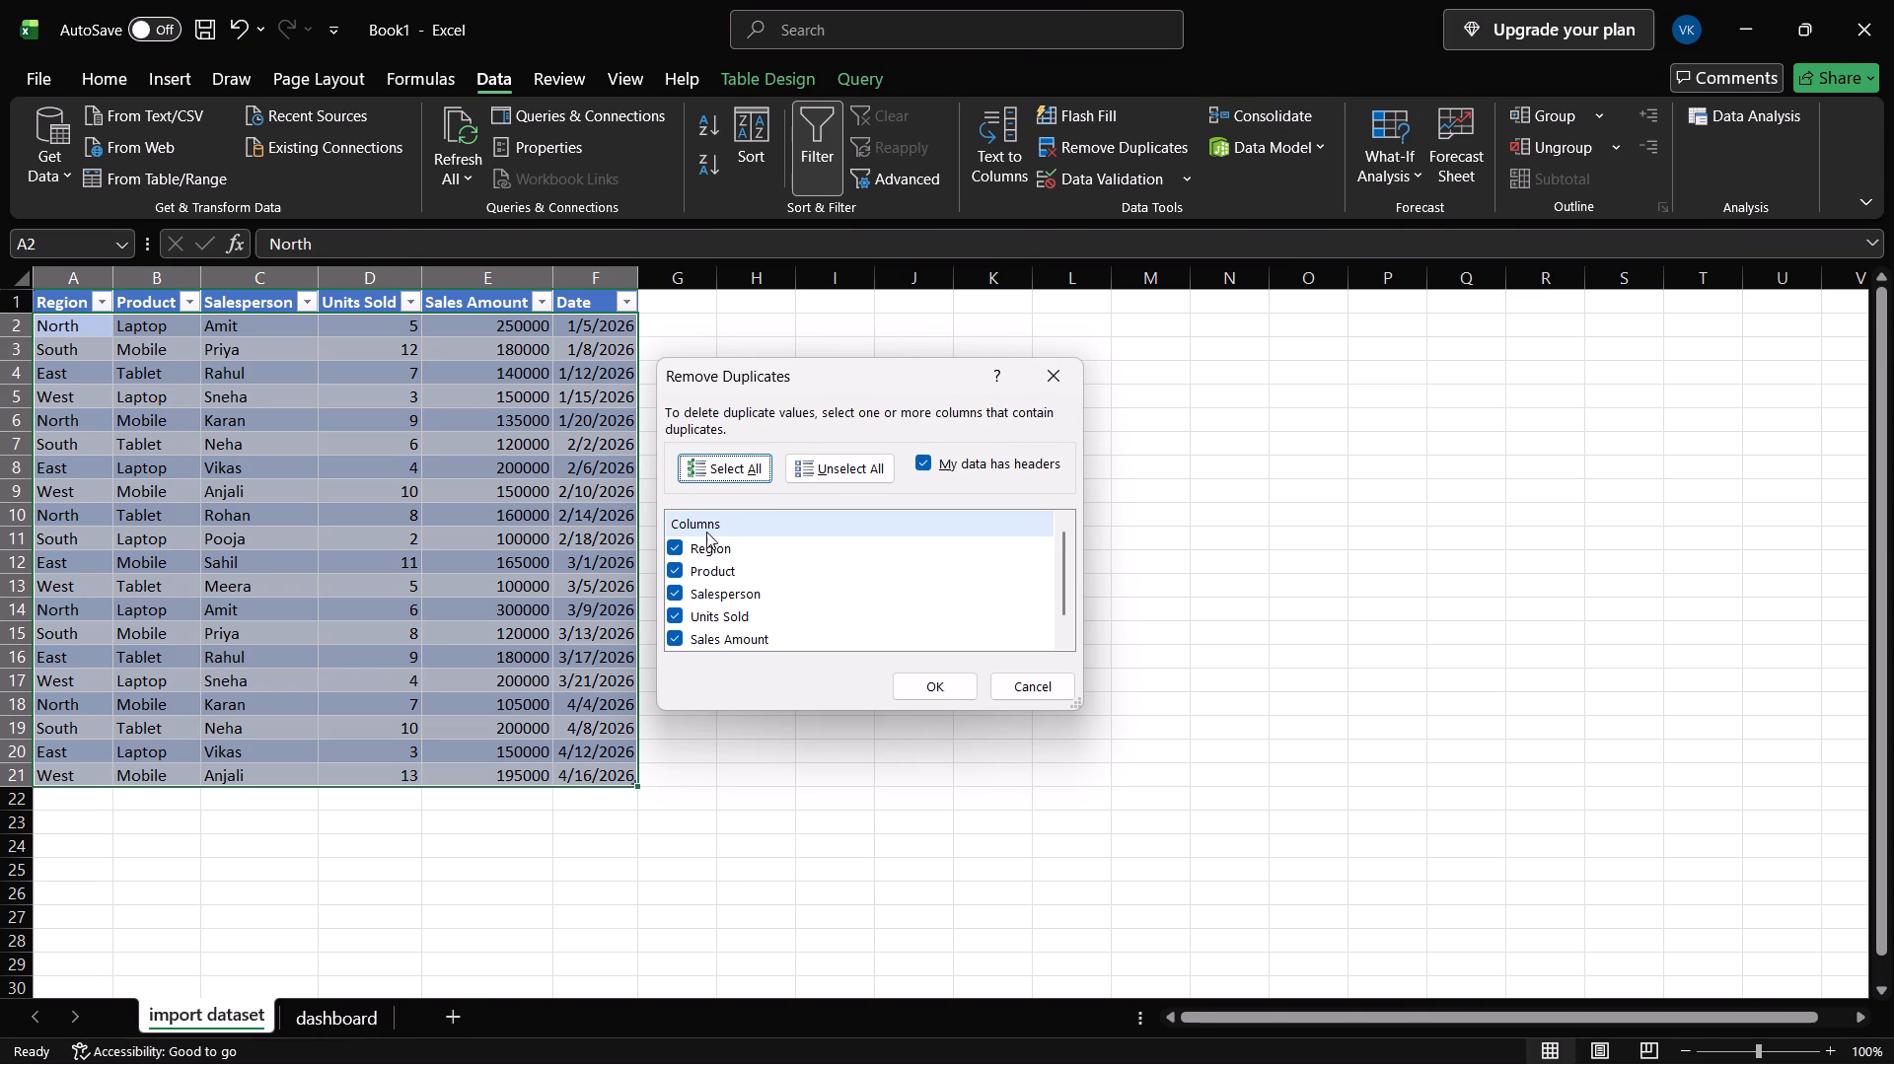
scroll(775, 514, "up", 6)
scroll(503, 573, "up", 4)
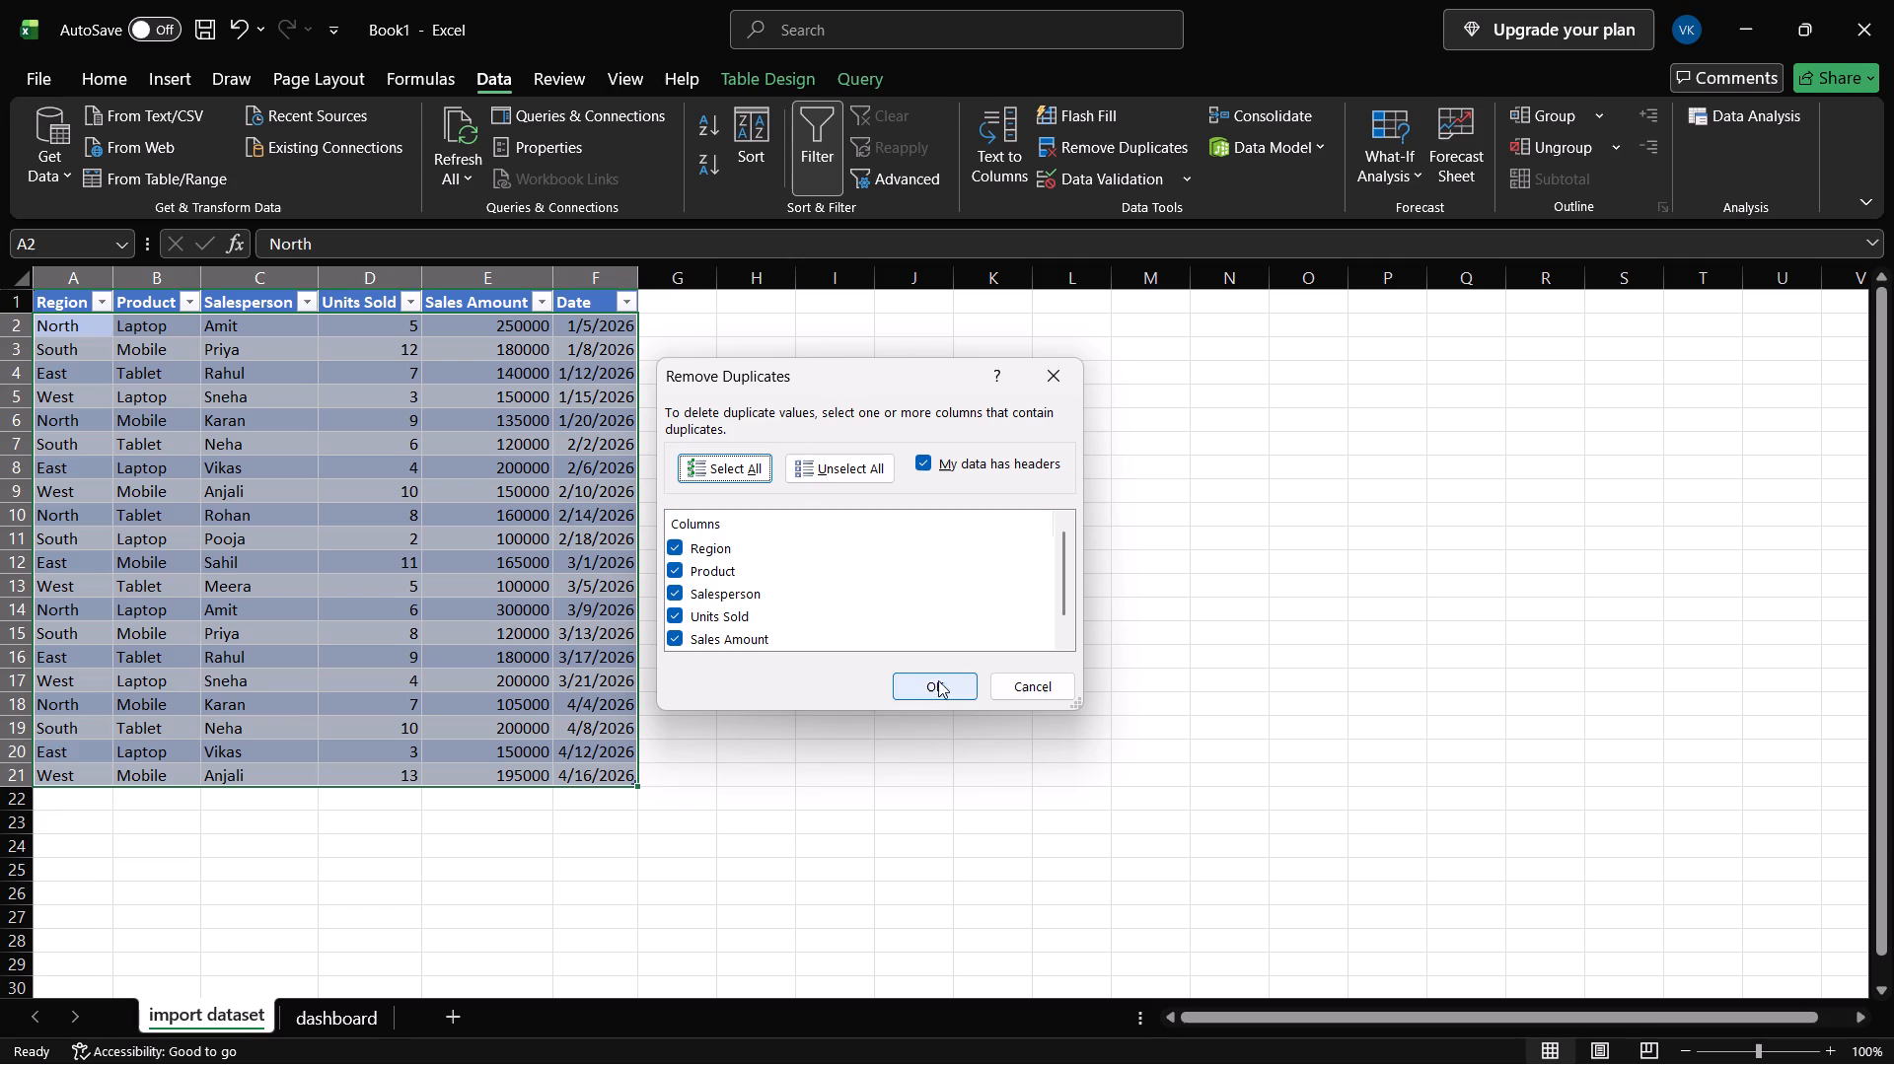
Run the duplicate removal on the import dataset sales table across all columns, with the first row treated as headers.
left_click(934, 686)
left_click(1102, 575)
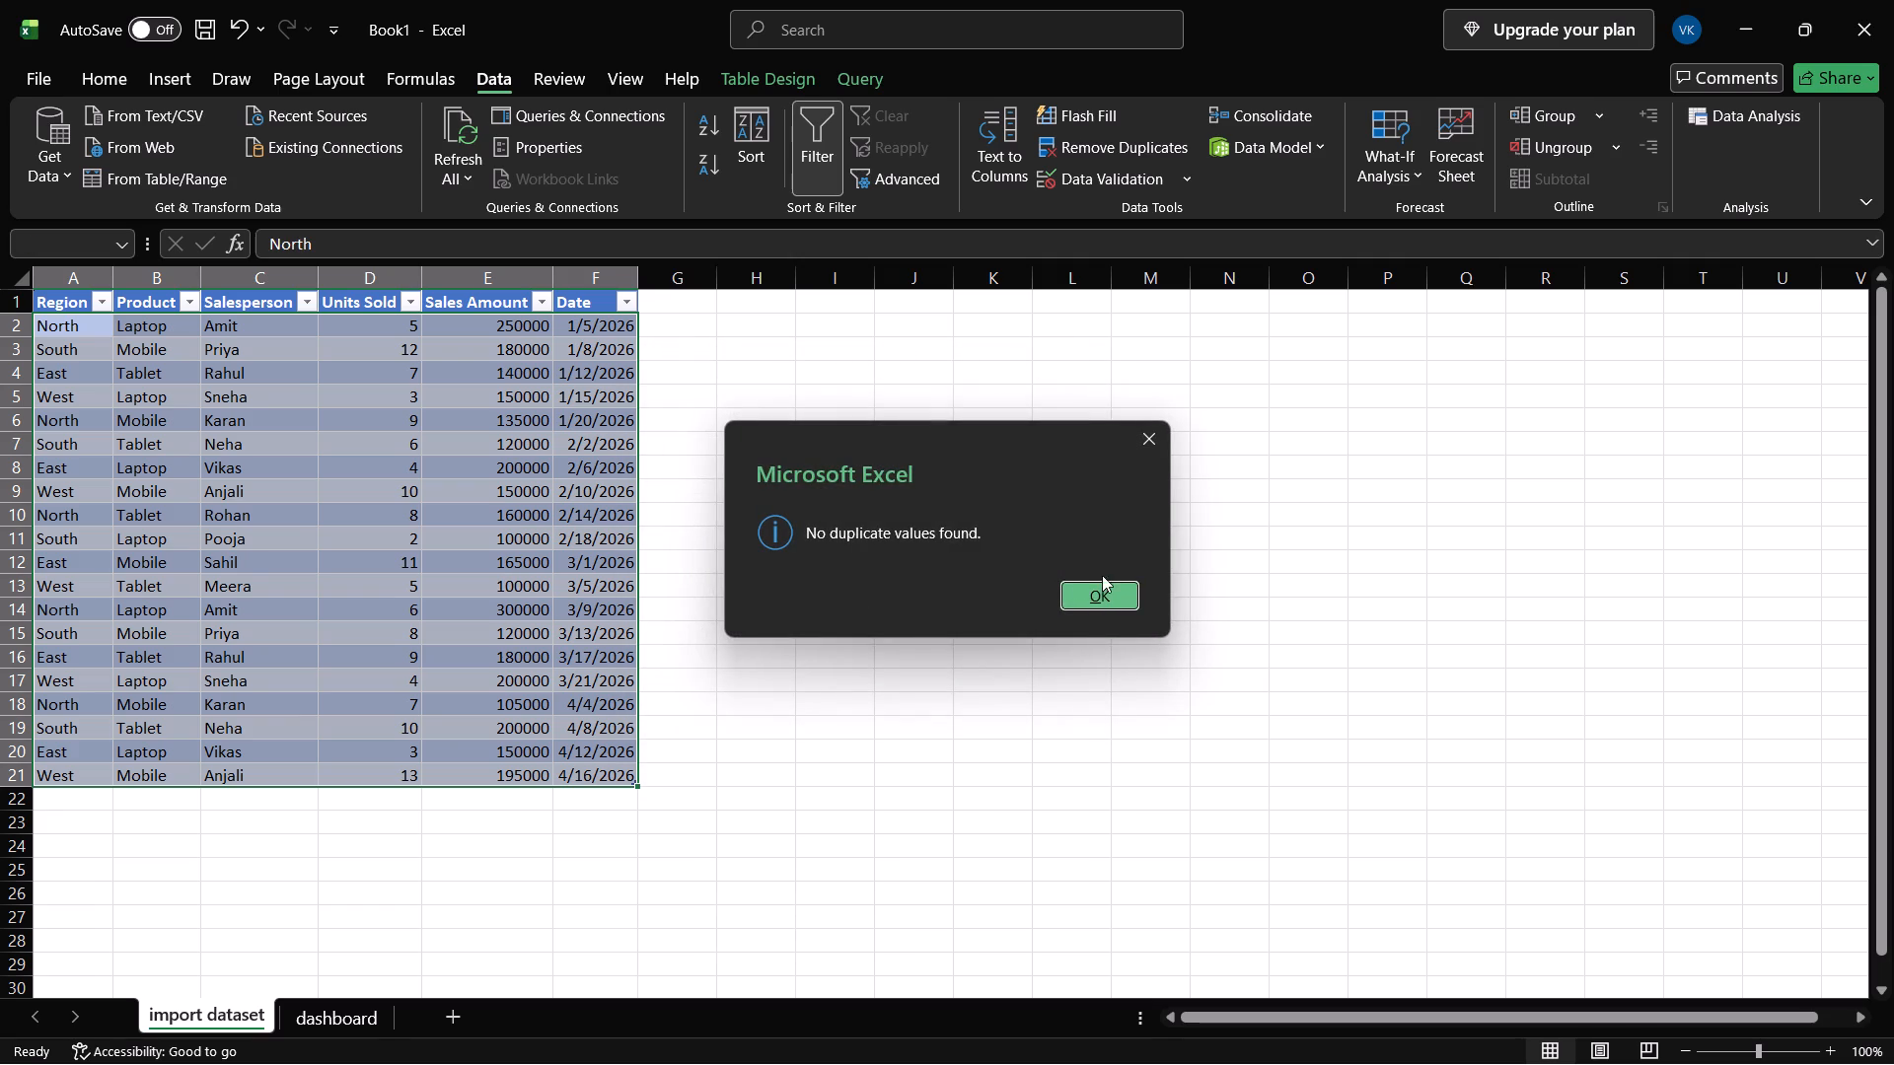
left_click(1090, 589)
Switch to Edge and review sections 3(d) on removing duplicates and 3(e) on cleaning text data in daspracticals.pdf.
left_click(944, 1029)
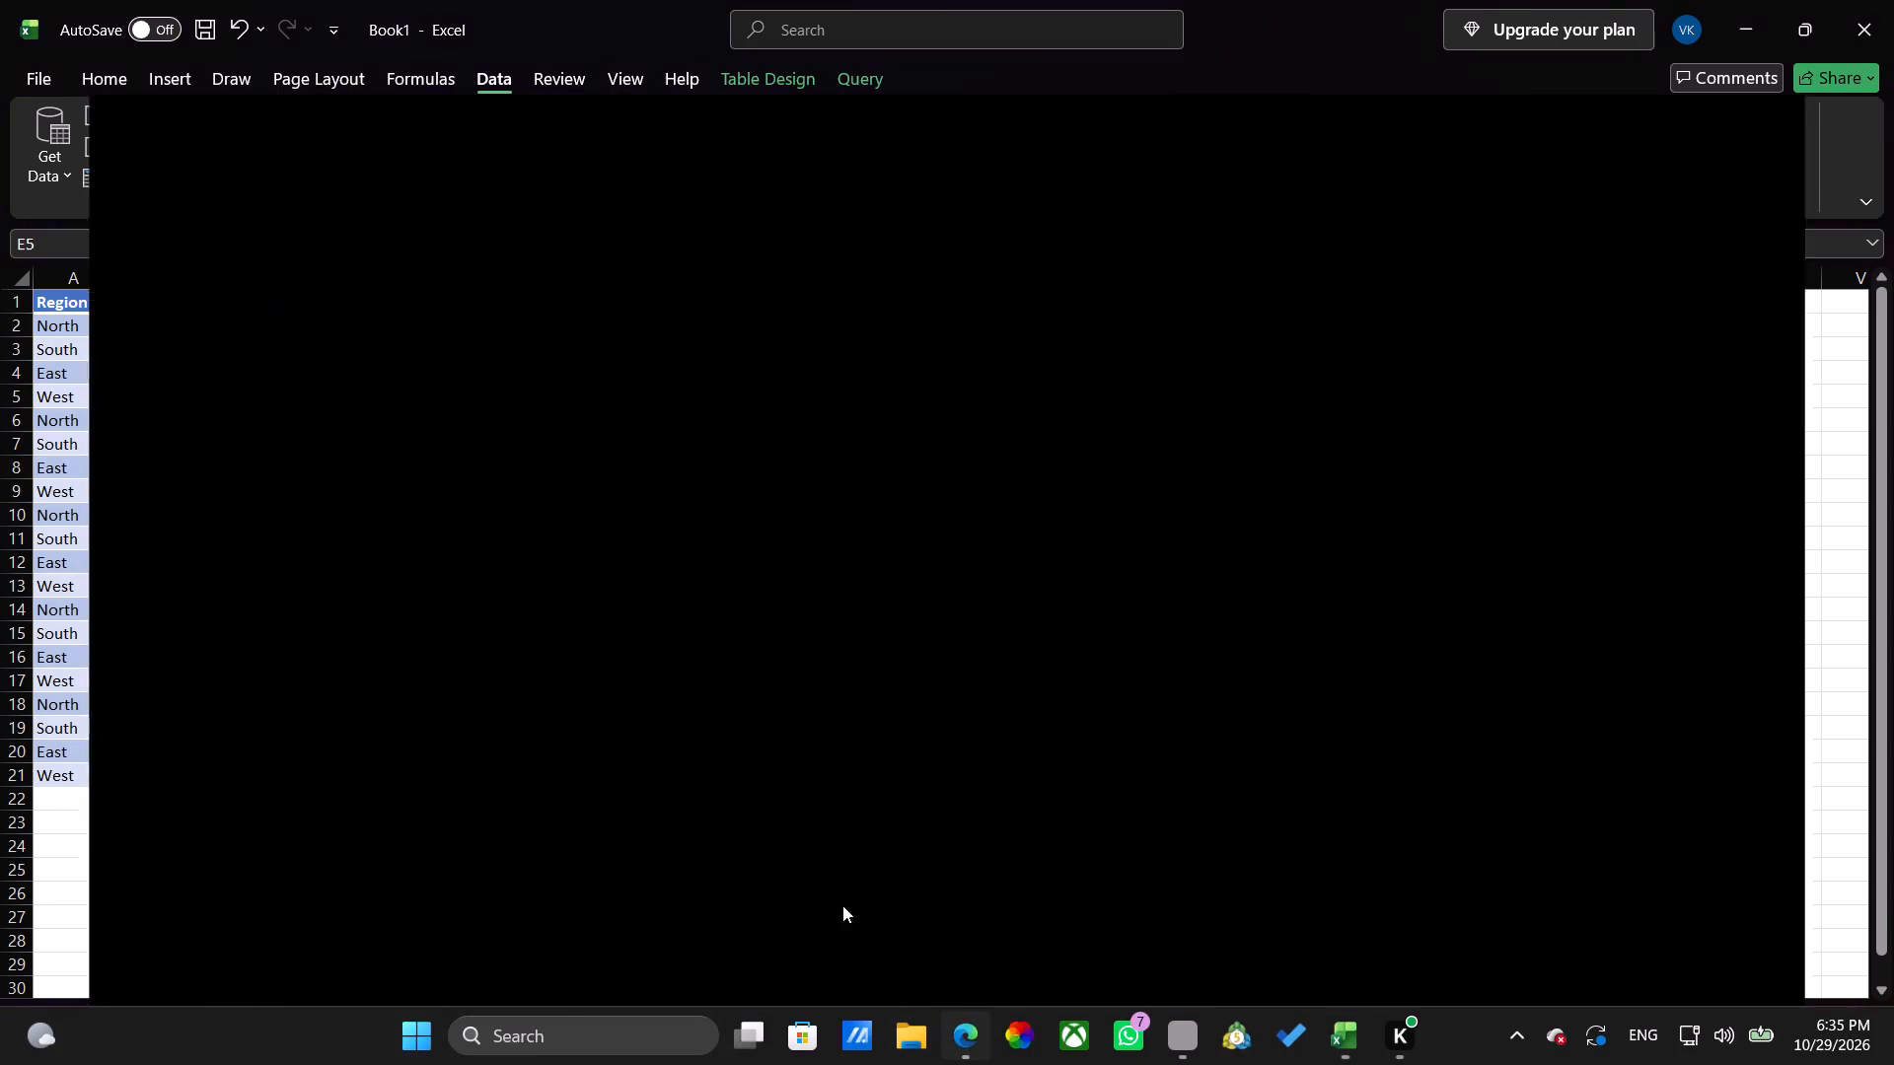
scroll(693, 613, "down", 1)
left_click_drag(565, 552, 1160, 574)
left_click(1160, 574)
left_click_drag(558, 302, 638, 302)
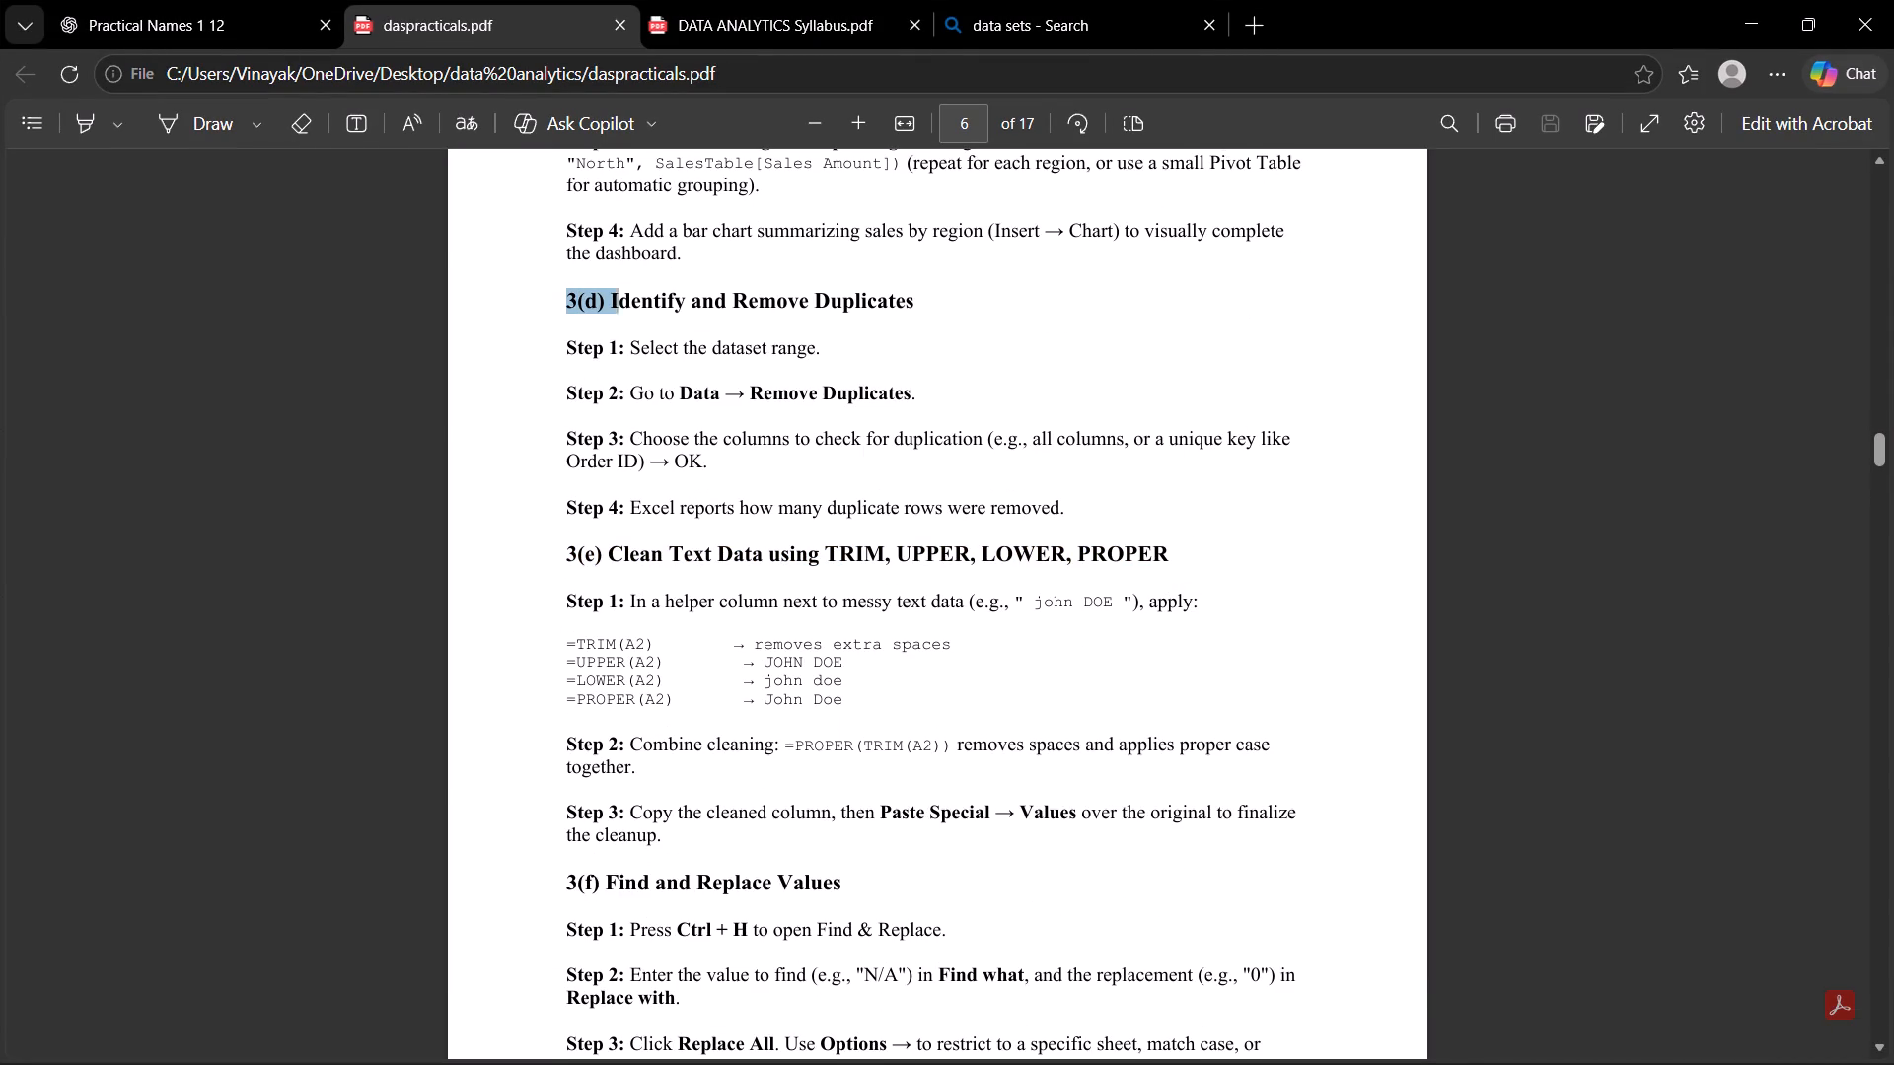
left_click_drag(638, 302, 914, 302)
left_click(859, 399)
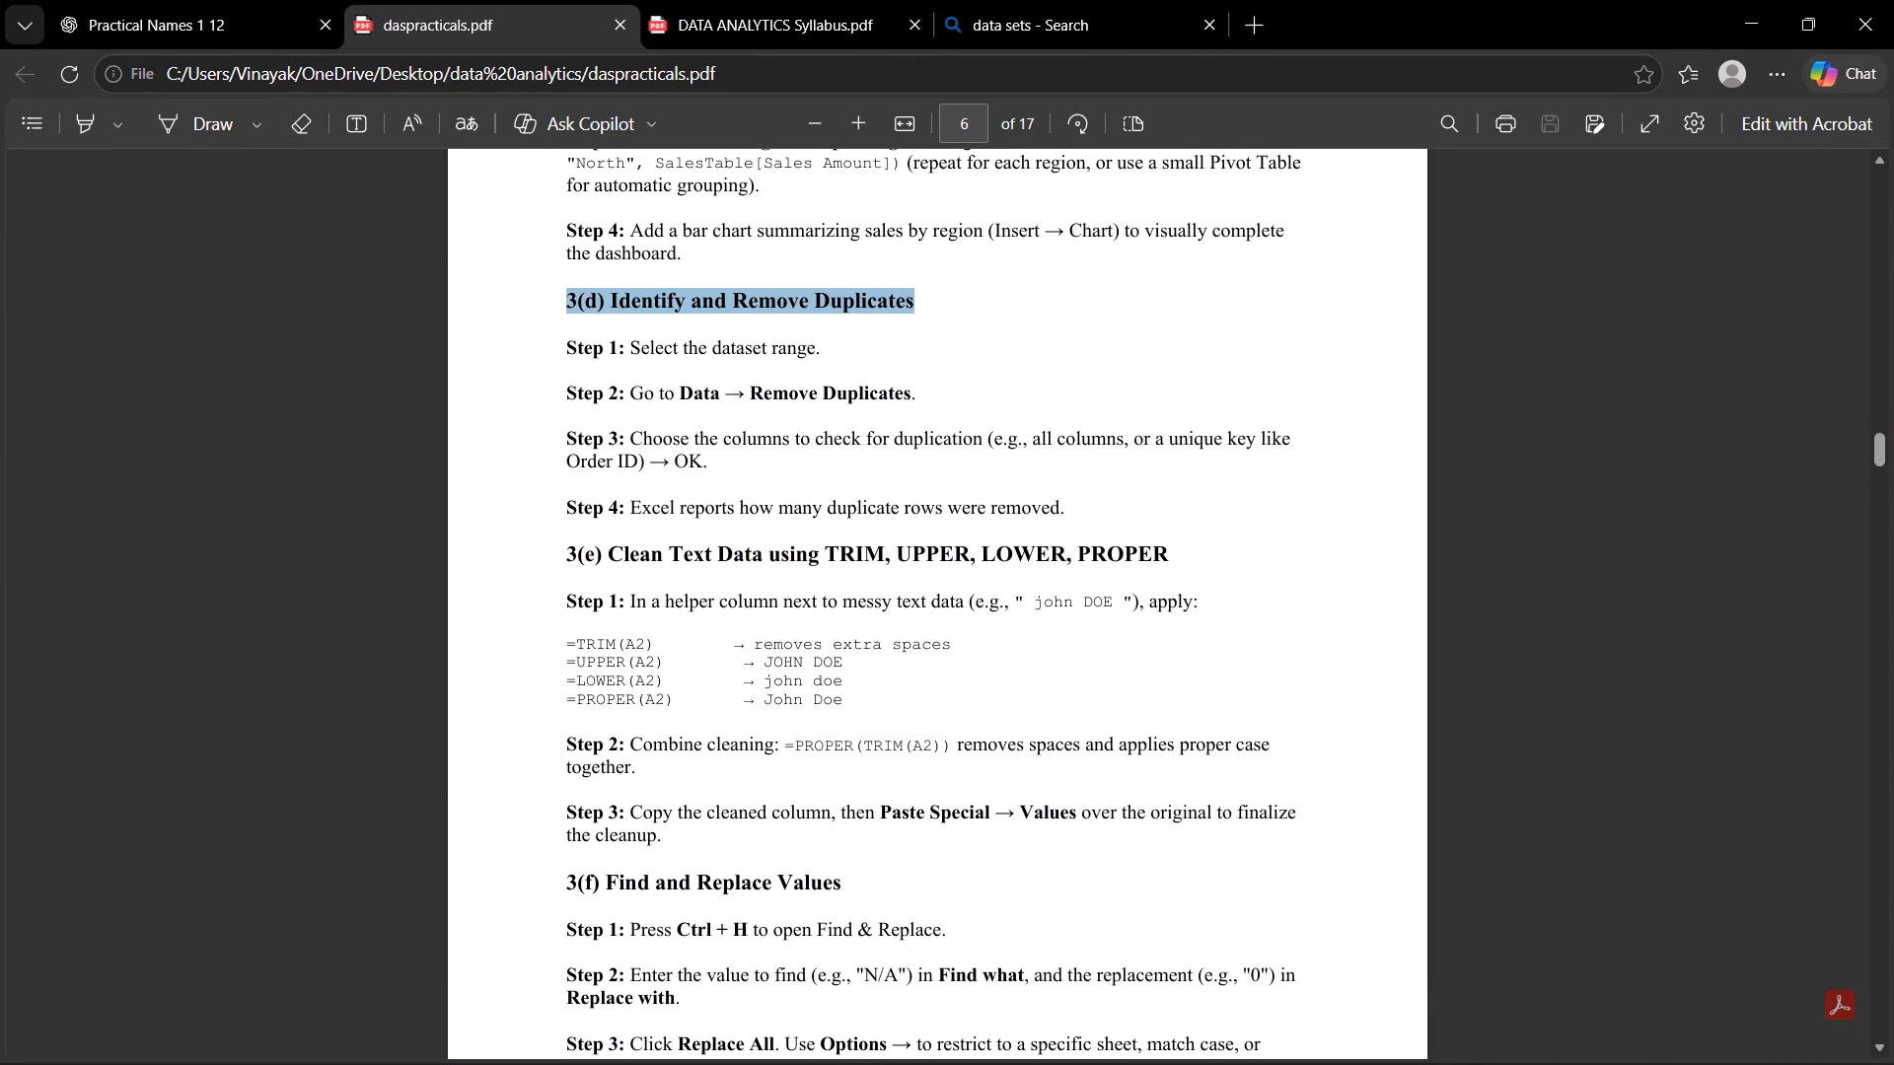
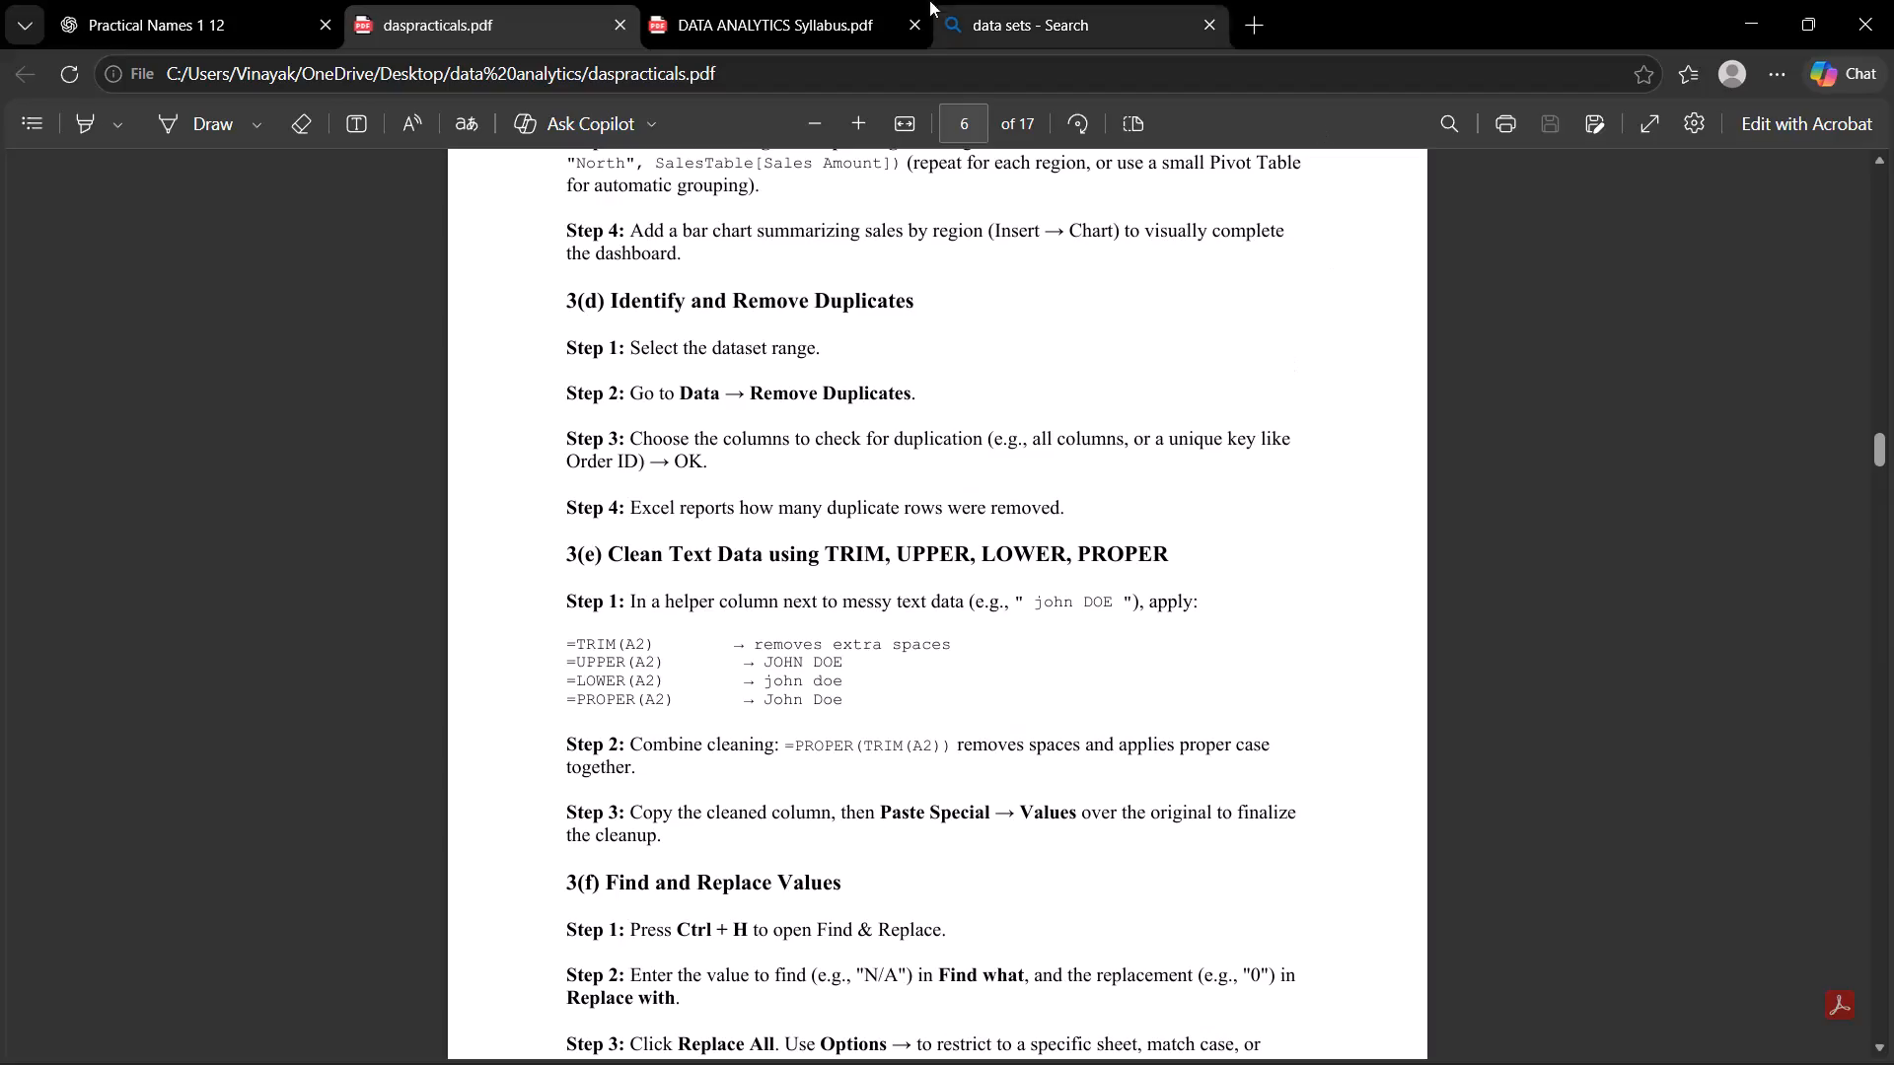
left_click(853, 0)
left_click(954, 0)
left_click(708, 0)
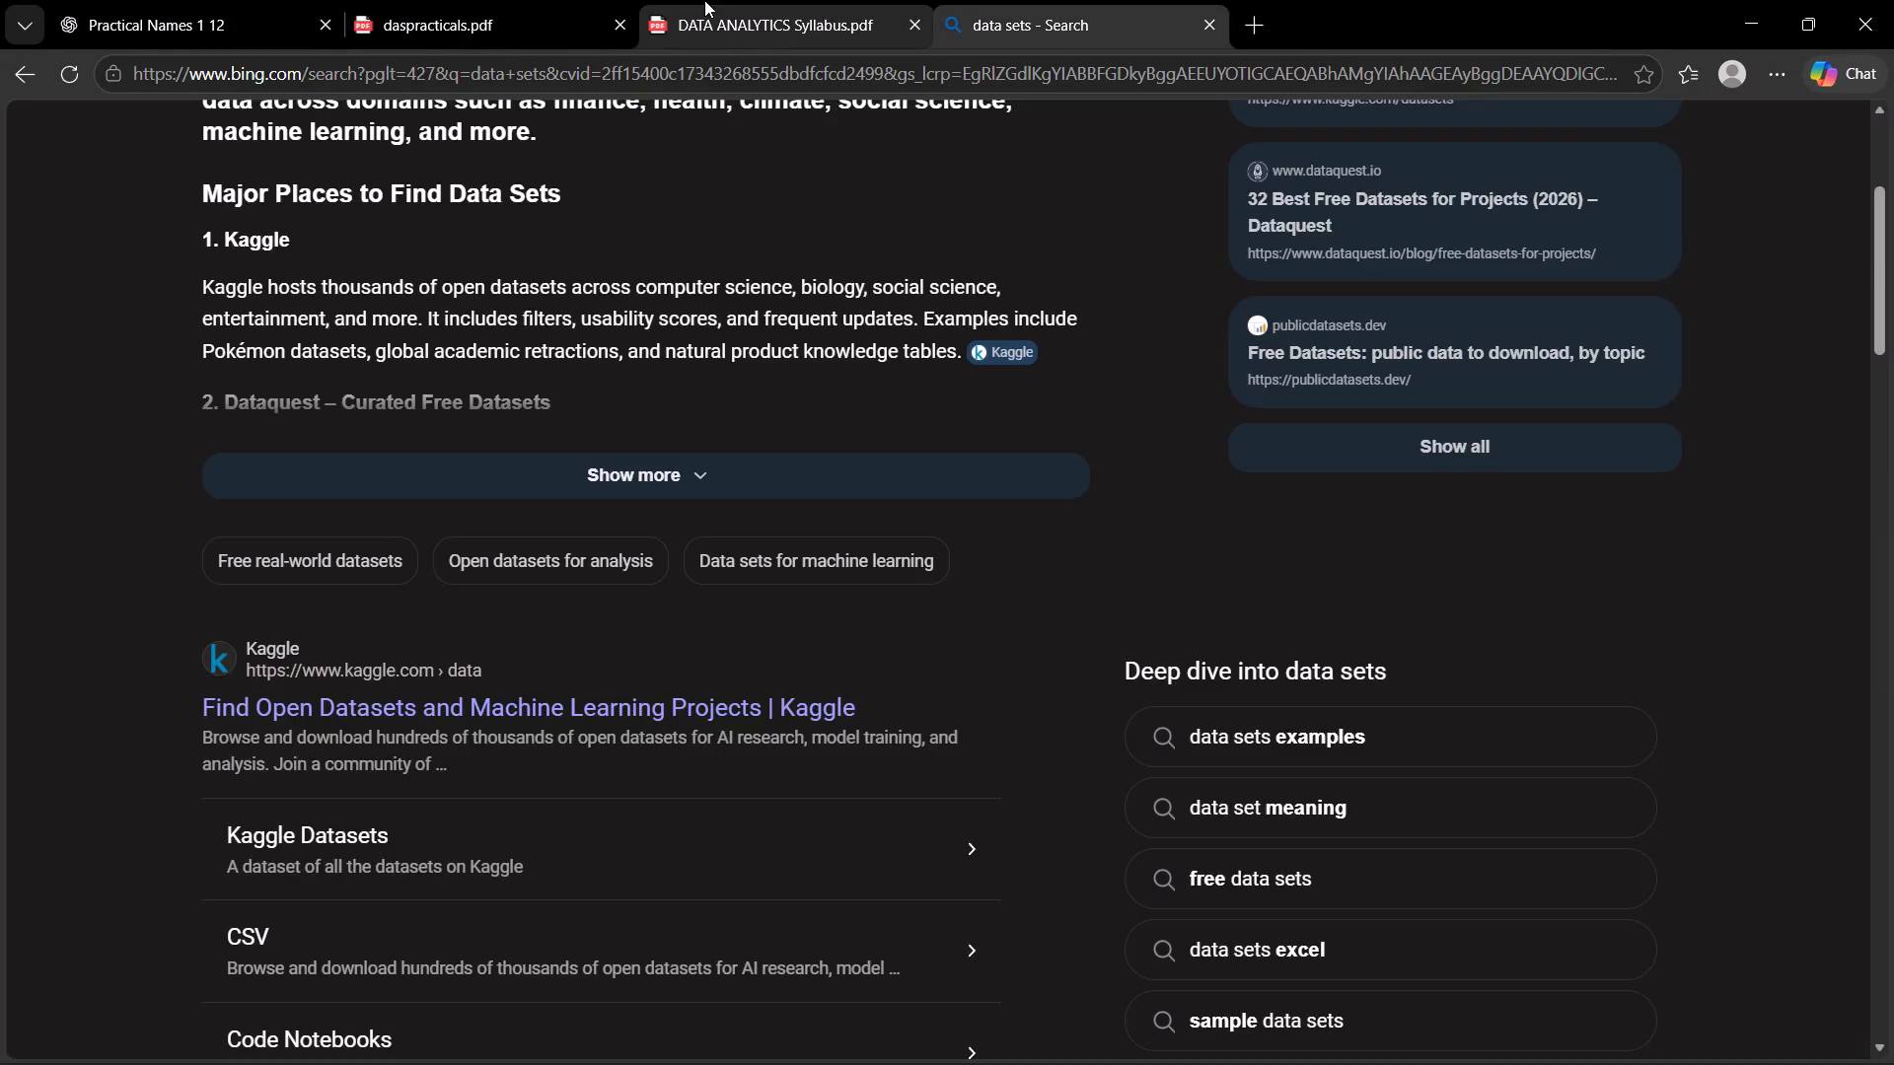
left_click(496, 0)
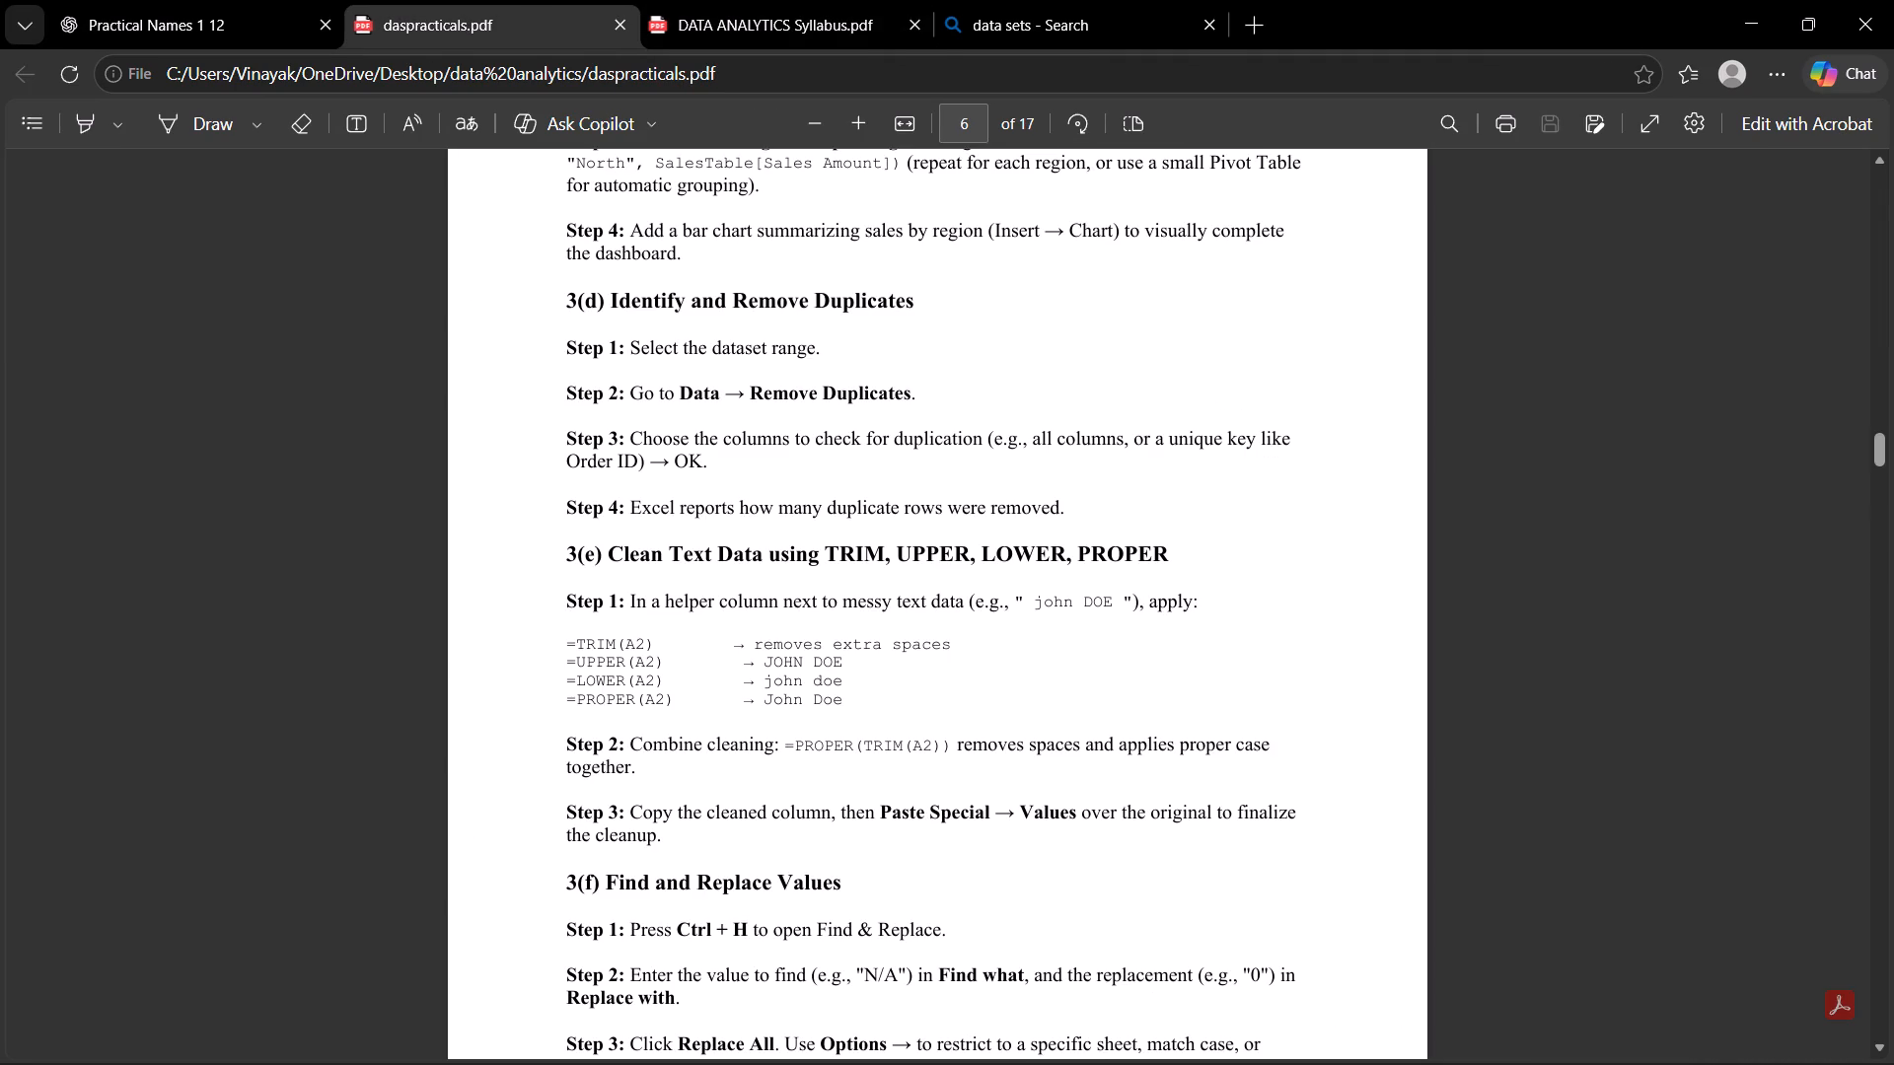
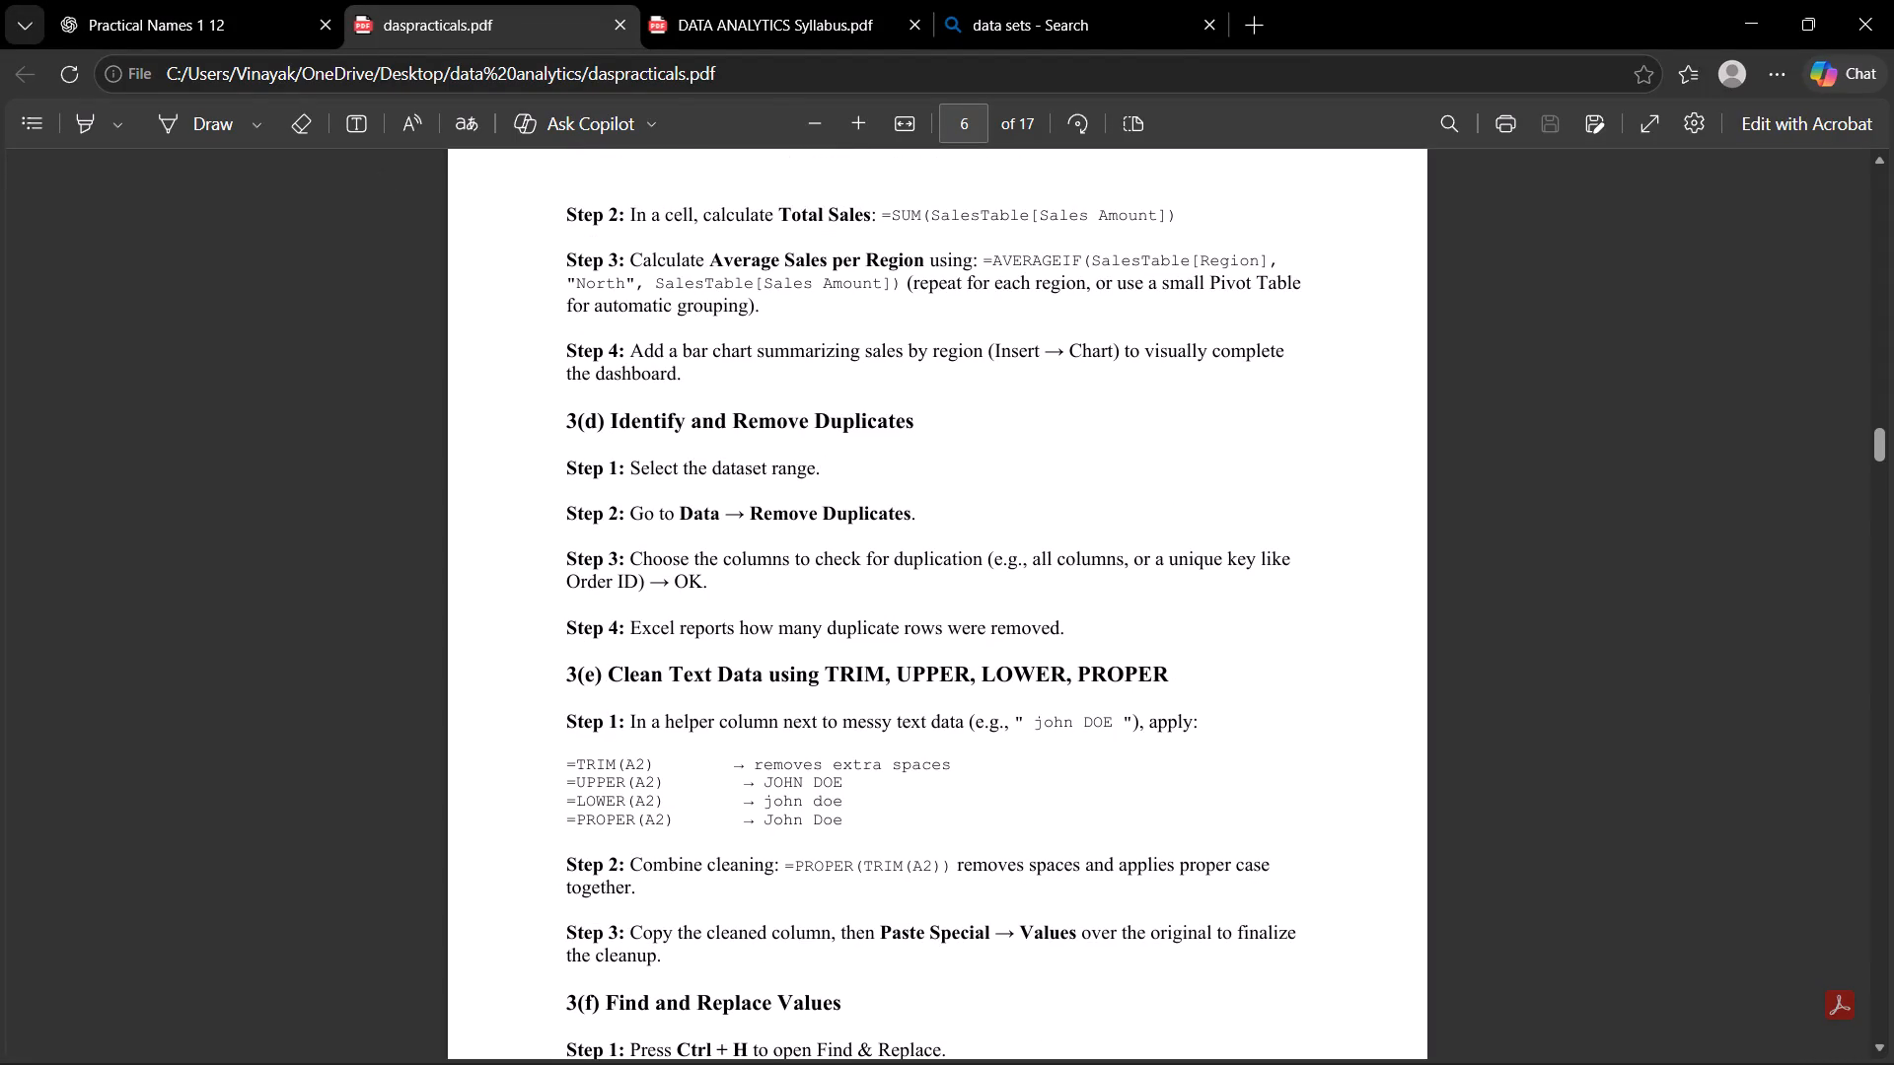
Review section 3(e) on cleaning text with TRIM, UPPER, LOWER and PROPER, and recheck Step 2 of section 3(d) in daspracticals.pdf.
left_click_drag(557, 664, 1191, 679)
left_click(1152, 679)
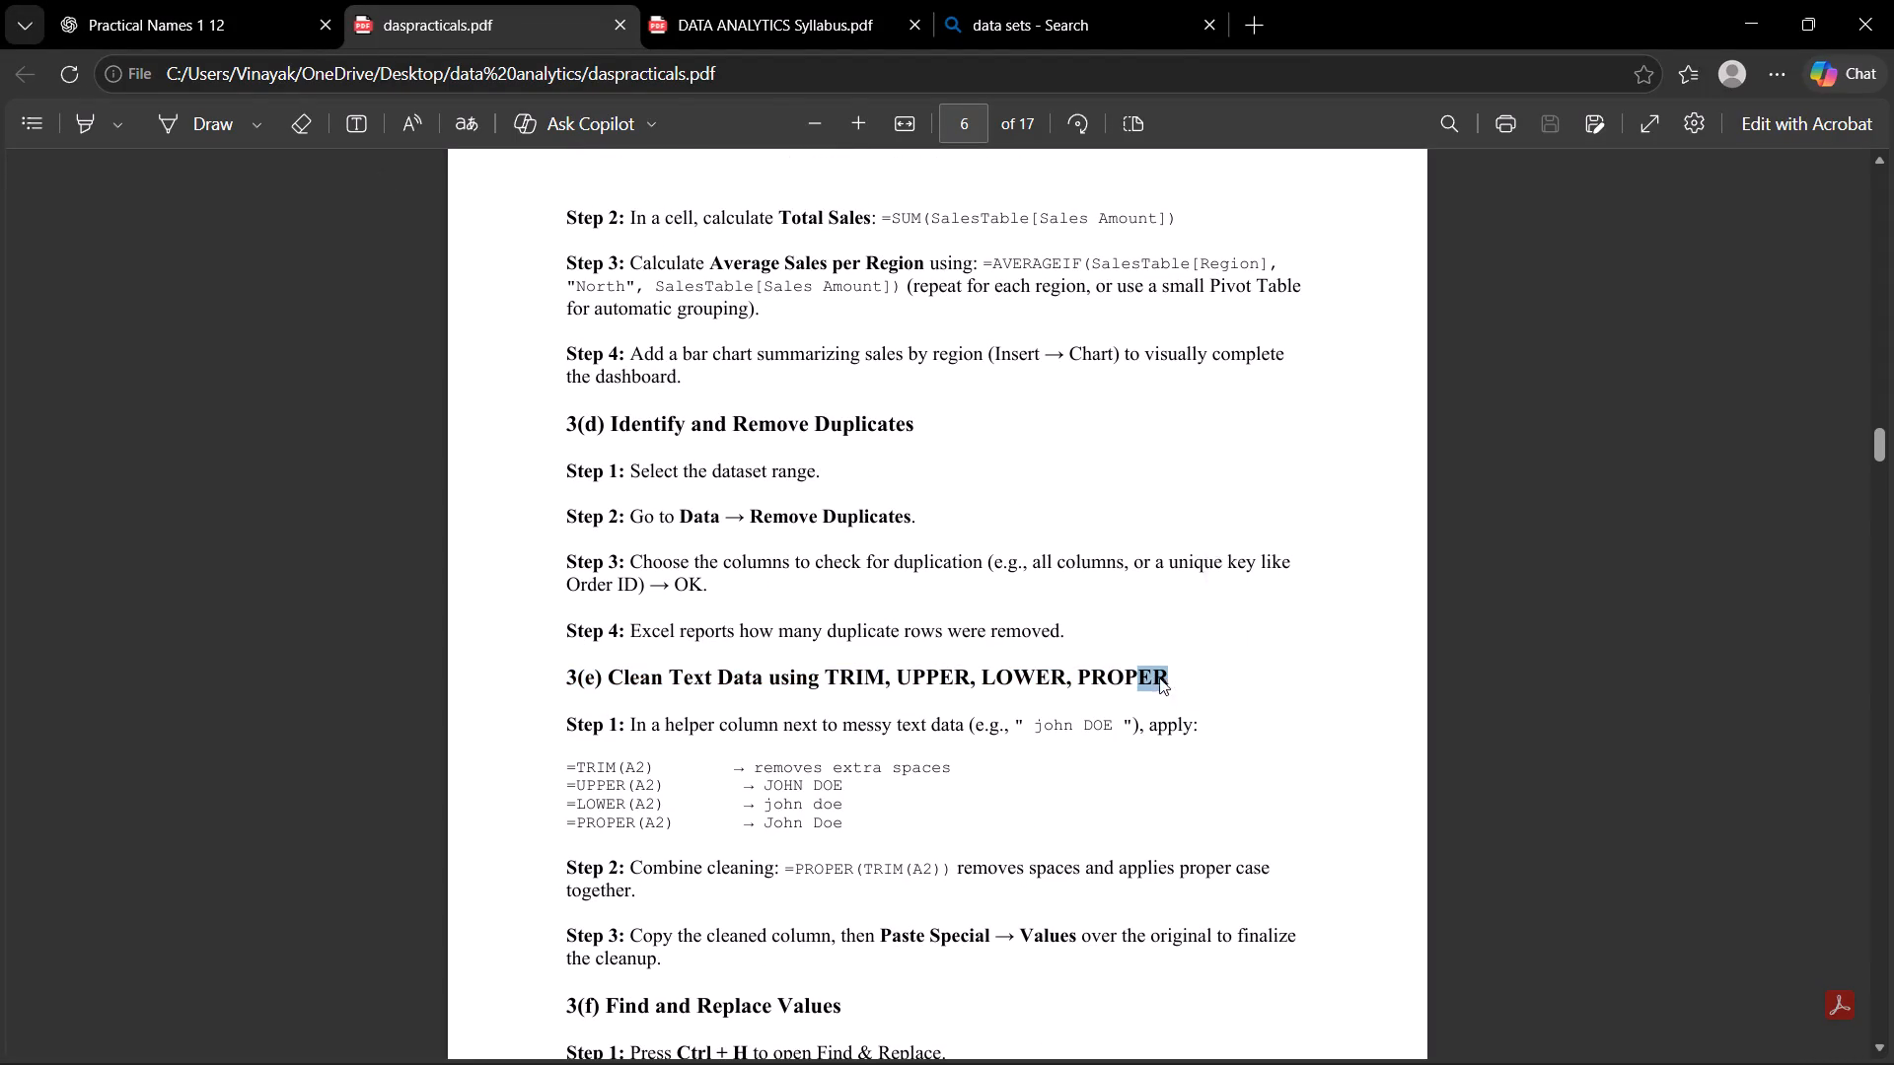
left_click(1124, 671)
double_click(905, 504)
double_click(792, 508)
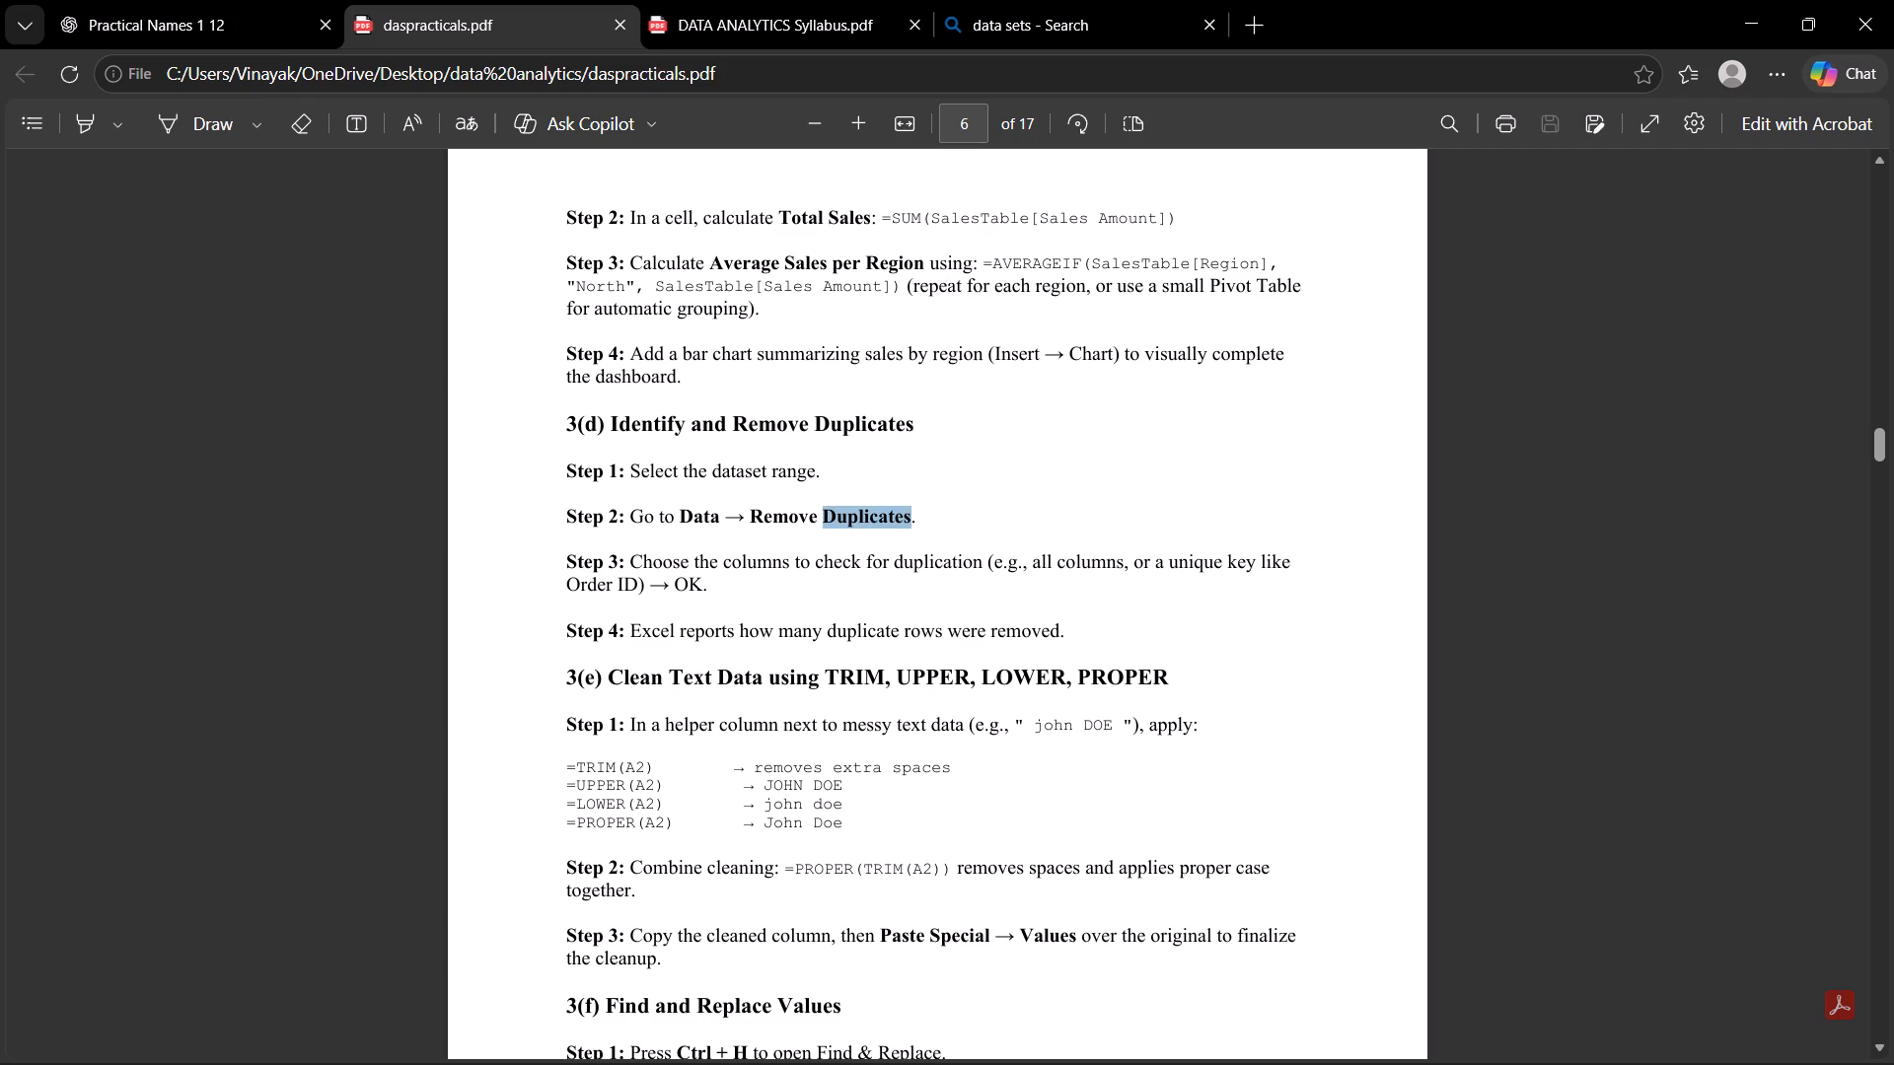
double_click(713, 519)
double_click(656, 520)
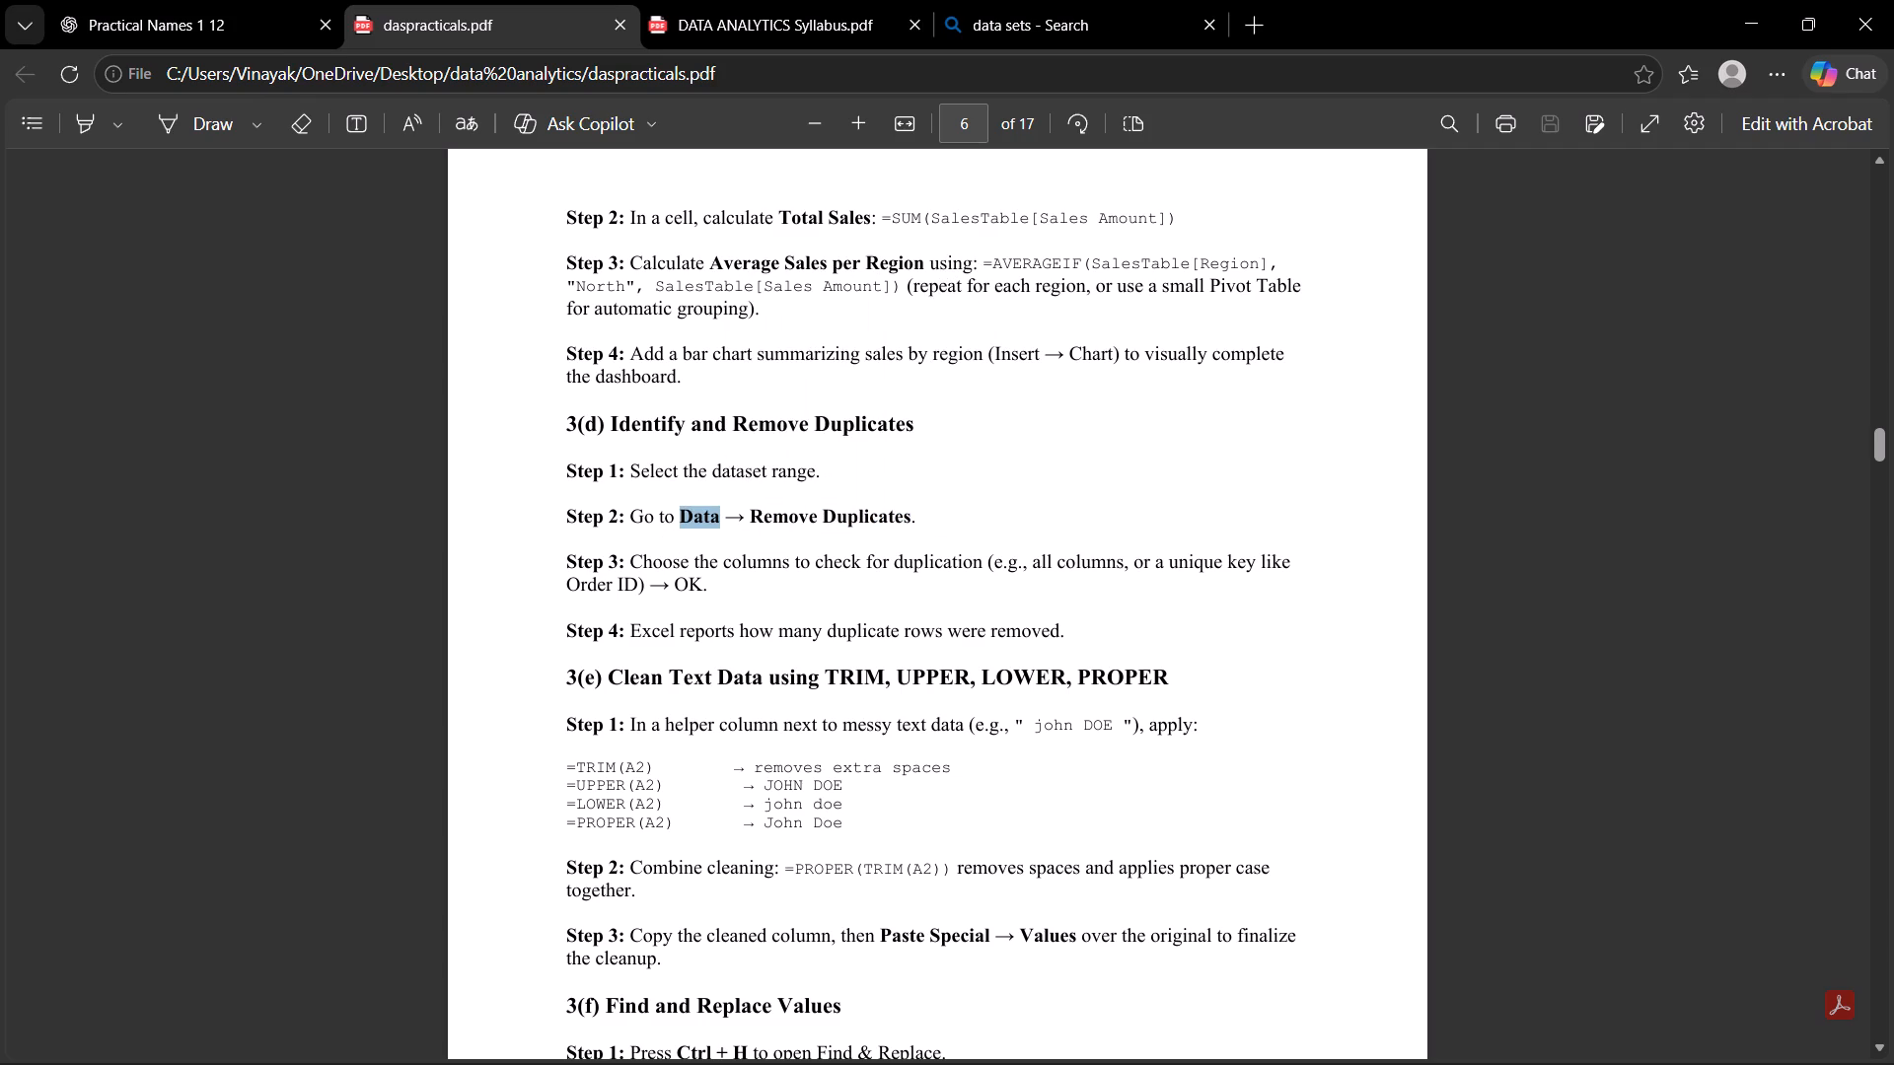
double_click(638, 518)
double_click(588, 517)
left_click(552, 545)
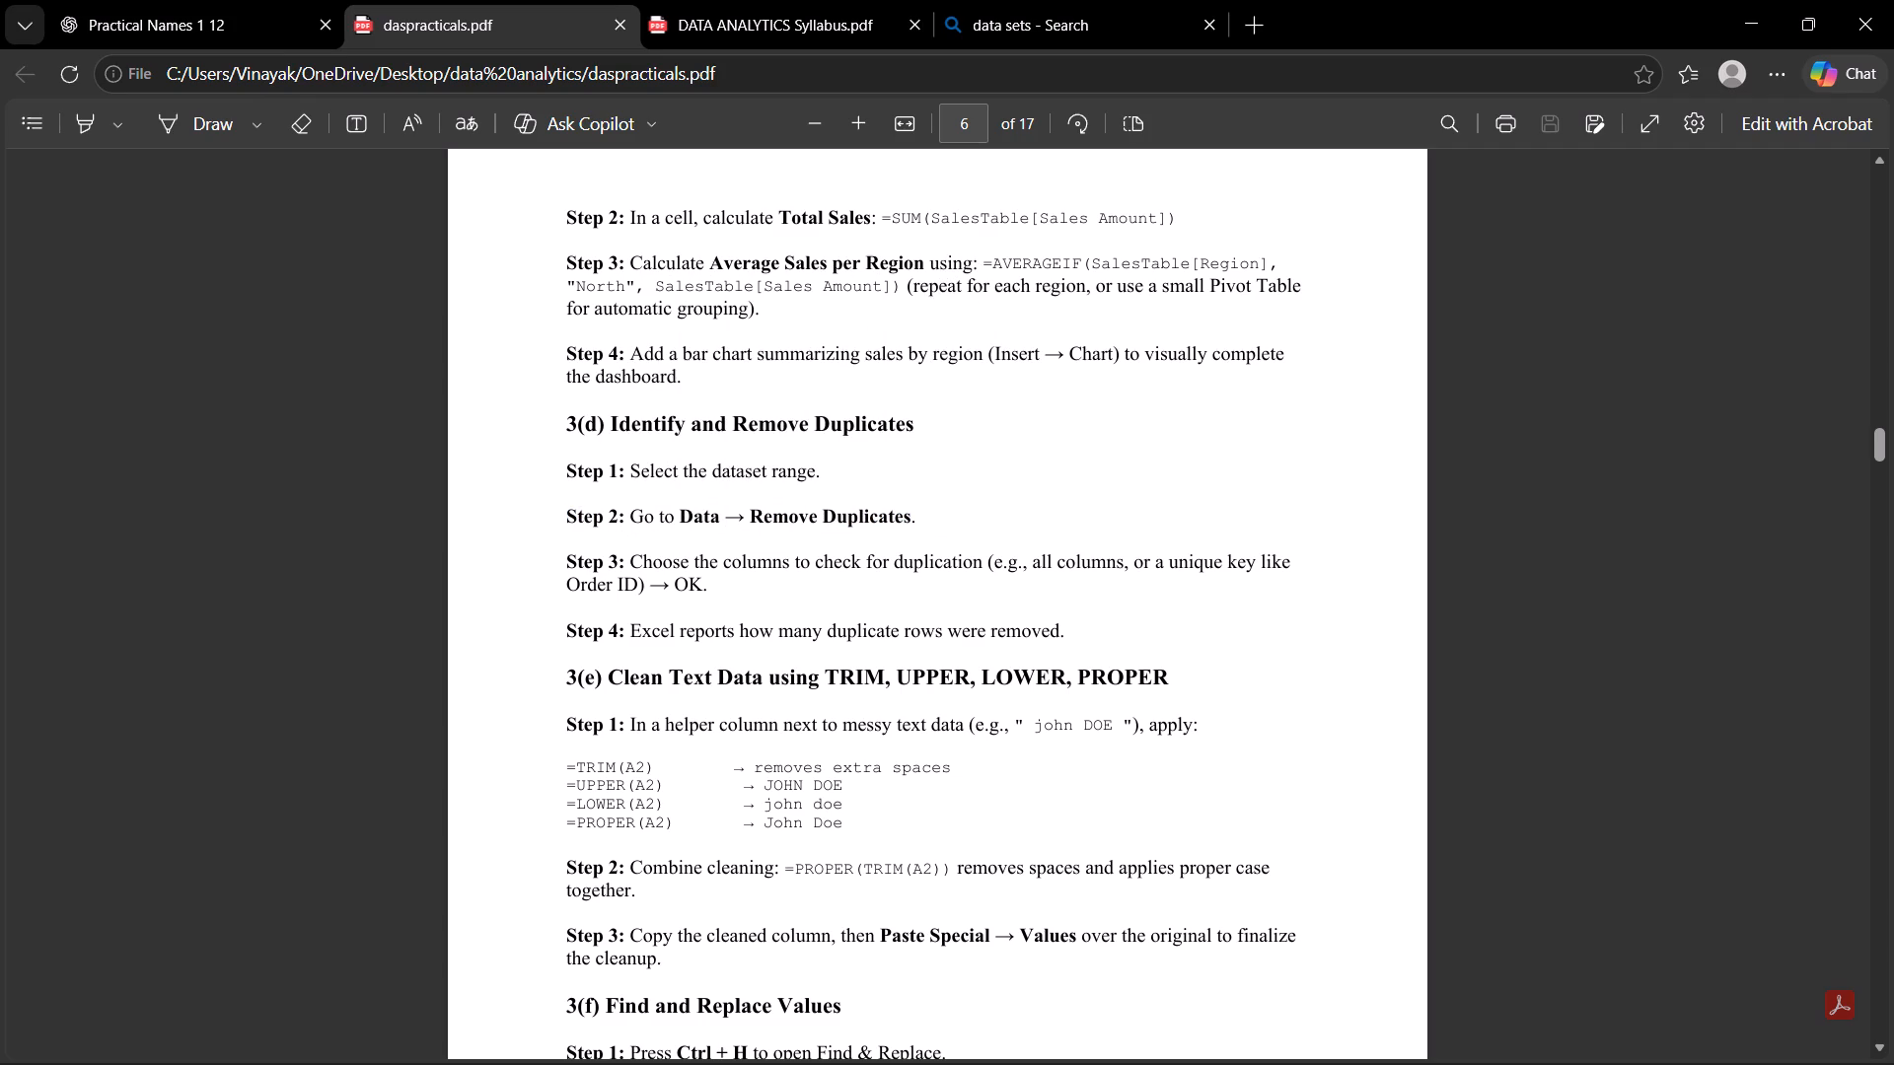
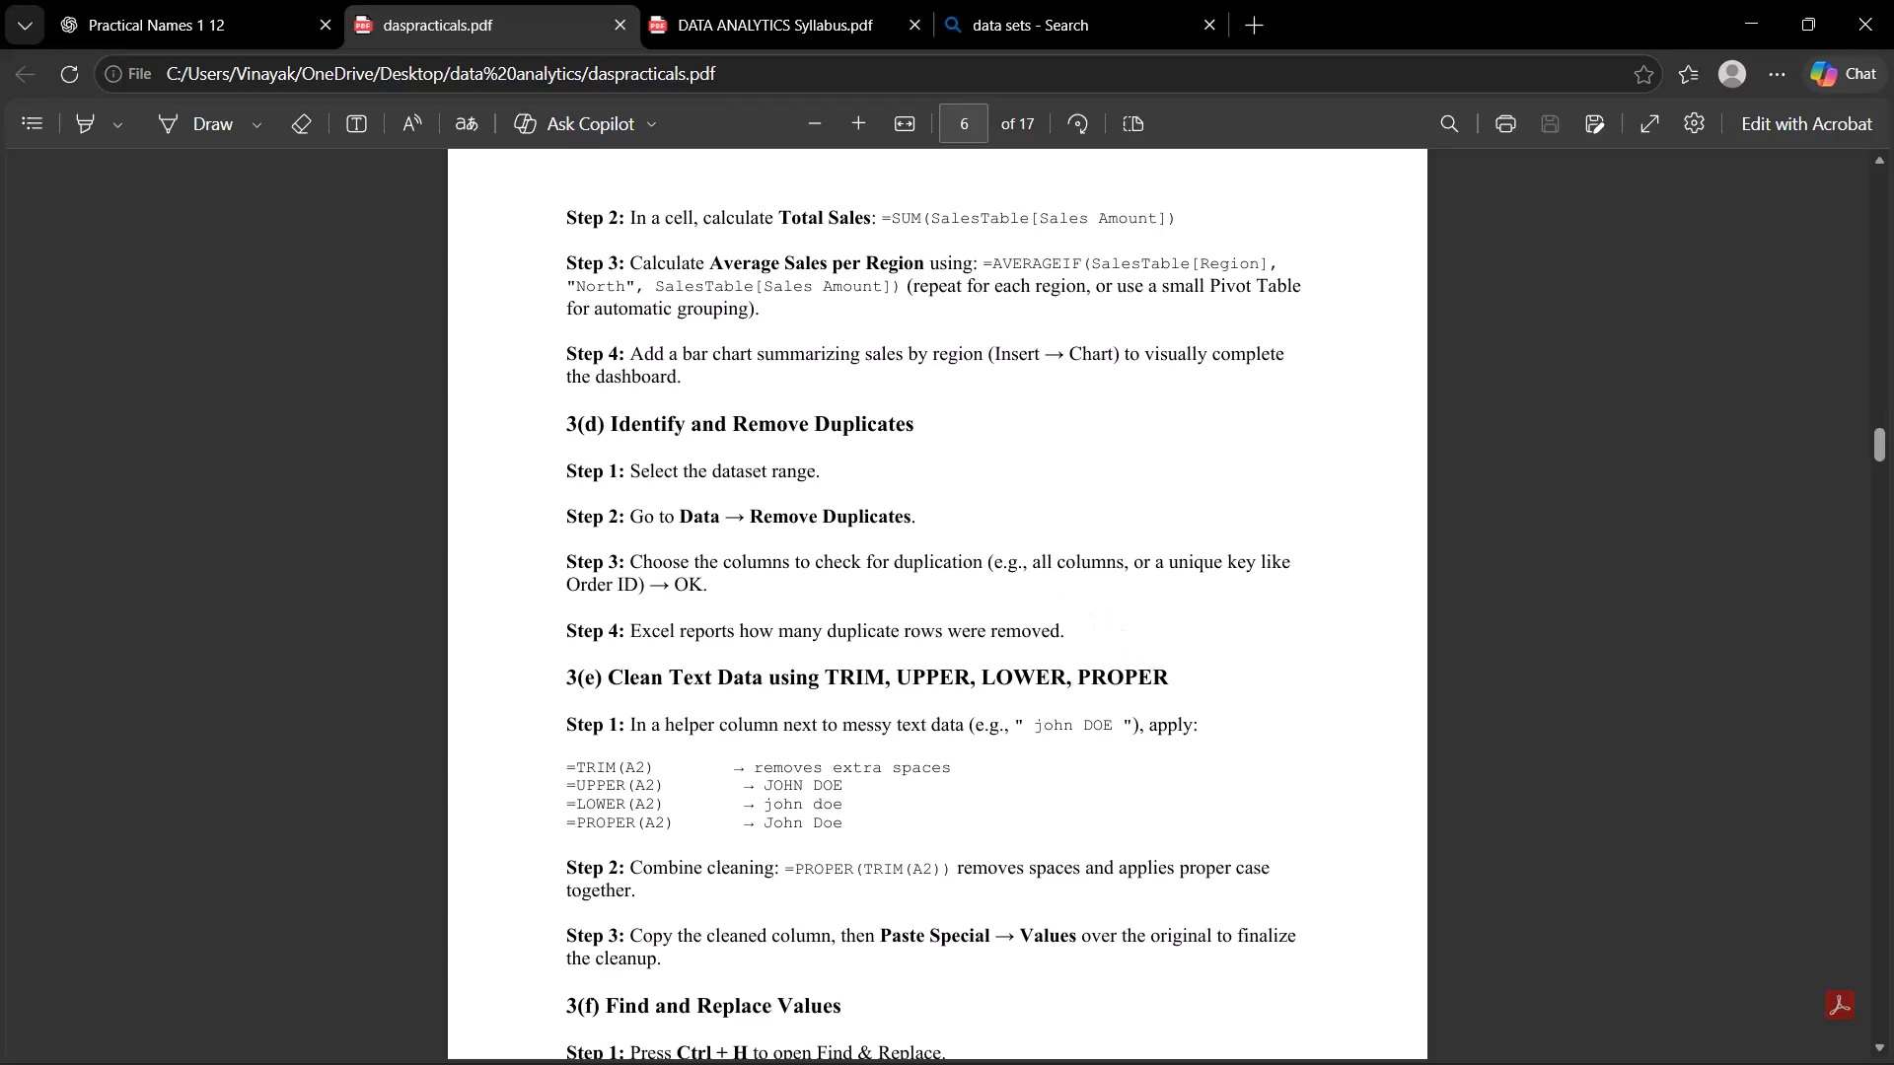
Read the average sales per region instruction, section 3(d) on removing duplicates and the section 3(e) text-cleaning functions in daspracticals.pdf.
left_click_drag(720, 261, 836, 266)
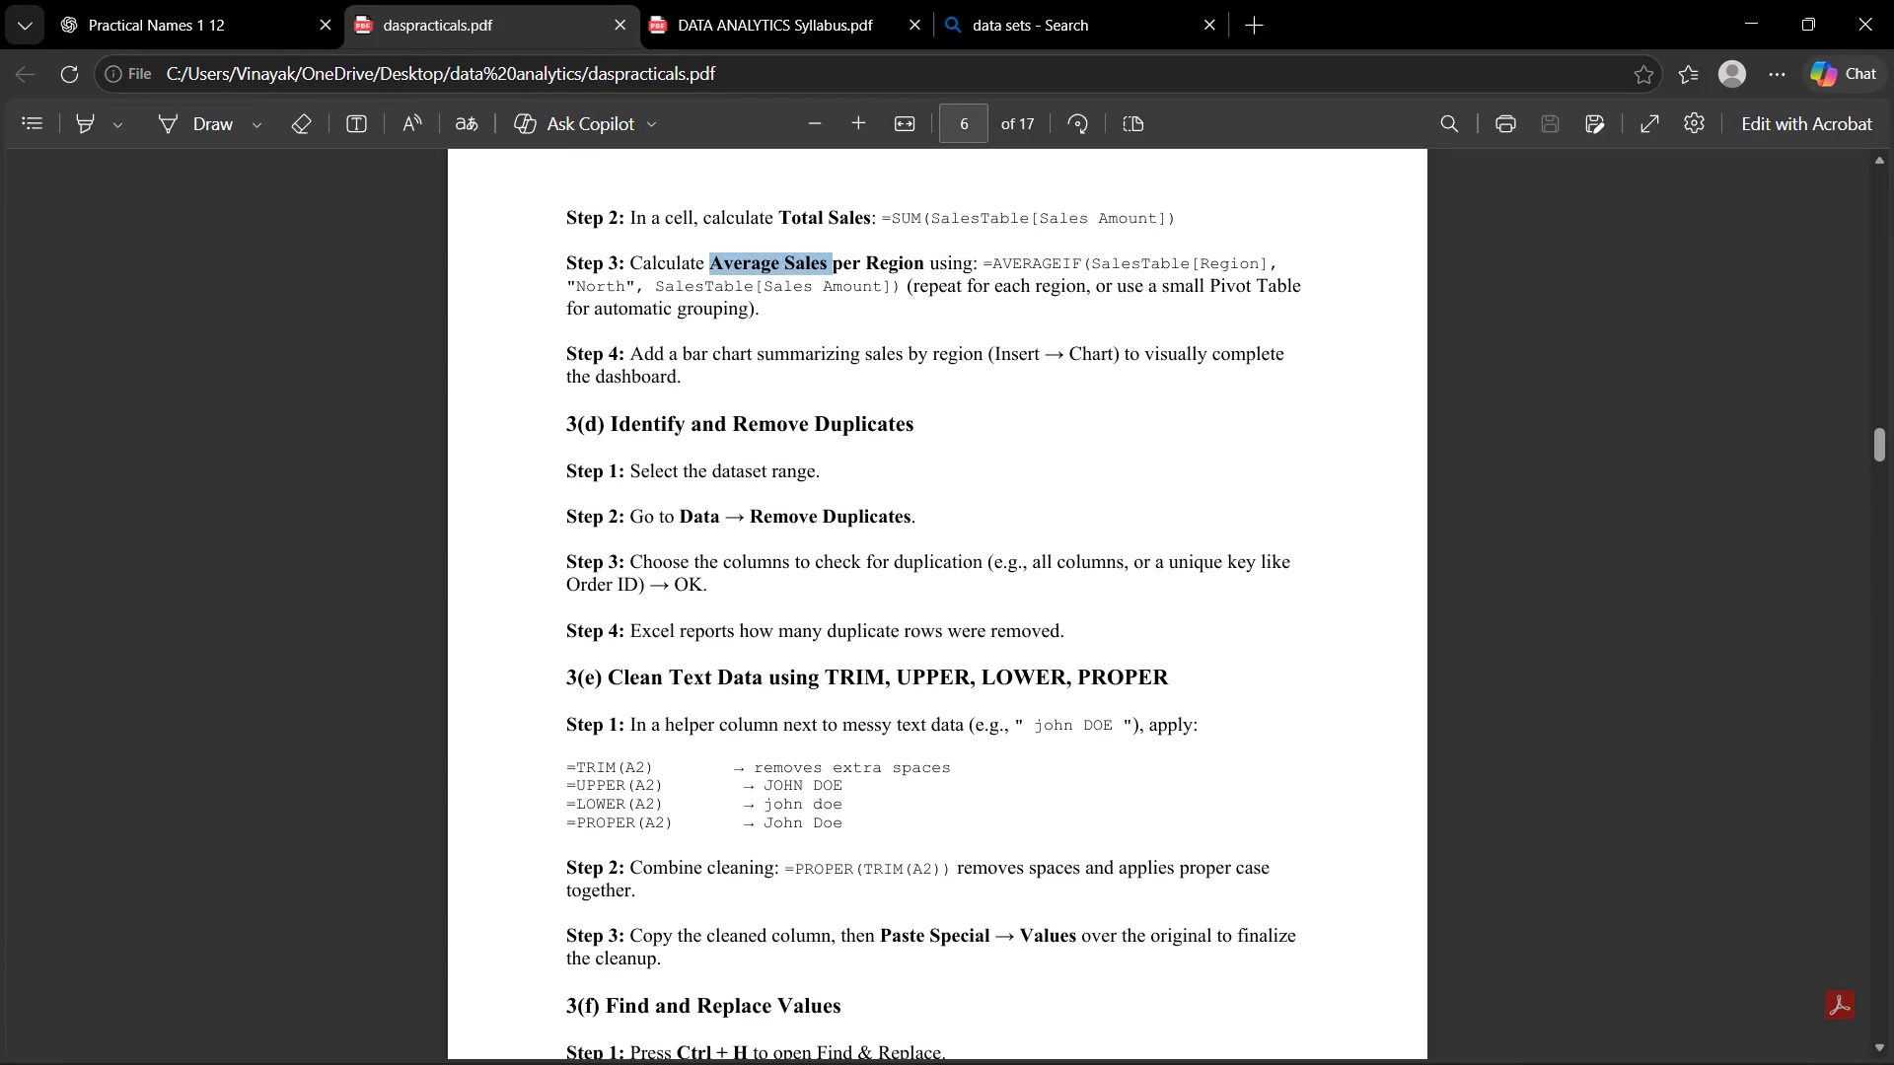
left_click_drag(836, 266, 925, 265)
left_click(899, 308)
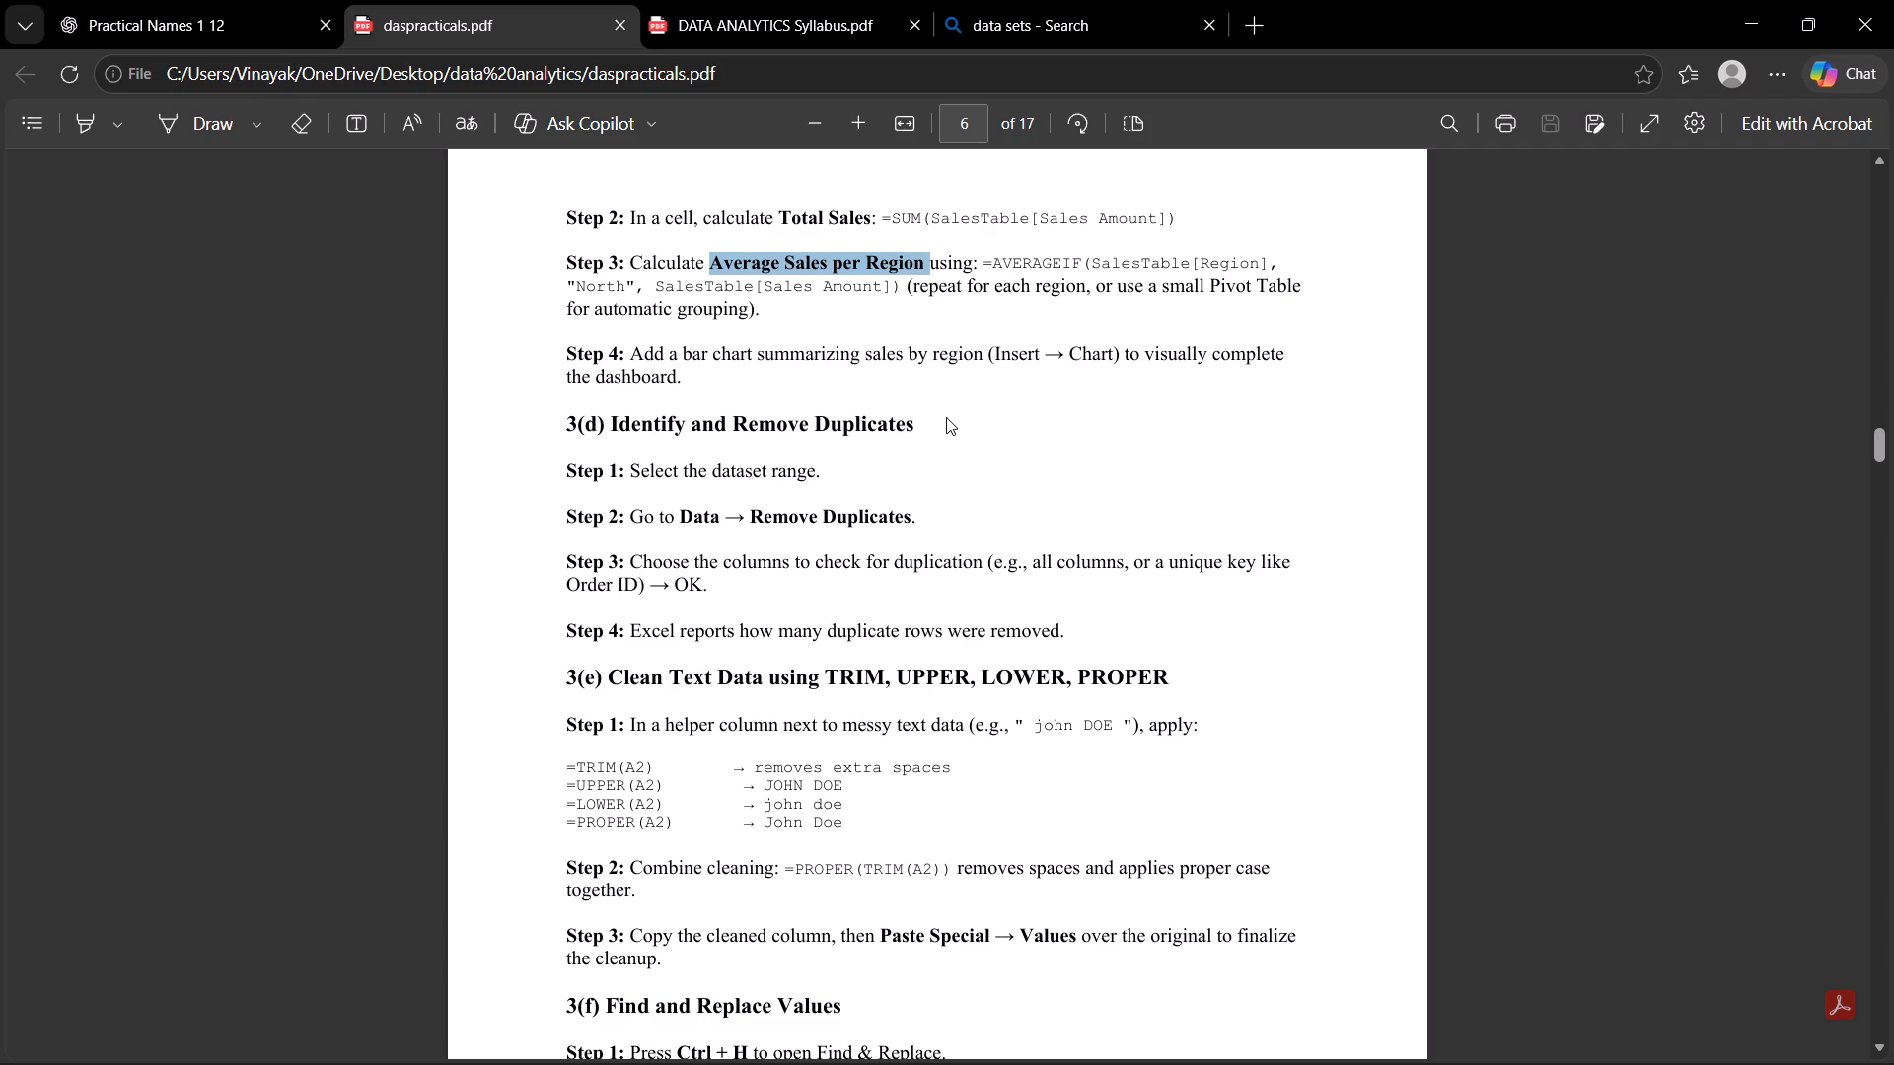
left_click_drag(916, 418, 561, 415)
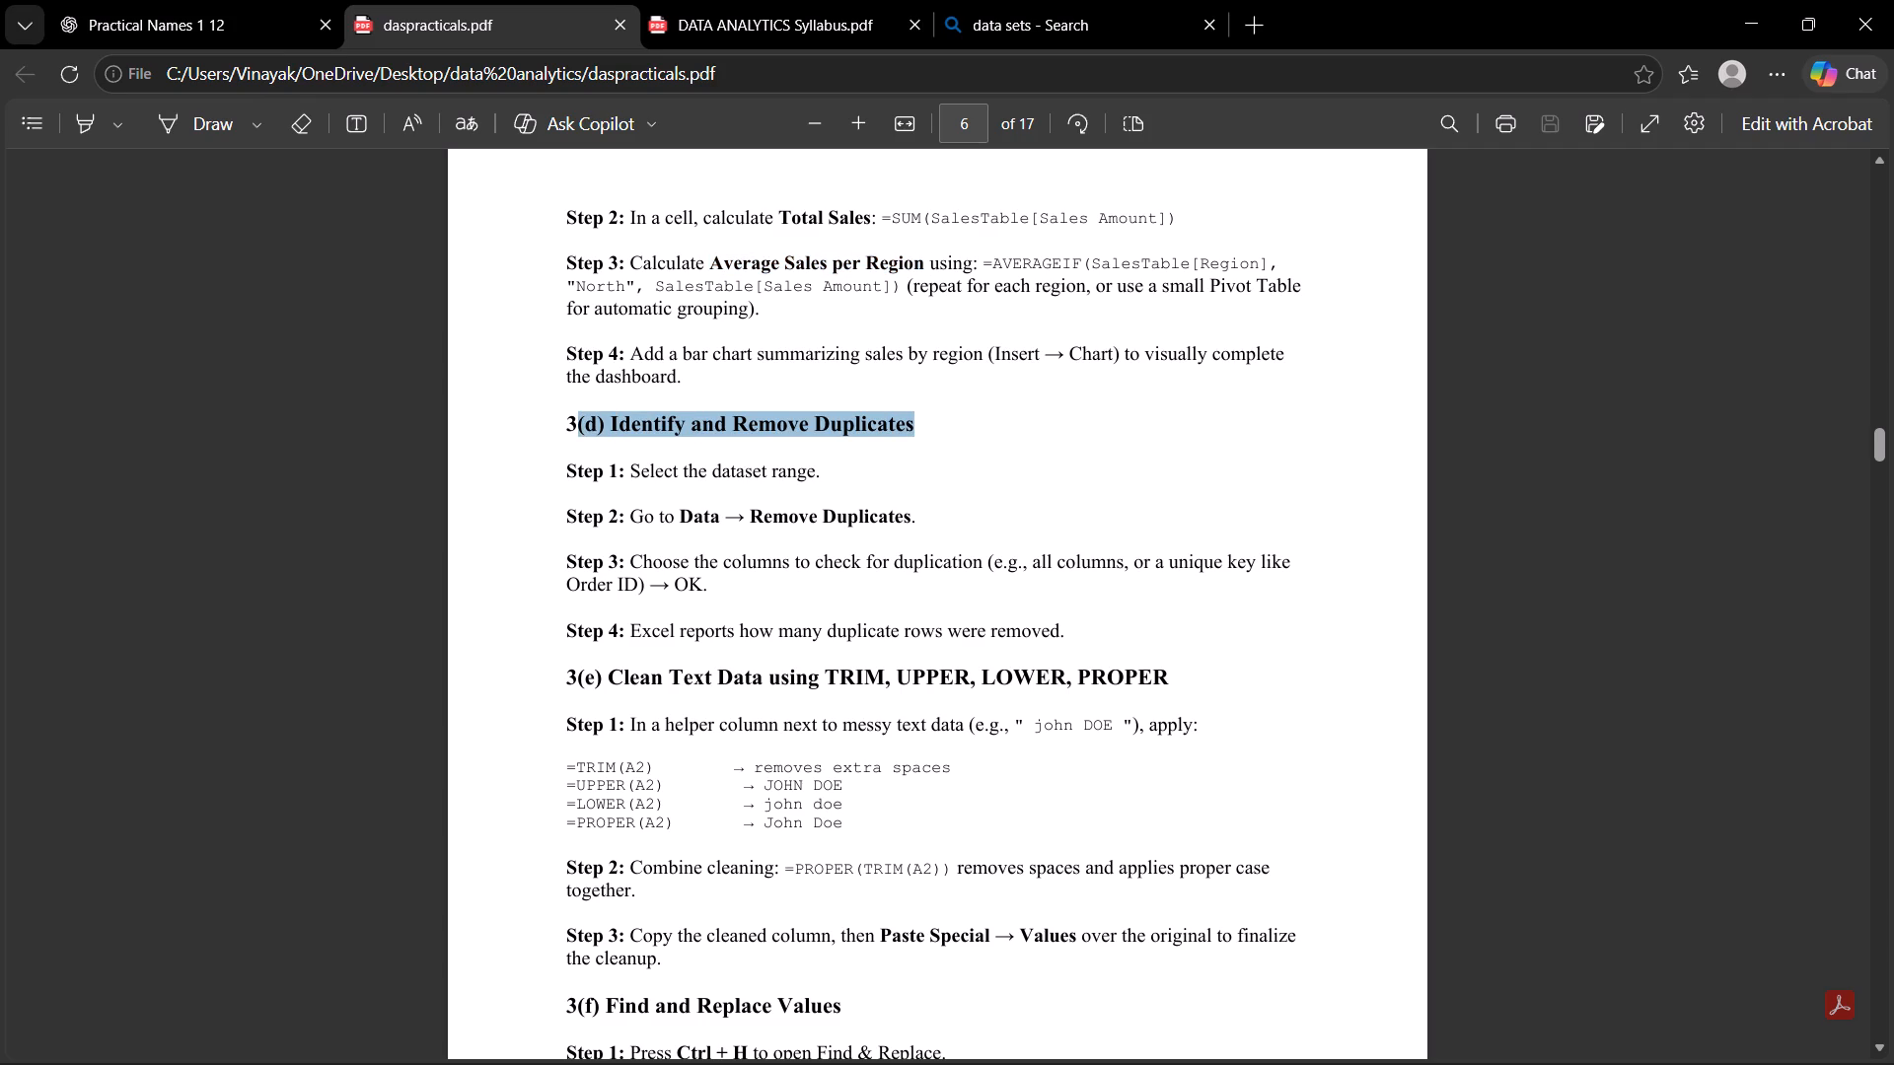
left_click_drag(561, 415, 544, 434)
left_click(538, 448)
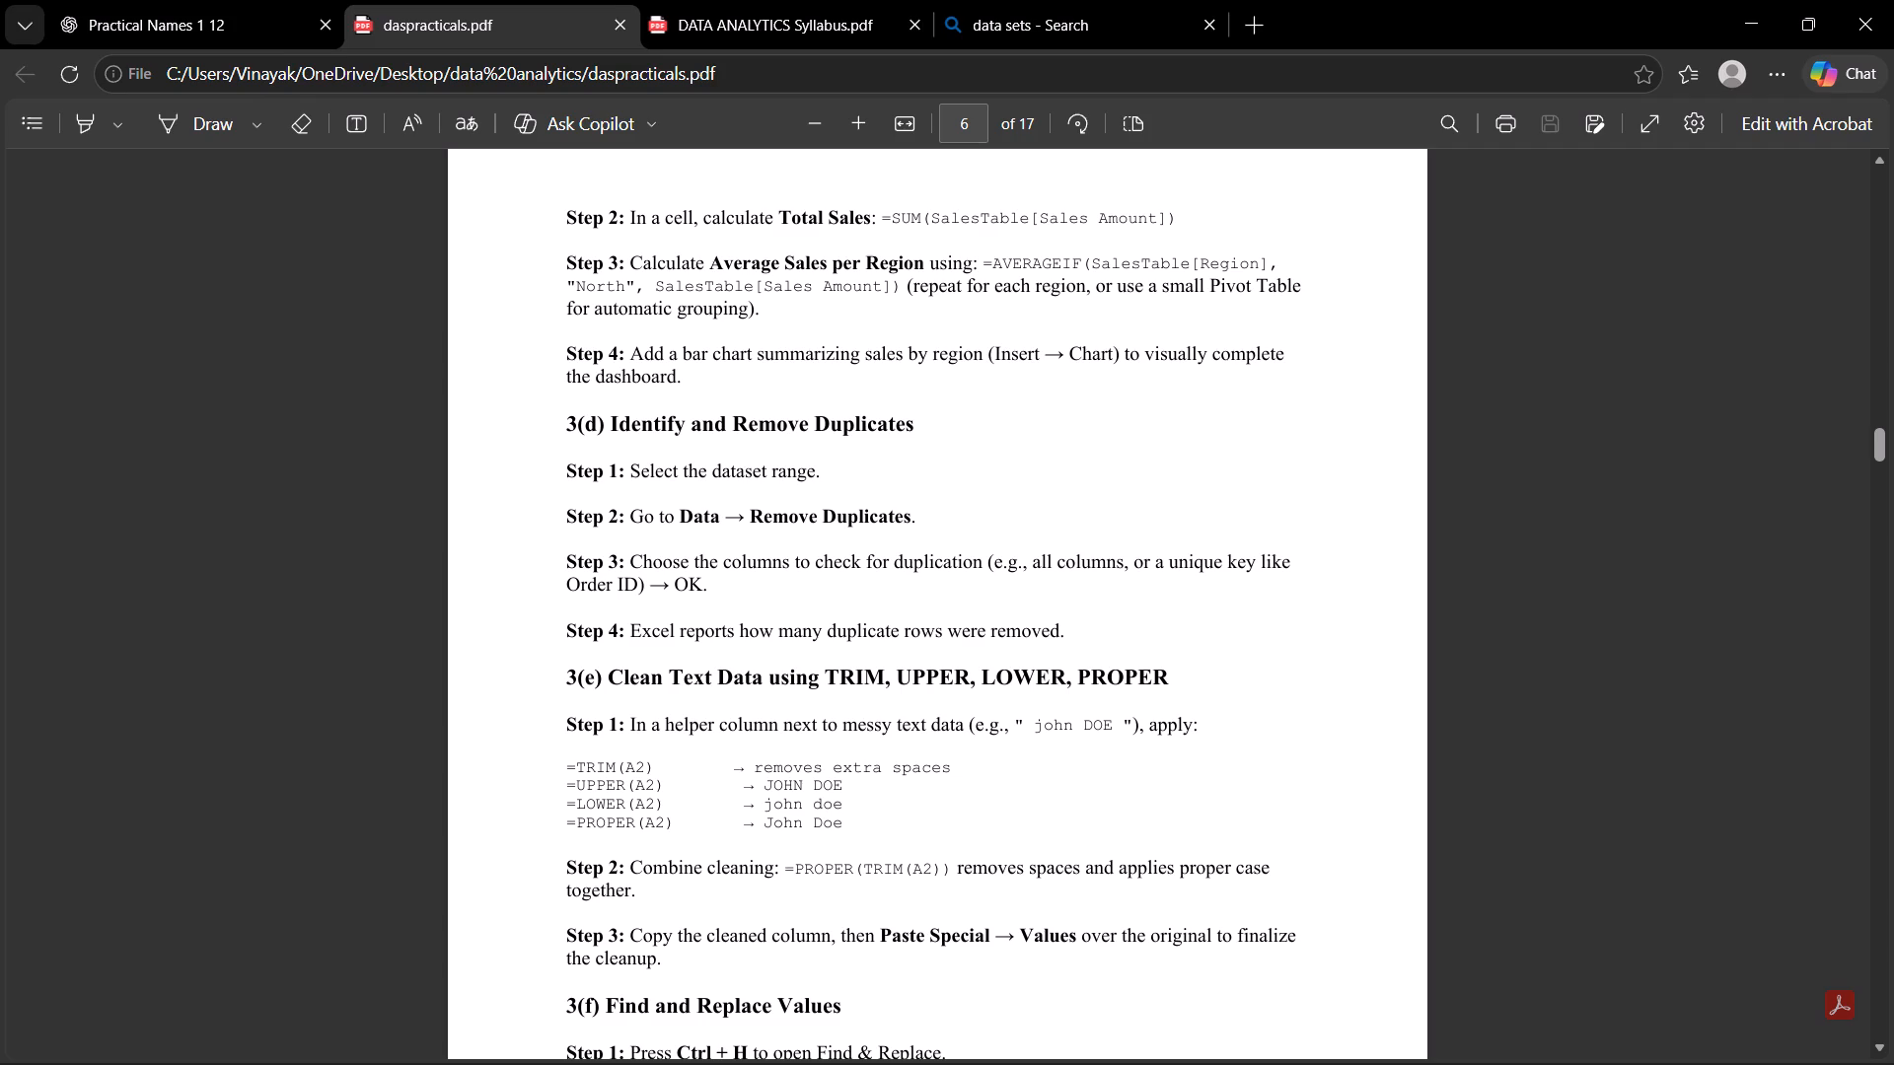
left_click_drag(749, 778, 920, 773)
left_click(909, 773)
Review the dataset selection and Remove Duplicates instructions in section 3(d) of the practicals document.
left_click_drag(914, 507, 879, 506)
left_click_drag(879, 506, 673, 492)
left_click(687, 513)
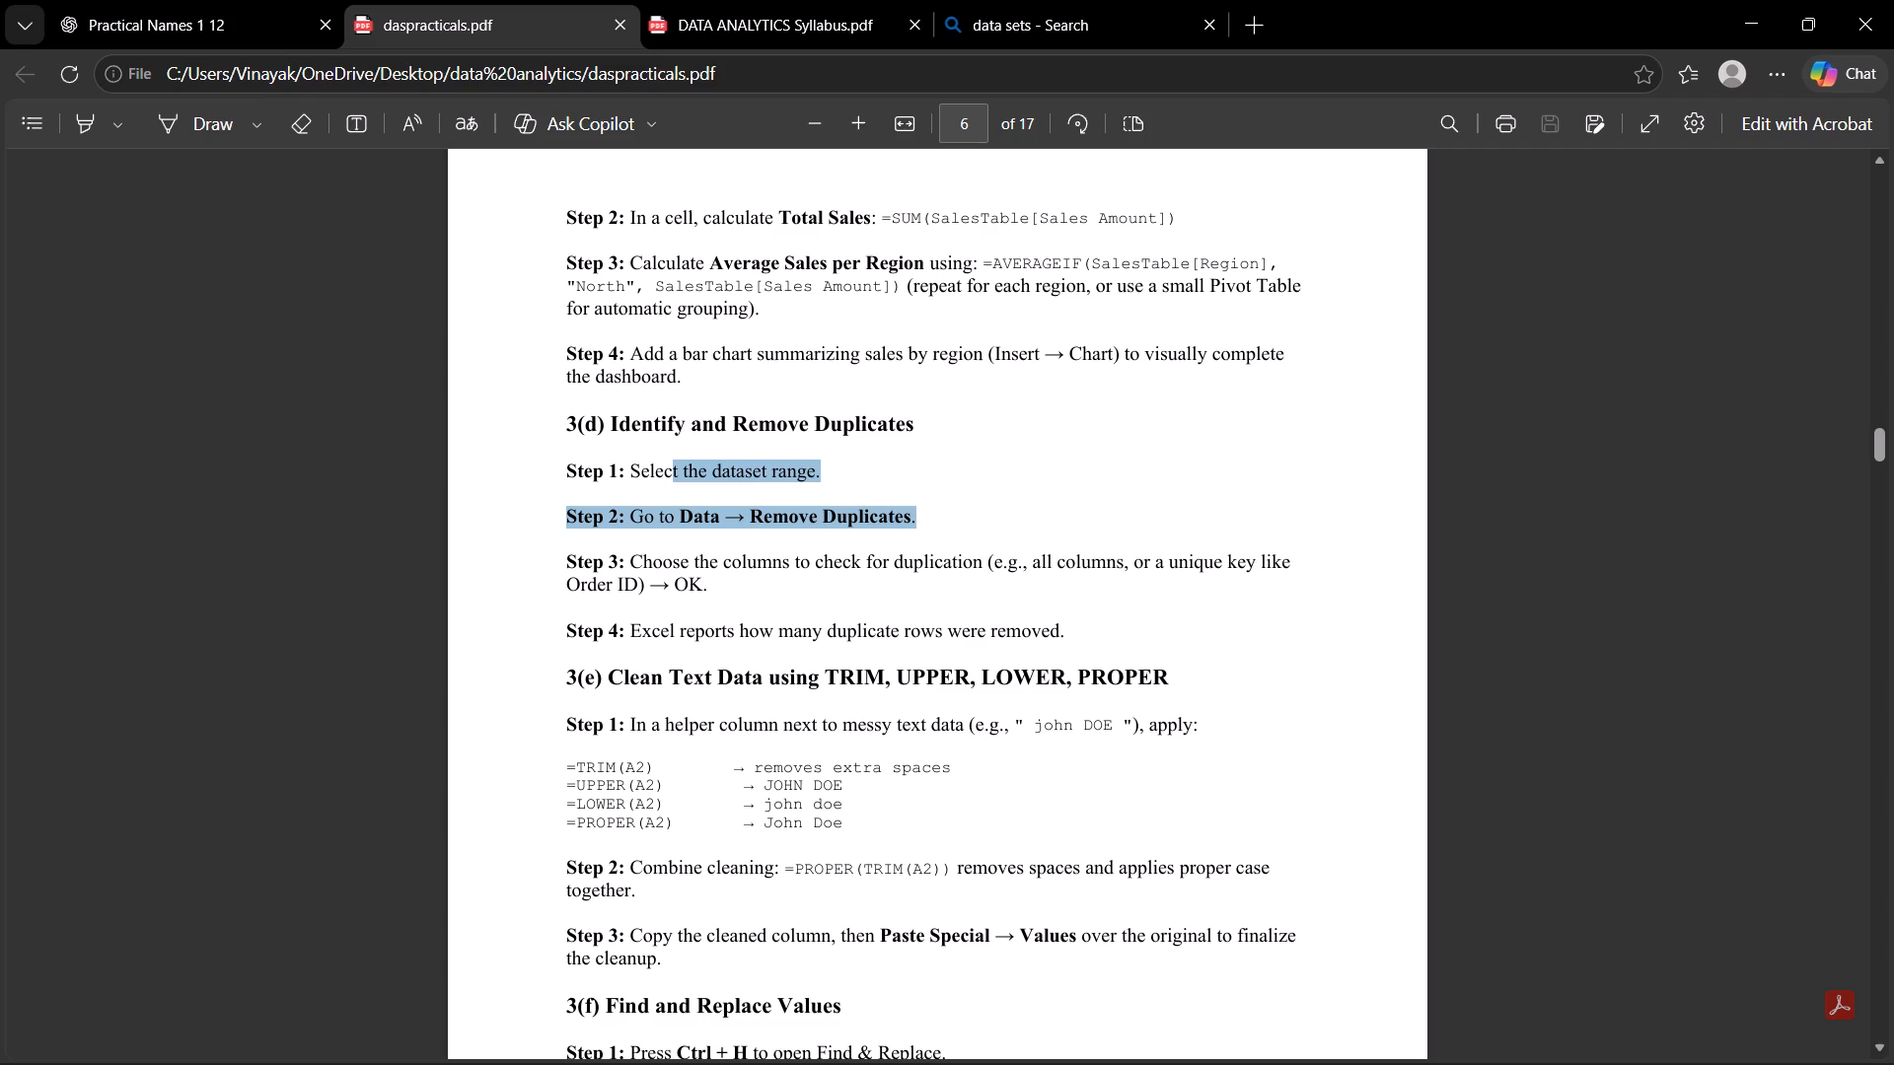
left_click_drag(907, 511, 746, 511)
left_click(633, 628)
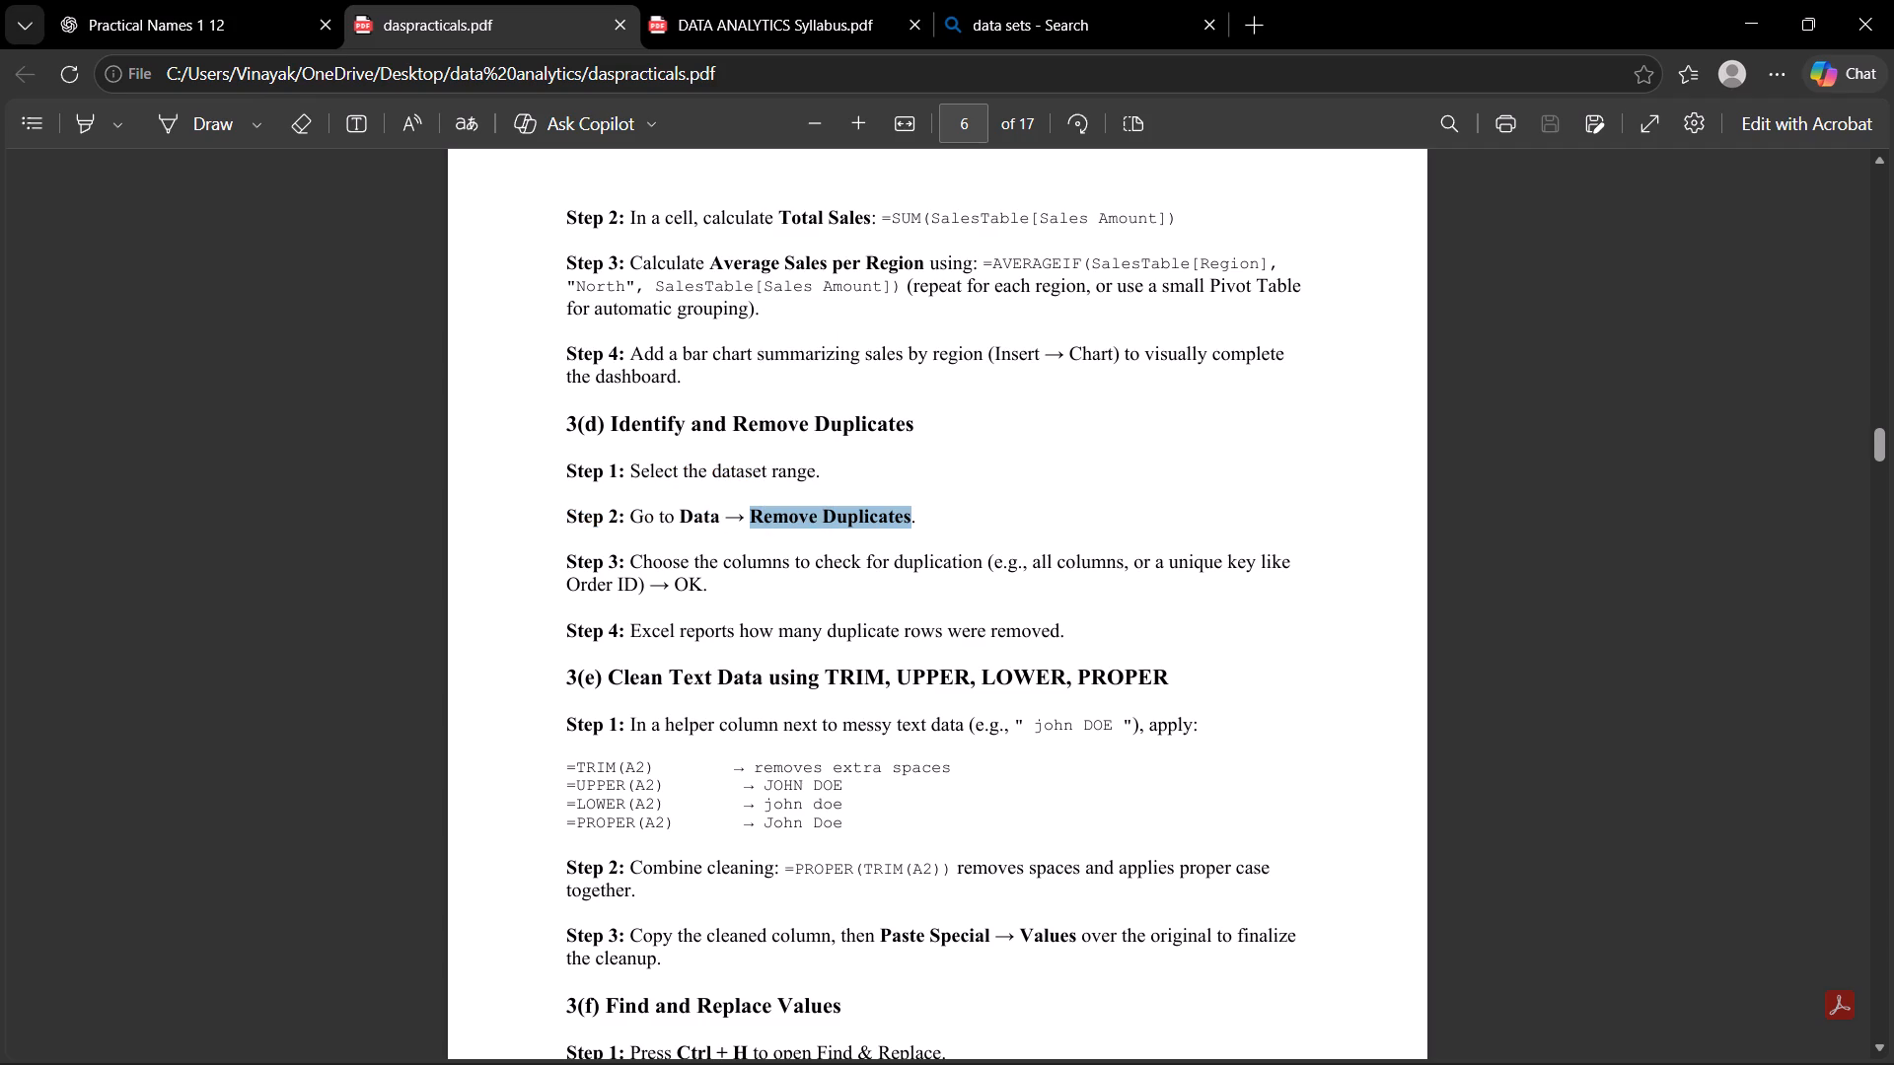
Read section 3(e) on cleaning text with TRIM, UPPER, LOWER and PROPER, including the combined formula and Paste Special Values steps.
left_click_drag(557, 664, 1168, 670)
left_click(1168, 670)
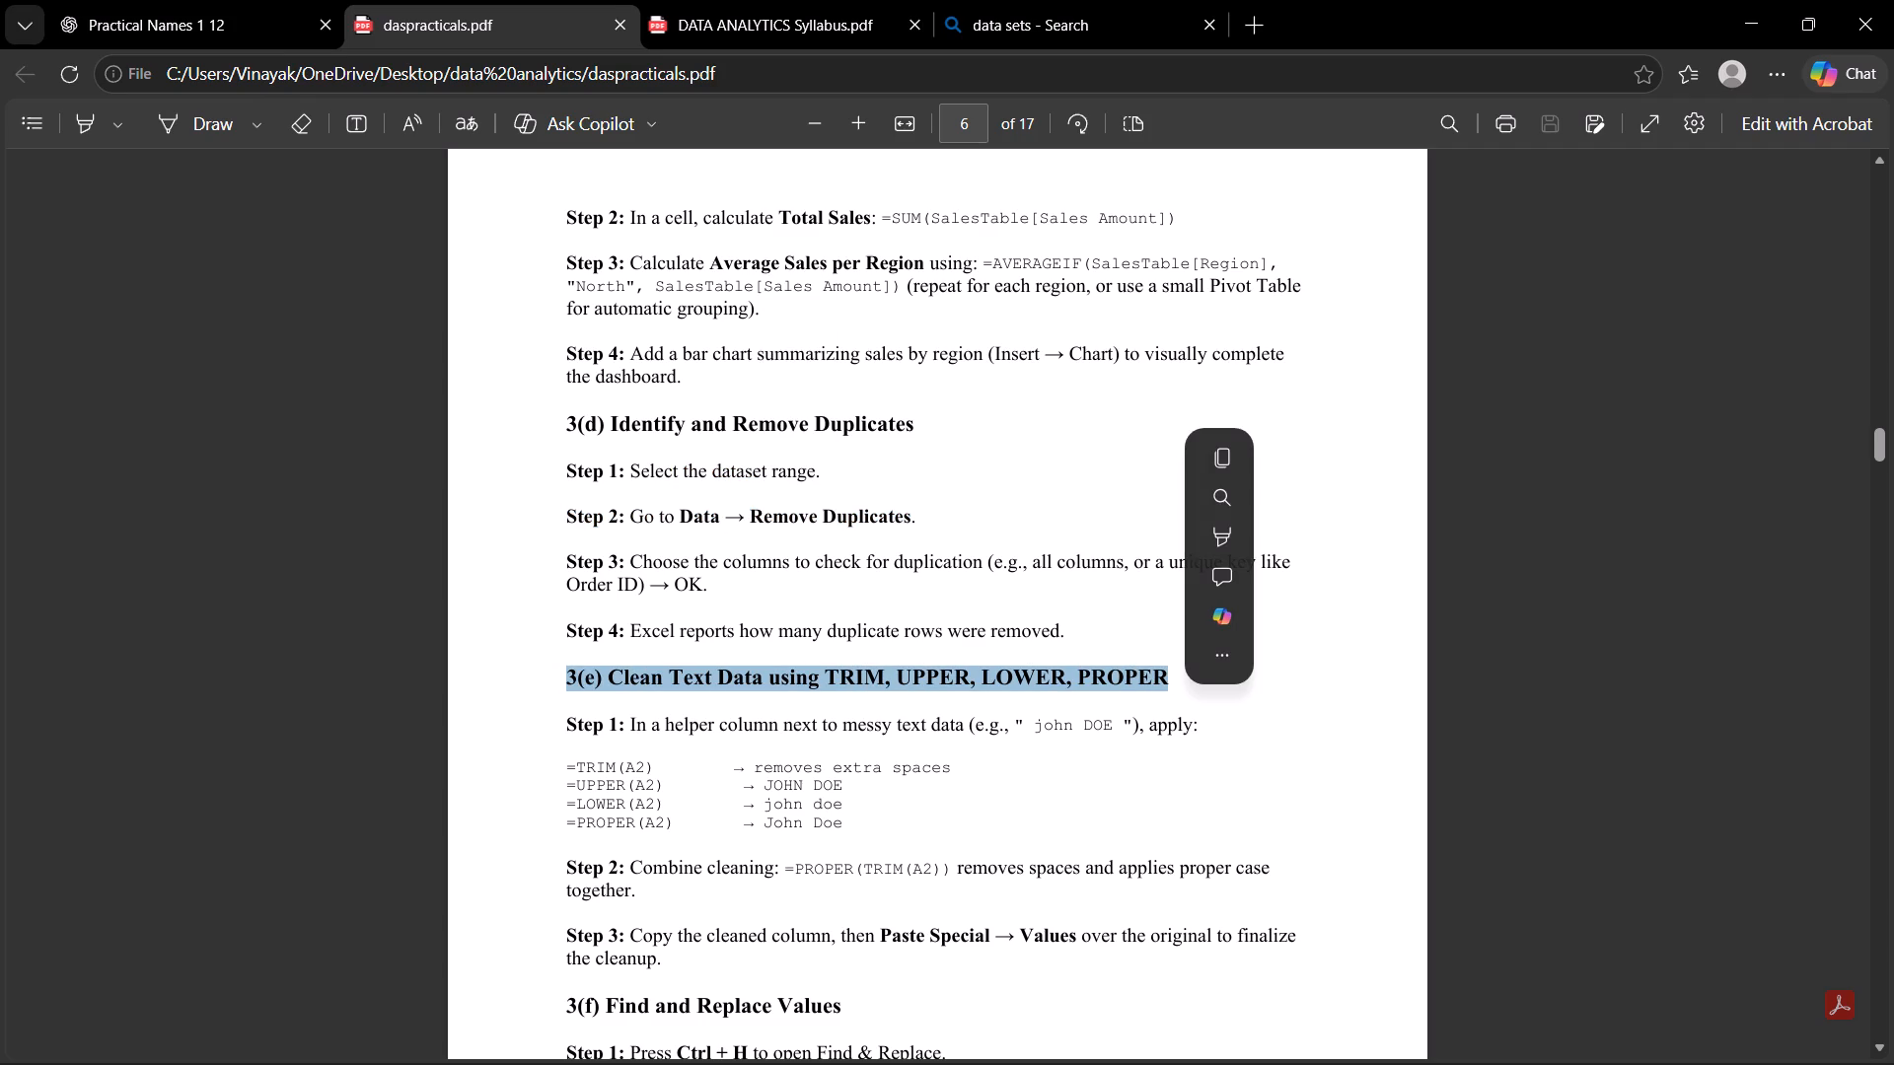
scroll(864, 677, "down", 1)
double_click(632, 632)
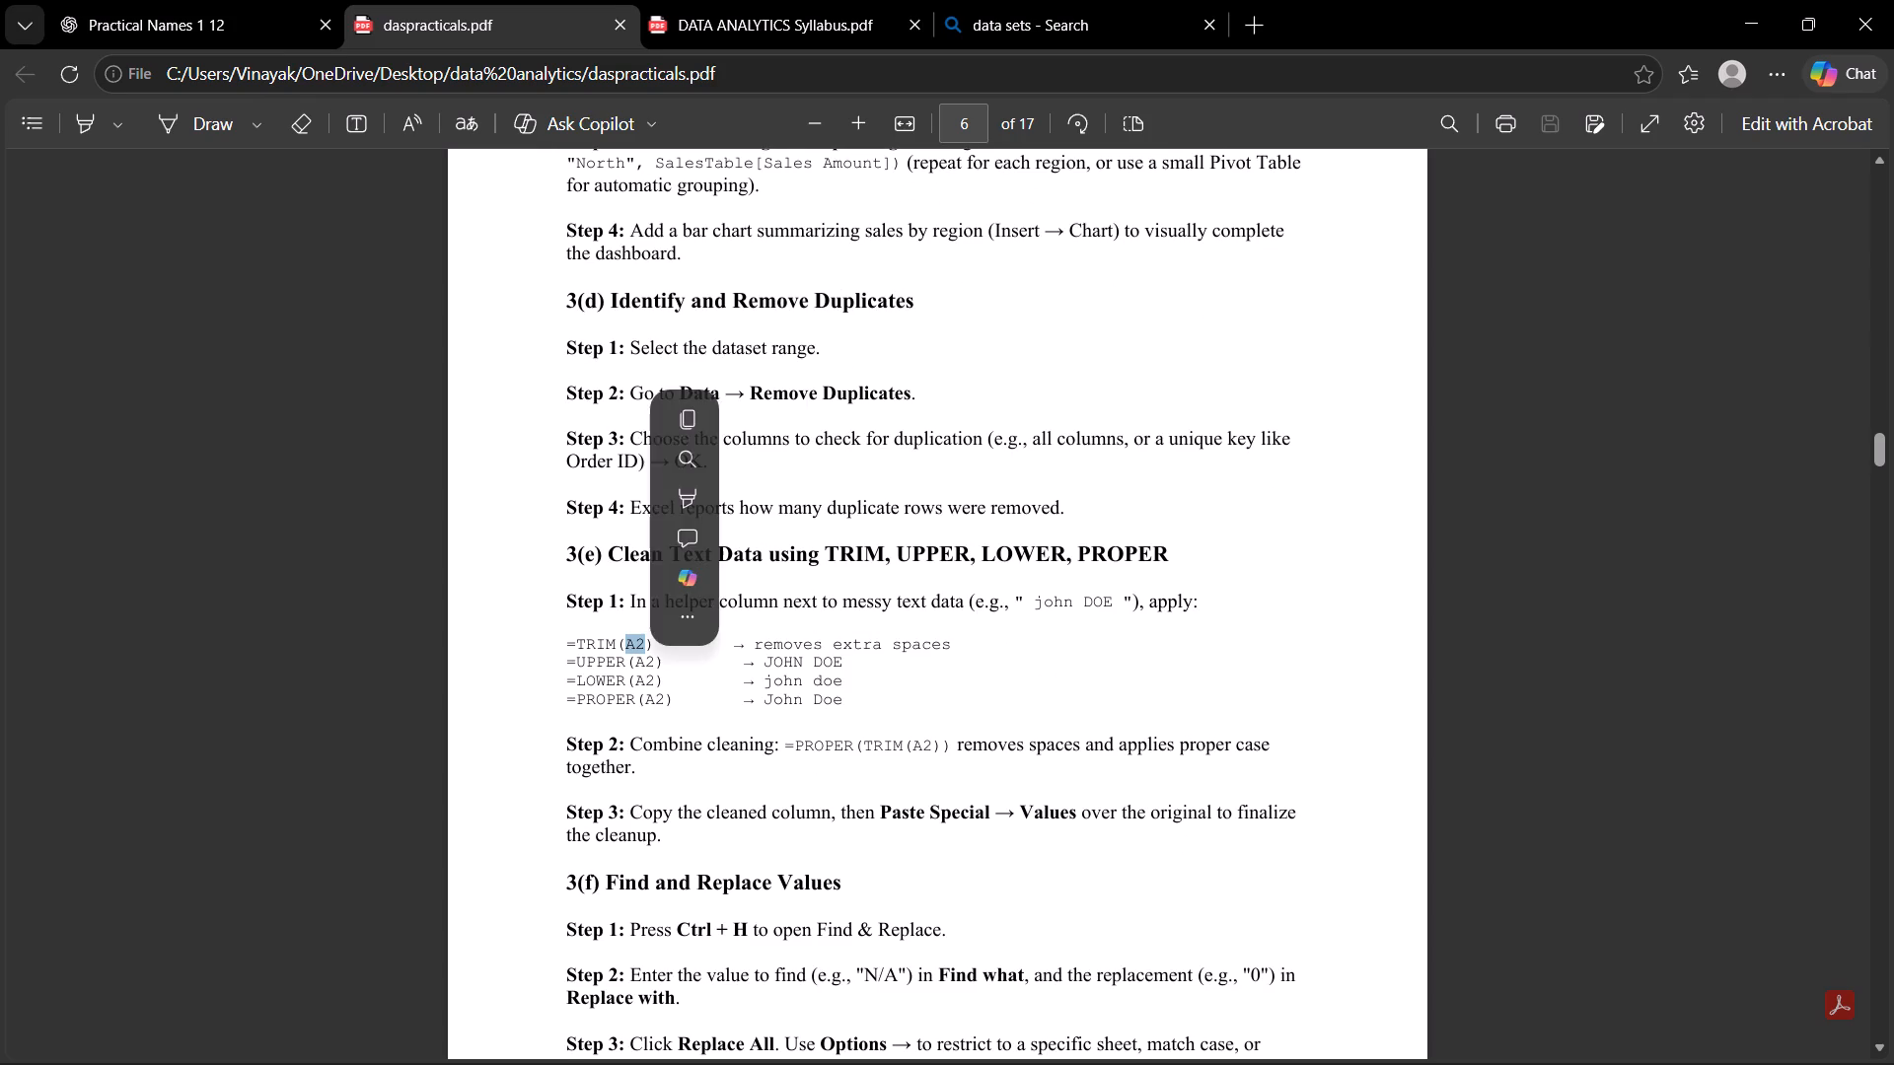
left_click(649, 690)
left_click_drag(753, 634, 1001, 632)
left_click(918, 666)
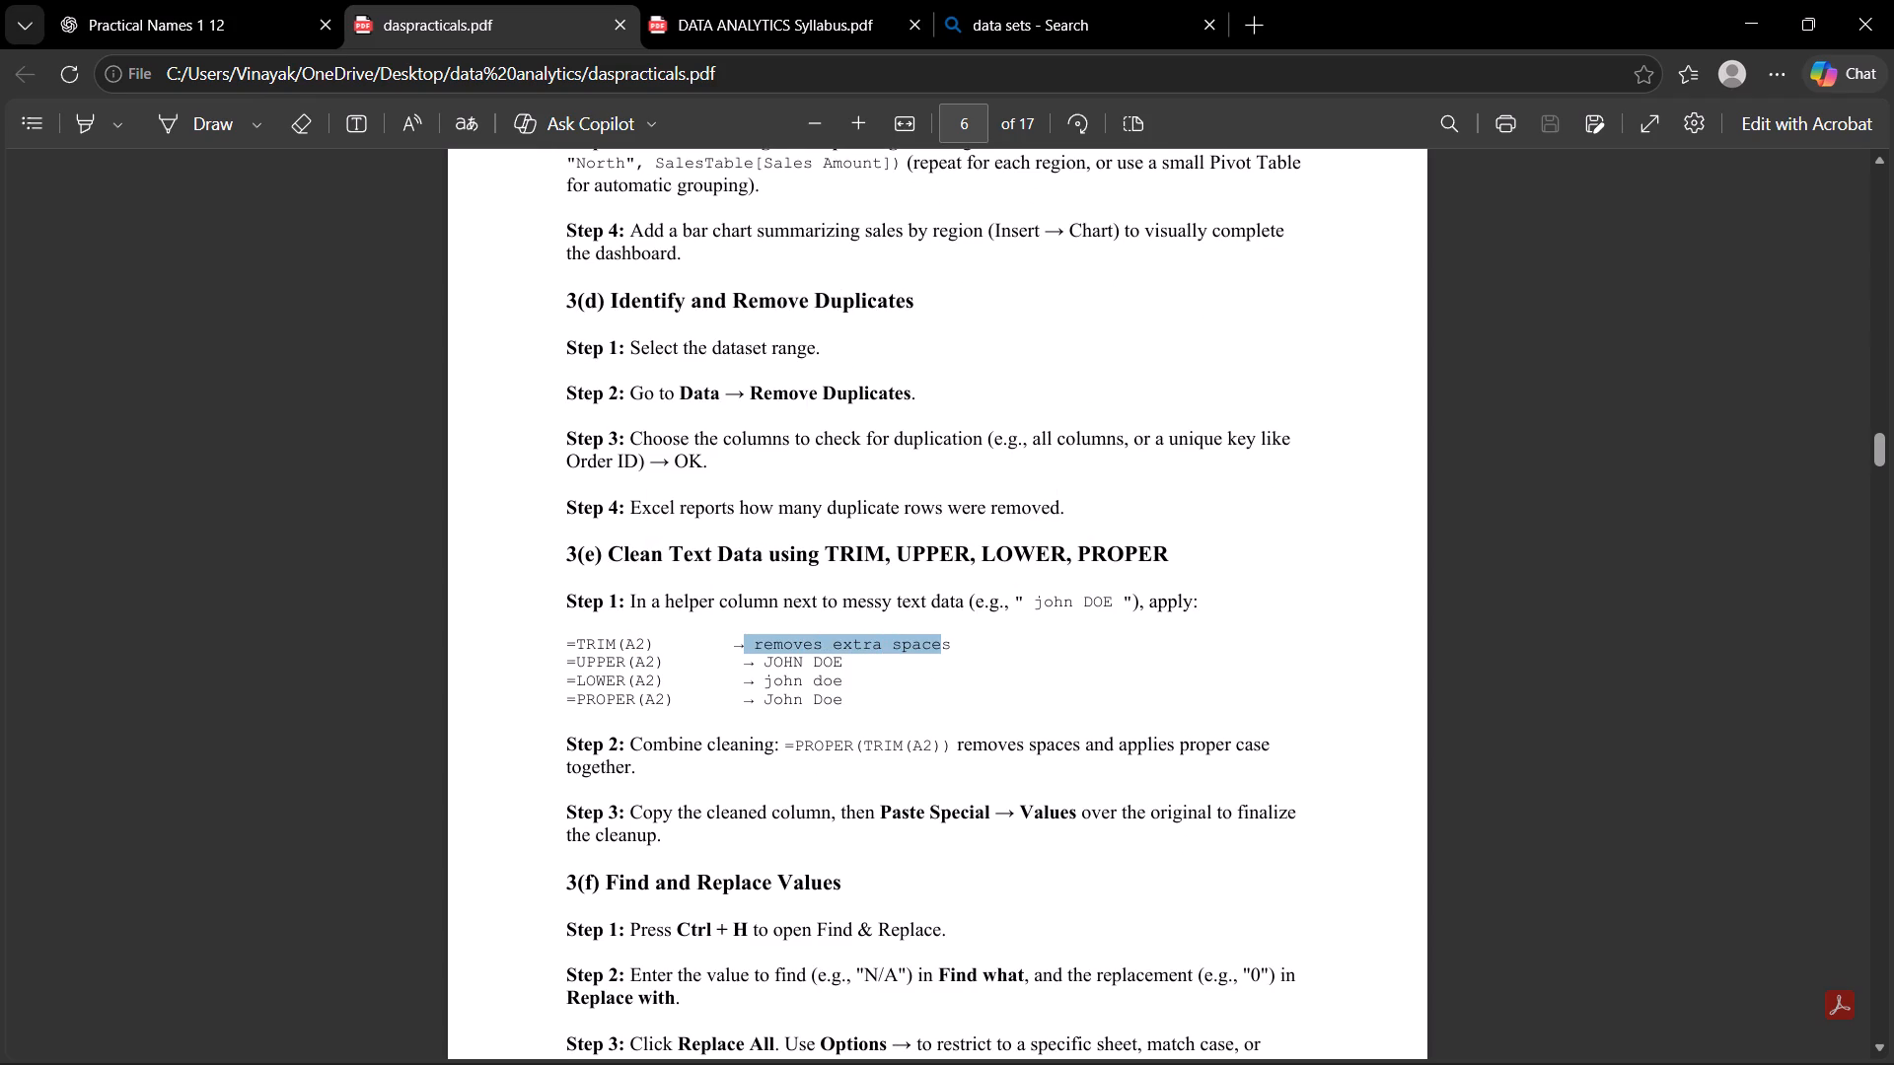
left_click_drag(766, 670, 833, 657)
left_click(802, 674)
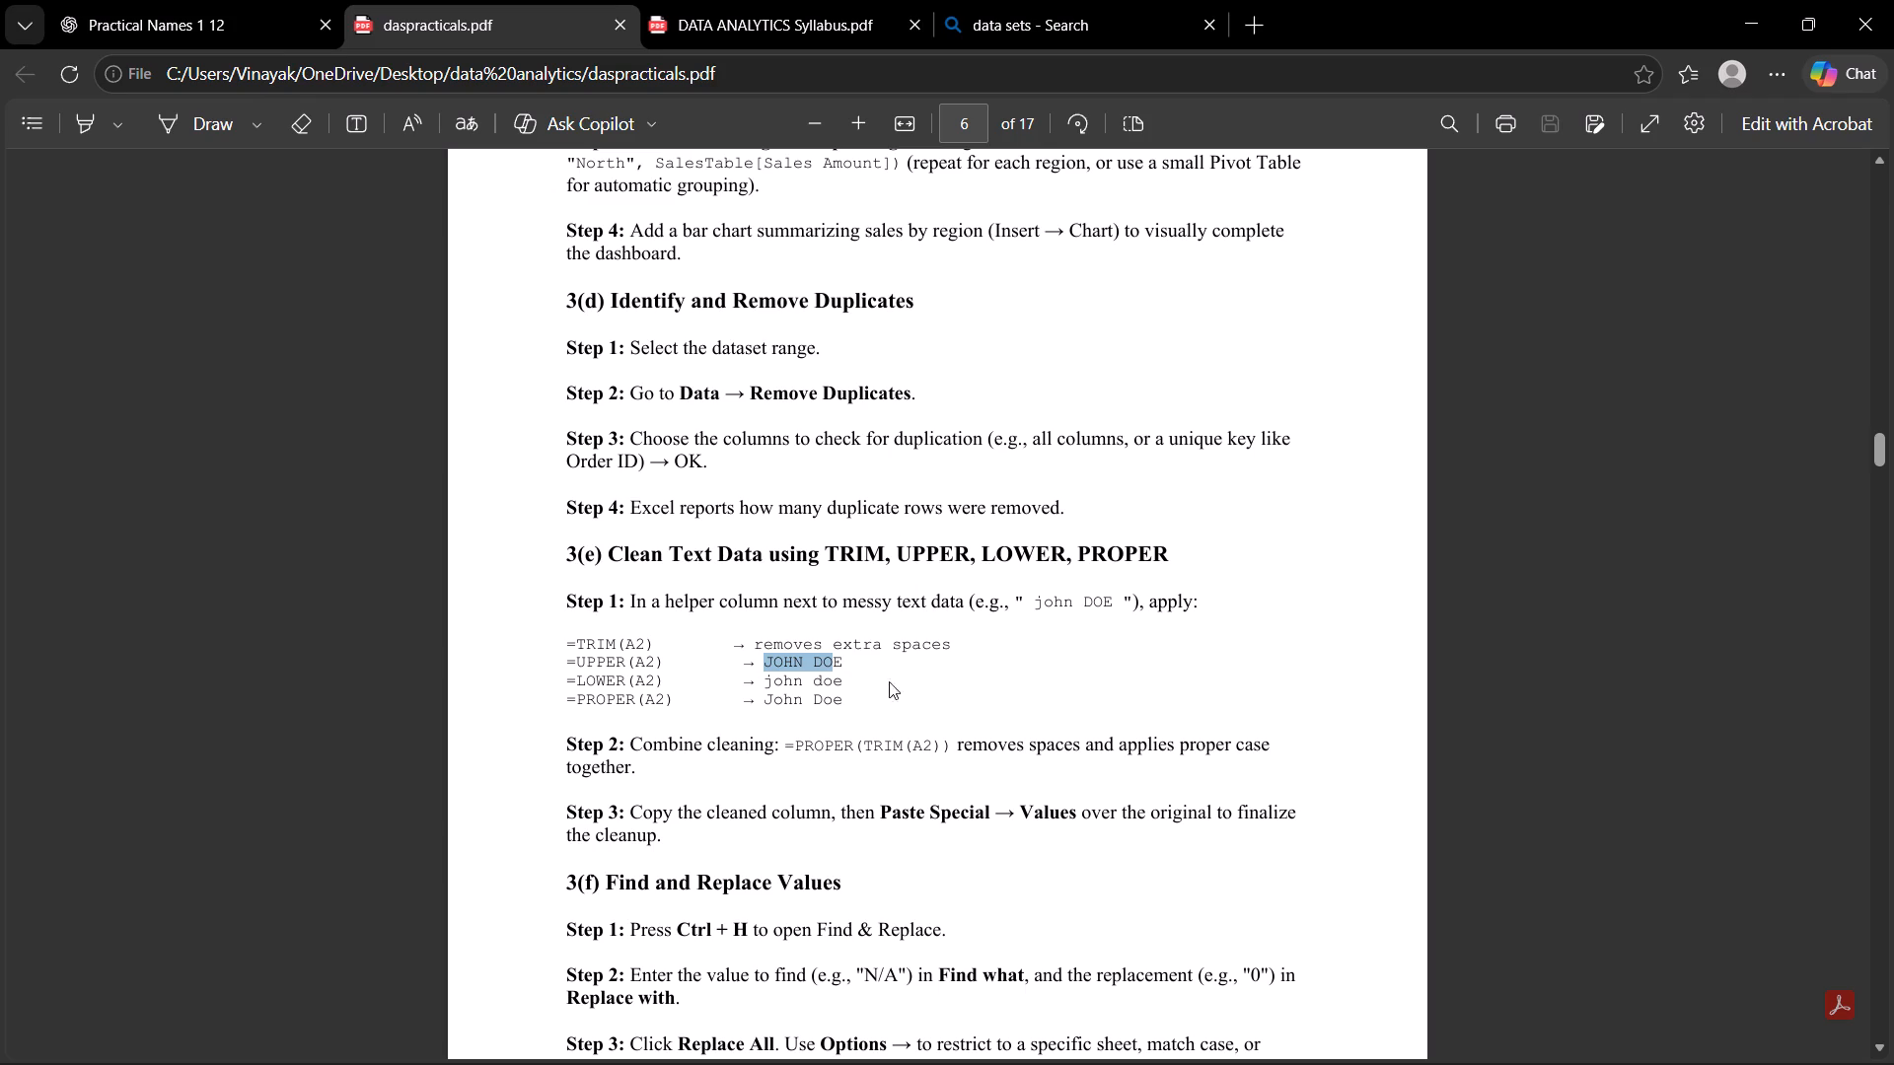
left_click_drag(825, 677, 776, 680)
left_click(776, 680)
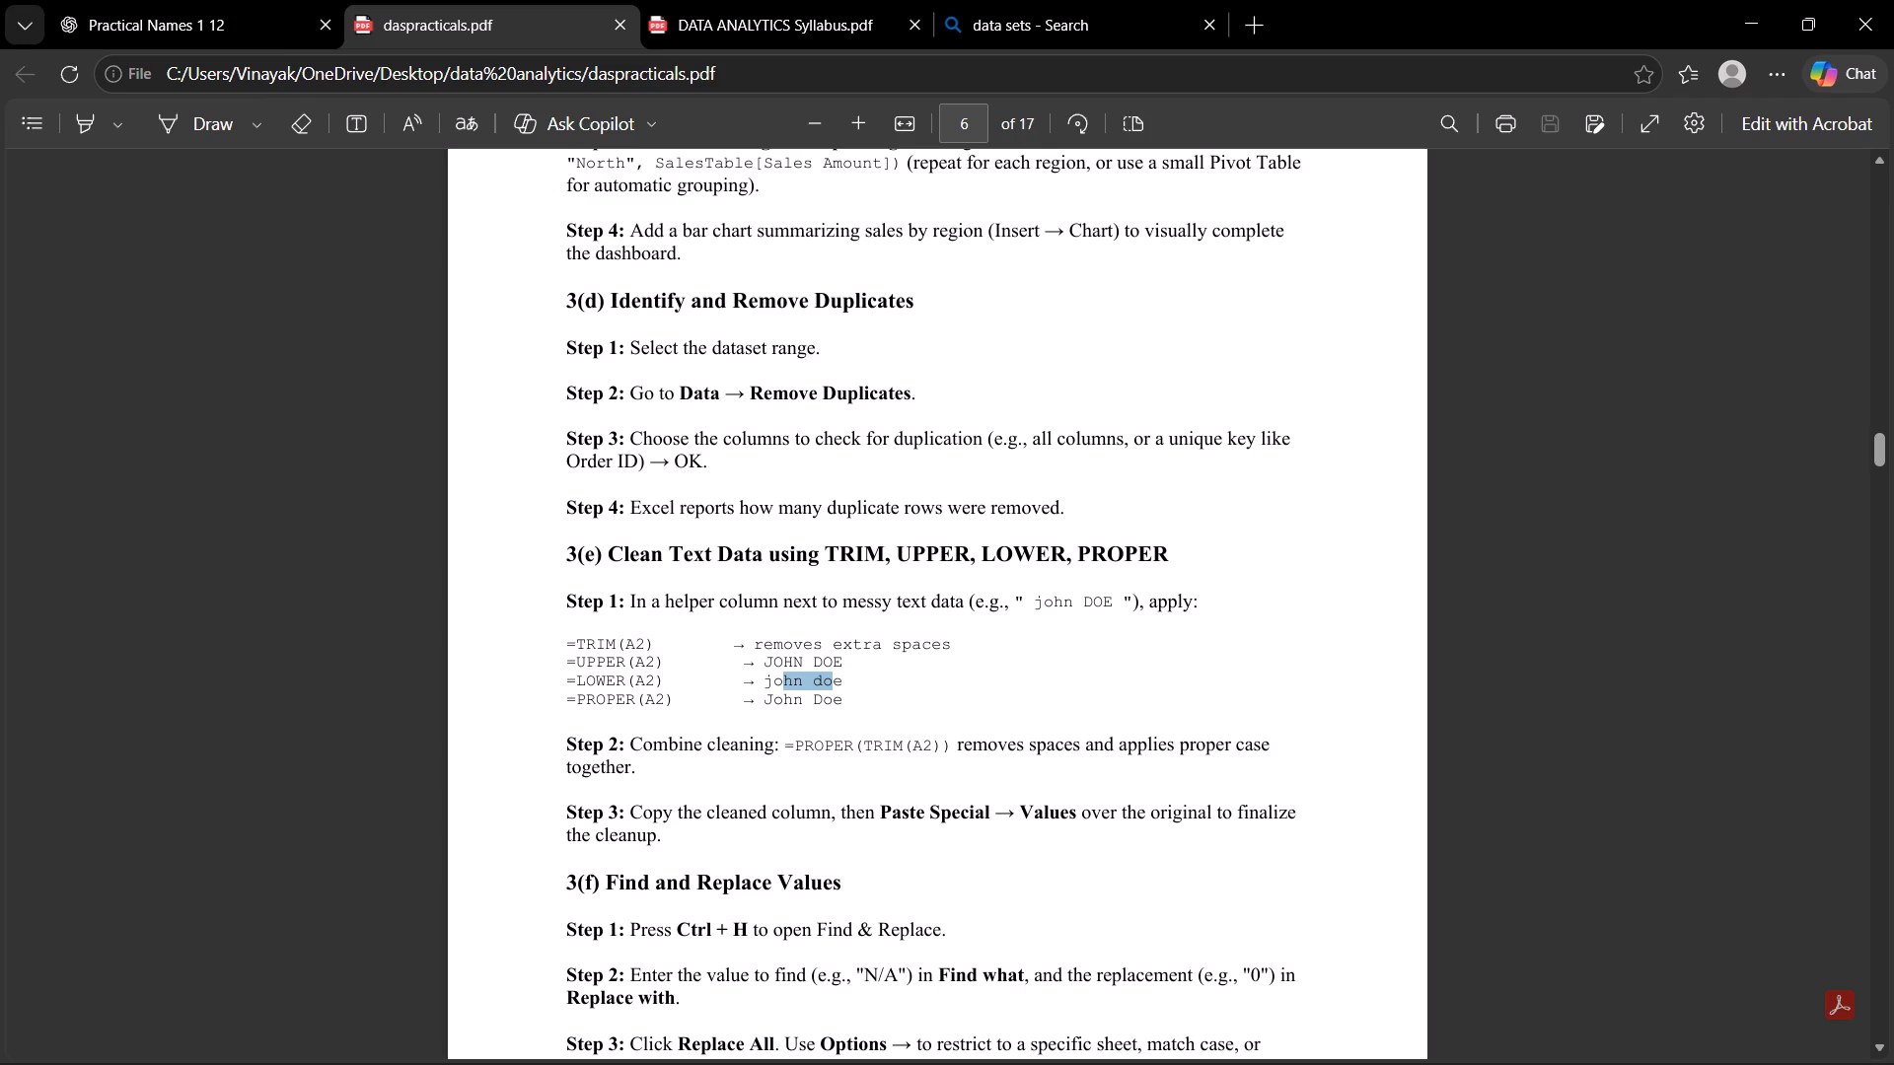
left_click_drag(643, 761, 535, 738)
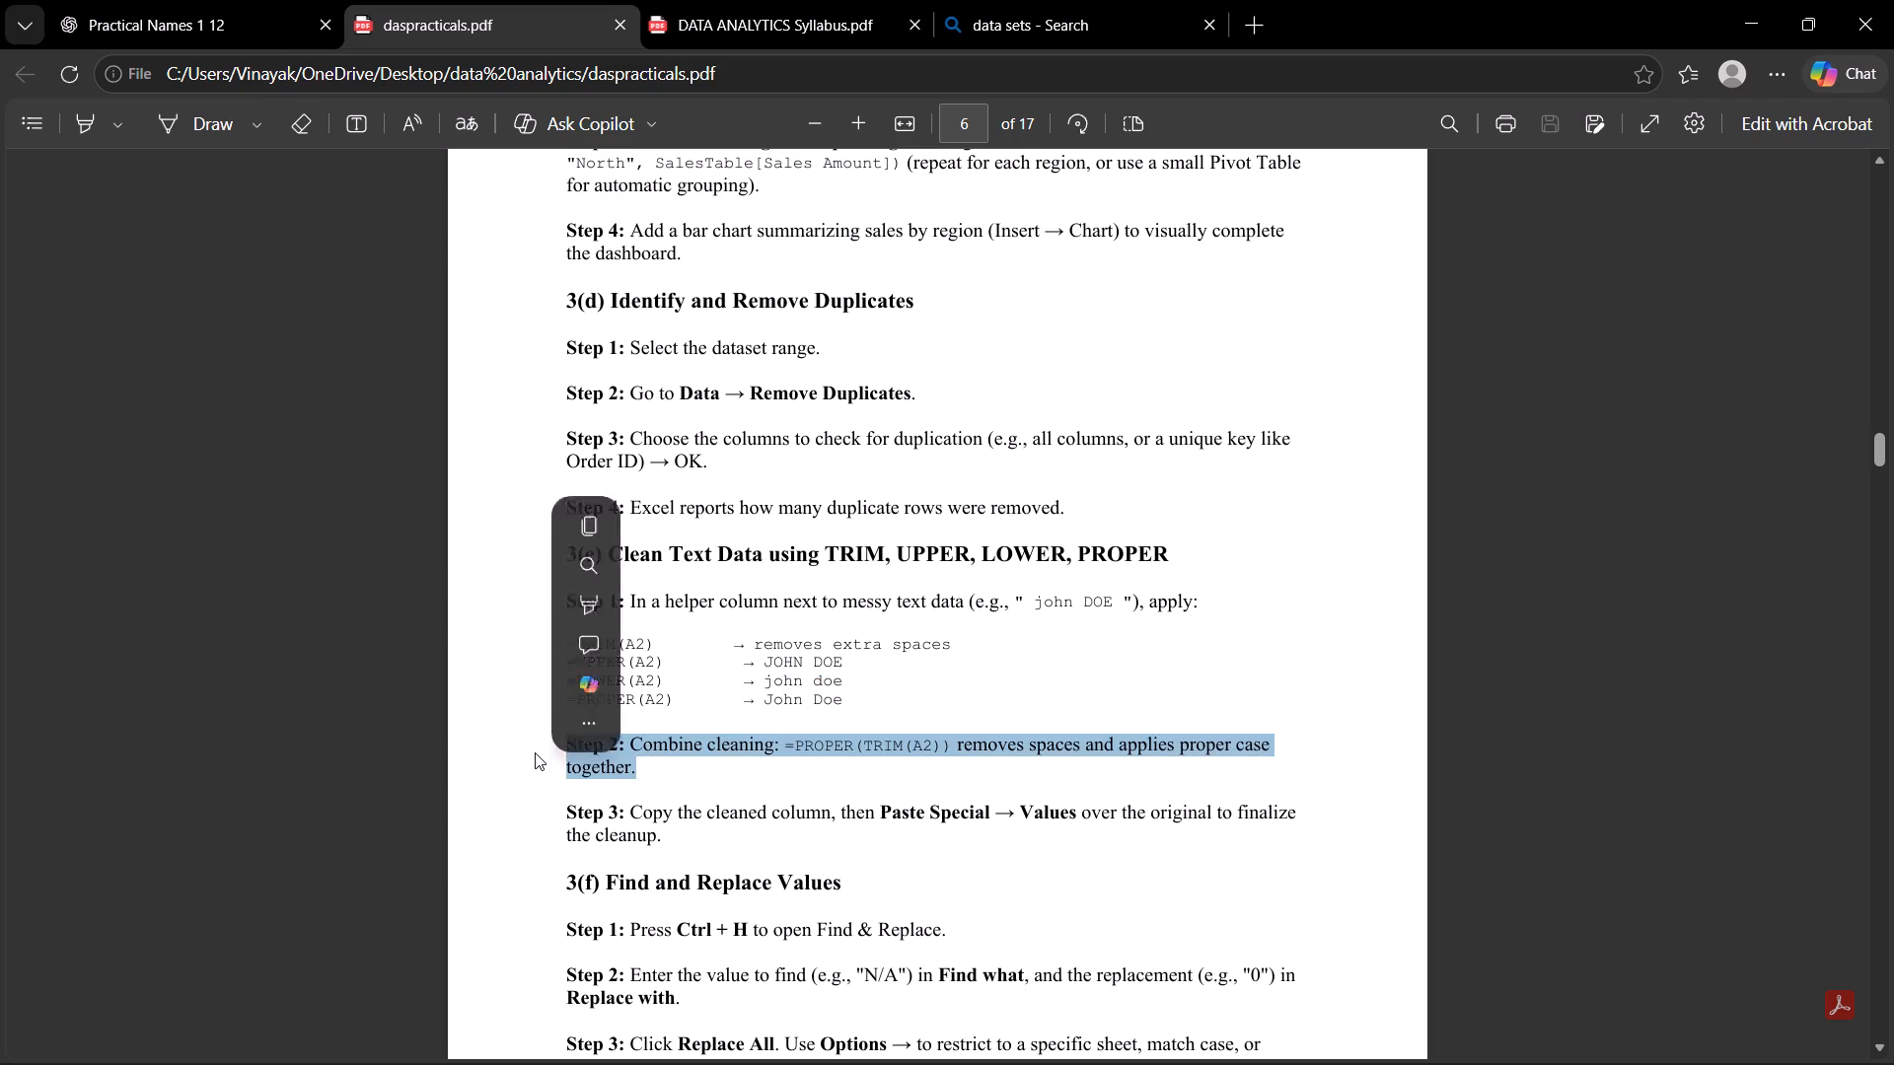
left_click(535, 752)
left_click_drag(664, 839, 534, 820)
left_click(819, 909)
left_click(953, 887)
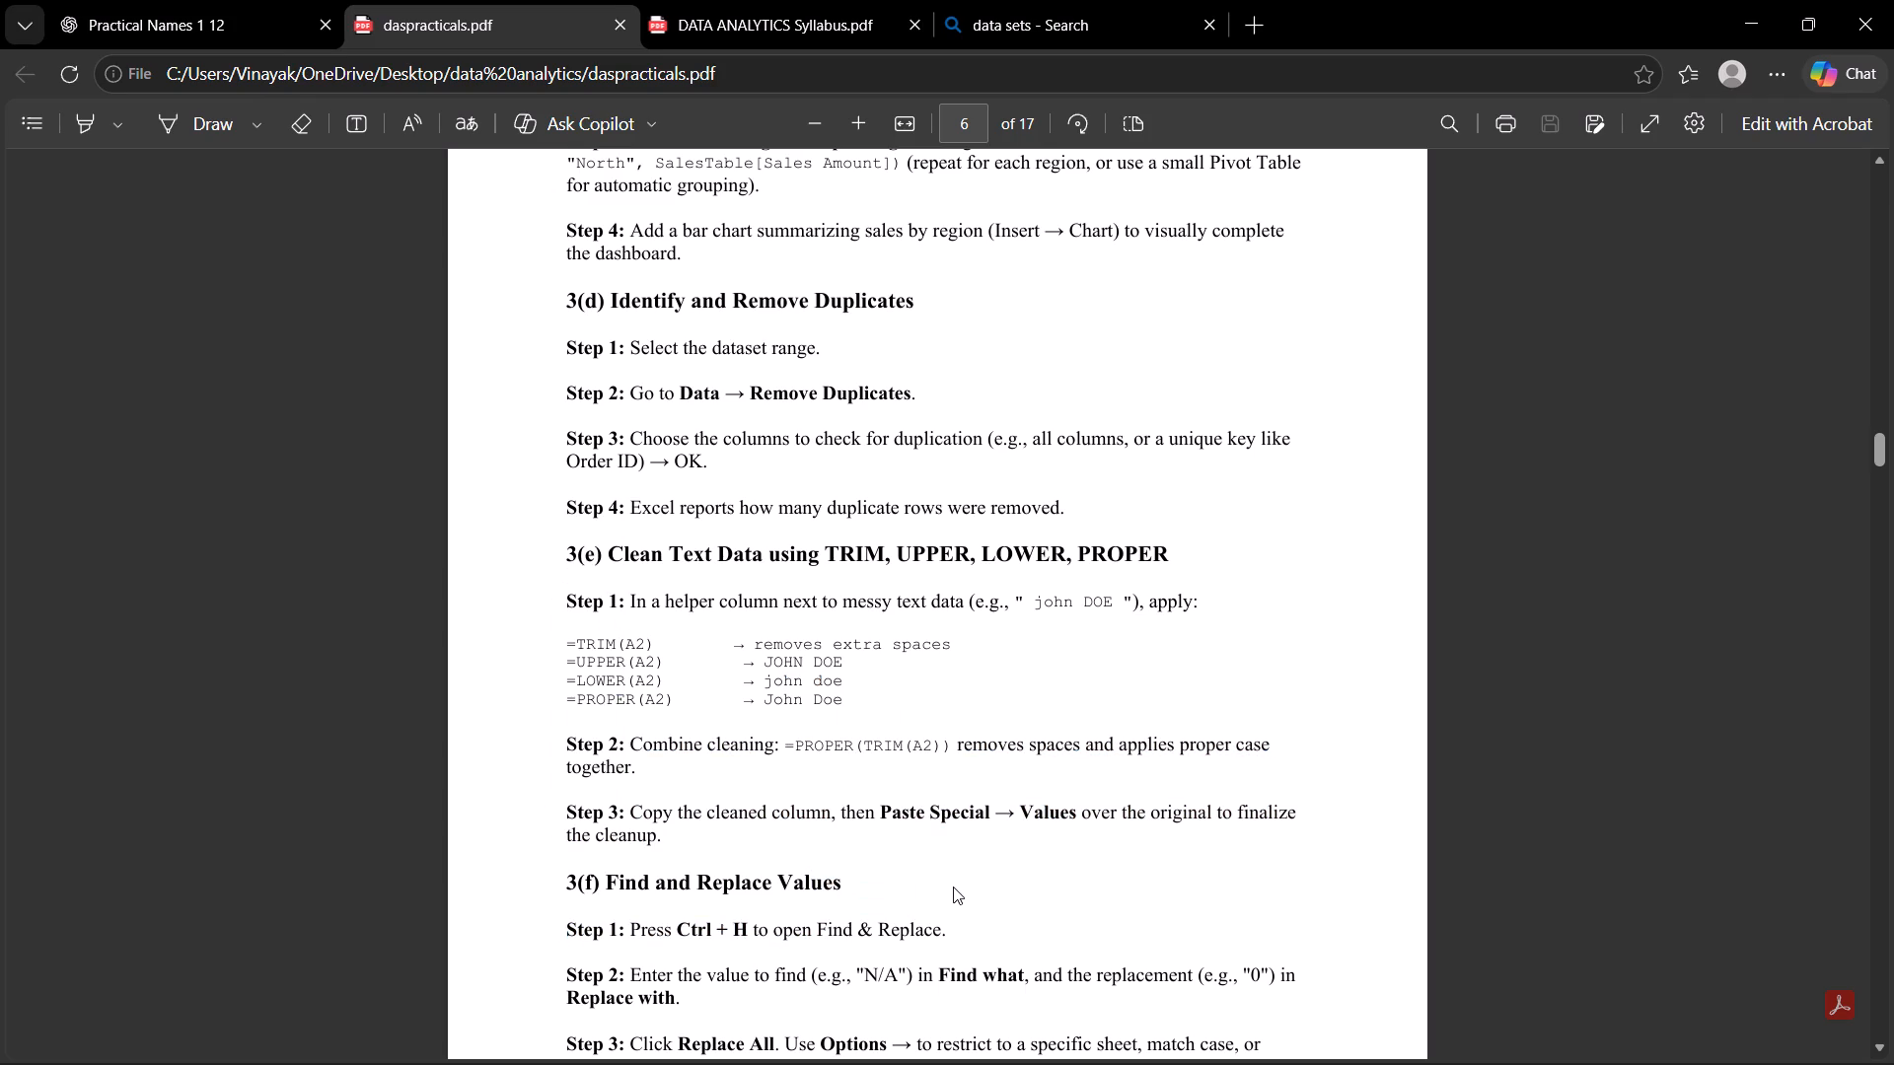
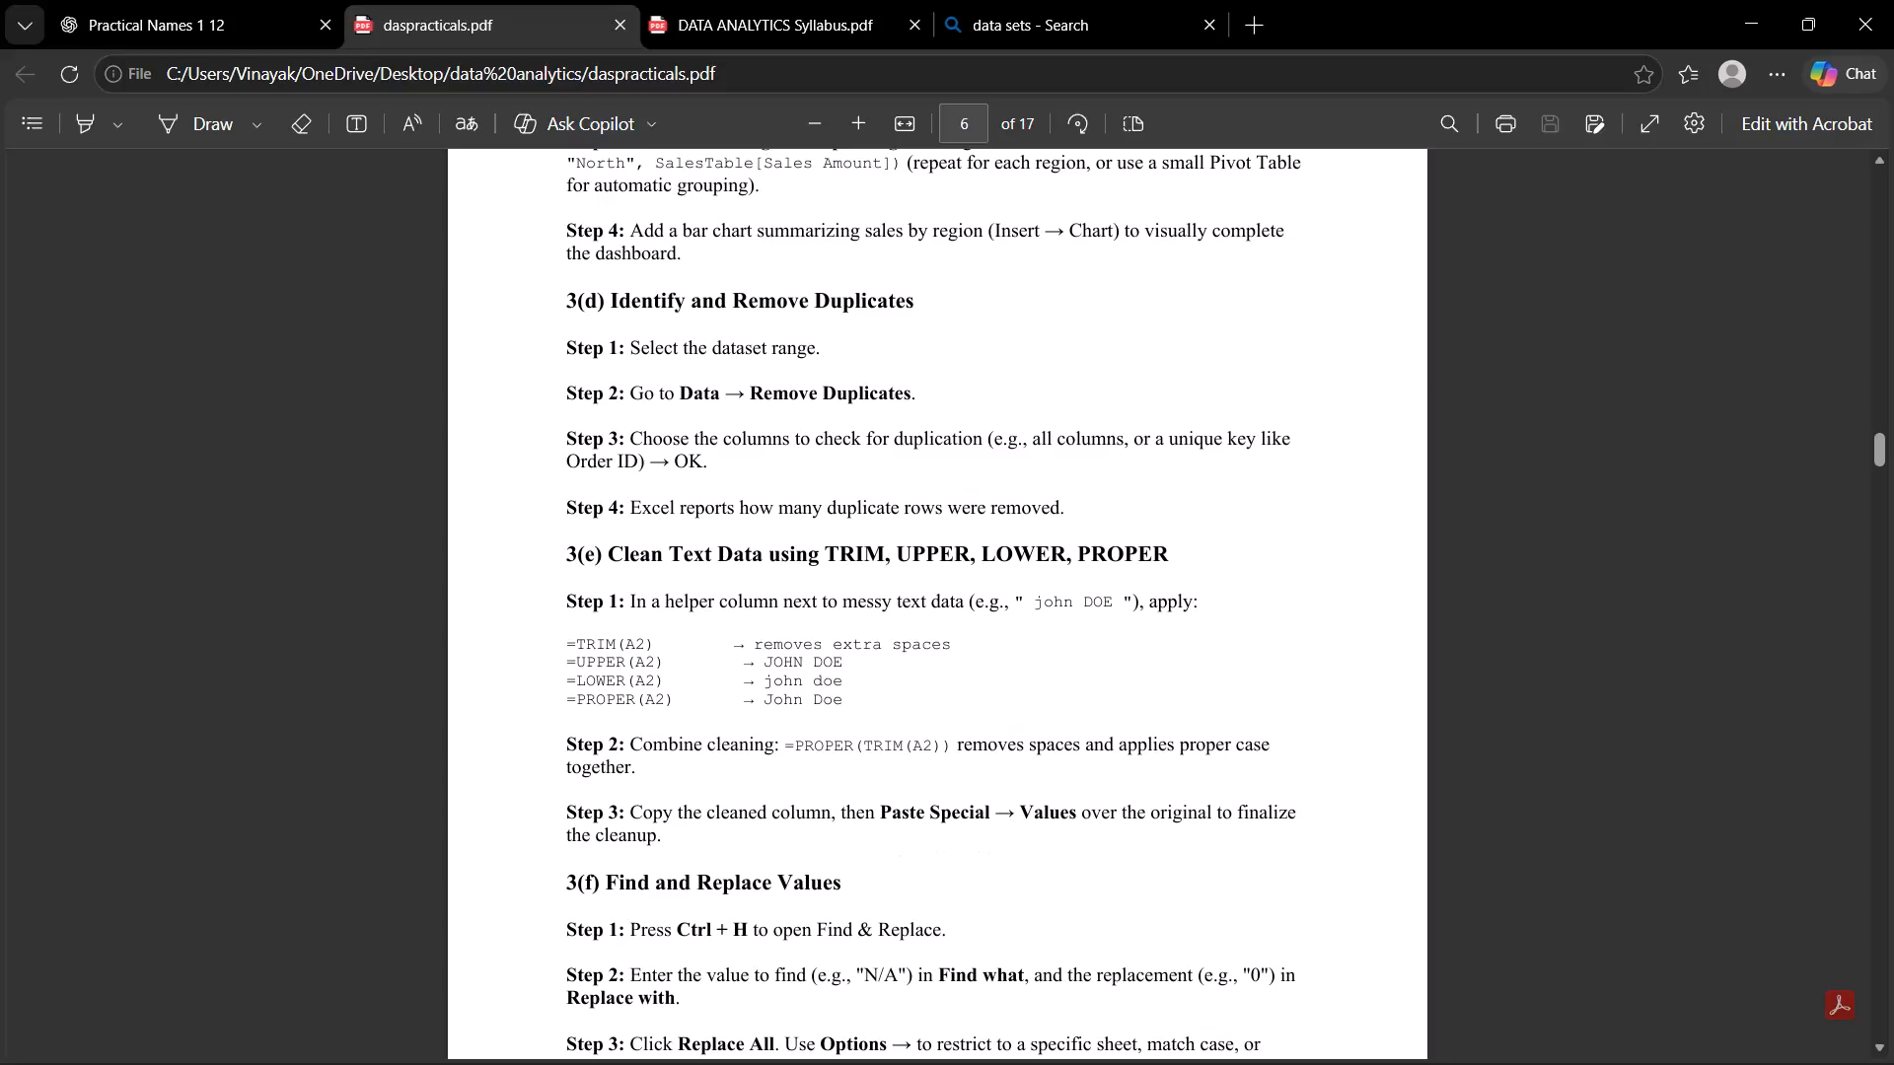
Review the section 3(e) heading and the TRIM, UPPER, LOWER and PROPER example formulas for cleaning text.
left_click_drag(612, 557, 1071, 561)
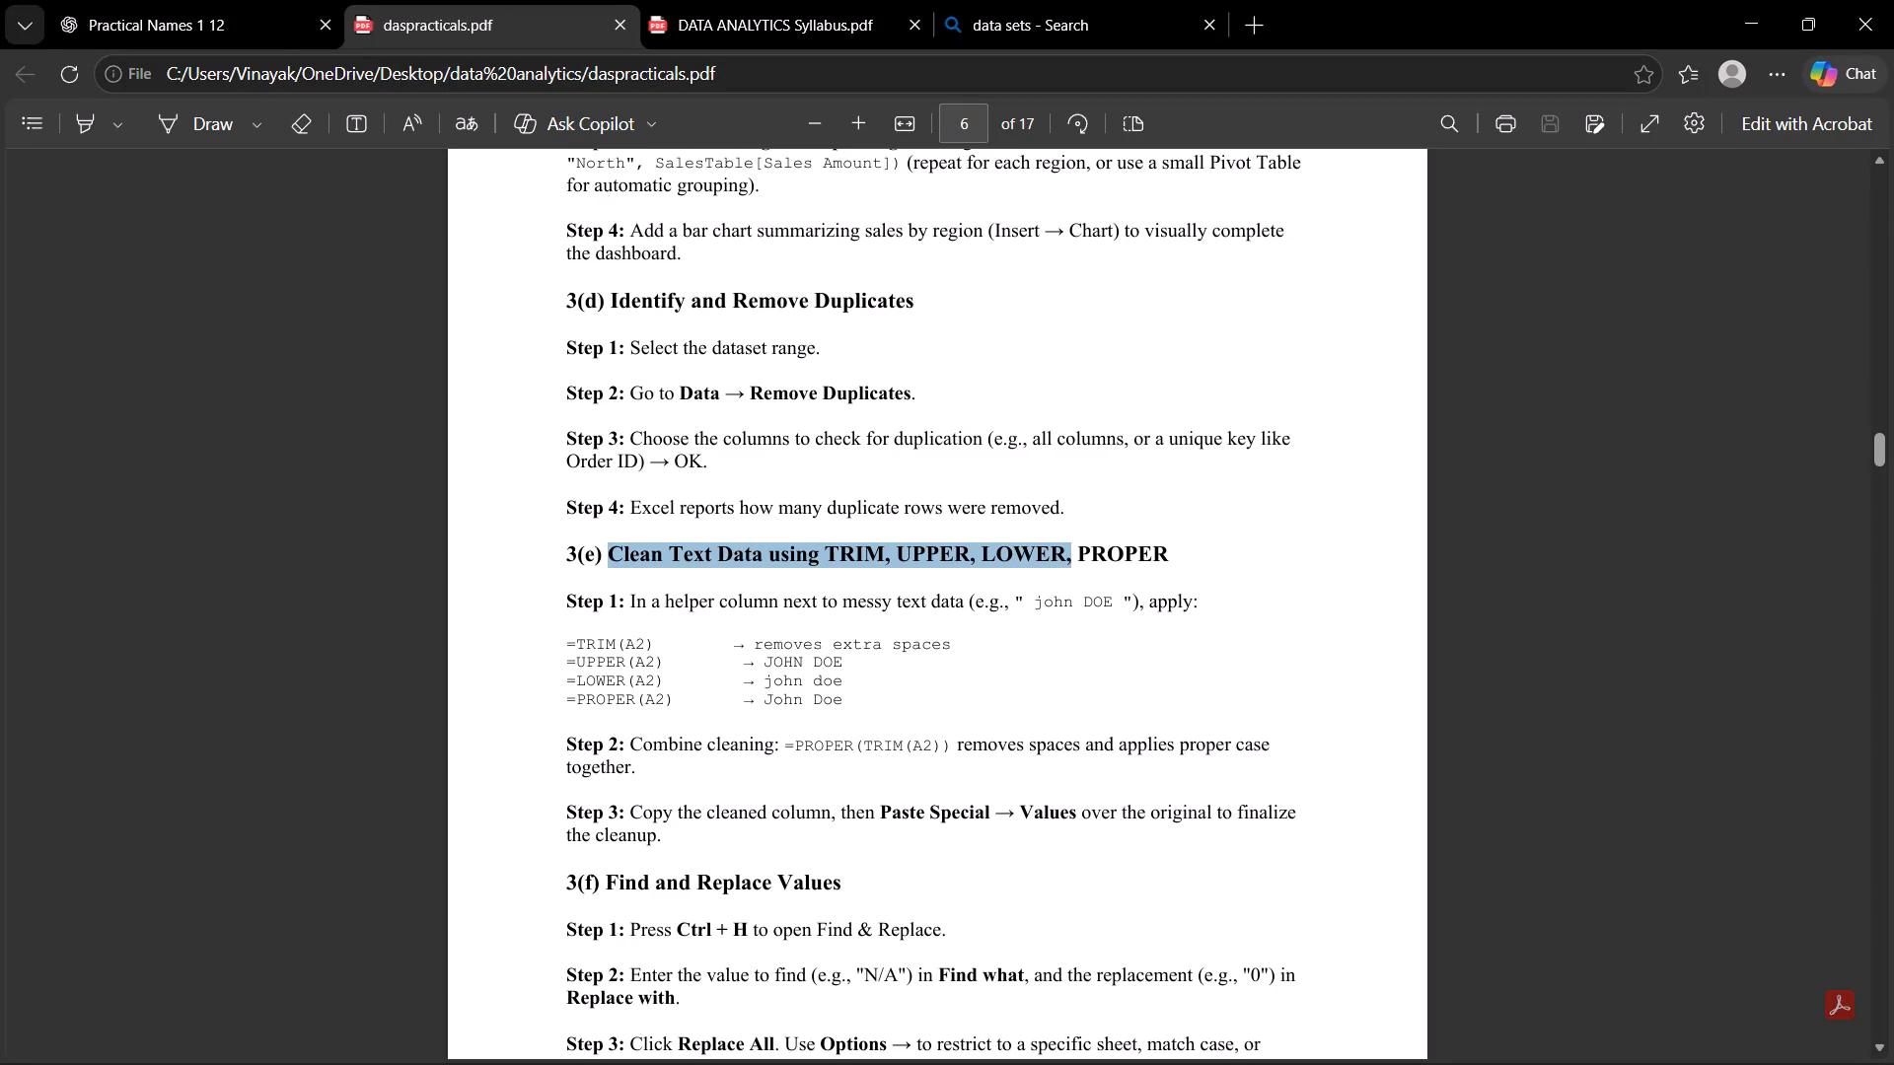
left_click_drag(1071, 561, 1156, 554)
left_click(1157, 553)
left_click_drag(572, 640, 706, 636)
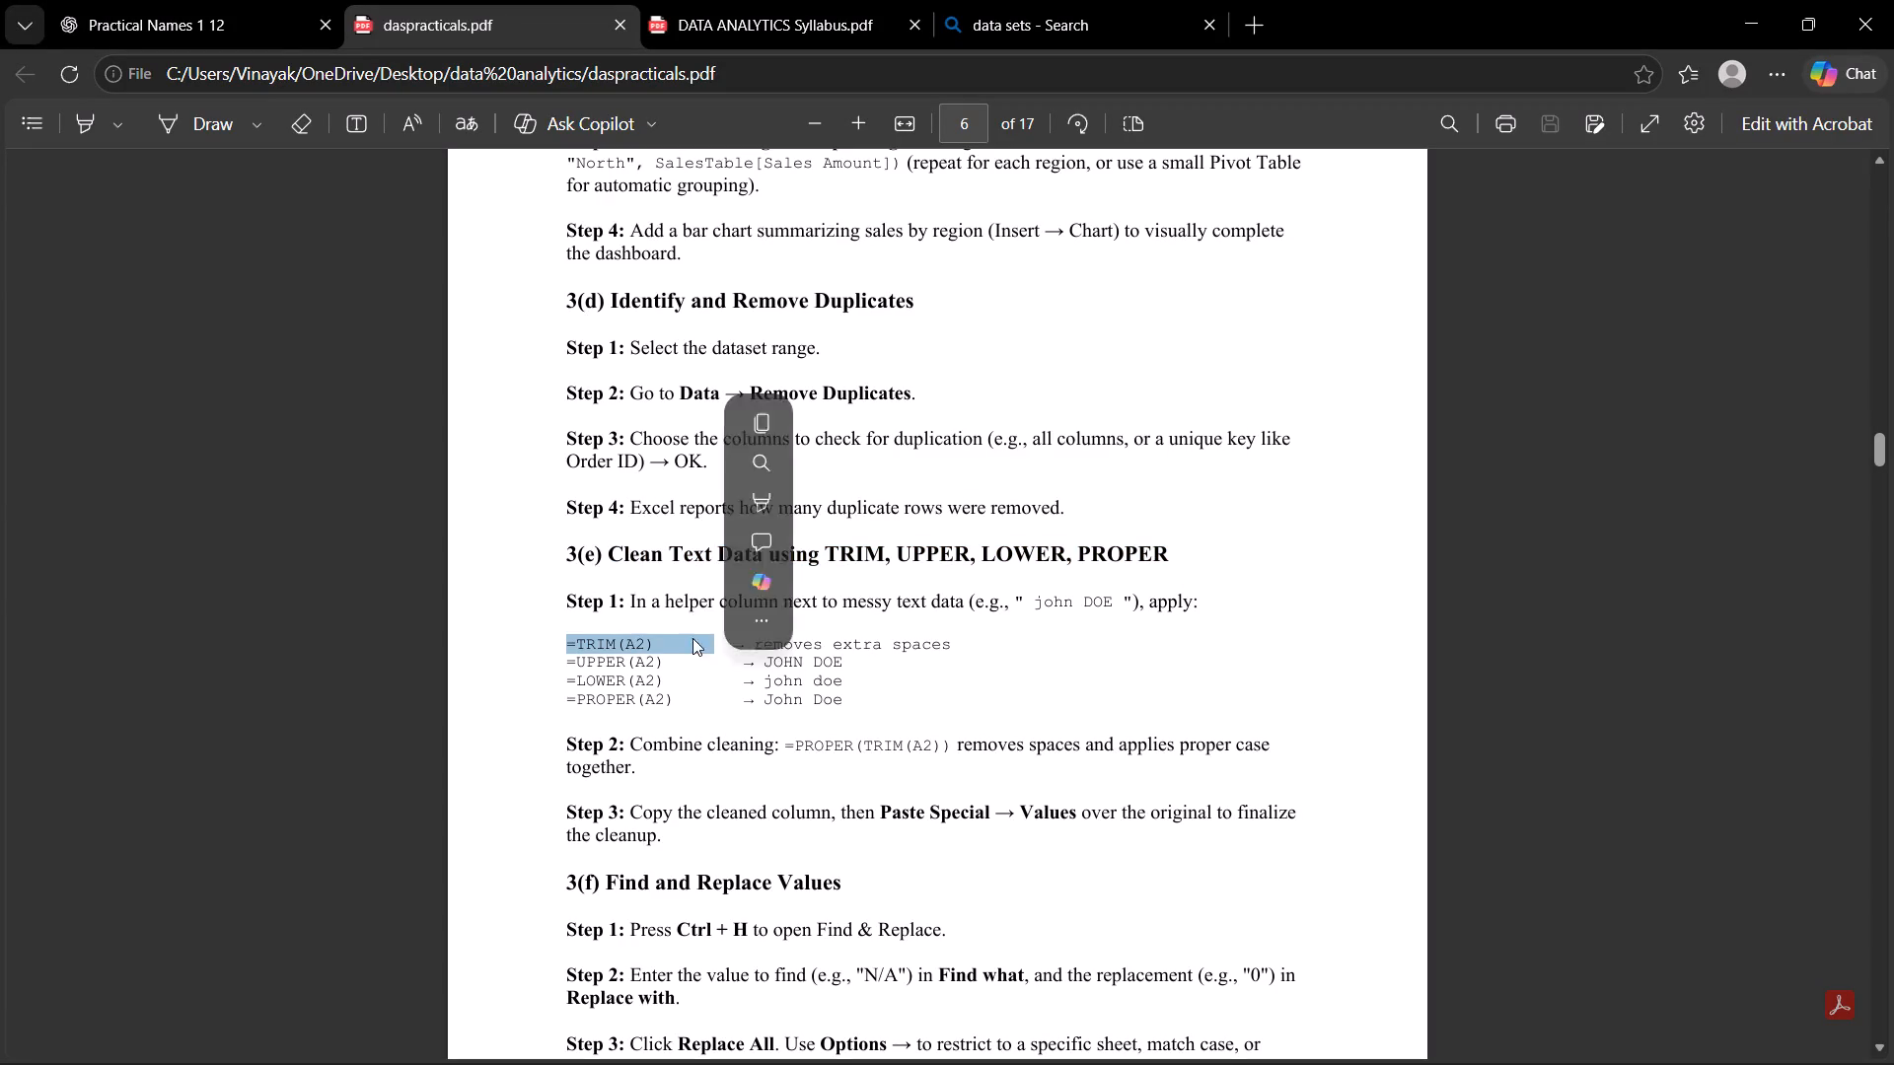
left_click(674, 652)
left_click_drag(661, 660, 513, 670)
left_click(582, 680)
left_click(569, 705)
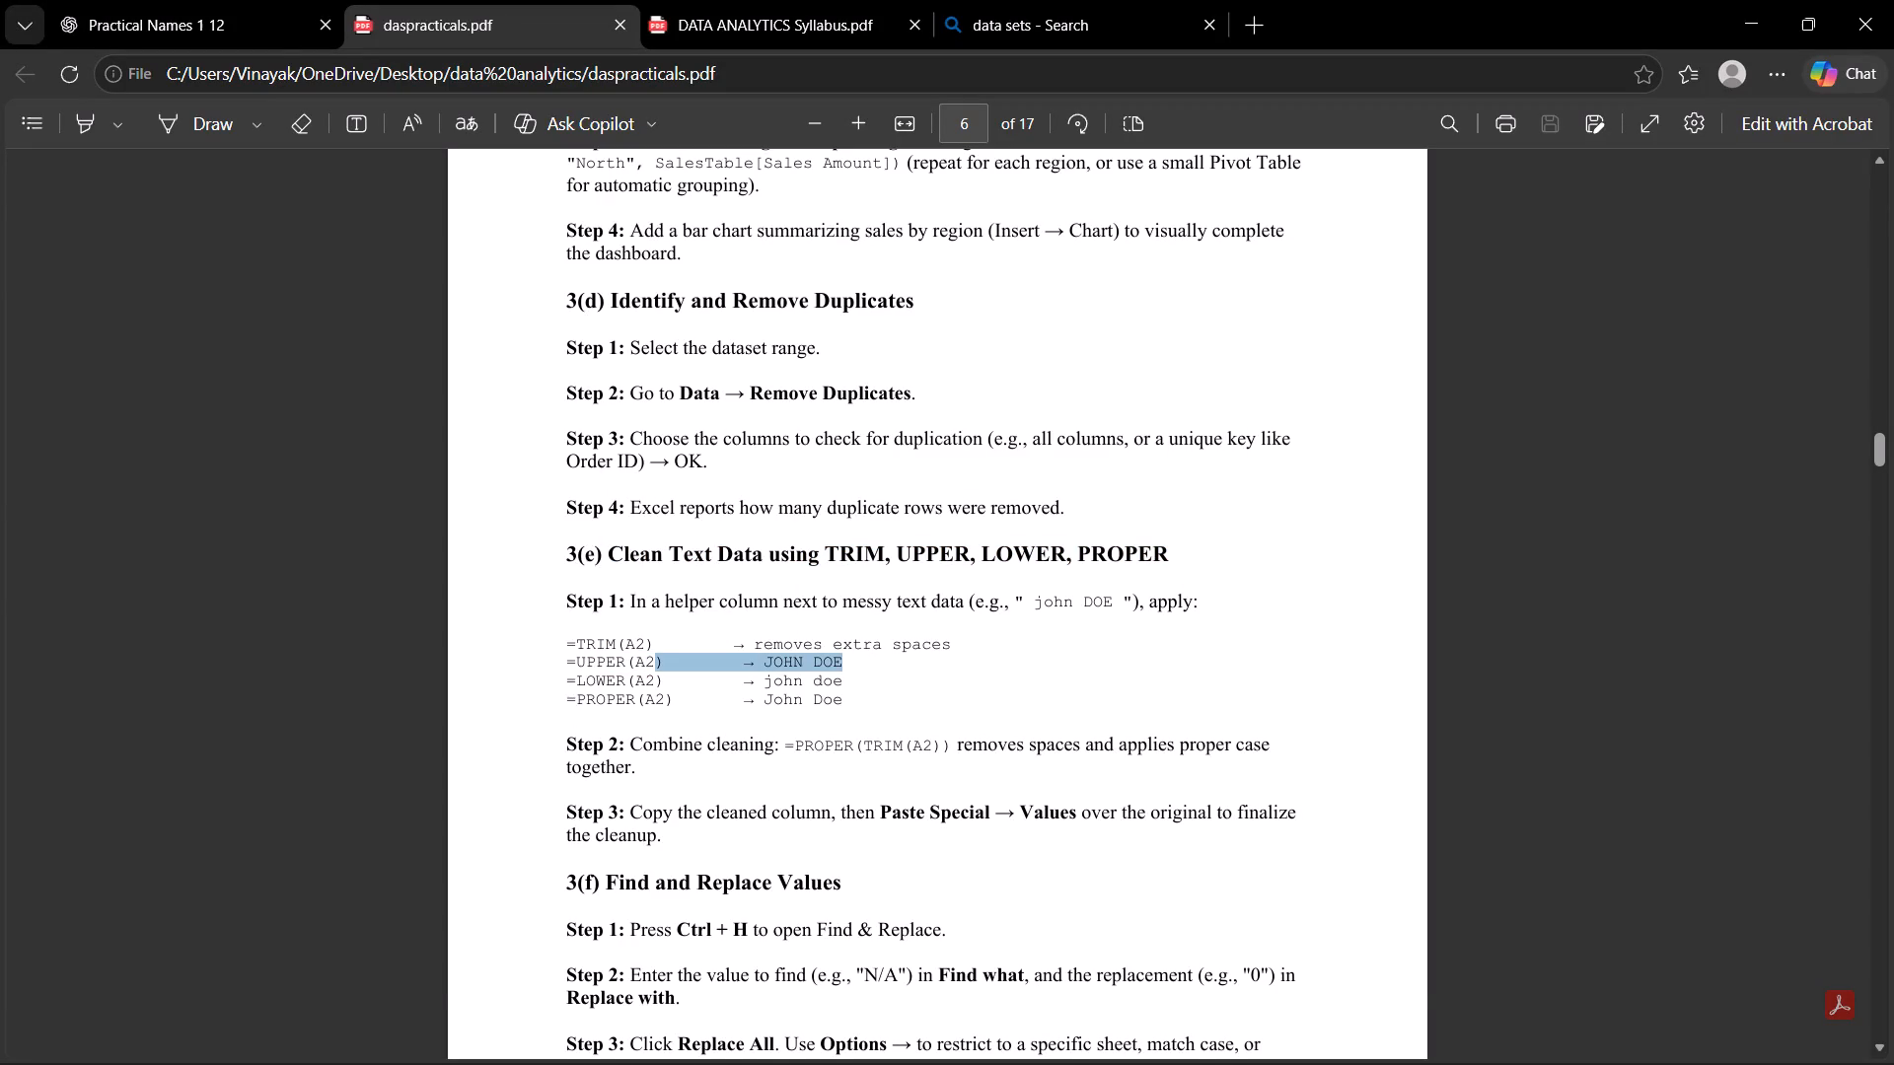
Read the section 3(f) heading on finding and replacing values and its Step 1 on opening Find & Replace.
scroll(651, 823, "down", 3)
left_click_drag(554, 517, 835, 526)
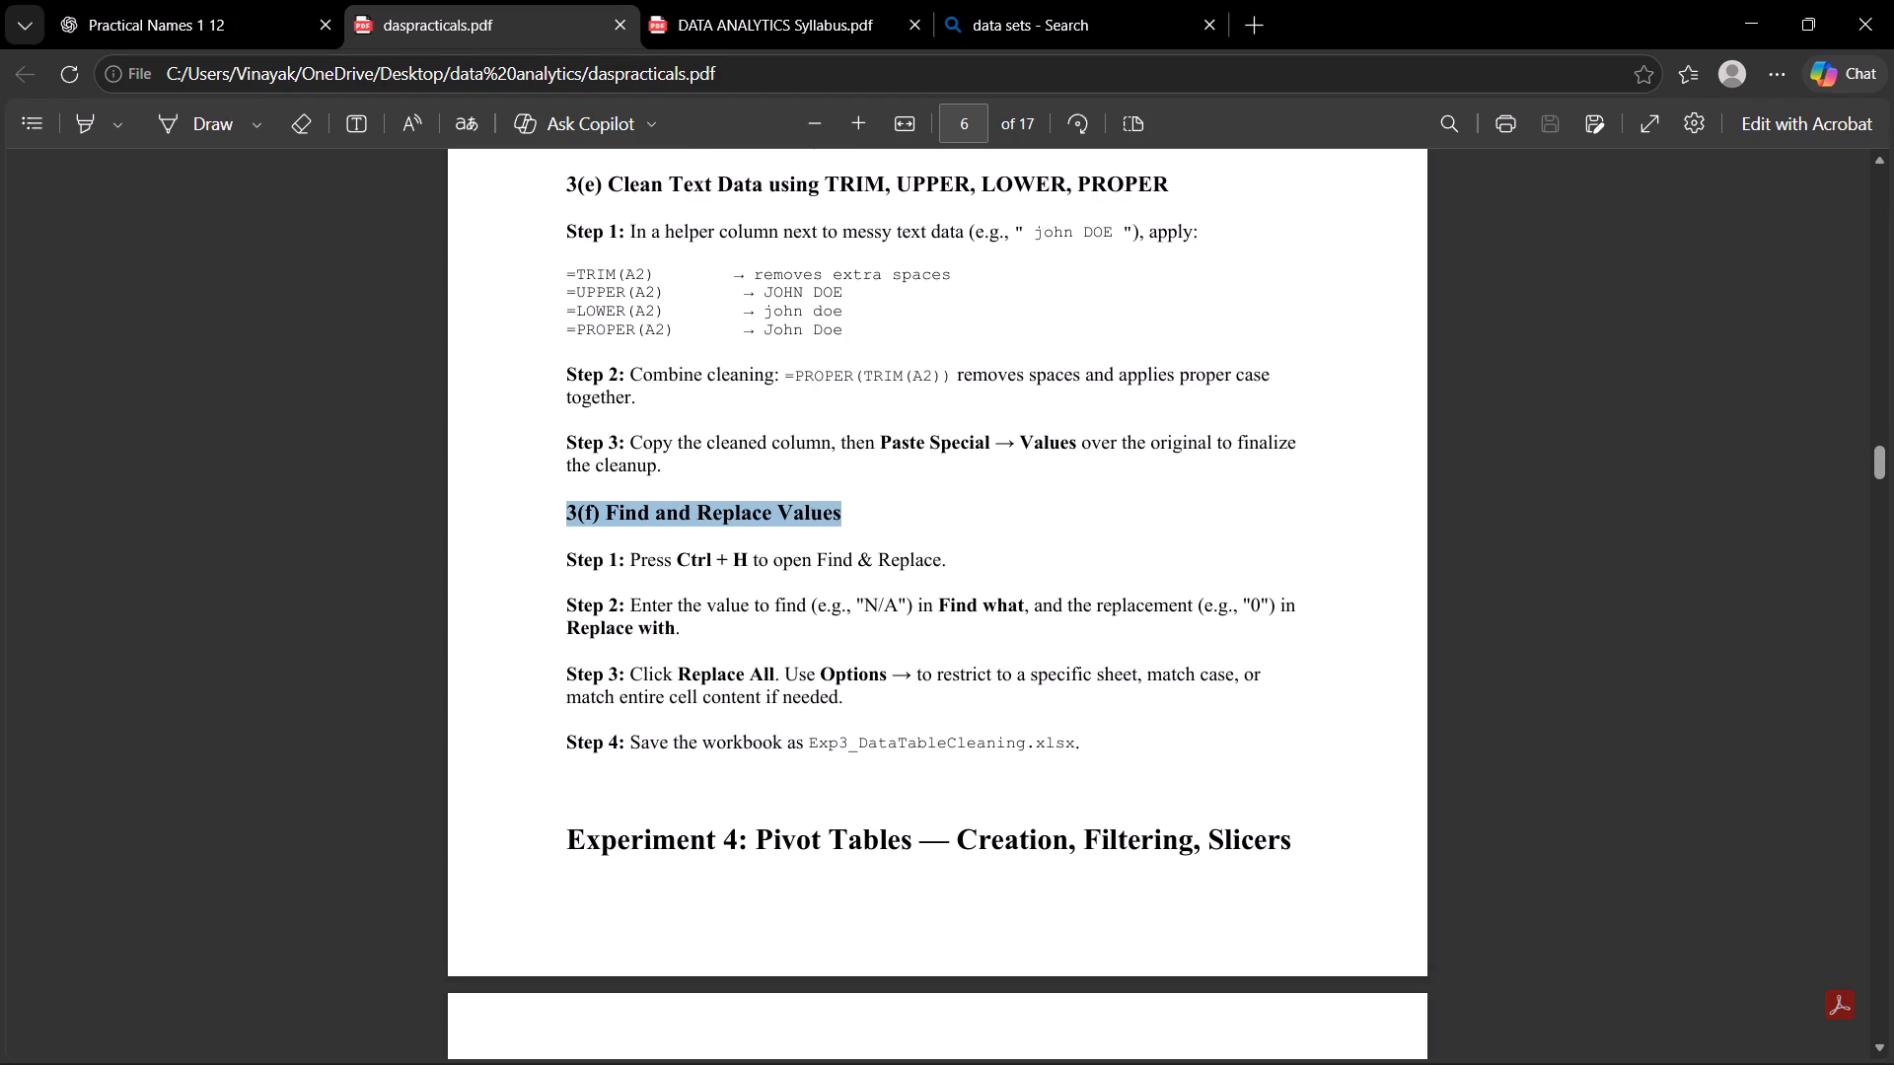
left_click_drag(835, 526, 844, 525)
left_click(844, 525)
left_click_drag(843, 512, 553, 525)
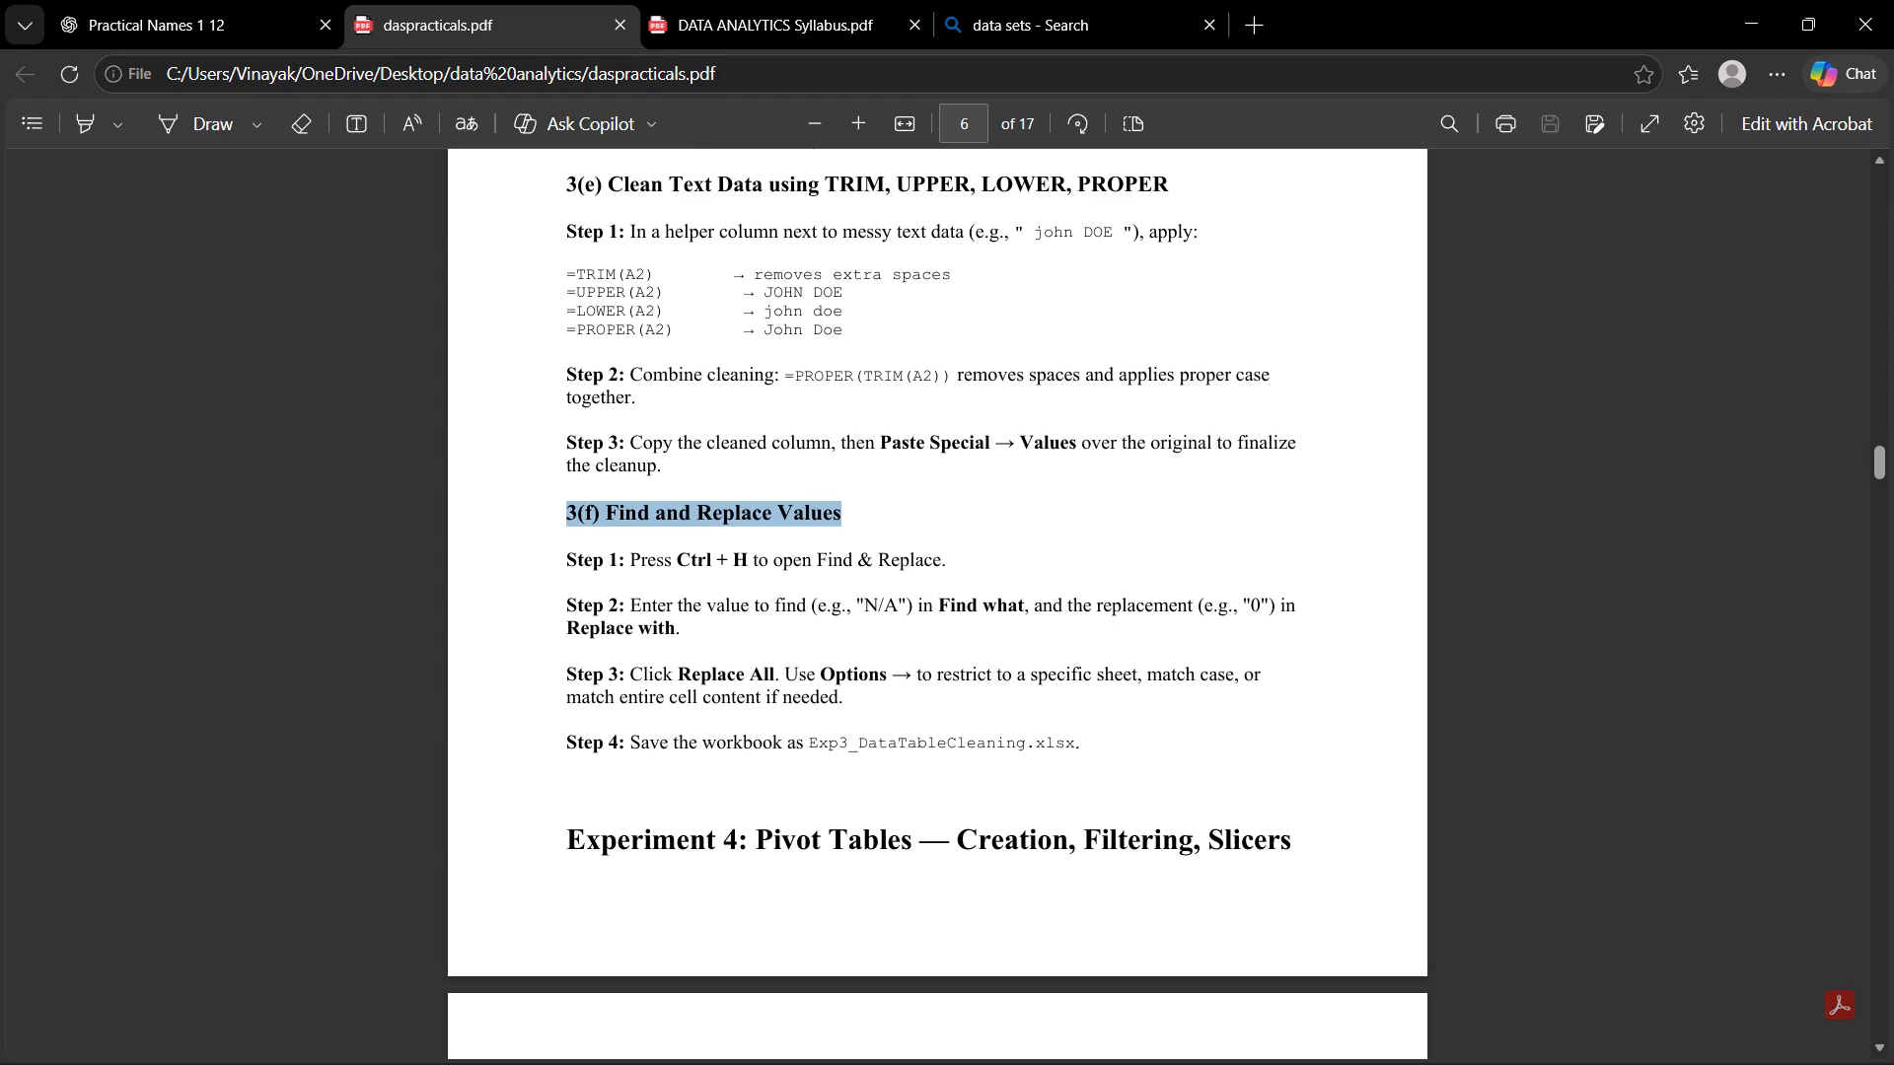
left_click_drag(553, 525, 552, 525)
left_click(552, 525)
left_click_drag(689, 558, 720, 558)
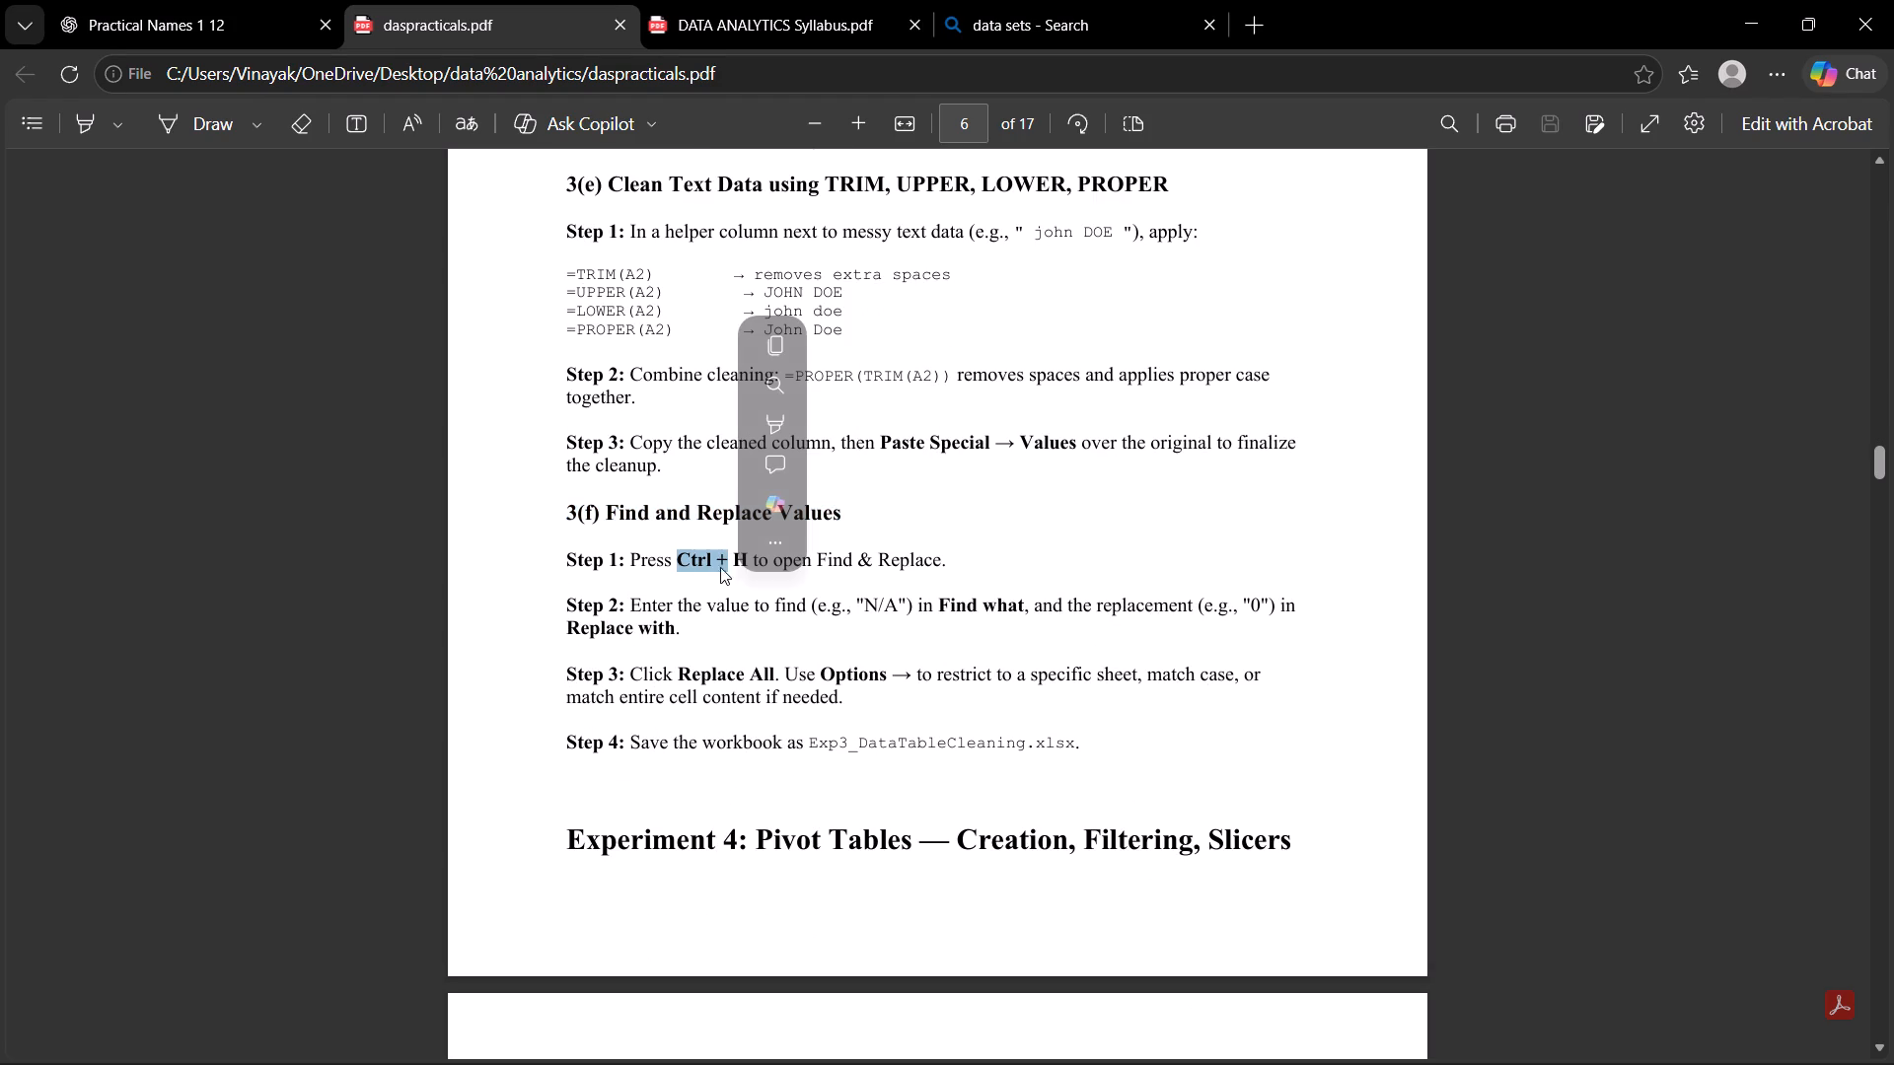
left_click(713, 581)
left_click_drag(817, 568, 928, 569)
left_click(928, 569)
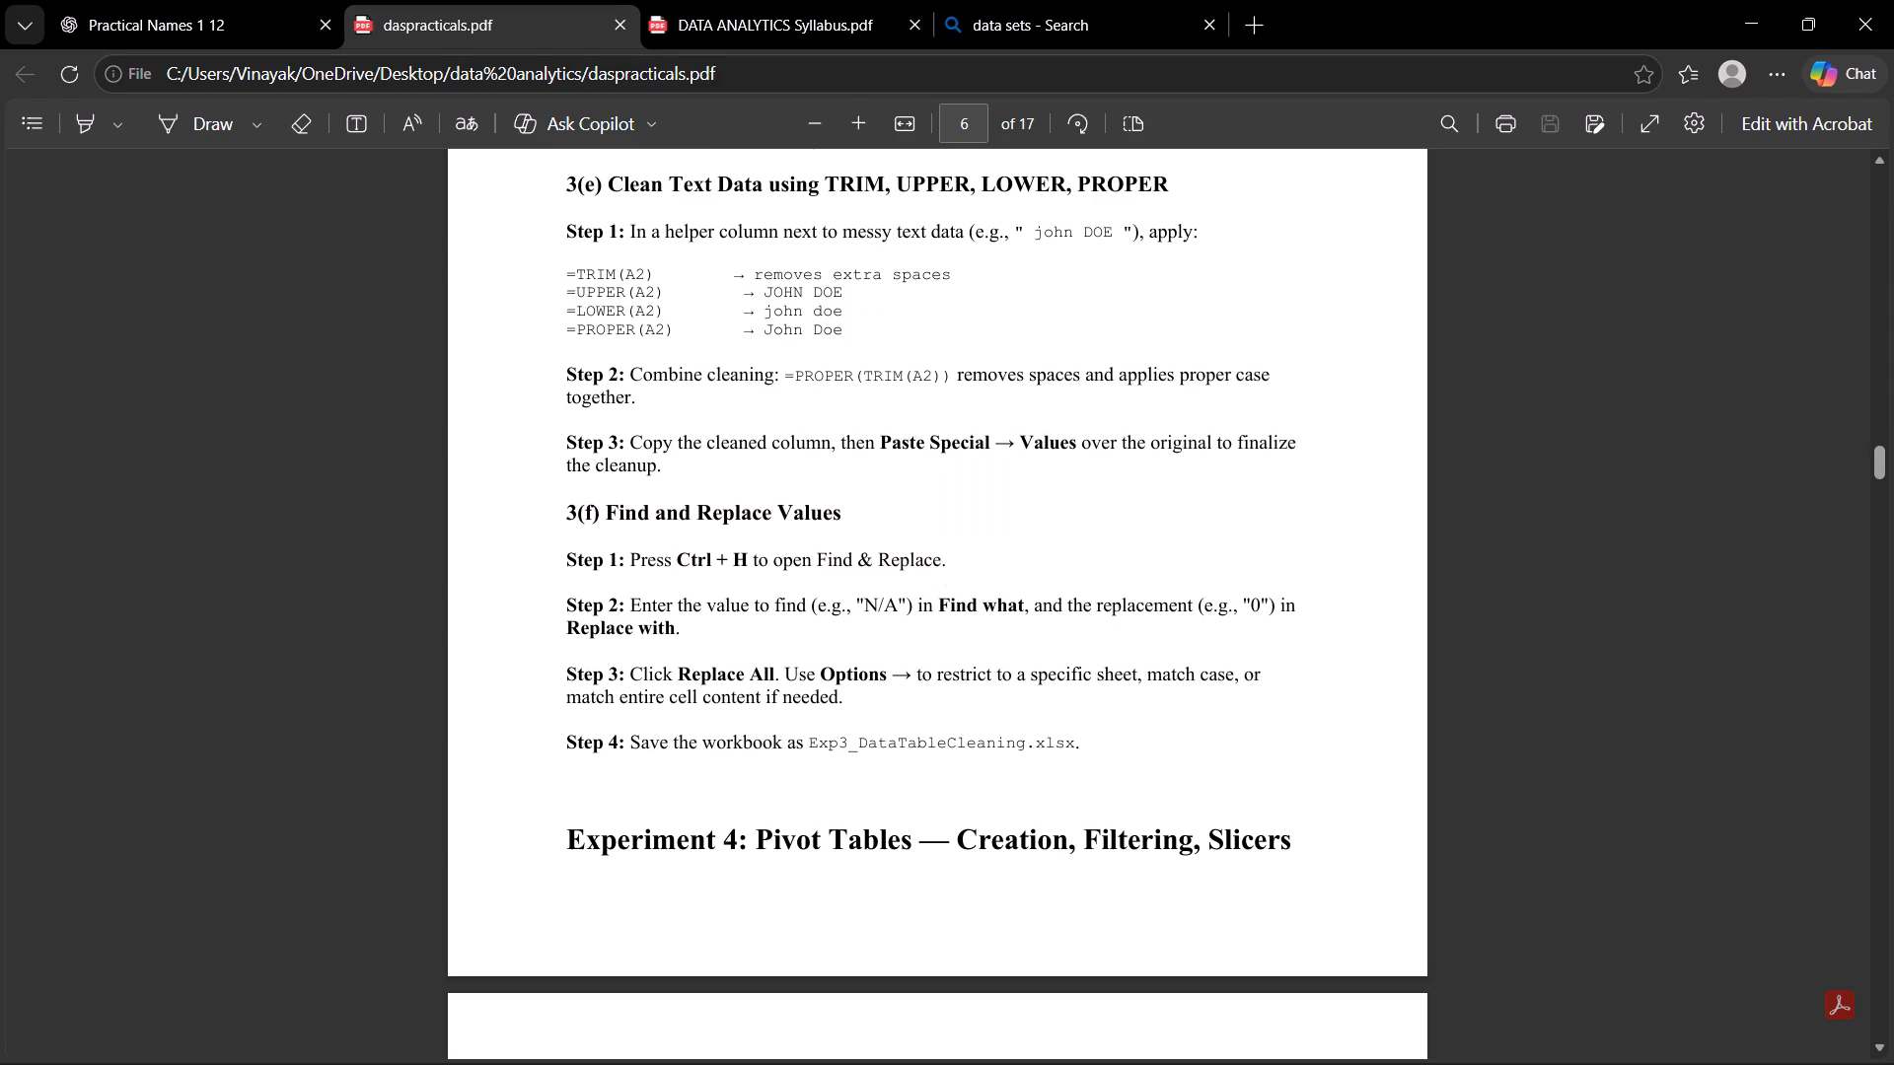
Examine Step 2 of section 3(f) on the example entries for Find what and Replace with.
left_click_drag(868, 607, 892, 603)
left_click(892, 612)
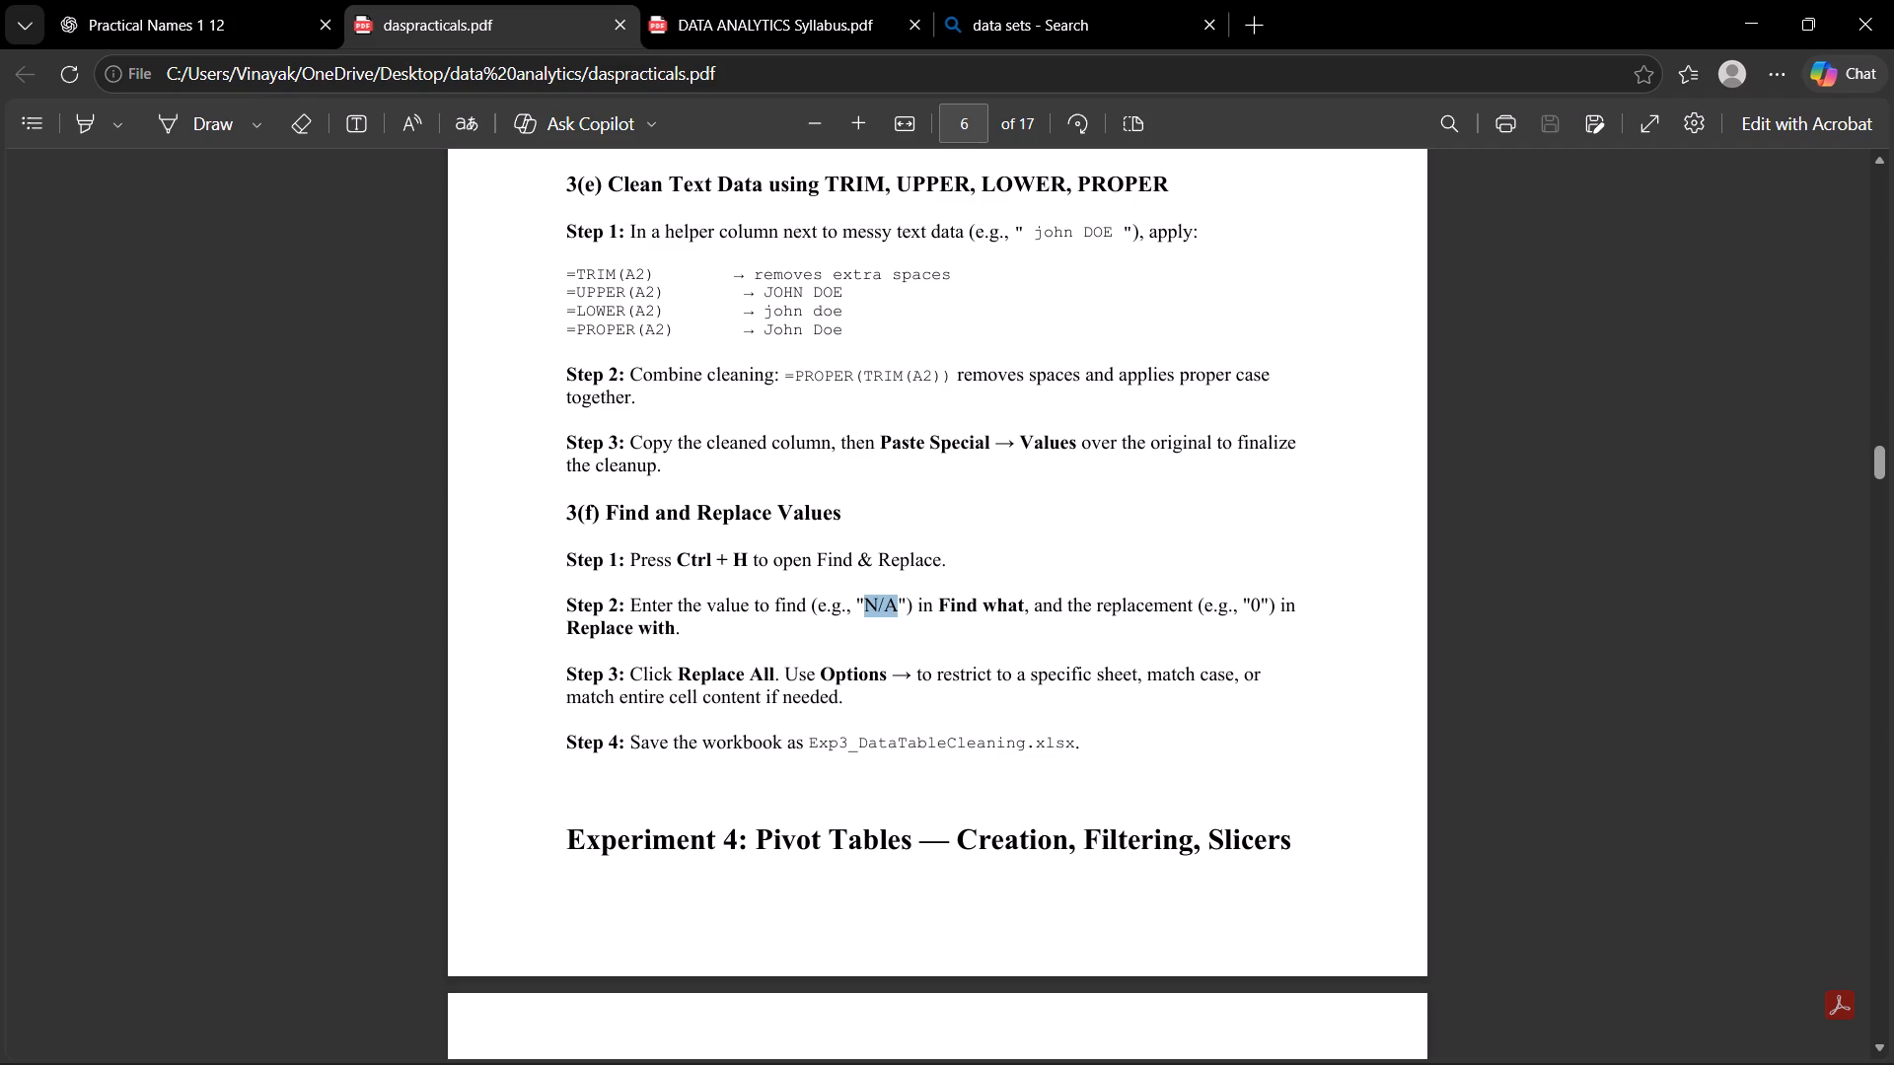
left_click_drag(854, 603, 881, 606)
left_click(882, 606)
left_click_drag(946, 608, 996, 608)
left_click(982, 619)
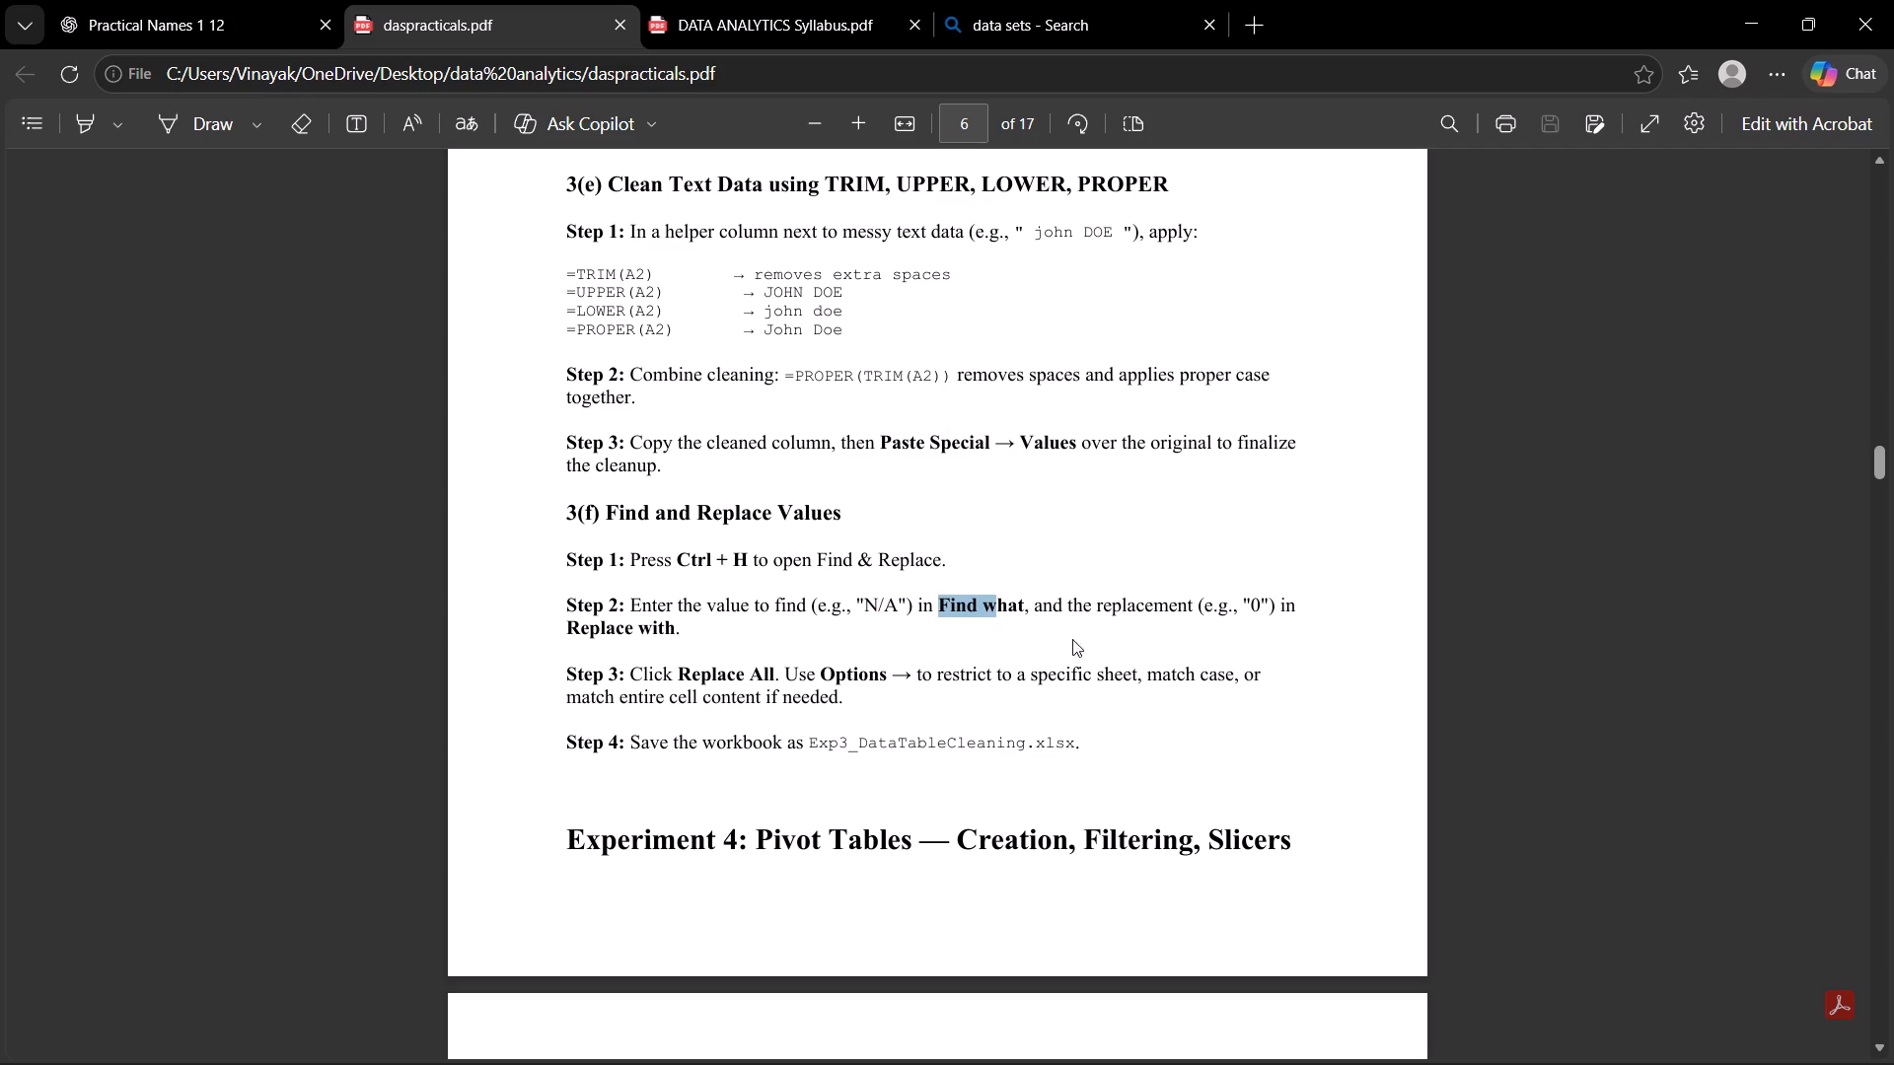
double_click(1252, 612)
left_click(1189, 680)
left_click_drag(683, 631, 656, 631)
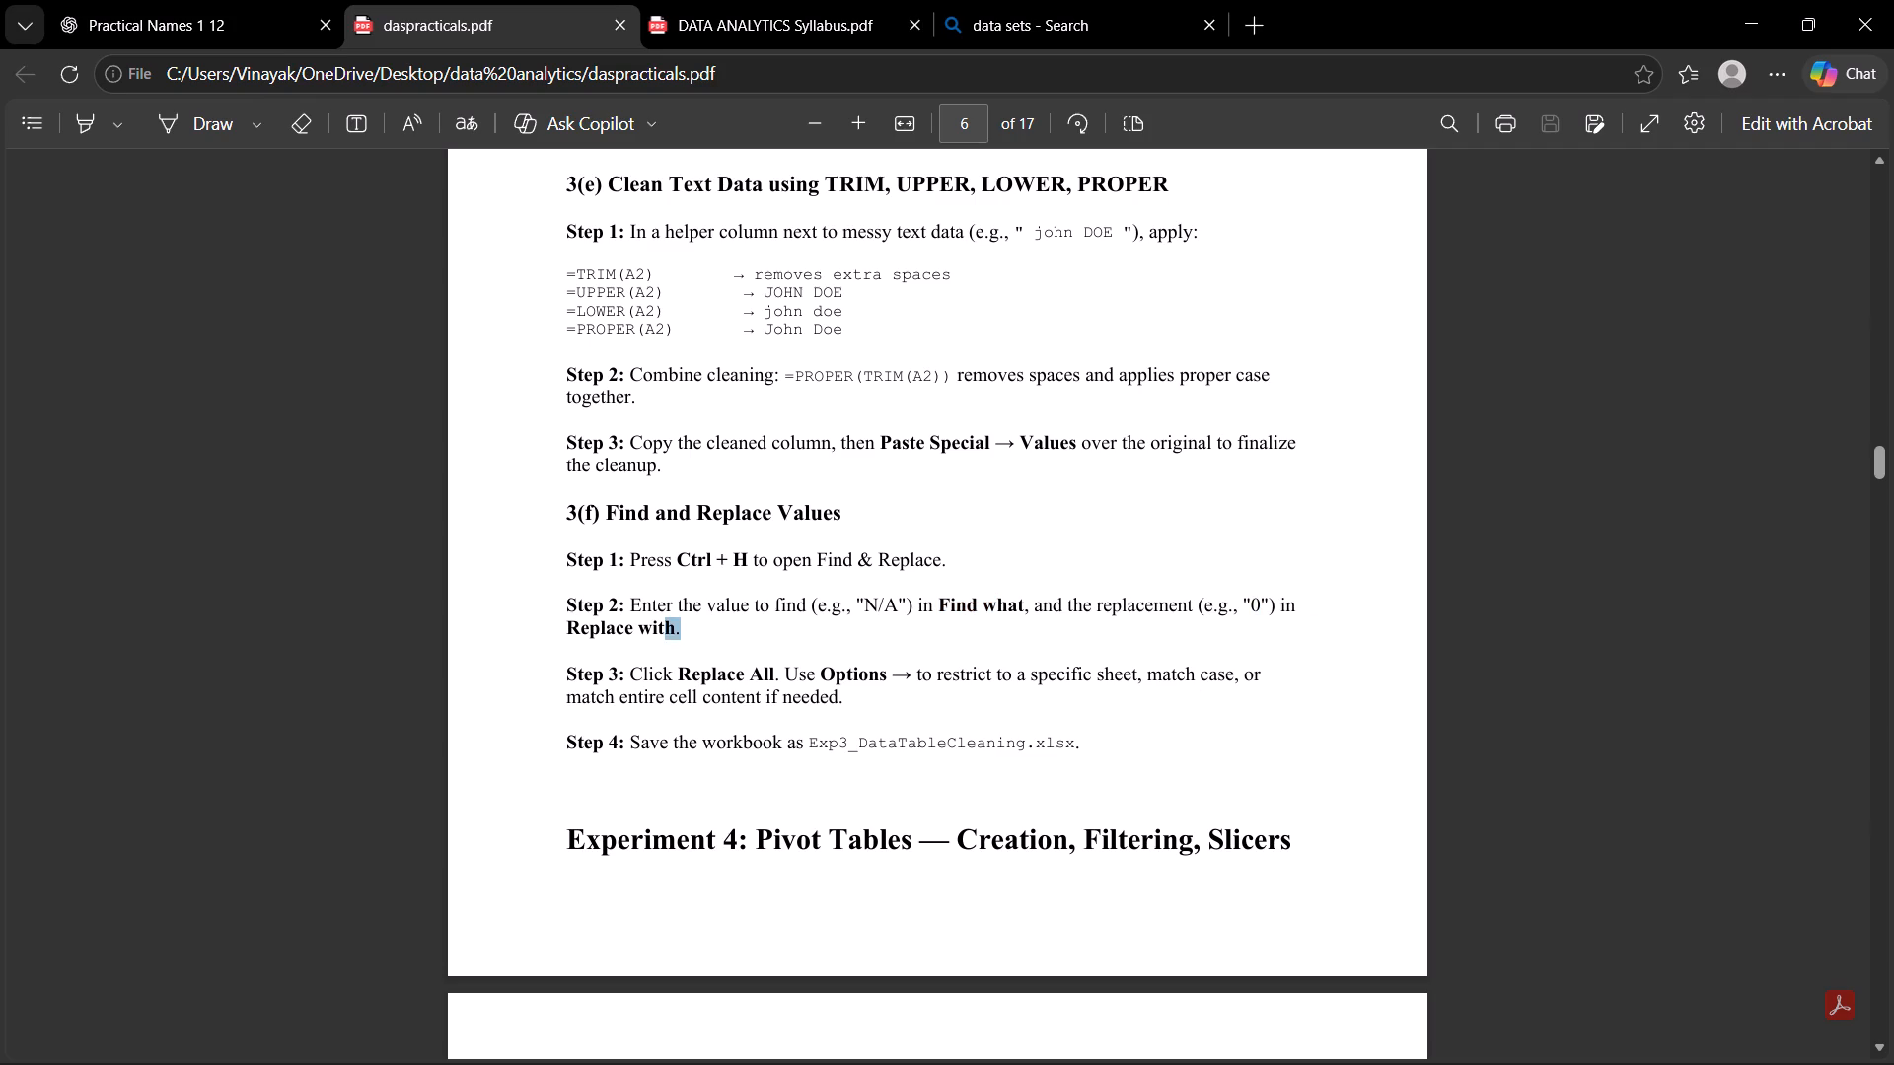
left_click_drag(656, 631, 565, 627)
left_click(565, 627)
scroll(684, 698, "down", 1)
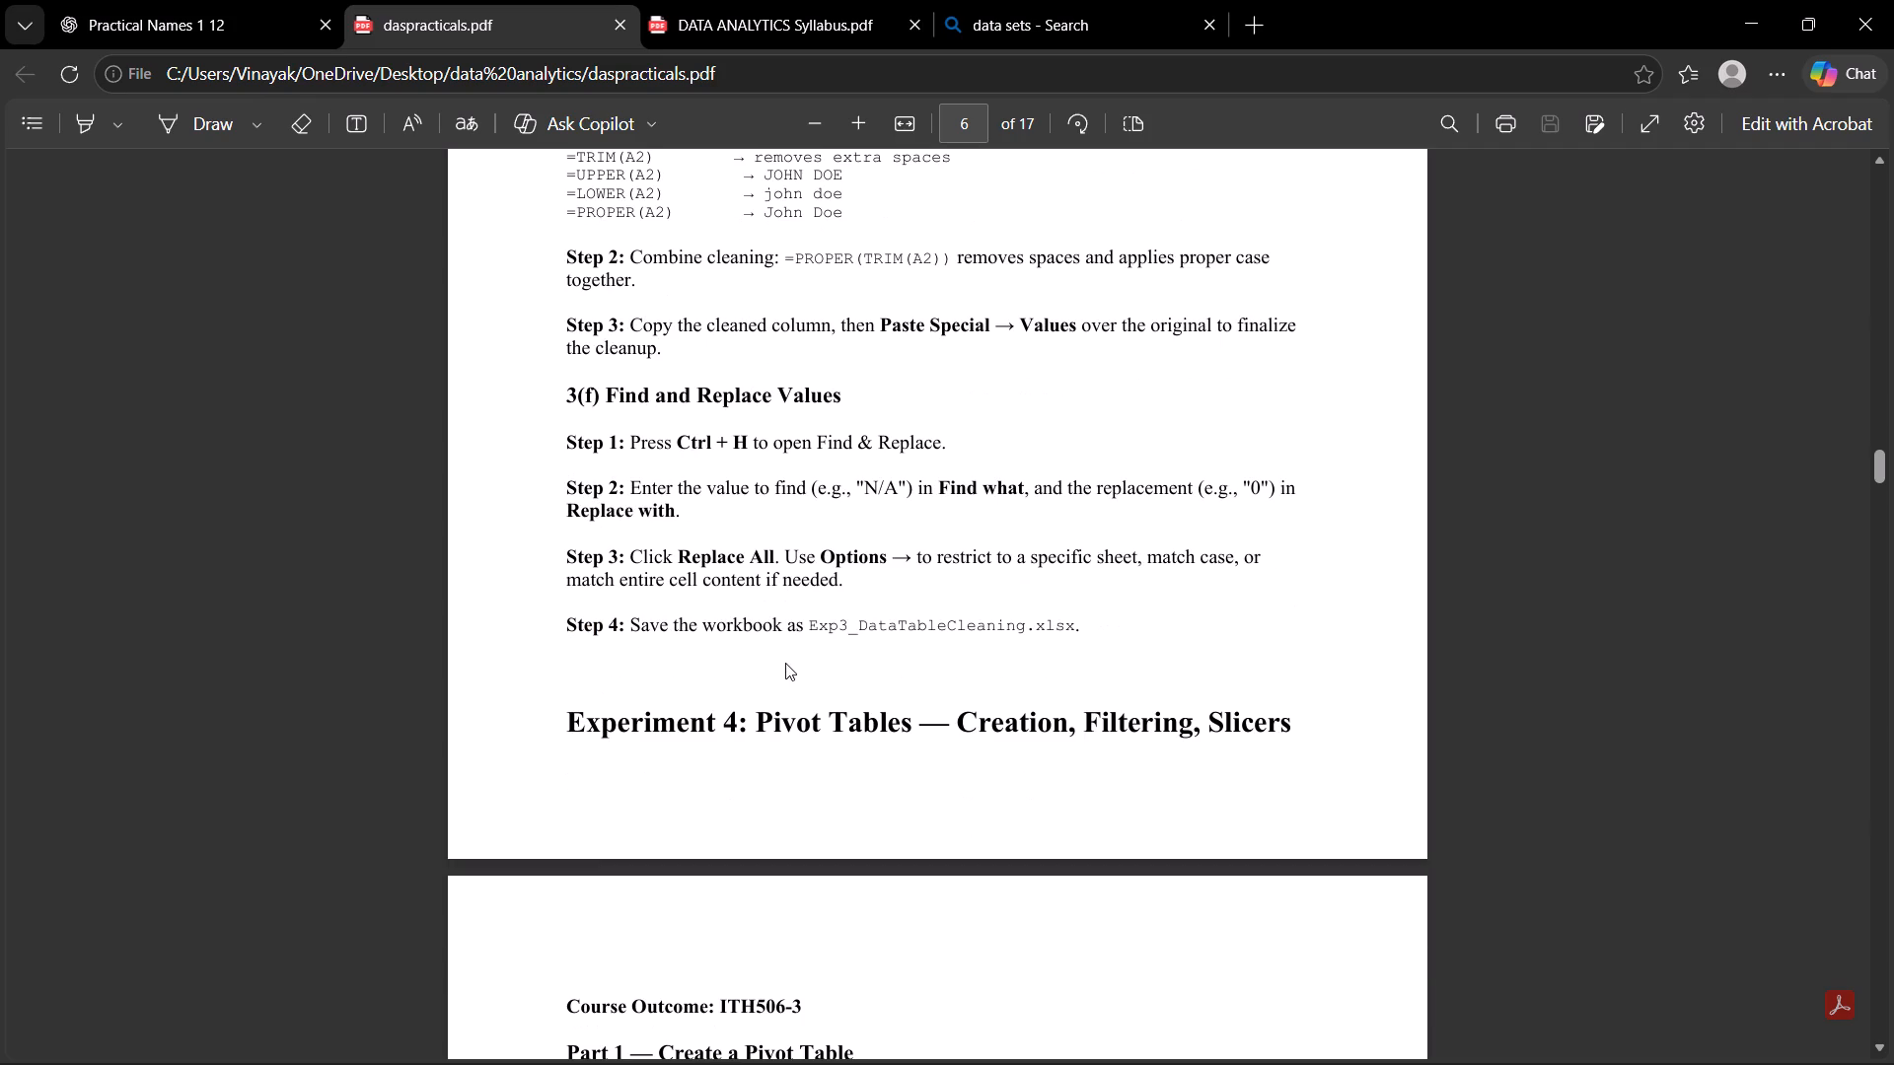
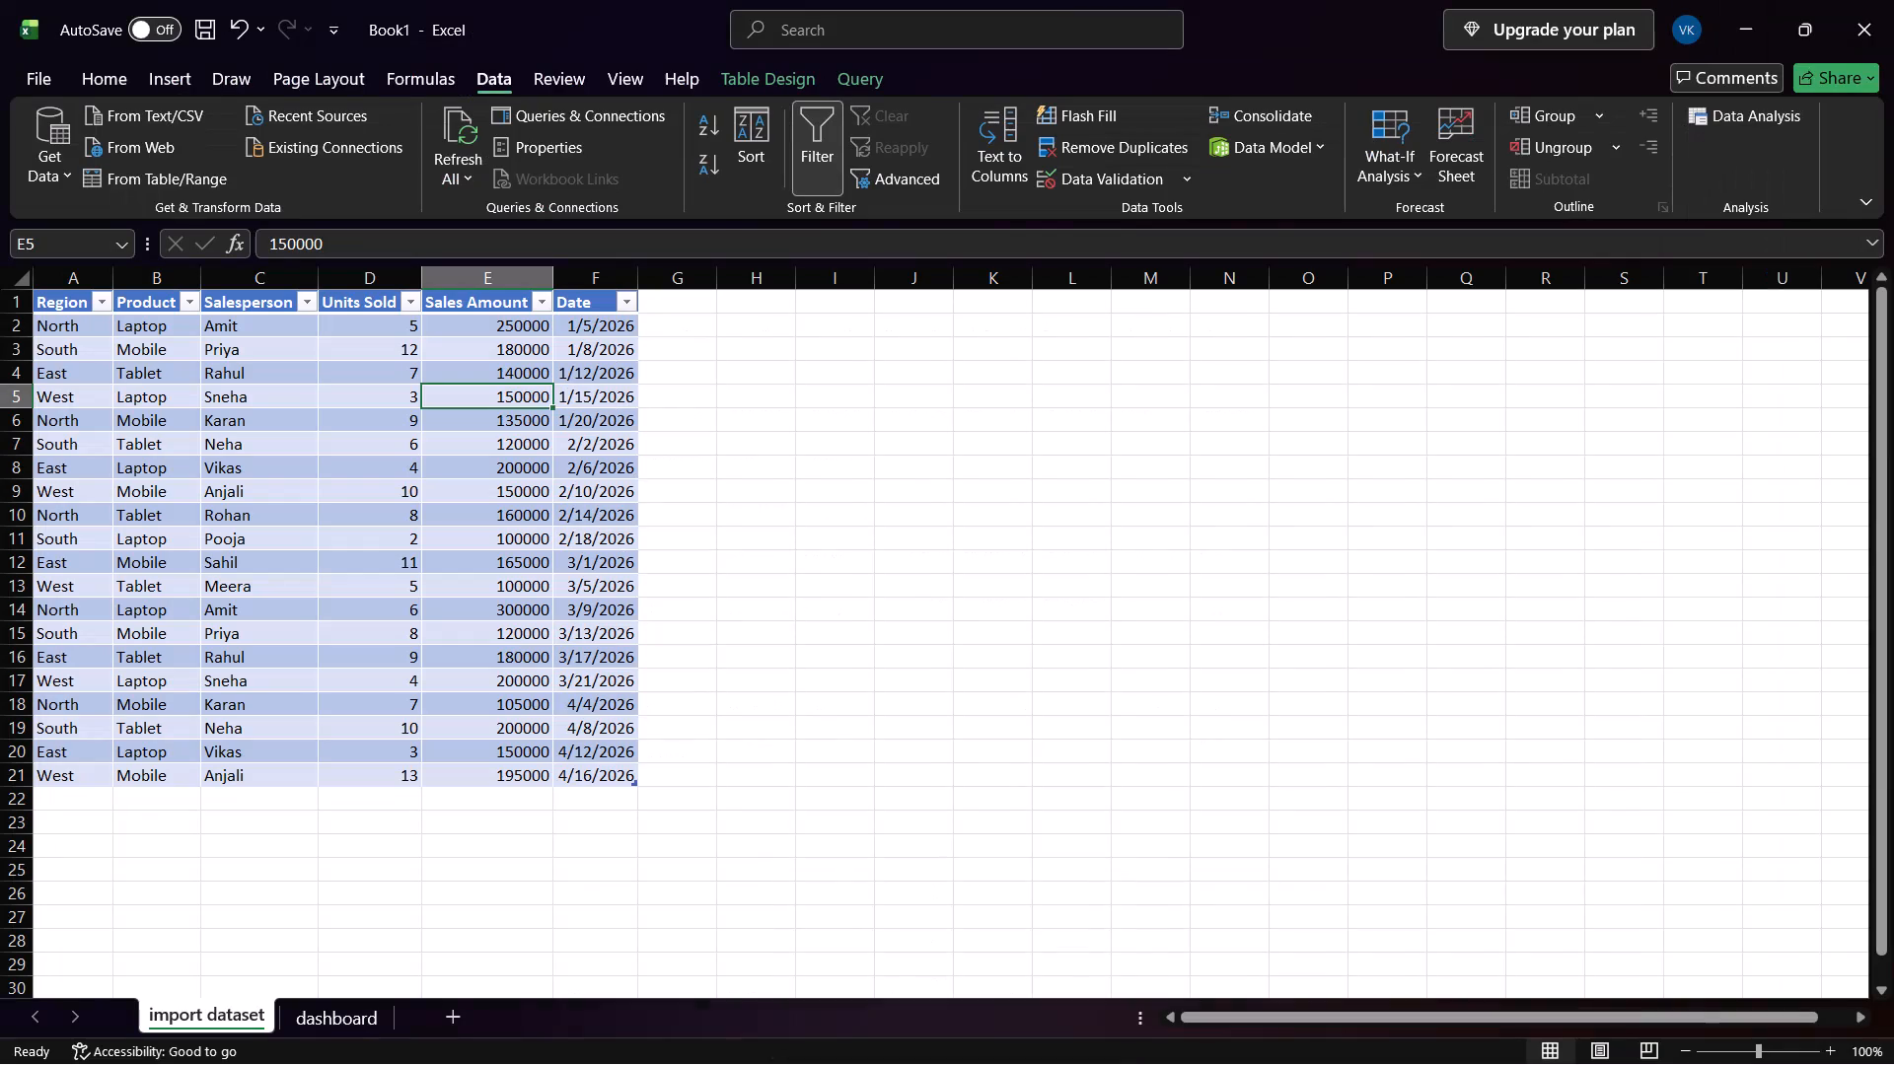
Enter a TRIM formula in cell H4 that removes extra spaces from the Region value in A2.
left_click(749, 391)
left_click(779, 371)
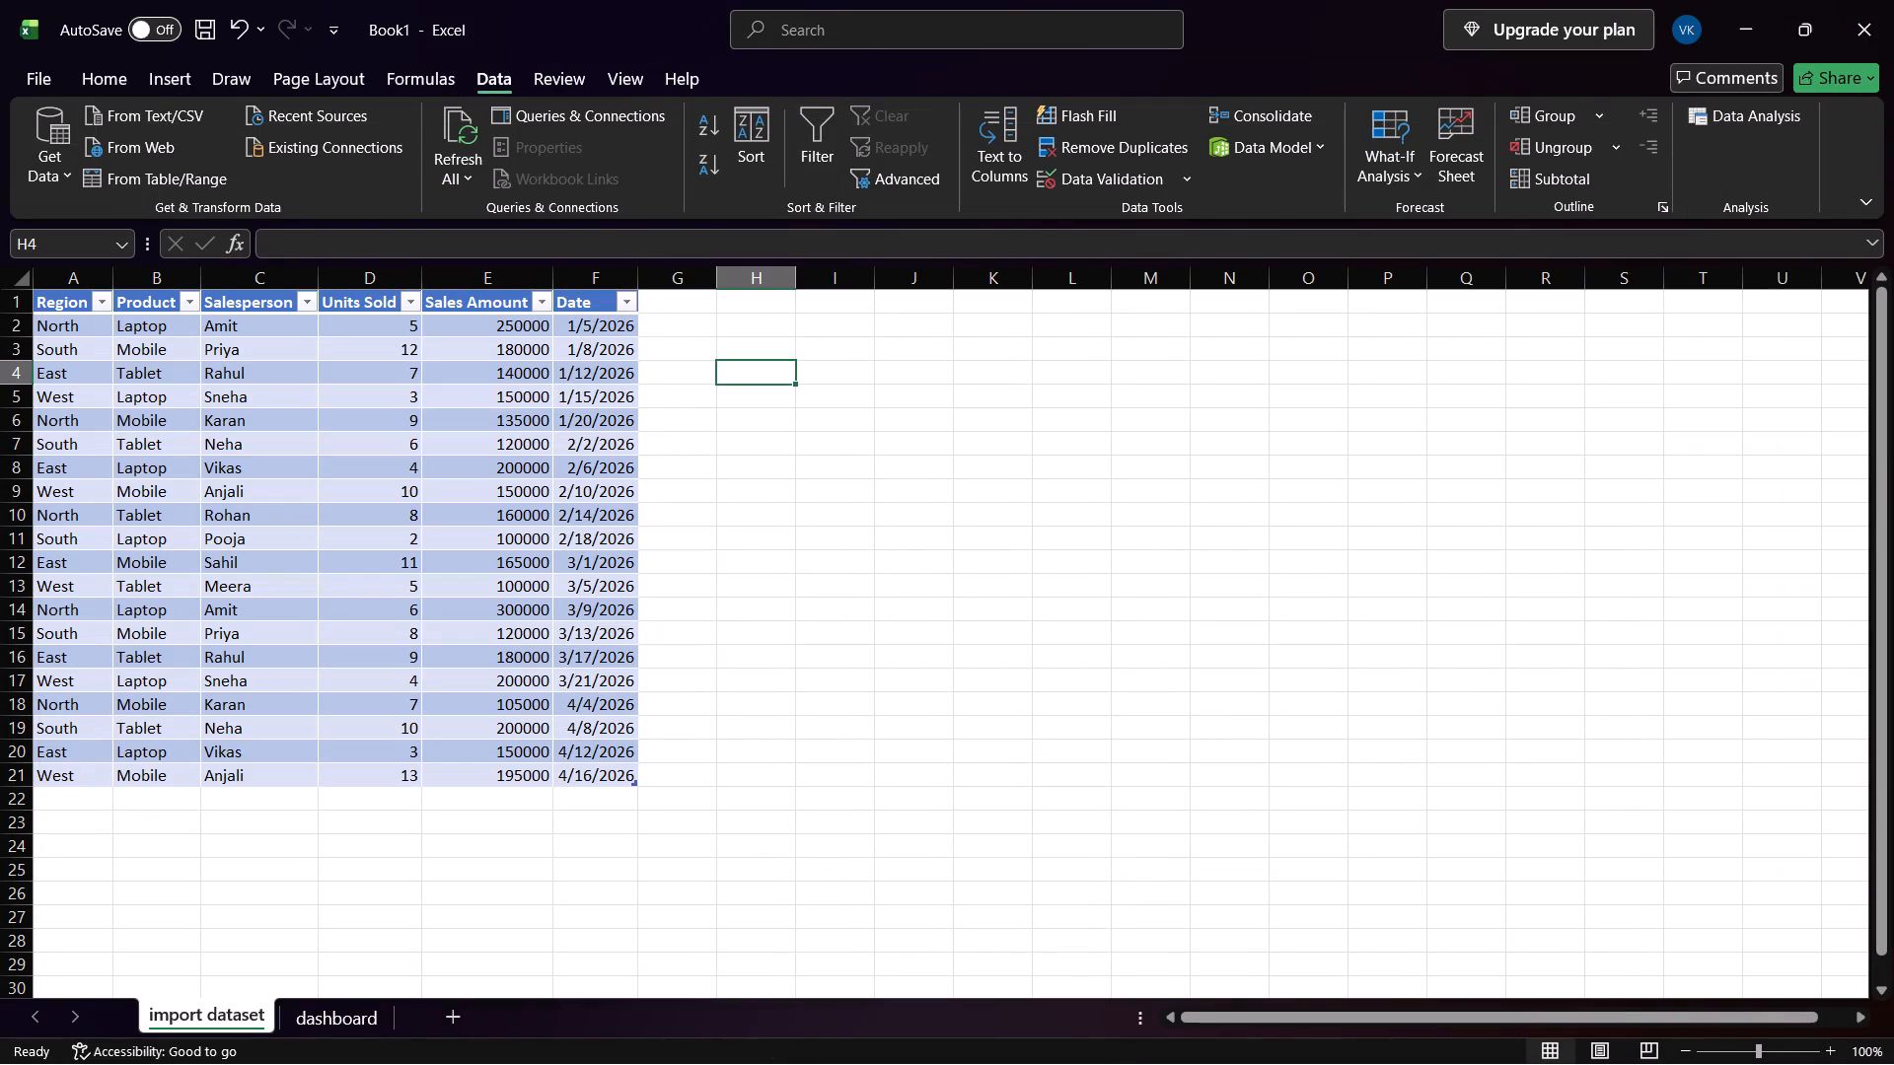
type("=trim")
key("Tab")
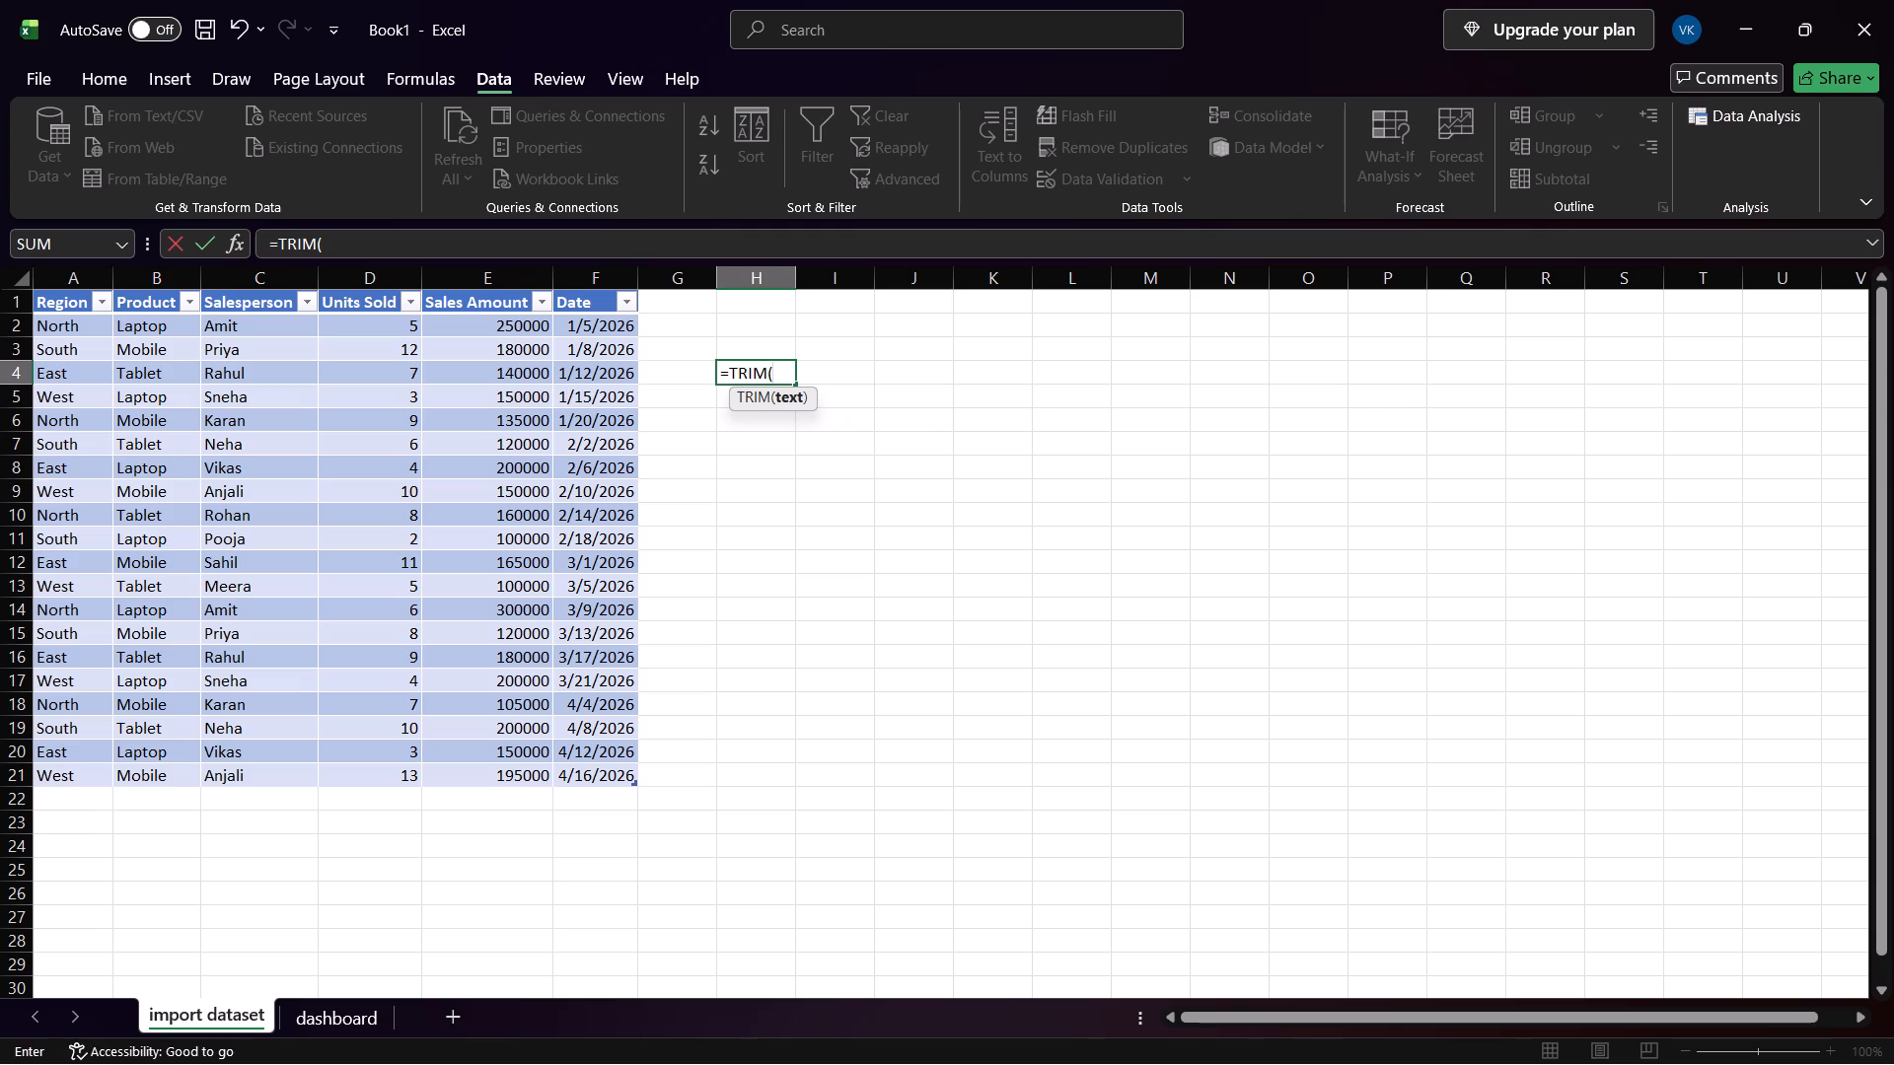
key("a")
key("2")
key("0")
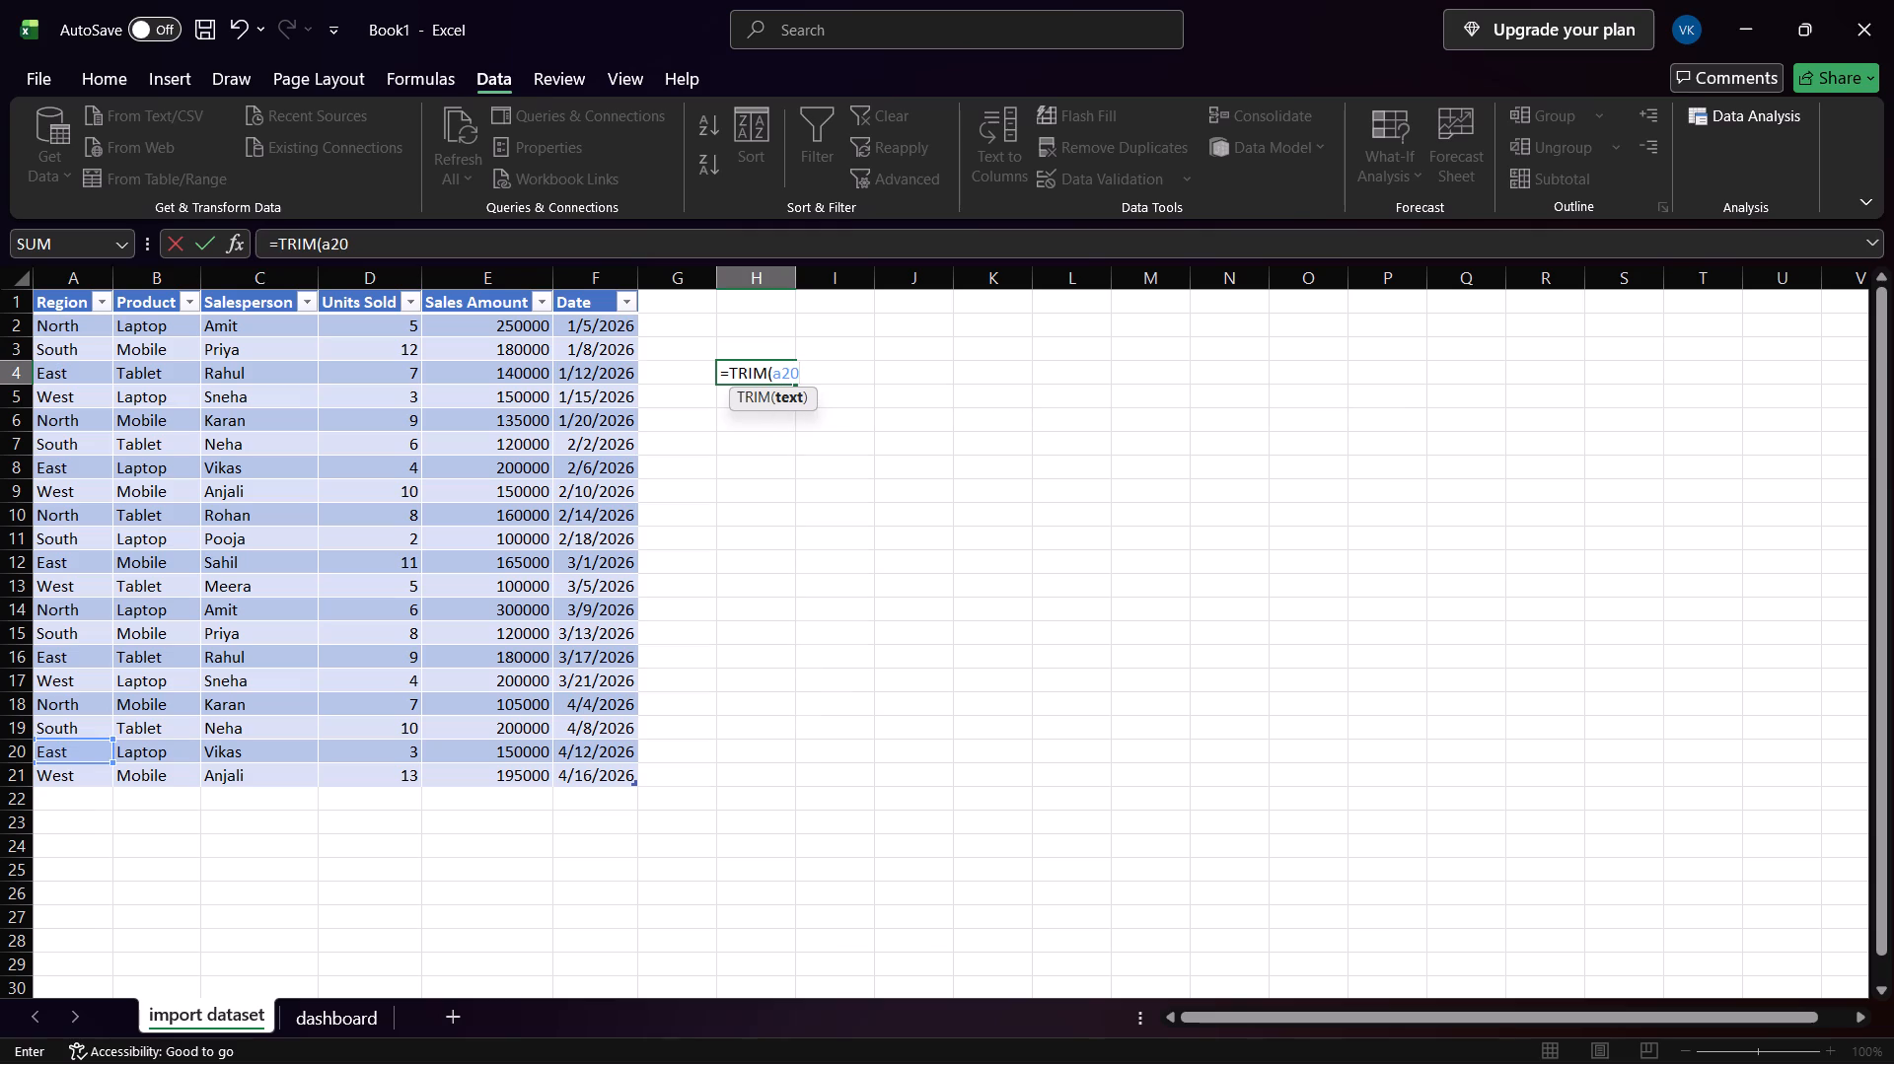
key("BackSpace")
key("Return")
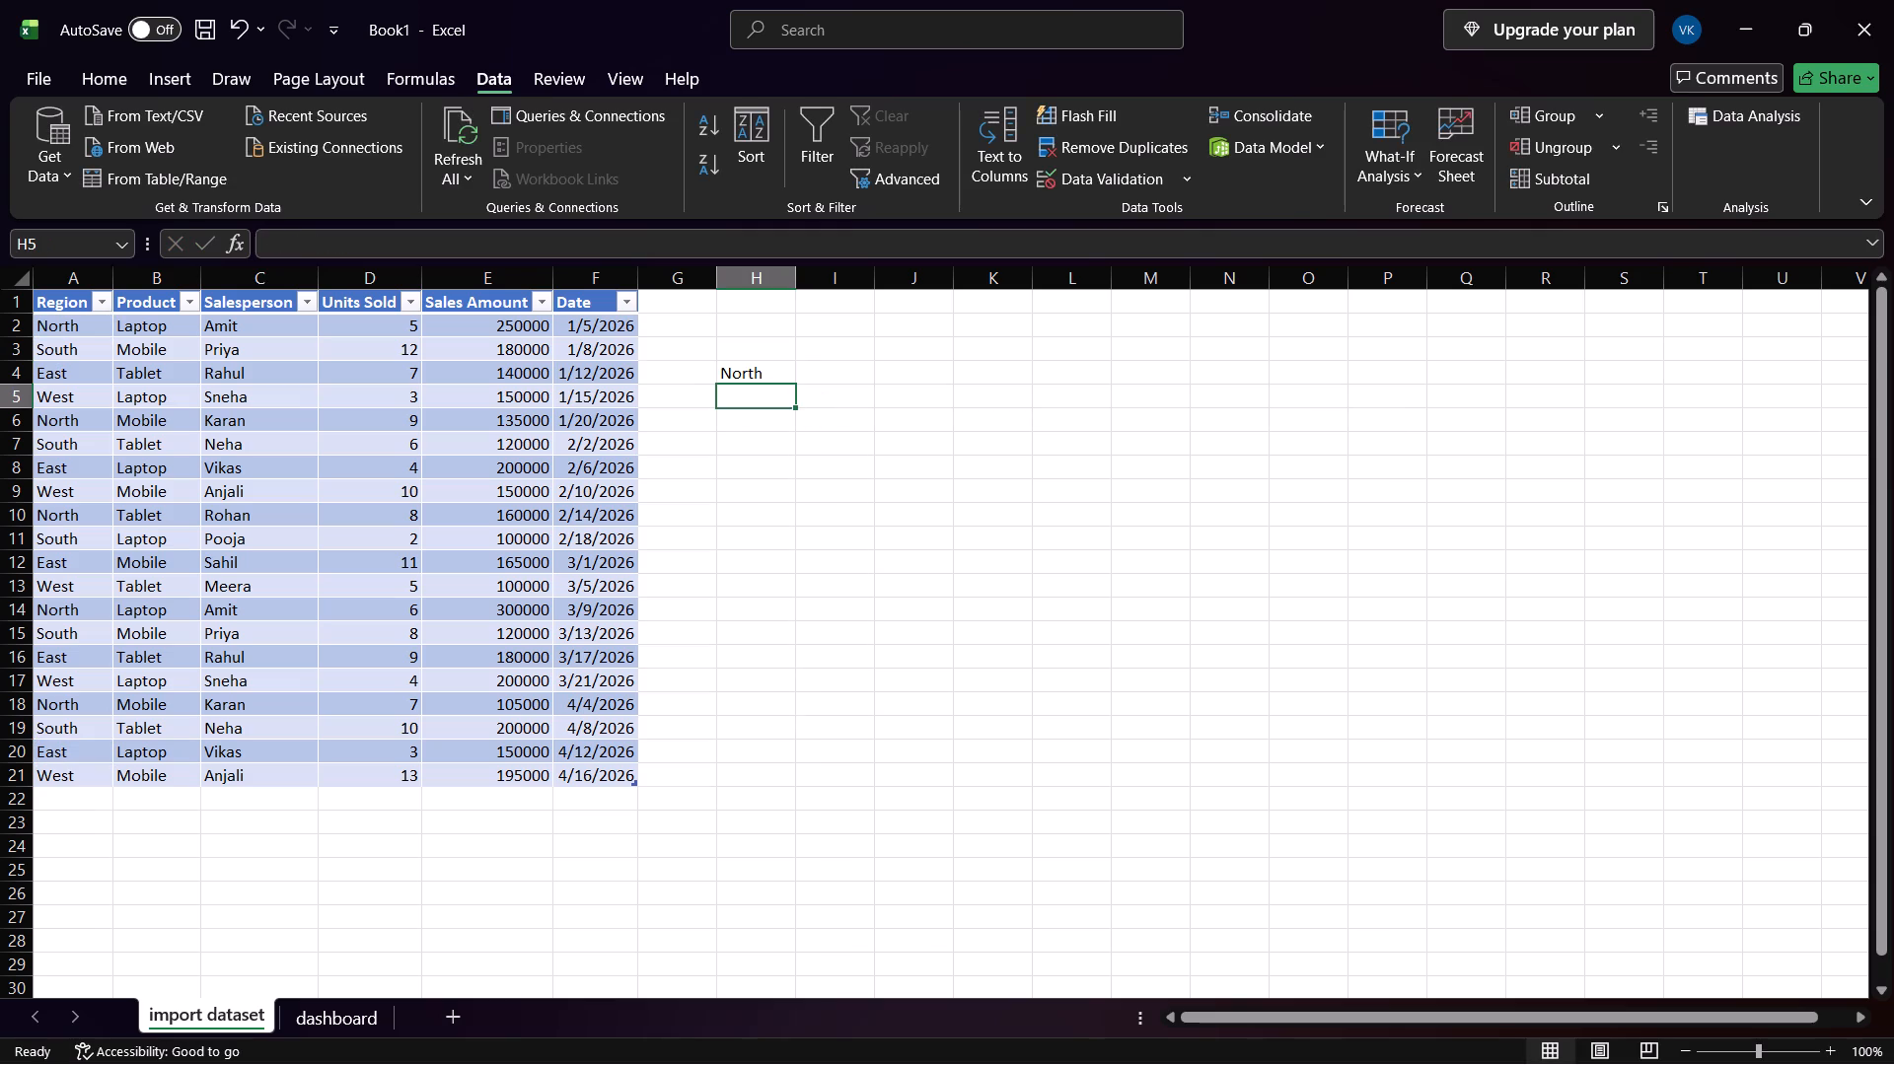
Open the TRIM formula in cell H4 to inspect its reference.
left_click(770, 378)
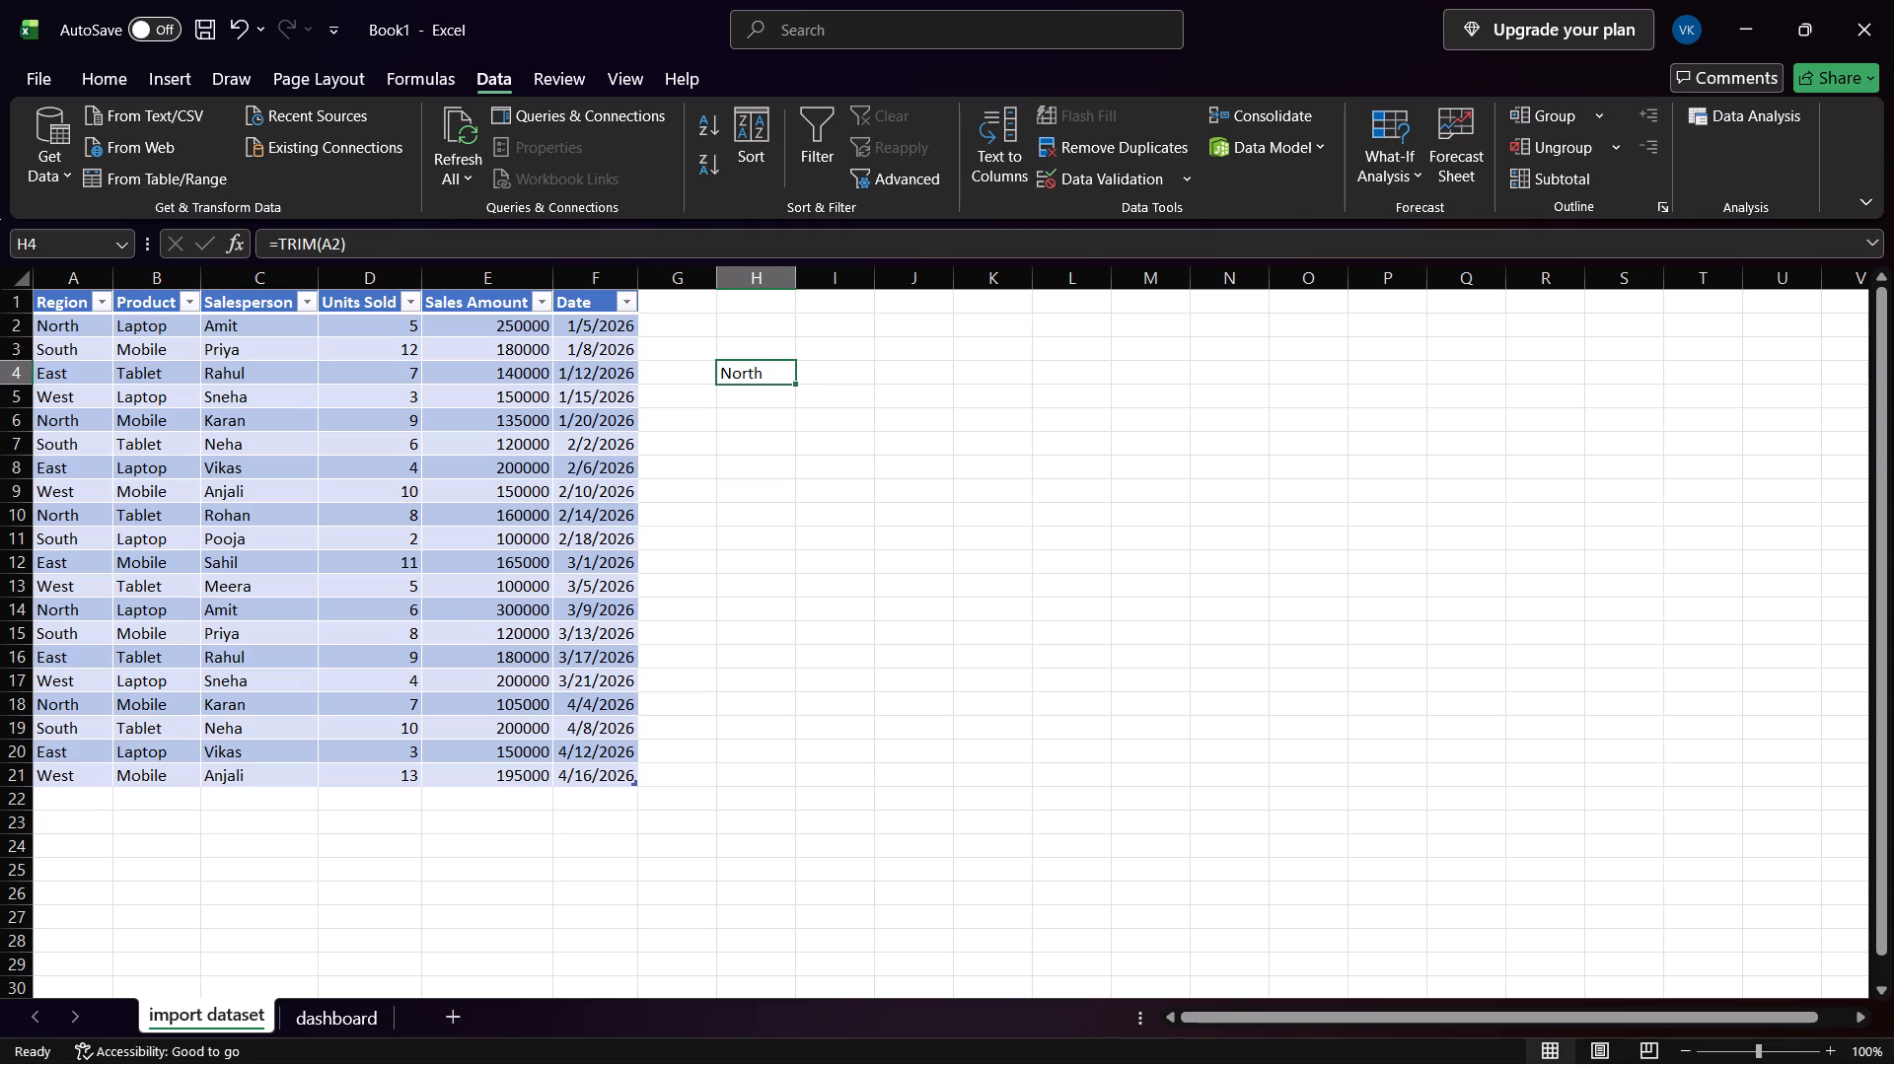
left_click(770, 377)
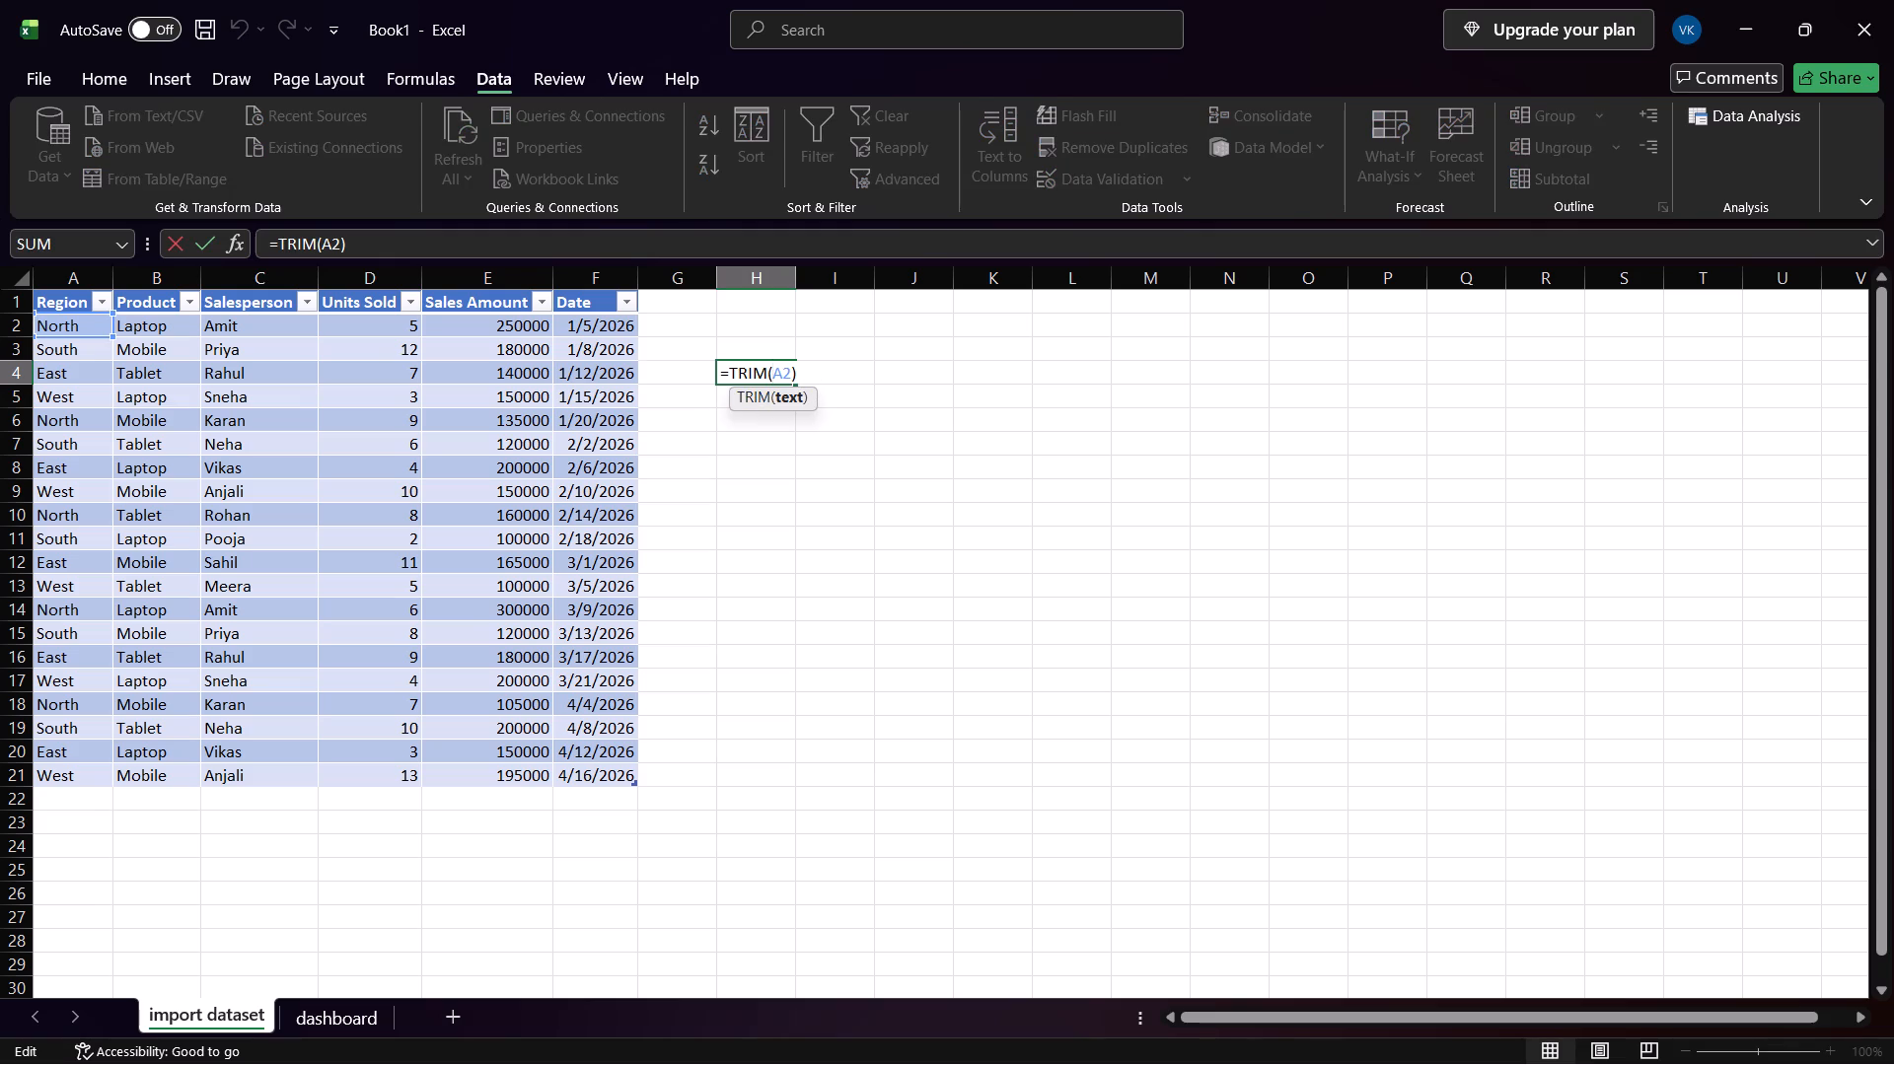
left_click(787, 371)
key("Down")
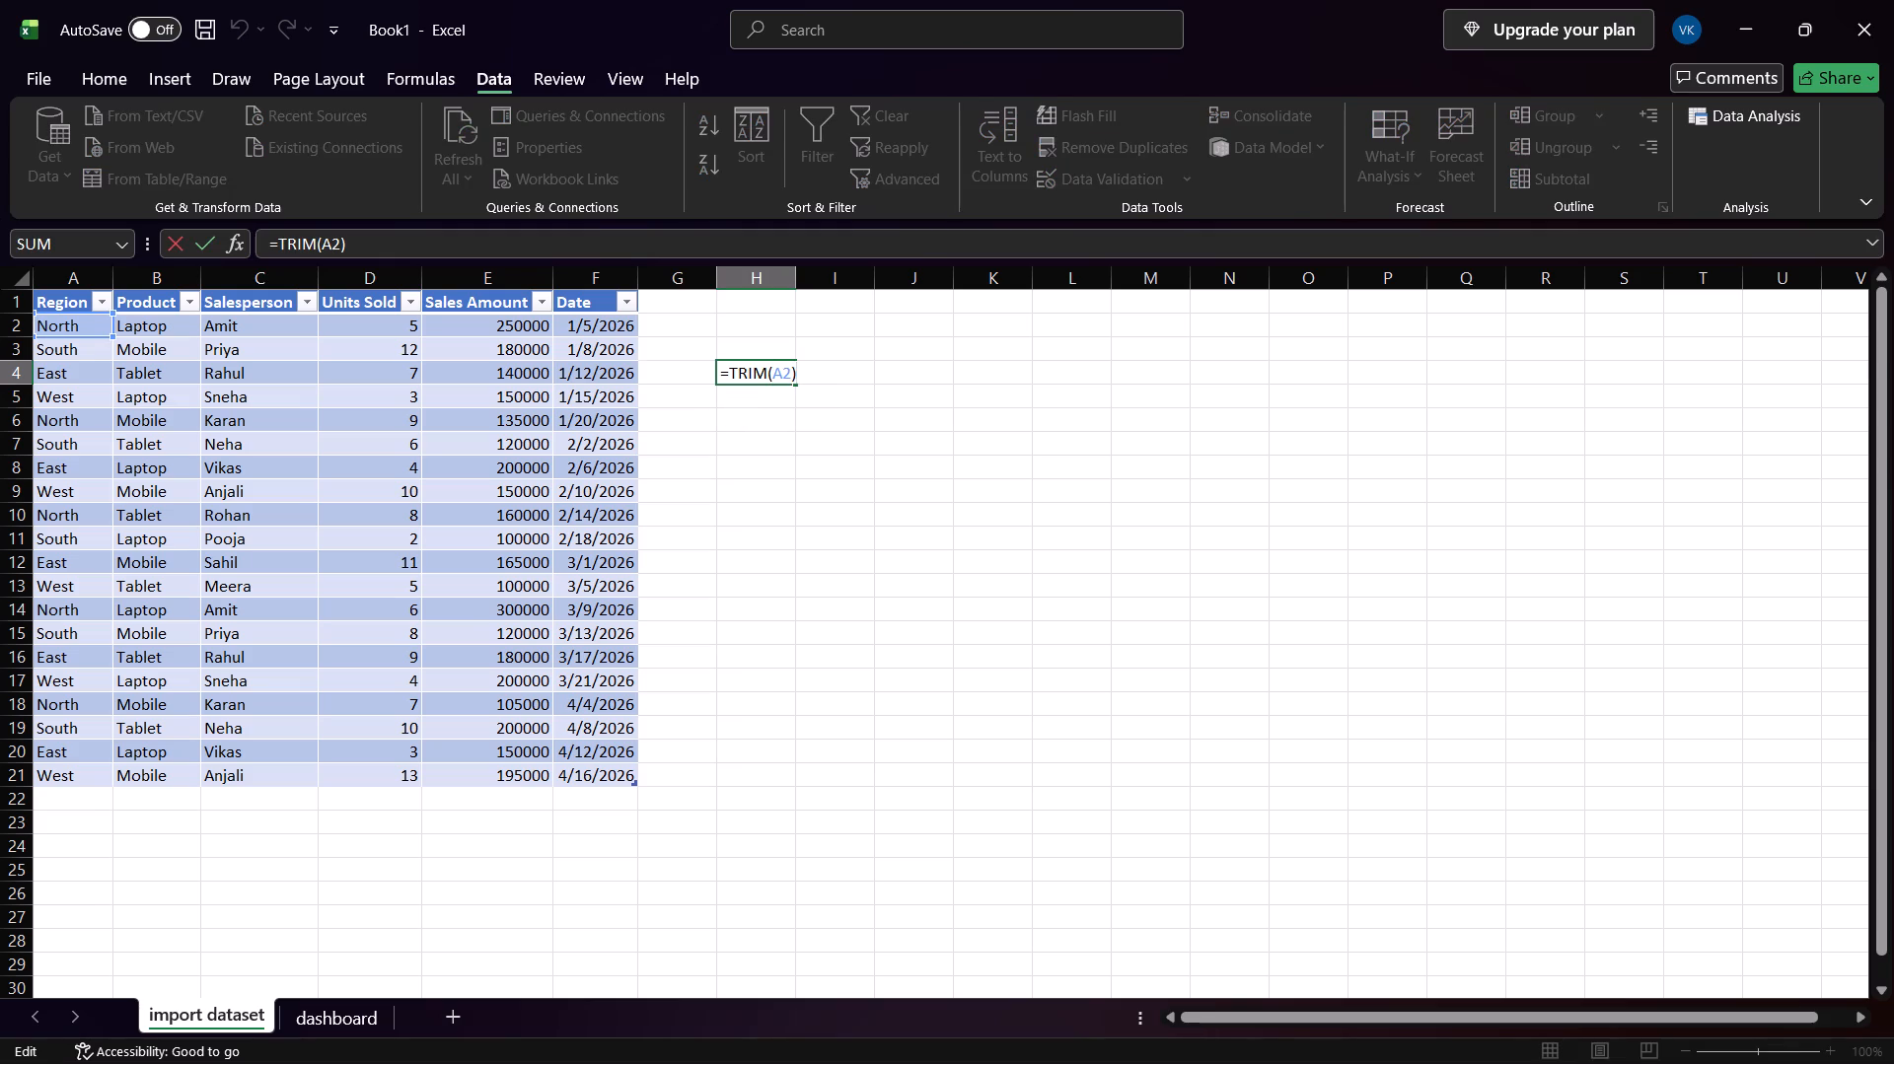
Enter an UPPER formula in cell H6 that converts the Region value in A3 to uppercase.
left_click(751, 427)
type("=upp")
key("Tab")
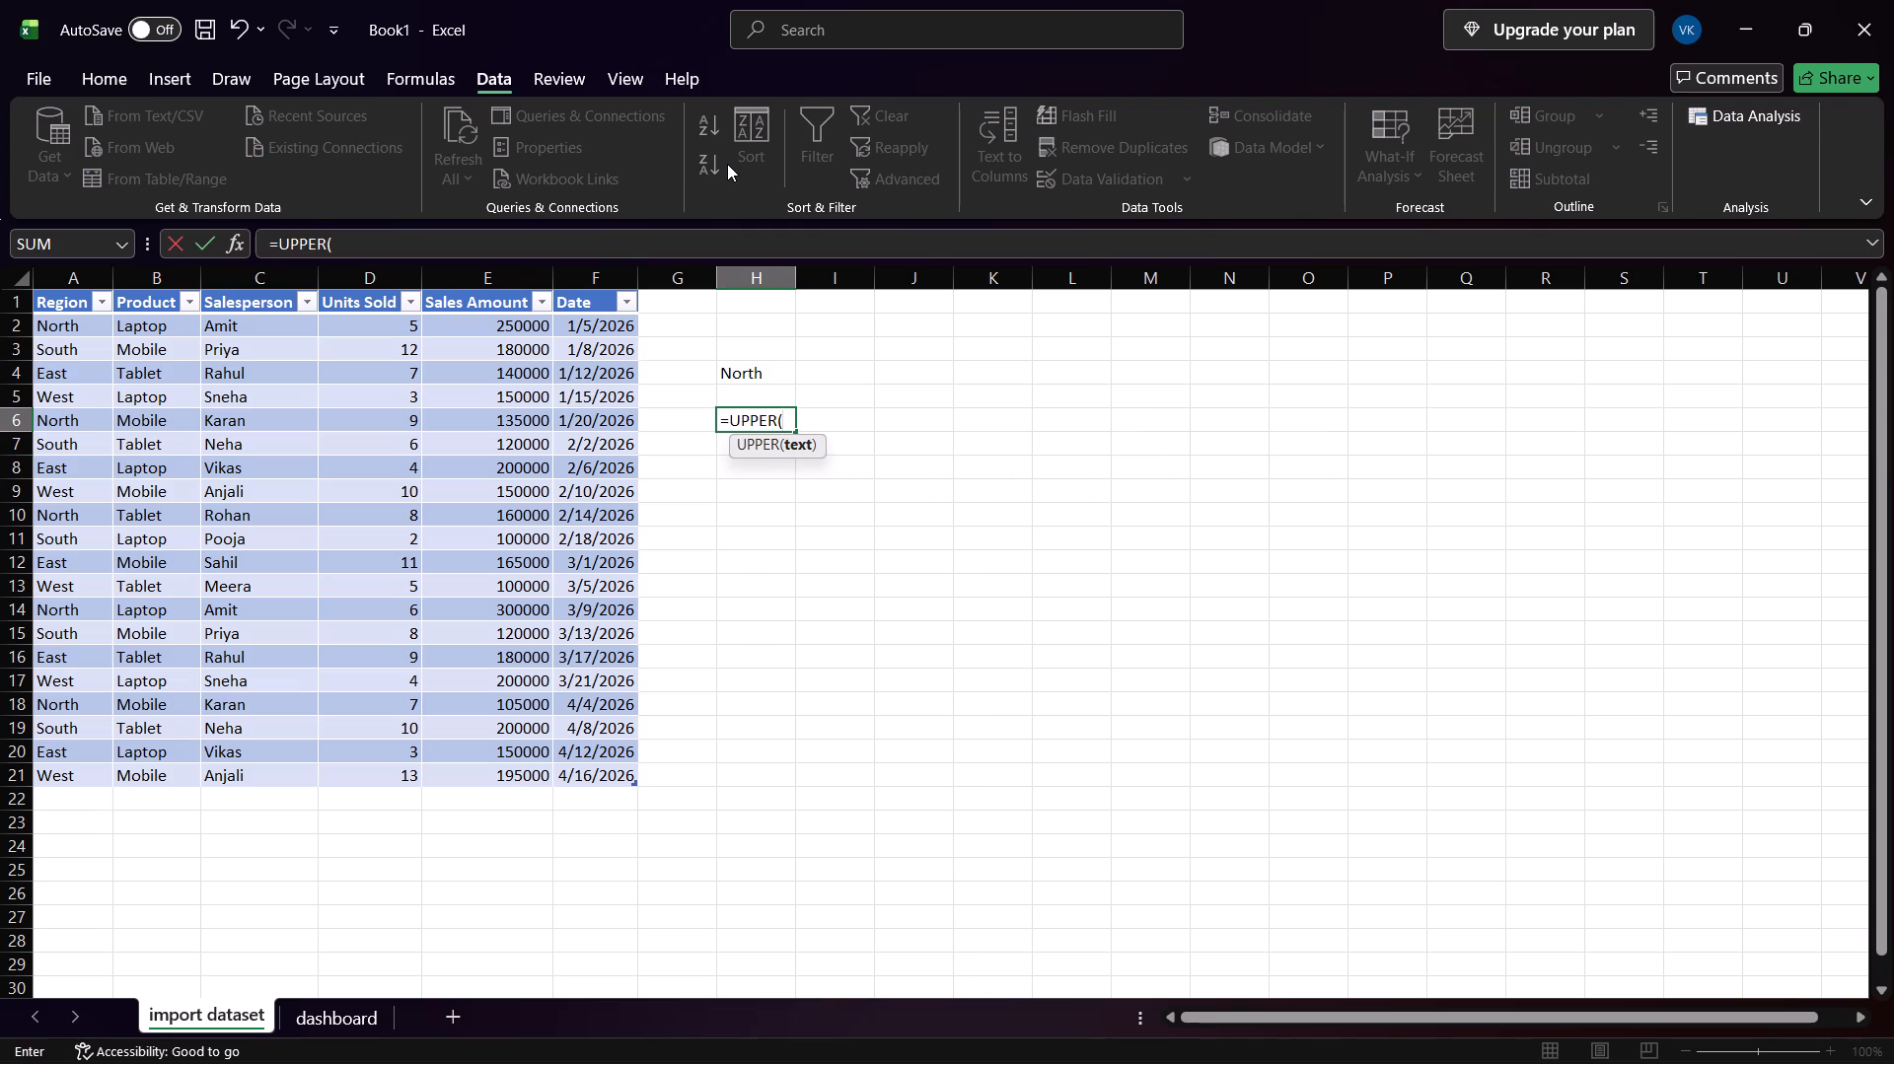
key("a")
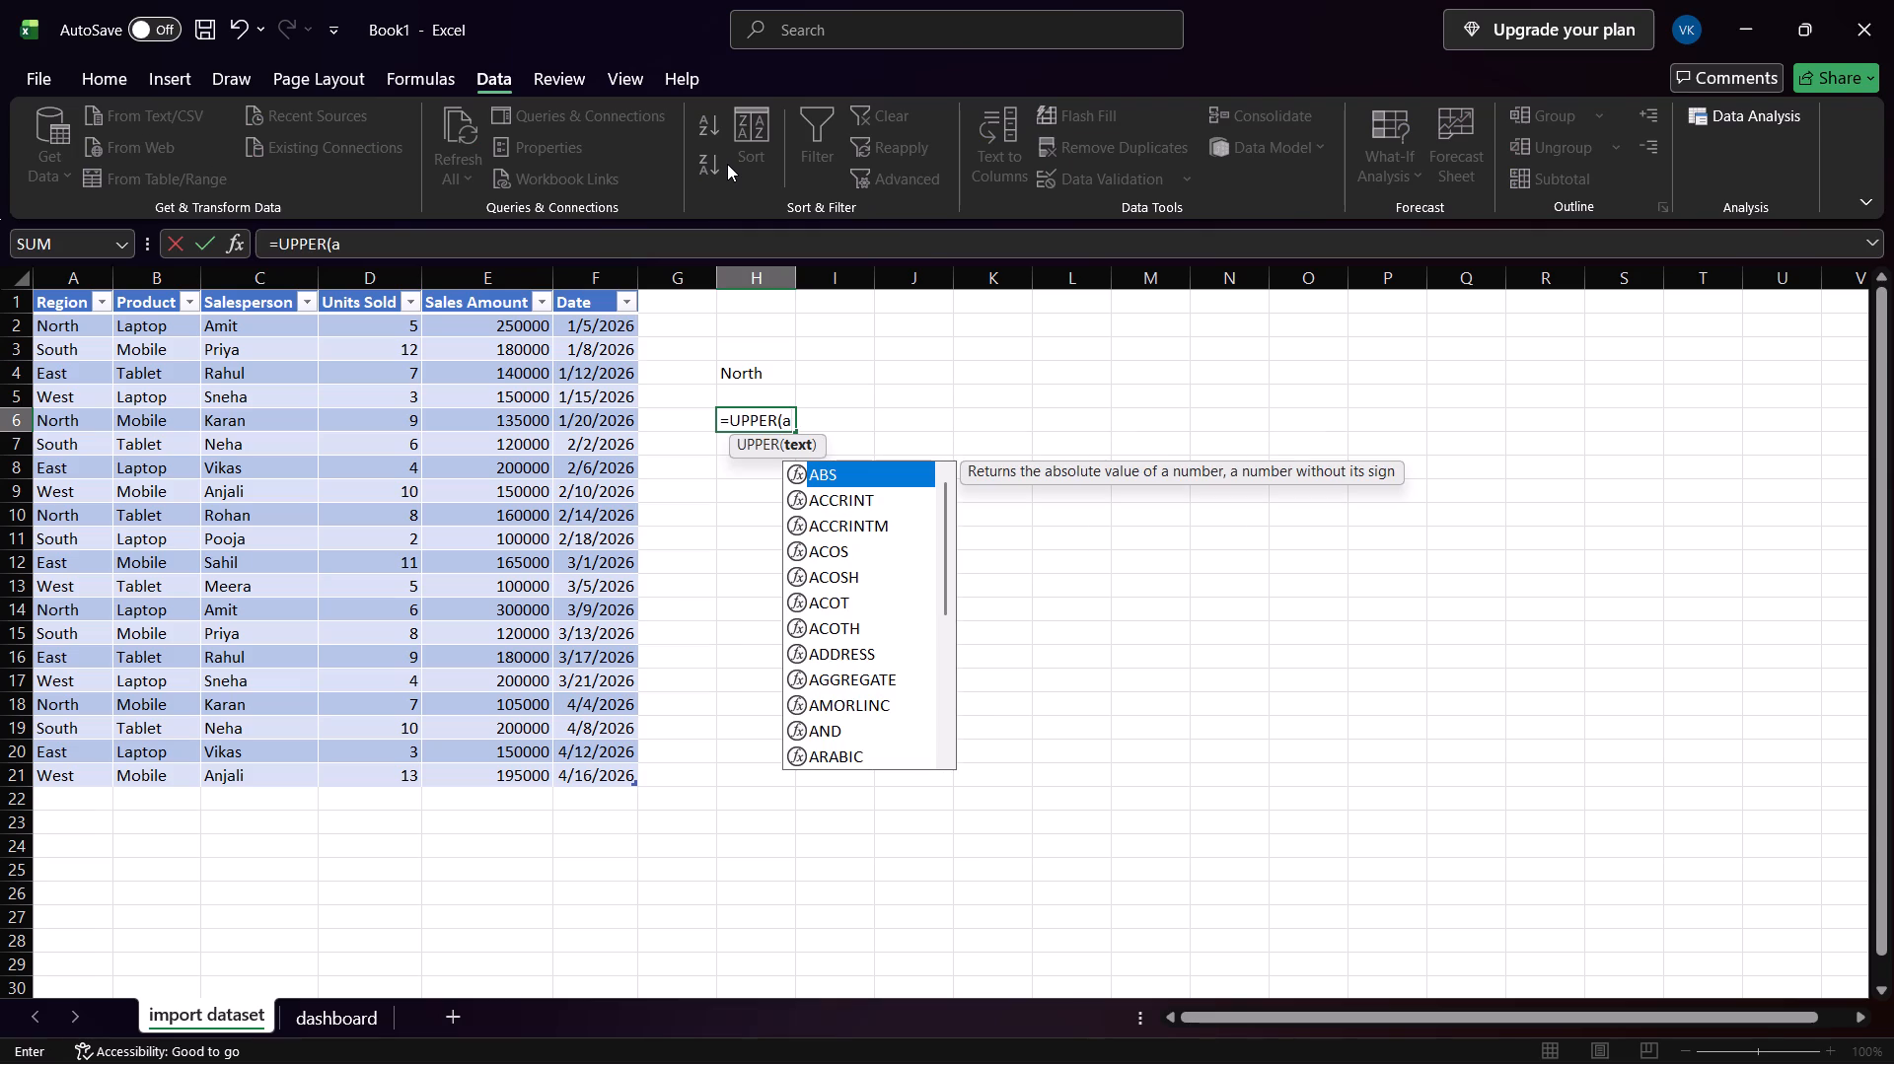
key("3")
key("Return")
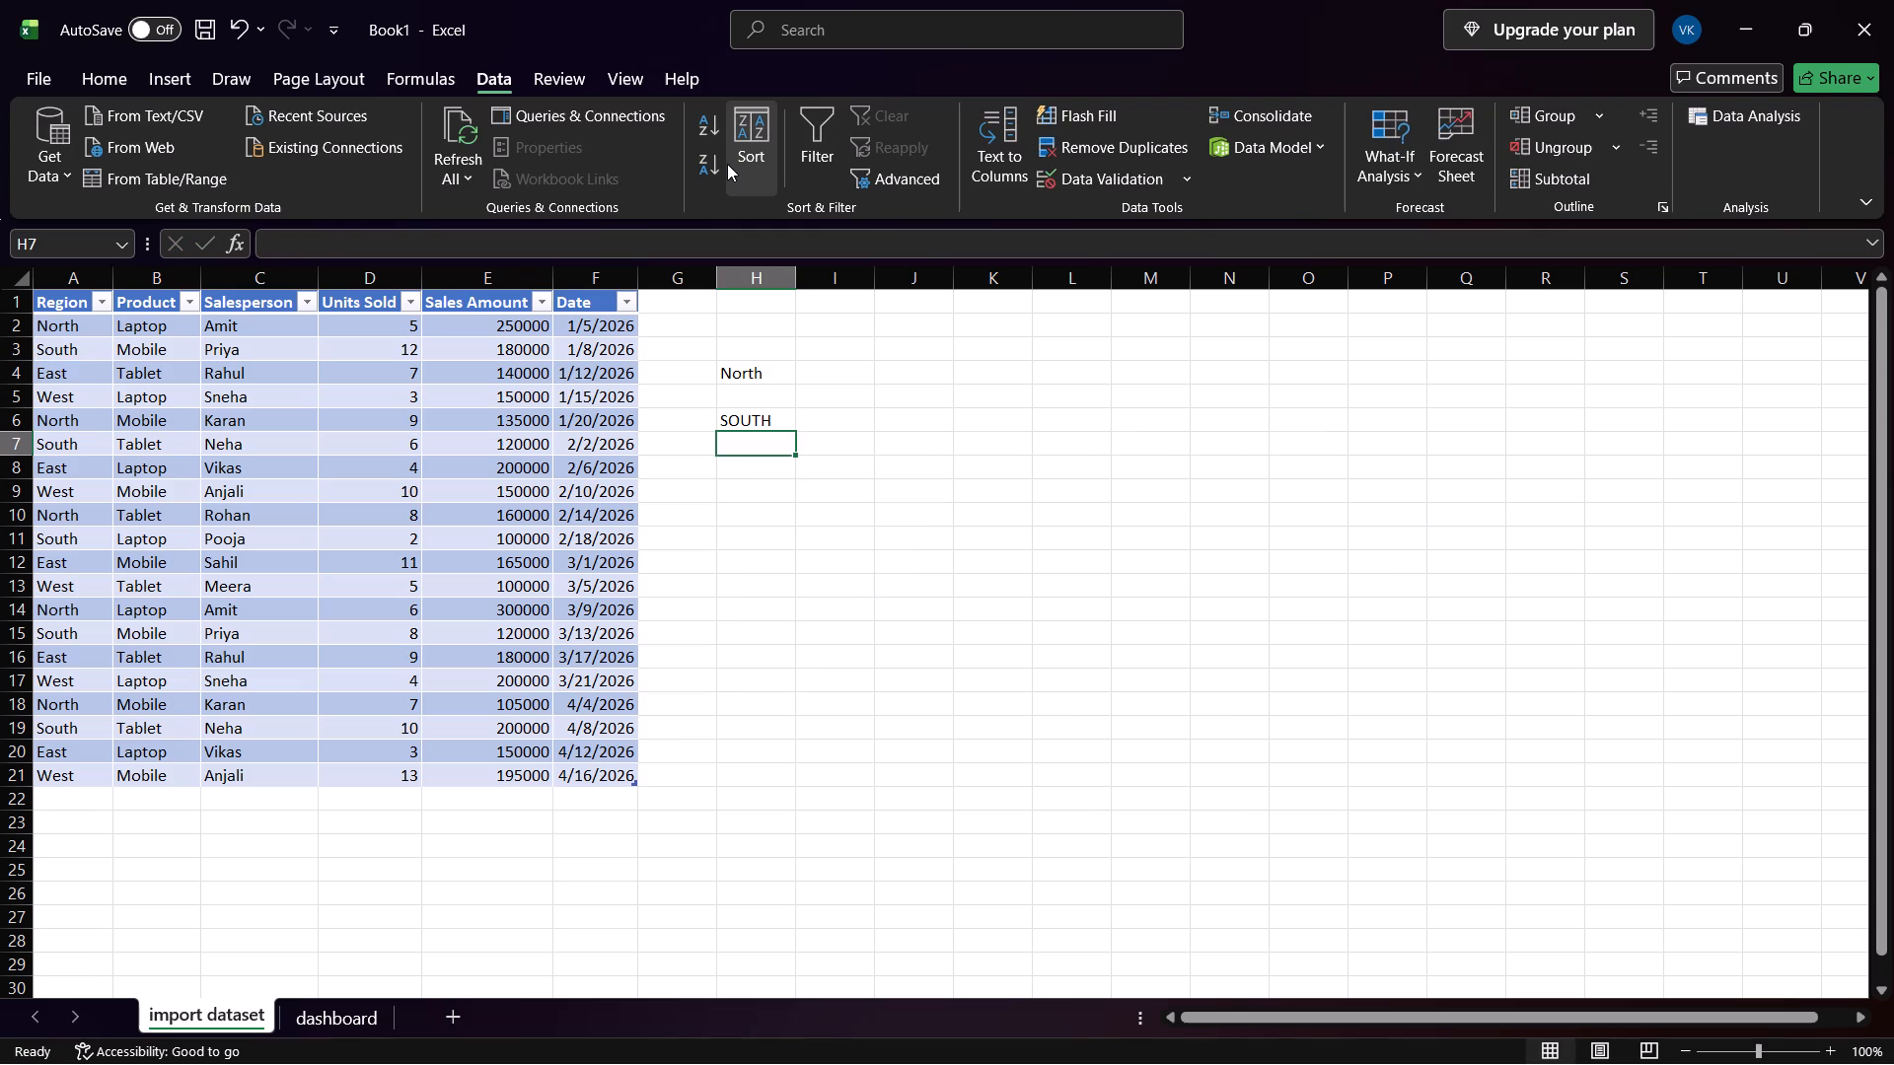
Enter a LOWER formula in cell H8 that converts the Region value in A4 to lowercase.
key("Down")
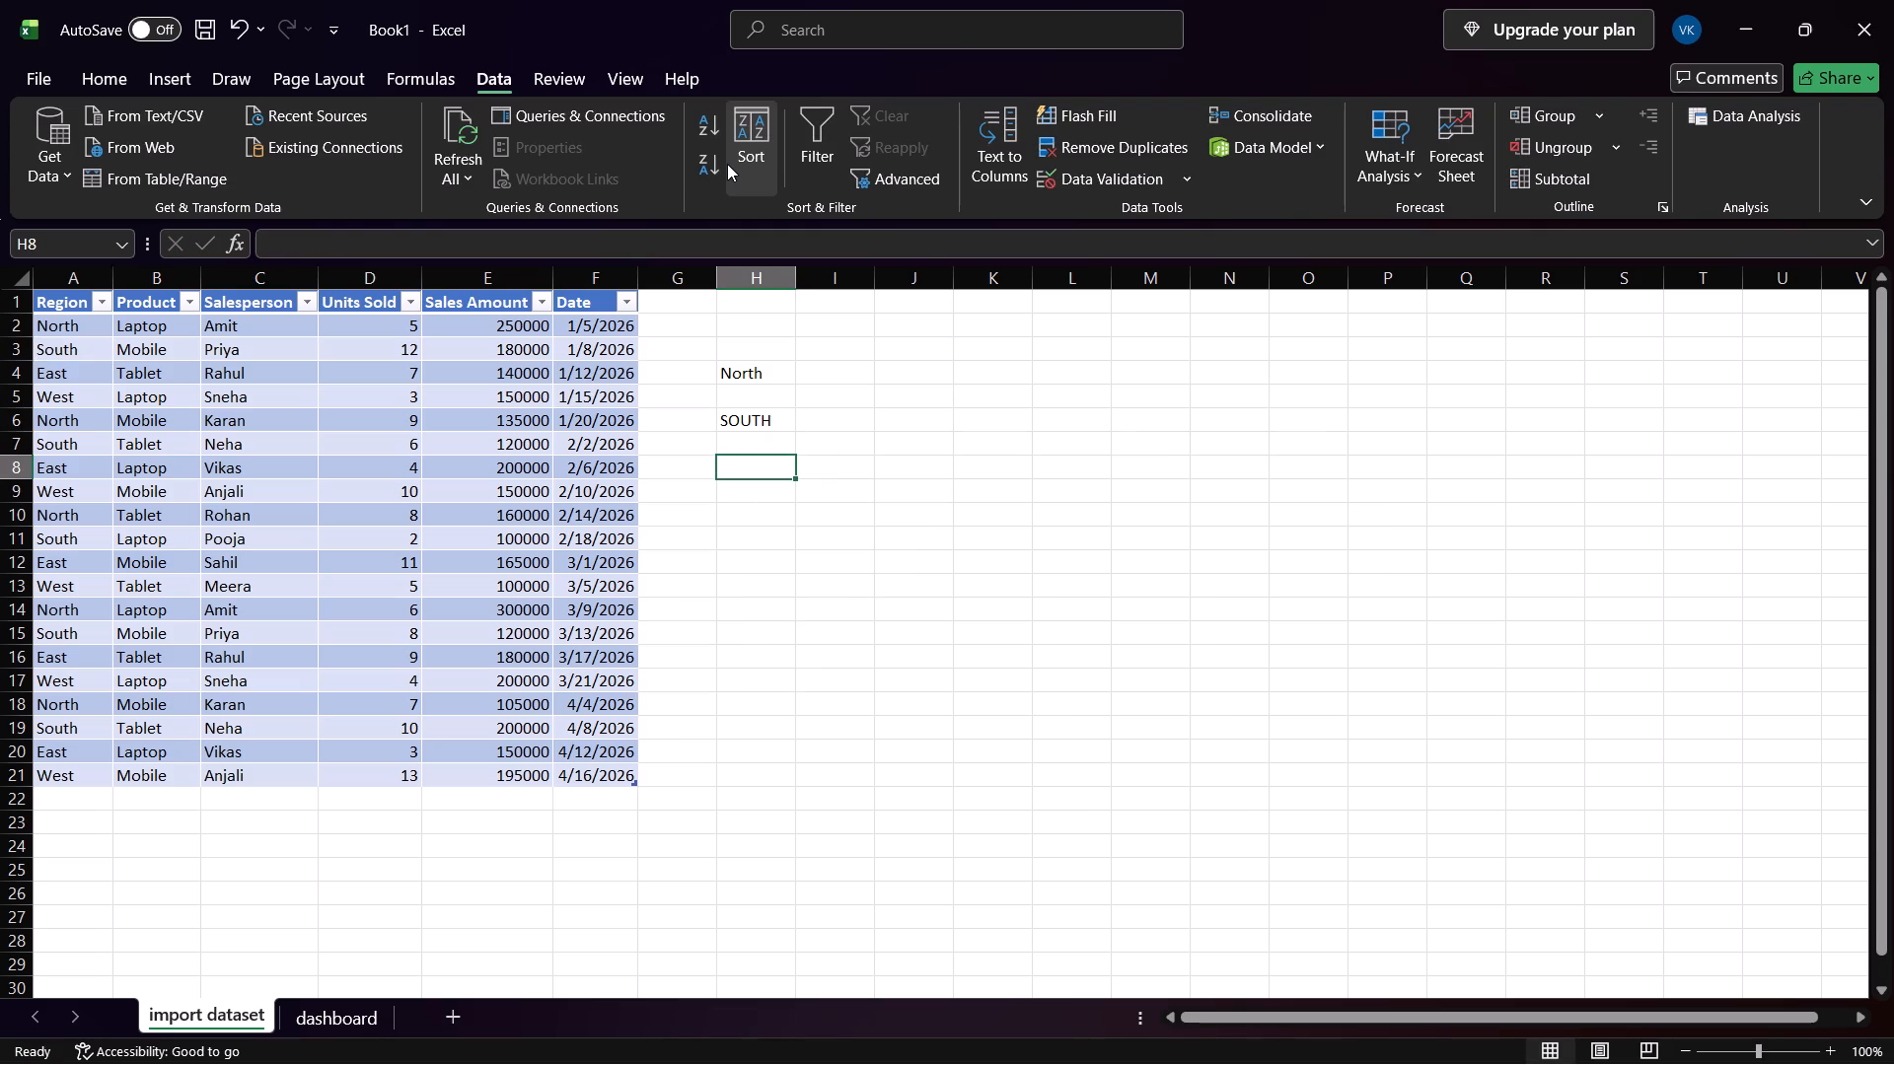
type("=lo")
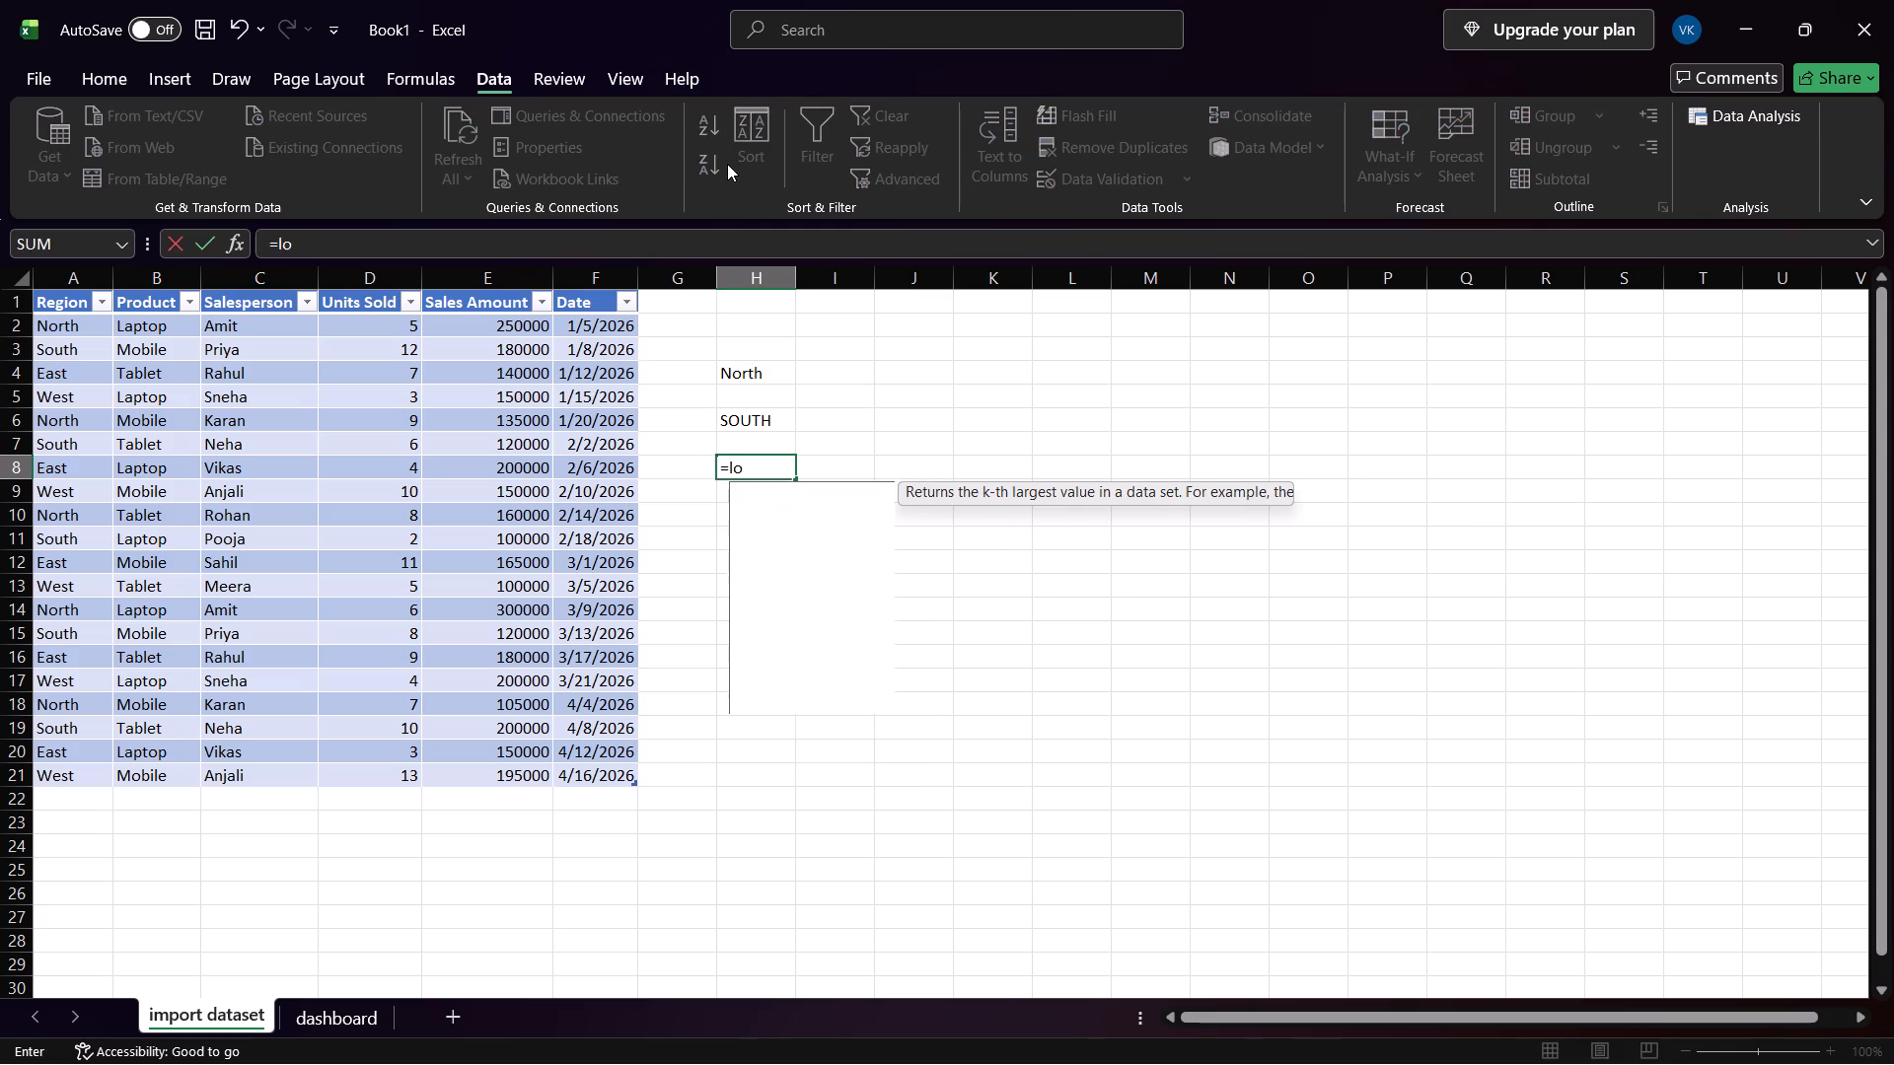
type("we")
key("r")
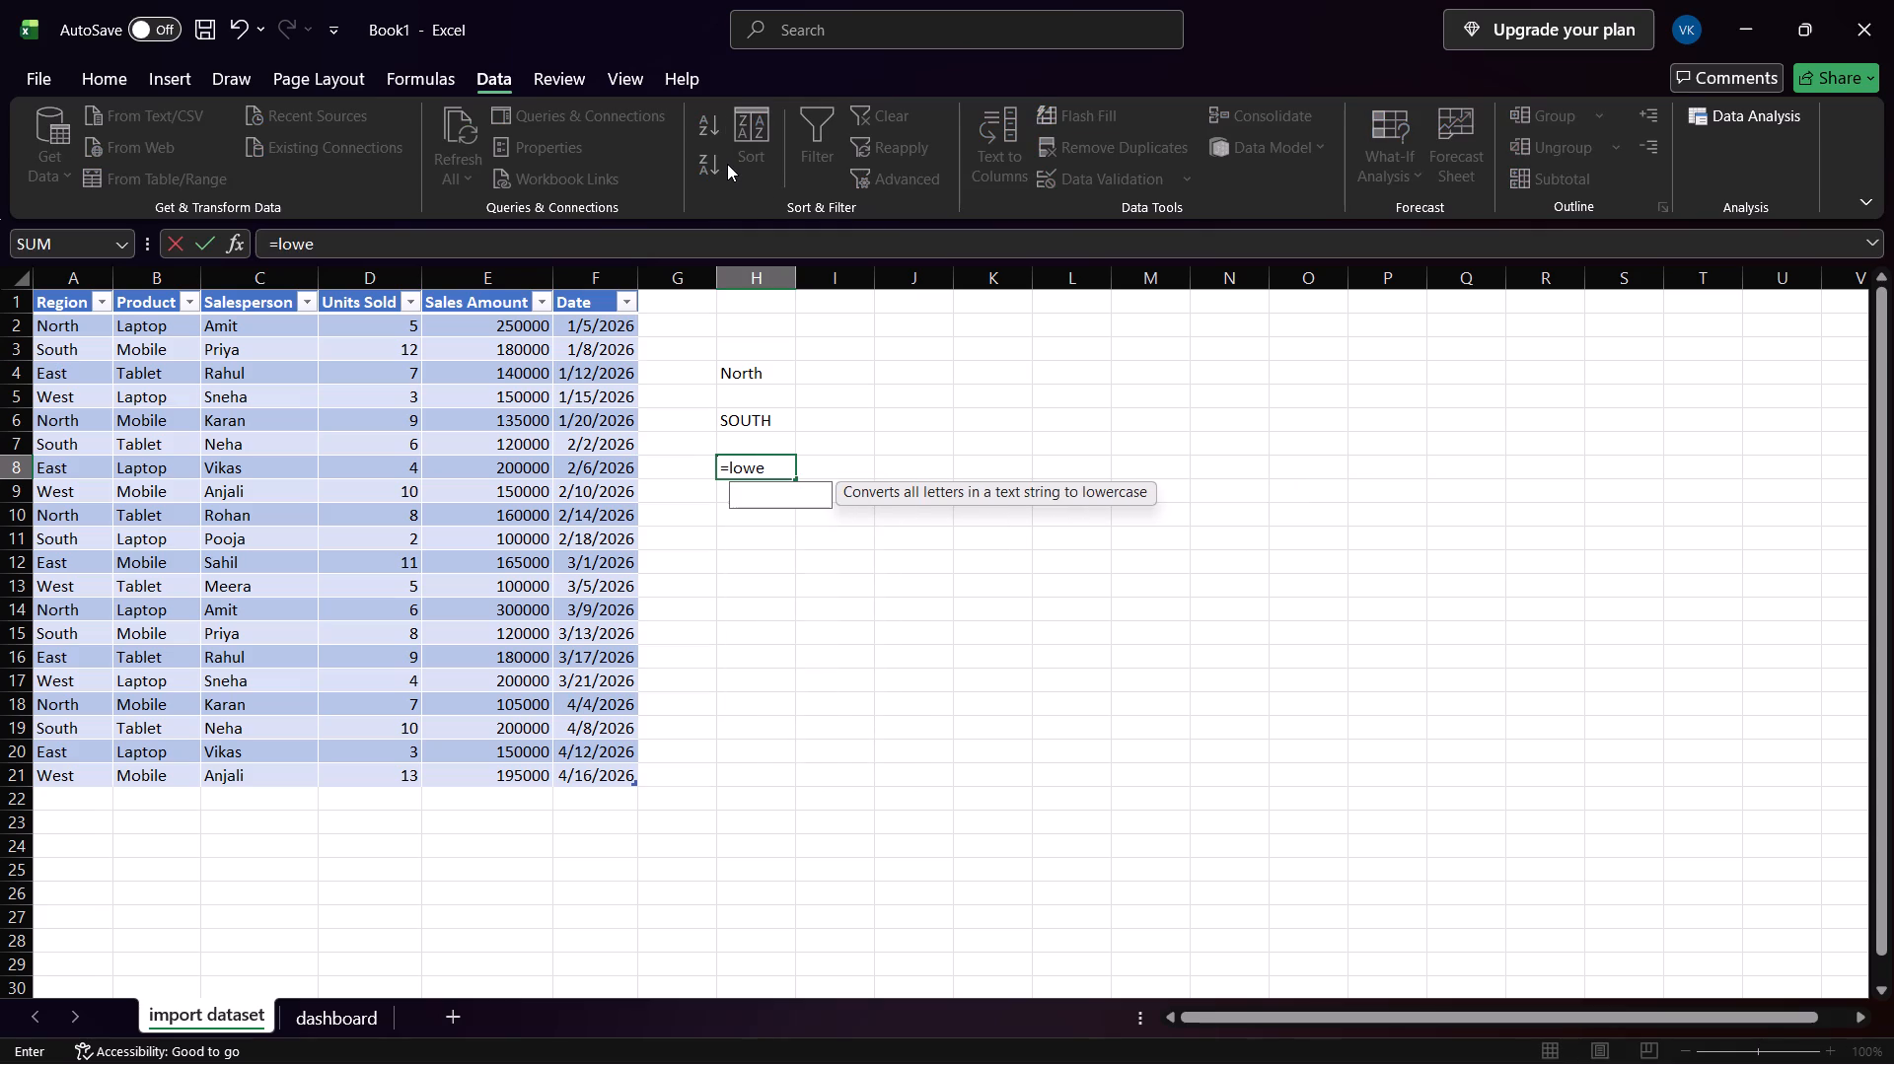
key("Tab")
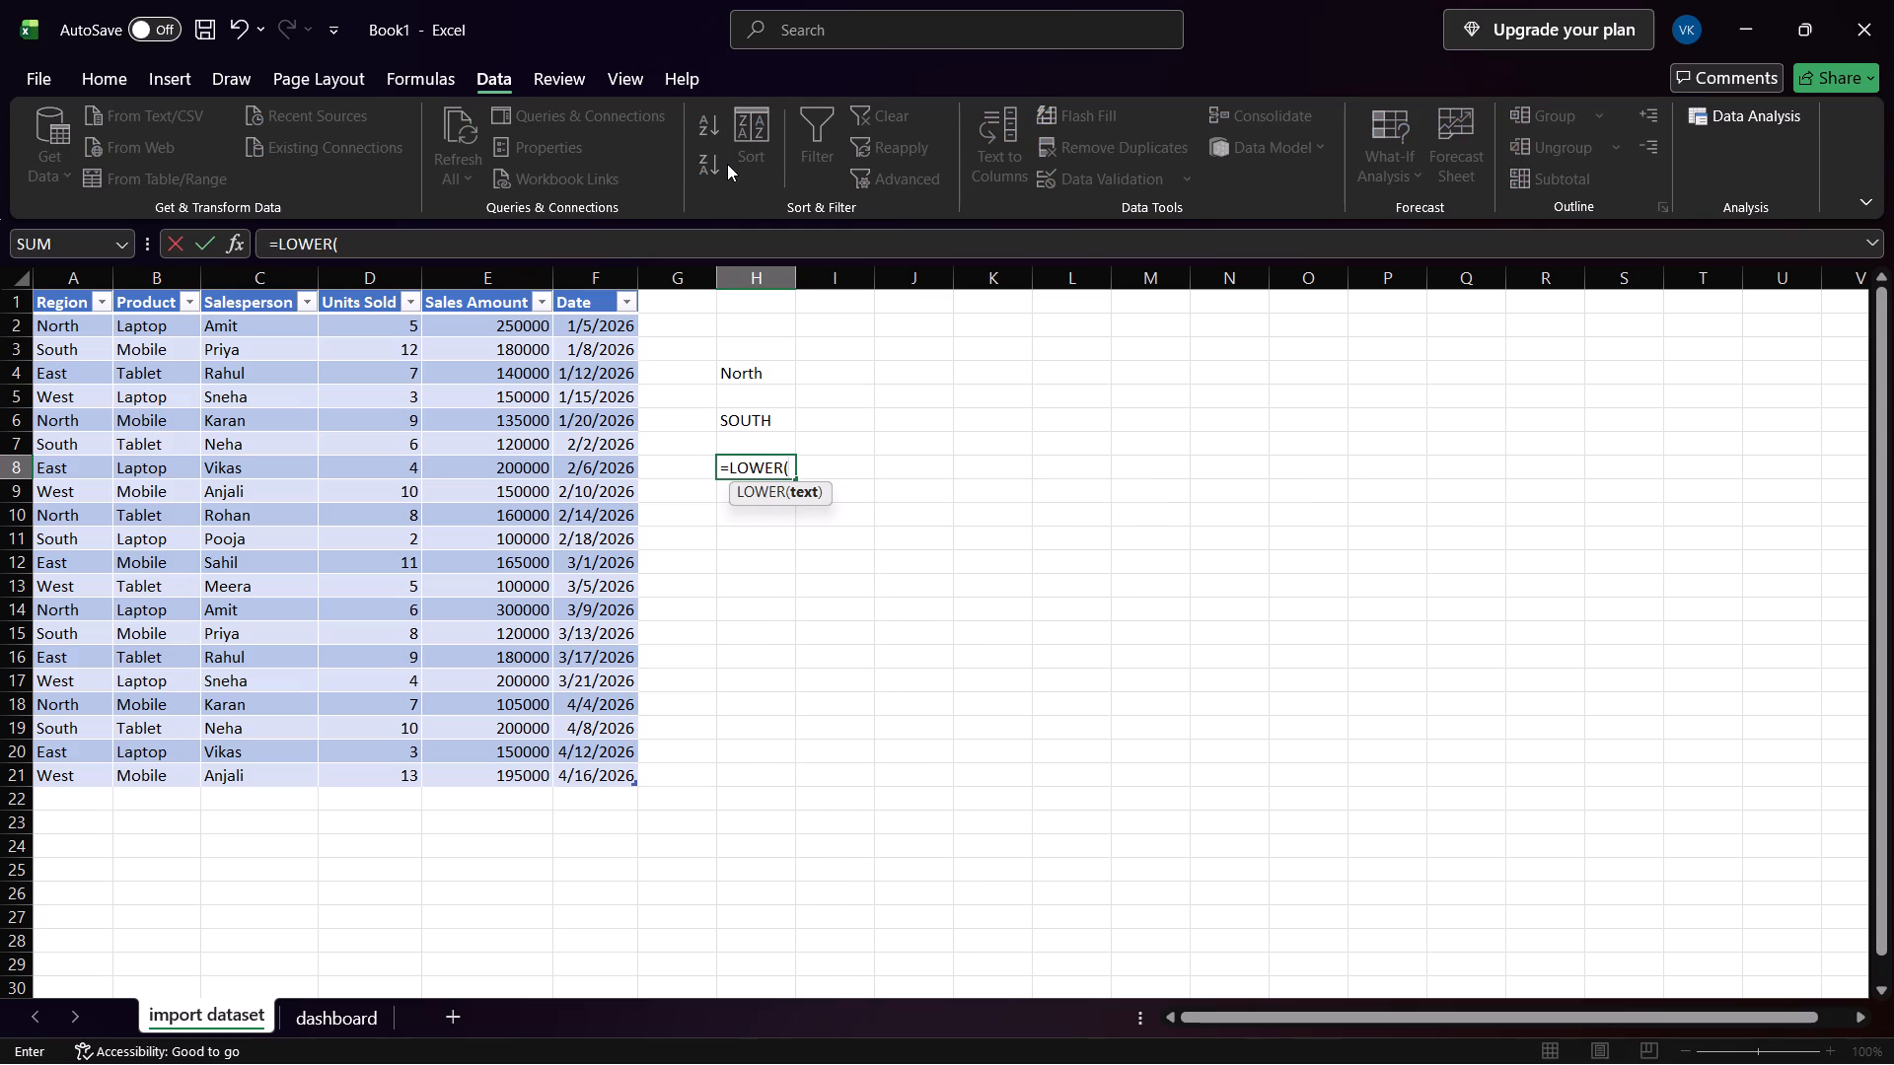
type("a4")
key("Return")
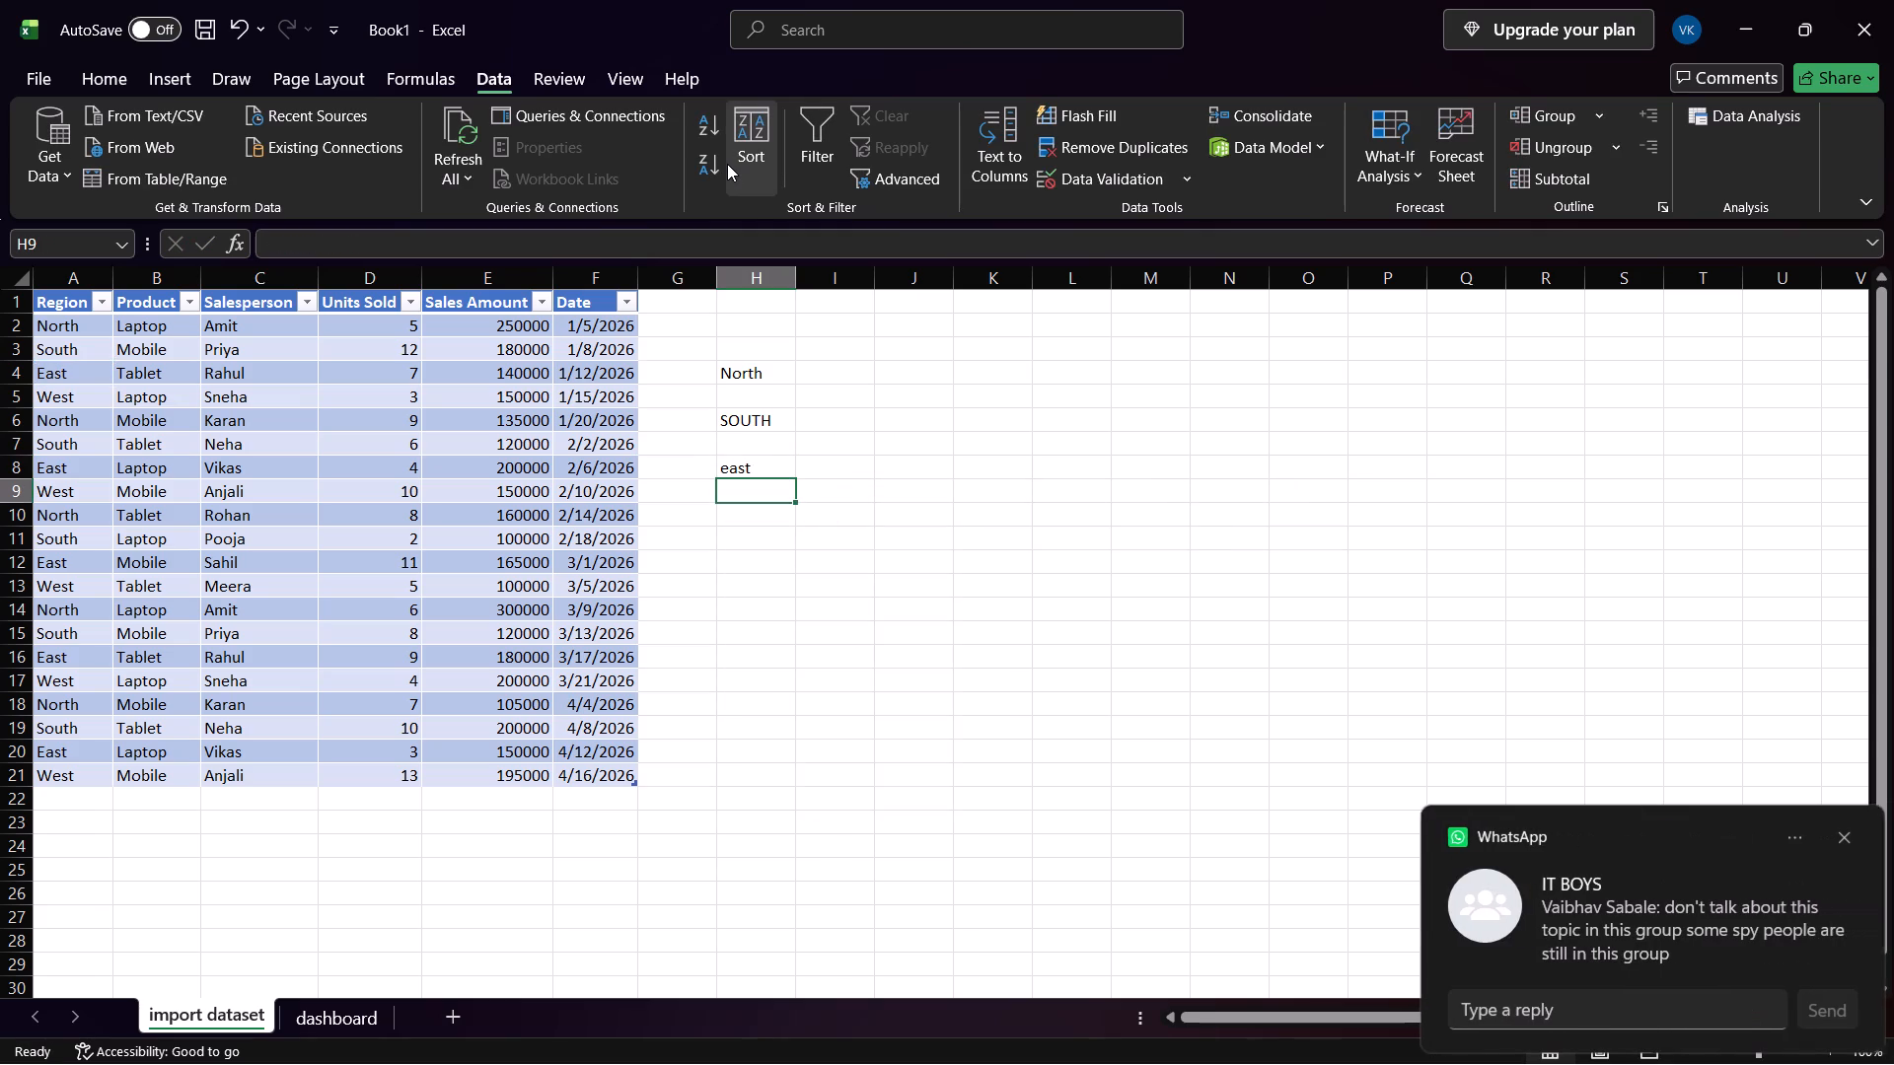
Enter a PROPER formula in cell H11 that converts the Region value in A5 to proper case.
key("Down")
key("Down")
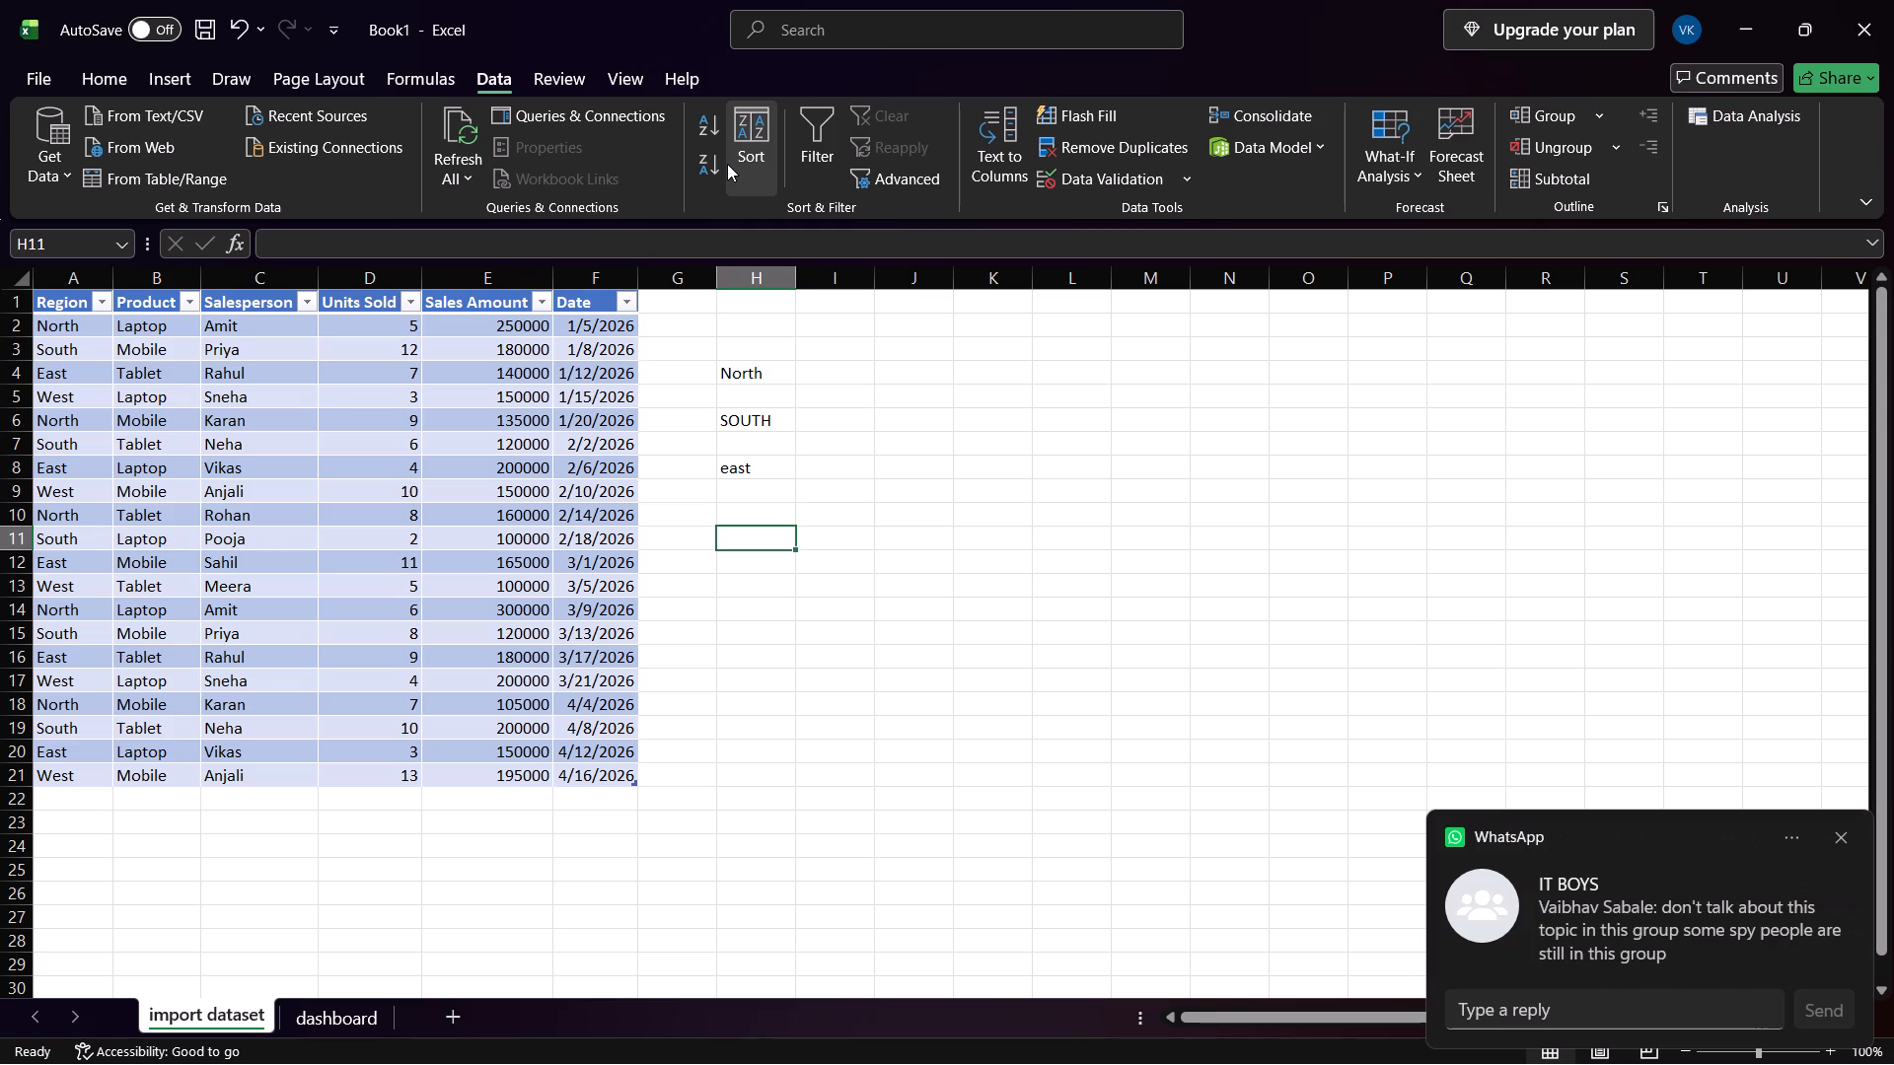
type("=prop")
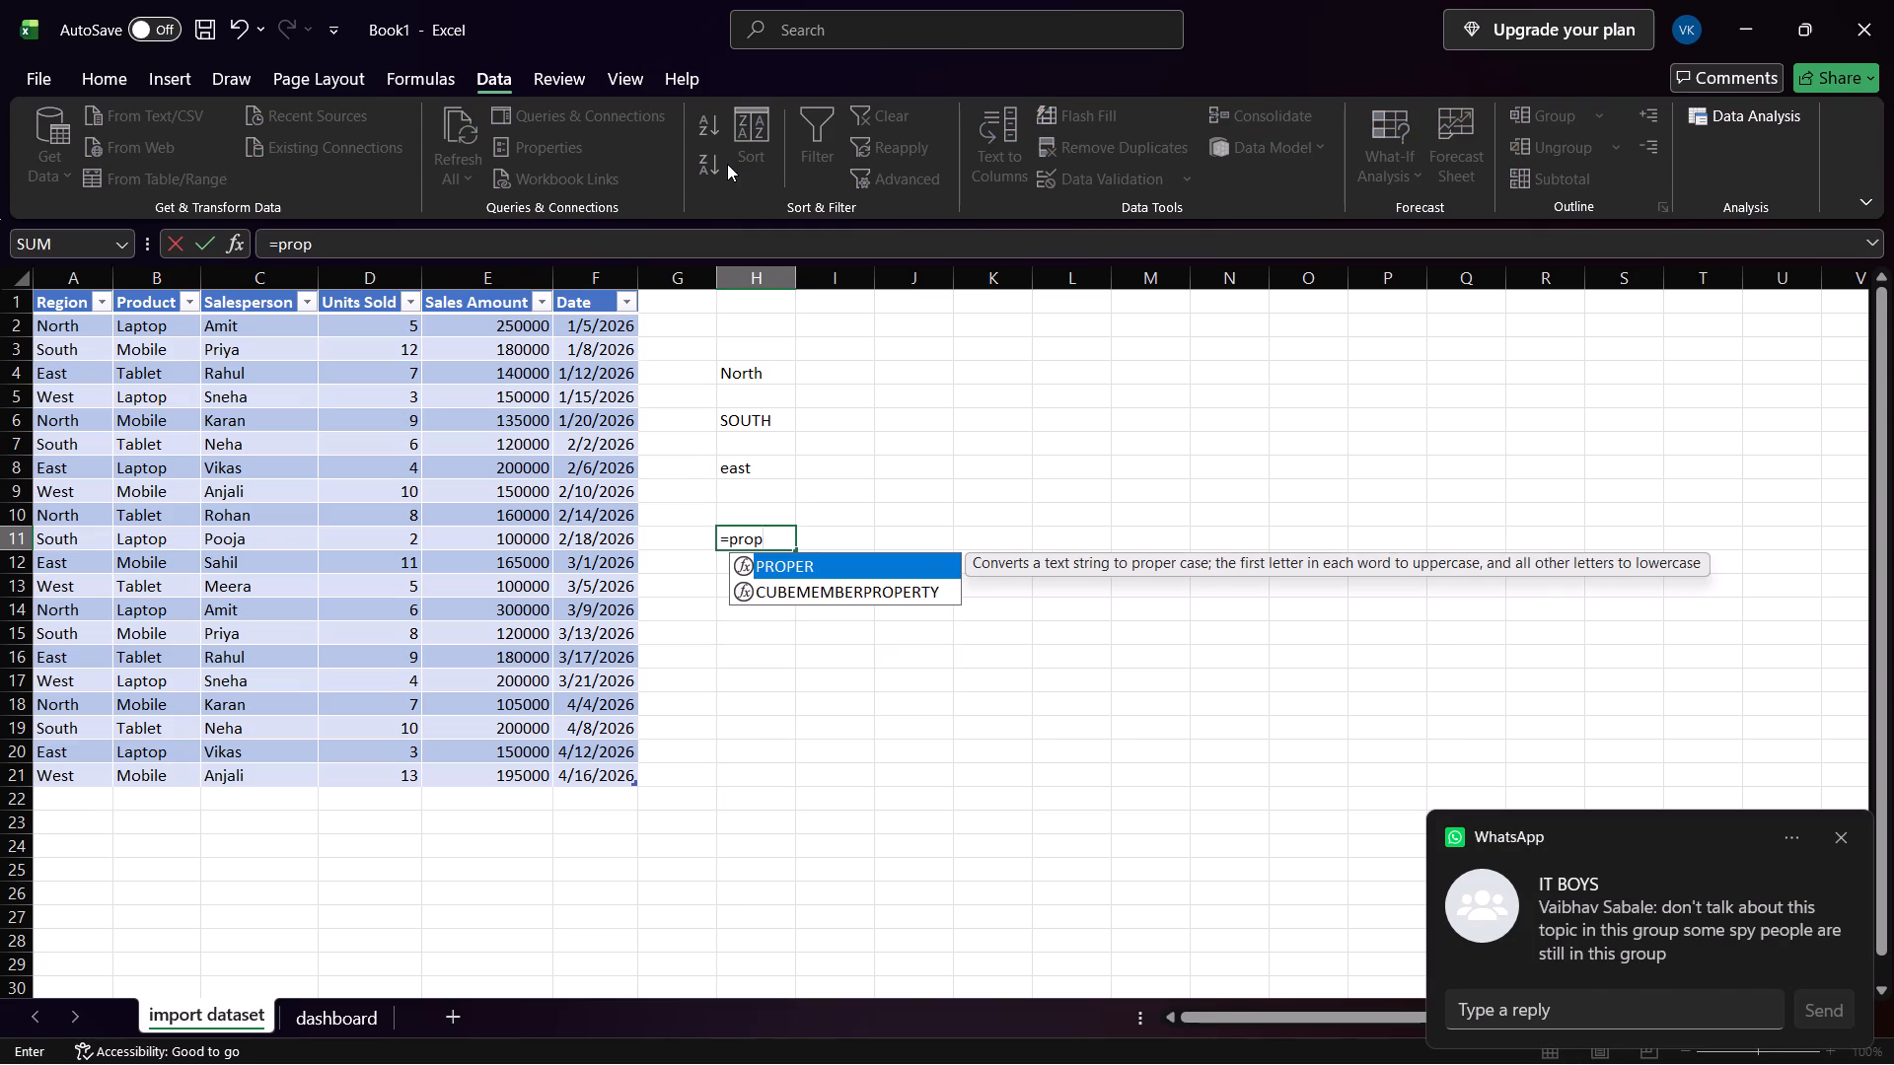
key("Tab")
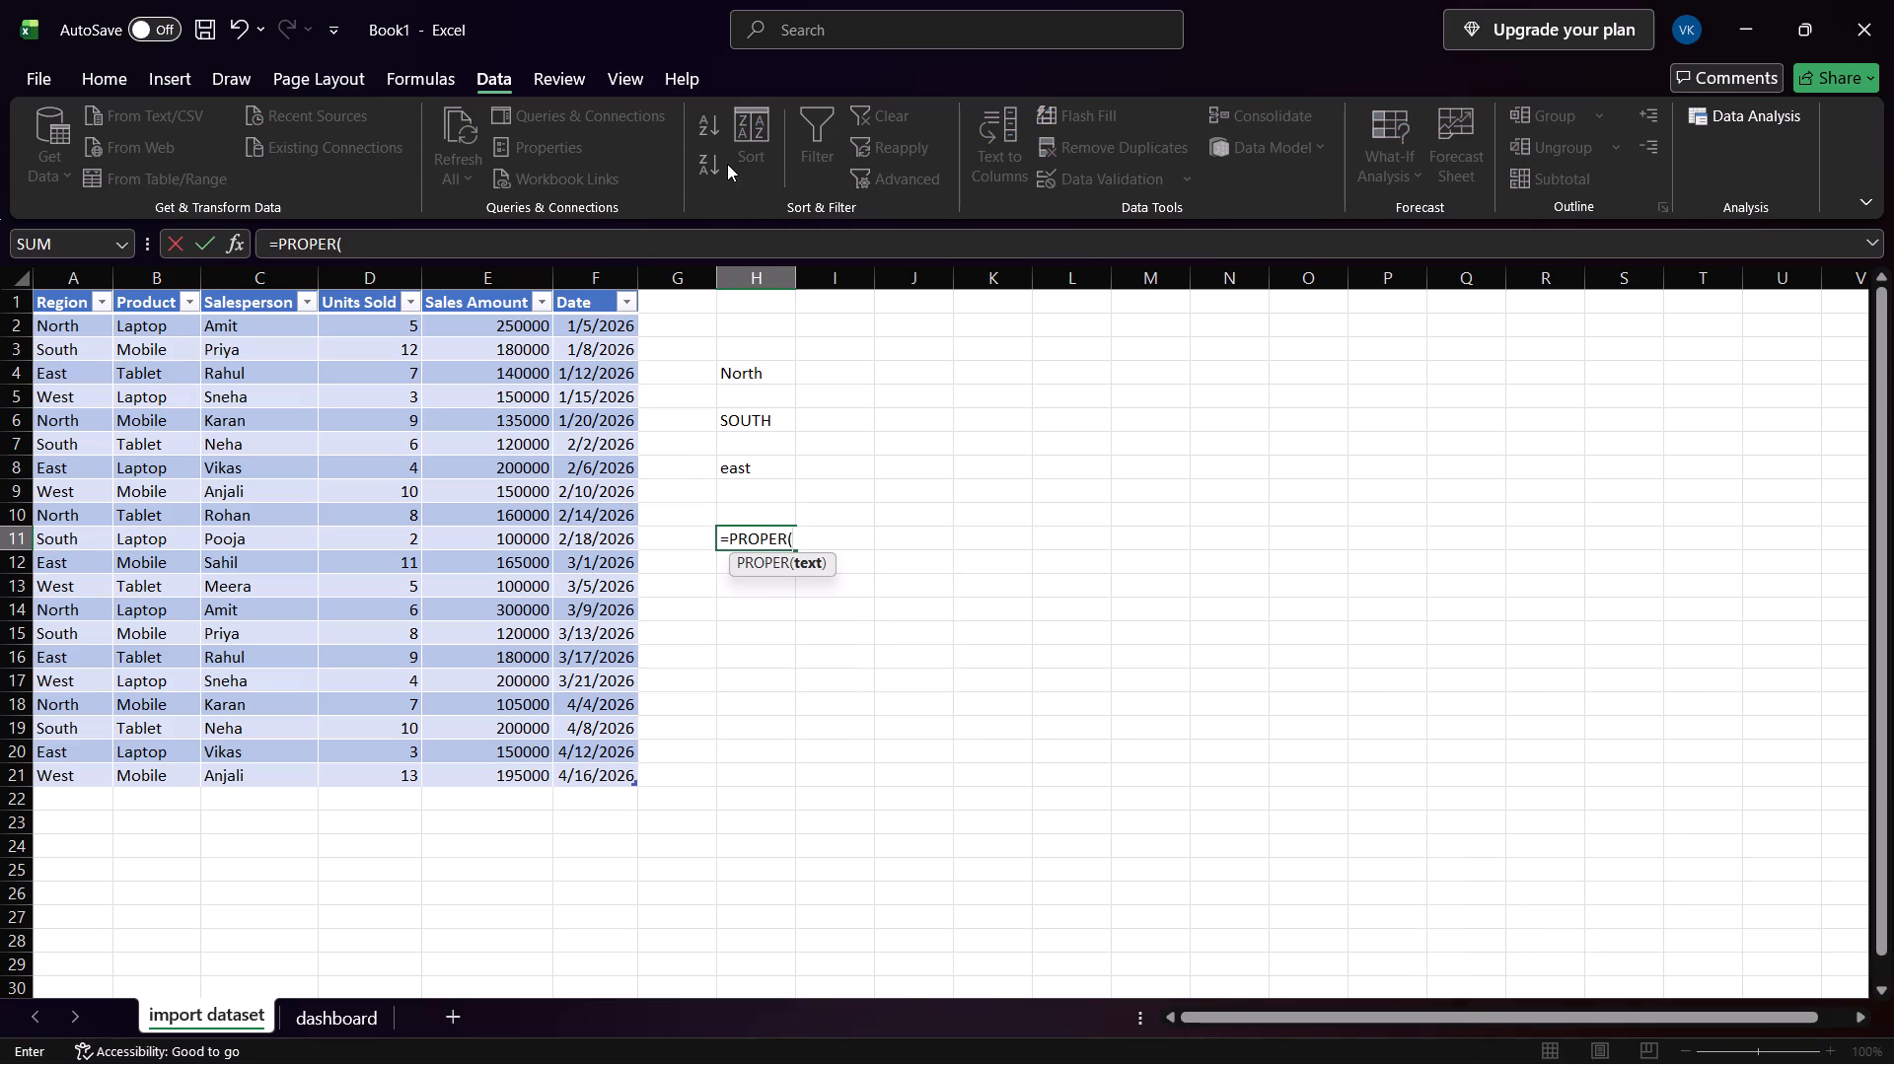
type("a5")
key("Return")
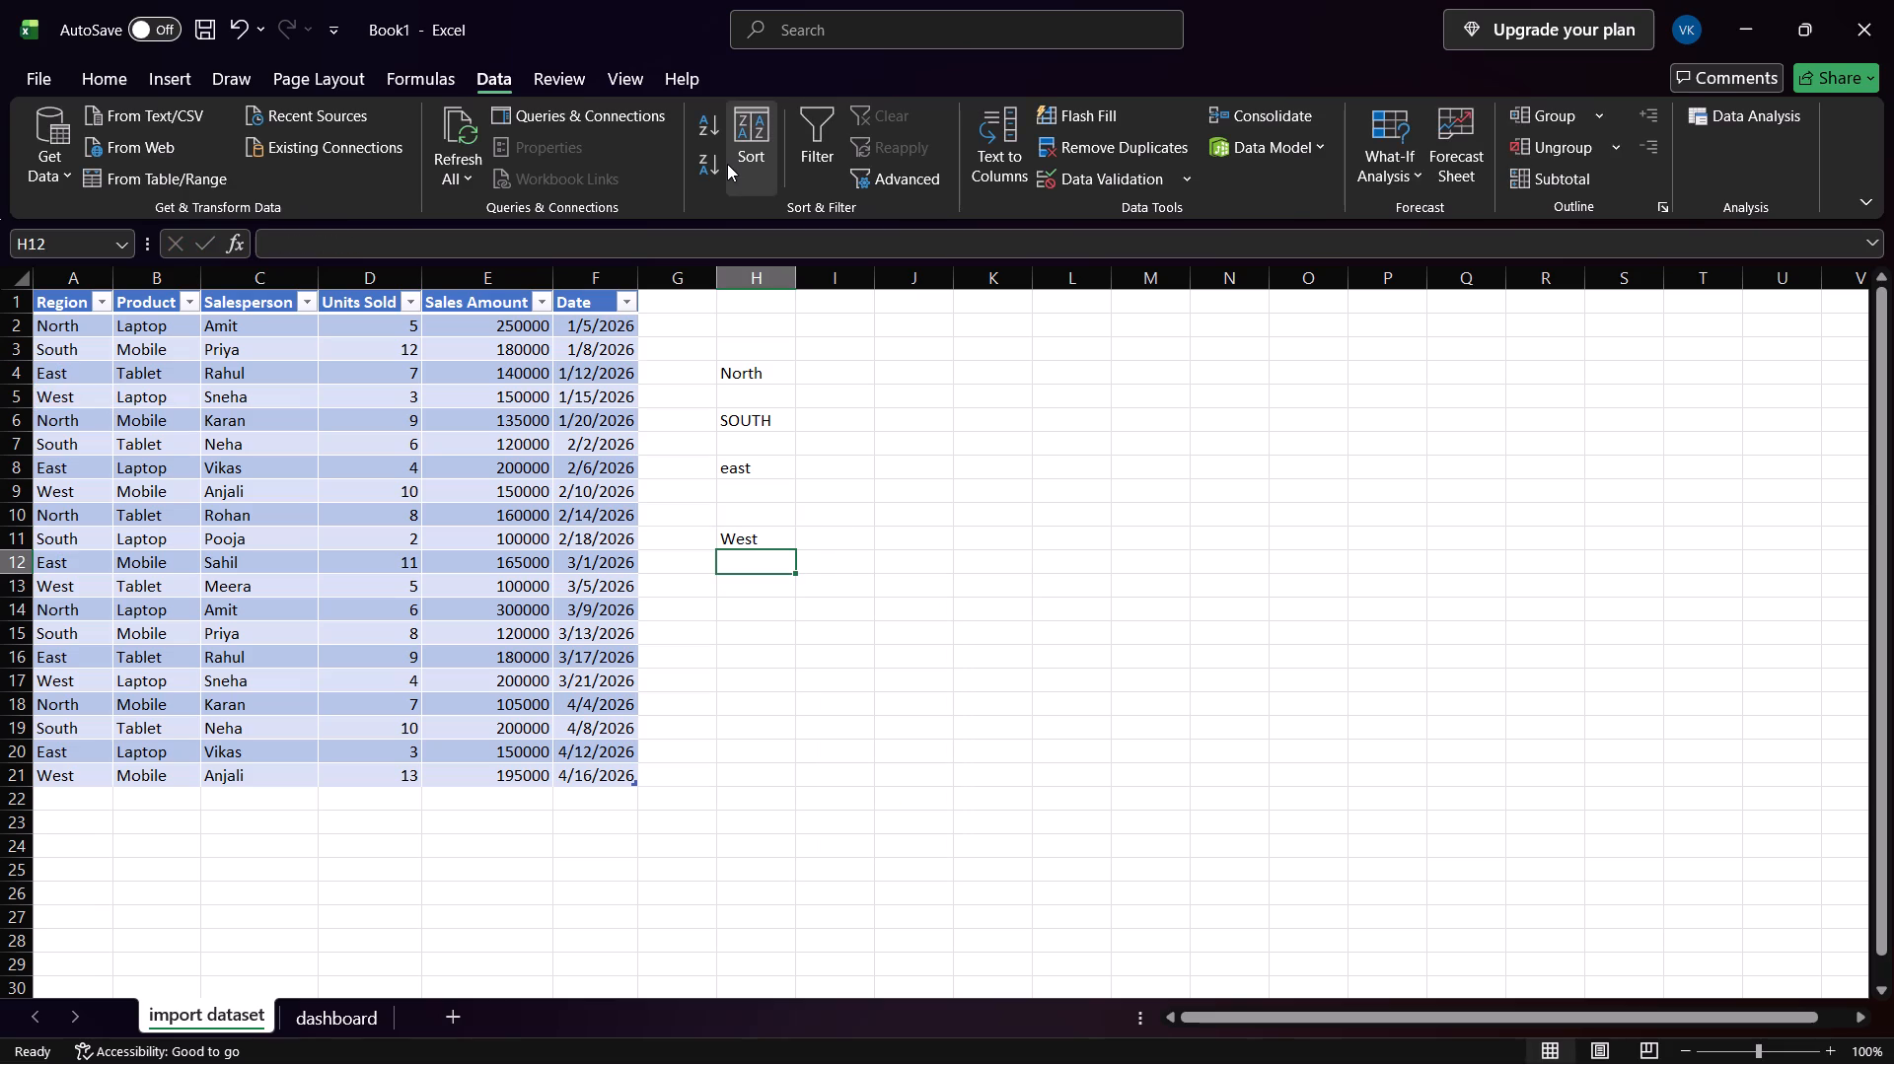
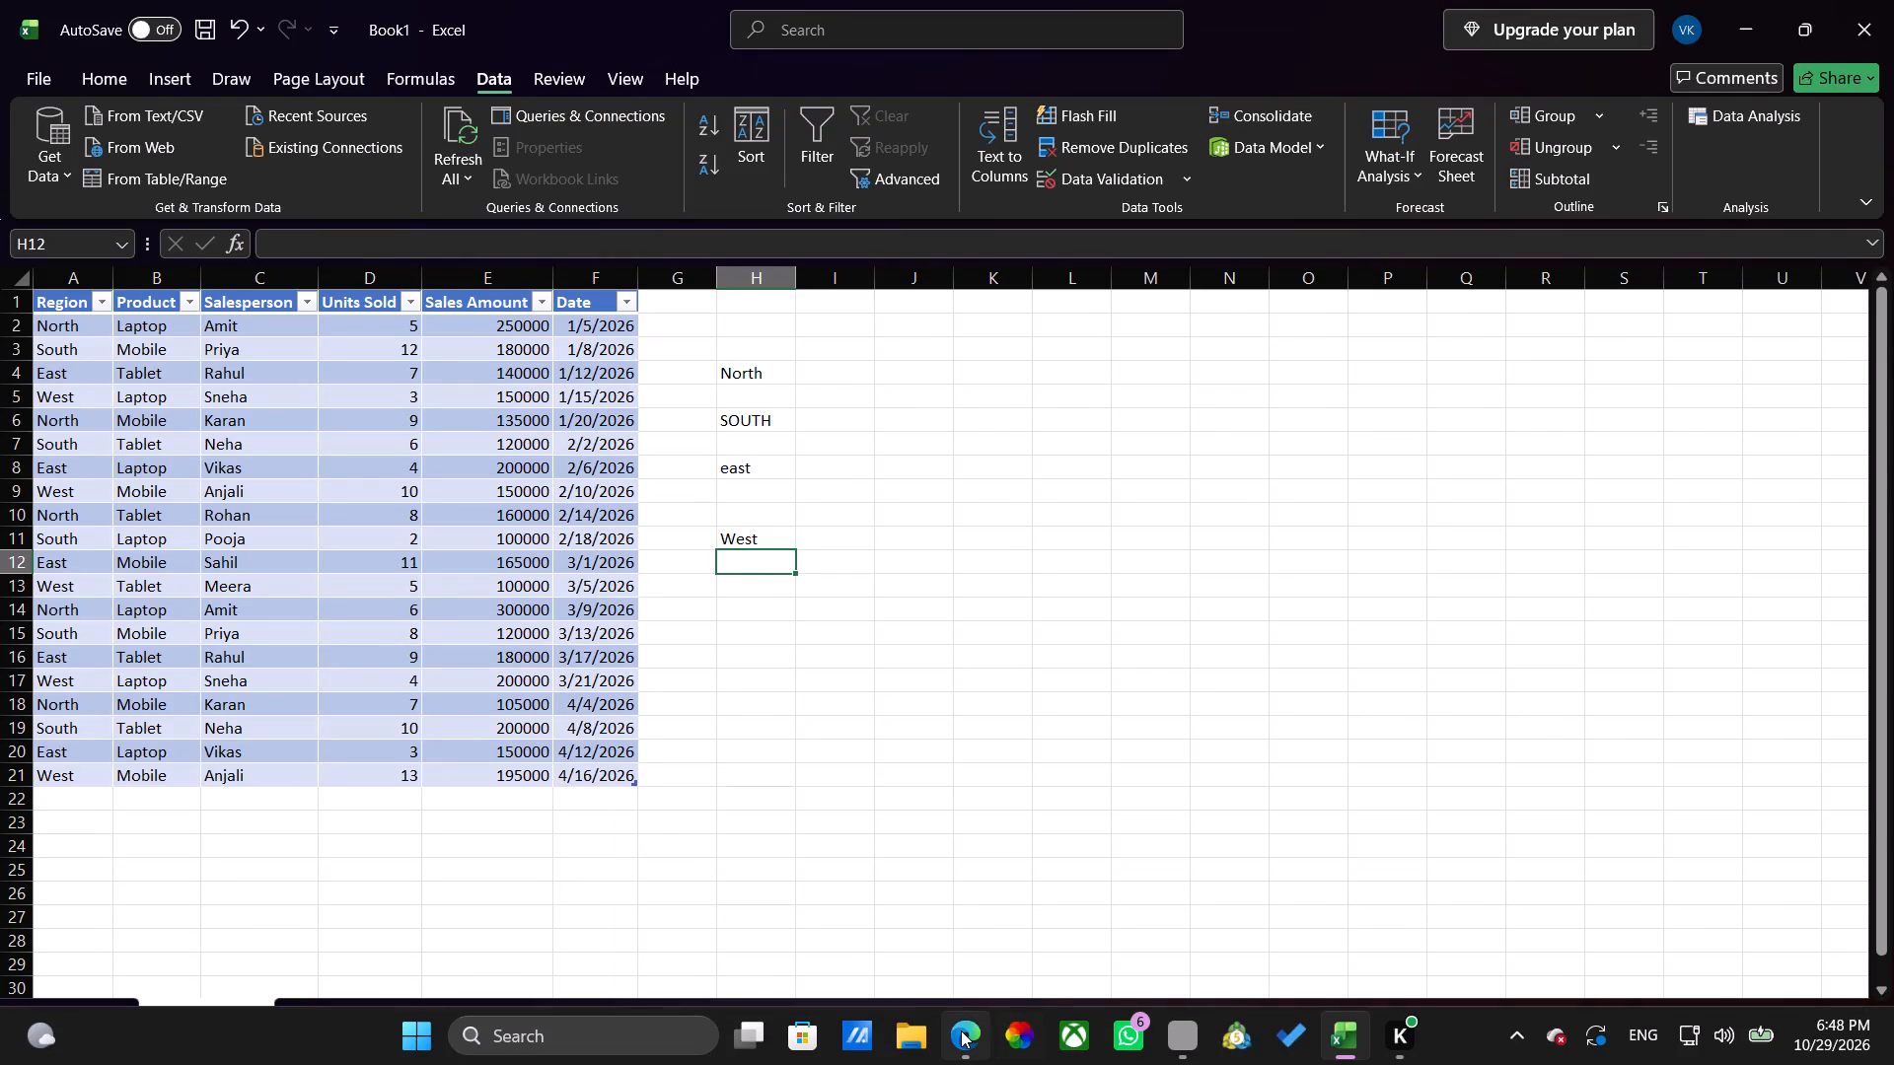
Switch to daspracticals.pdf in Edge and review the 3(f) Find and Replace Values instructions.
left_click(961, 1030)
left_click_drag(572, 374, 742, 397)
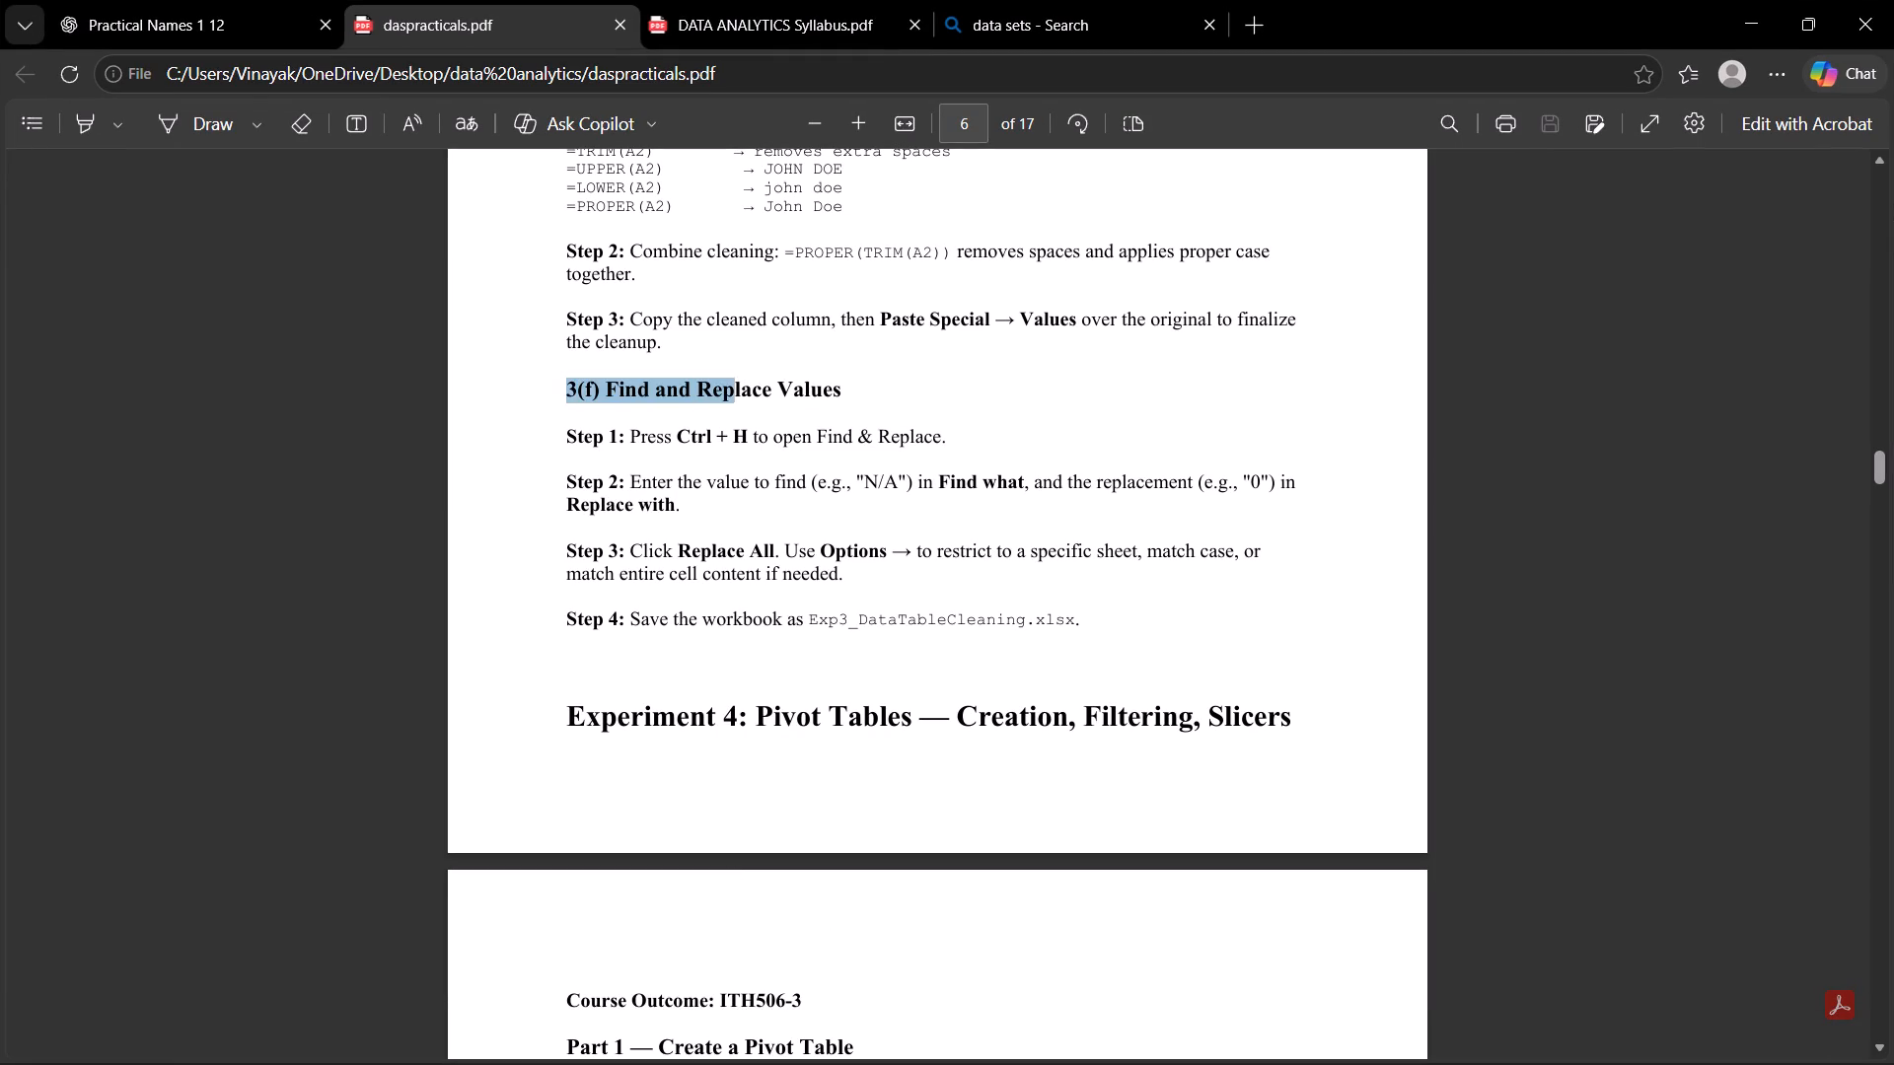
left_click_drag(742, 397, 845, 405)
left_click(845, 405)
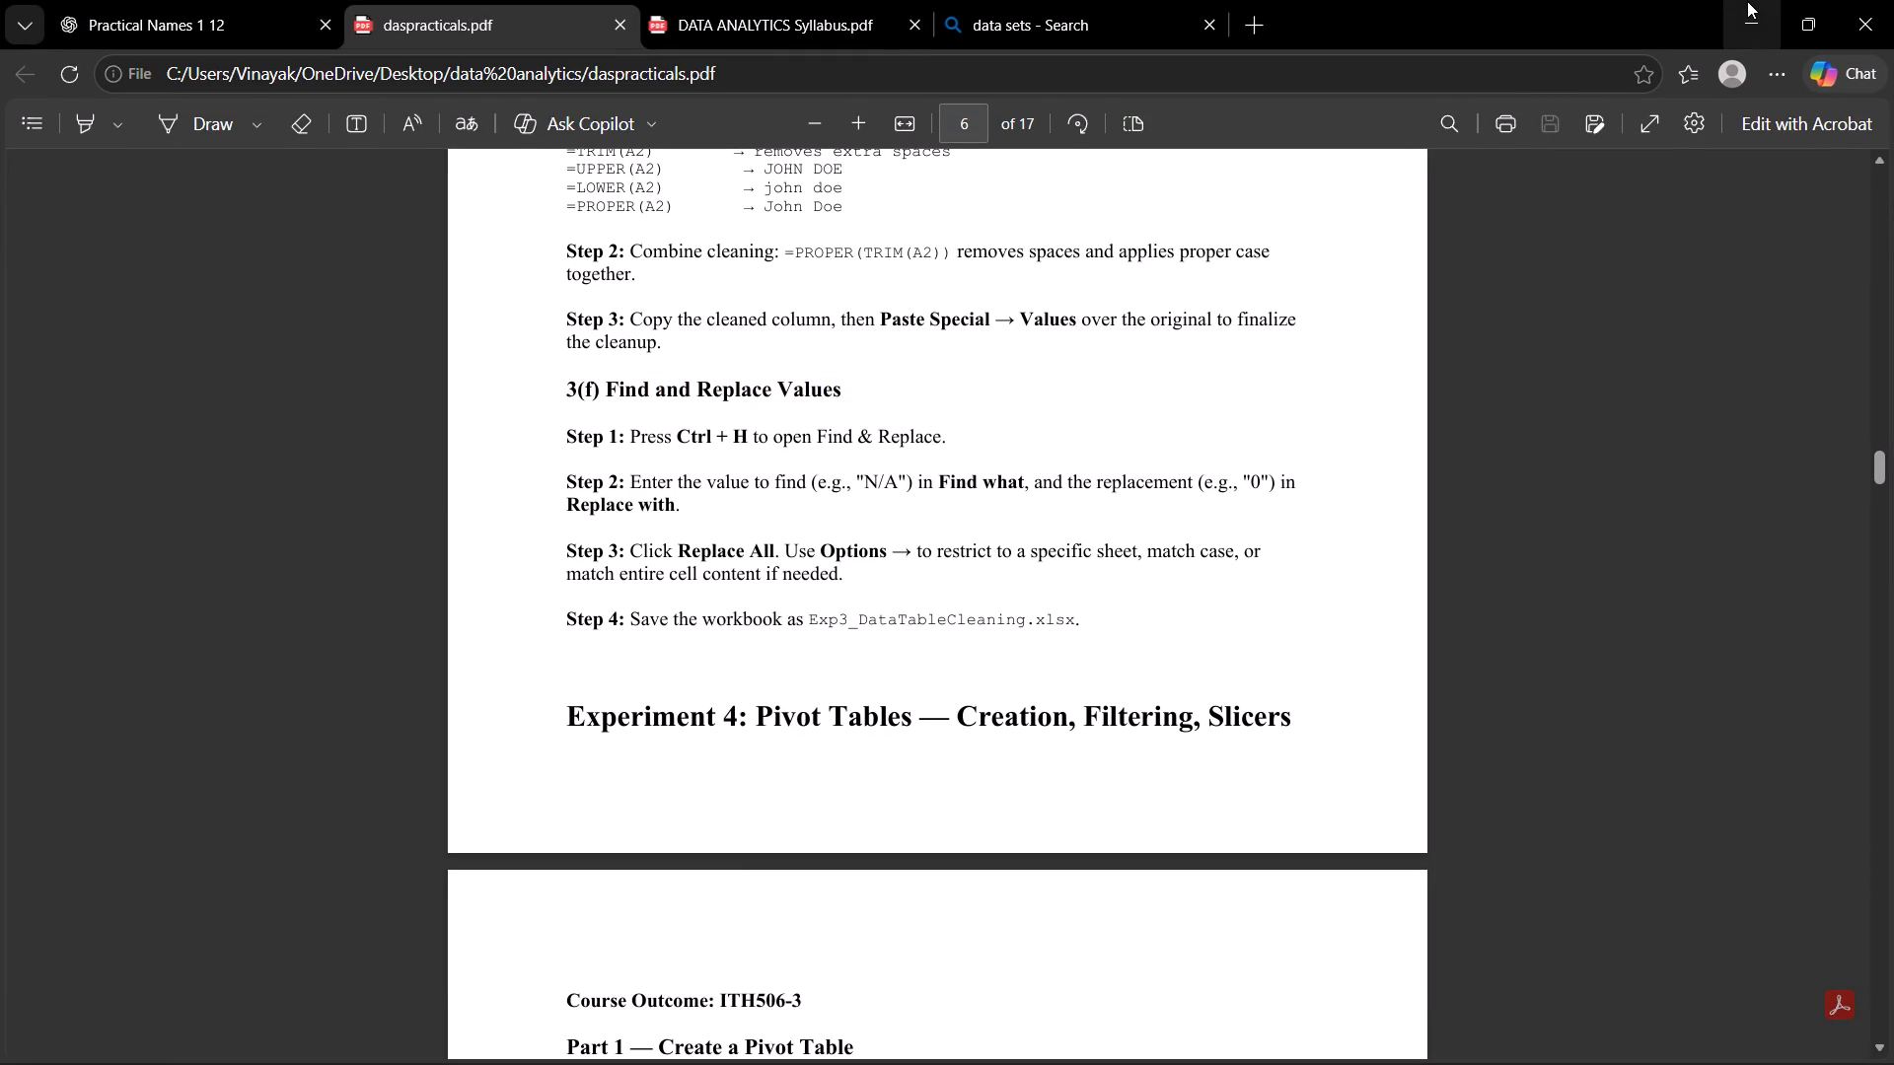
left_click(1747, 1)
Open Find and Replace for the import dataset sheet in Excel, showing the Find options.
key("ctrl+h")
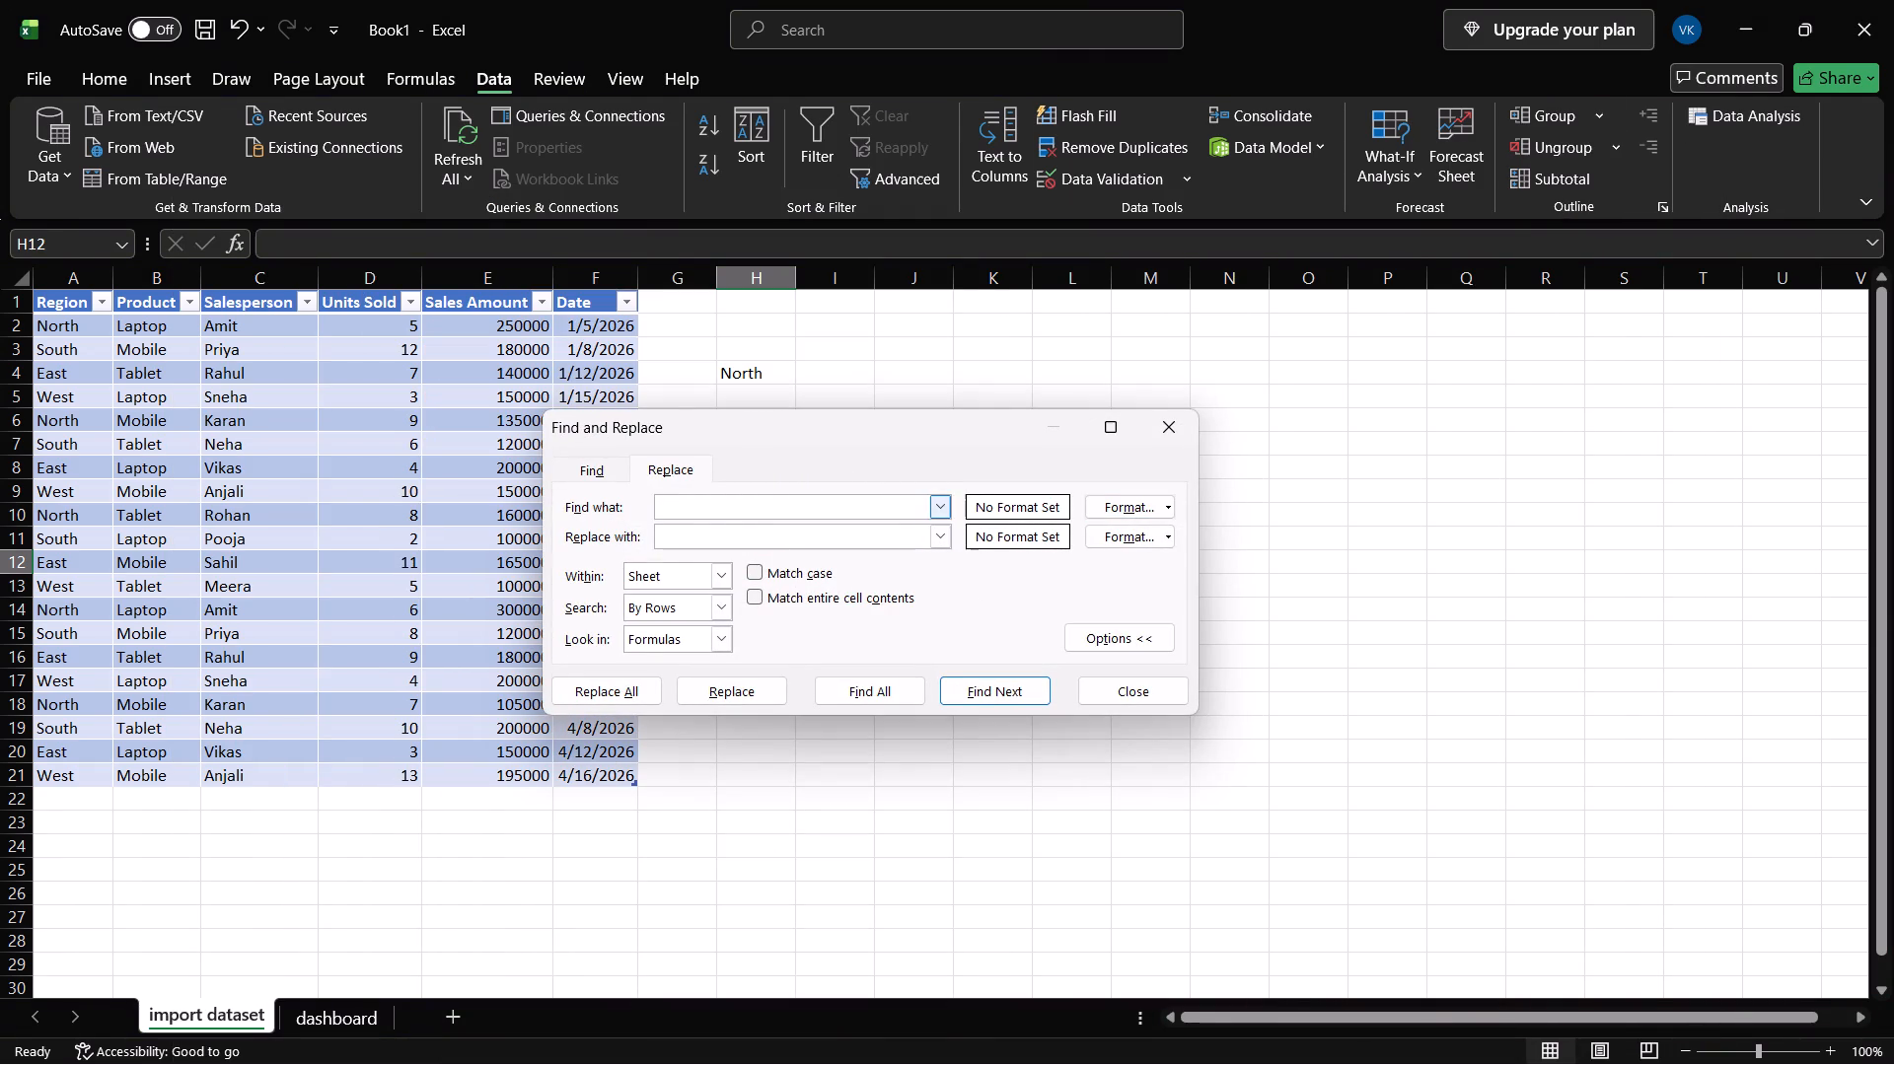
left_click(651, 476)
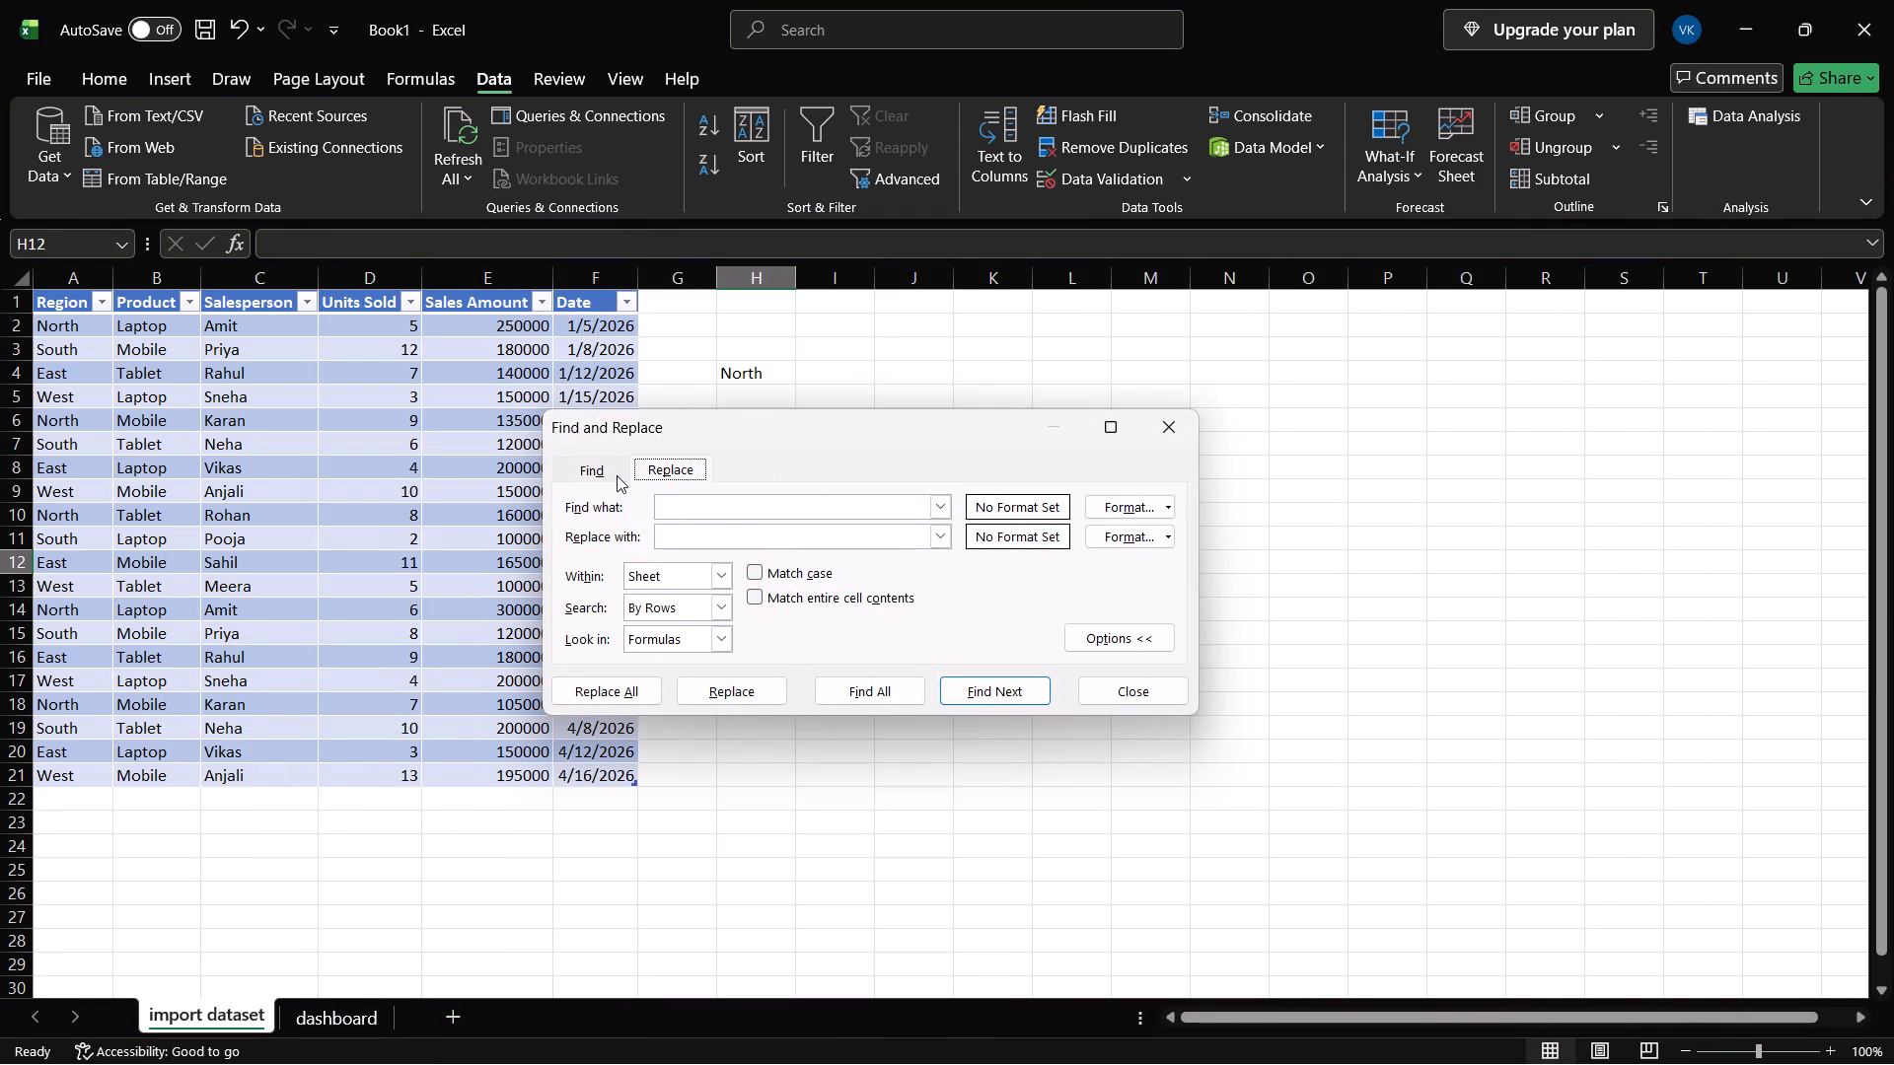
left_click(617, 475)
Recheck the 3(f) instructions on what to find and replace in daspracticals.pdf in Edge.
left_click(971, 1028)
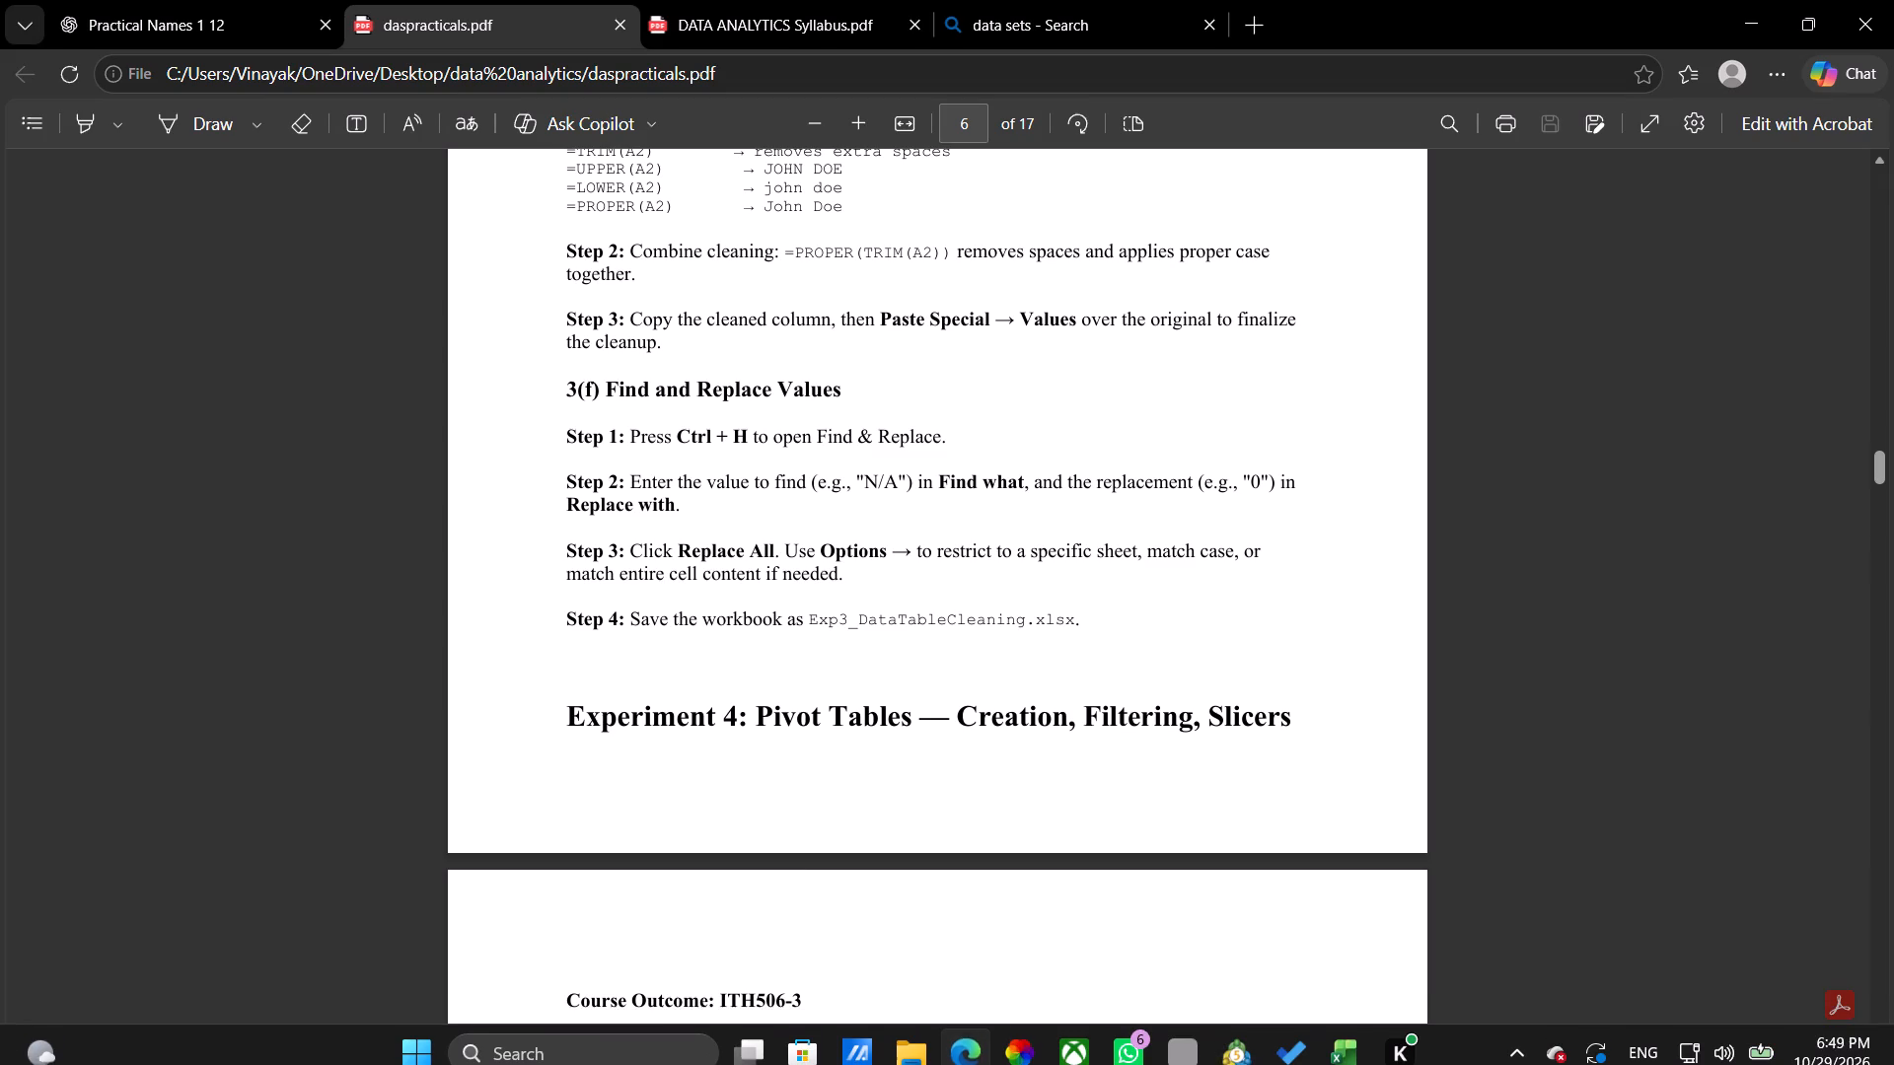
double_click(838, 436)
left_click(778, 503)
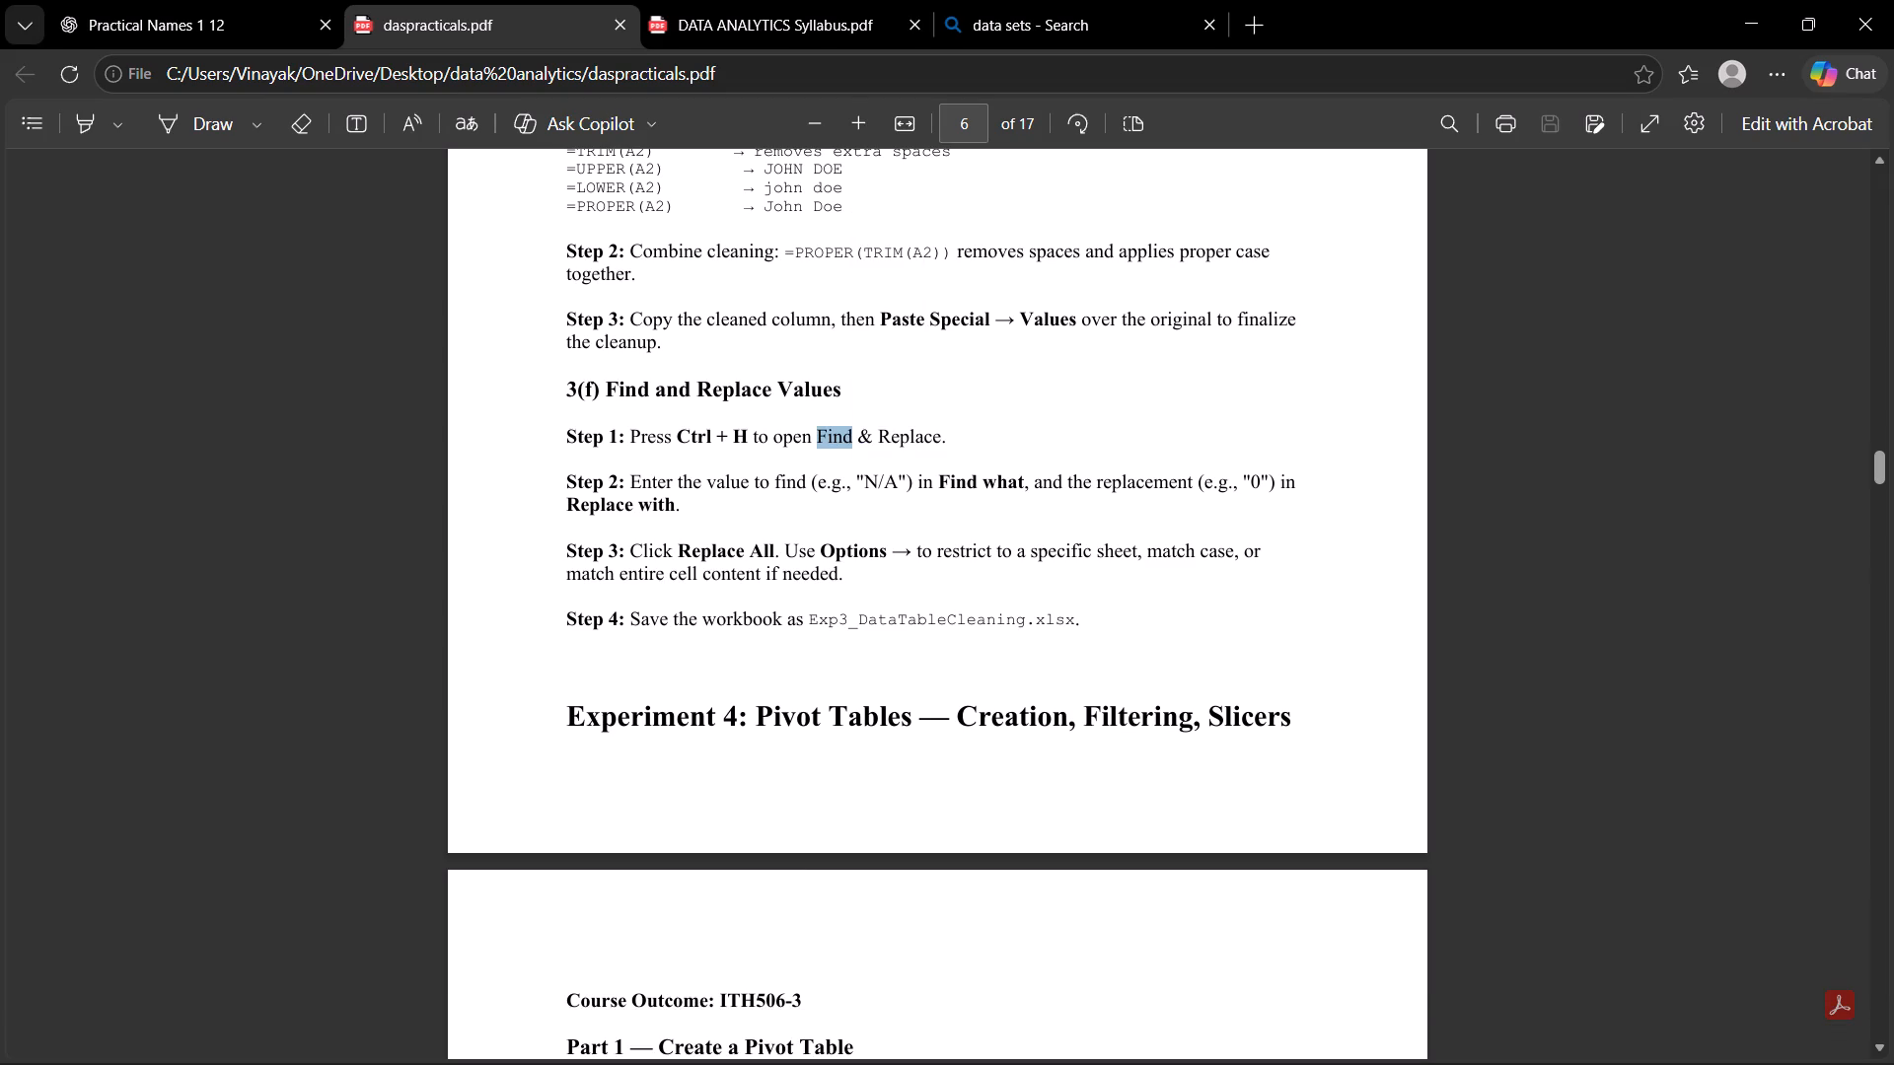
double_click(838, 440)
left_click(802, 463)
left_click(1738, 0)
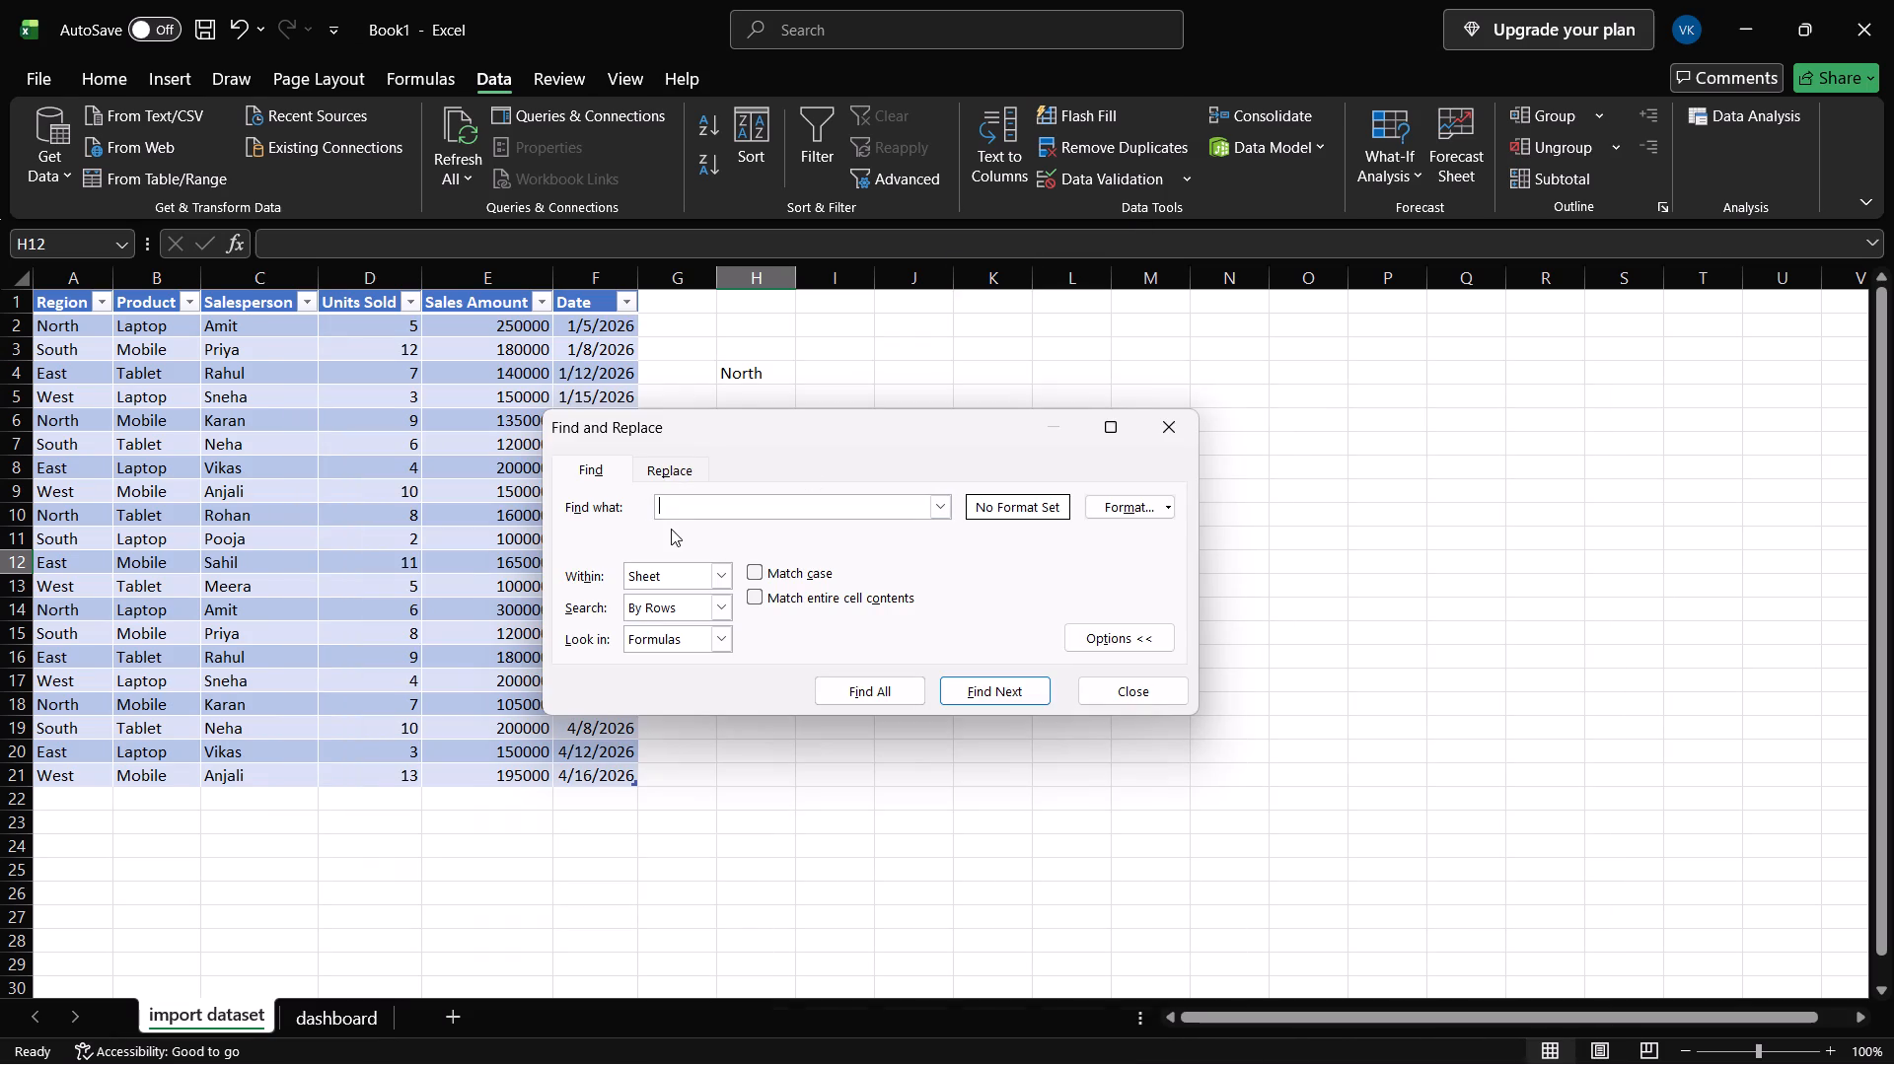
Back in Excel, replace all occurrences of "North" with "NORTH" in the import dataset sheet and close Find and Replace.
key("n")
type("or")
type("th")
left_click(676, 469)
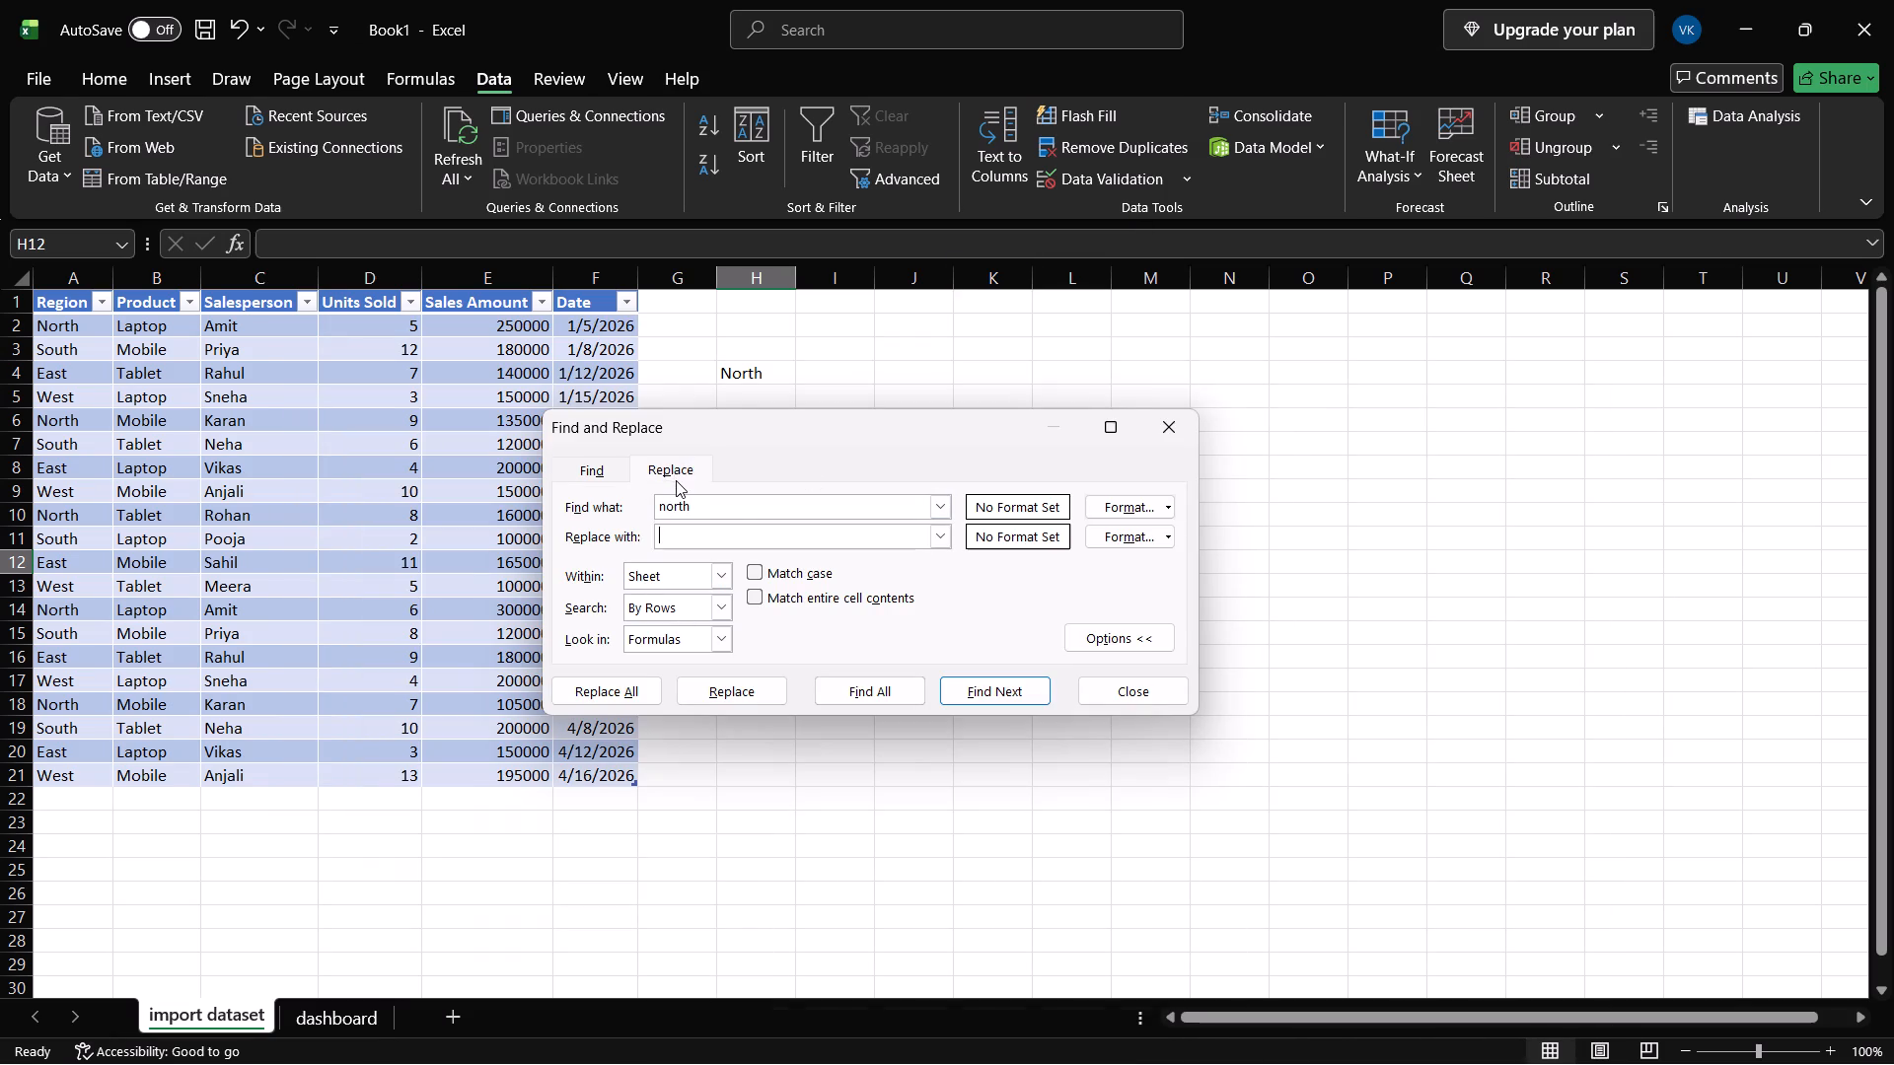
left_click(796, 537)
type("NORTH")
left_click(668, 505)
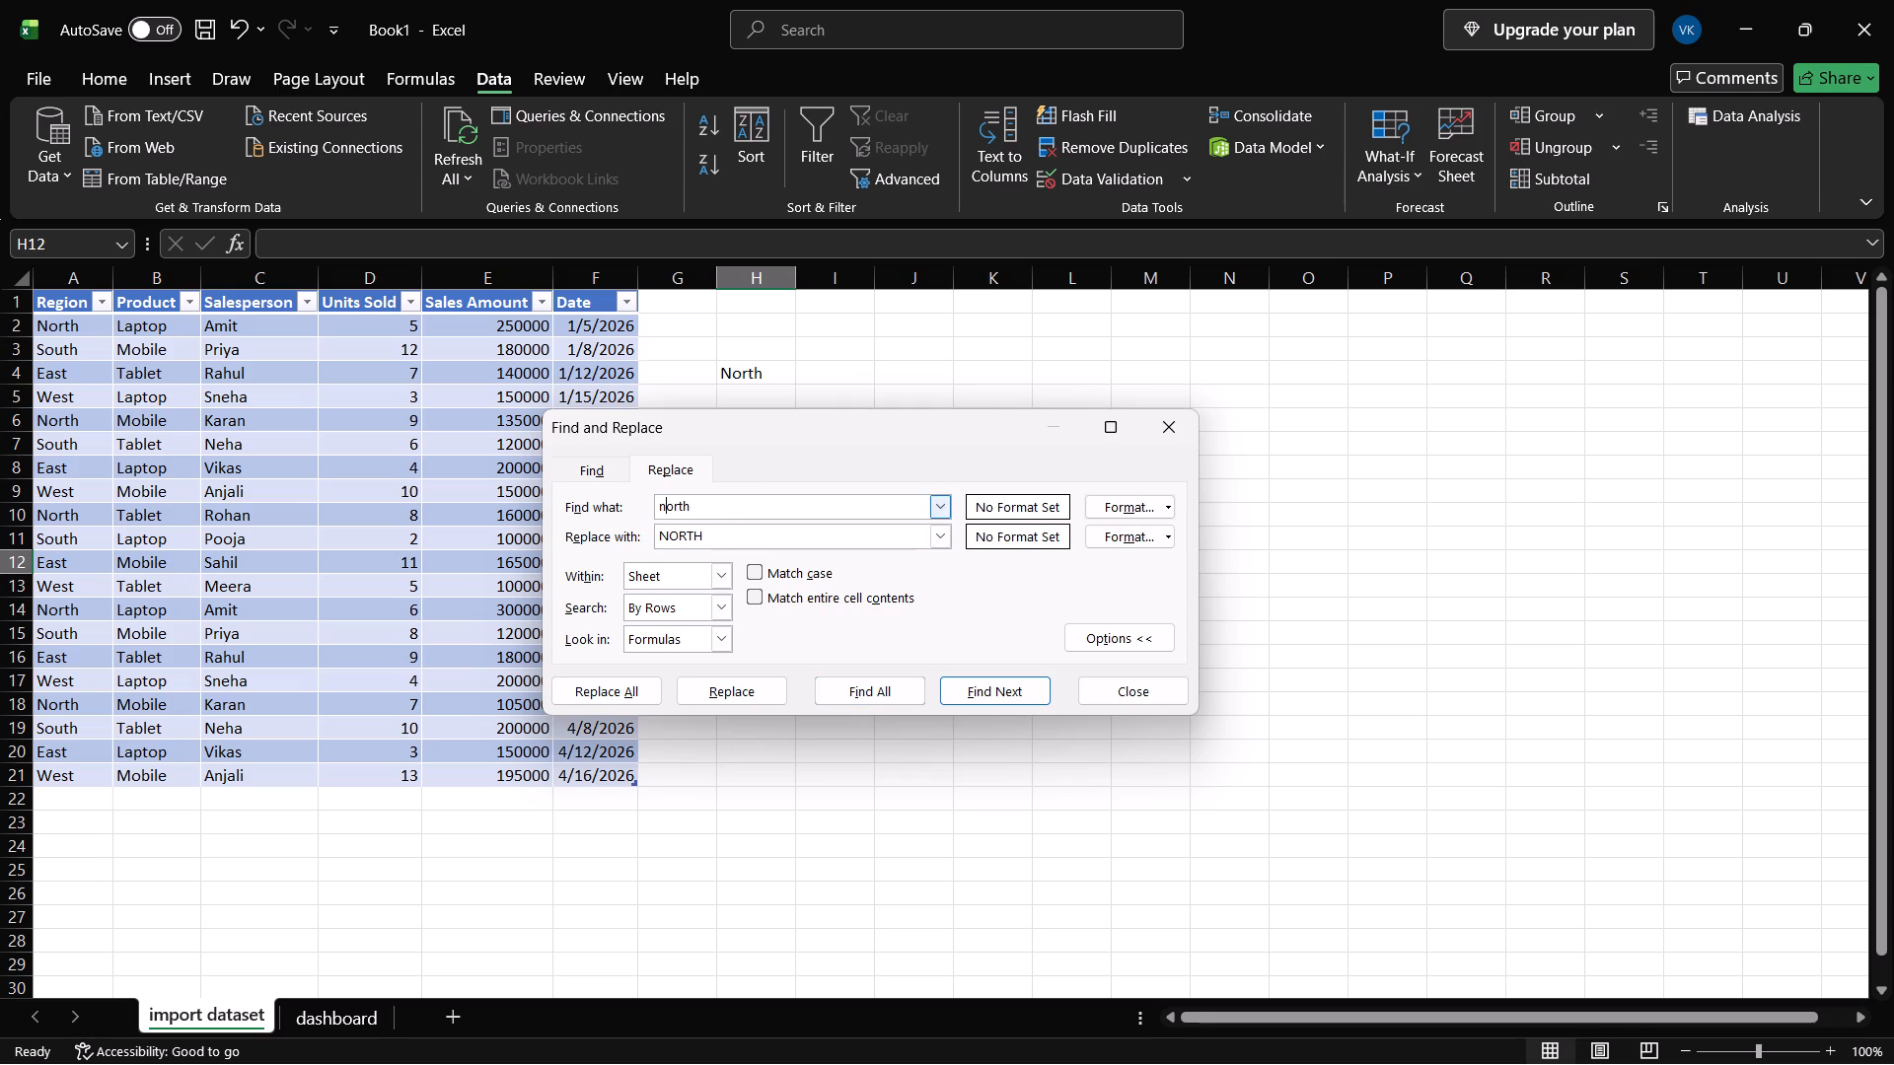
key("BackSpace")
key("shift+n")
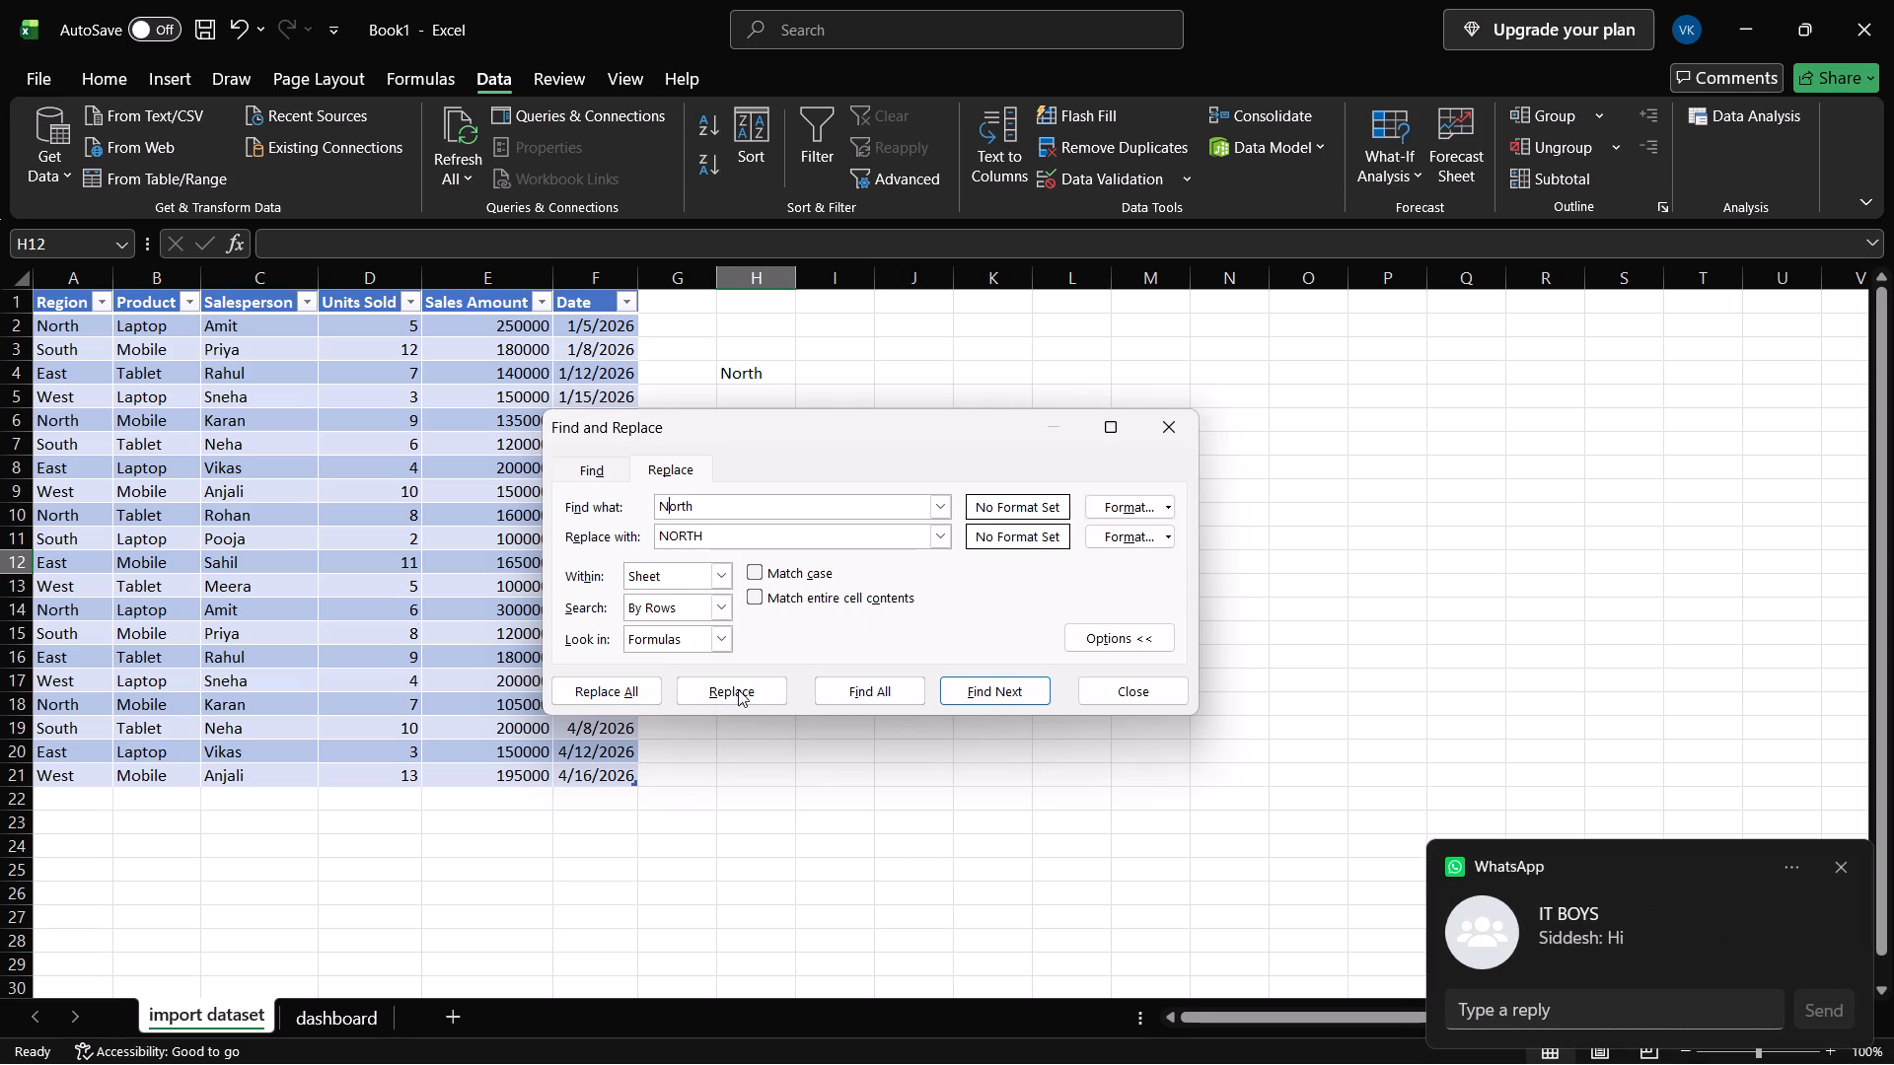
left_click(629, 693)
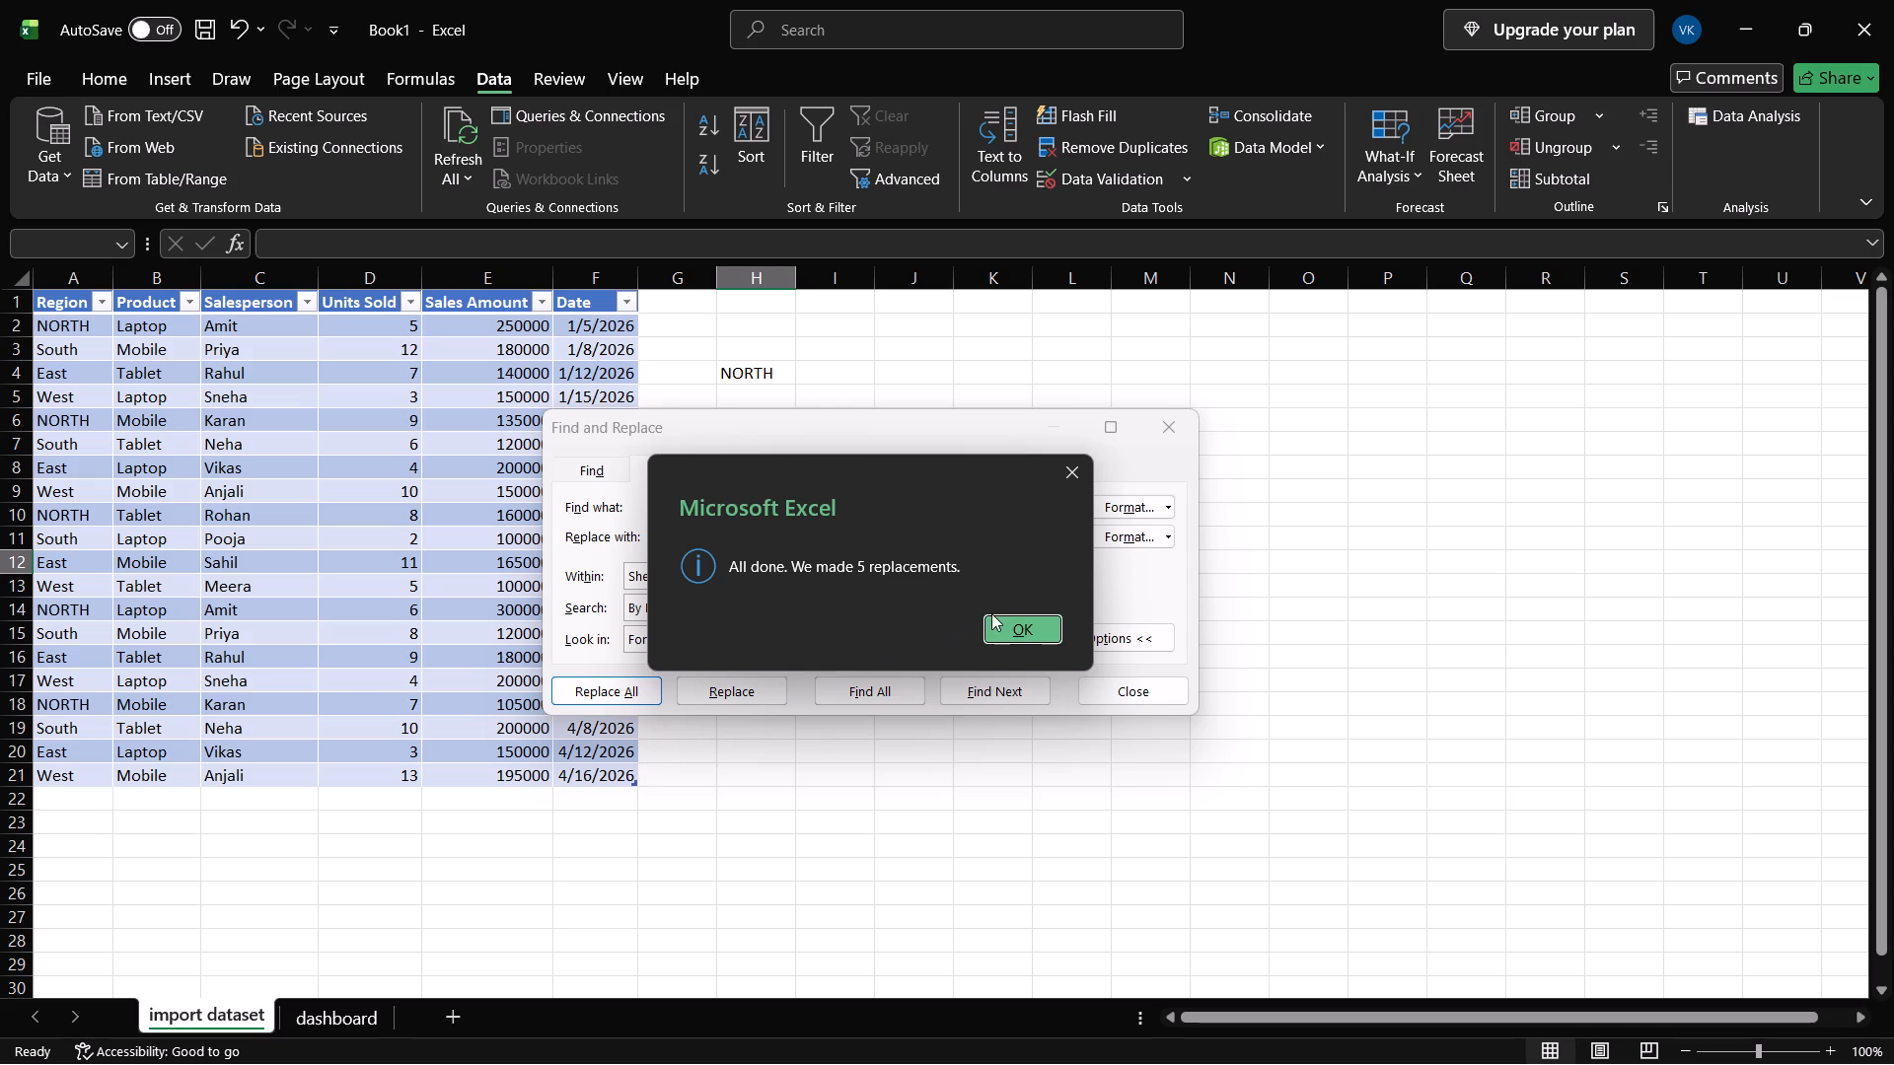
left_click(1019, 623)
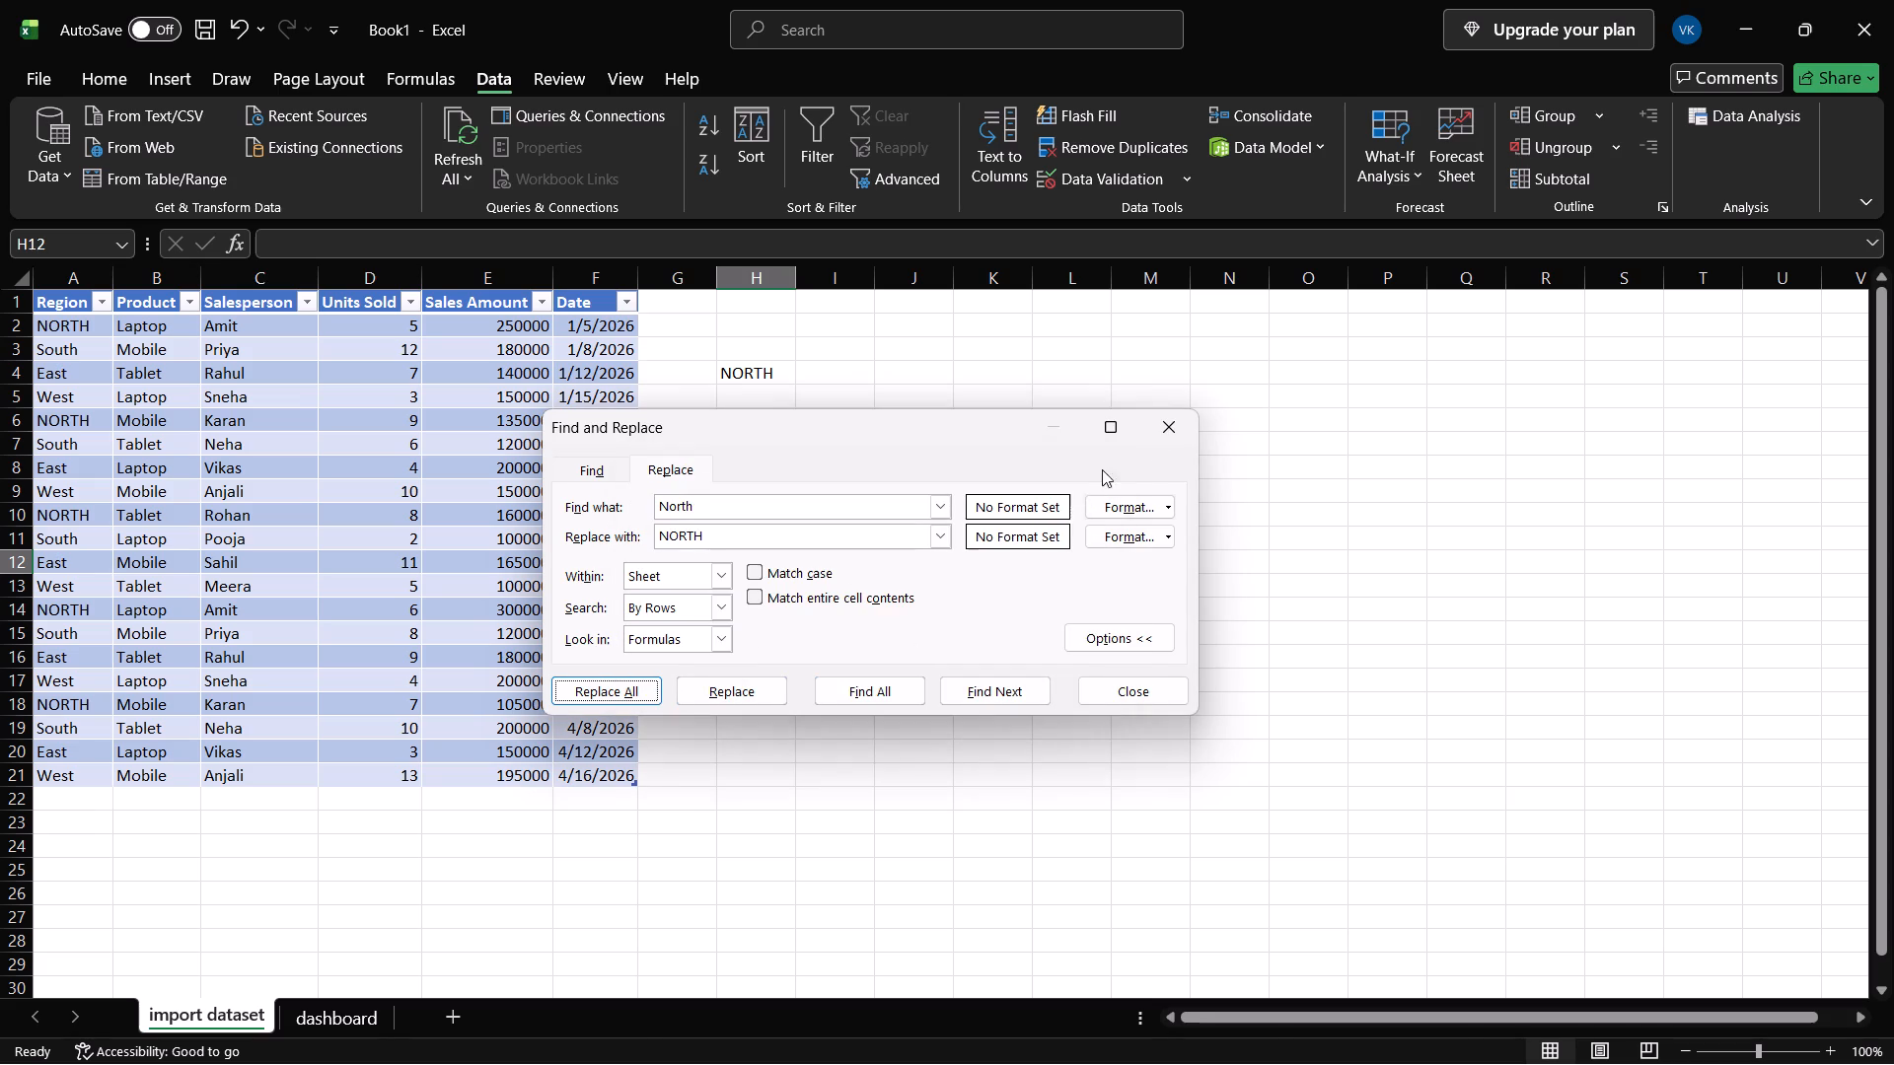
left_click(1180, 430)
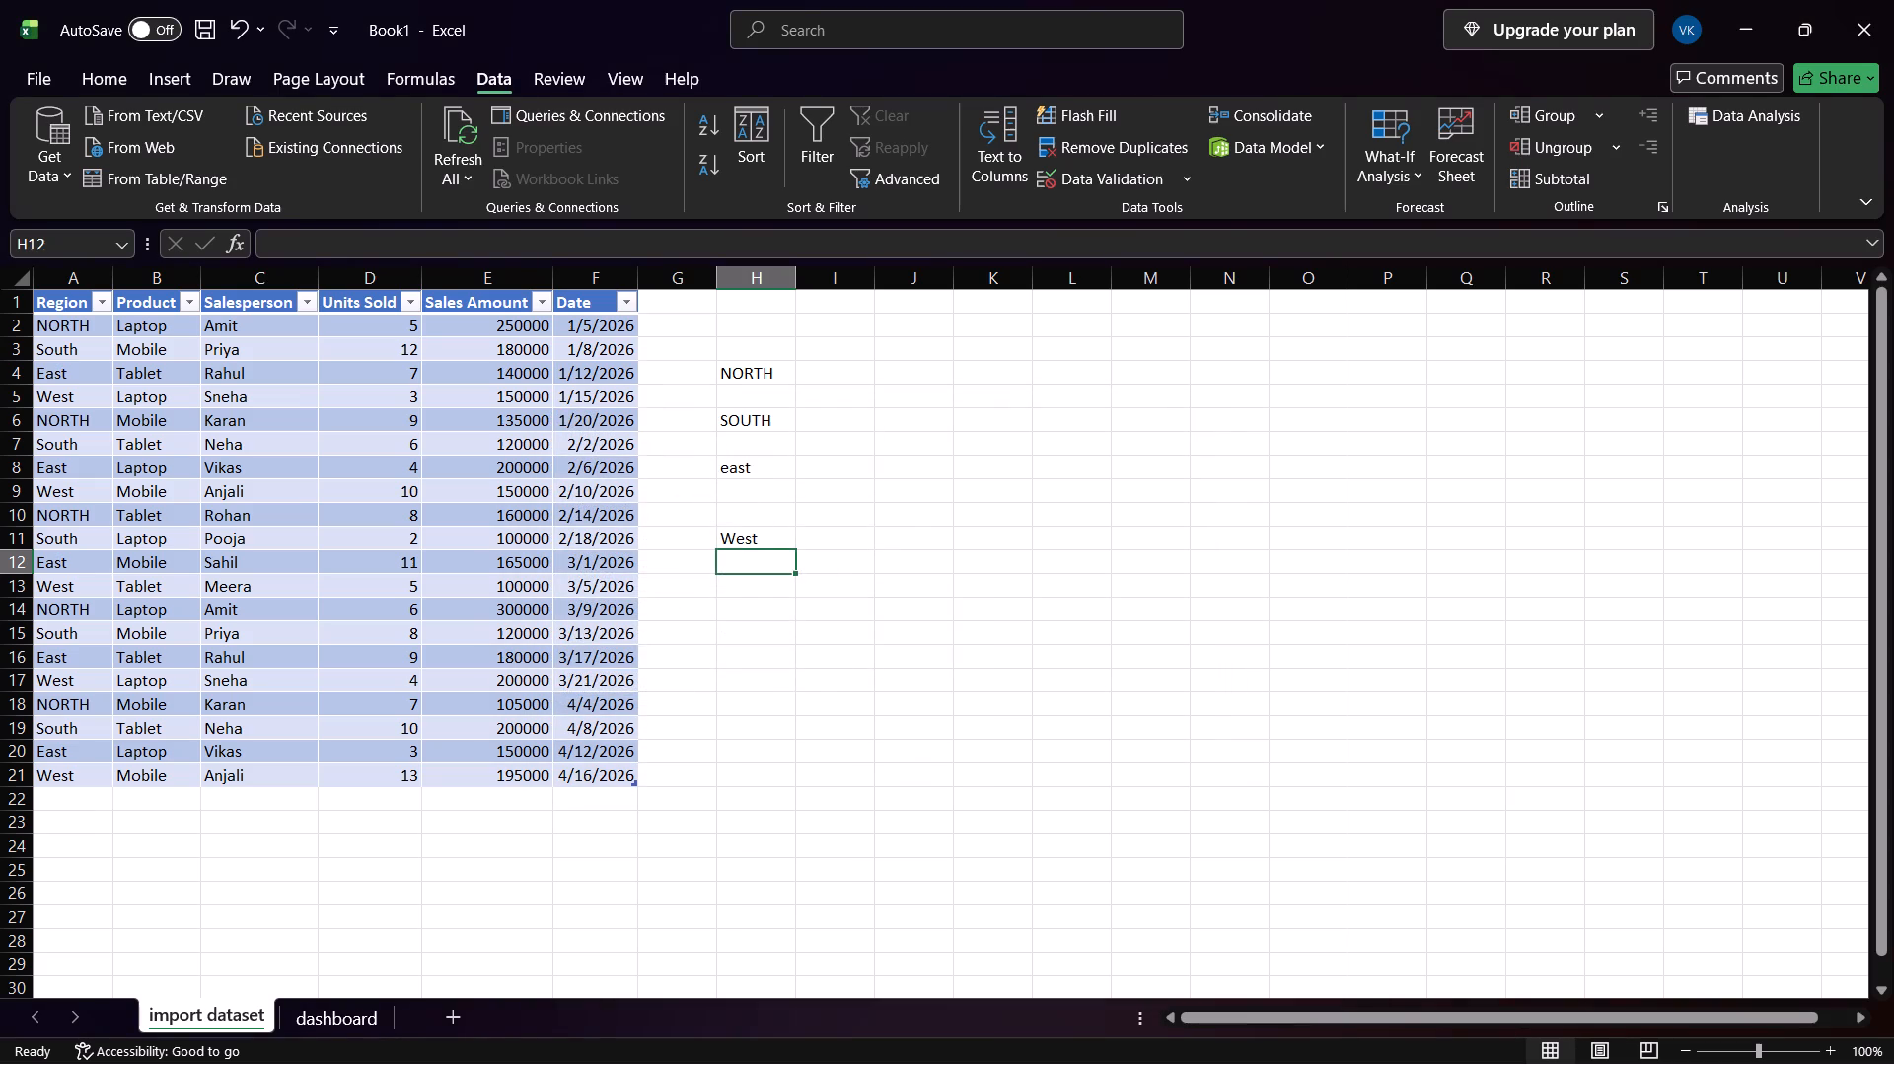
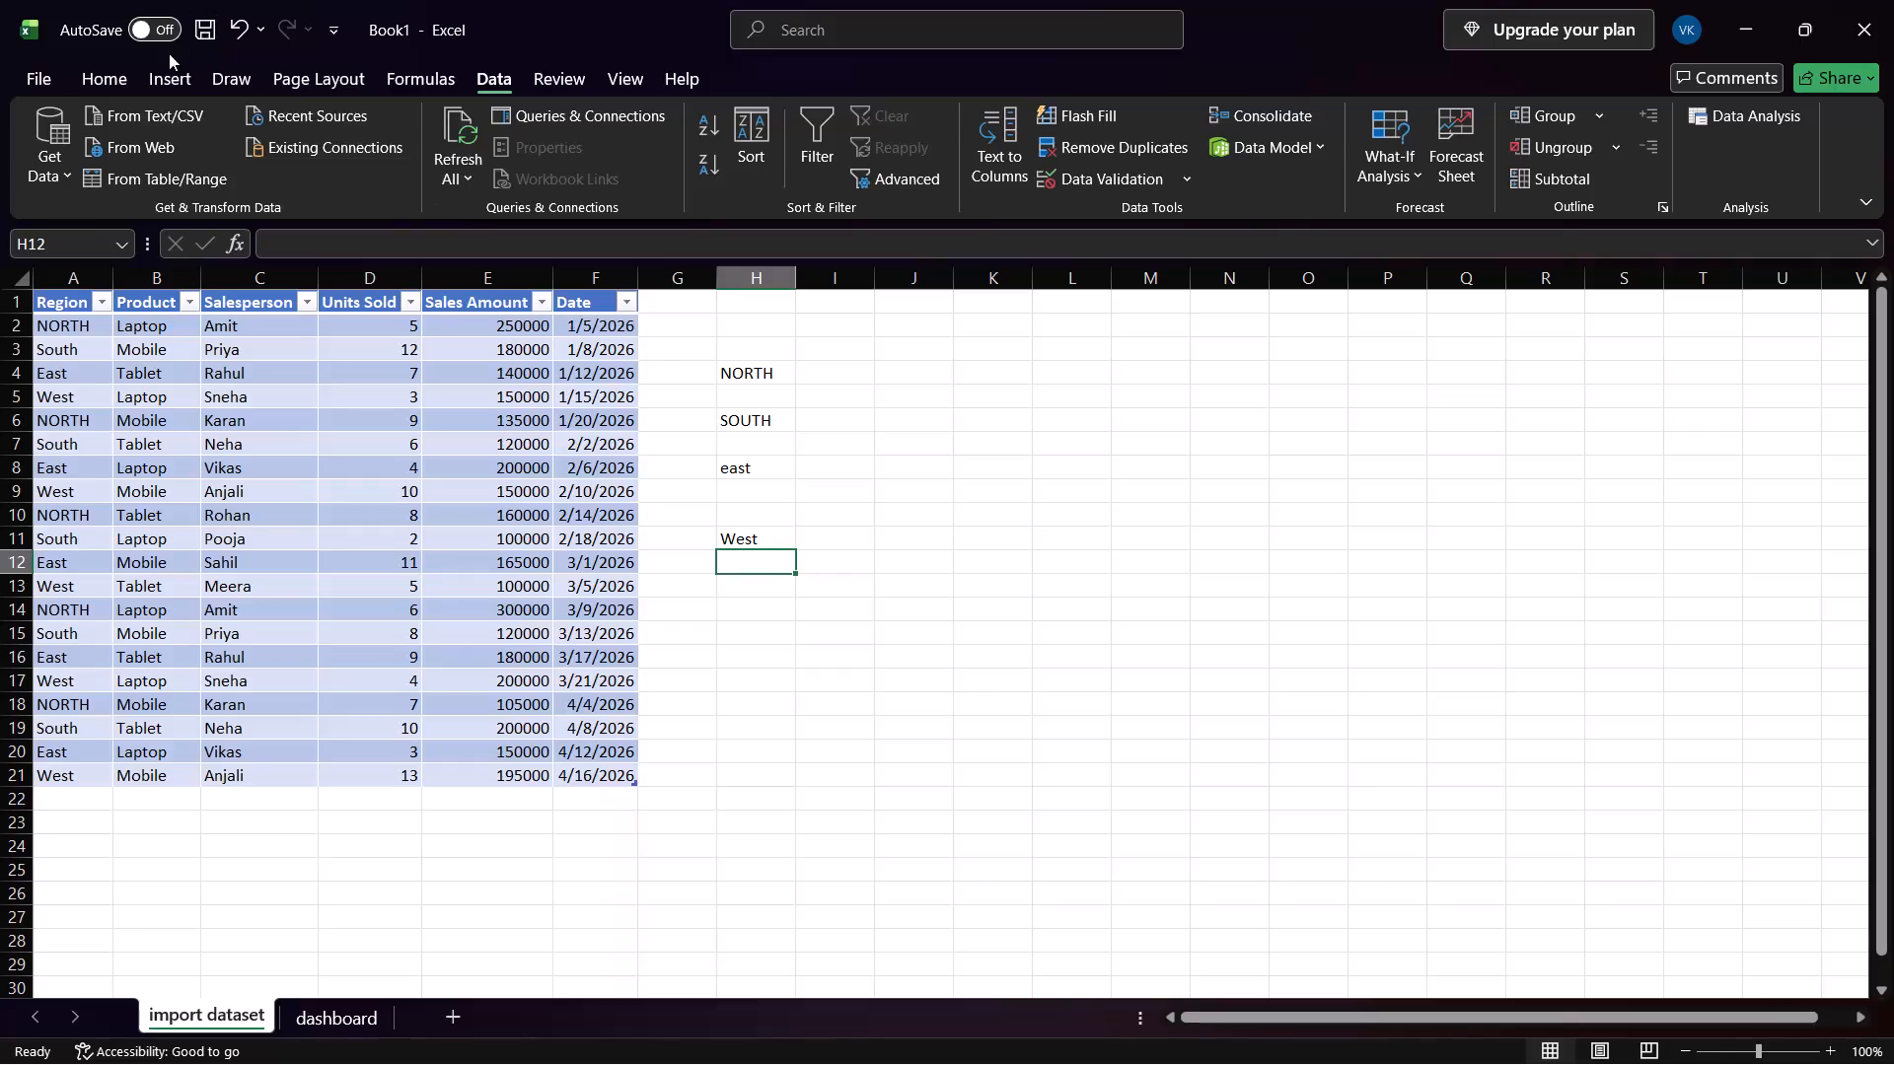
Save the workbook as exp3, an Excel Workbook, in the daspracticals folder inside data analytics.
left_click(57, 83)
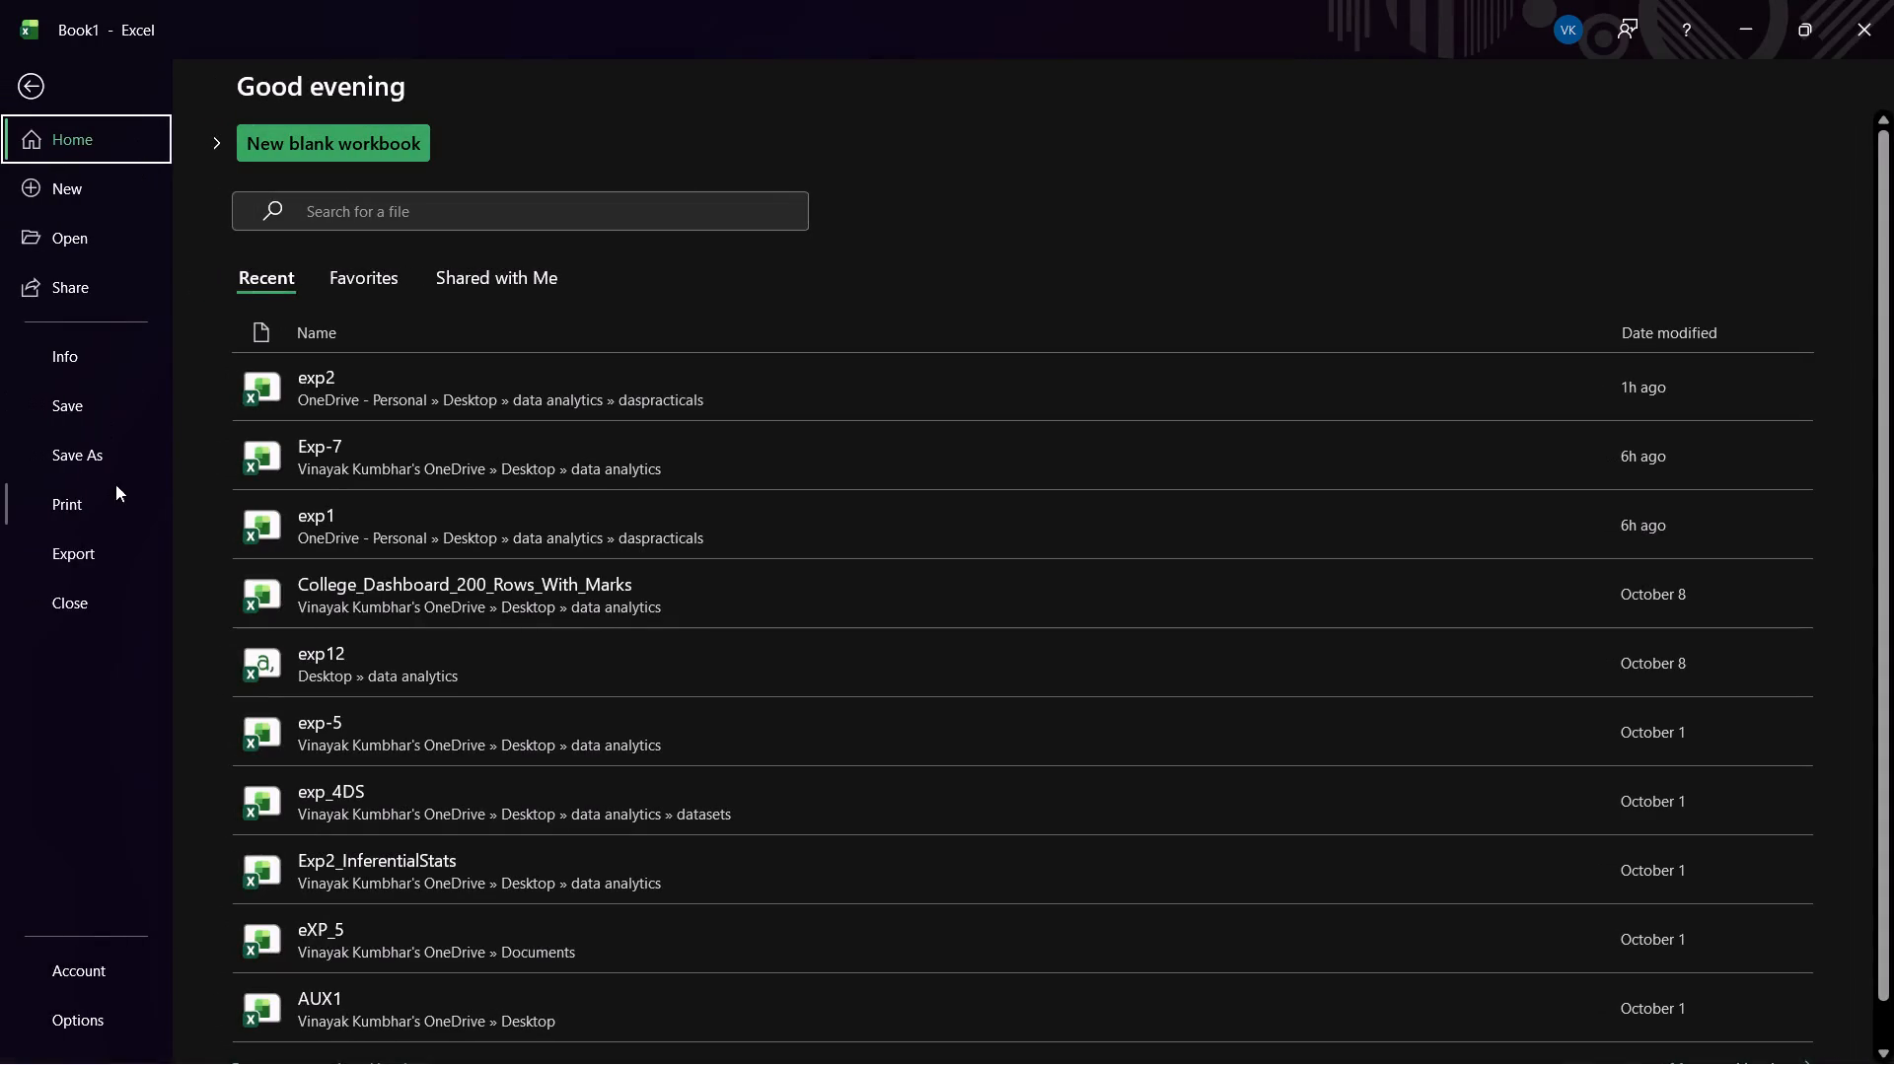
left_click(114, 471)
left_click(903, 269)
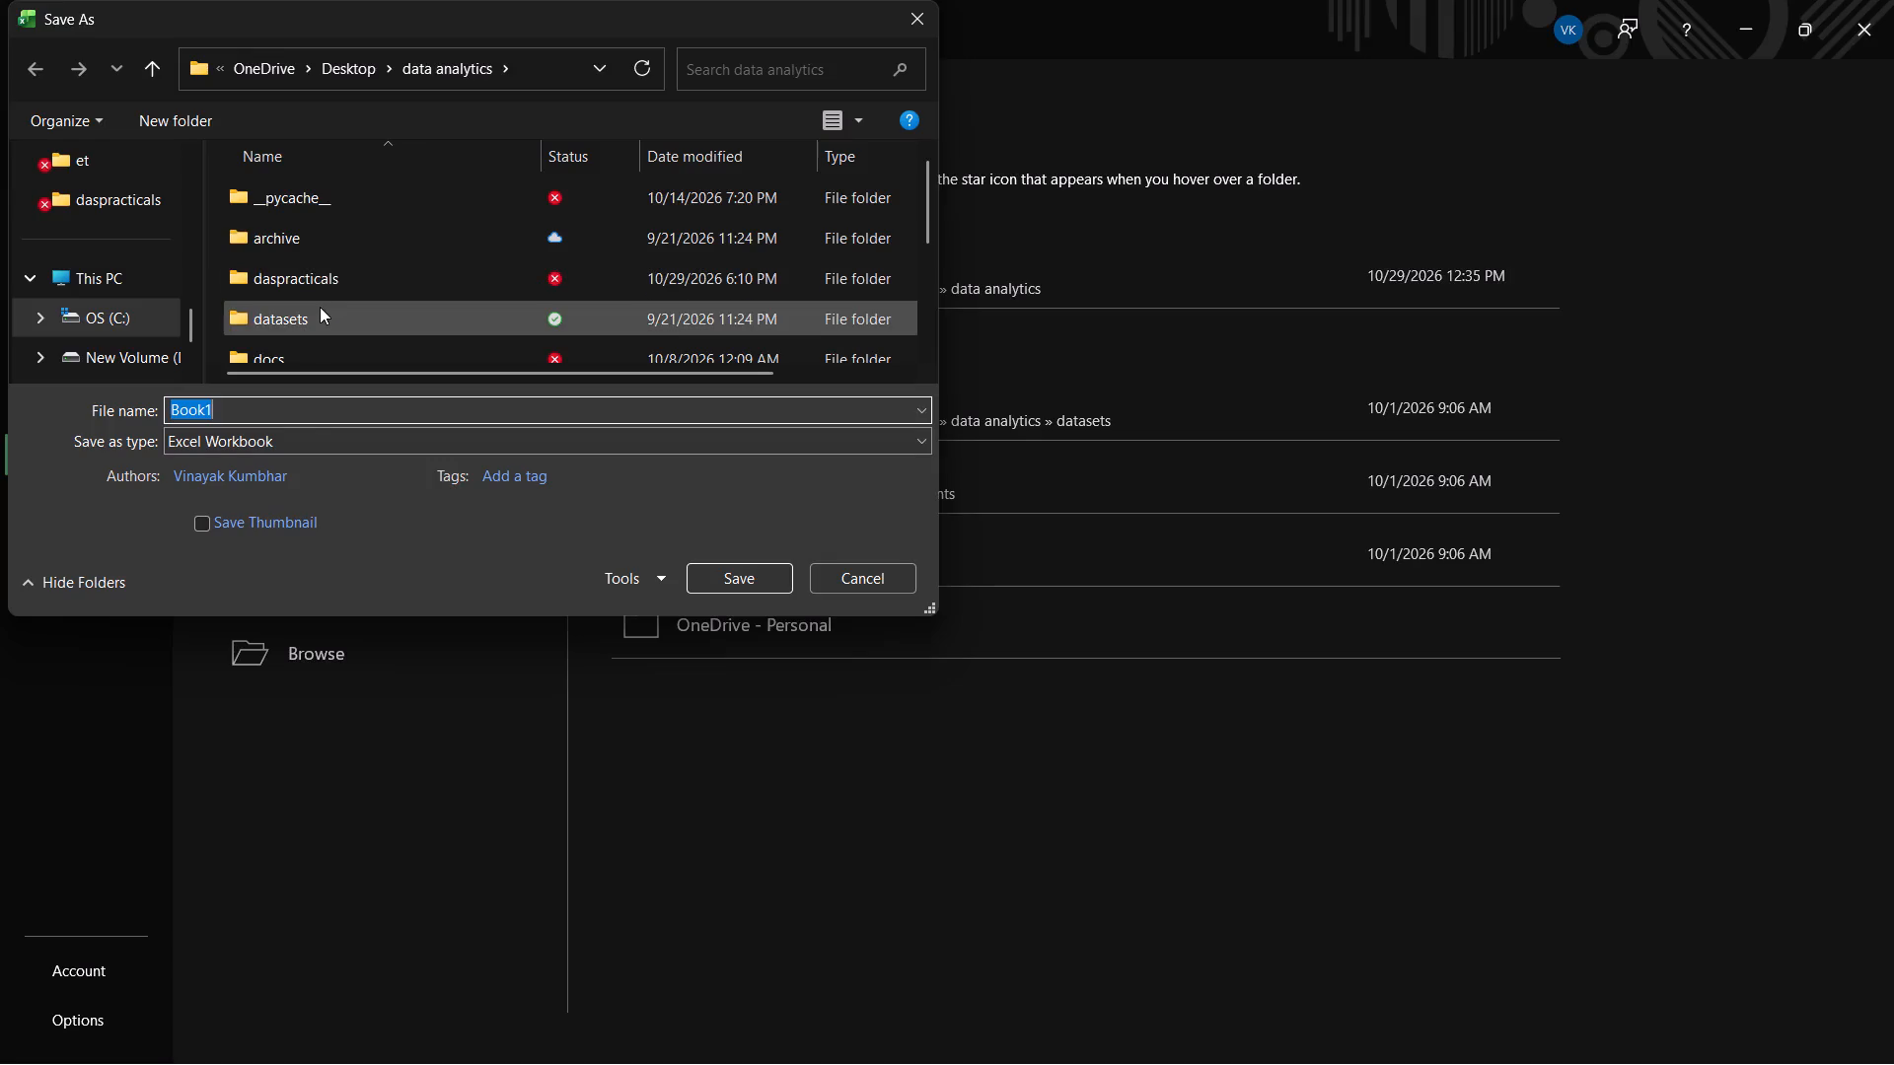
double_click(323, 289)
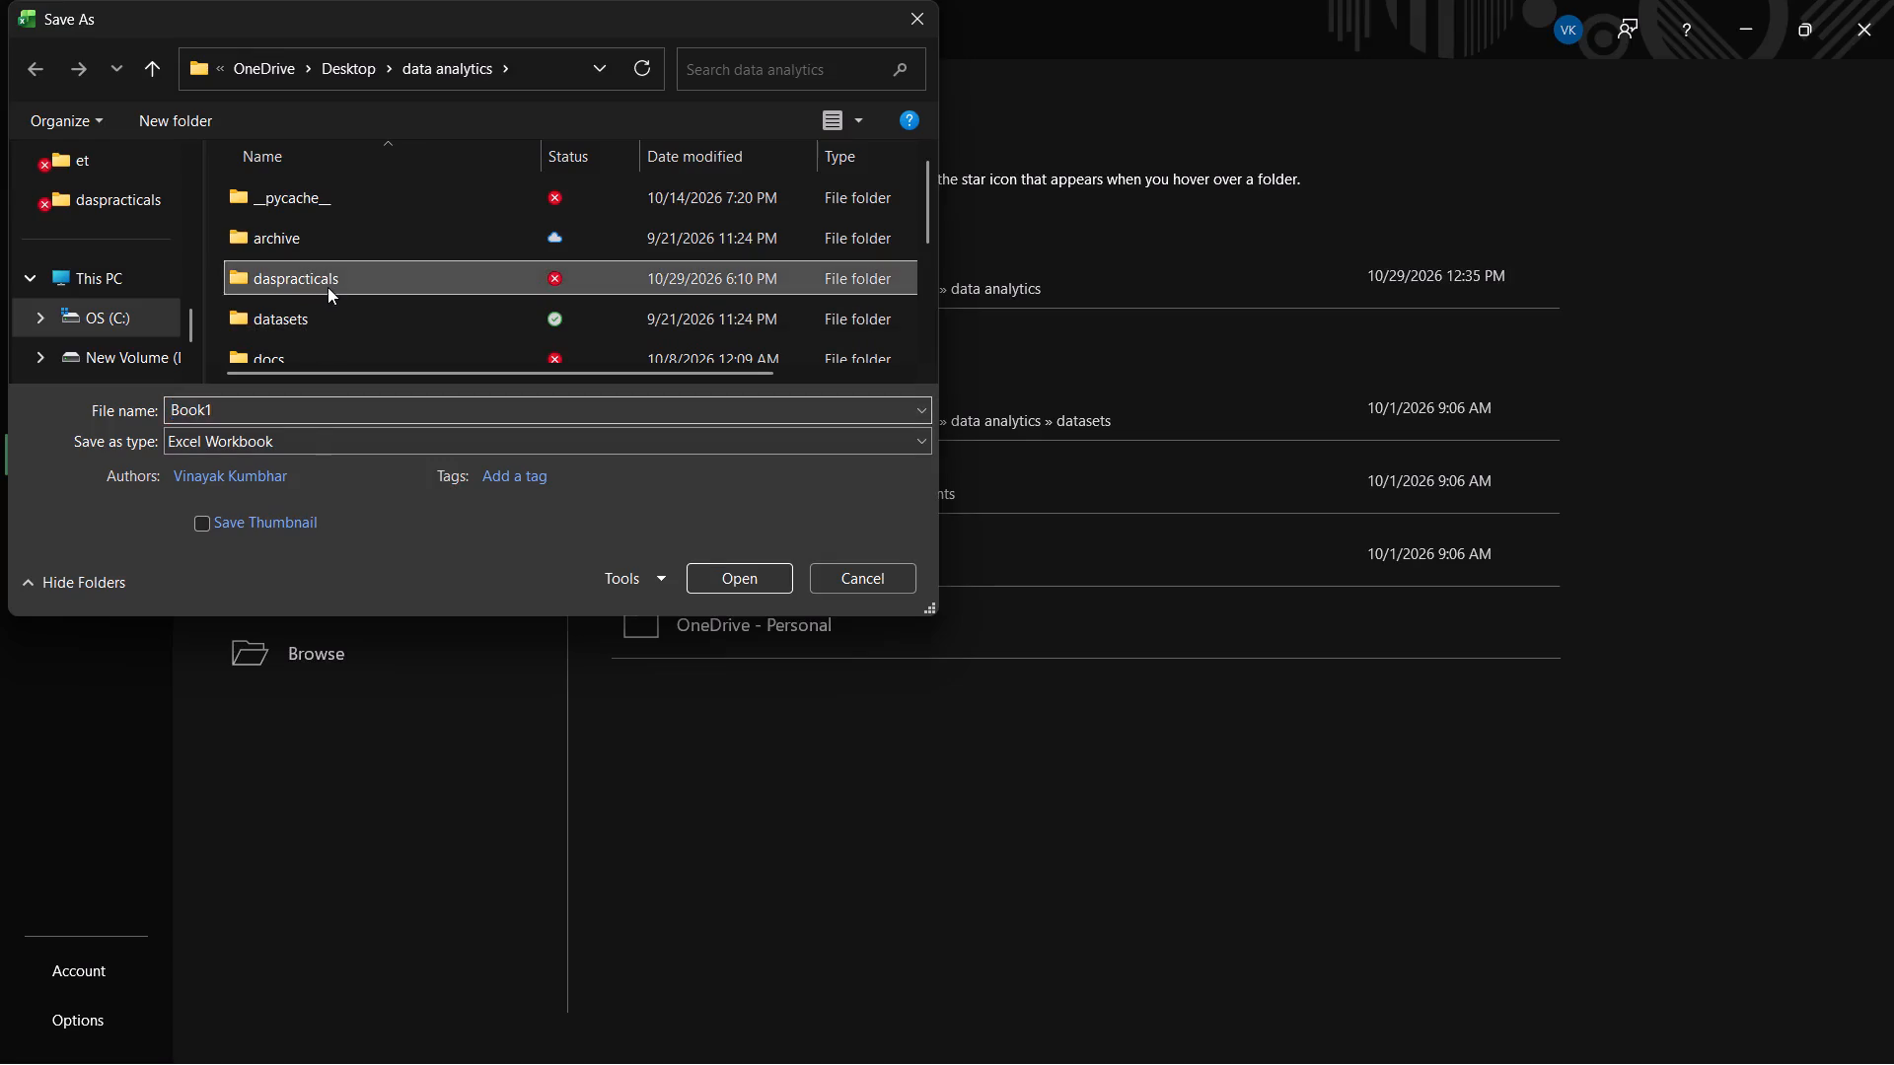
left_click(261, 399)
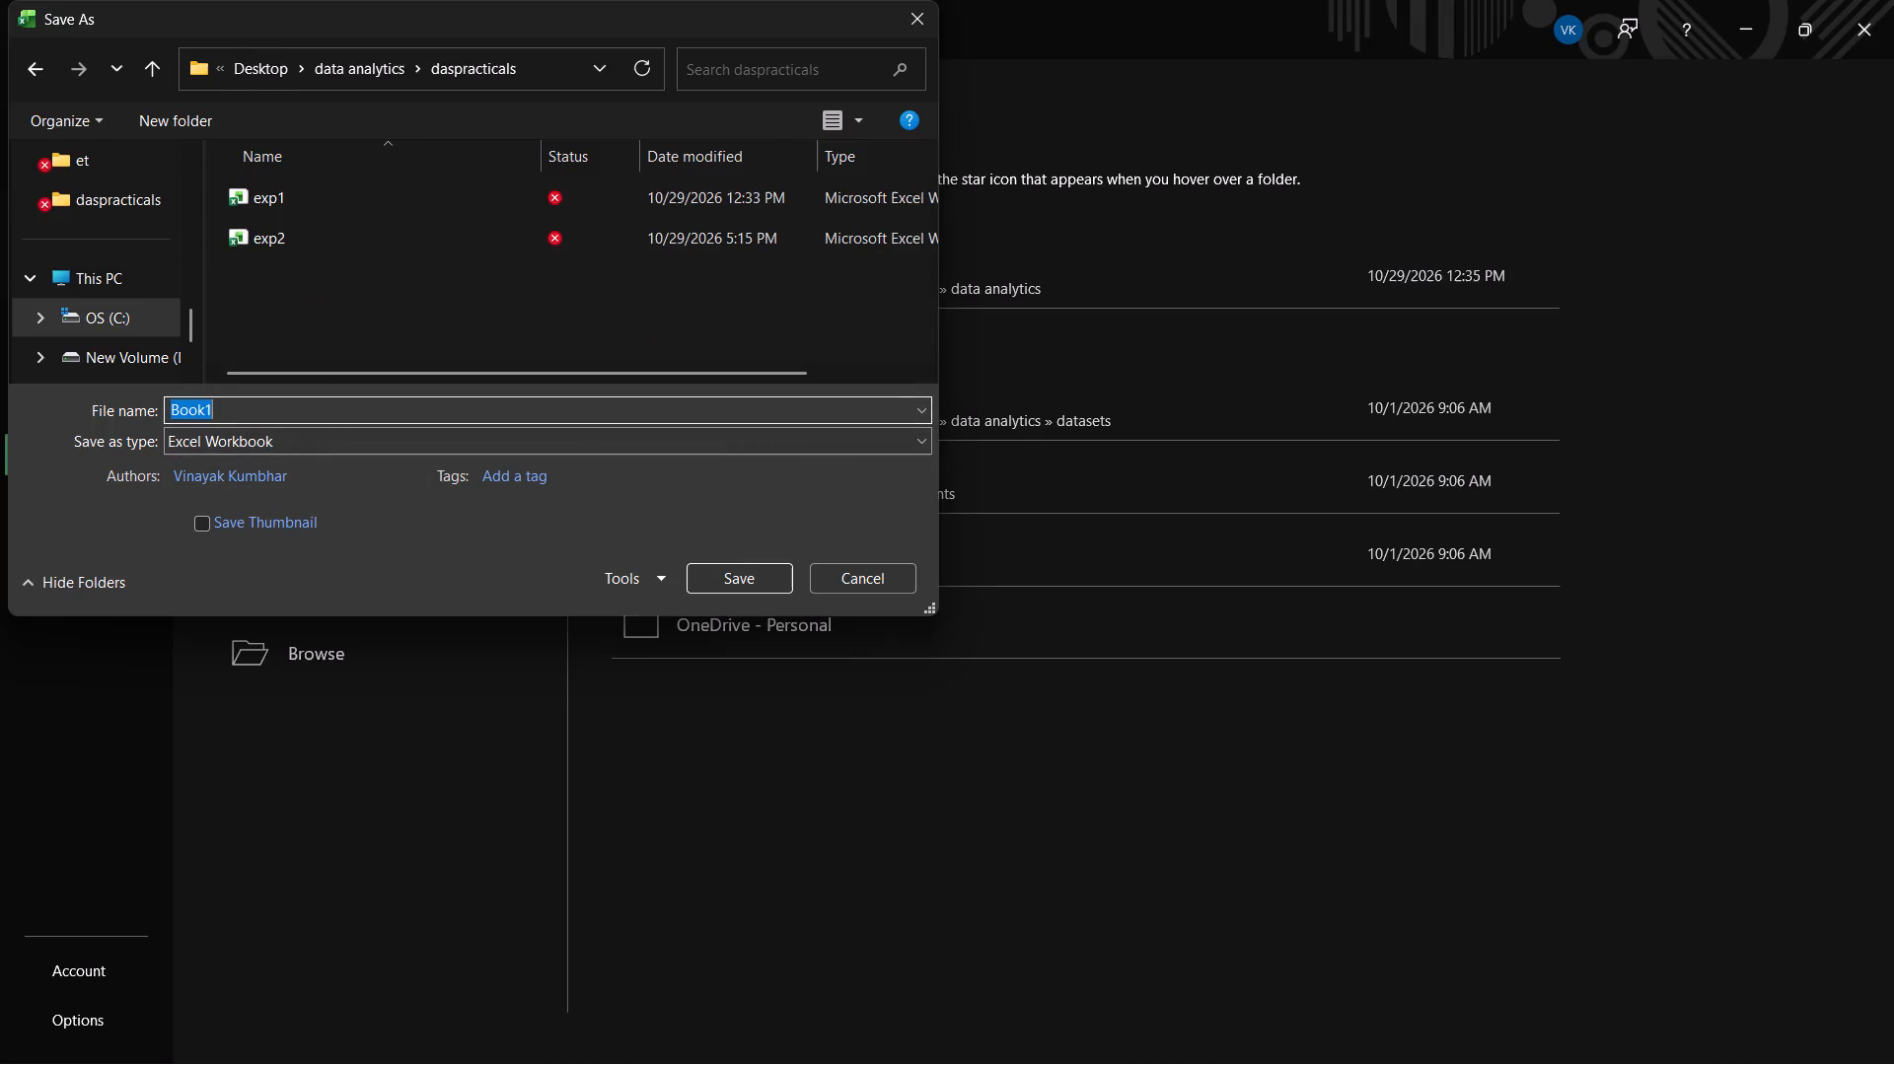
type("exp3")
key("Return")
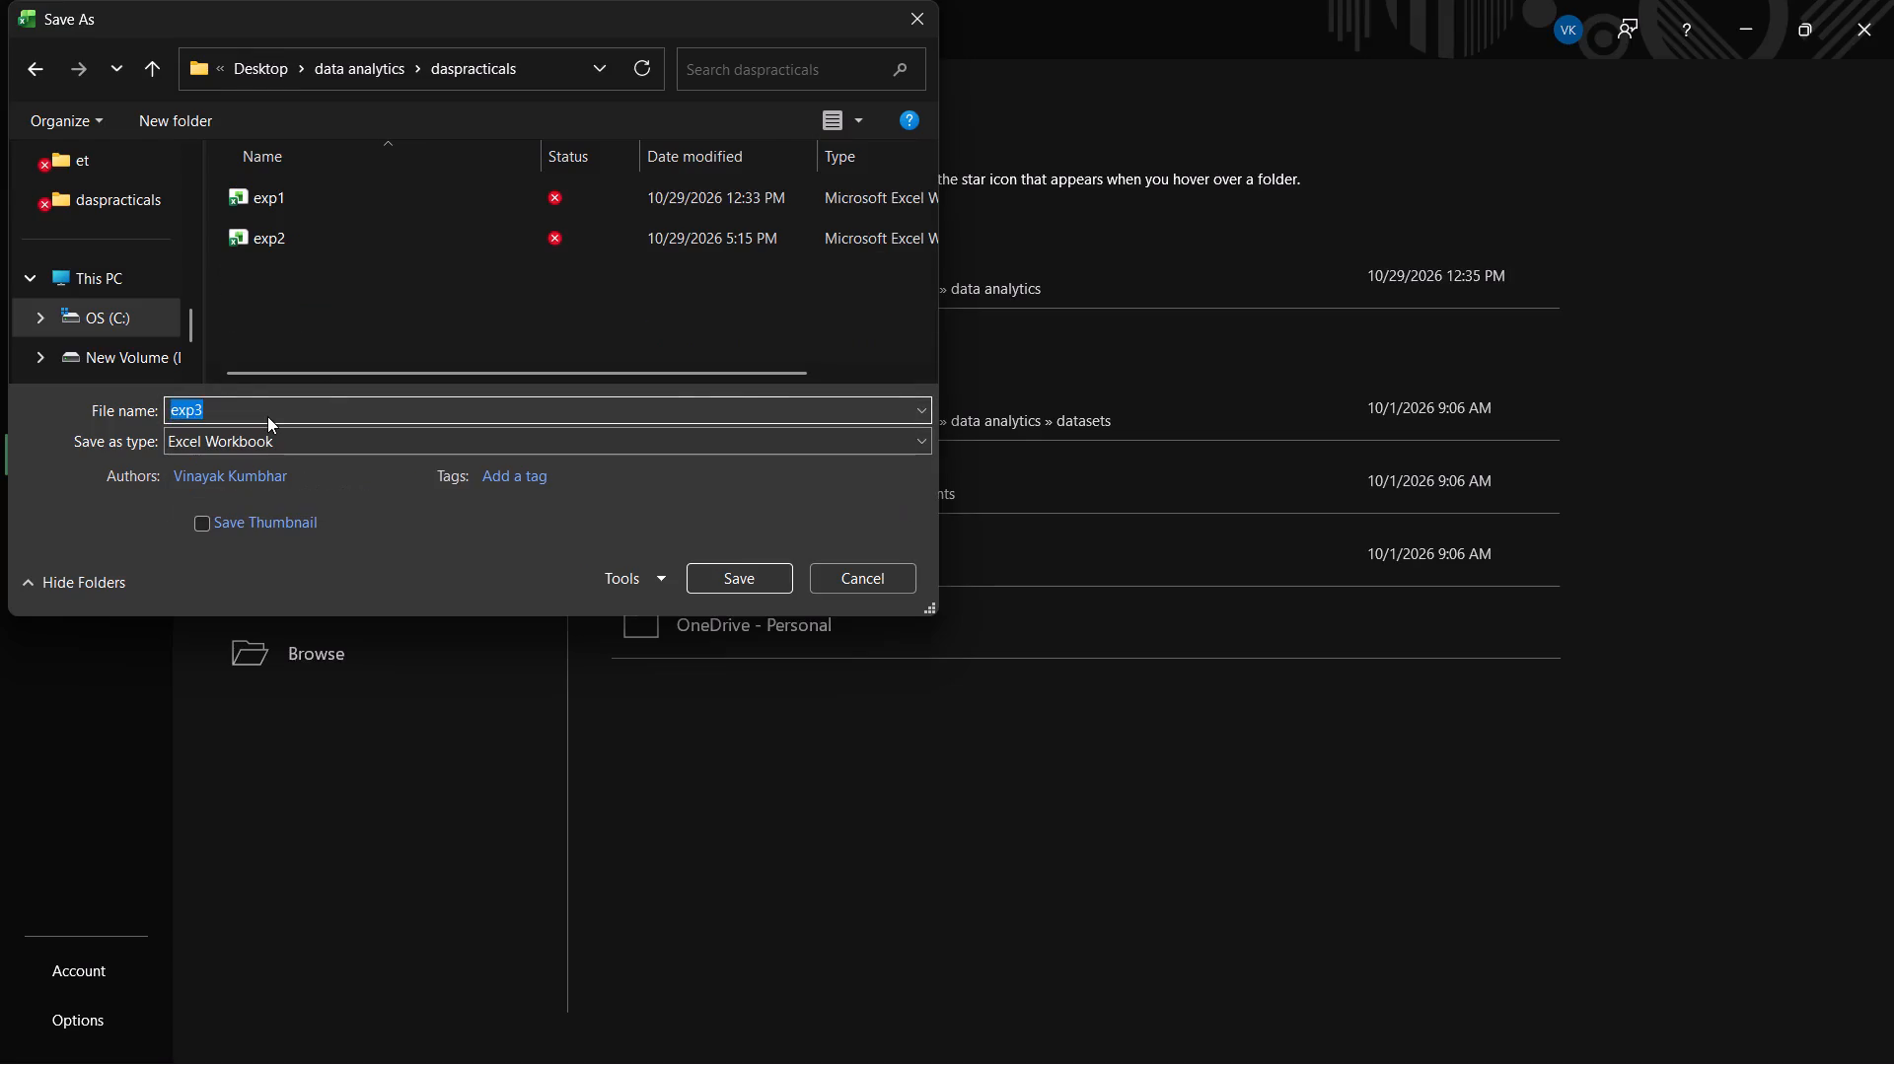
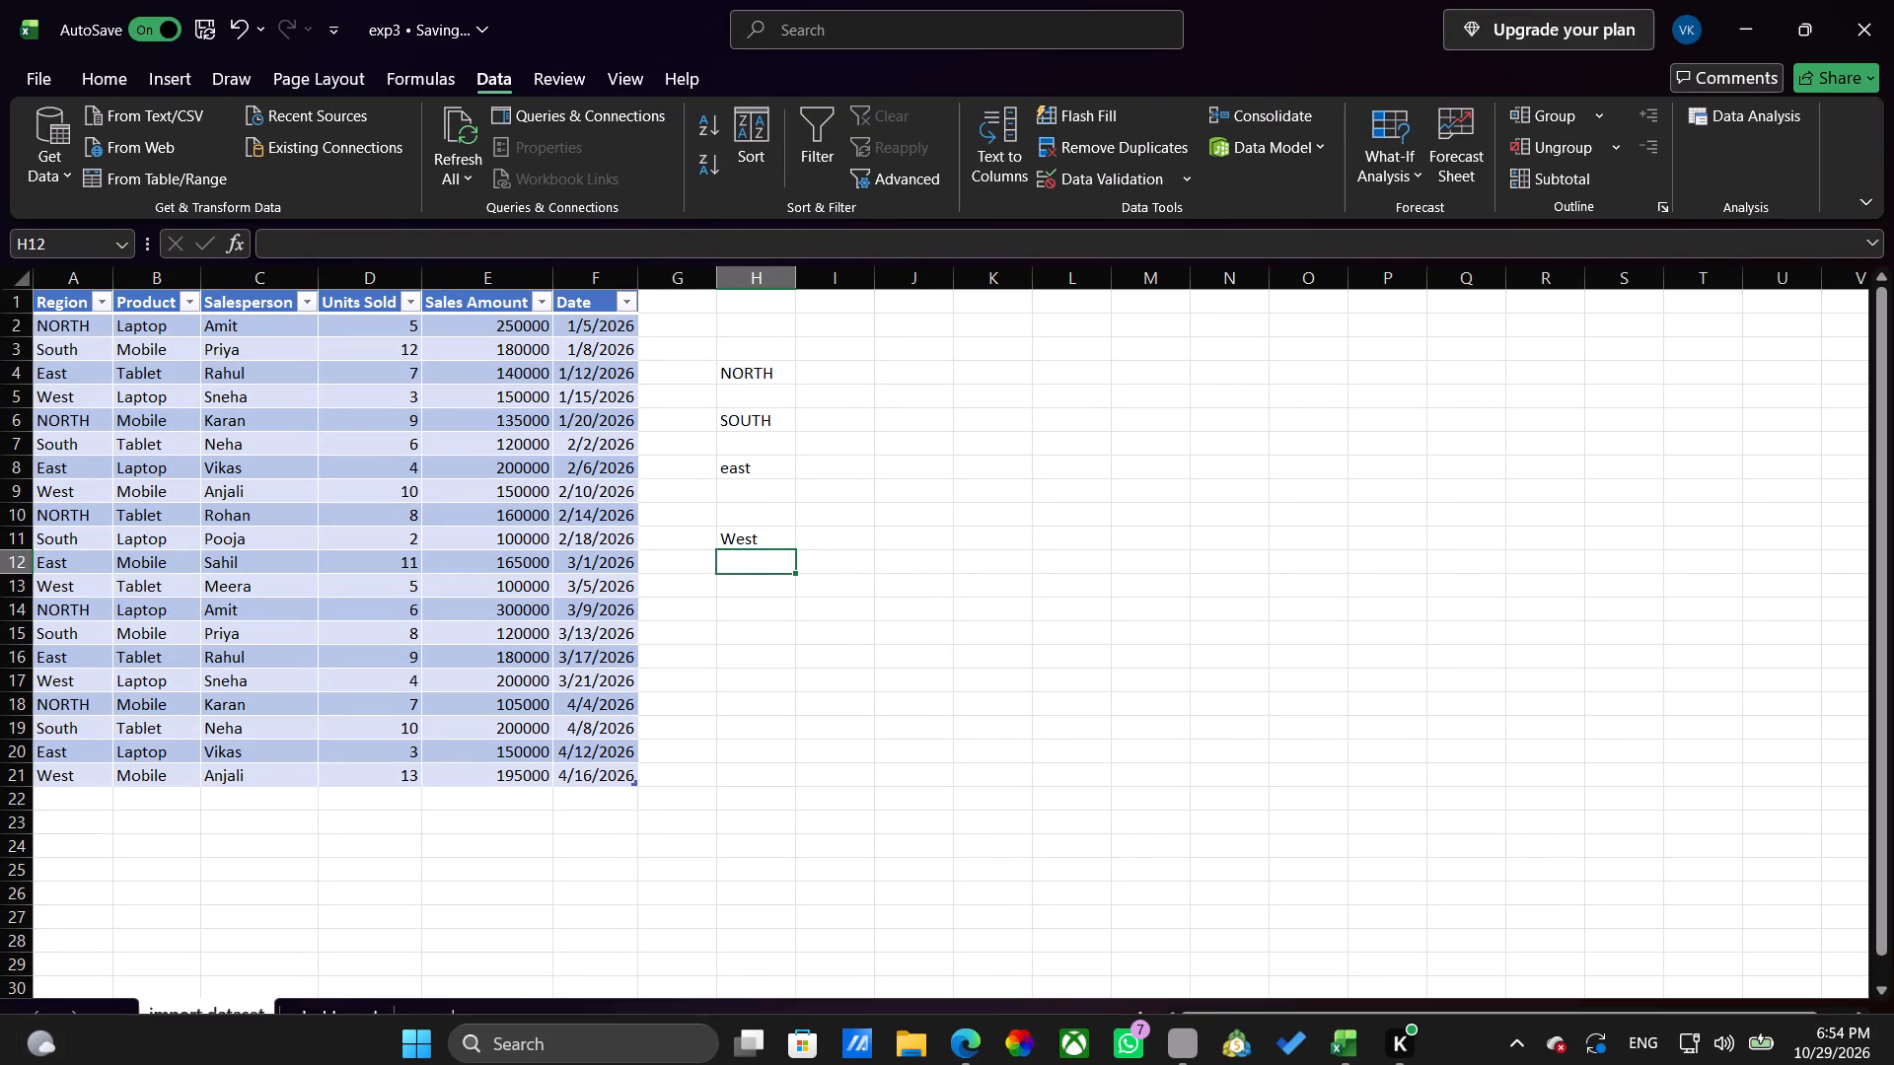
Create a new blank workbook and close the exp3 workbook, keeping the new one open.
left_click(36, 66)
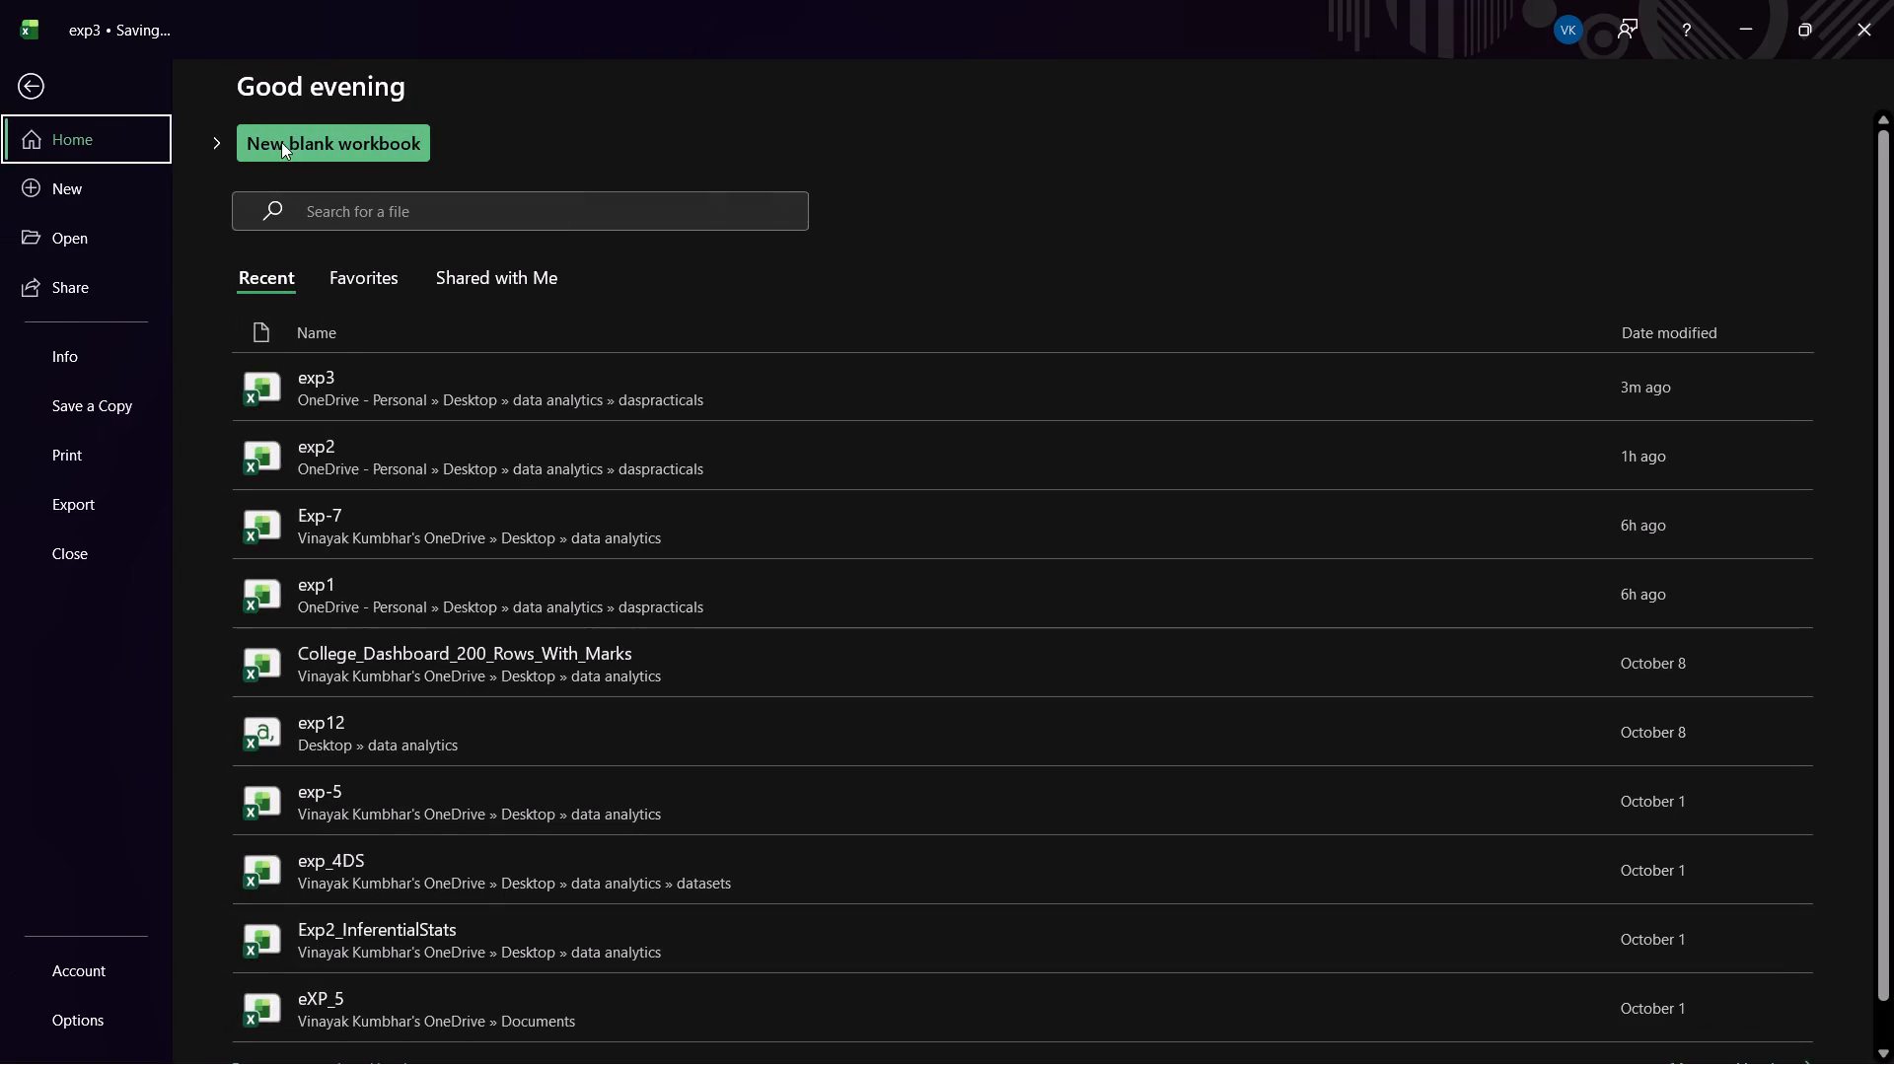
left_click(284, 141)
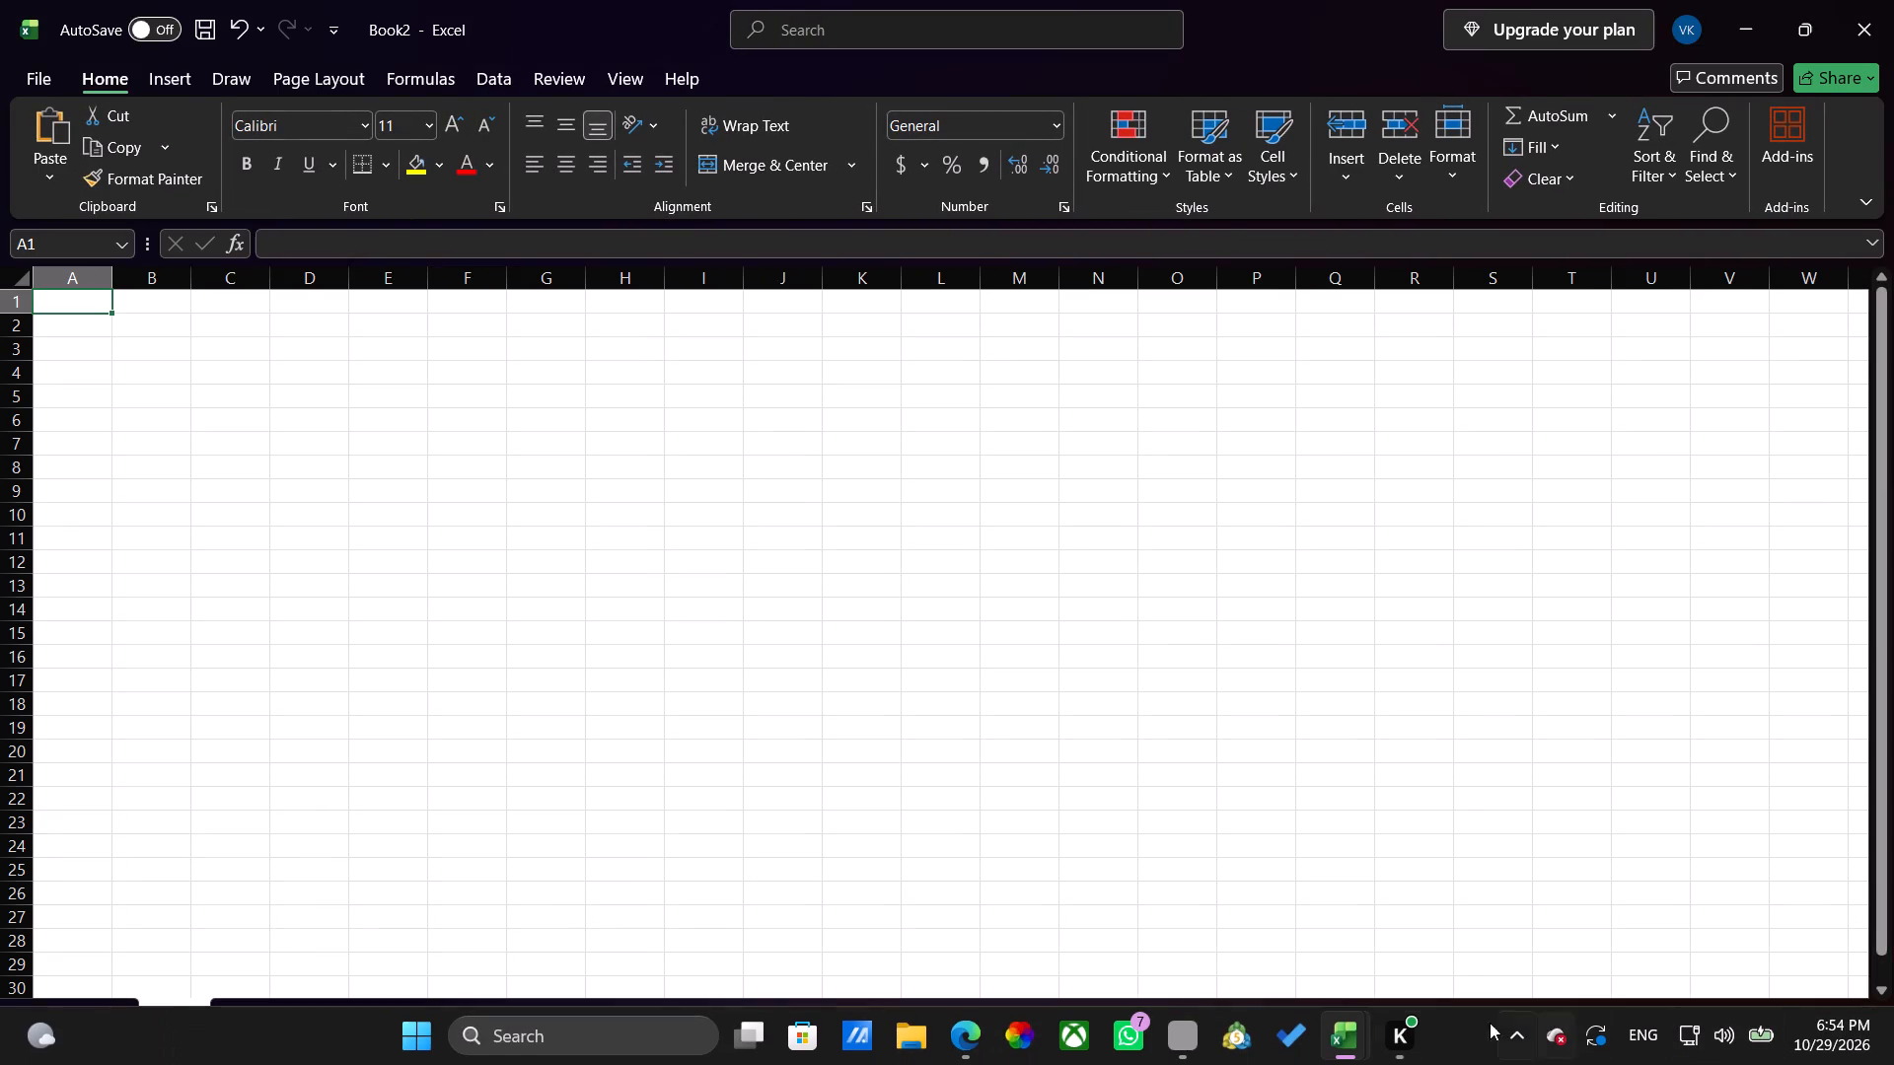
left_click(1319, 819)
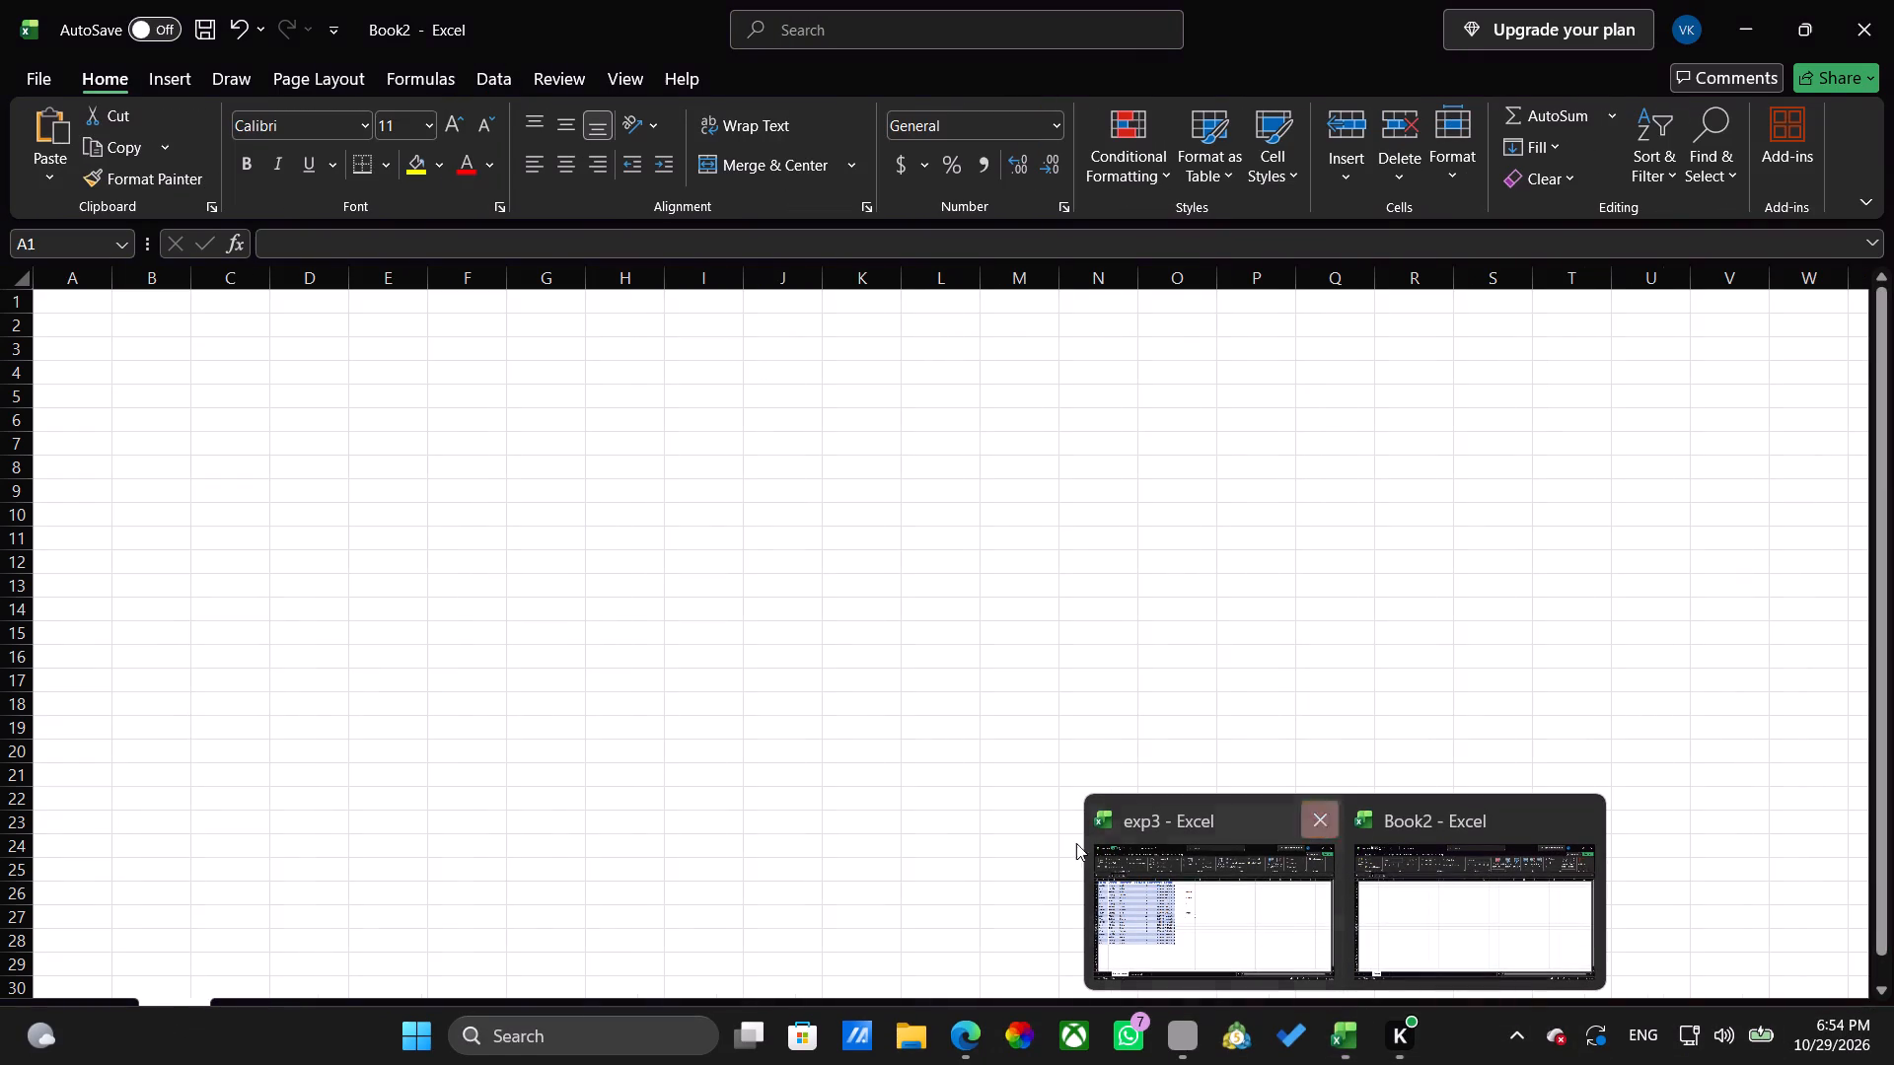
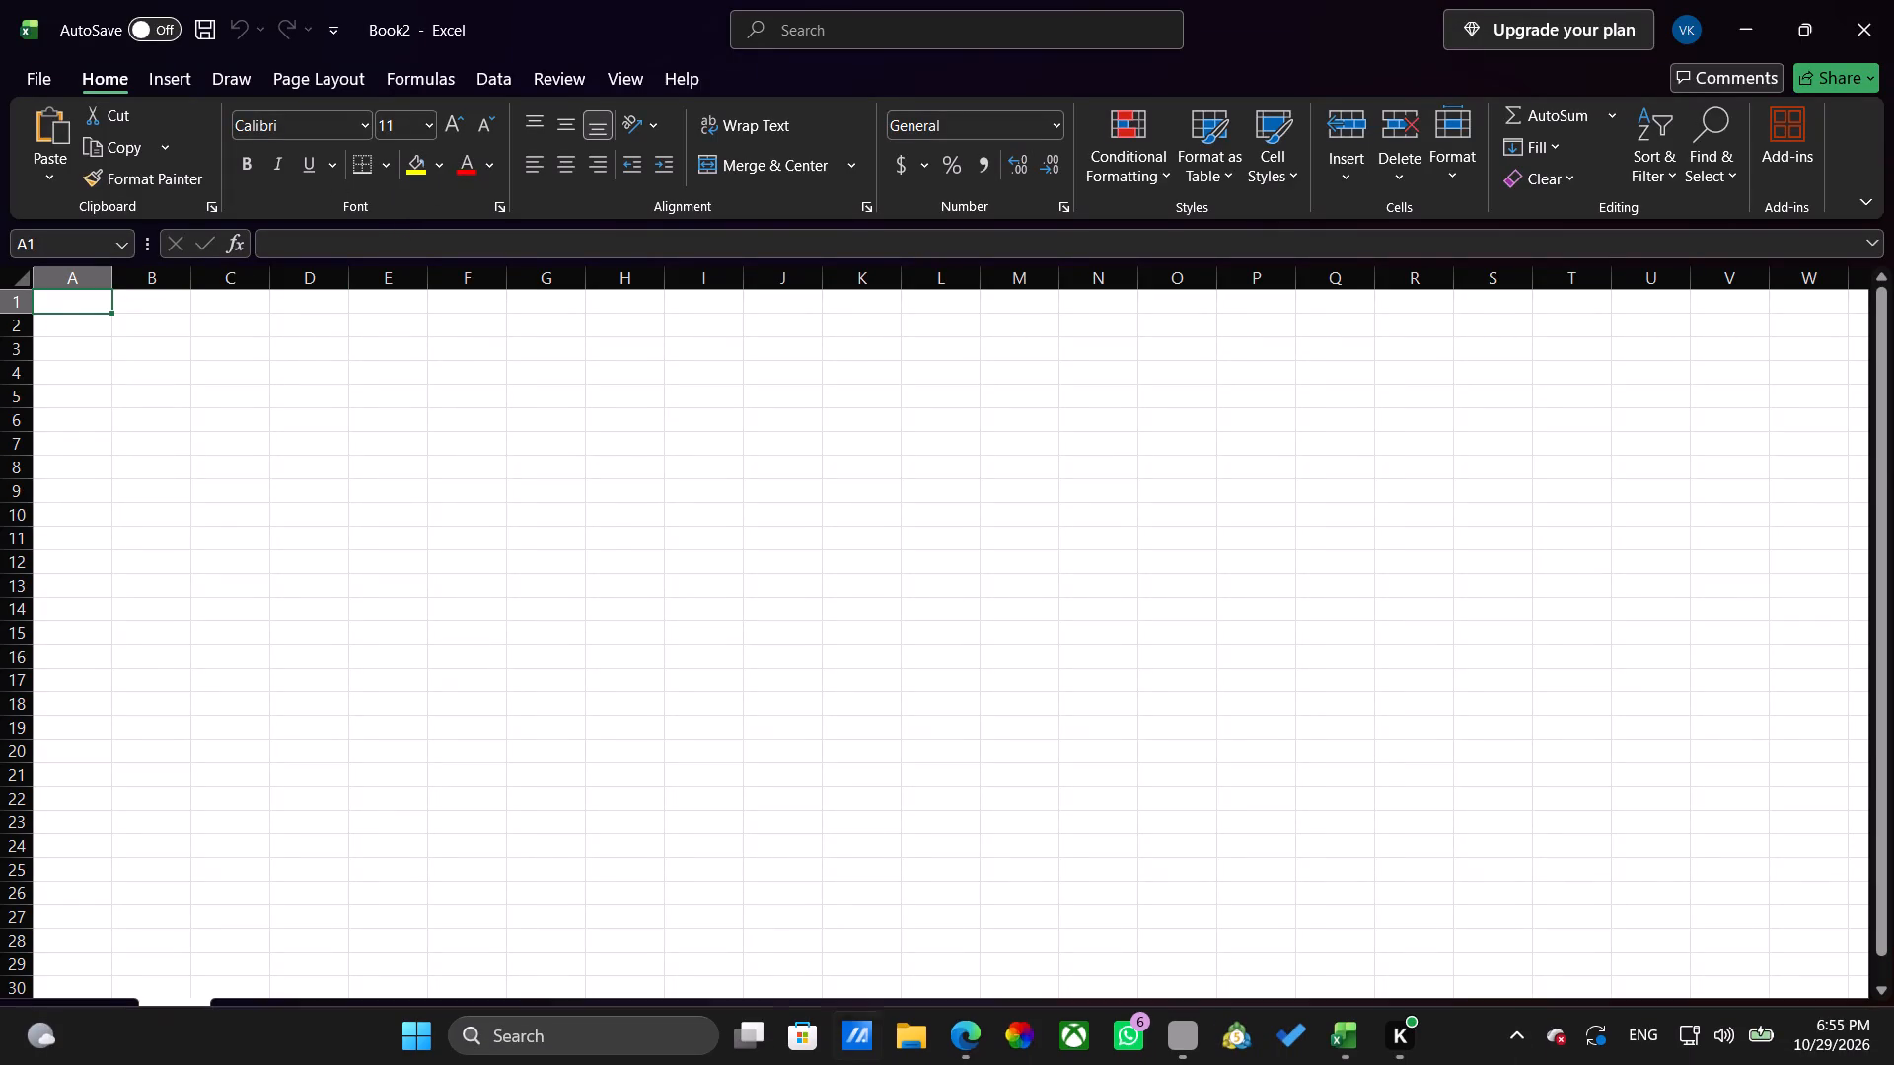
left_click(980, 1030)
scroll(793, 666, "down", 1)
scroll(812, 666, "up", 1)
scroll(826, 664, "down", 2)
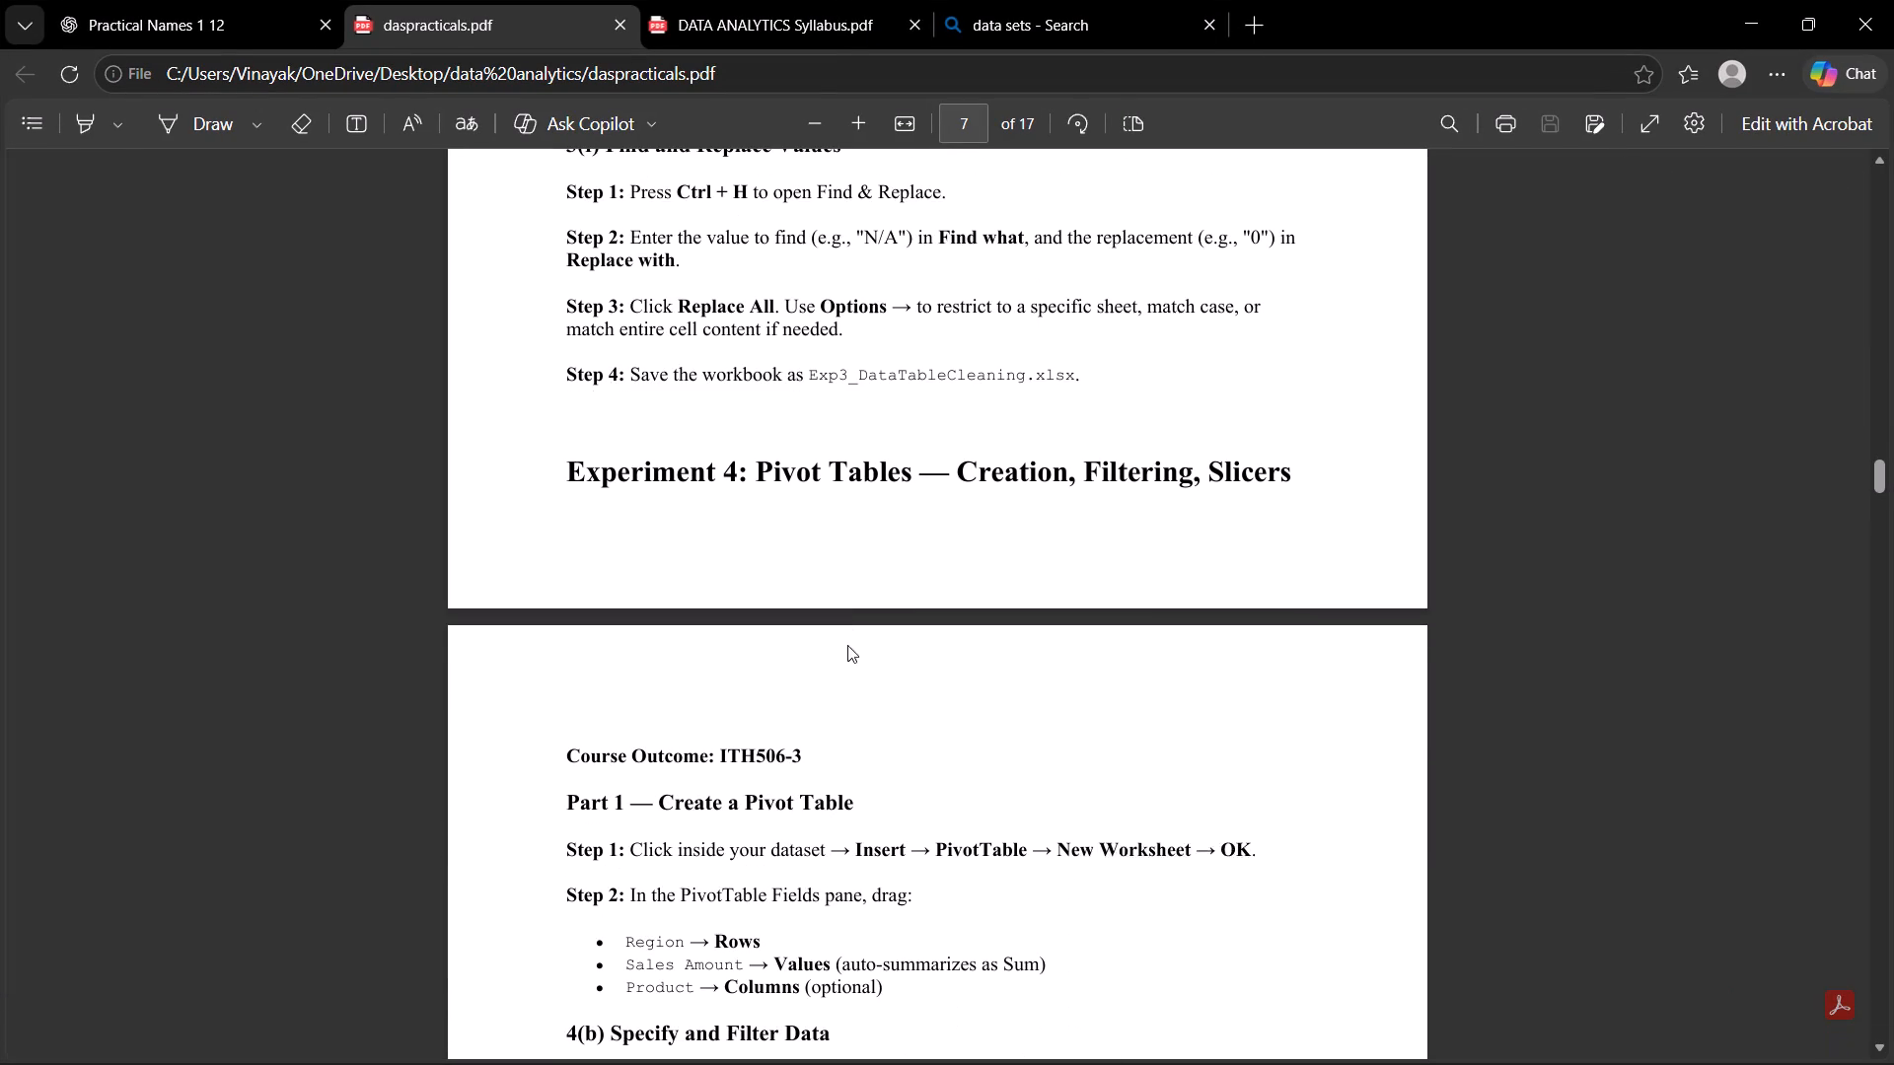
left_click_drag(1311, 464, 854, 474)
left_click_drag(854, 474, 843, 473)
left_click_drag(960, 465, 1276, 463)
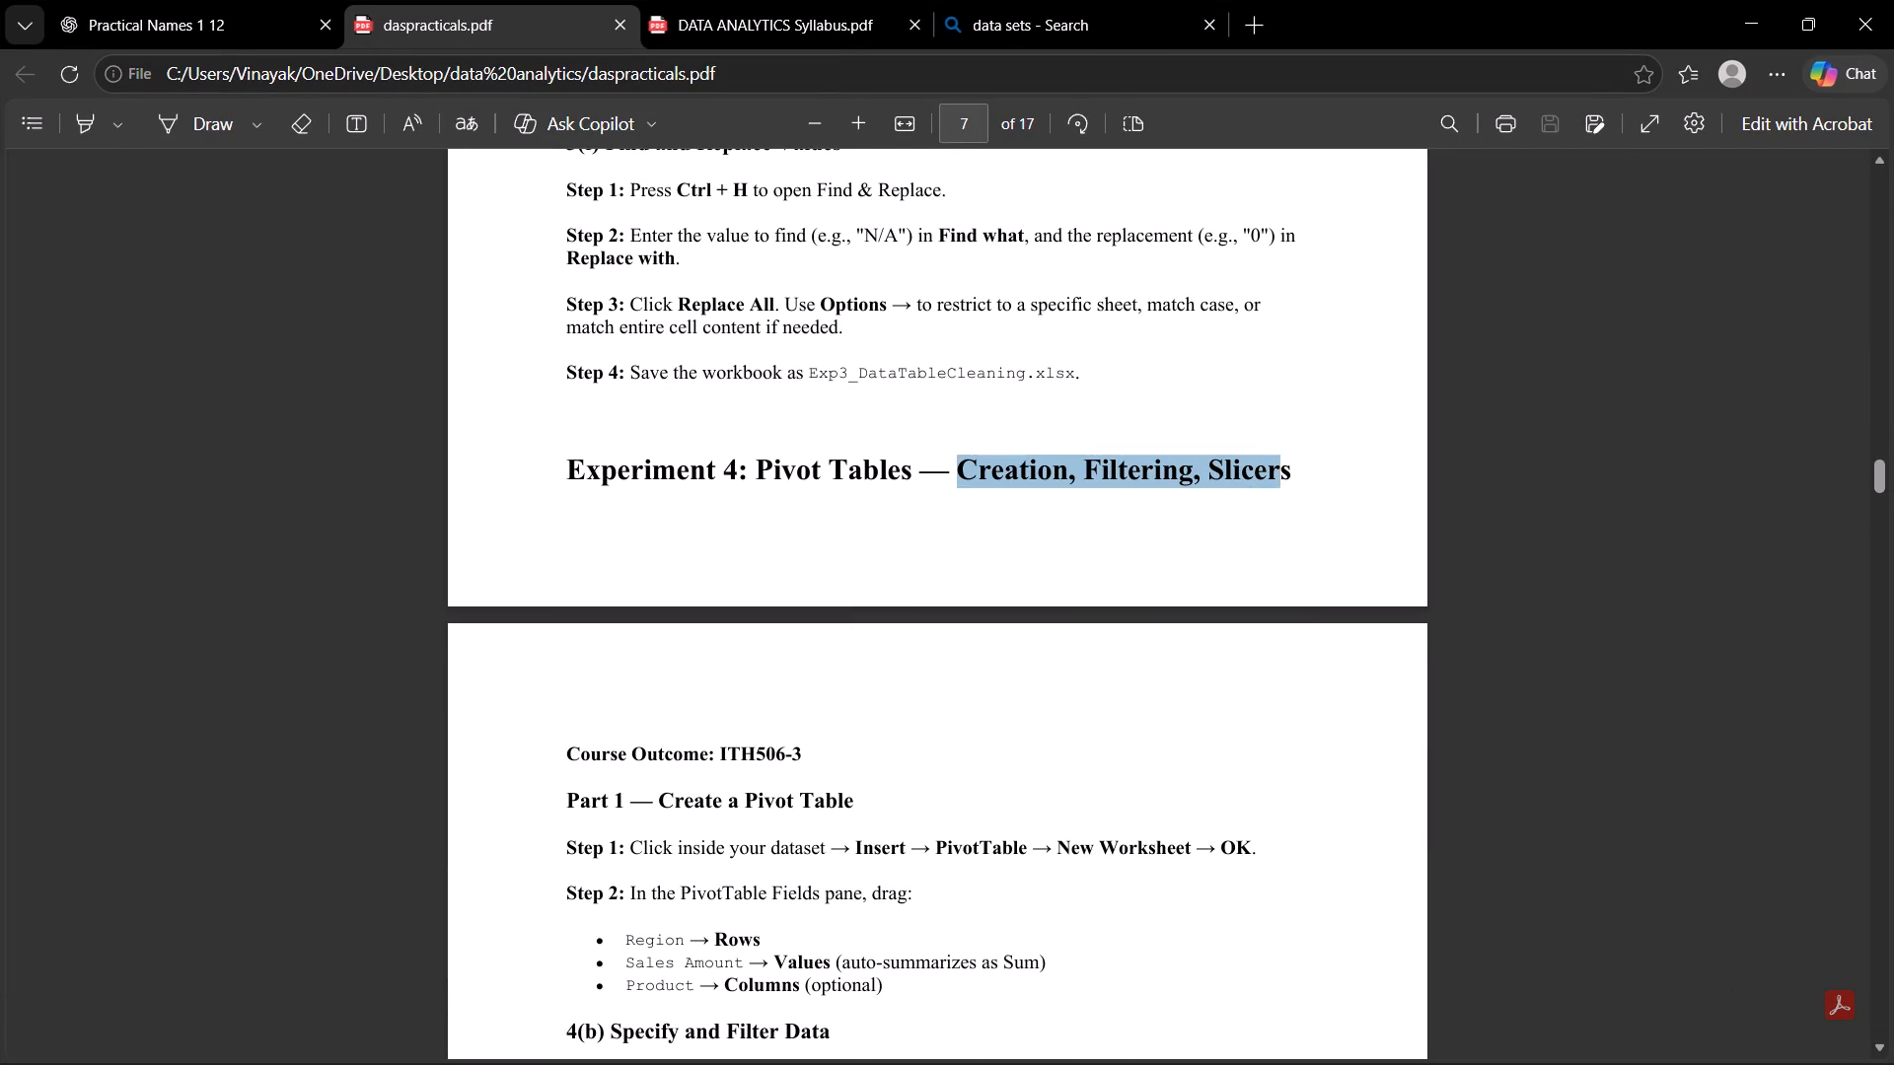
left_click_drag(1276, 463, 1290, 461)
left_click(1247, 483)
scroll(1125, 297, "down", 1)
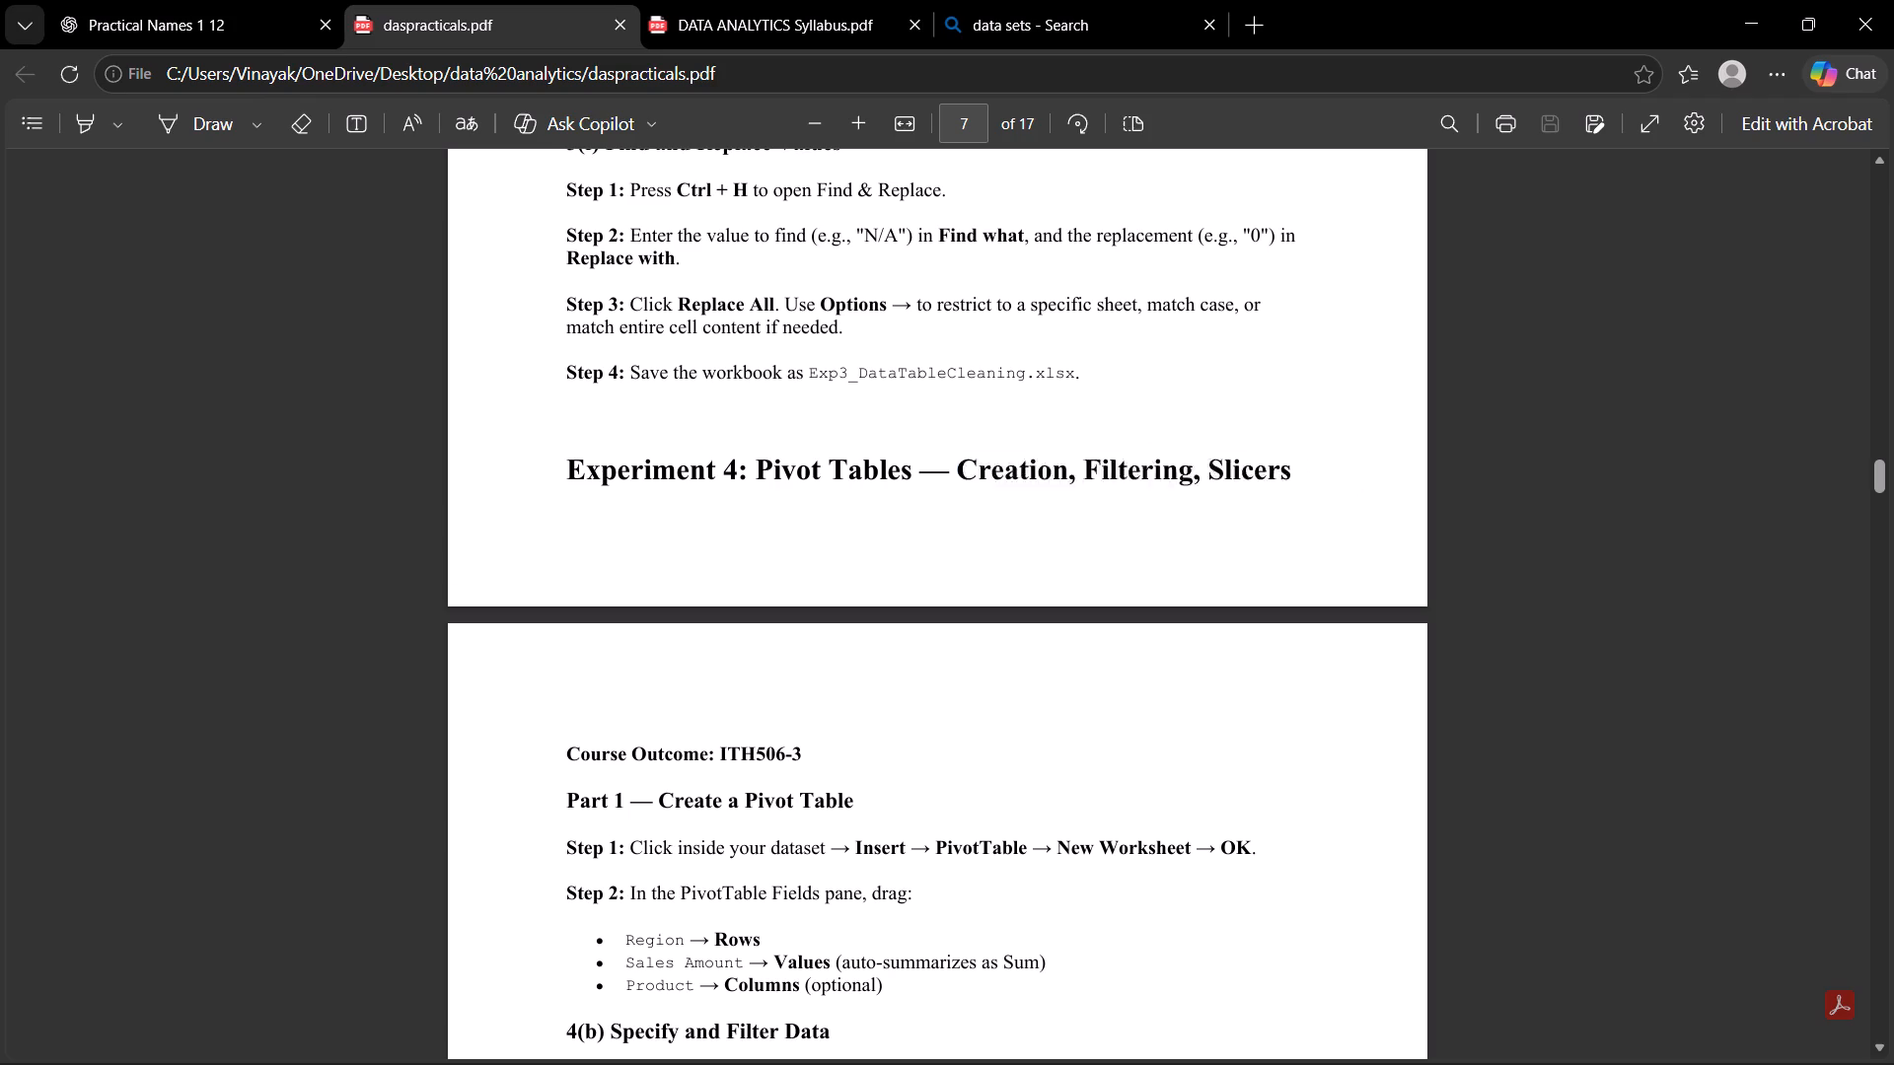
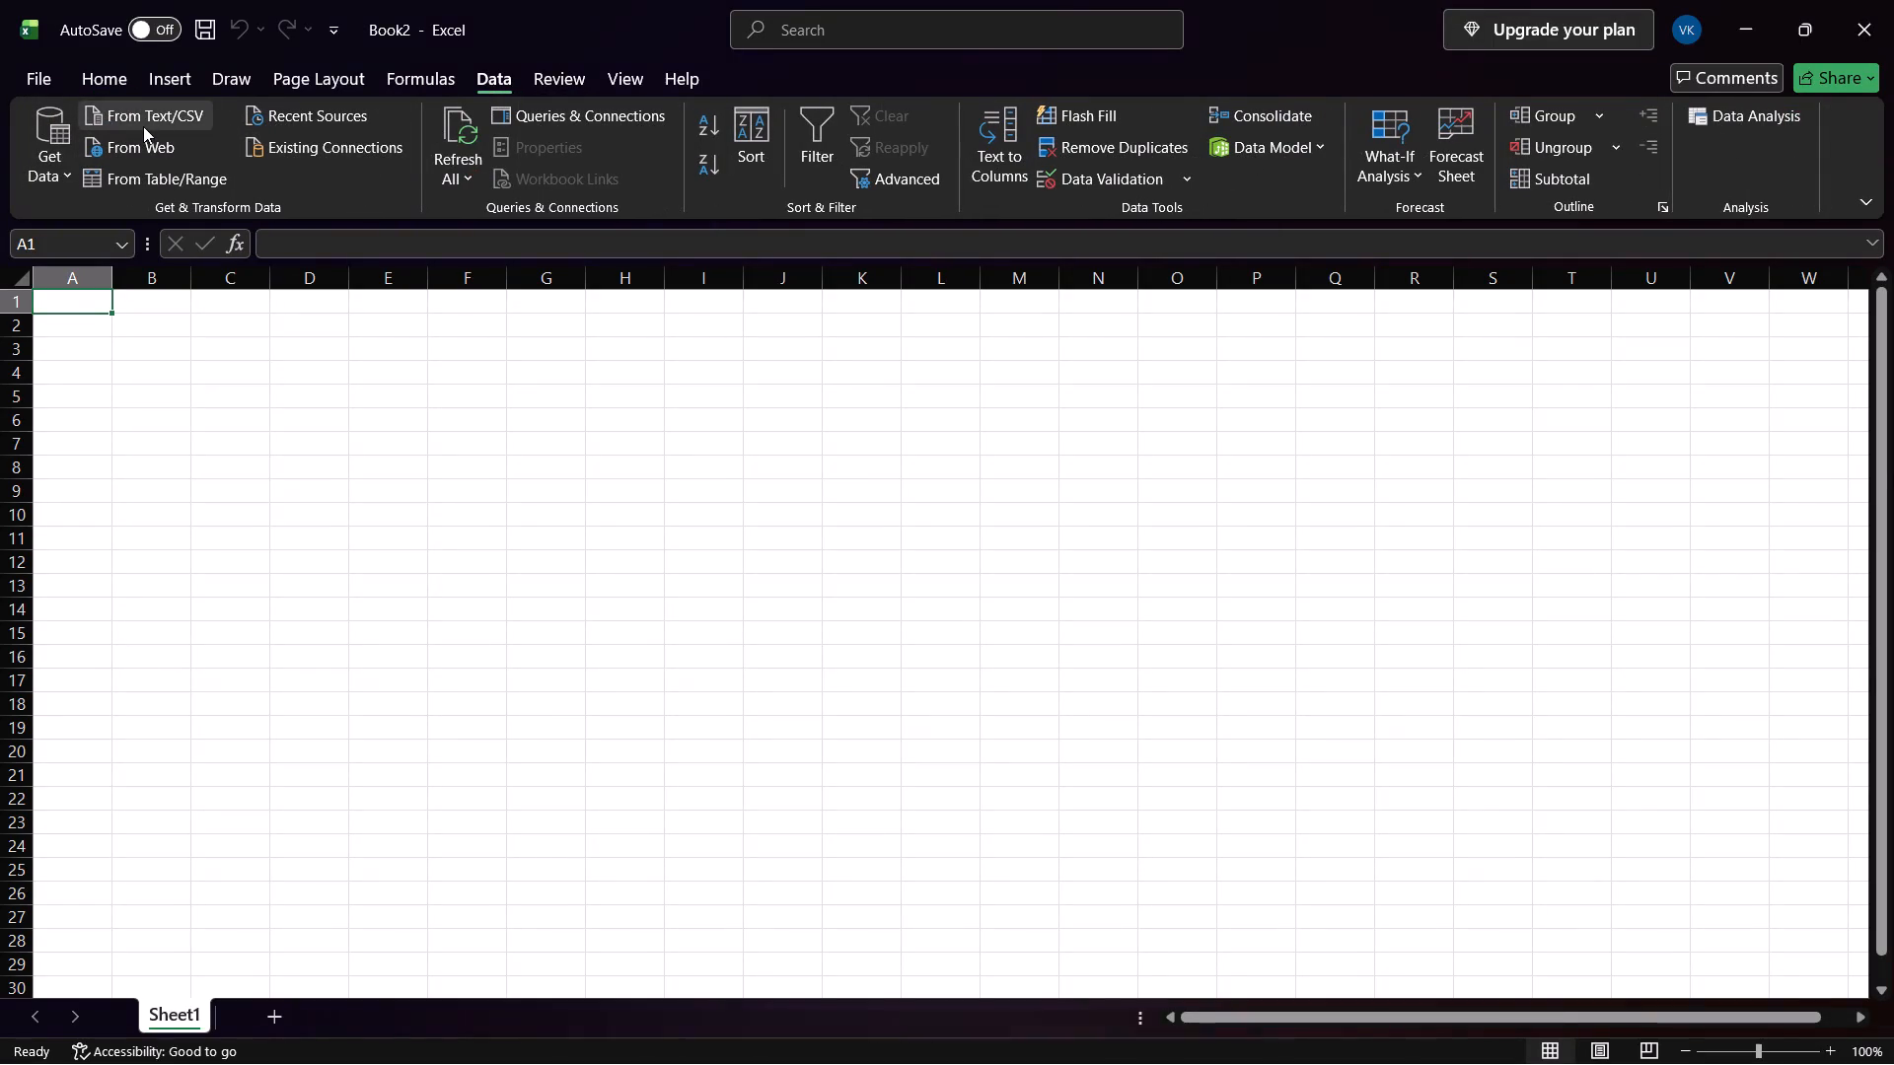
left_click(377, 187)
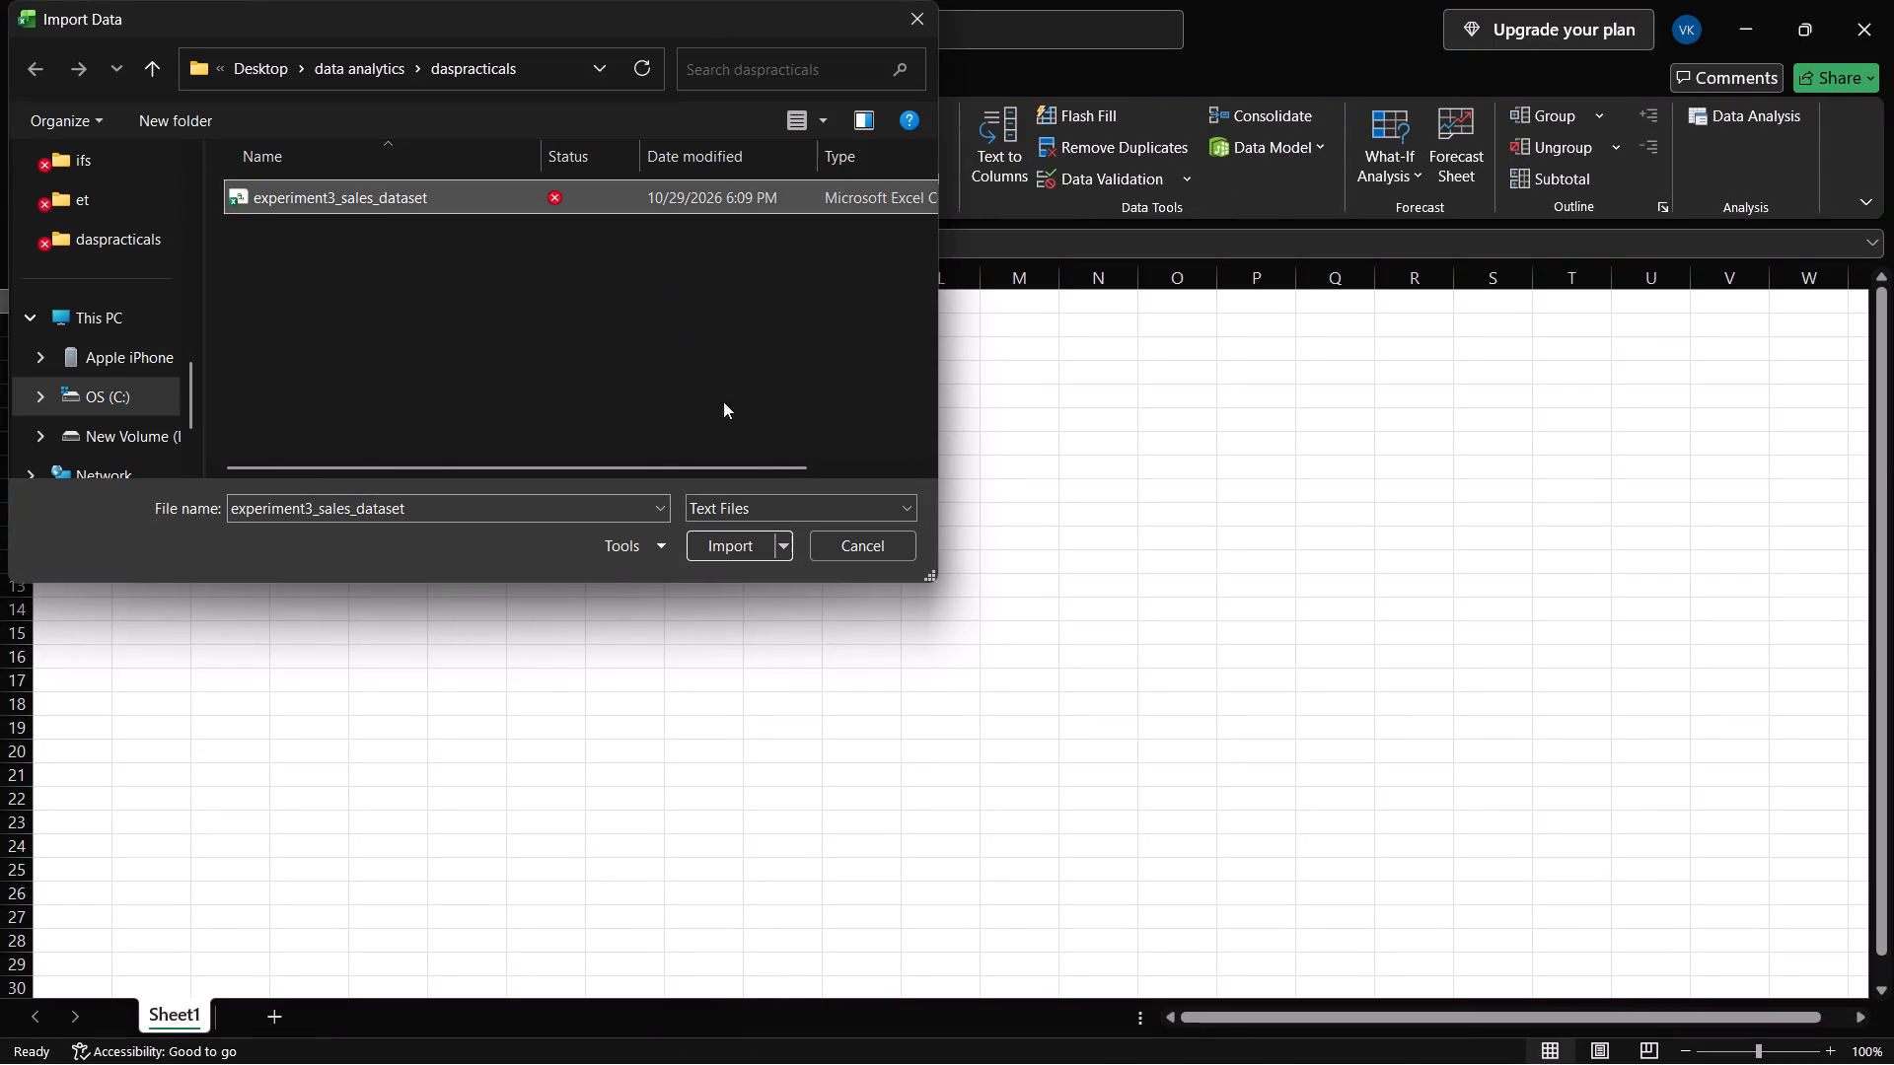
left_click(748, 535)
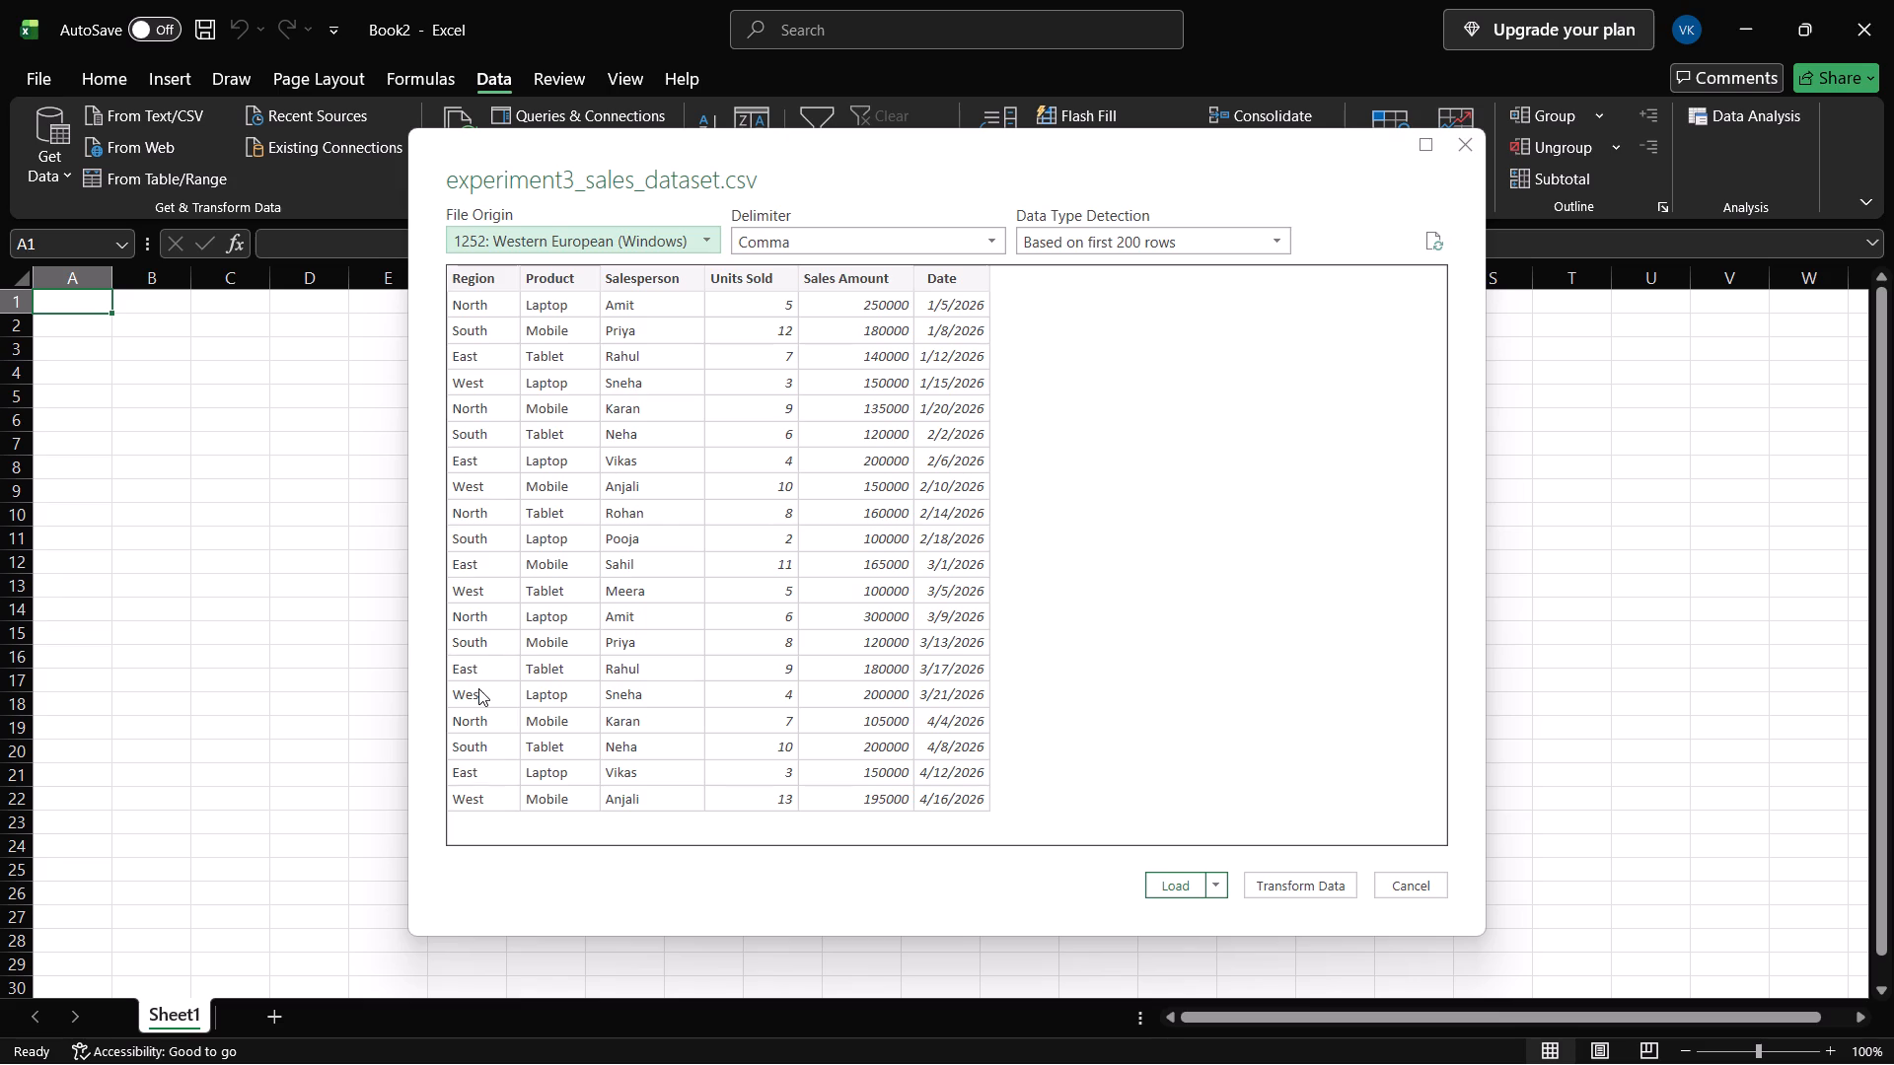
left_click(1173, 892)
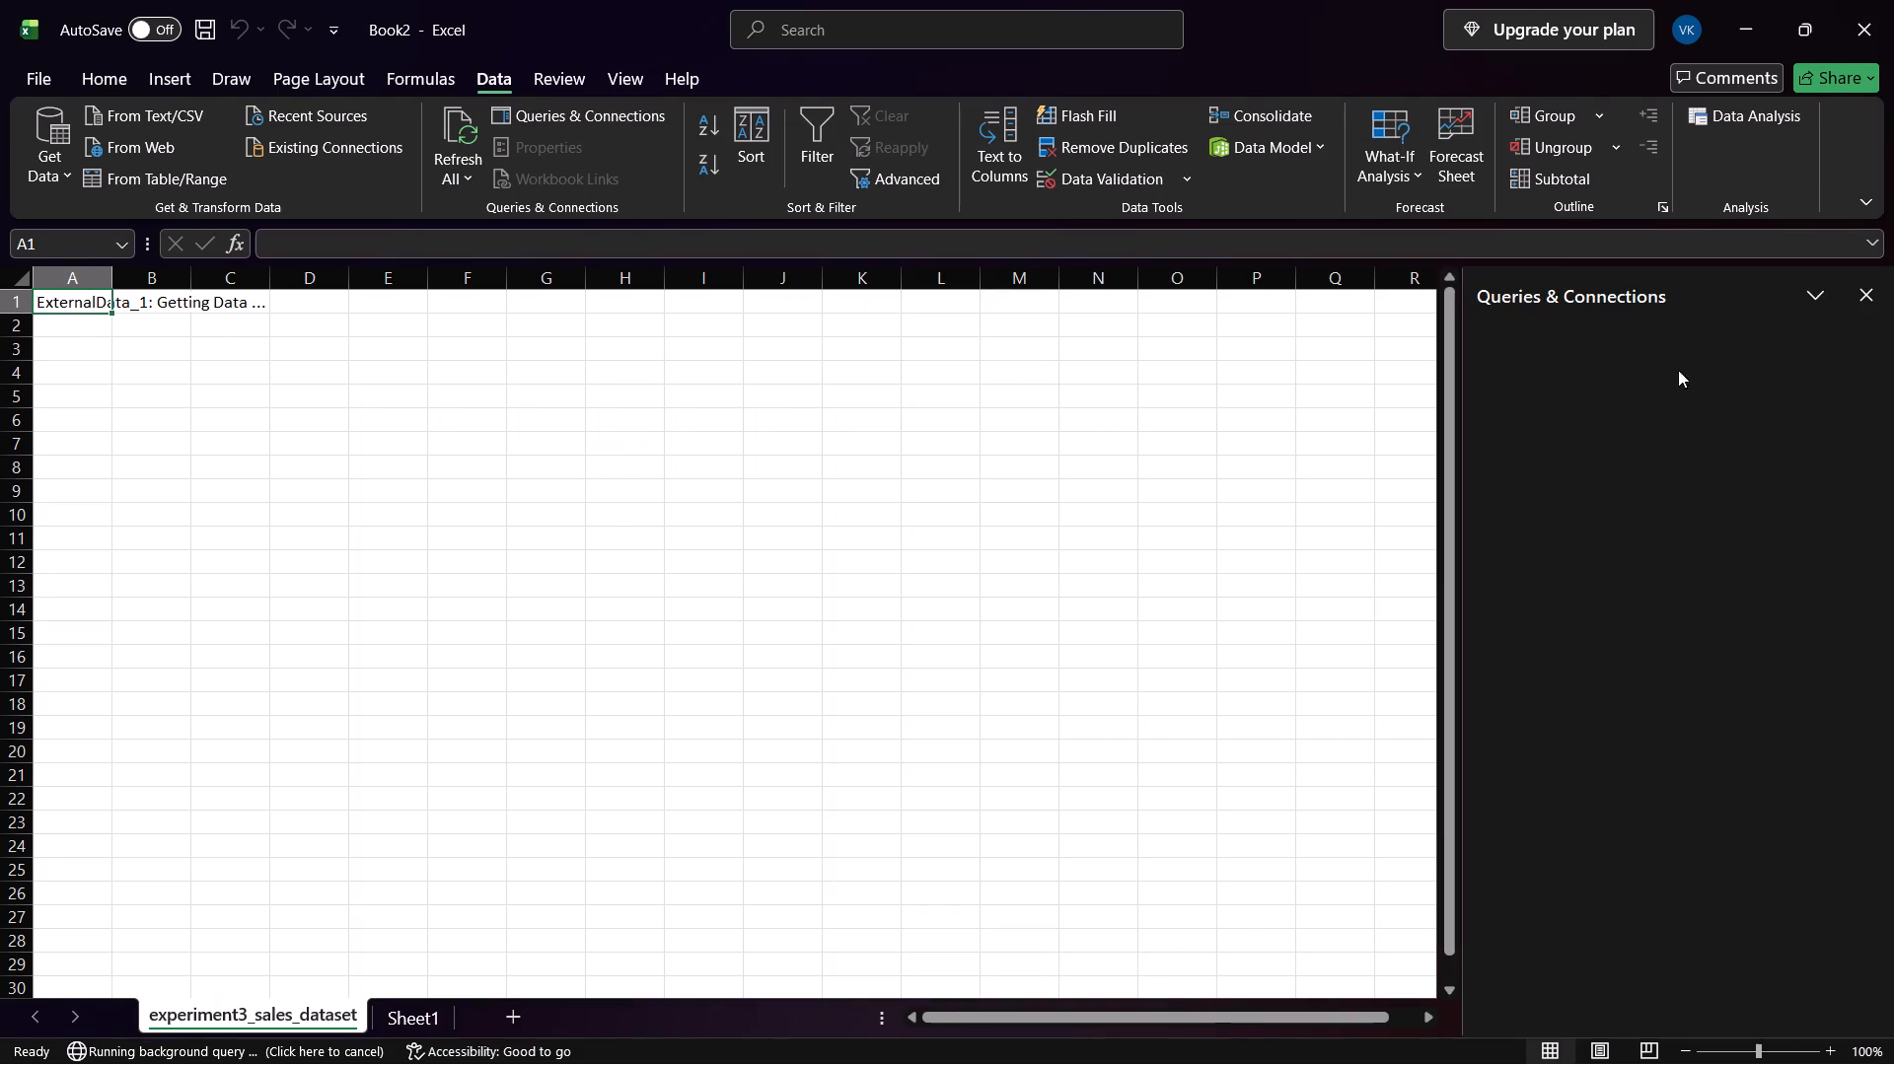
left_click(1859, 314)
left_click(1866, 304)
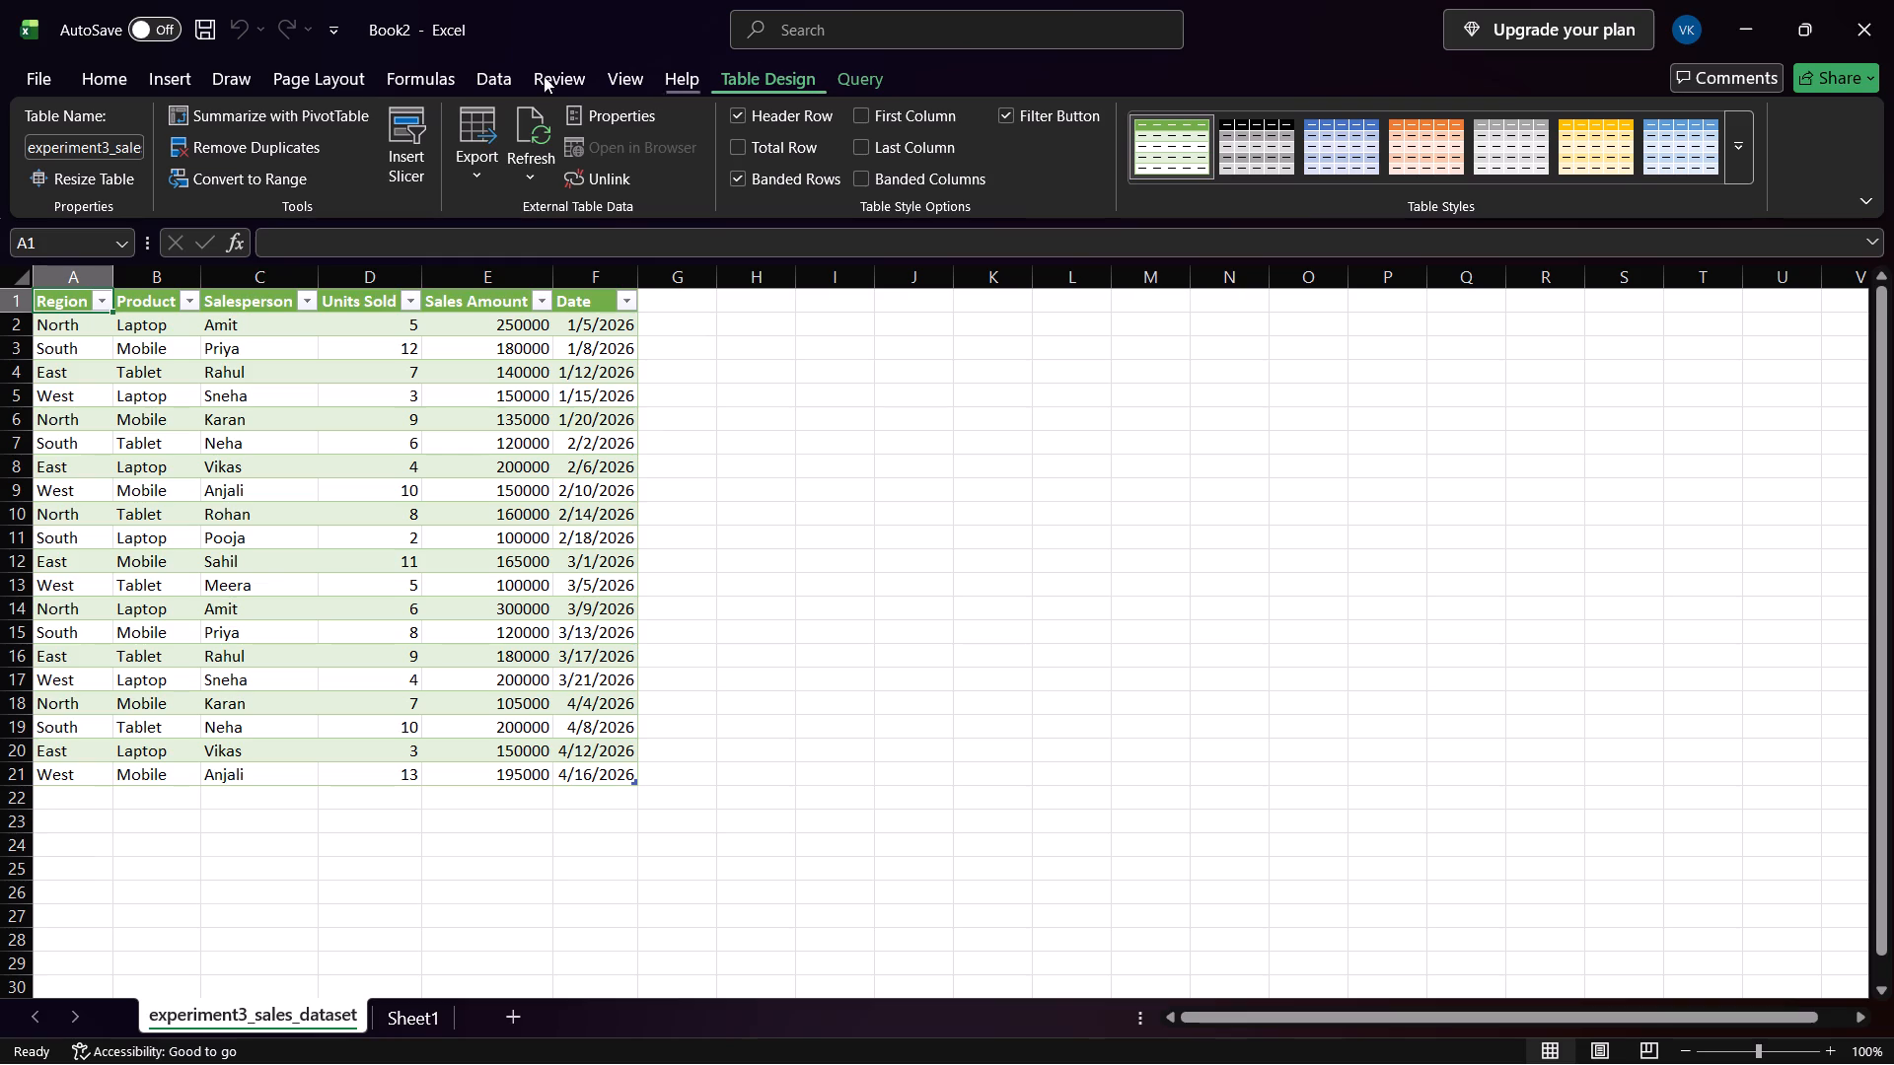
Rename the imported sales data table as salestable.
left_click(75, 141)
type("sa")
type("lex")
key("BackSpace")
key("s")
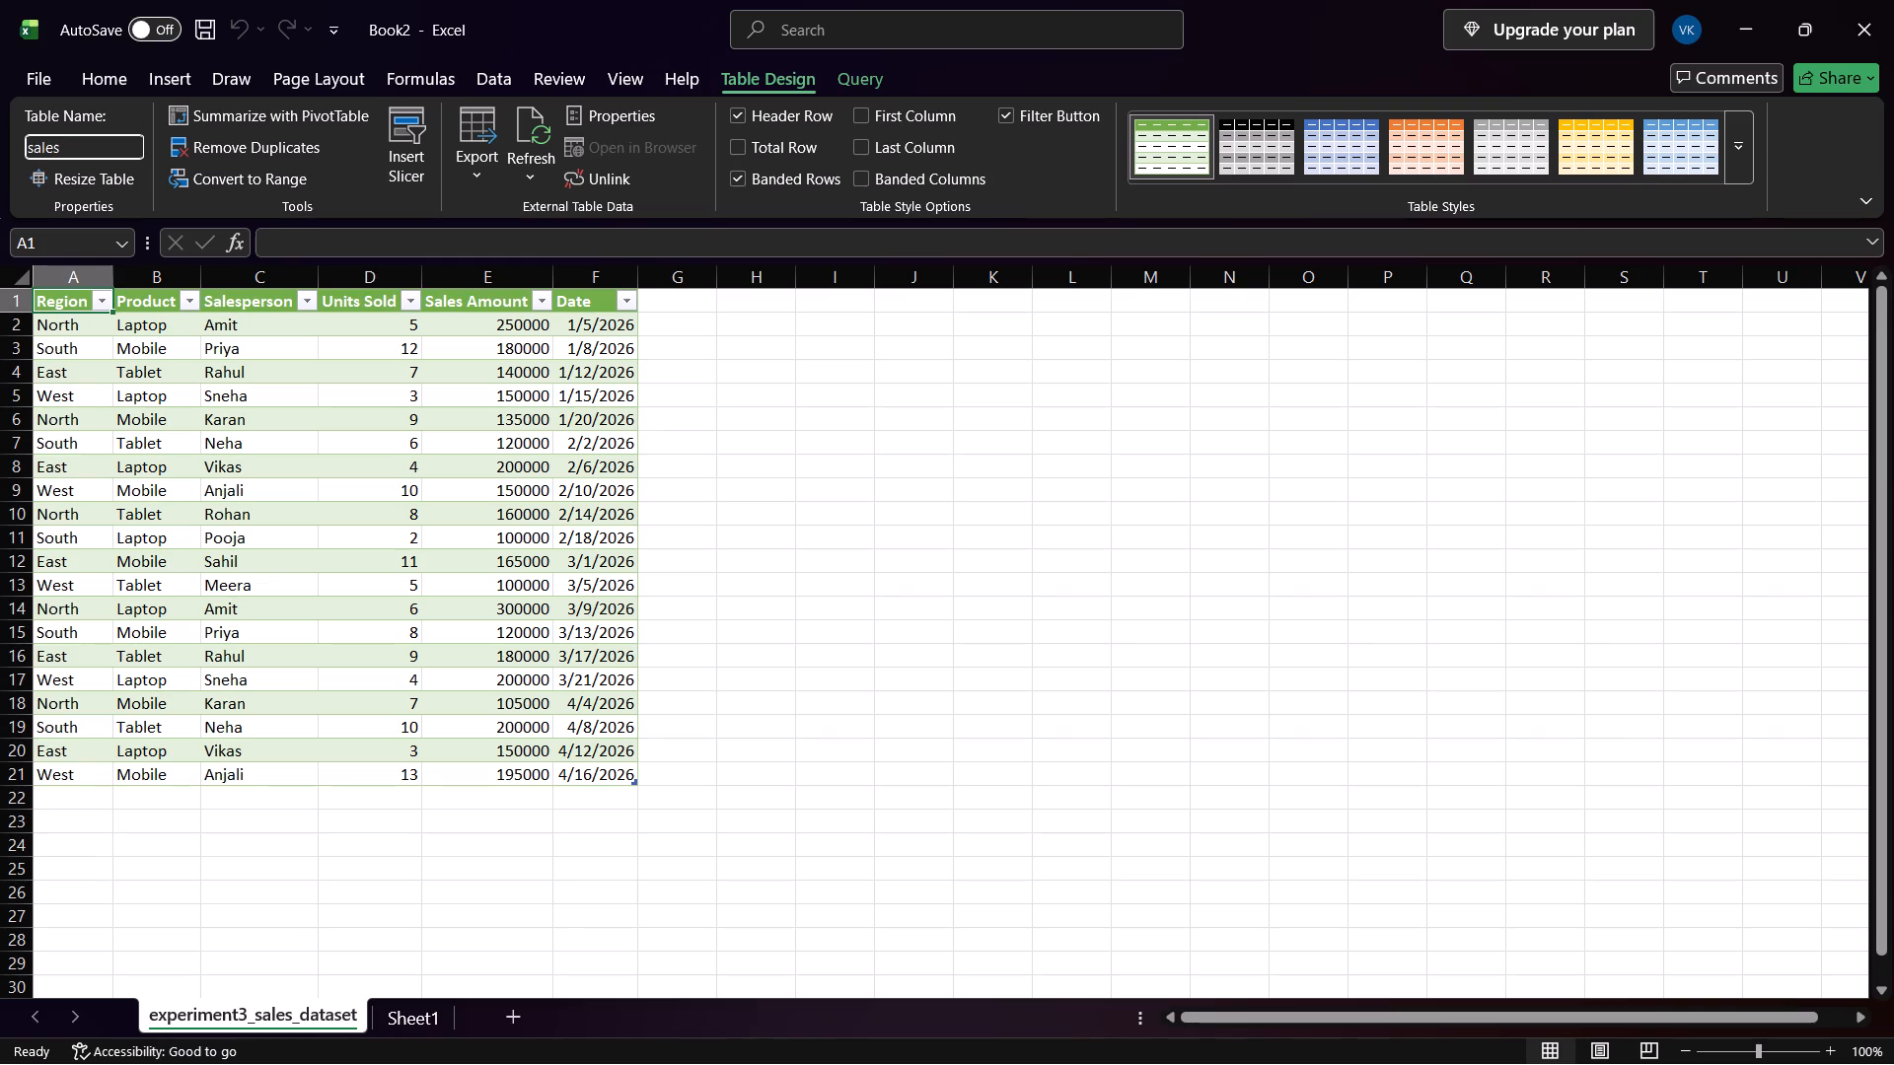
type("table")
key("Return")
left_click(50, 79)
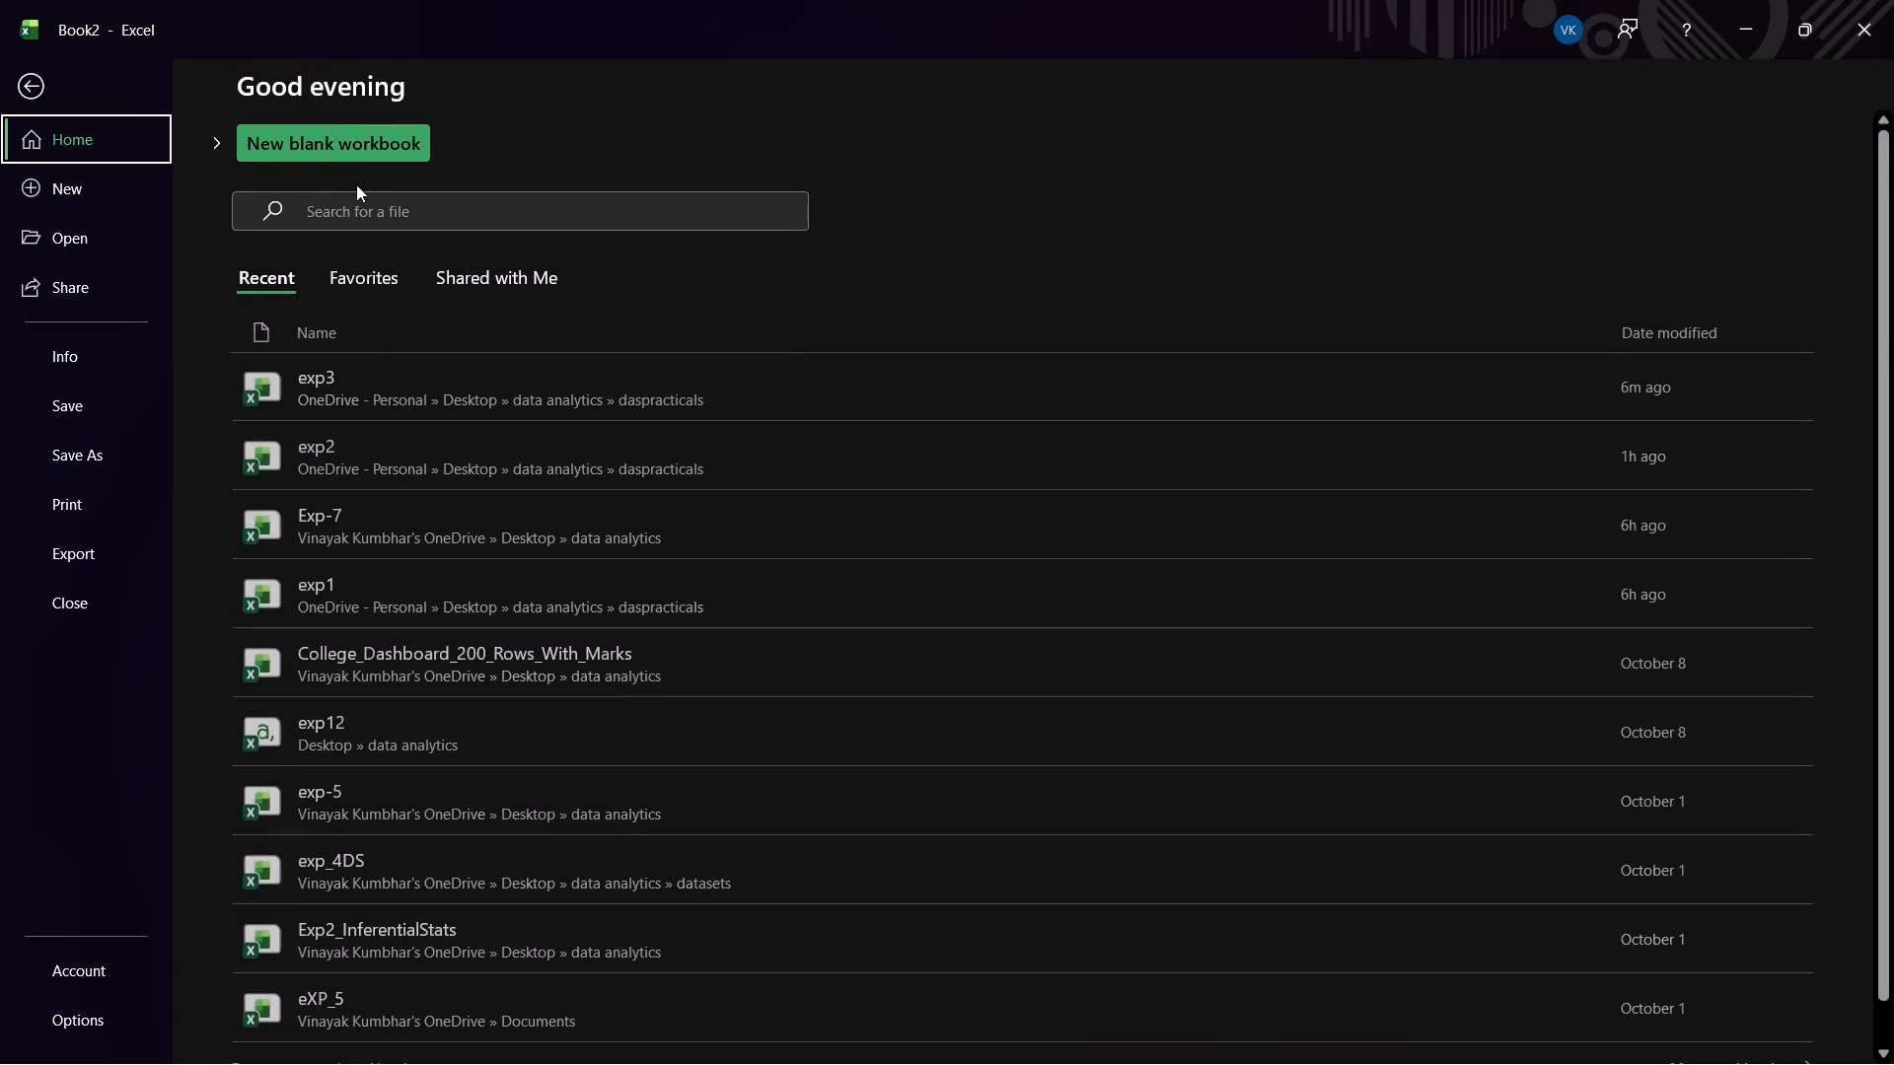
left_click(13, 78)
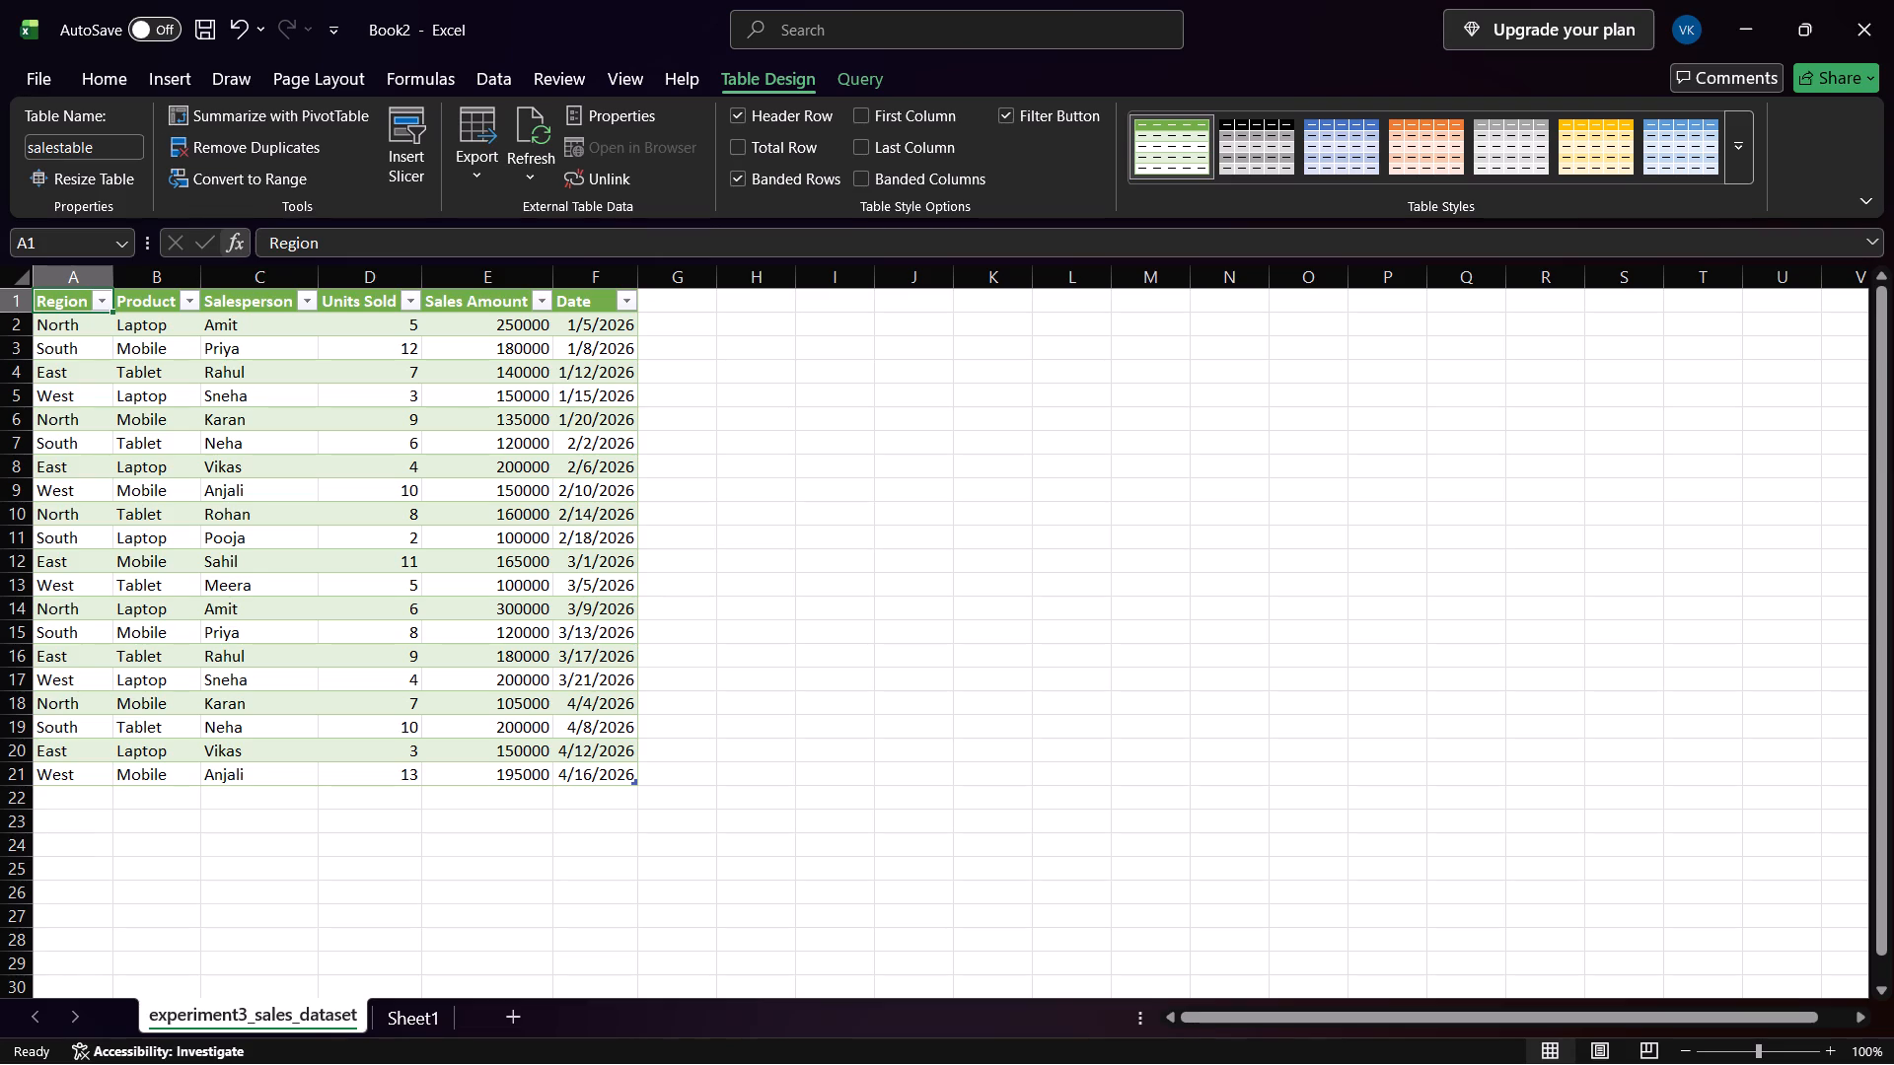
Insert a PivotTable from the whole salestable range, headers included, and place it on a new worksheet.
left_click(600, 763)
left_click(603, 785)
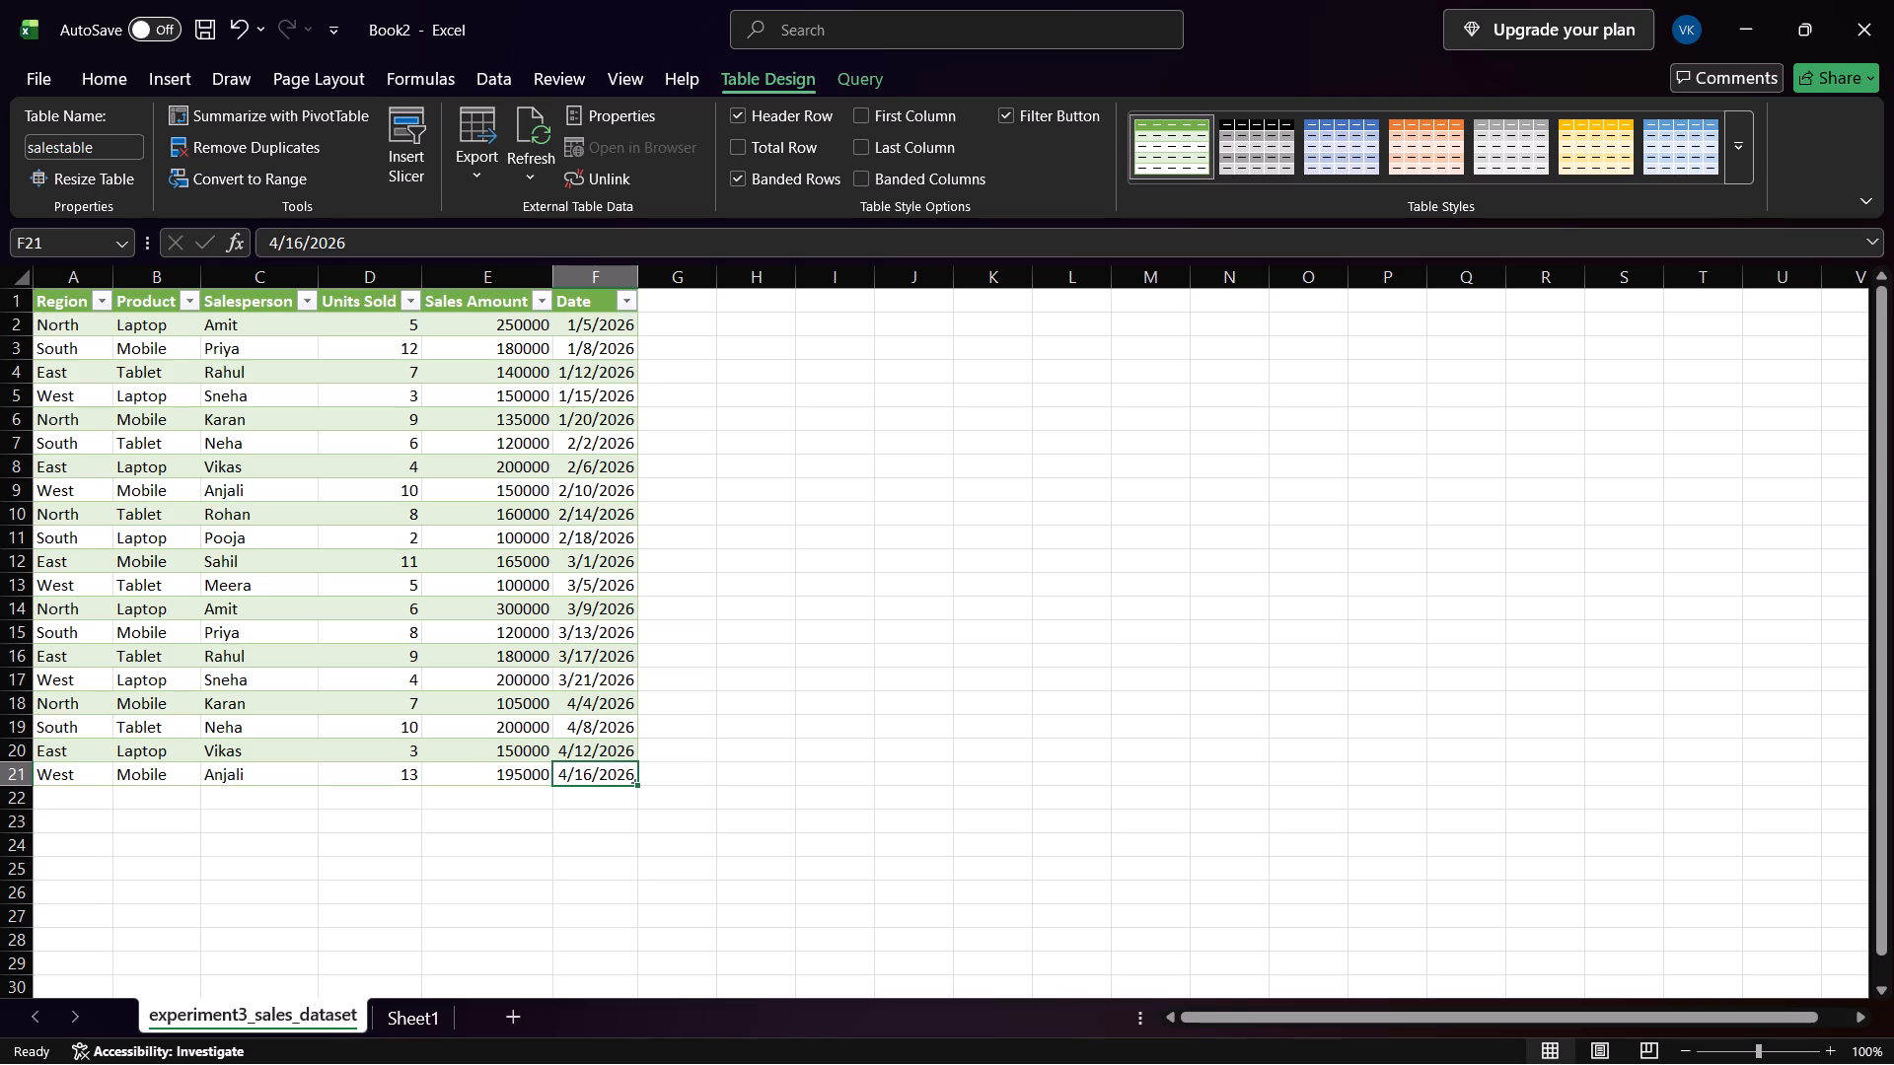
left_click_drag(58, 303, 597, 773)
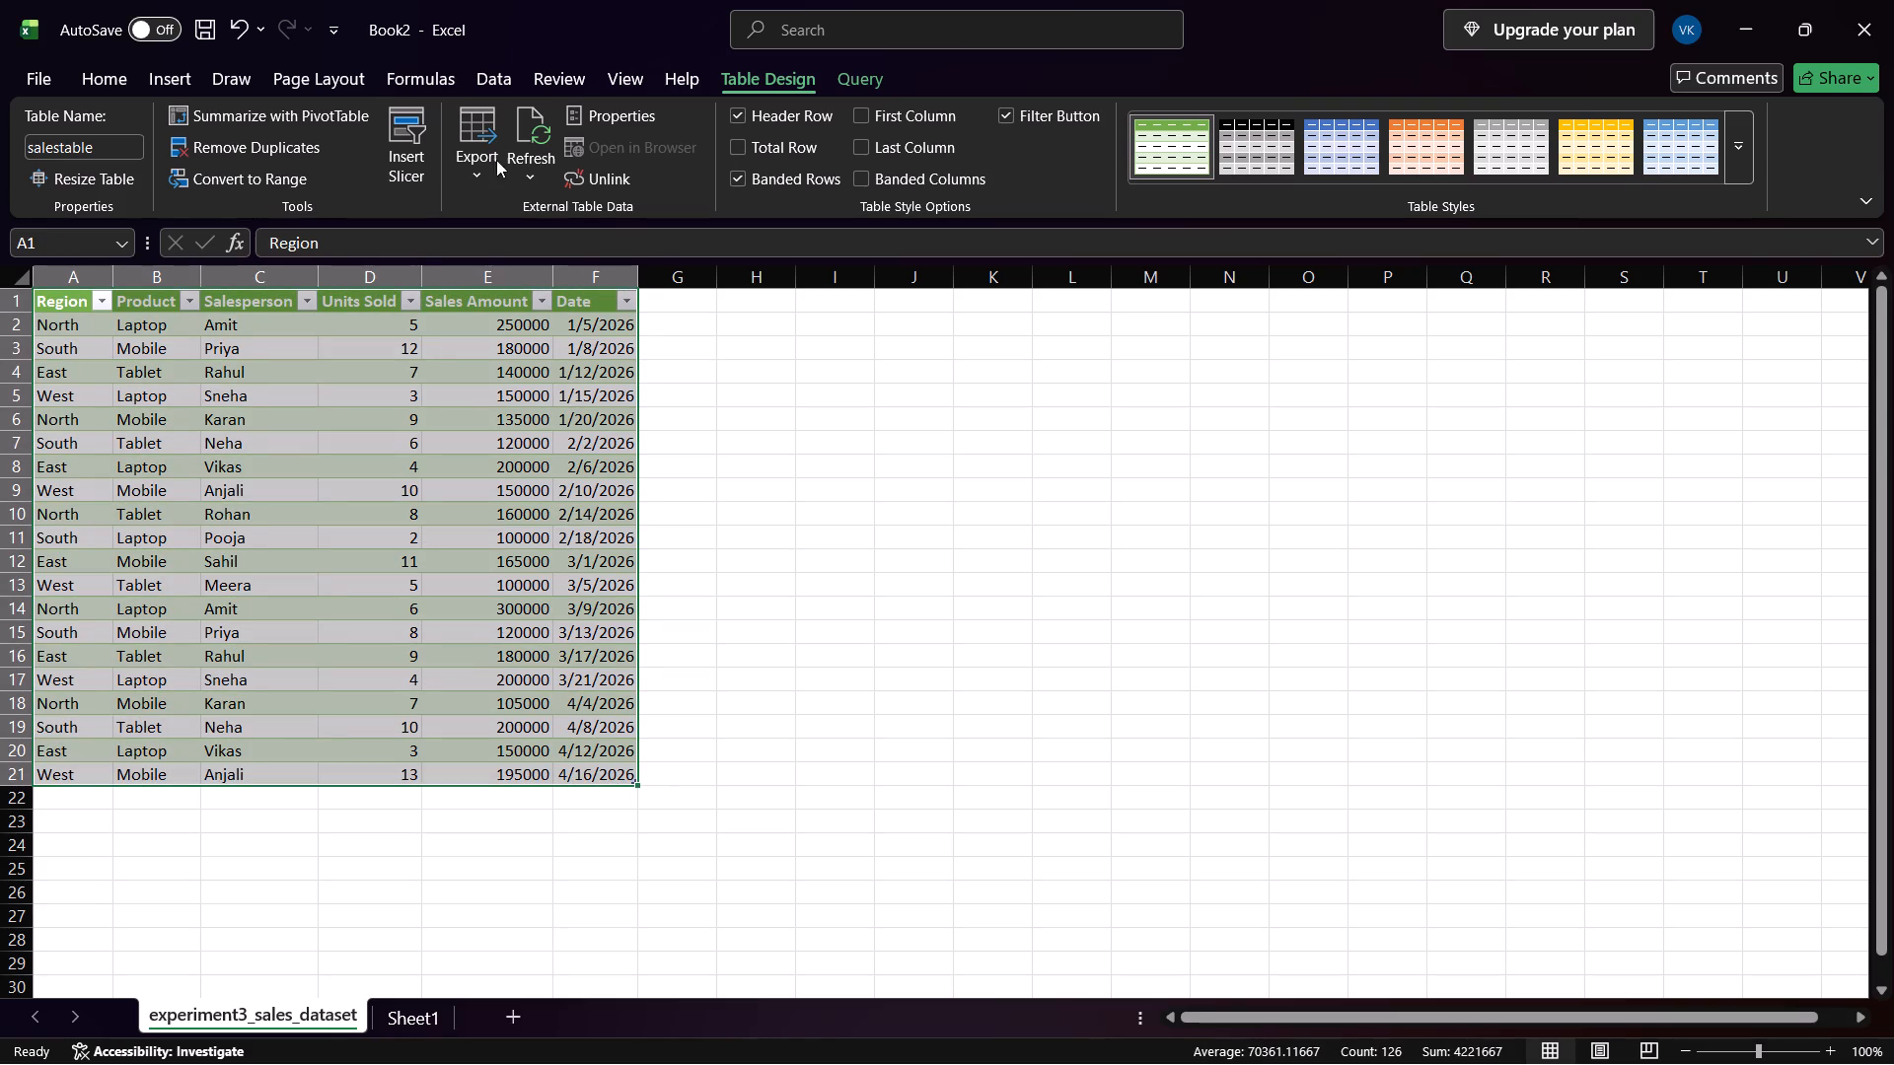
left_click(181, 76)
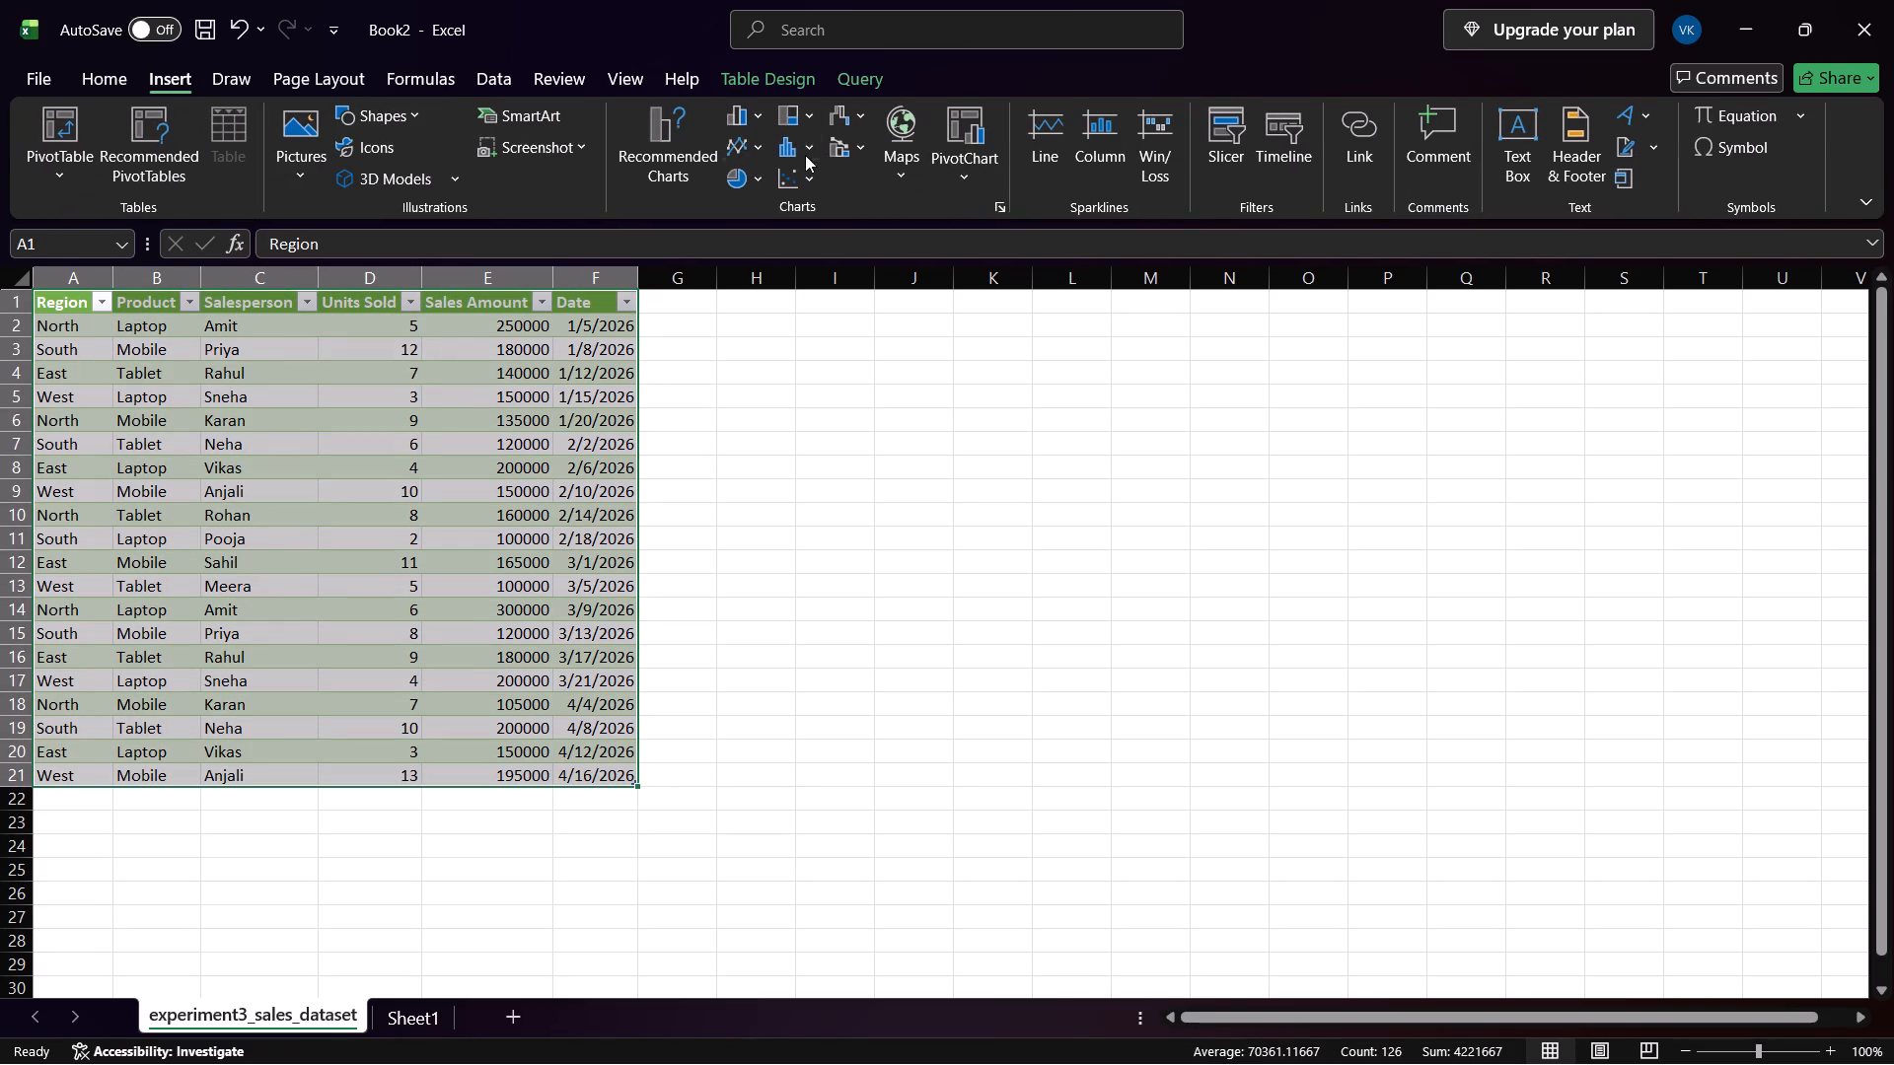
left_click(77, 160)
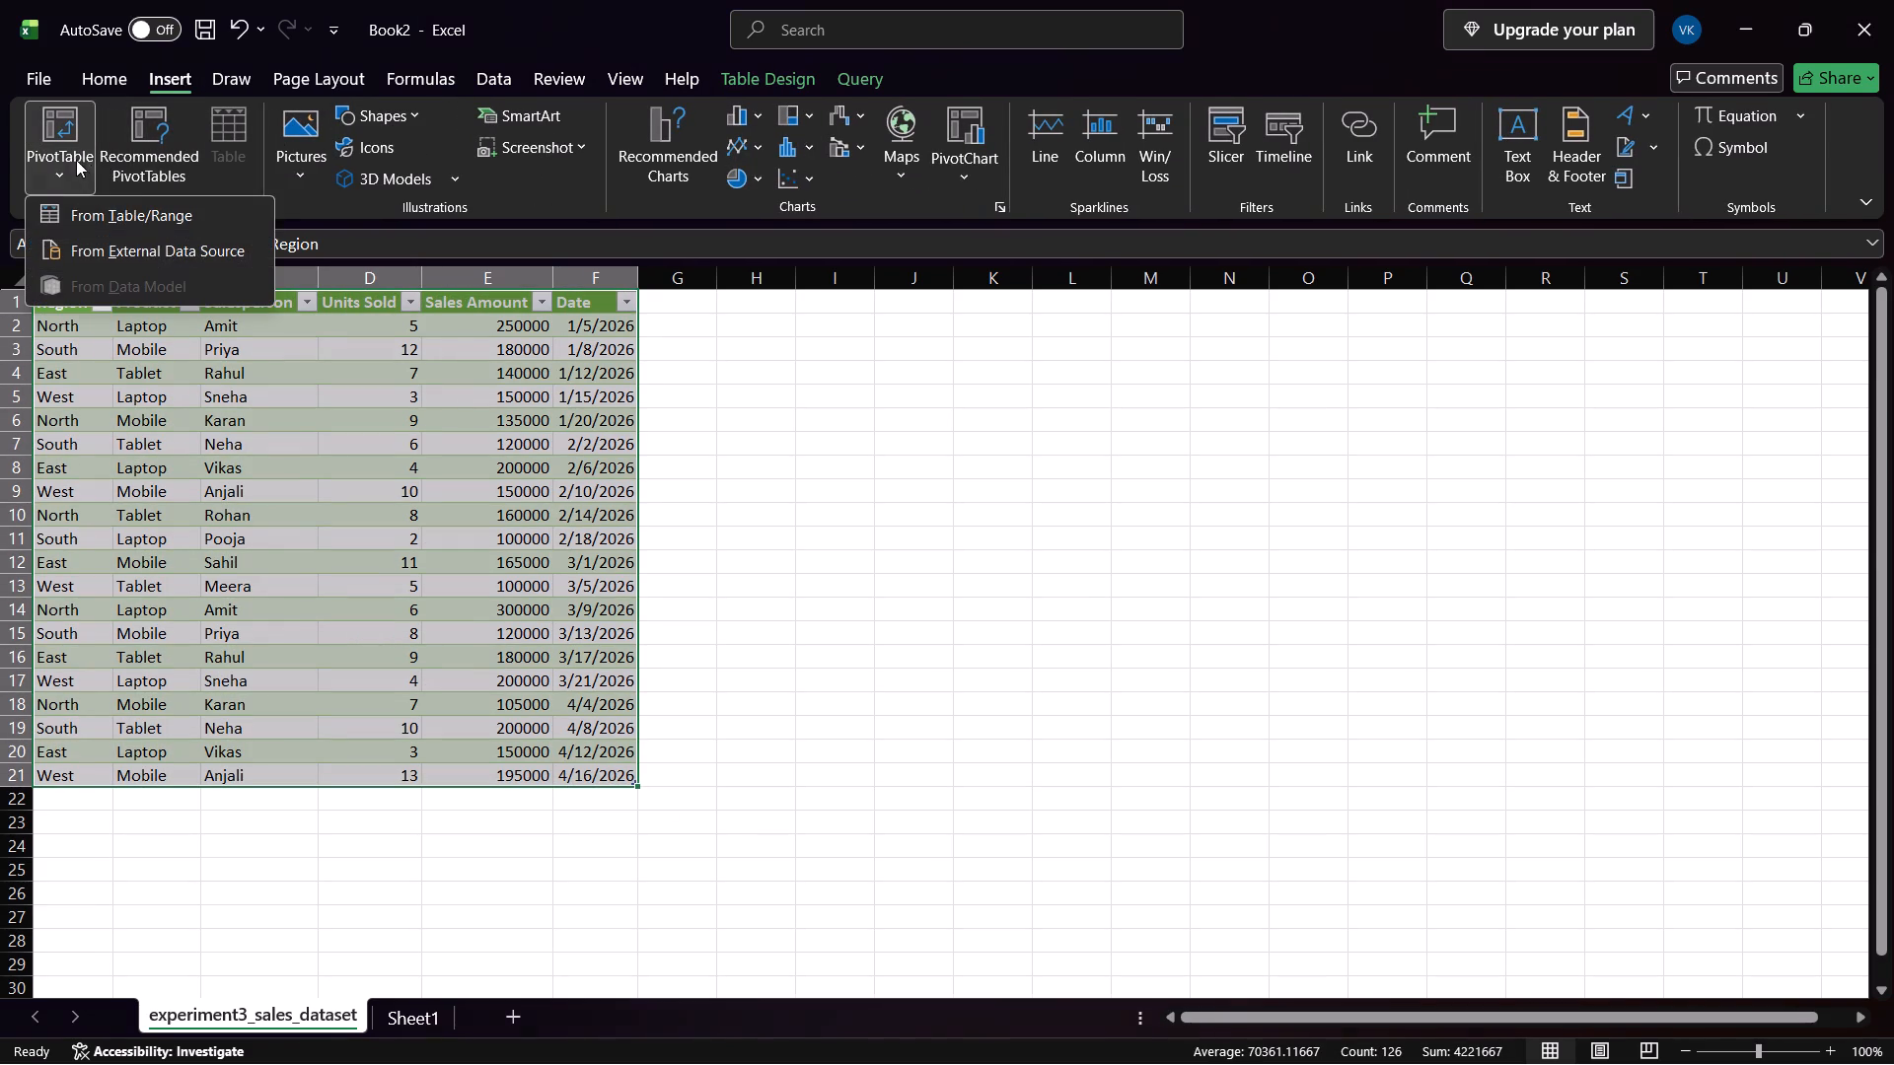
left_click(155, 223)
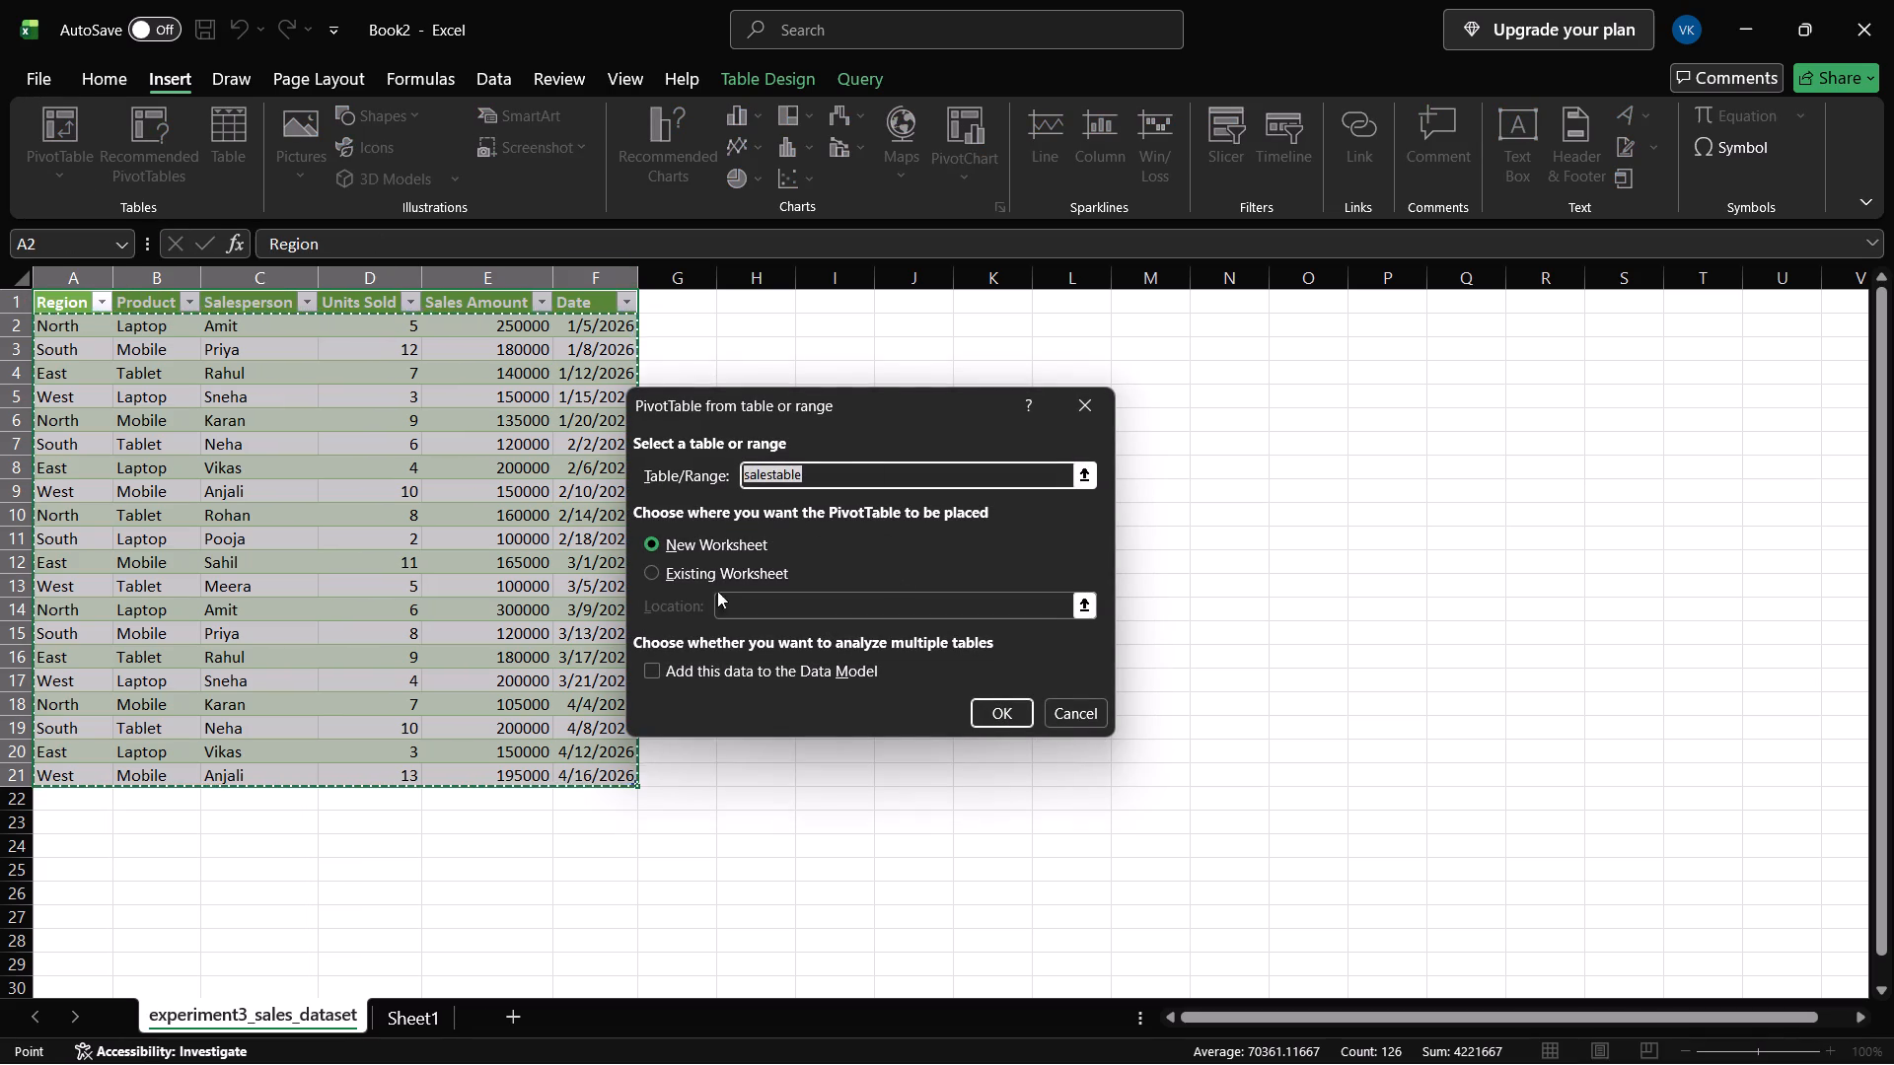
left_click(996, 713)
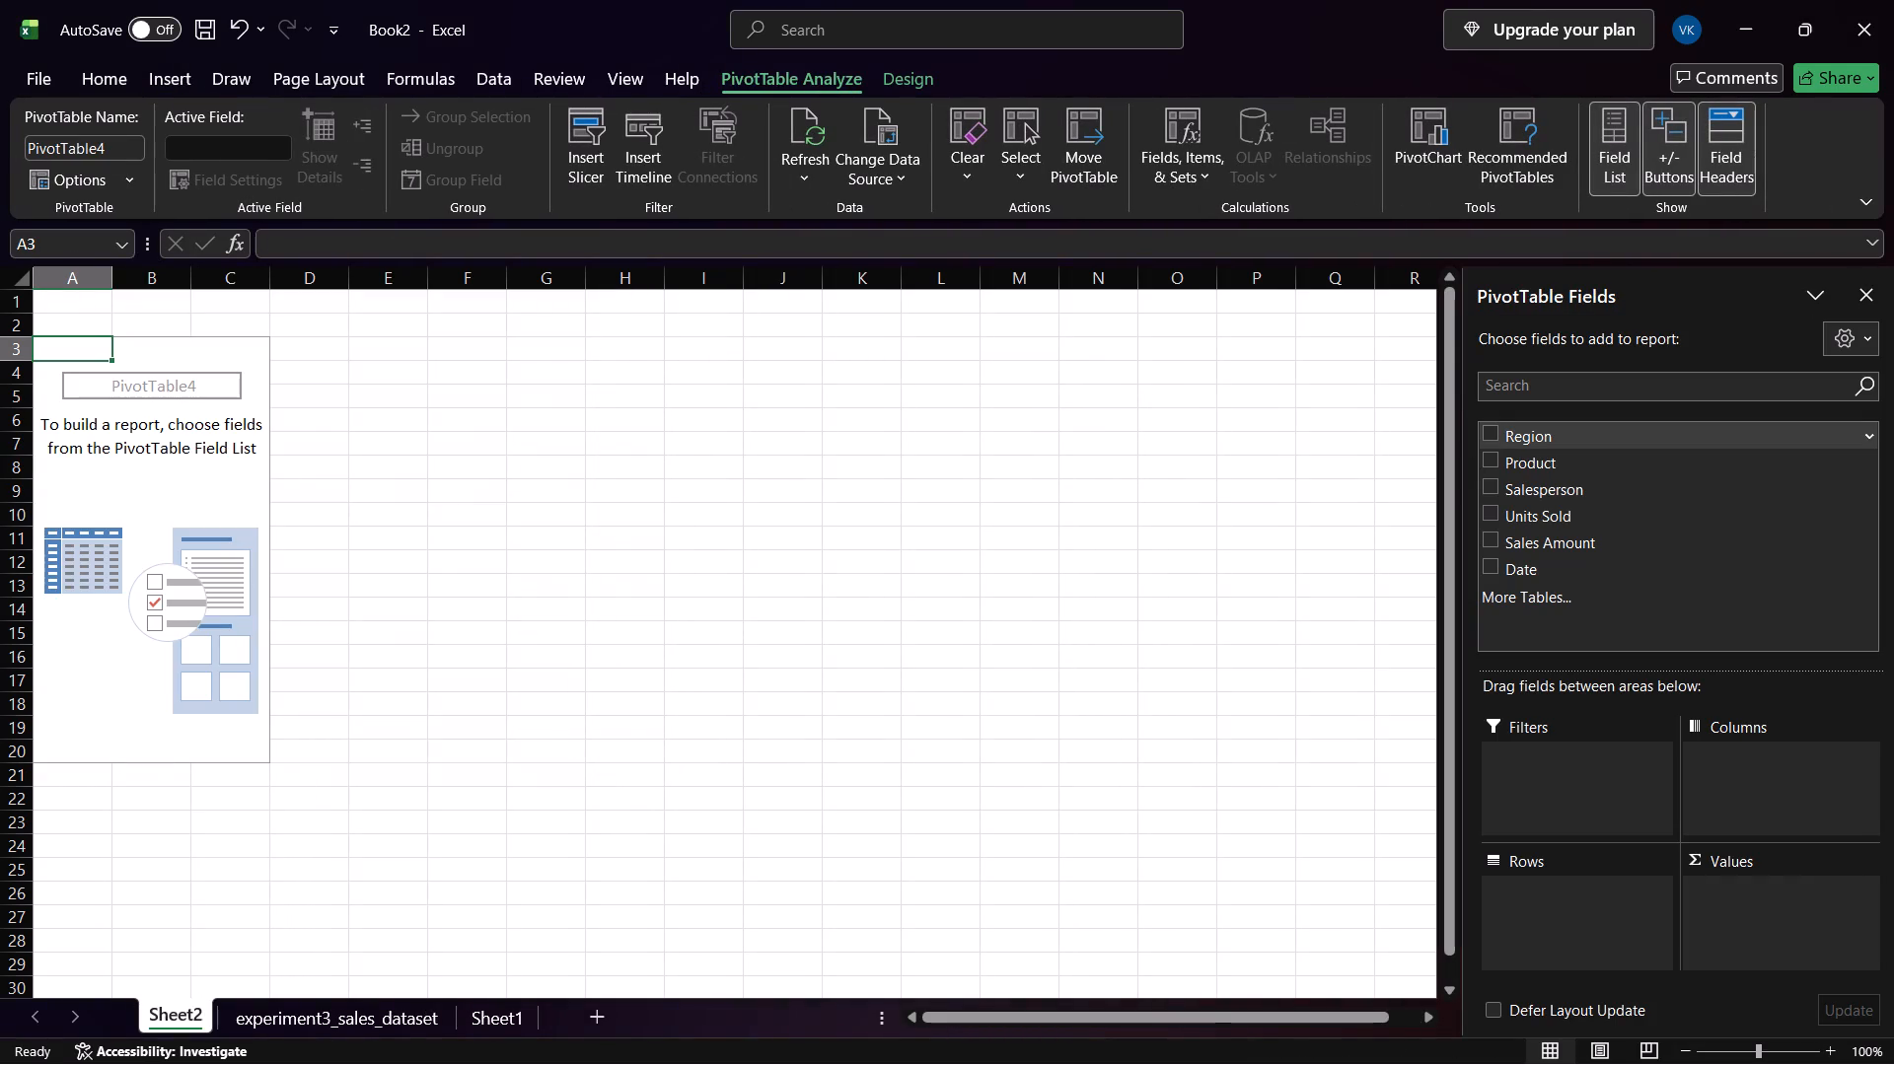
Build the PivotTable with Region and Product as rows and the sum of Sales Amount as values, and close the field list.
left_click(1488, 427)
left_click(1495, 460)
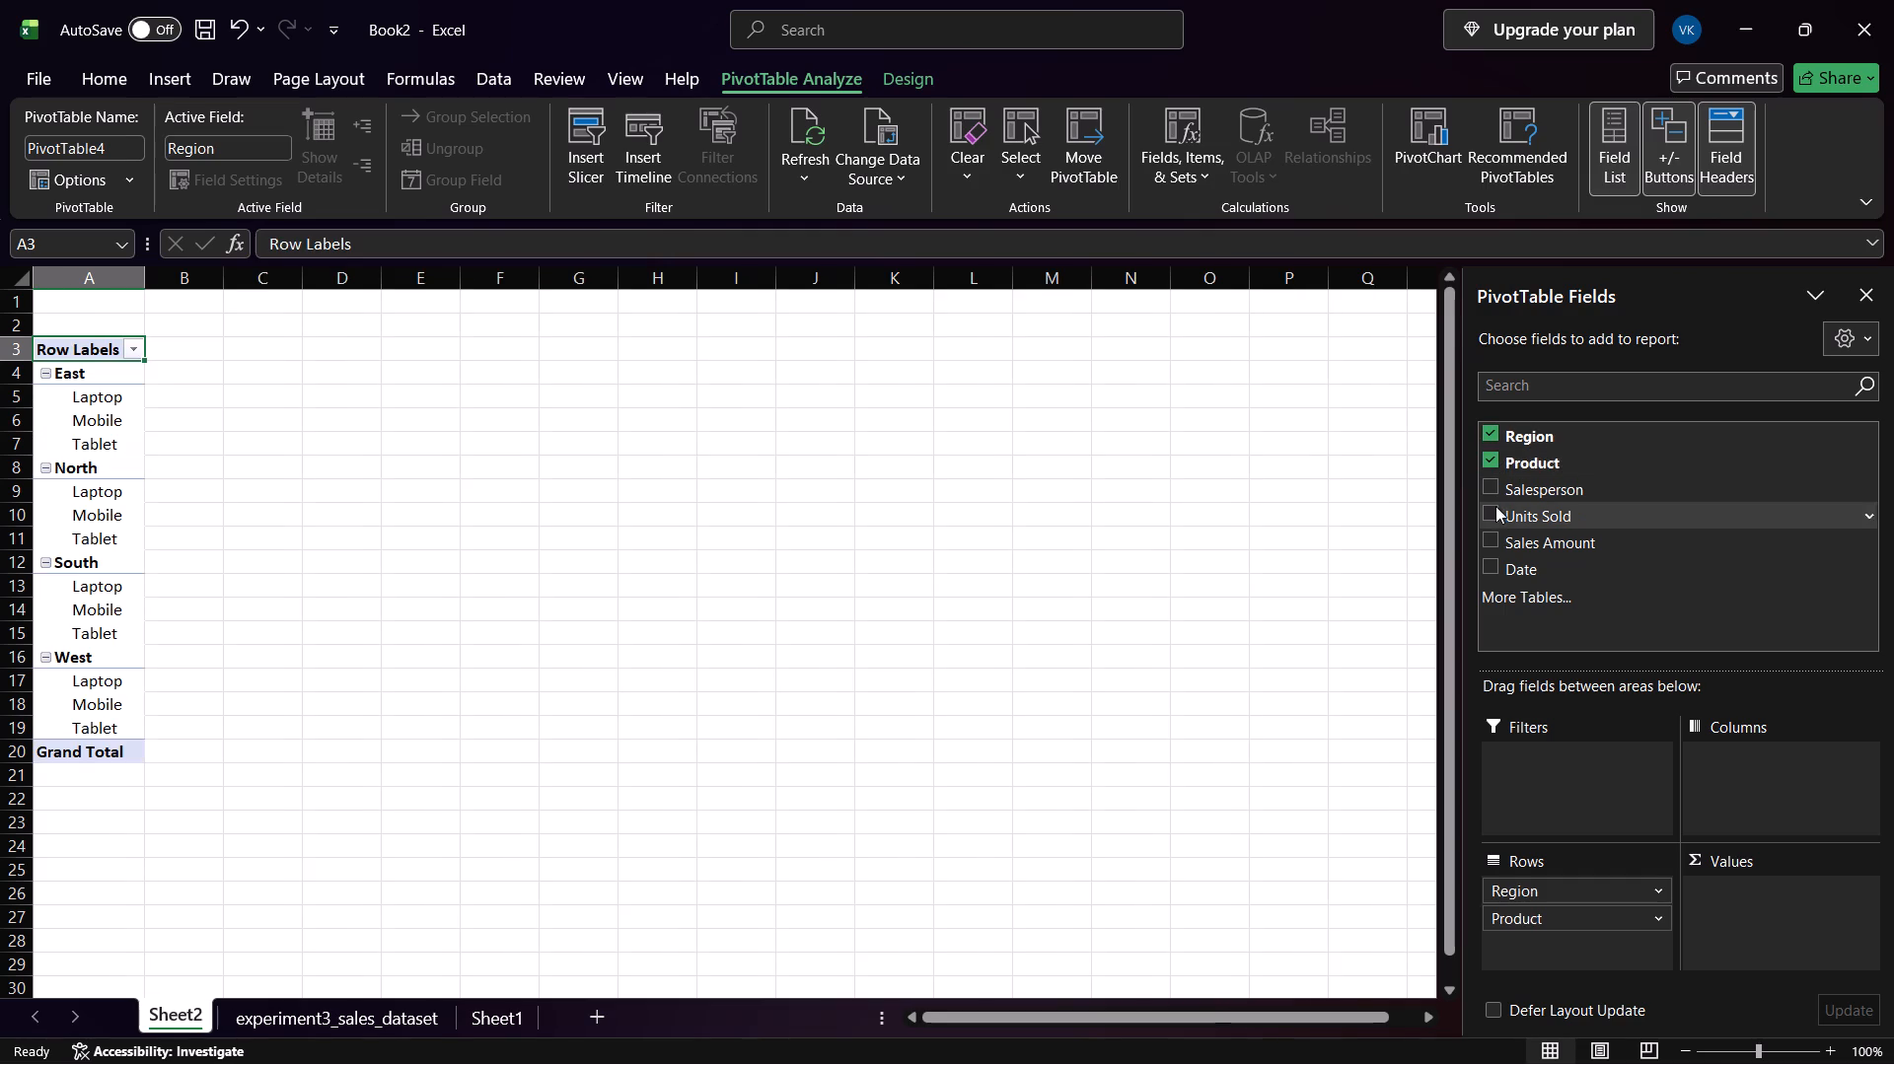
left_click(1493, 533)
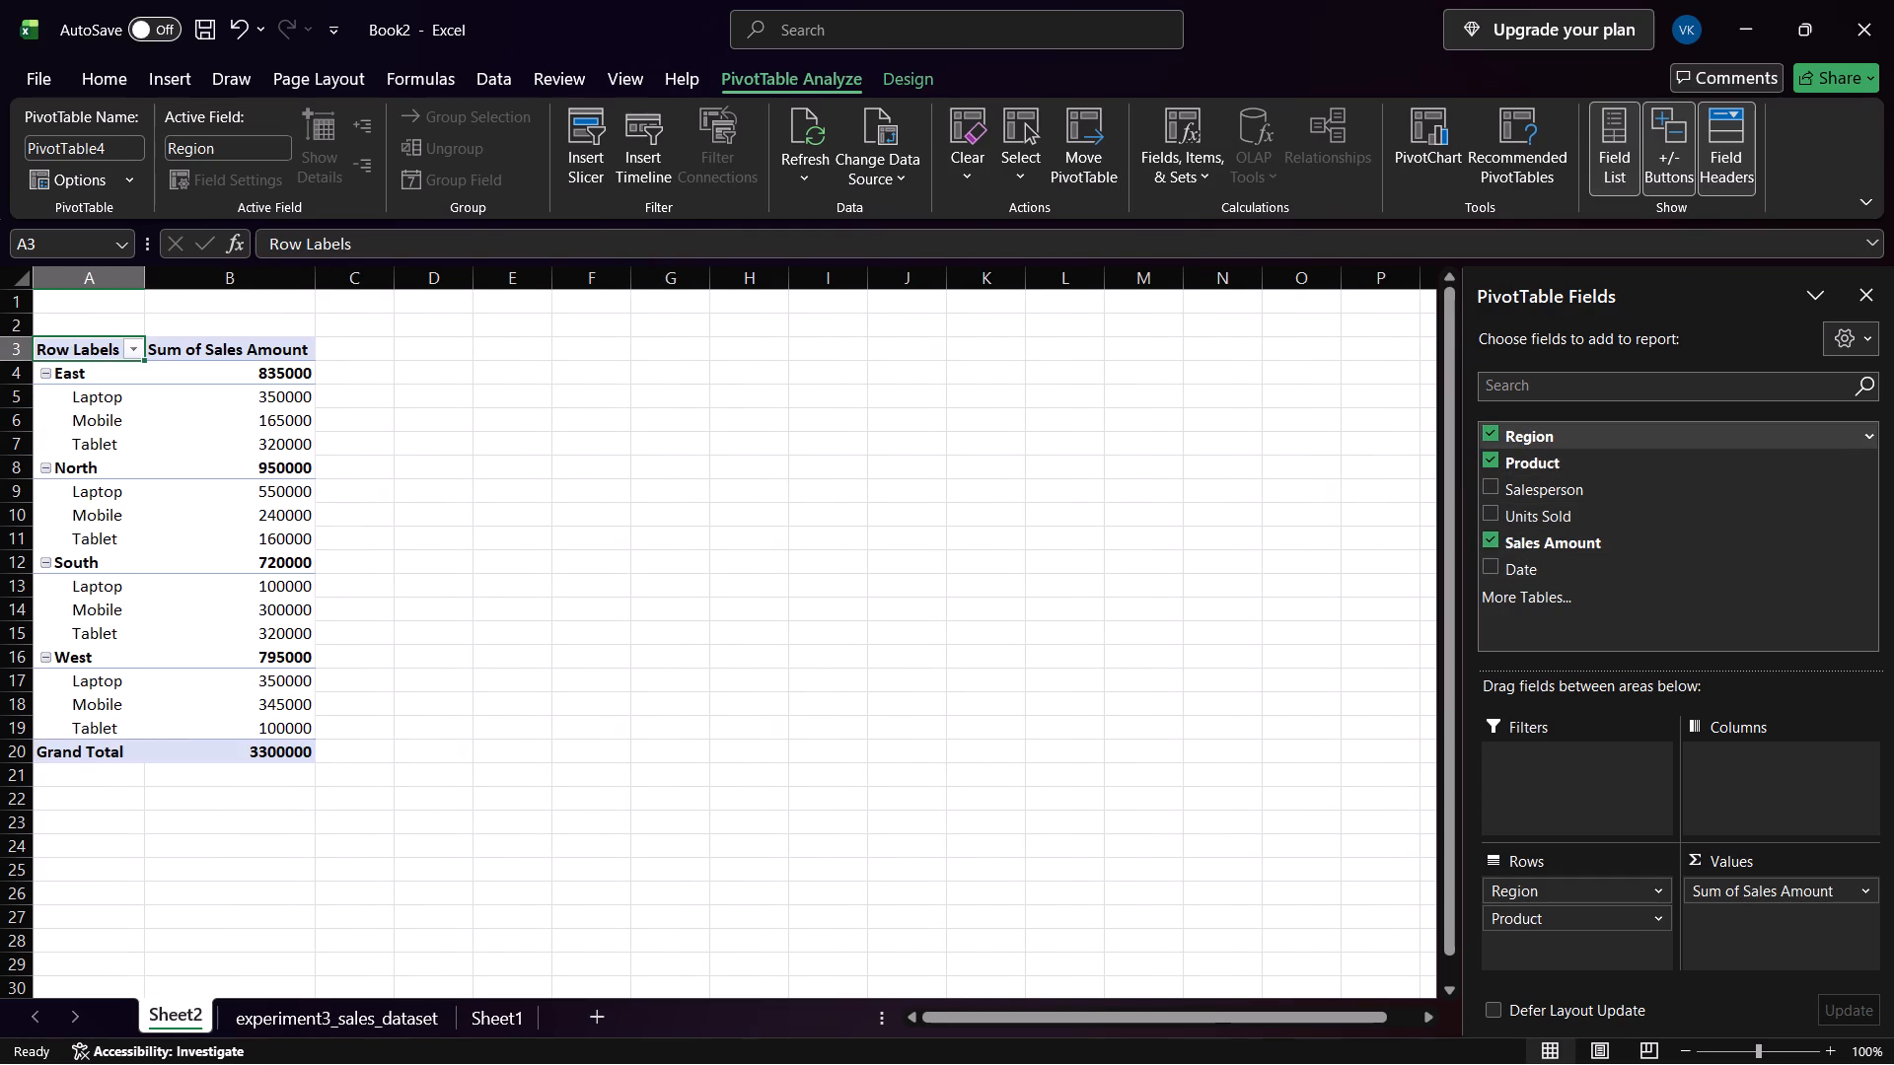
left_click(1858, 294)
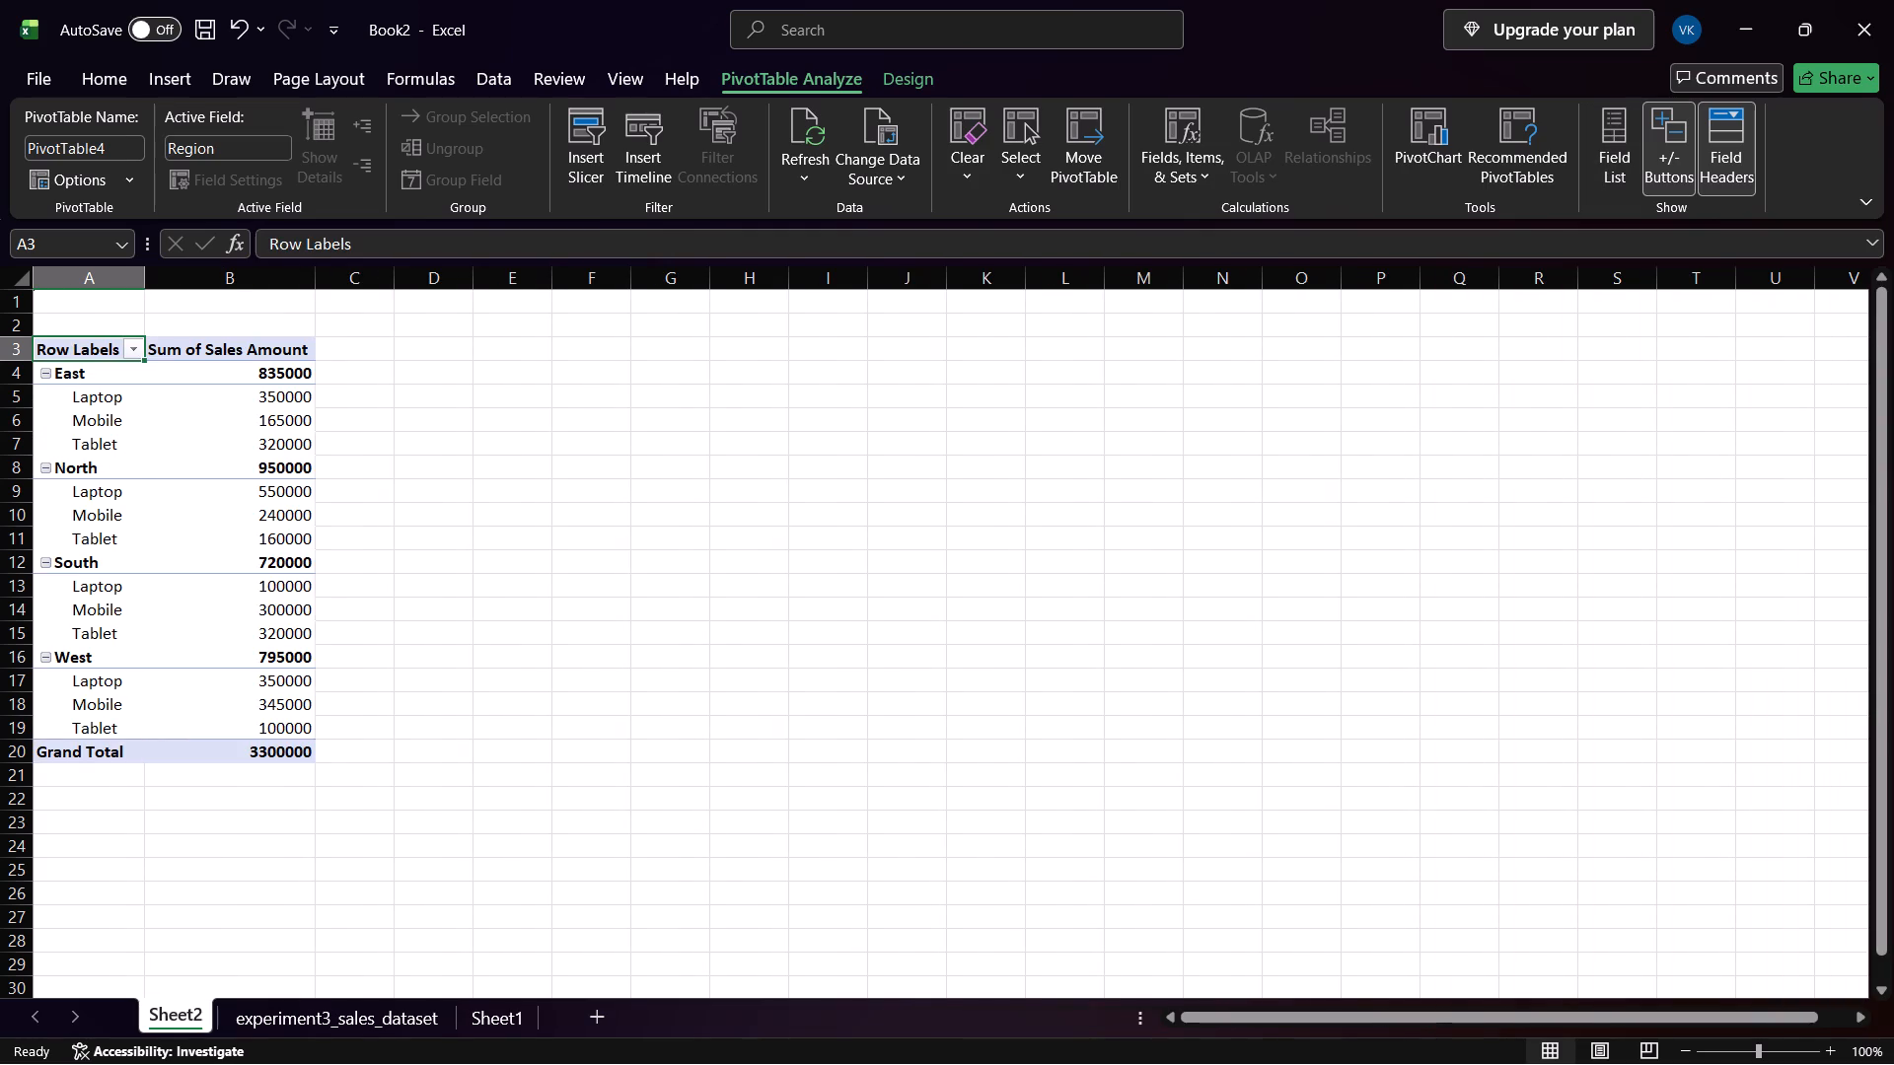
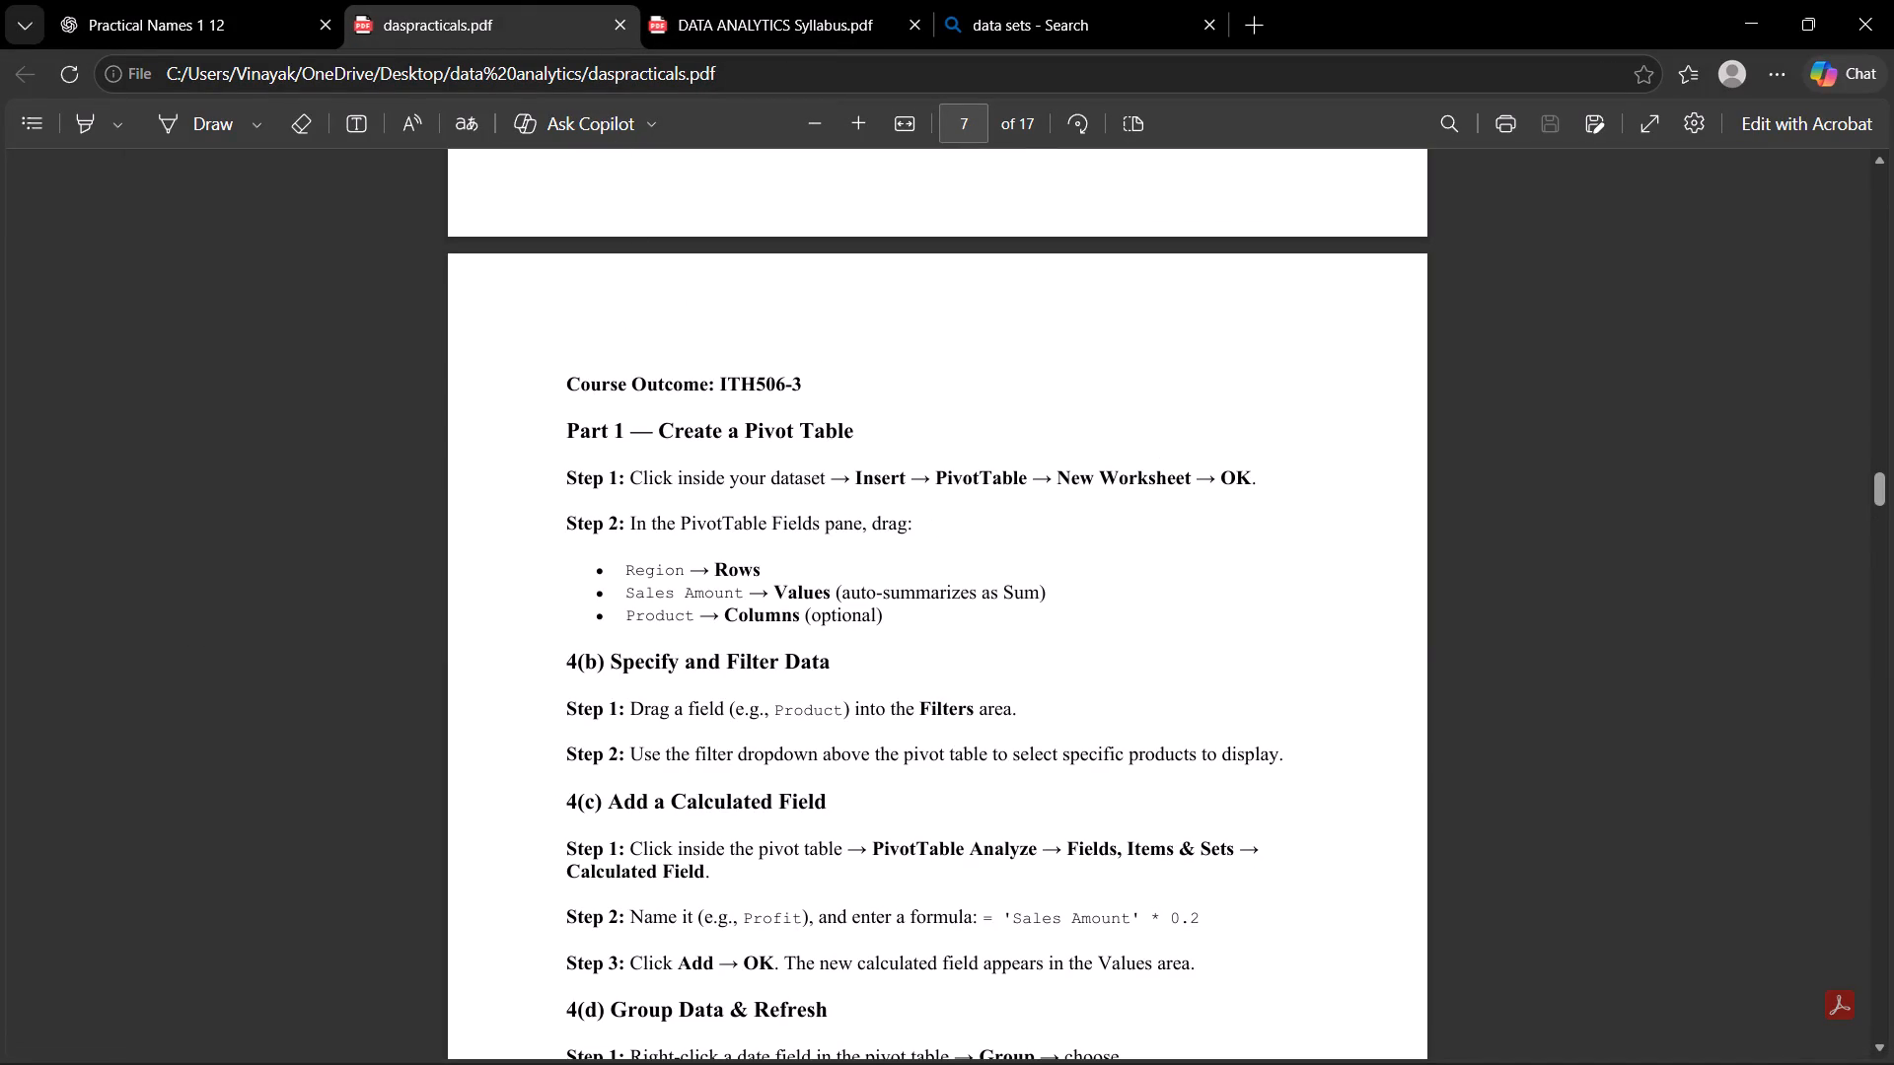
Review the pivot table instructions in daspracticals.pdf and examine the existing PivotTable's layout and Row Labels filter options on Sheet2.
double_click(735, 555)
left_click(649, 638)
left_click(1732, 0)
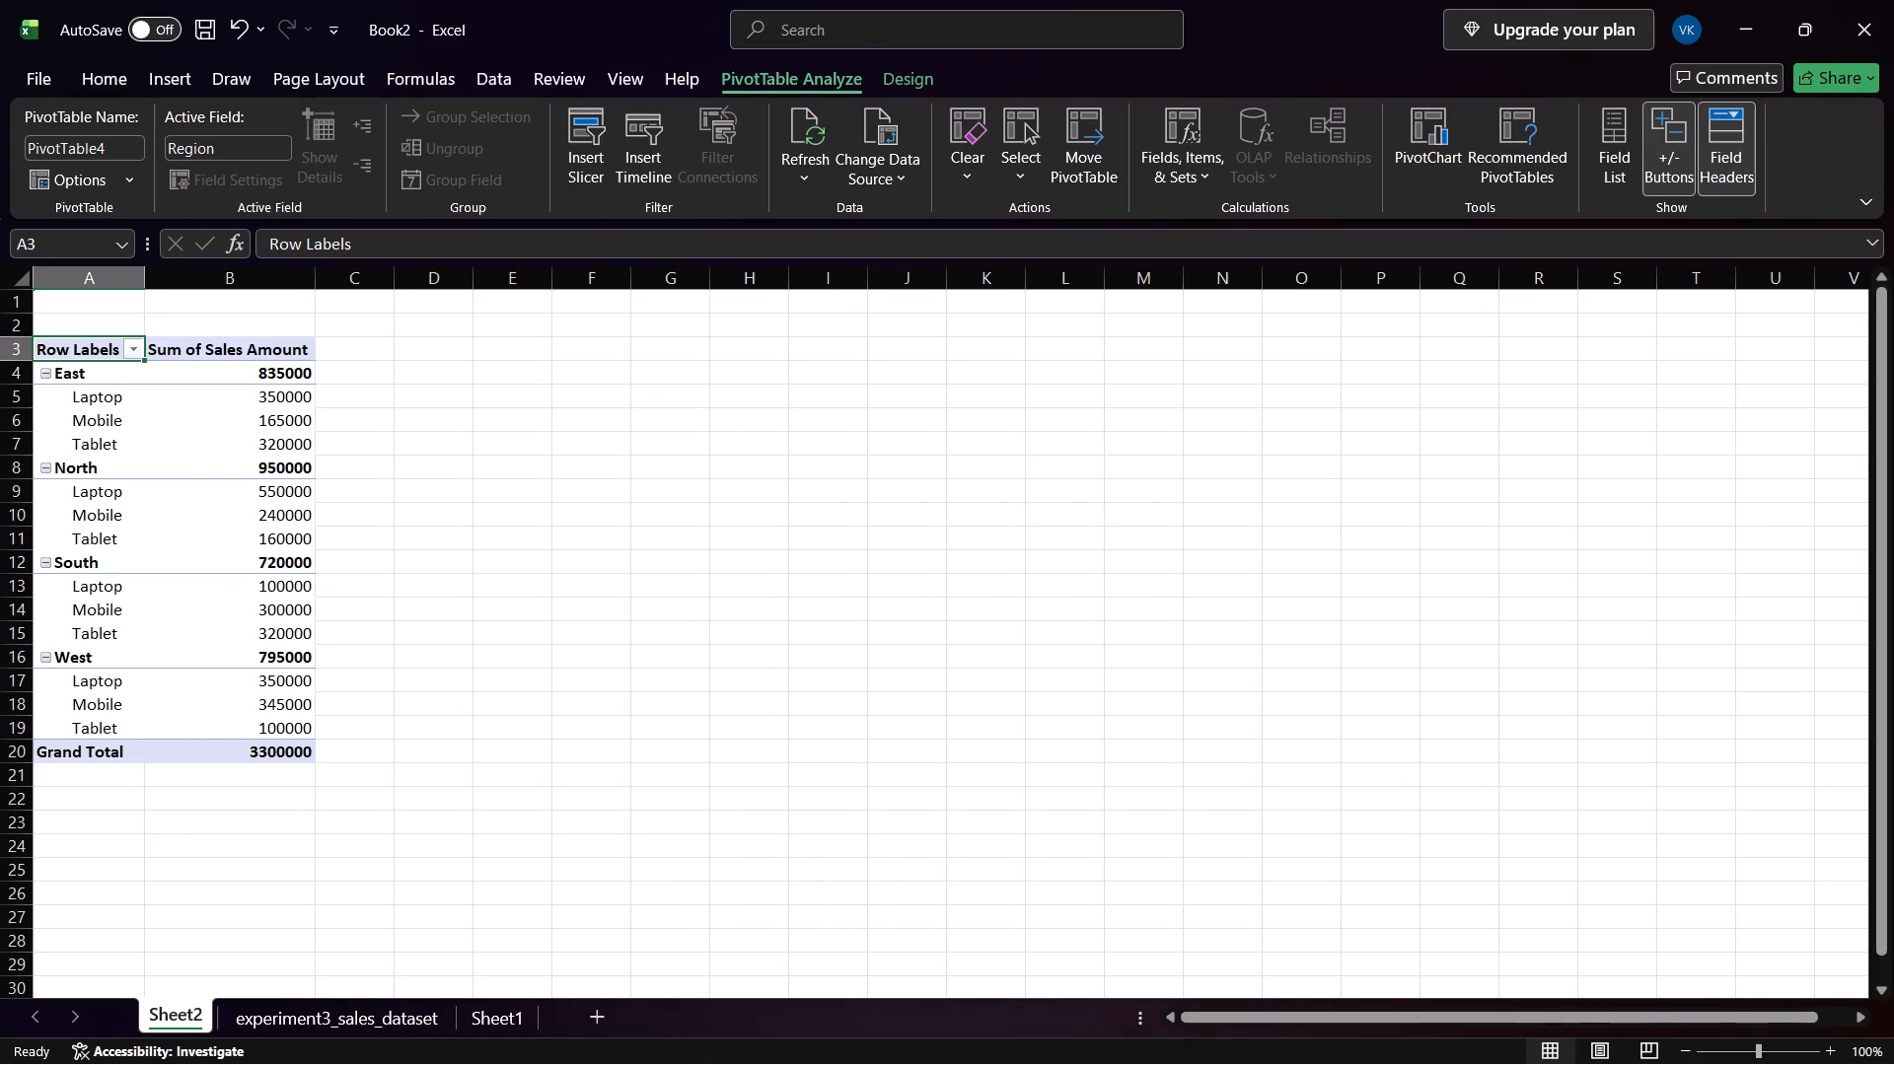
left_click(272, 396)
left_click(284, 351)
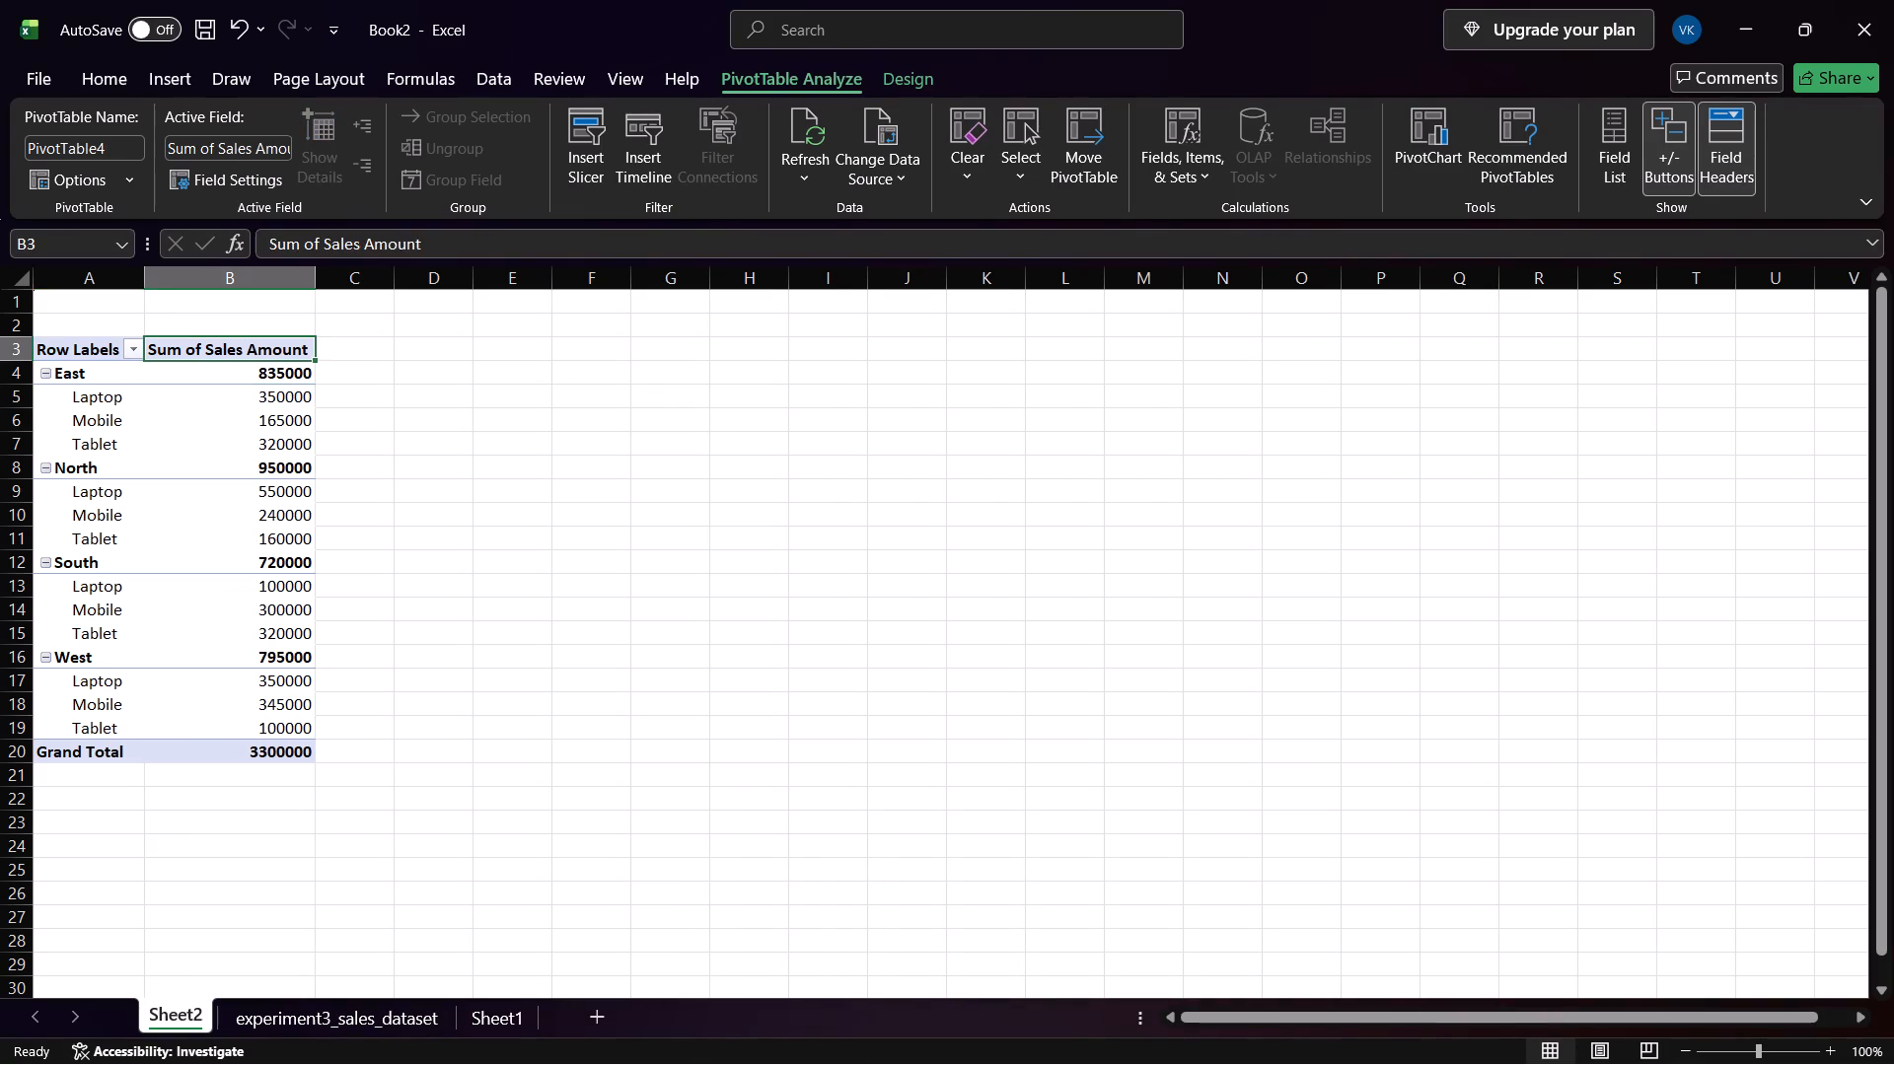
right_click(326, 413)
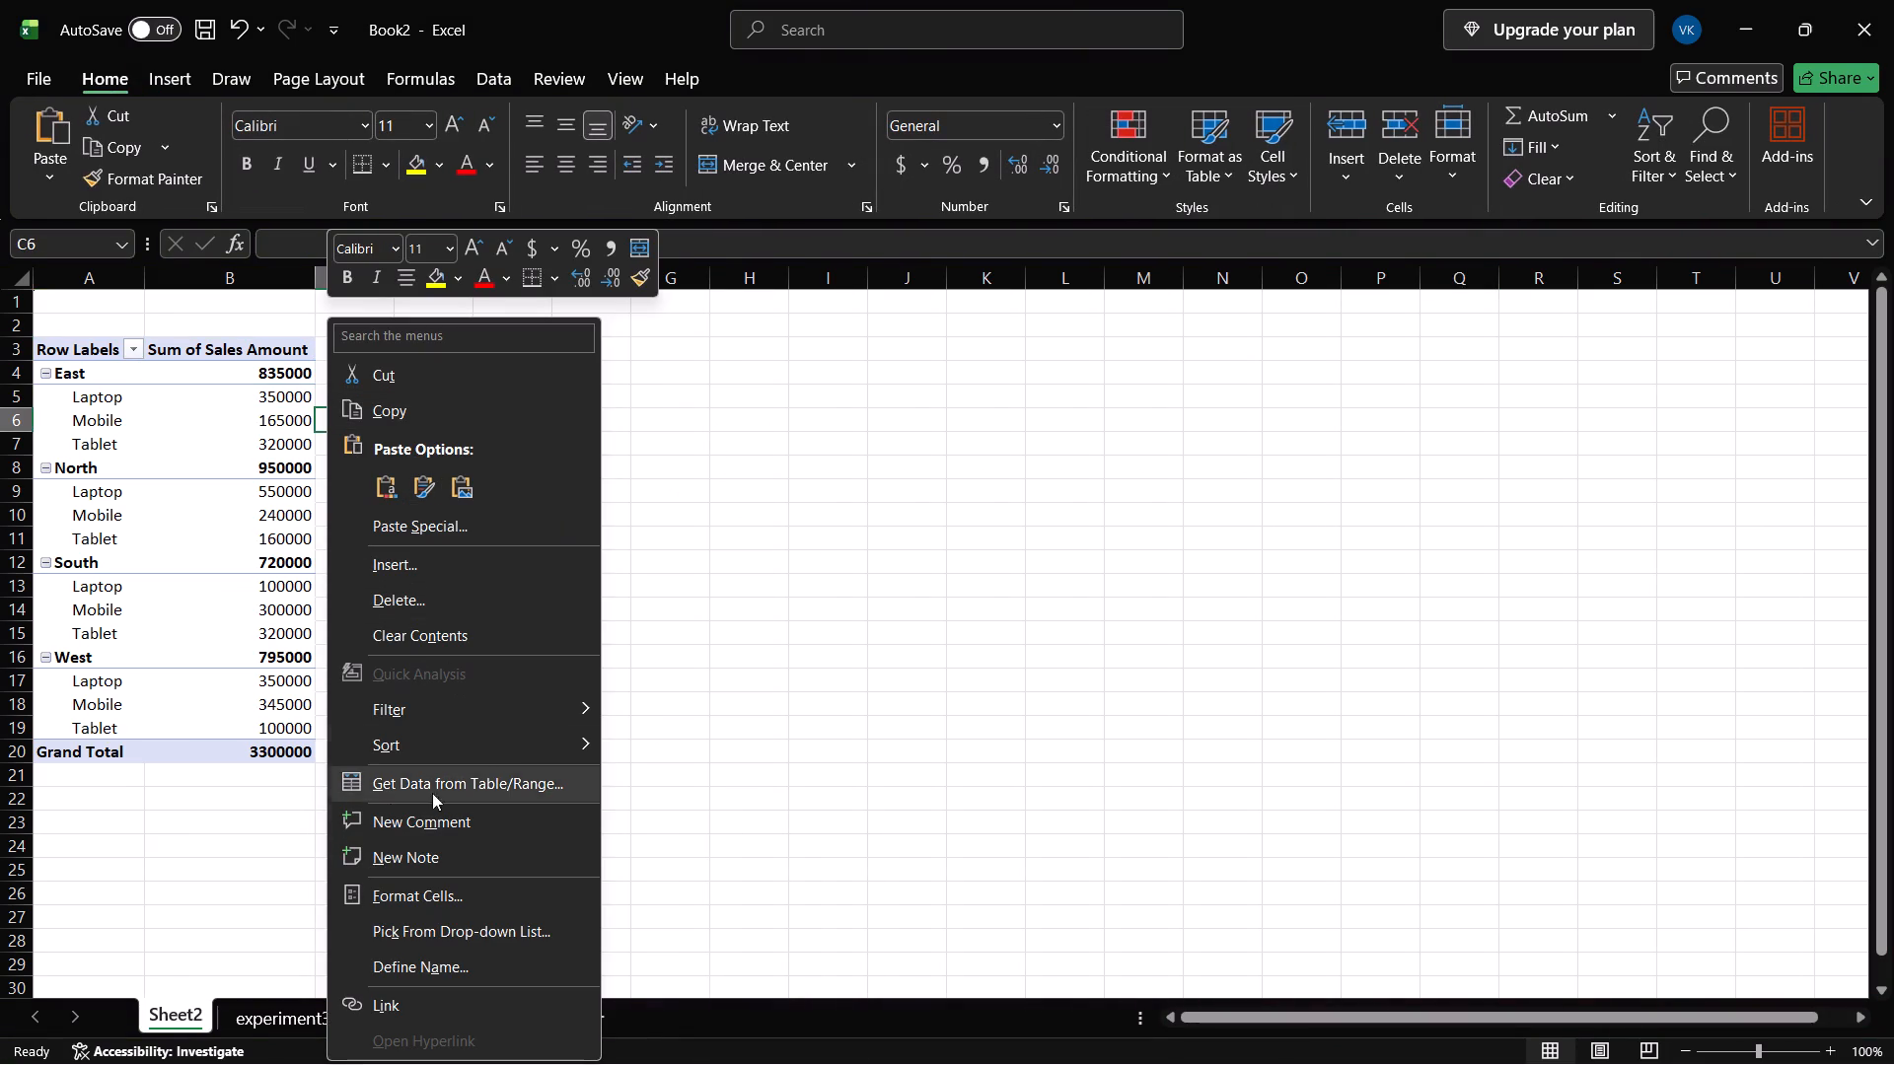
scroll(560, 809, "down", 4)
left_click(785, 802)
left_click(168, 414)
left_click(182, 351)
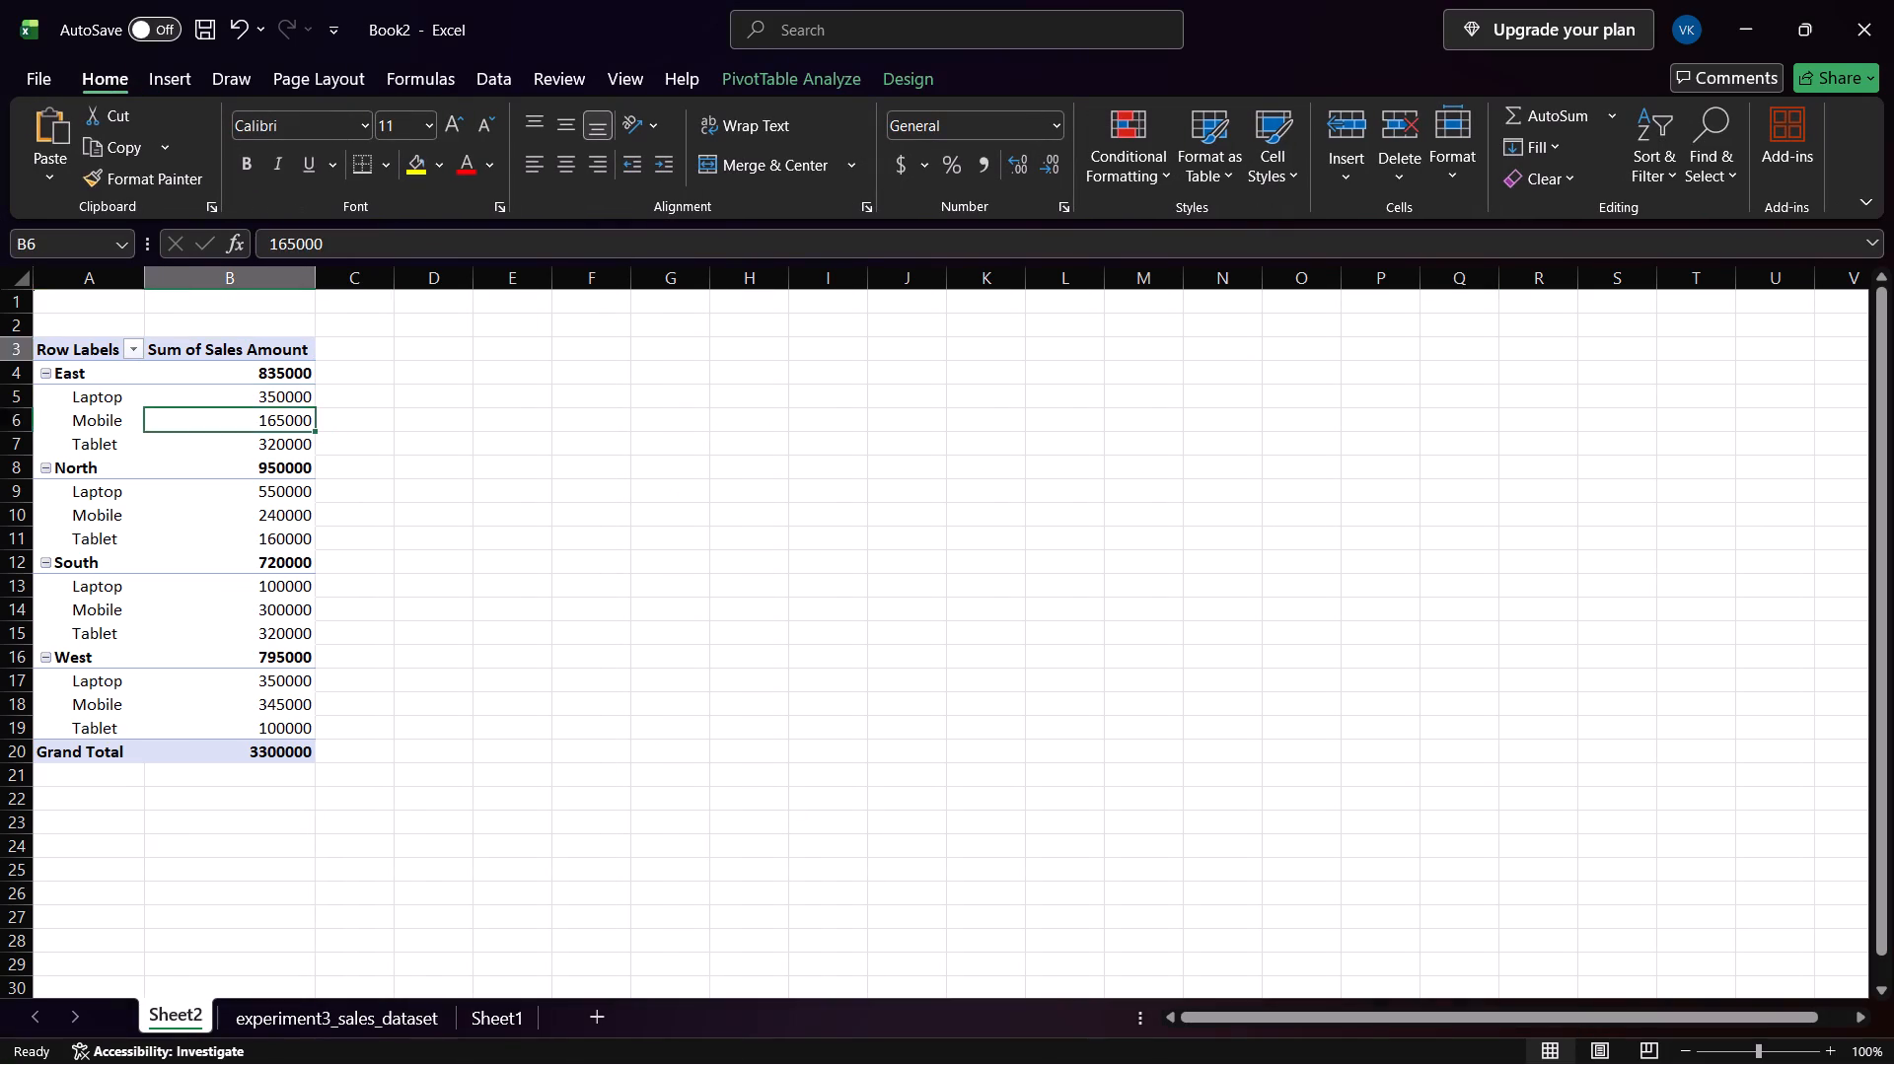
left_click(105, 355)
left_click(196, 368)
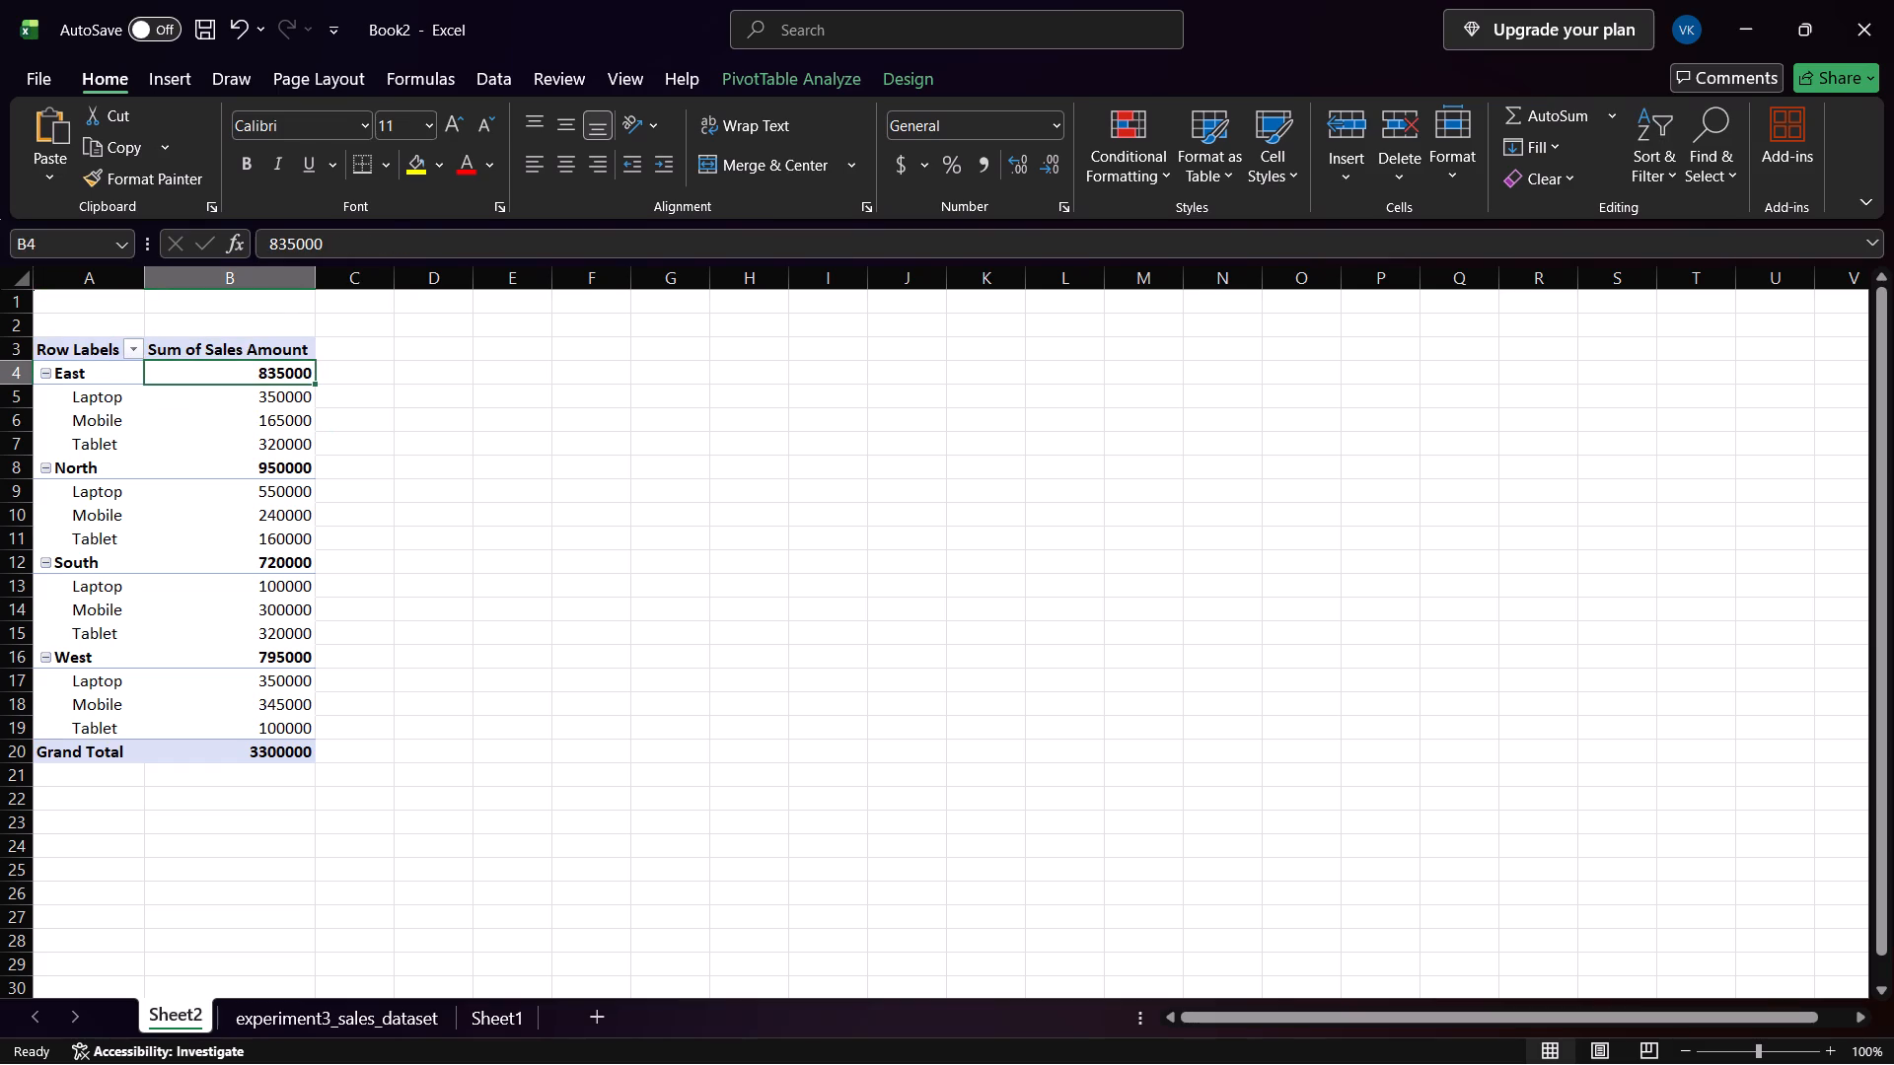
left_click(135, 348)
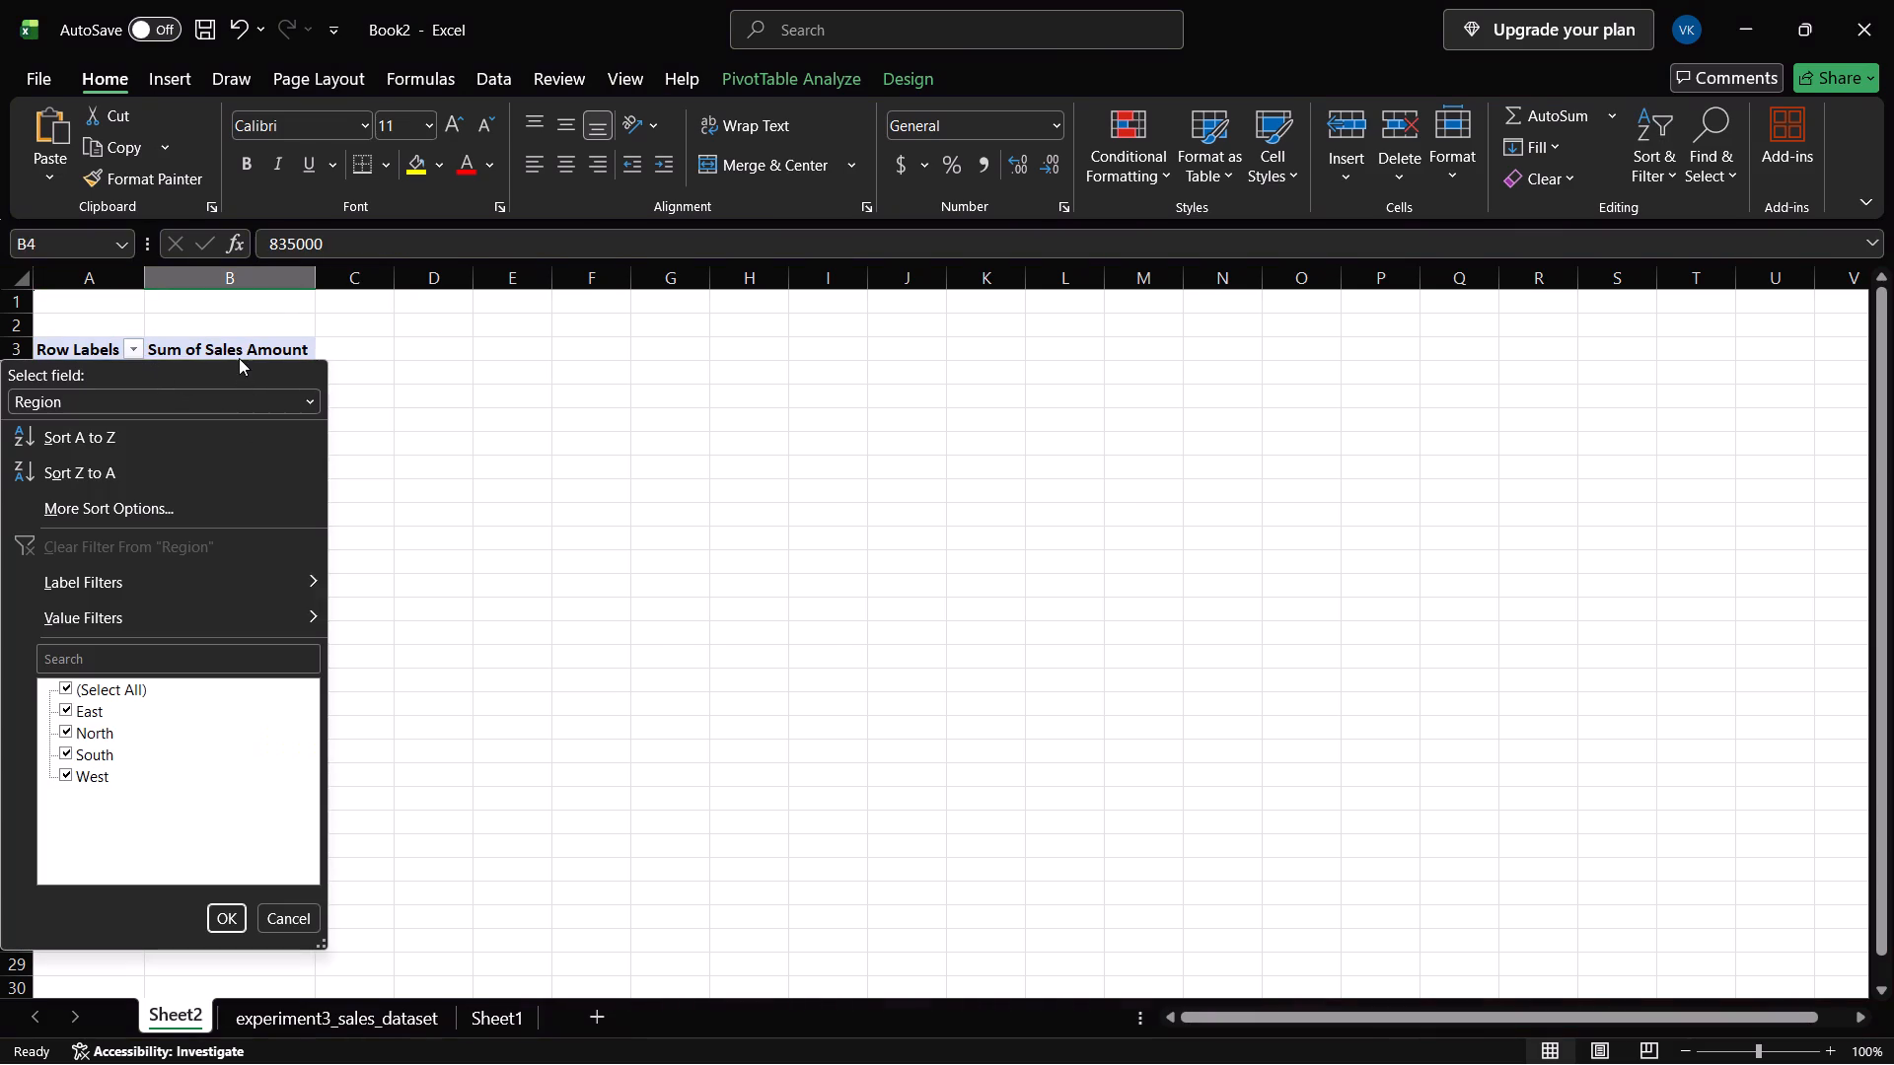
left_click(407, 521)
left_click(221, 394)
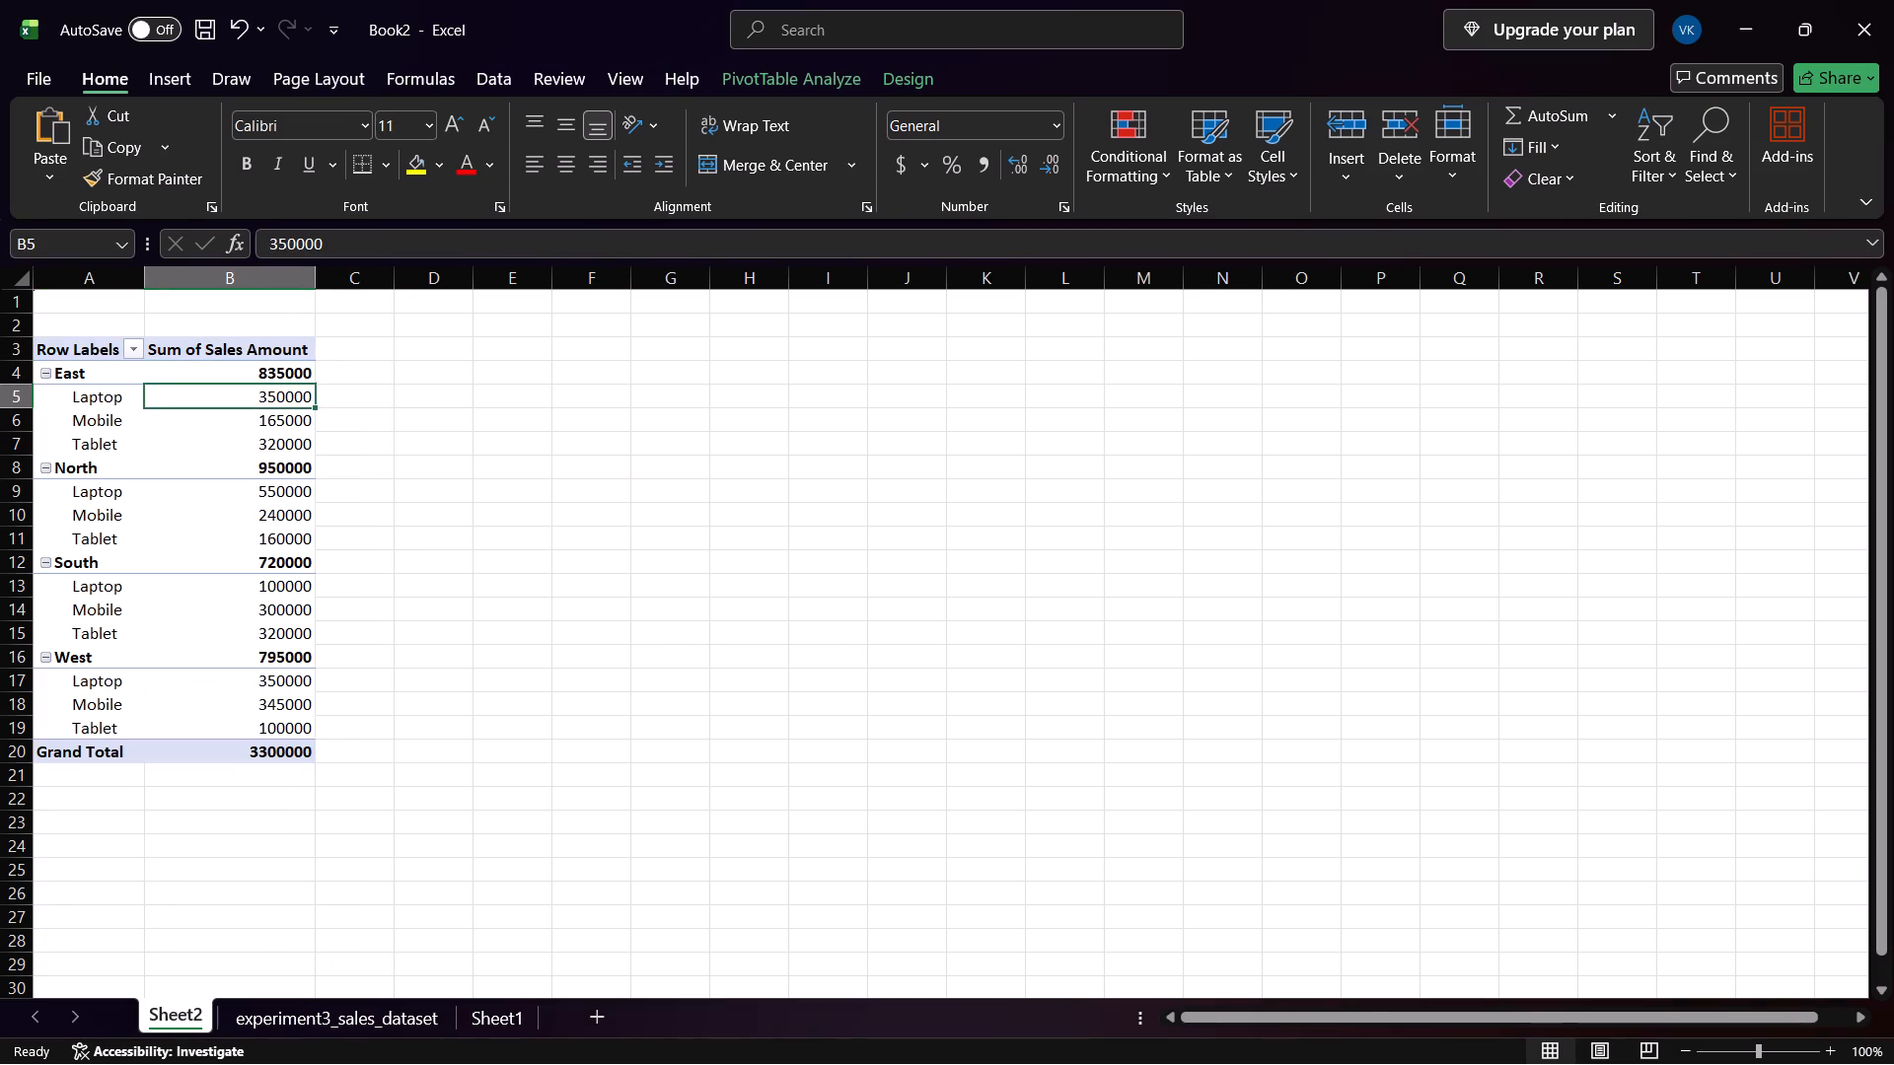
left_click(210, 353)
left_click(99, 358)
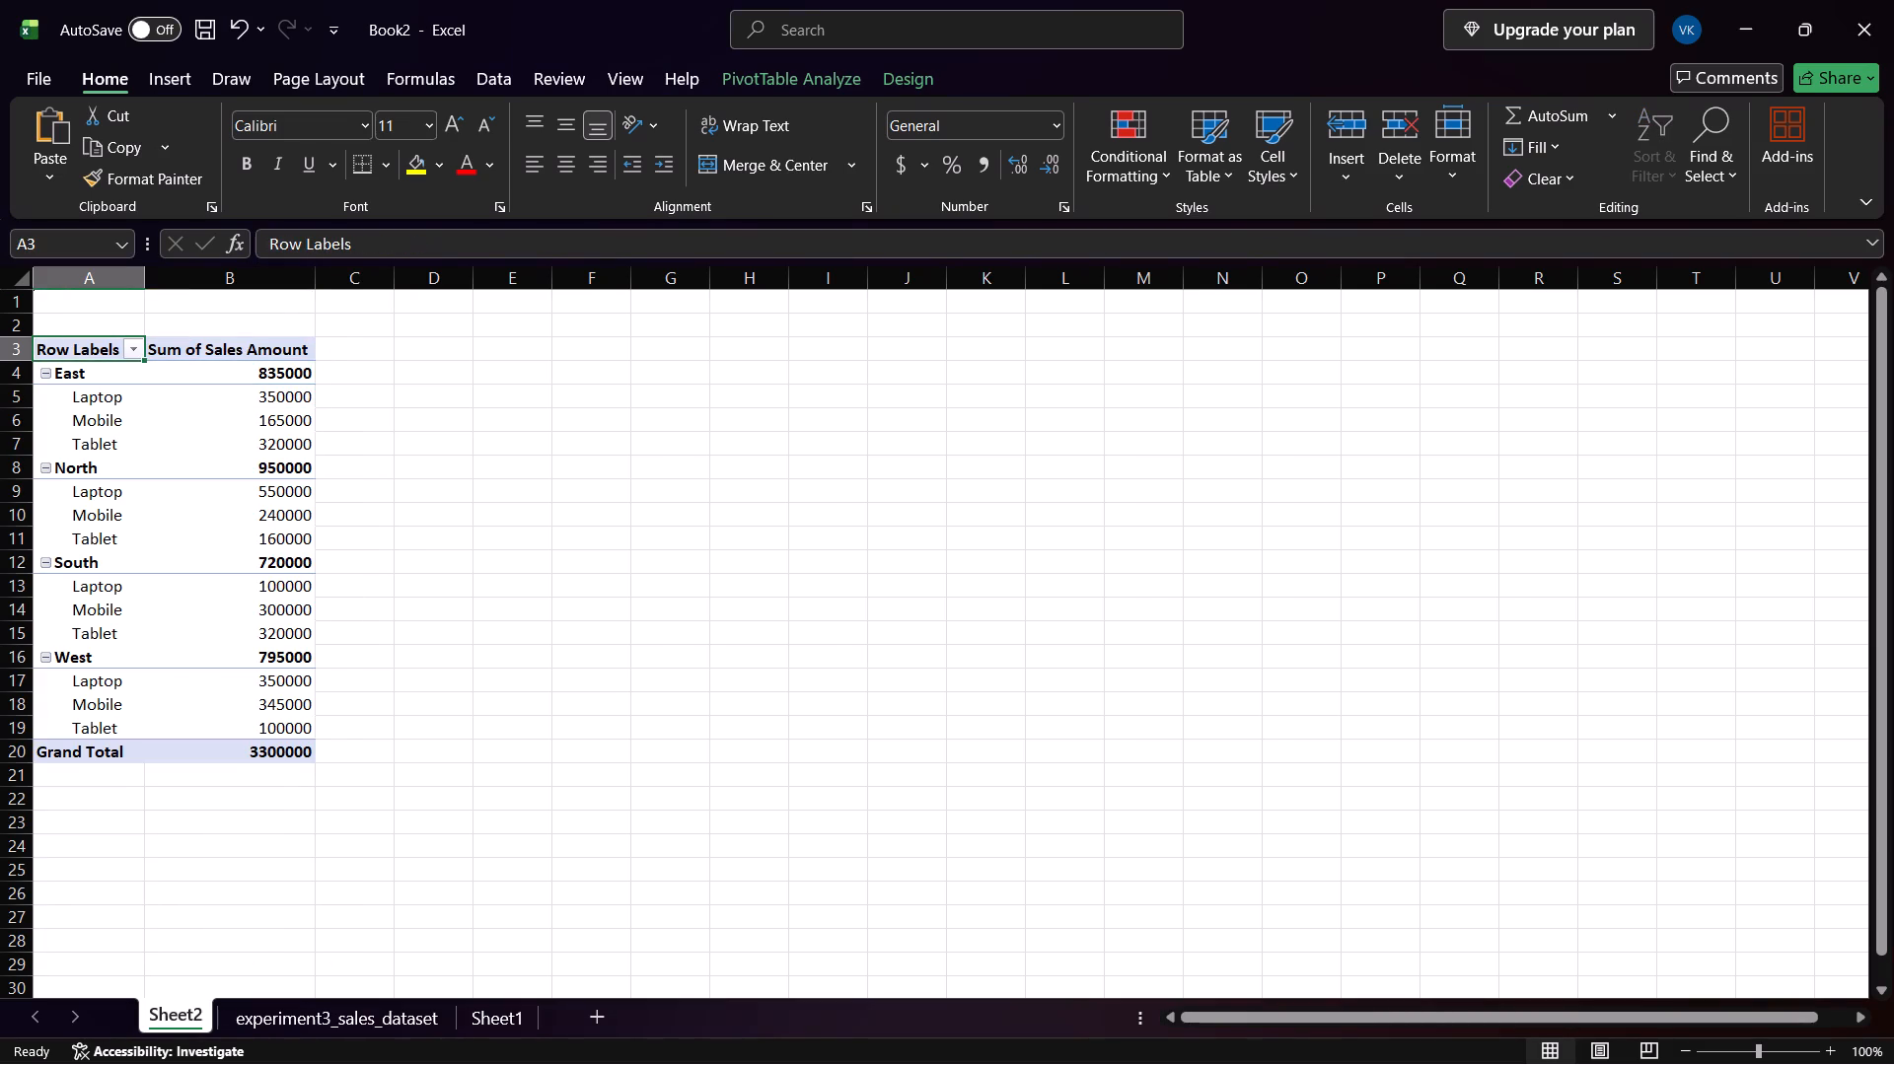
right_click_drag(177, 363, 182, 372)
double_click(547, 434)
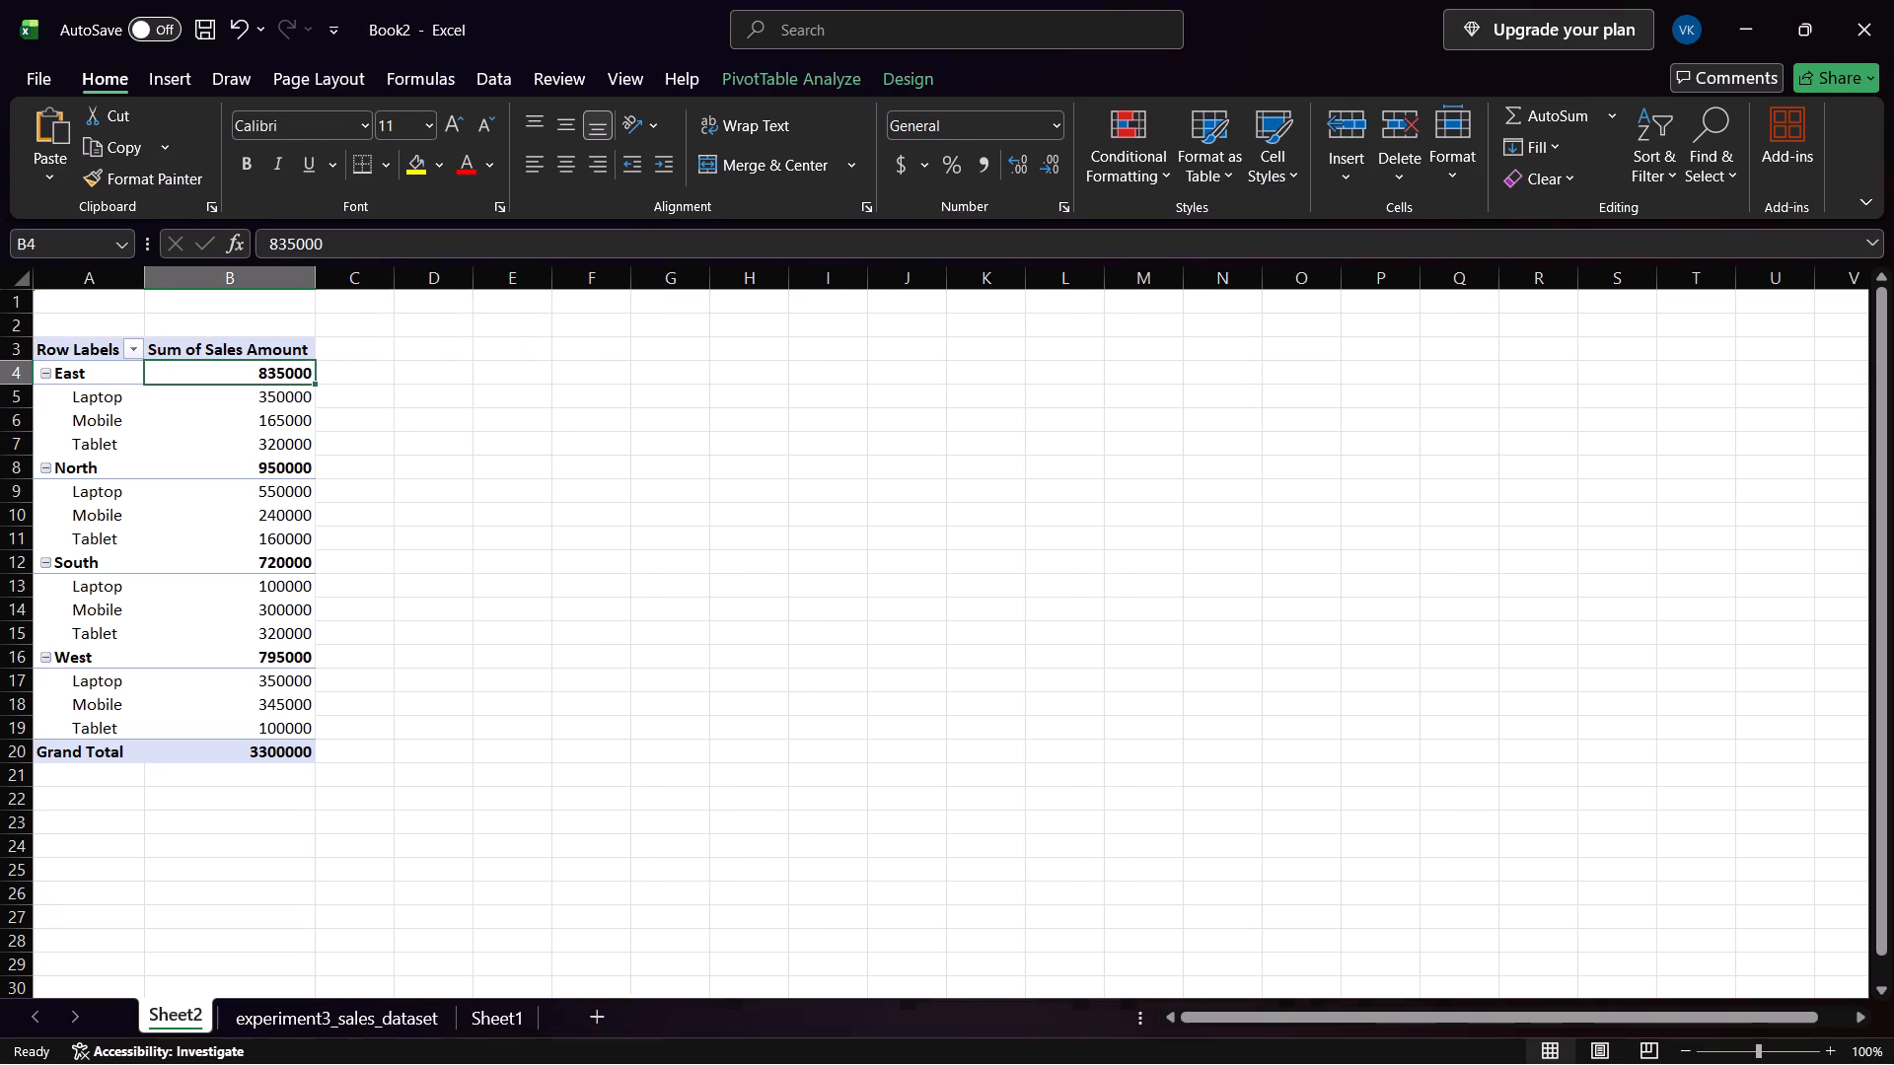
Undo the field layout and the insertion of the PivotTable on Sheet2.
key("ctrl+z")
key("ctrl+z")
key("ctrl+z")
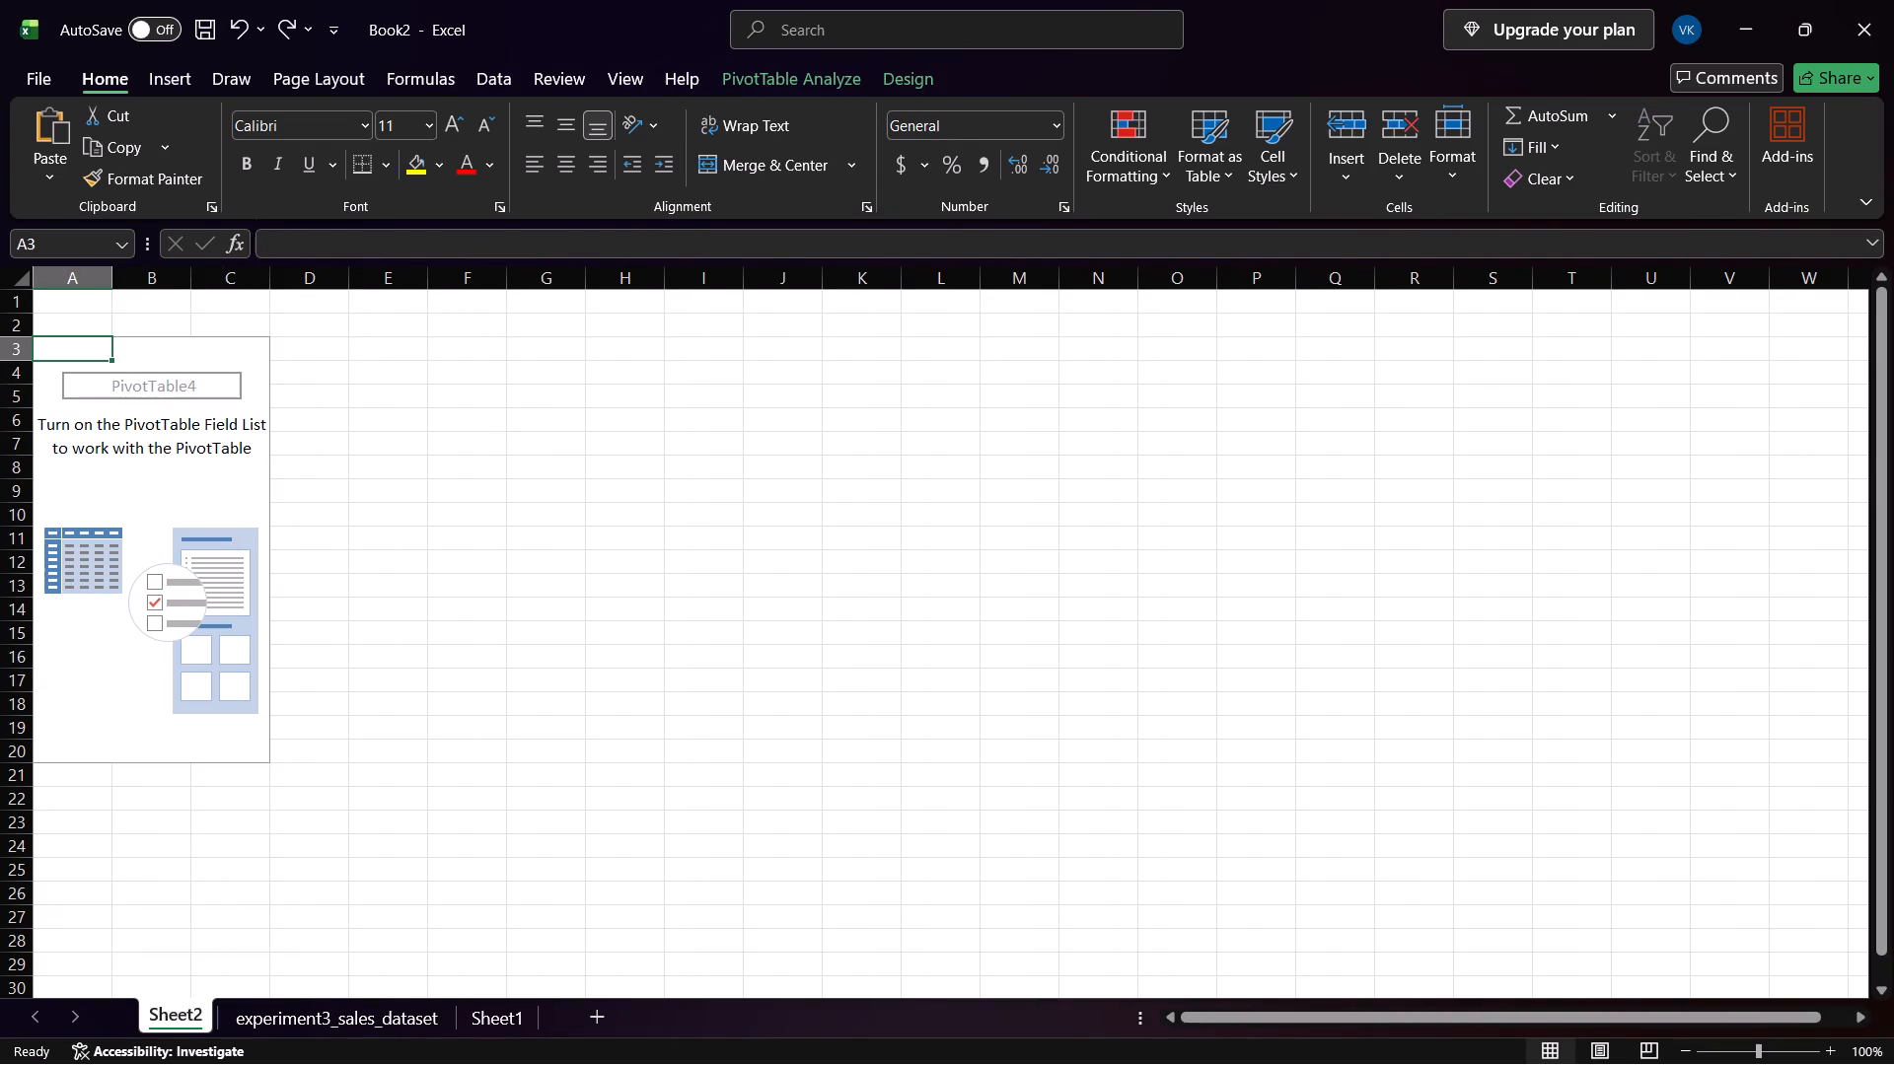
left_click(195, 359)
key("ctrl+z")
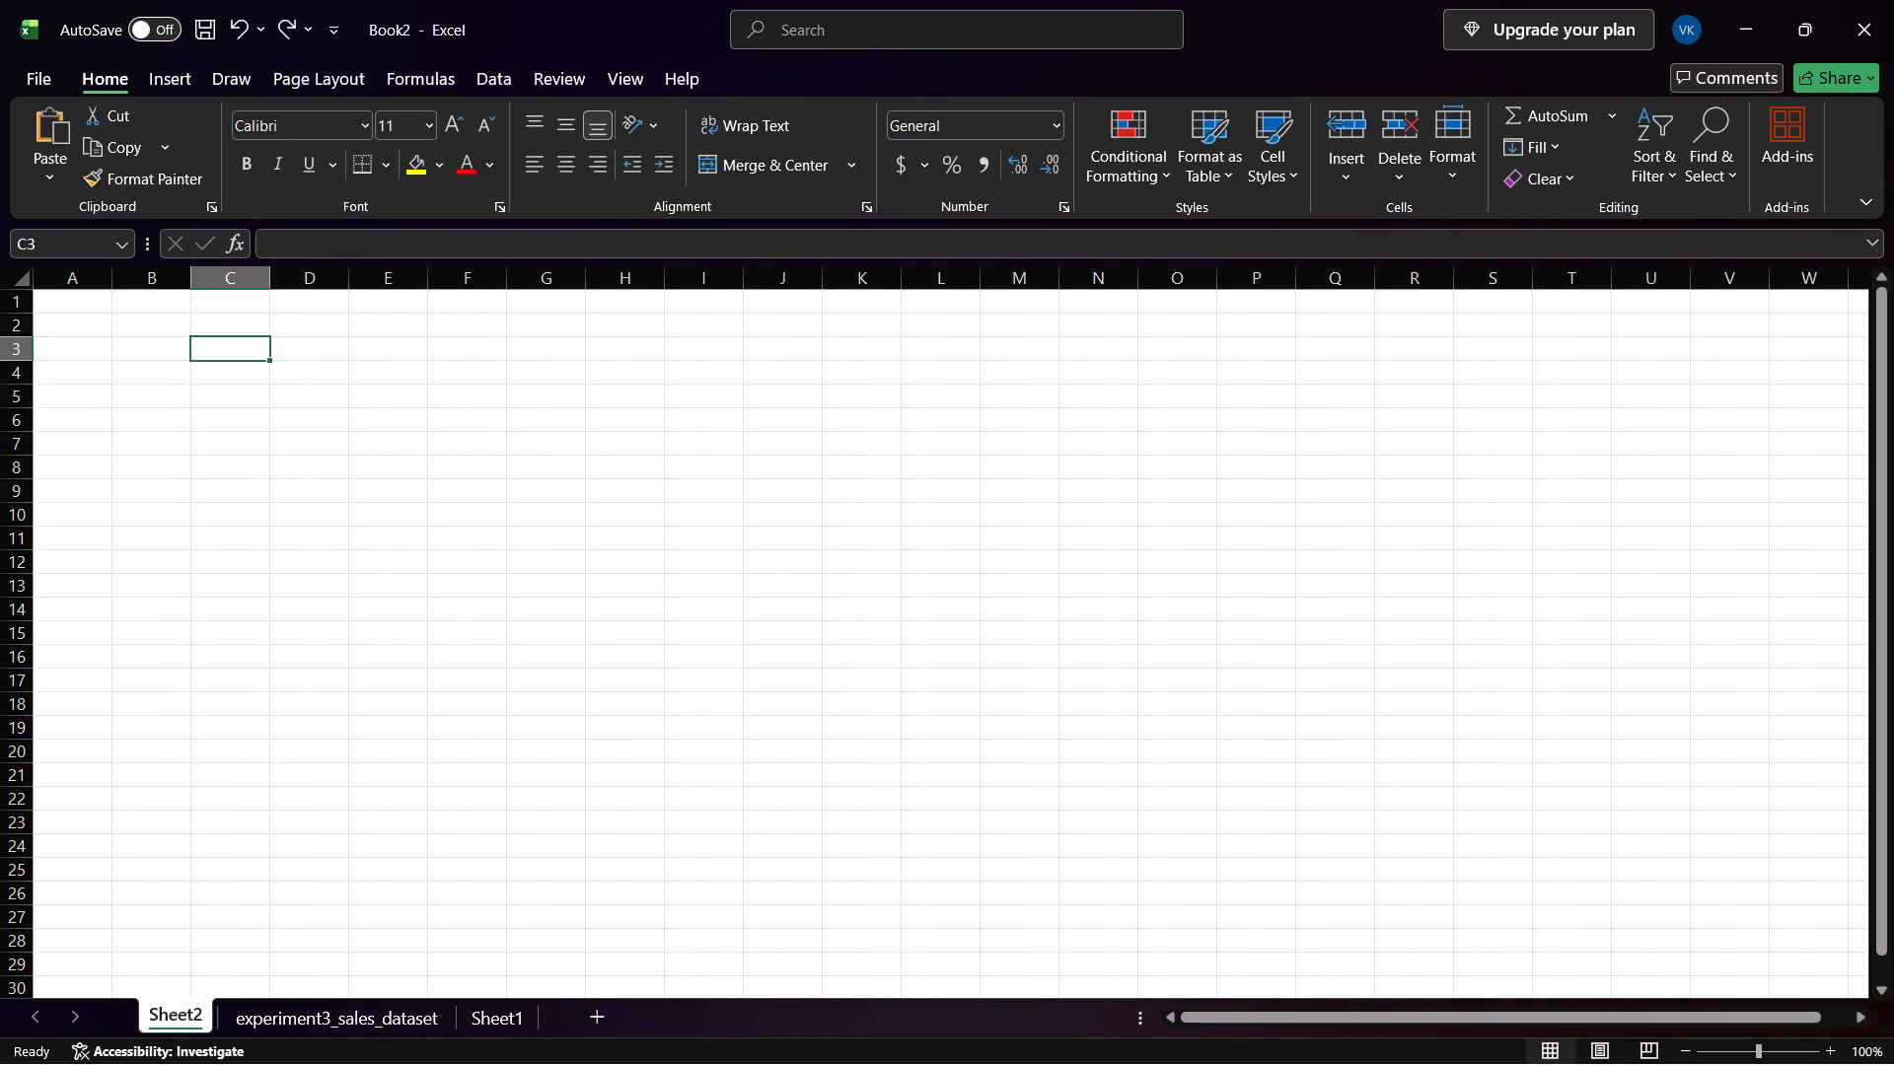
Insert a PivotTable from salestable on the experiment3_sales_dataset sheet, placing it on a new worksheet.
left_click(313, 1009)
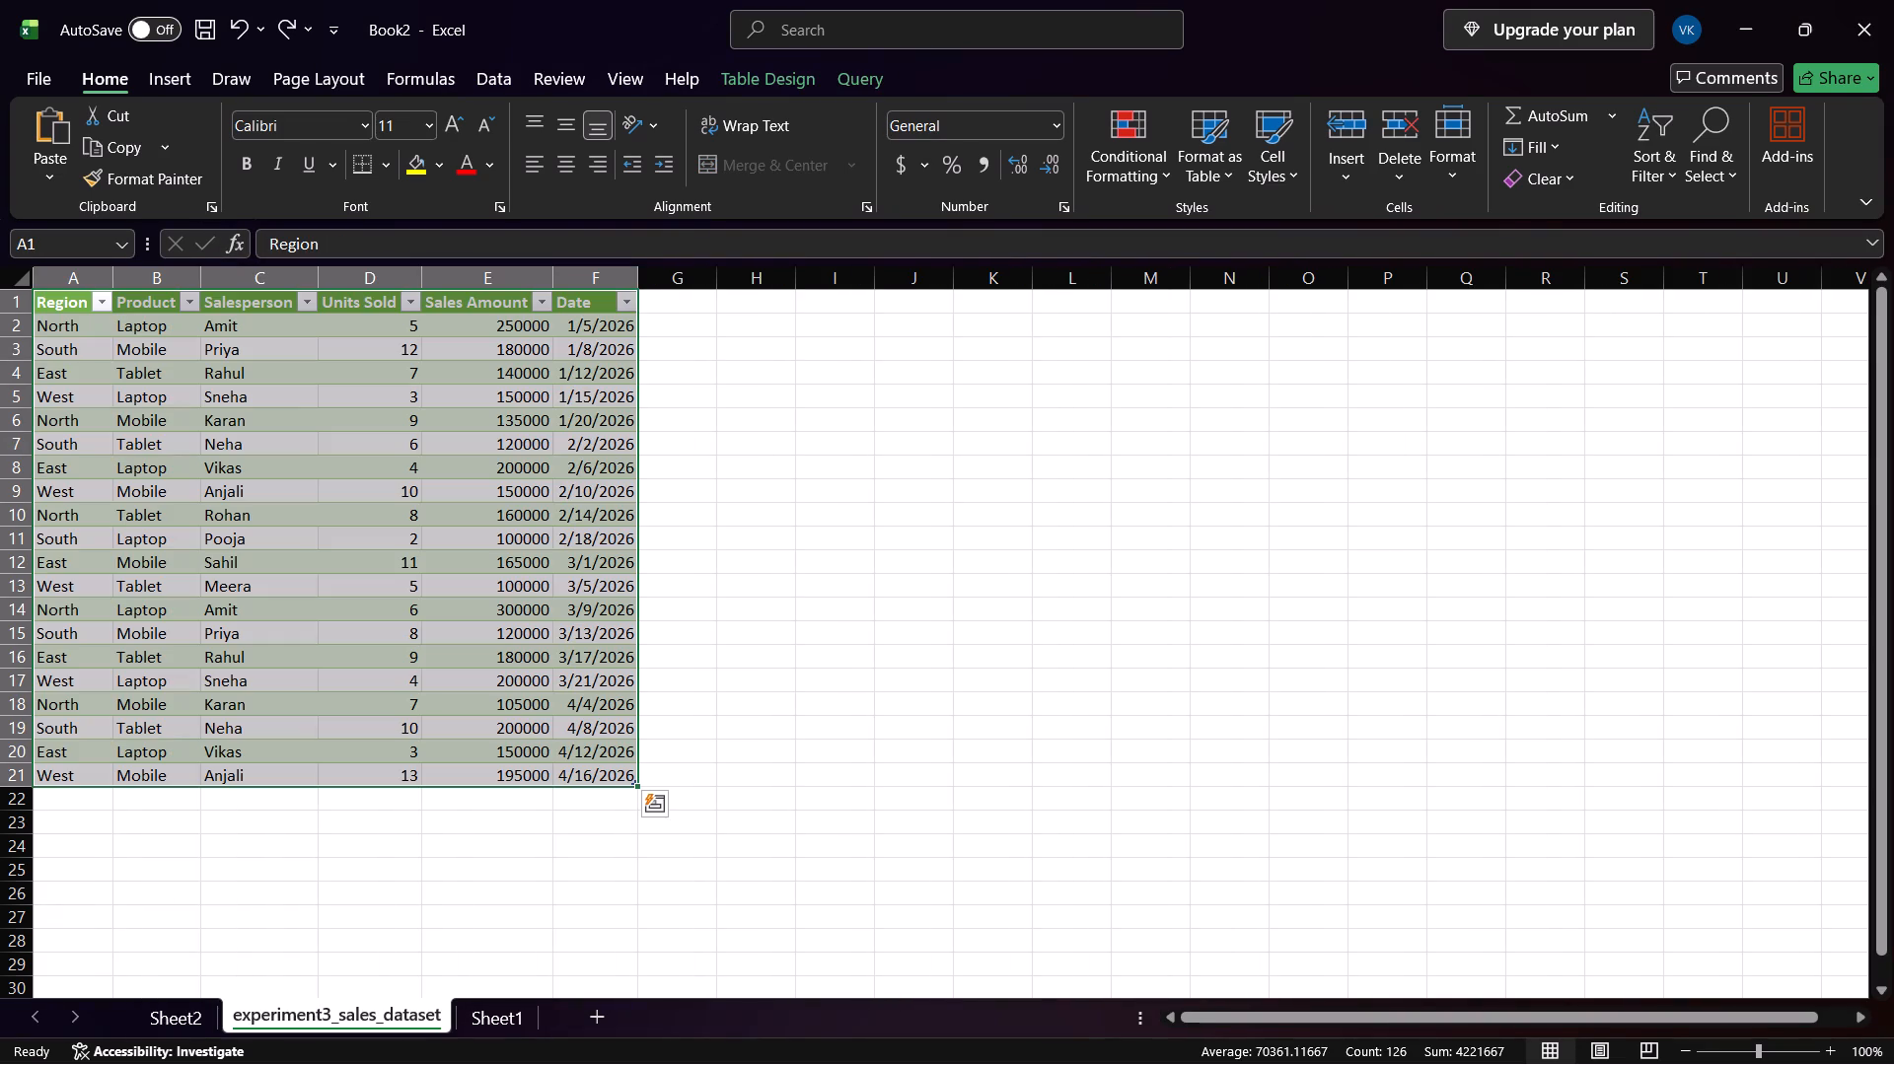
left_click(491, 1019)
left_click(403, 1014)
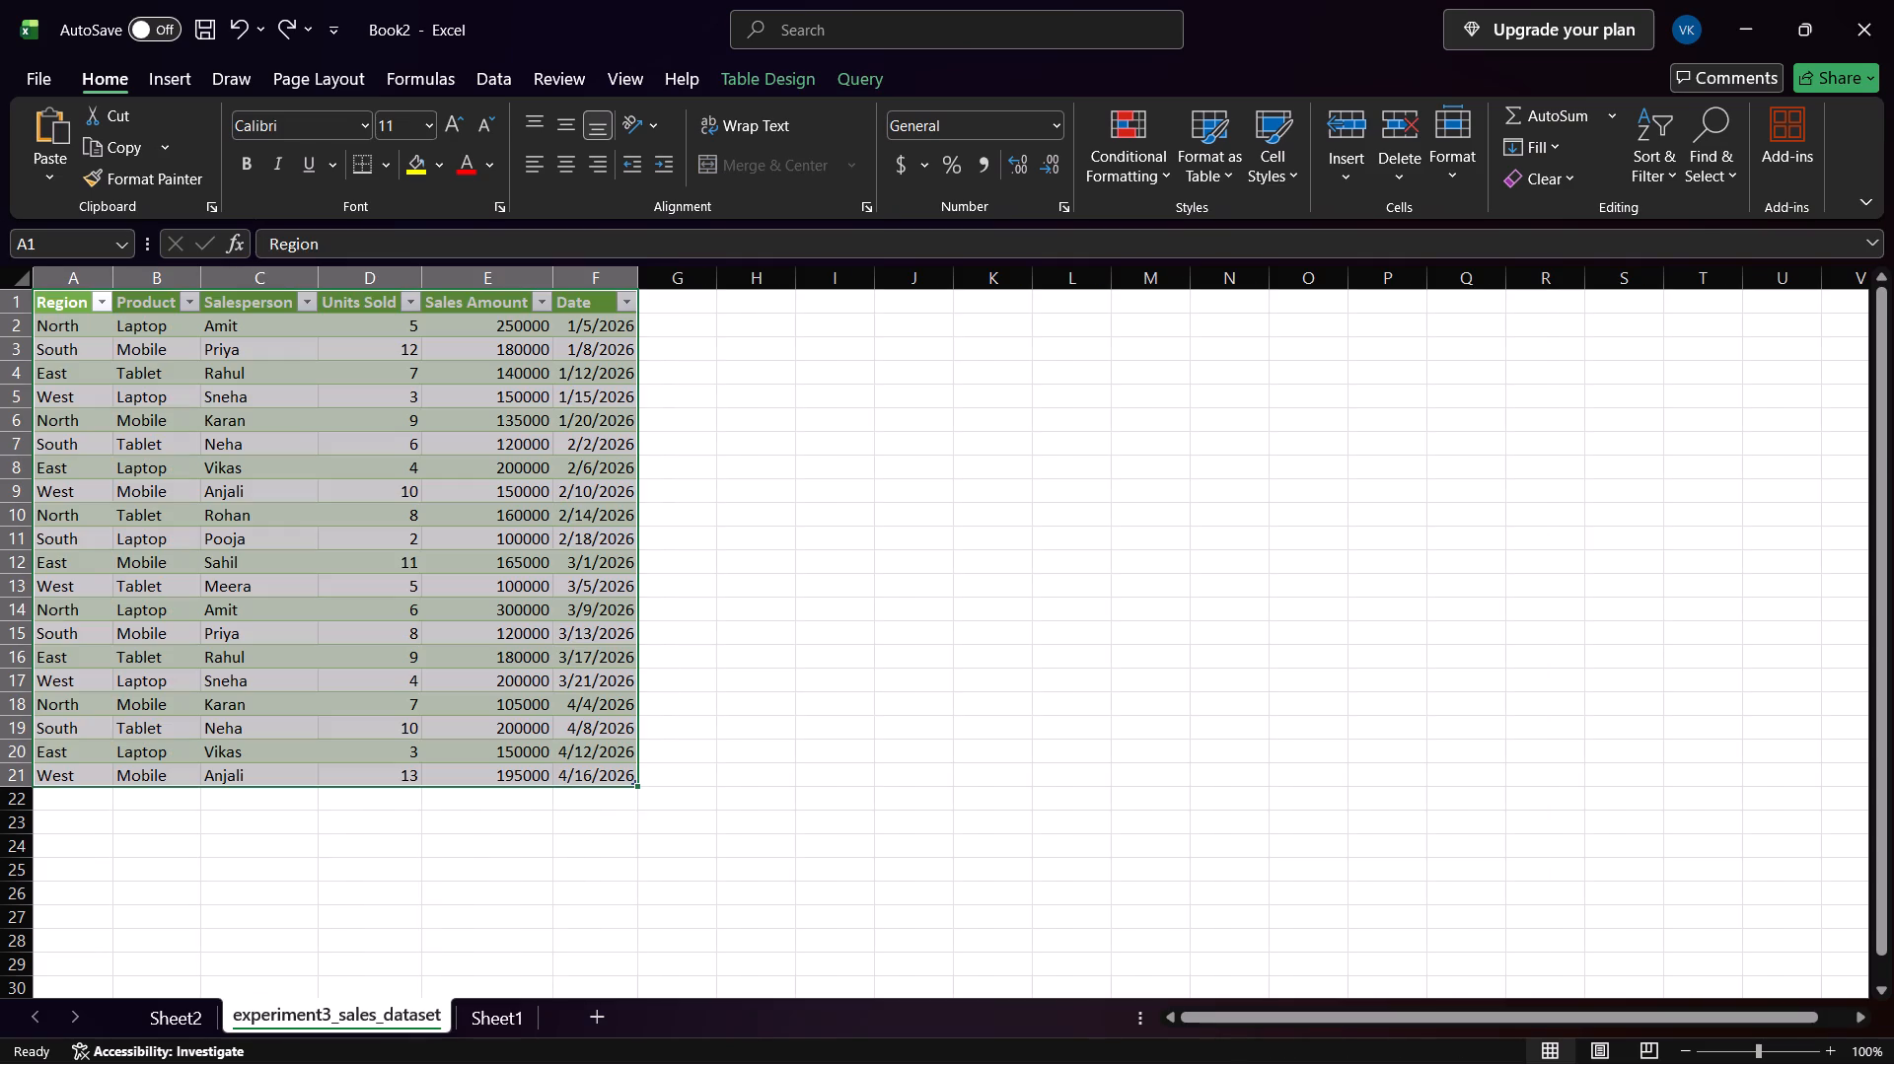
left_click(160, 80)
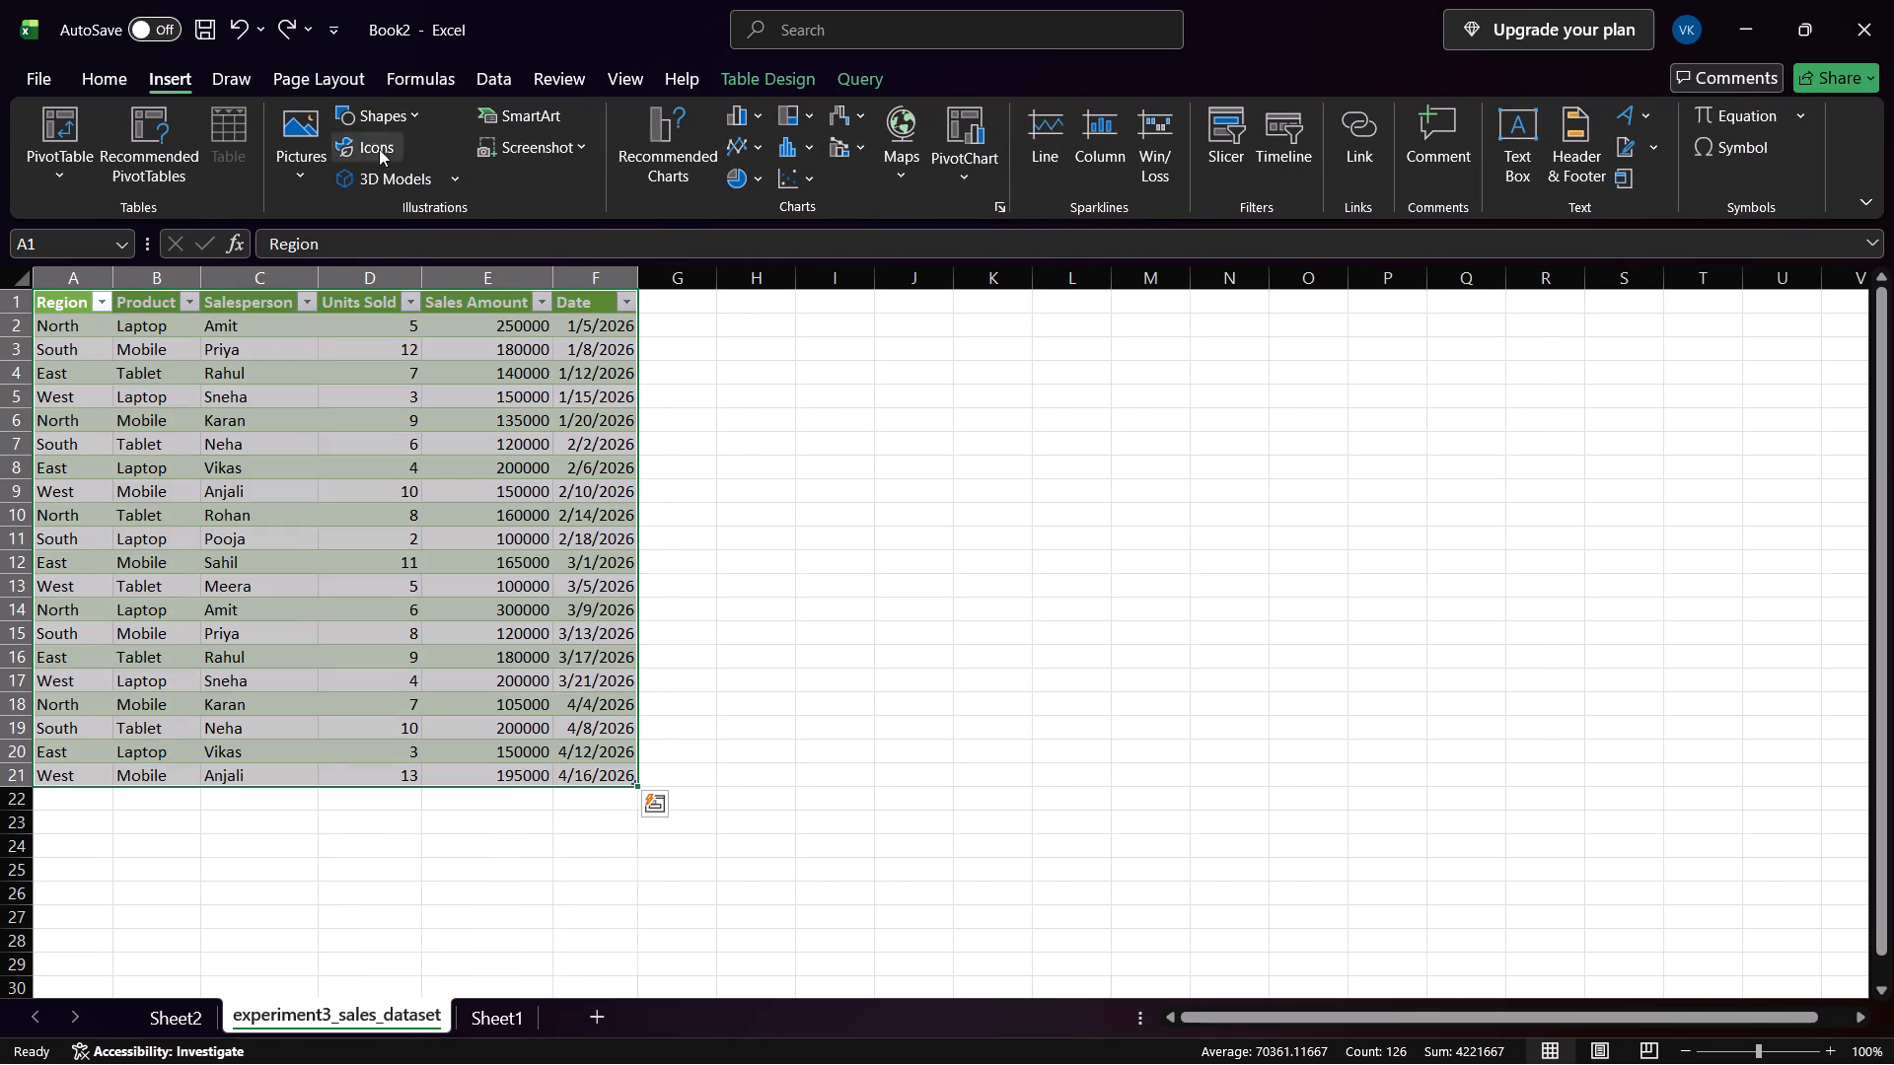
left_click(59, 142)
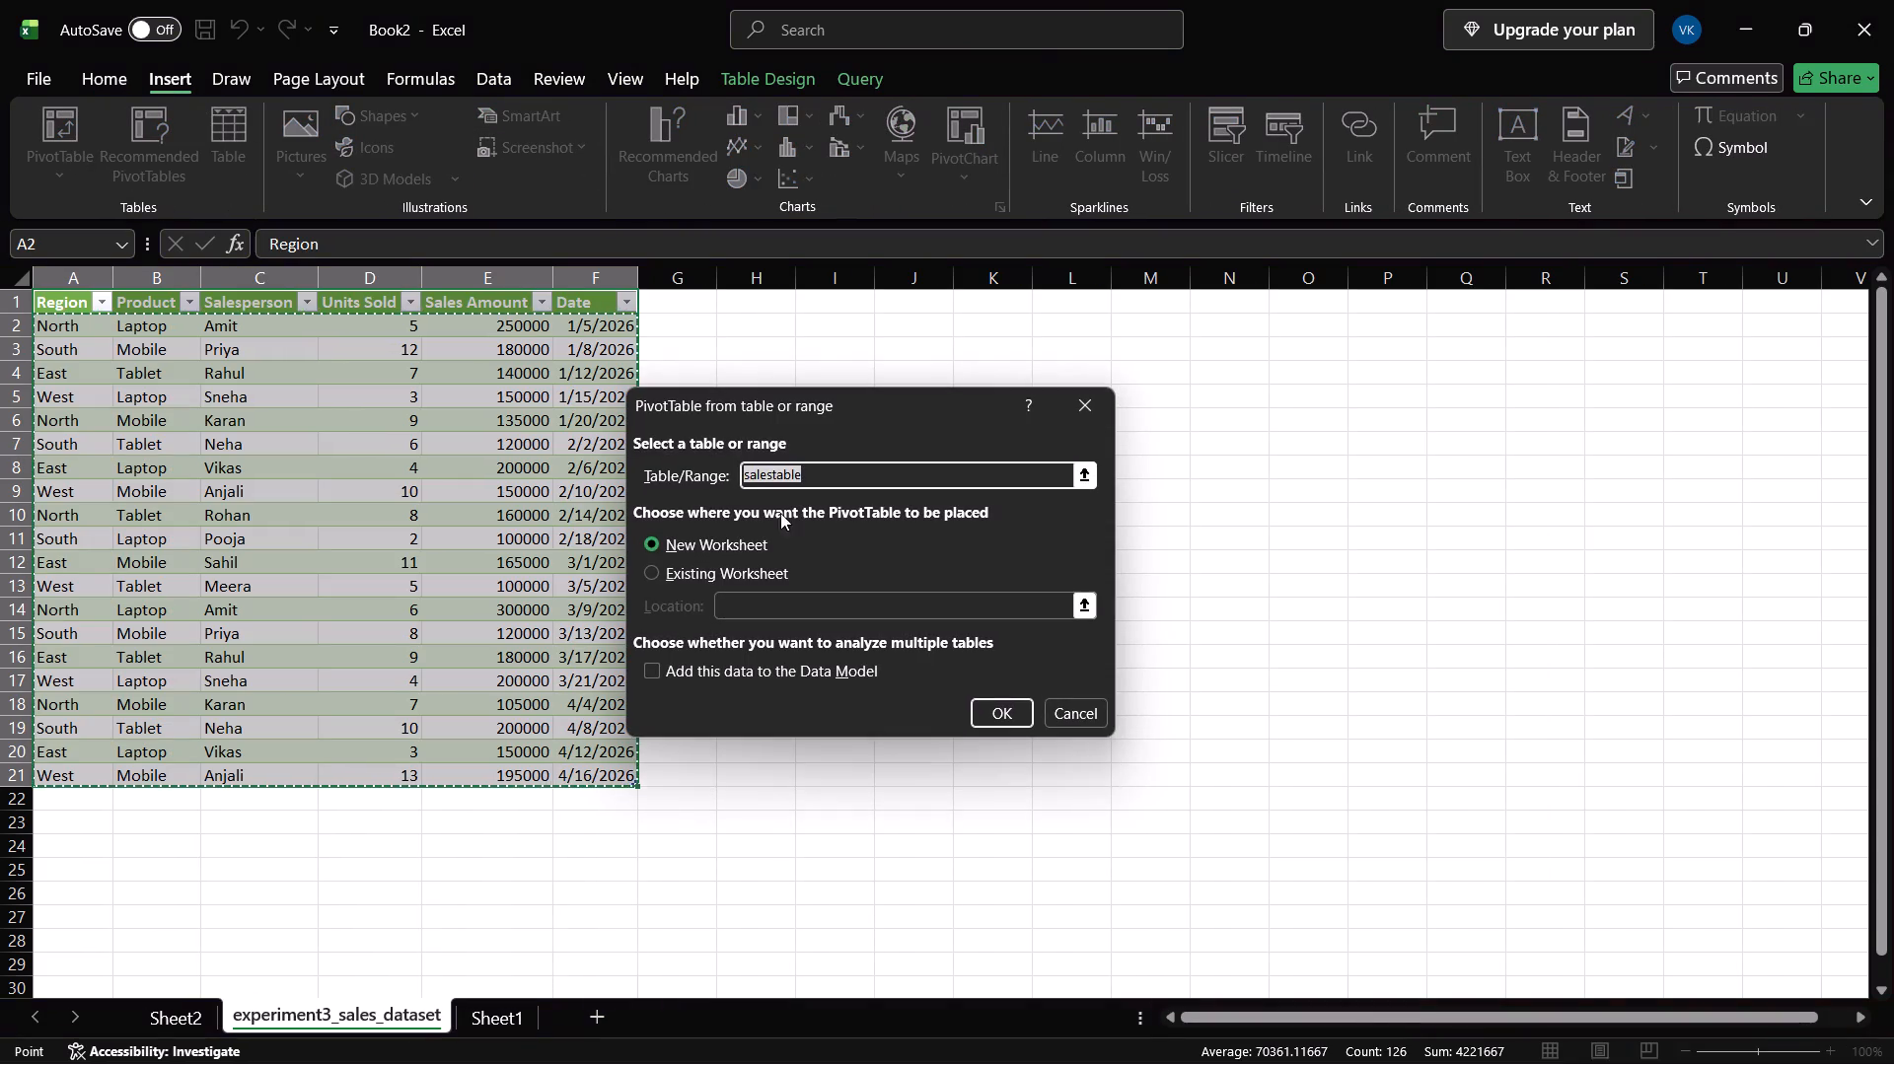
left_click(1009, 706)
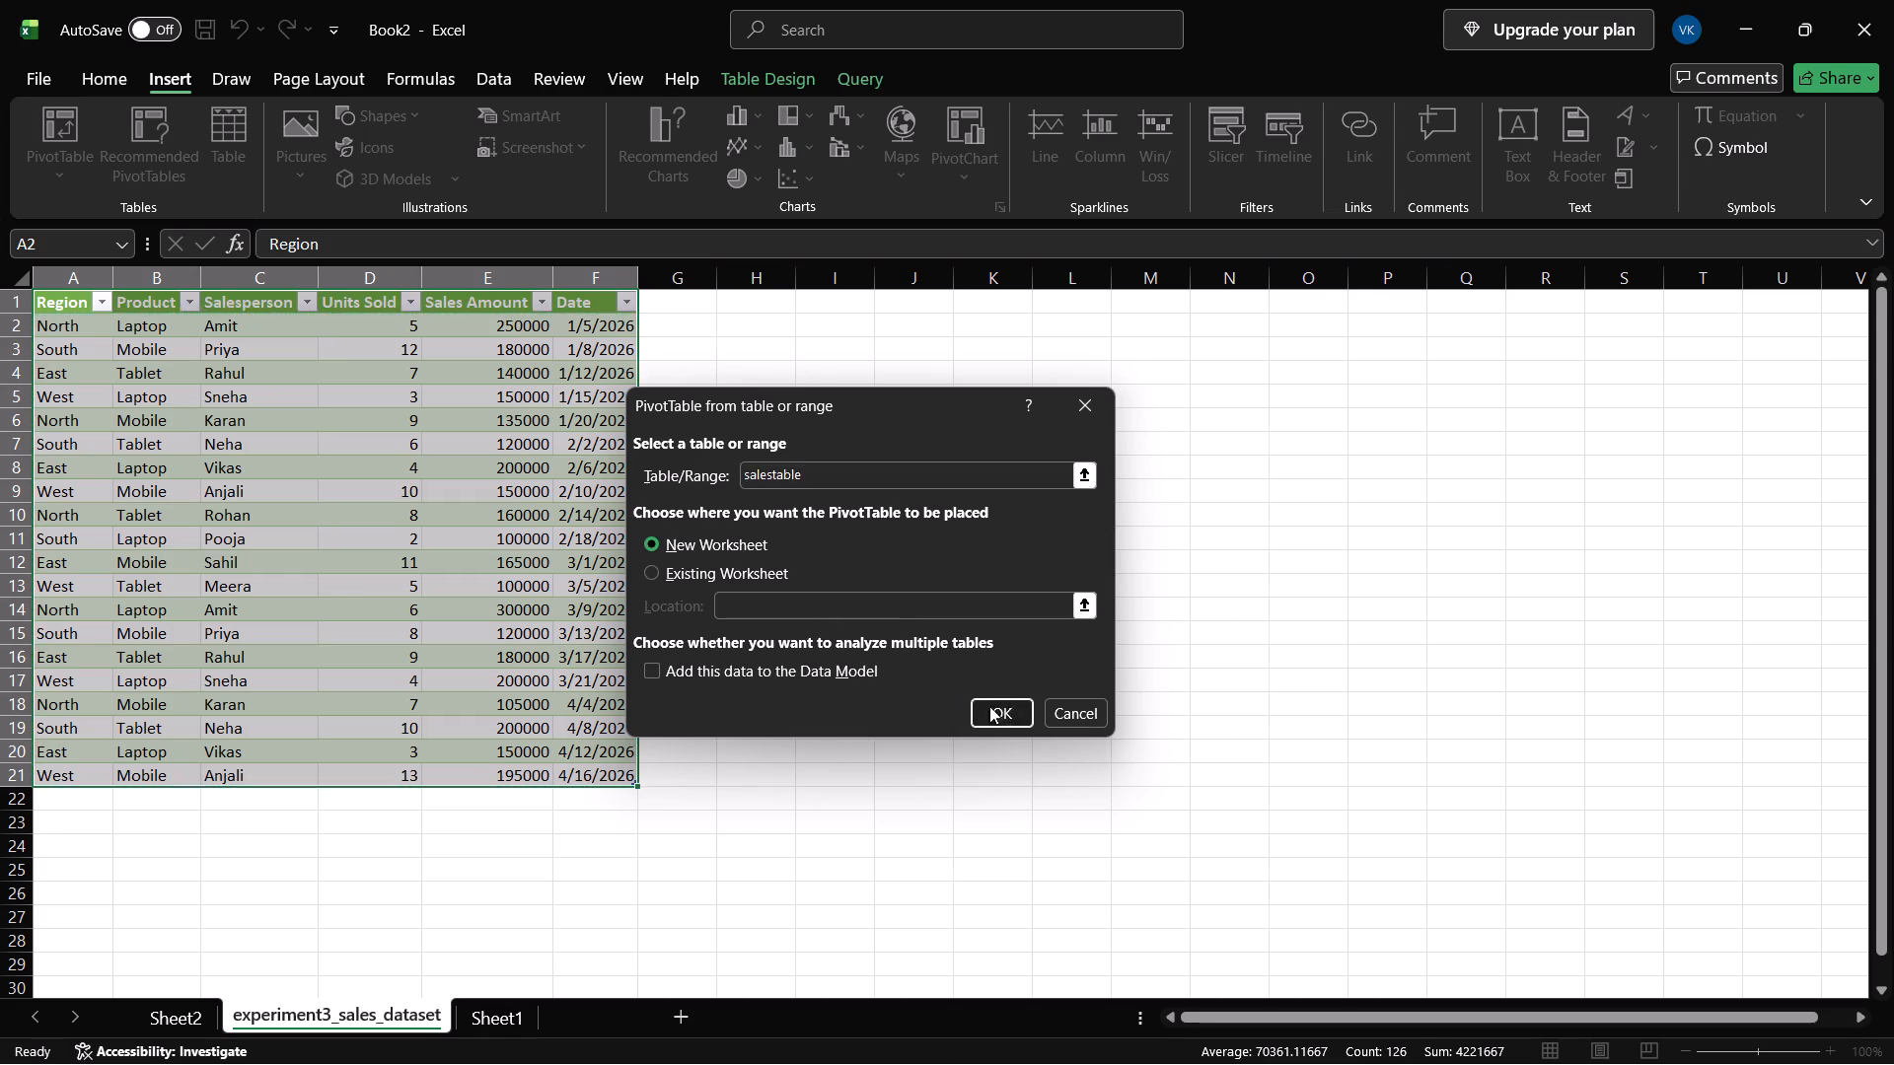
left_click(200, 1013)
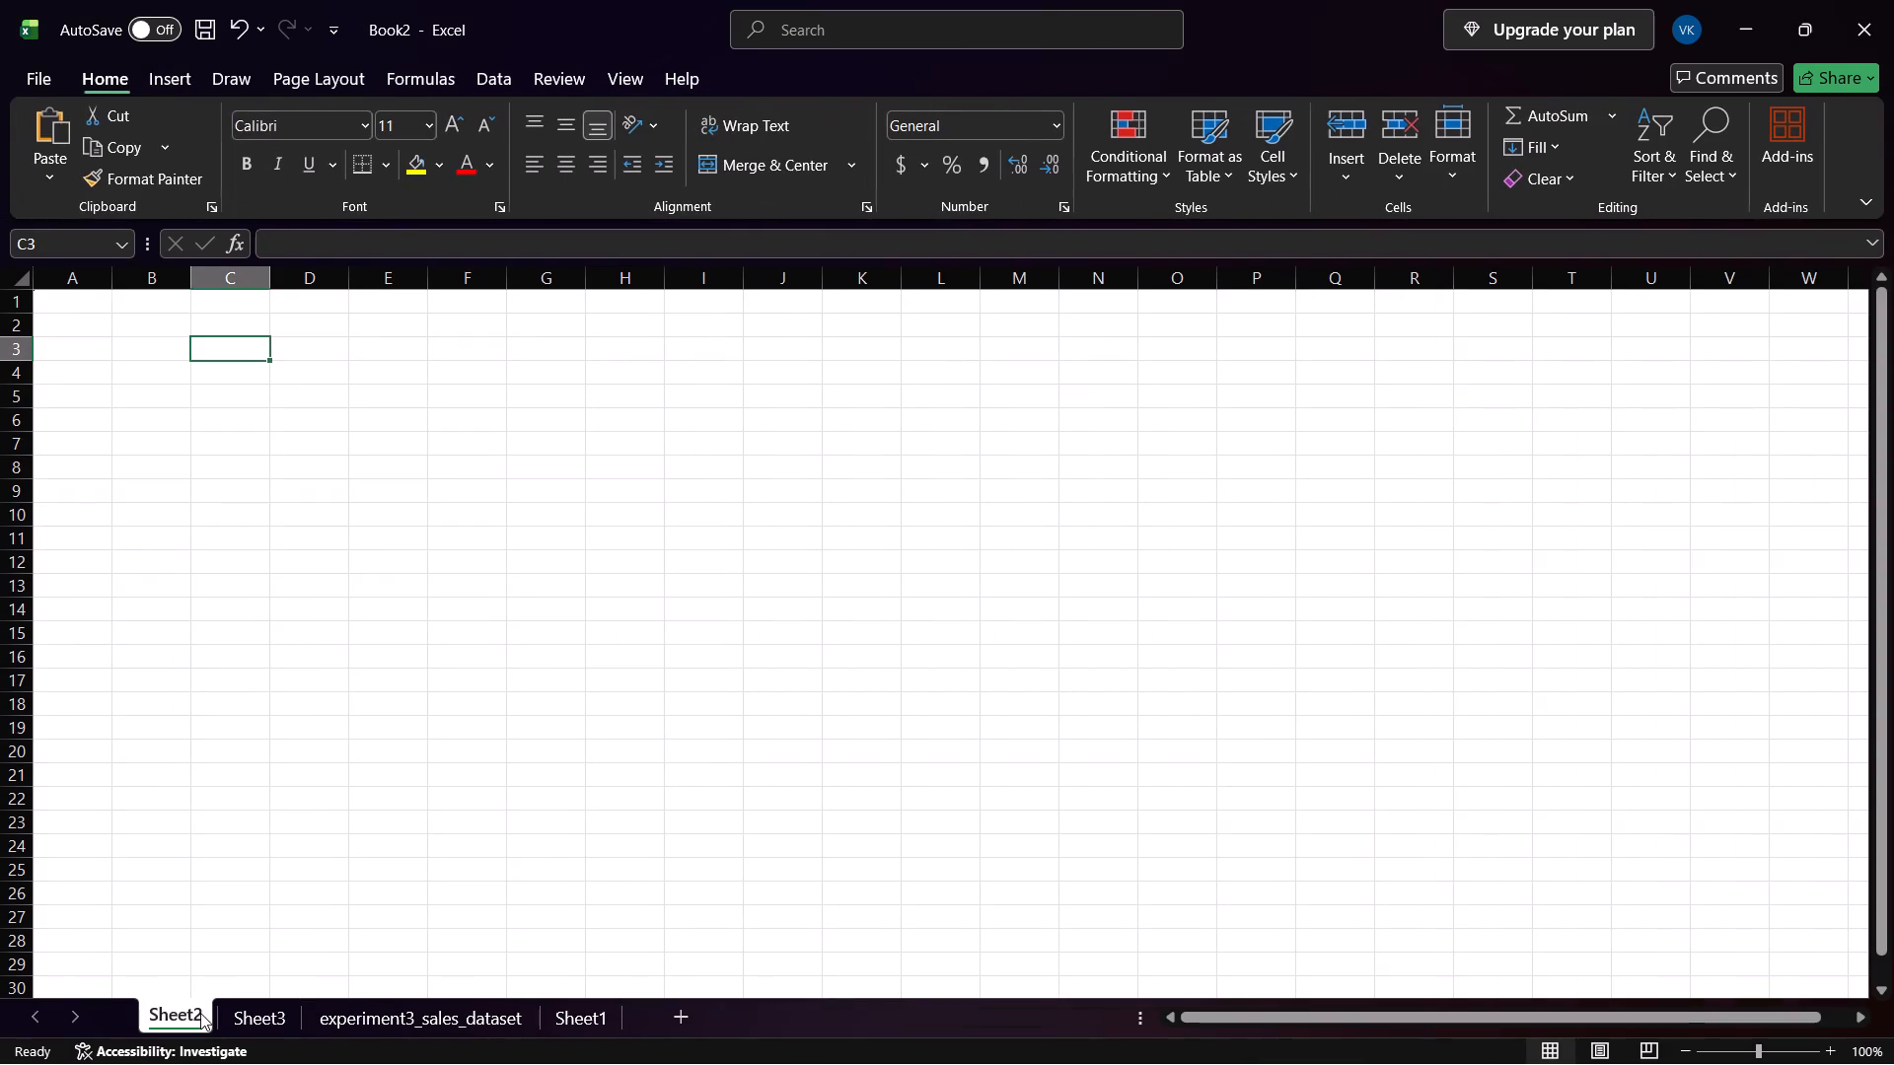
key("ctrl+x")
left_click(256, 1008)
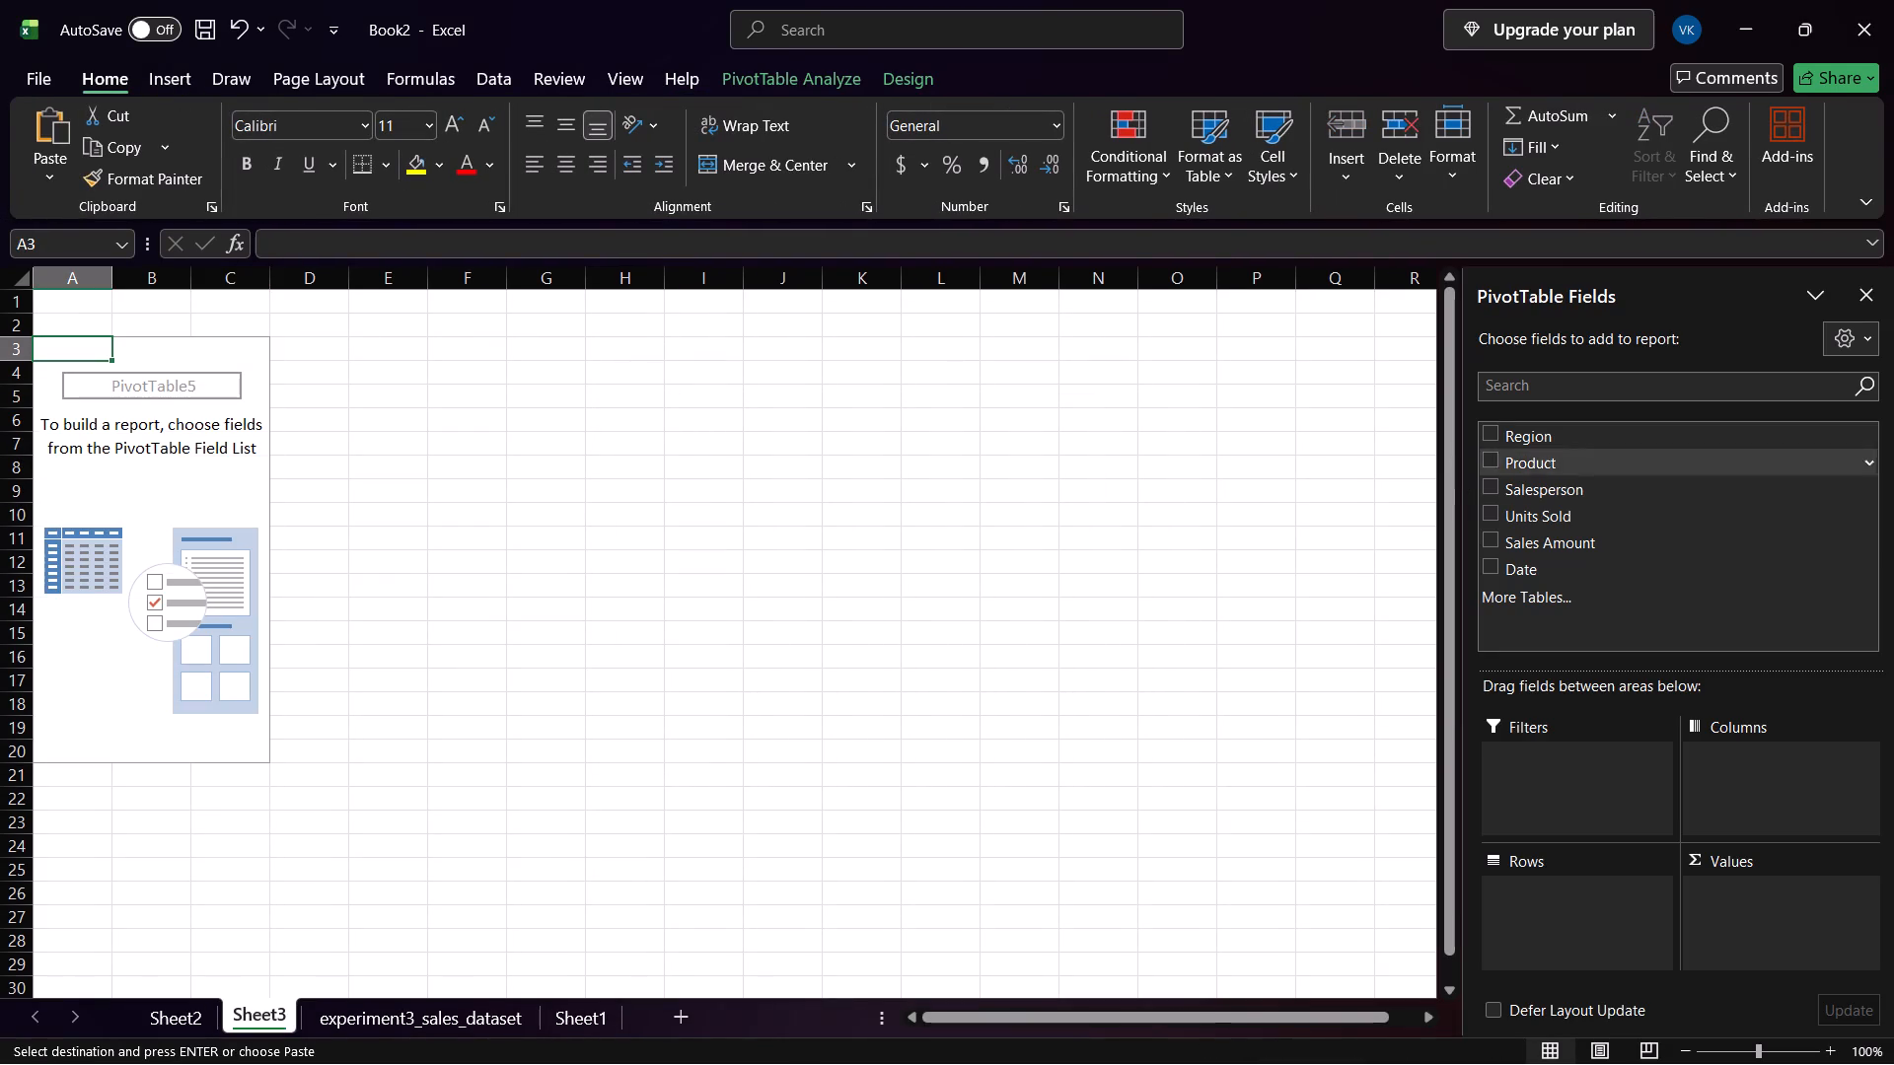
Build the PivotTable with Region as rows, Product as columns and the sum of Sales Amount as values.
left_click(1495, 430)
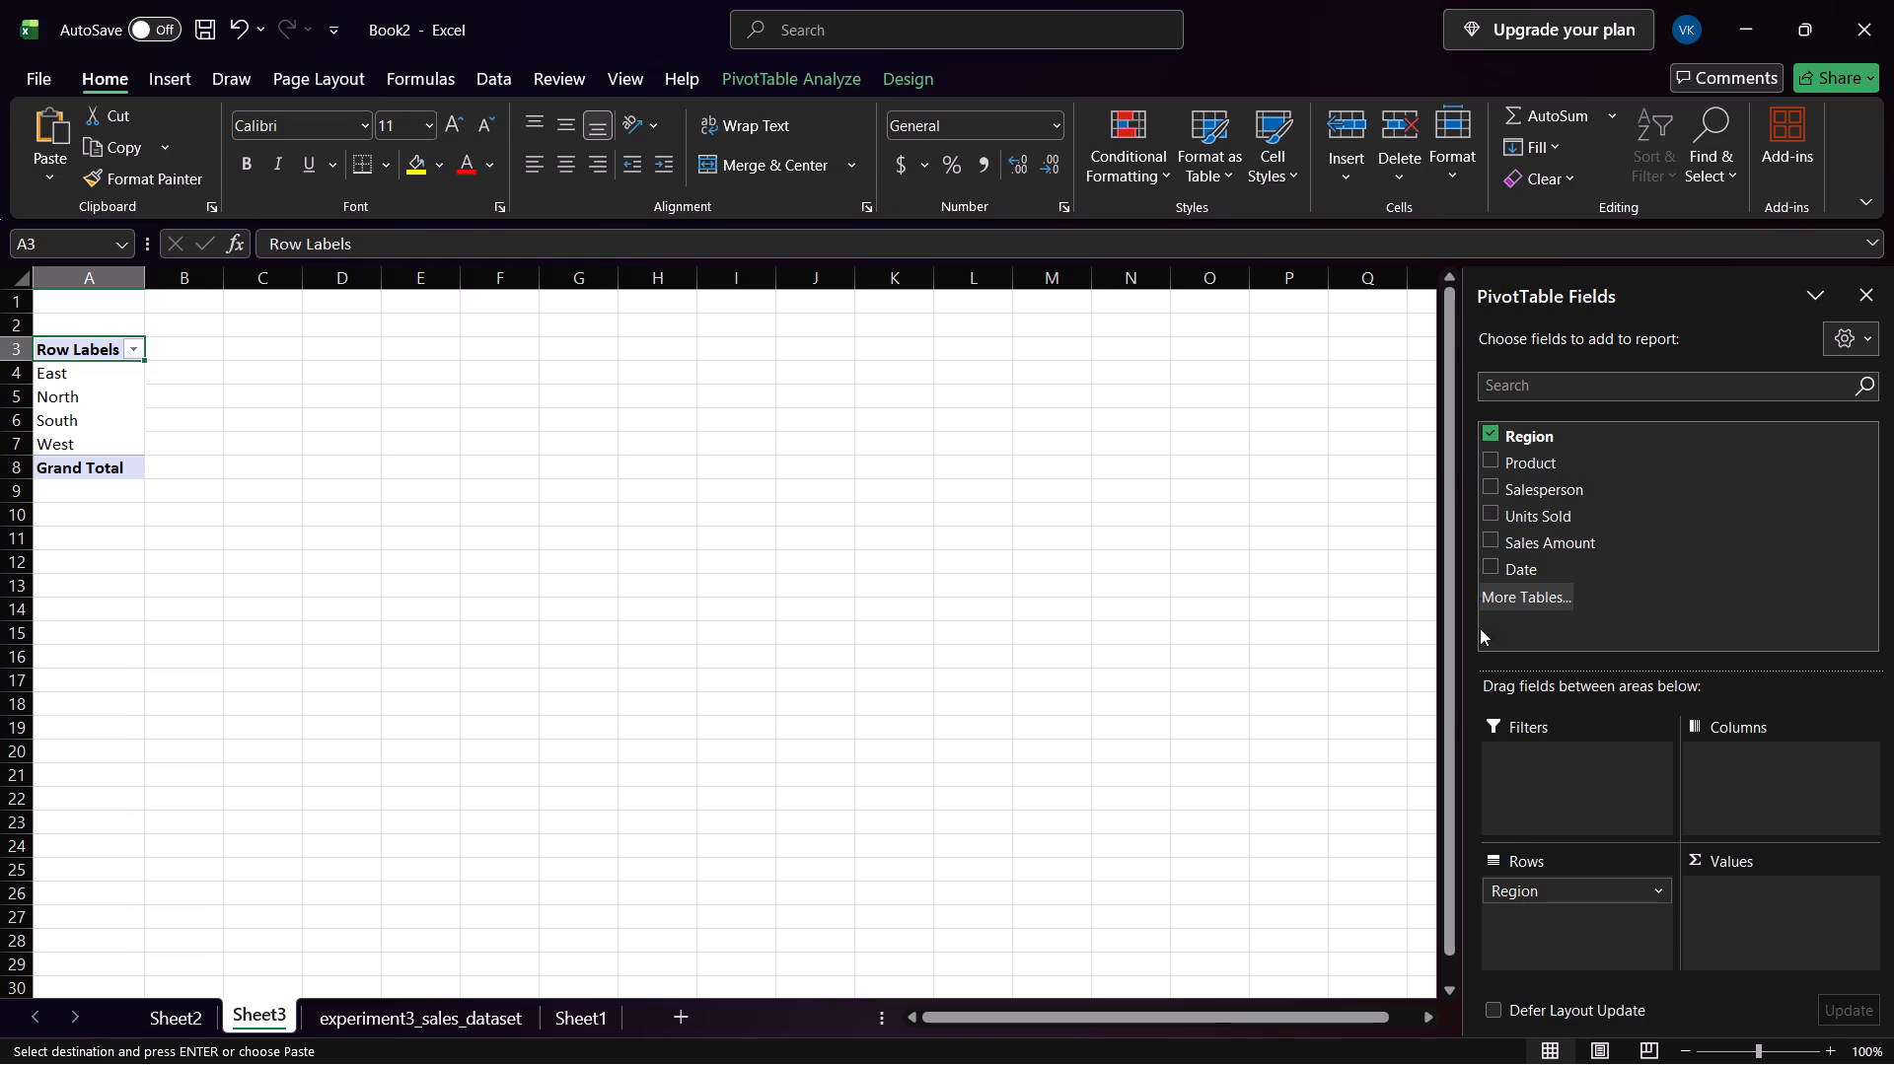
left_click(1492, 534)
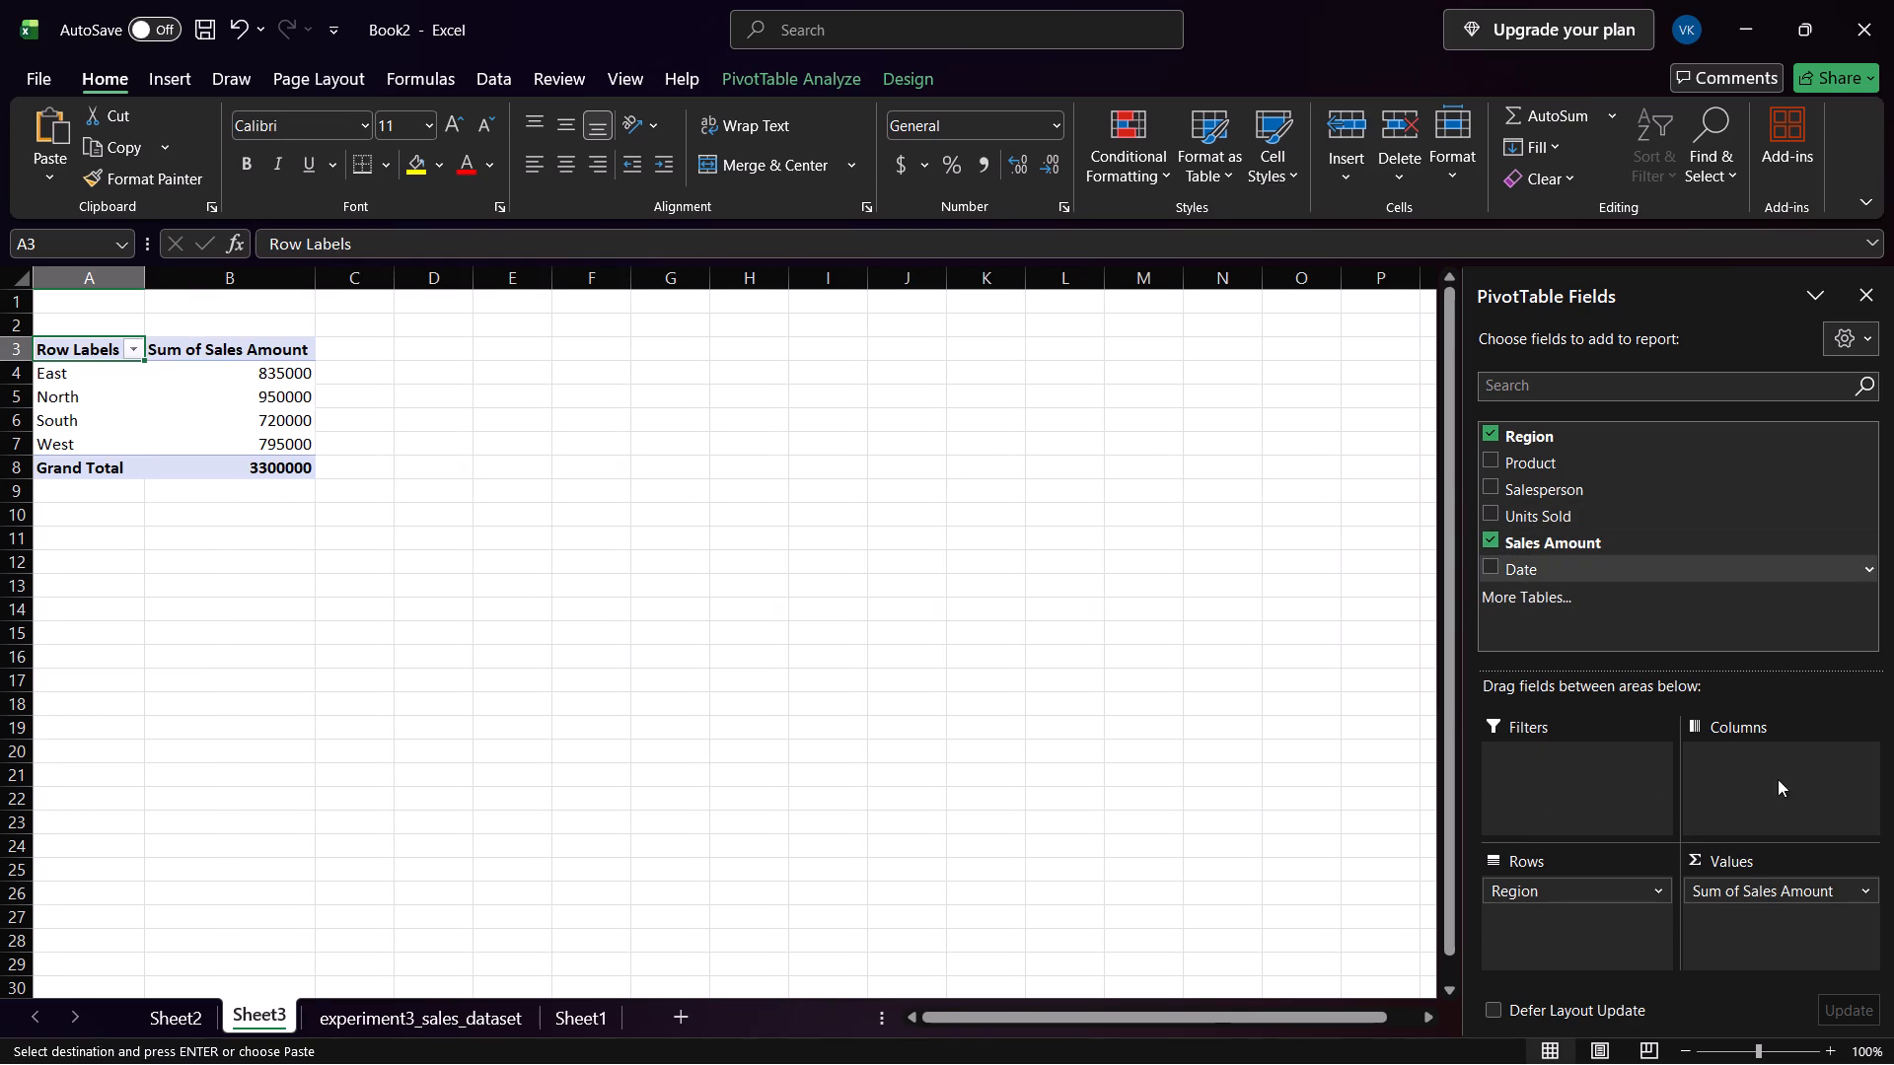
key("alt+Tab")
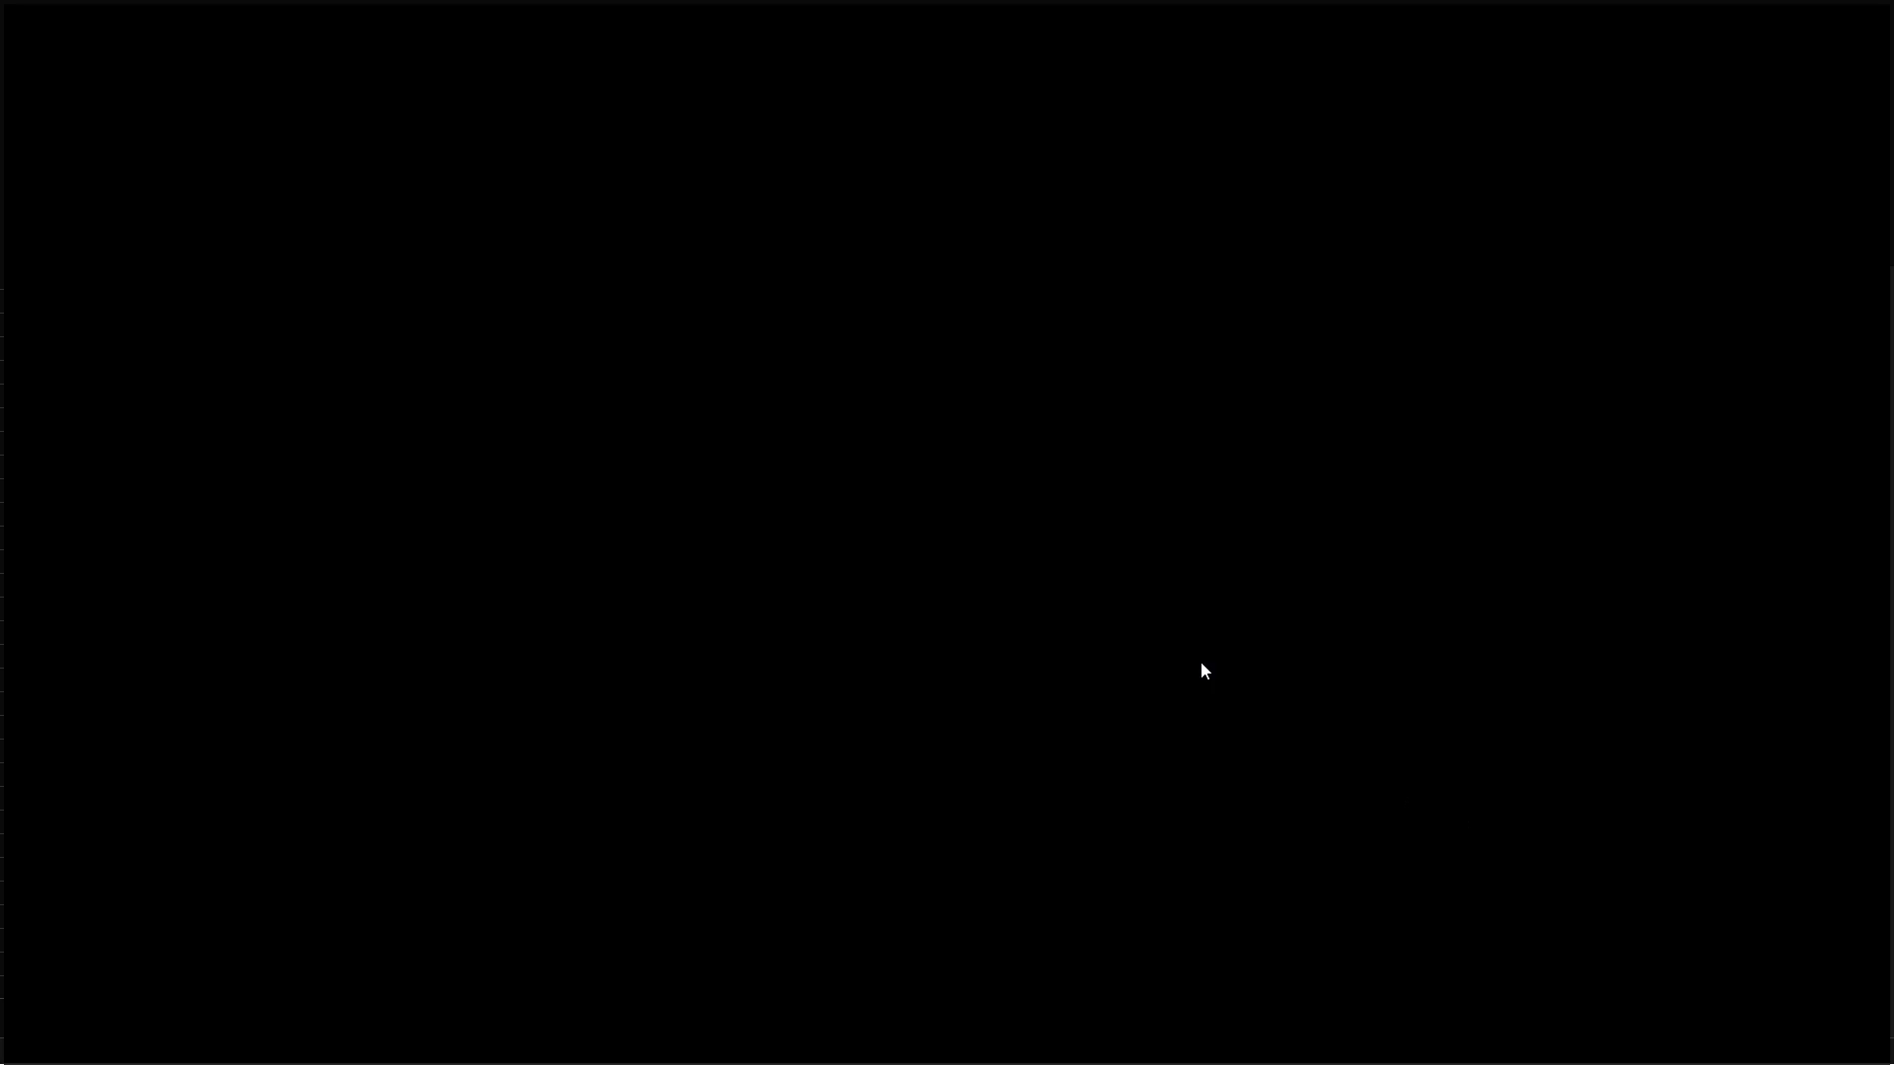
key("alt+Tab")
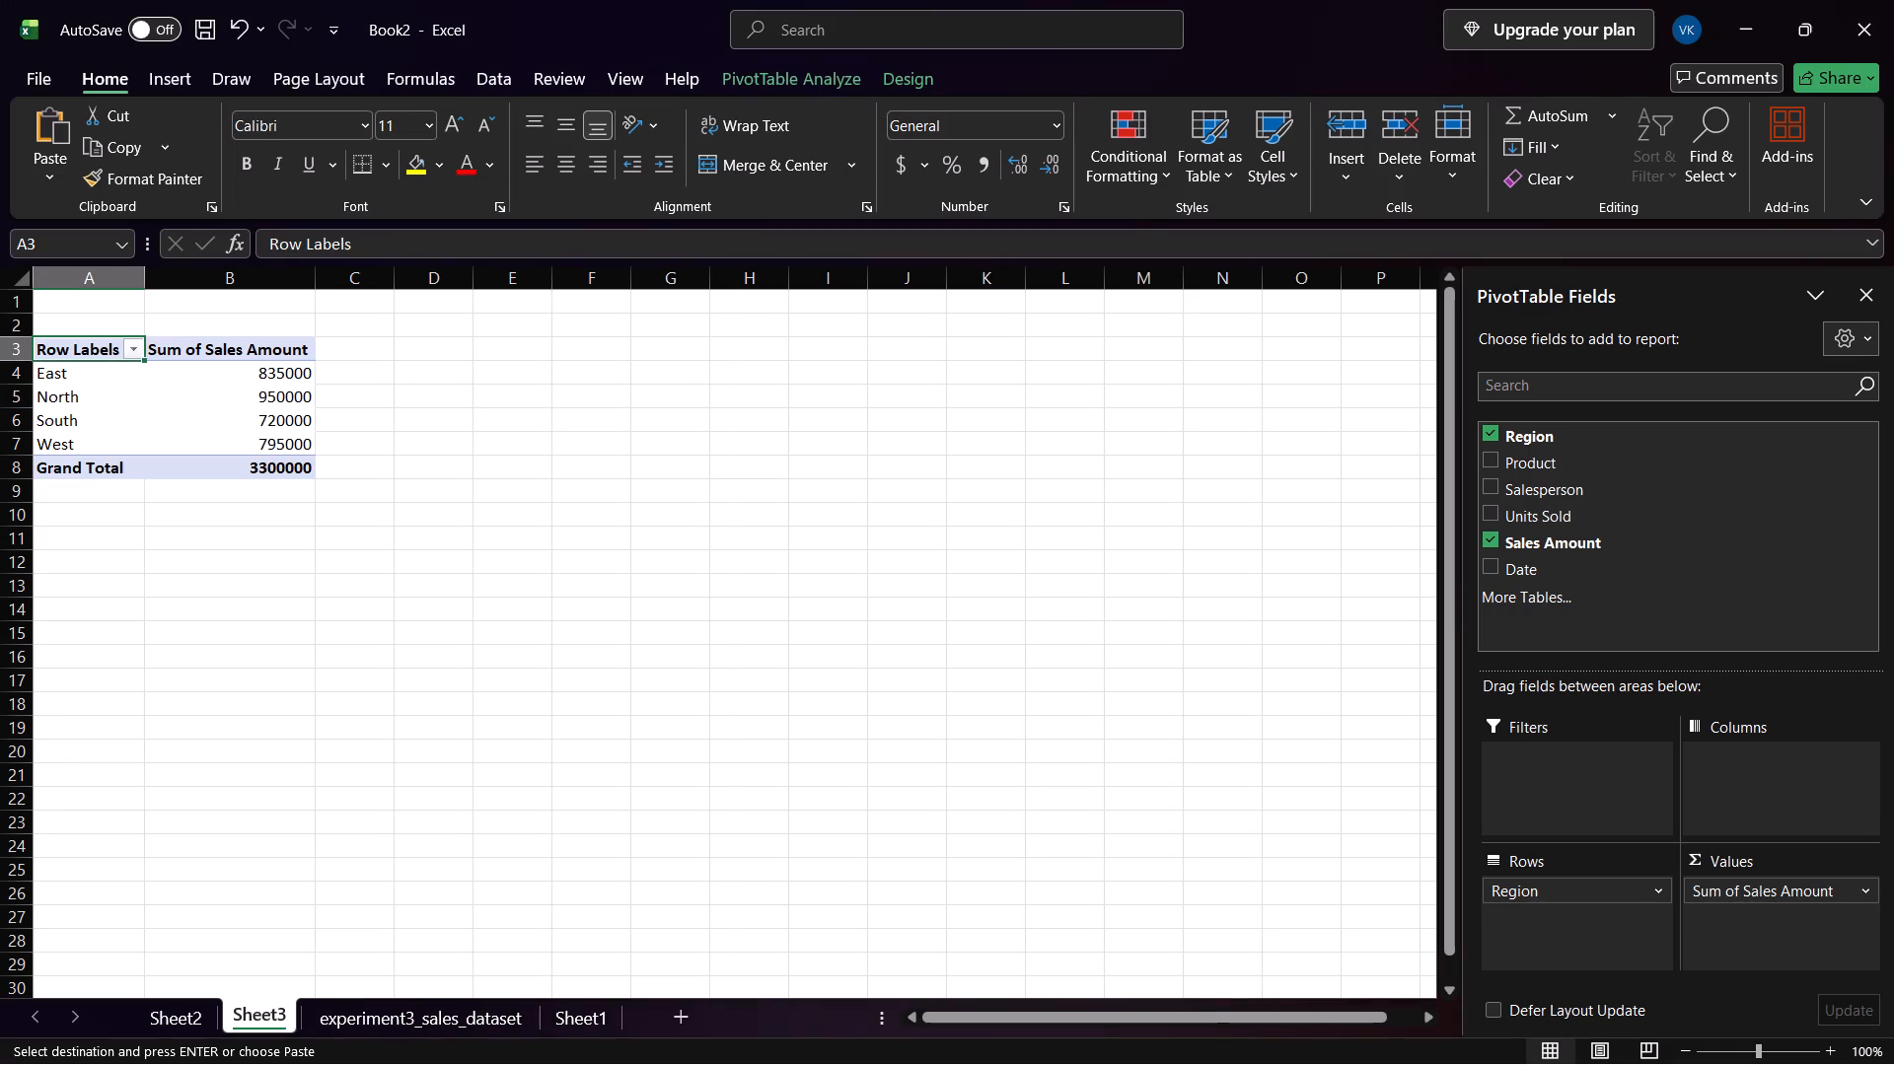
left_click(1492, 461)
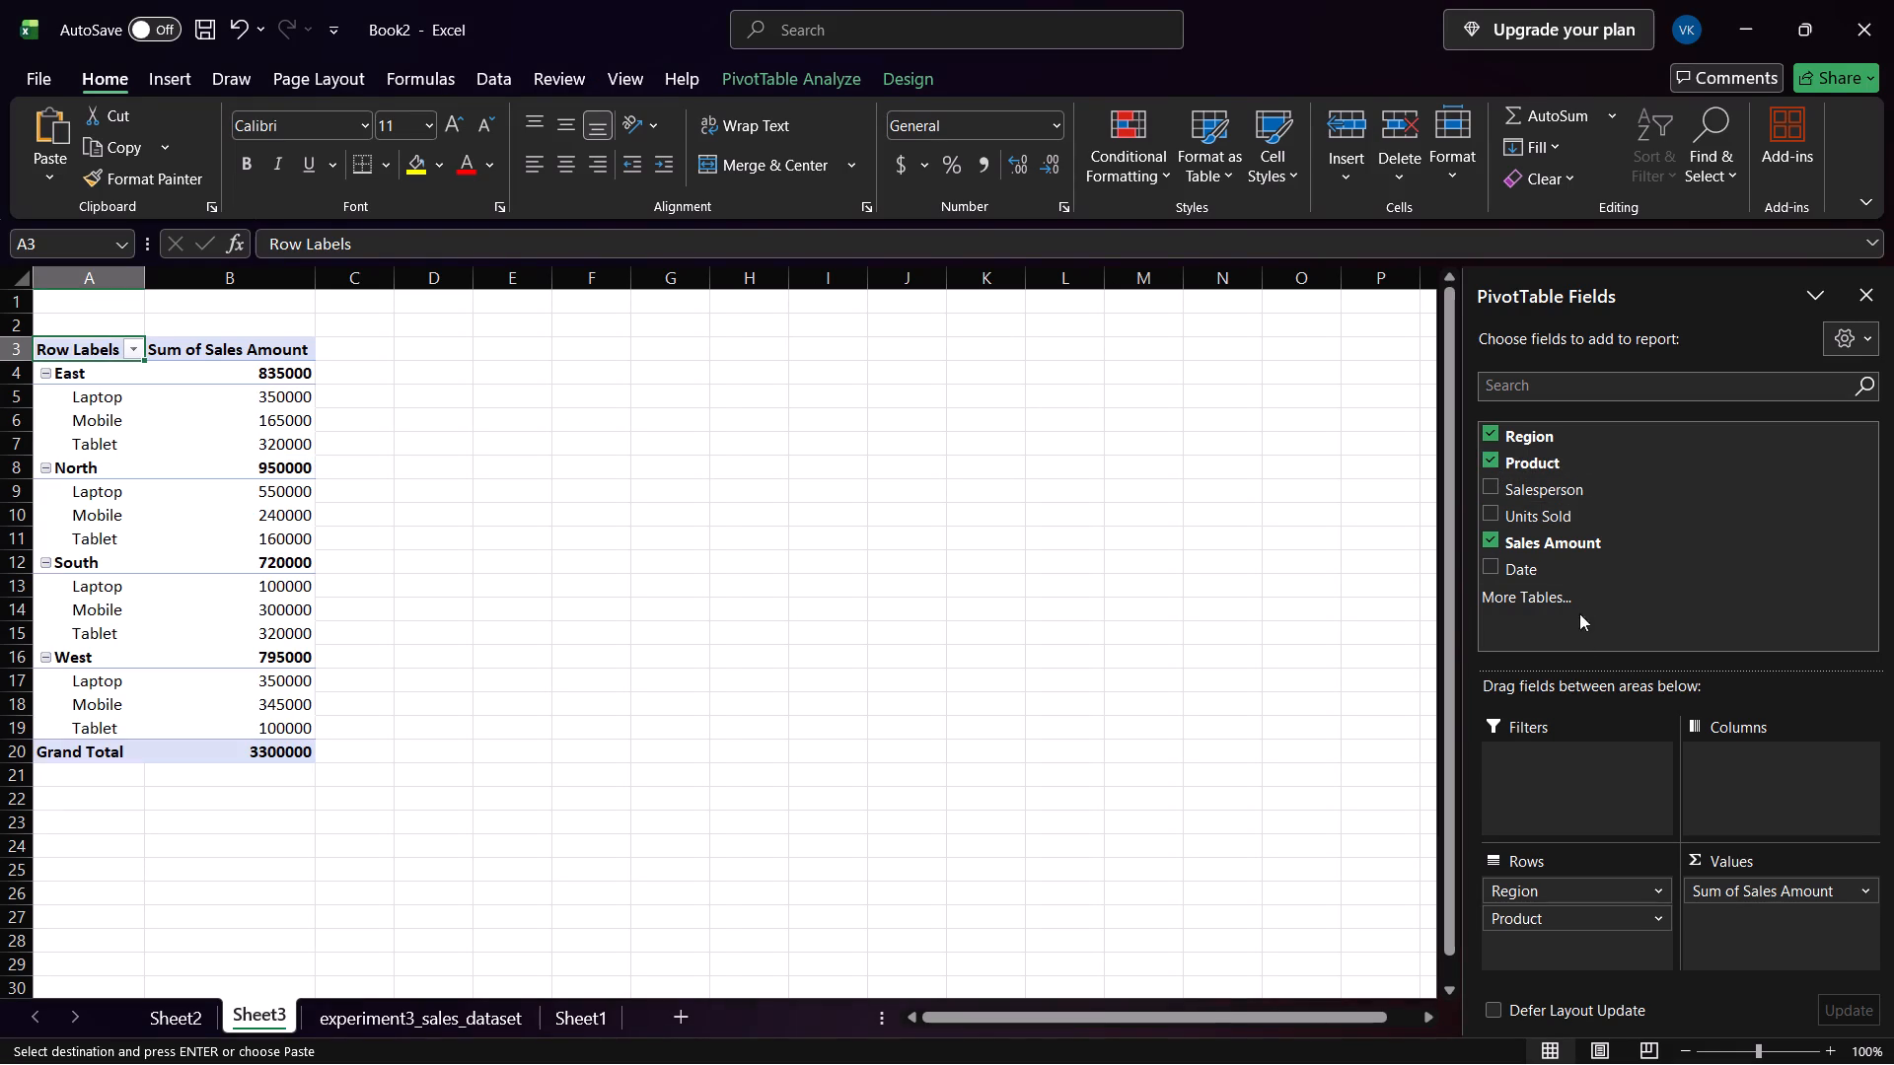
left_click_drag(1553, 926, 1746, 785)
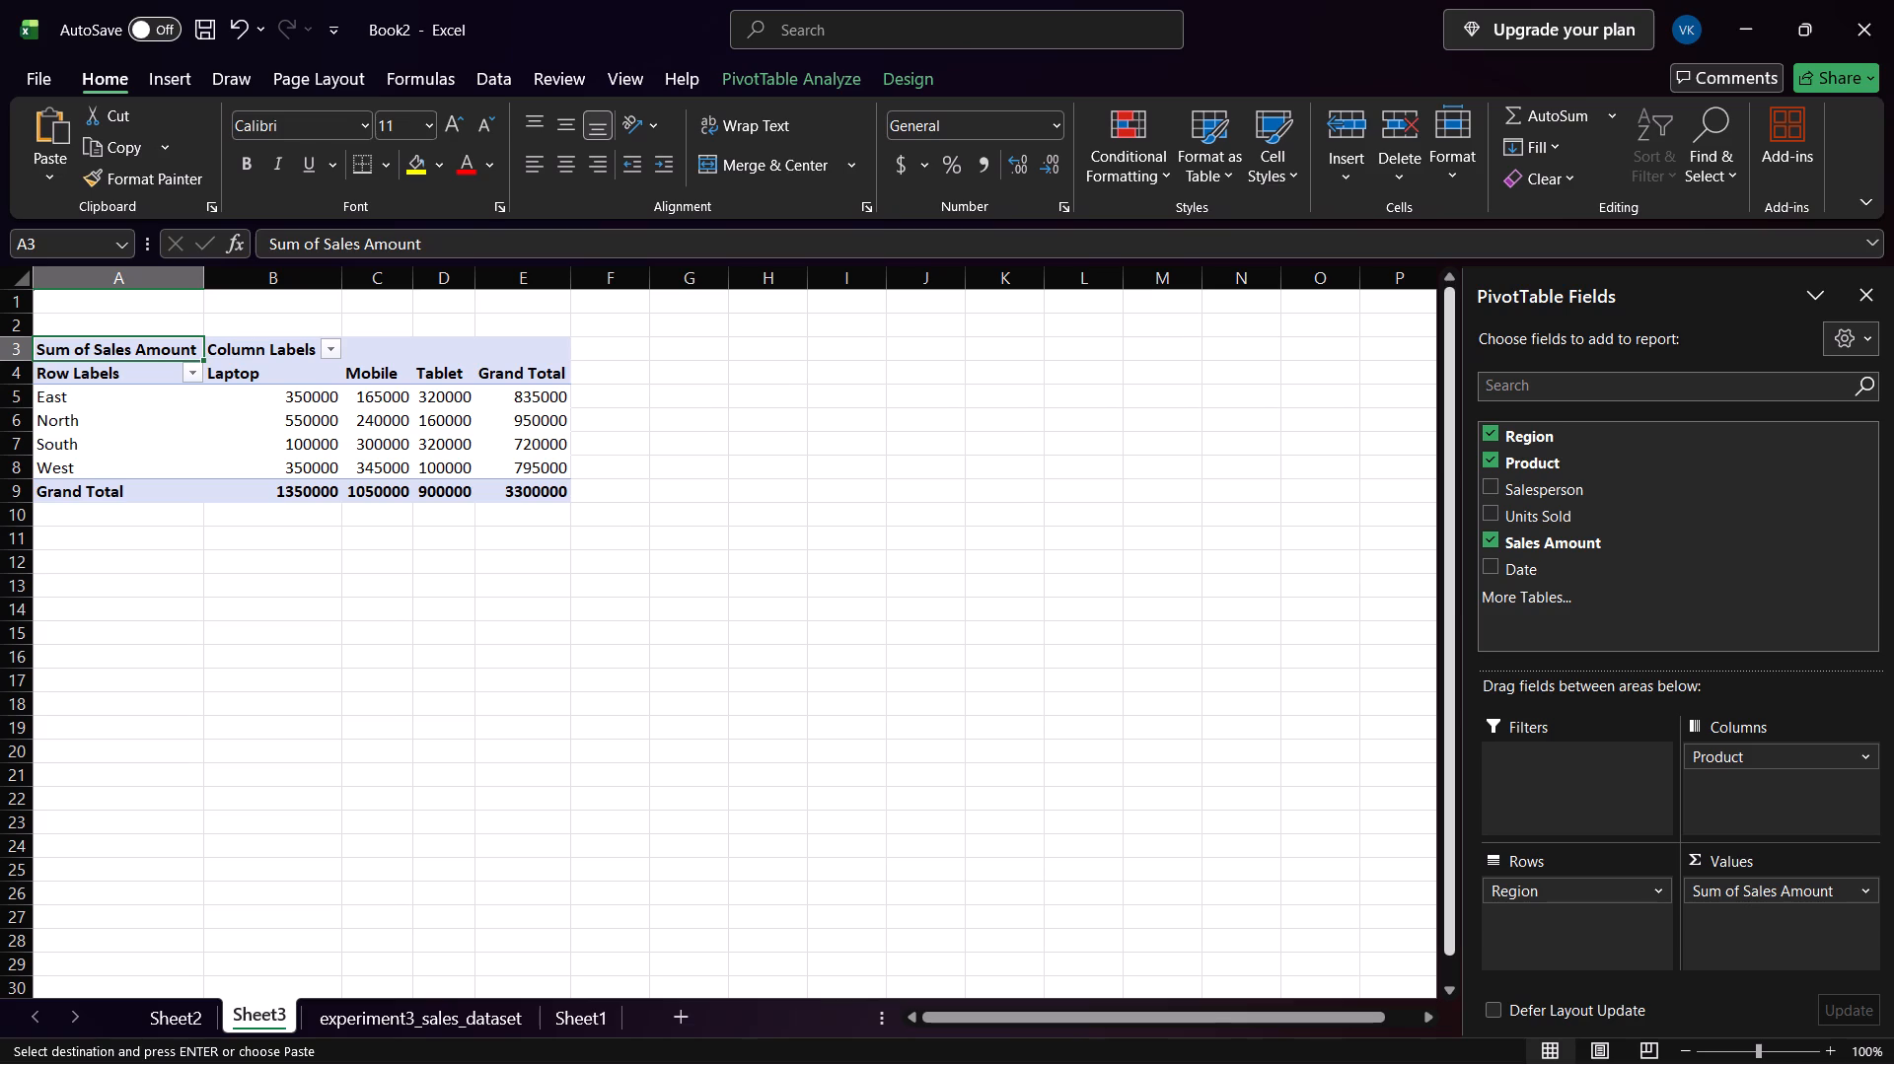
Look over the Product filter options under Column Labels and close the PivotTable field list.
left_click(328, 345)
left_click(328, 345)
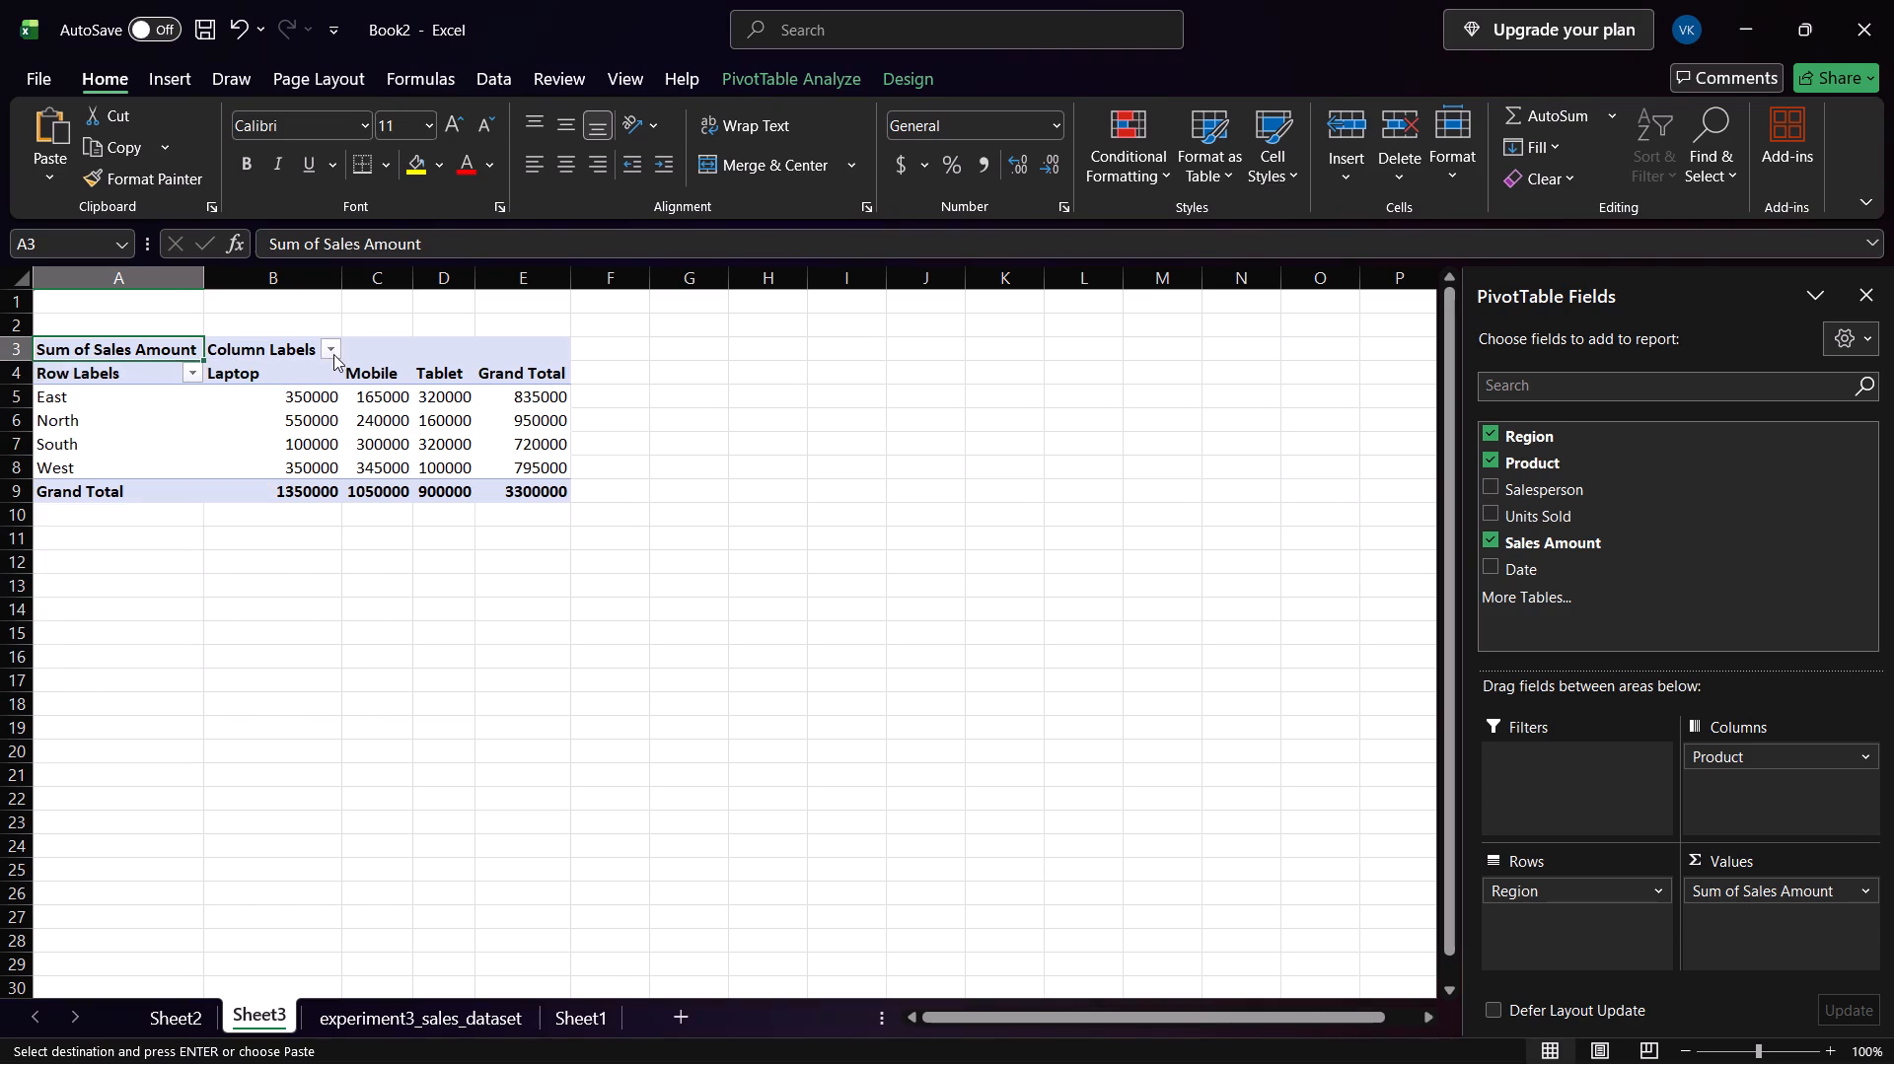
left_click(333, 354)
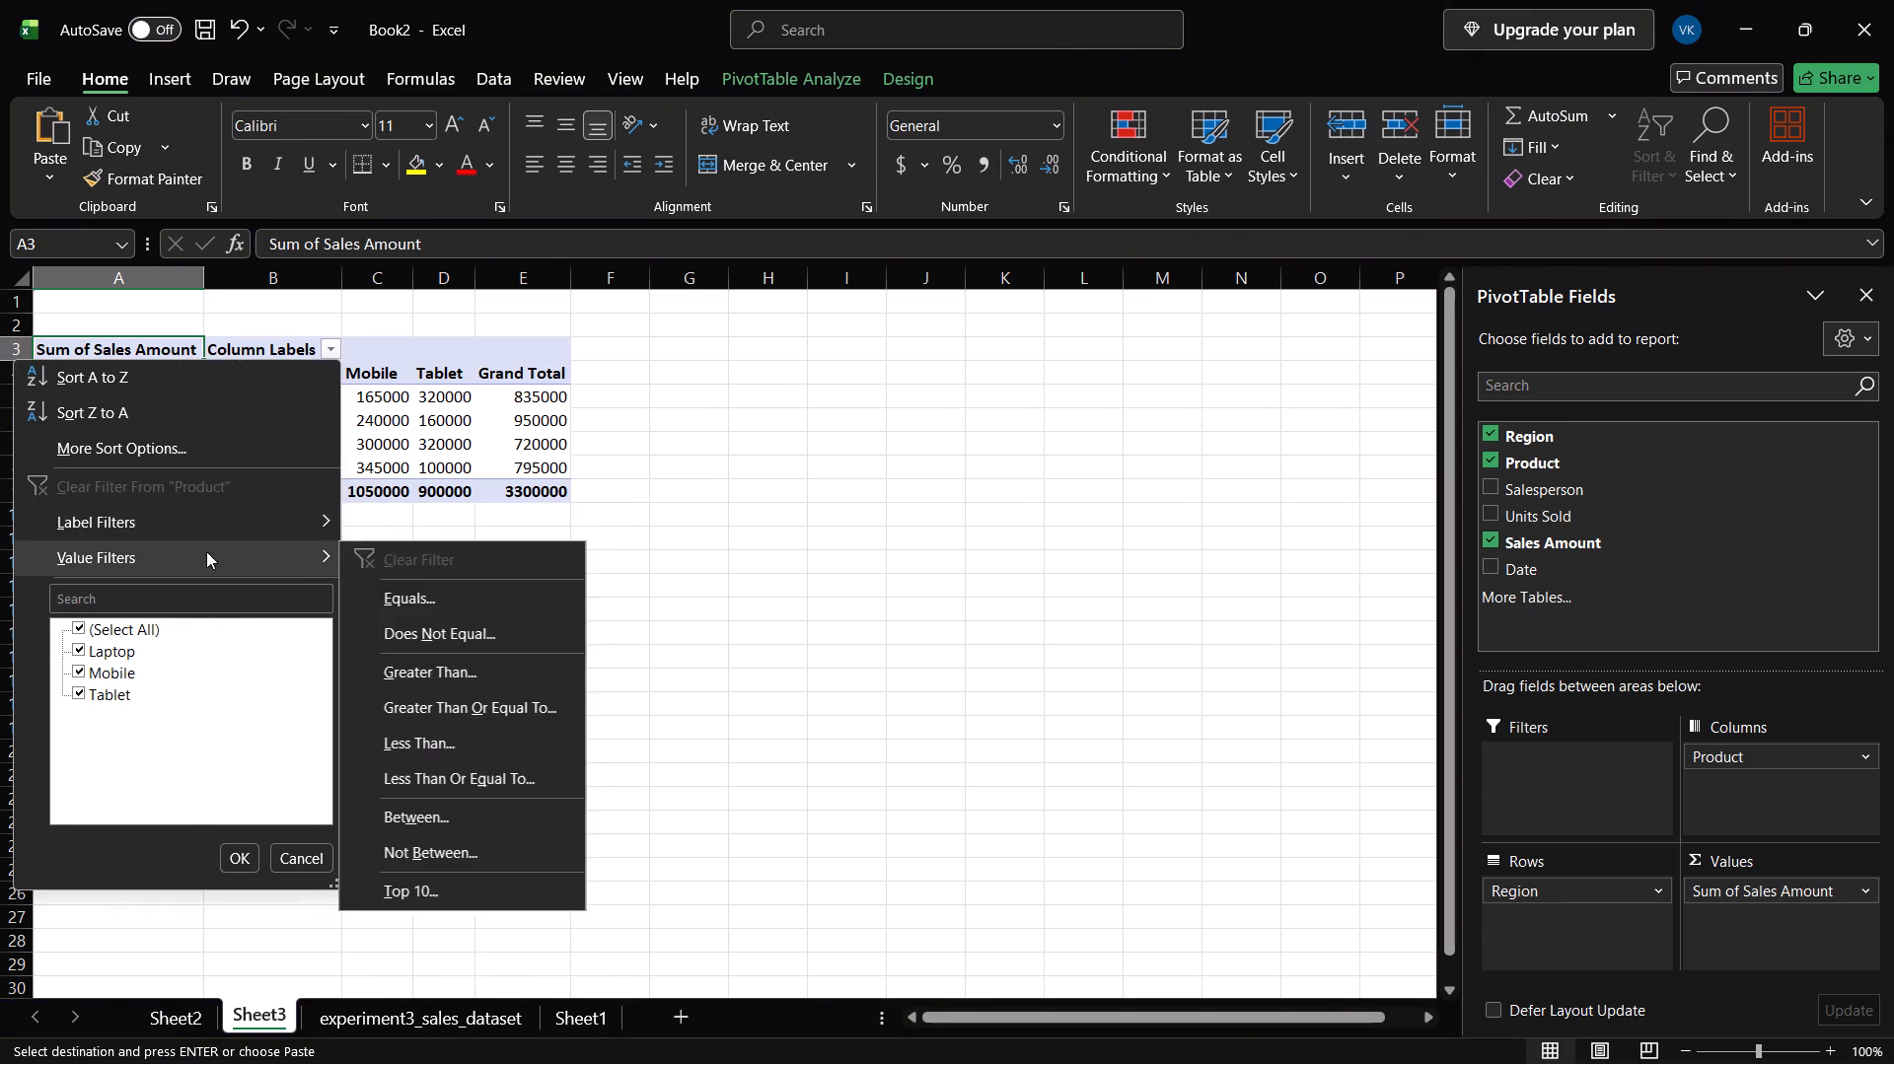
left_click(438, 353)
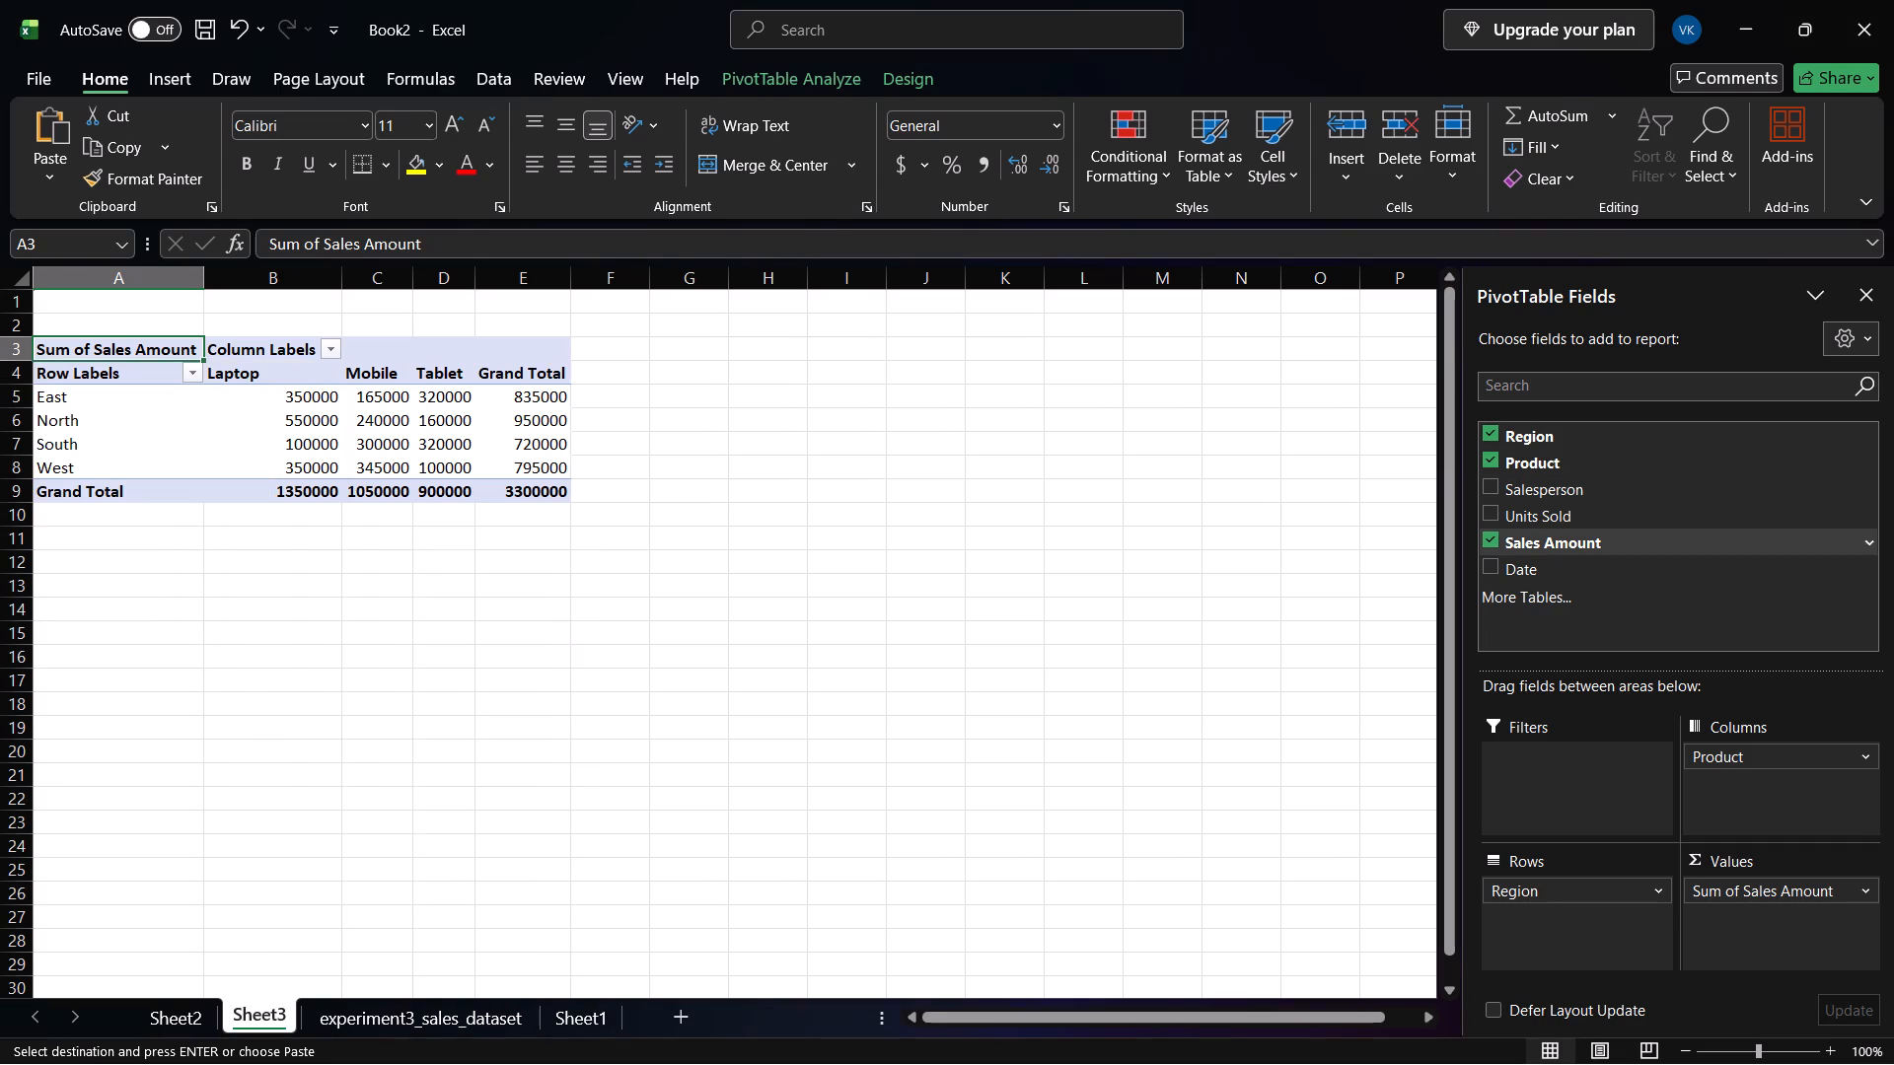
left_click(1870, 298)
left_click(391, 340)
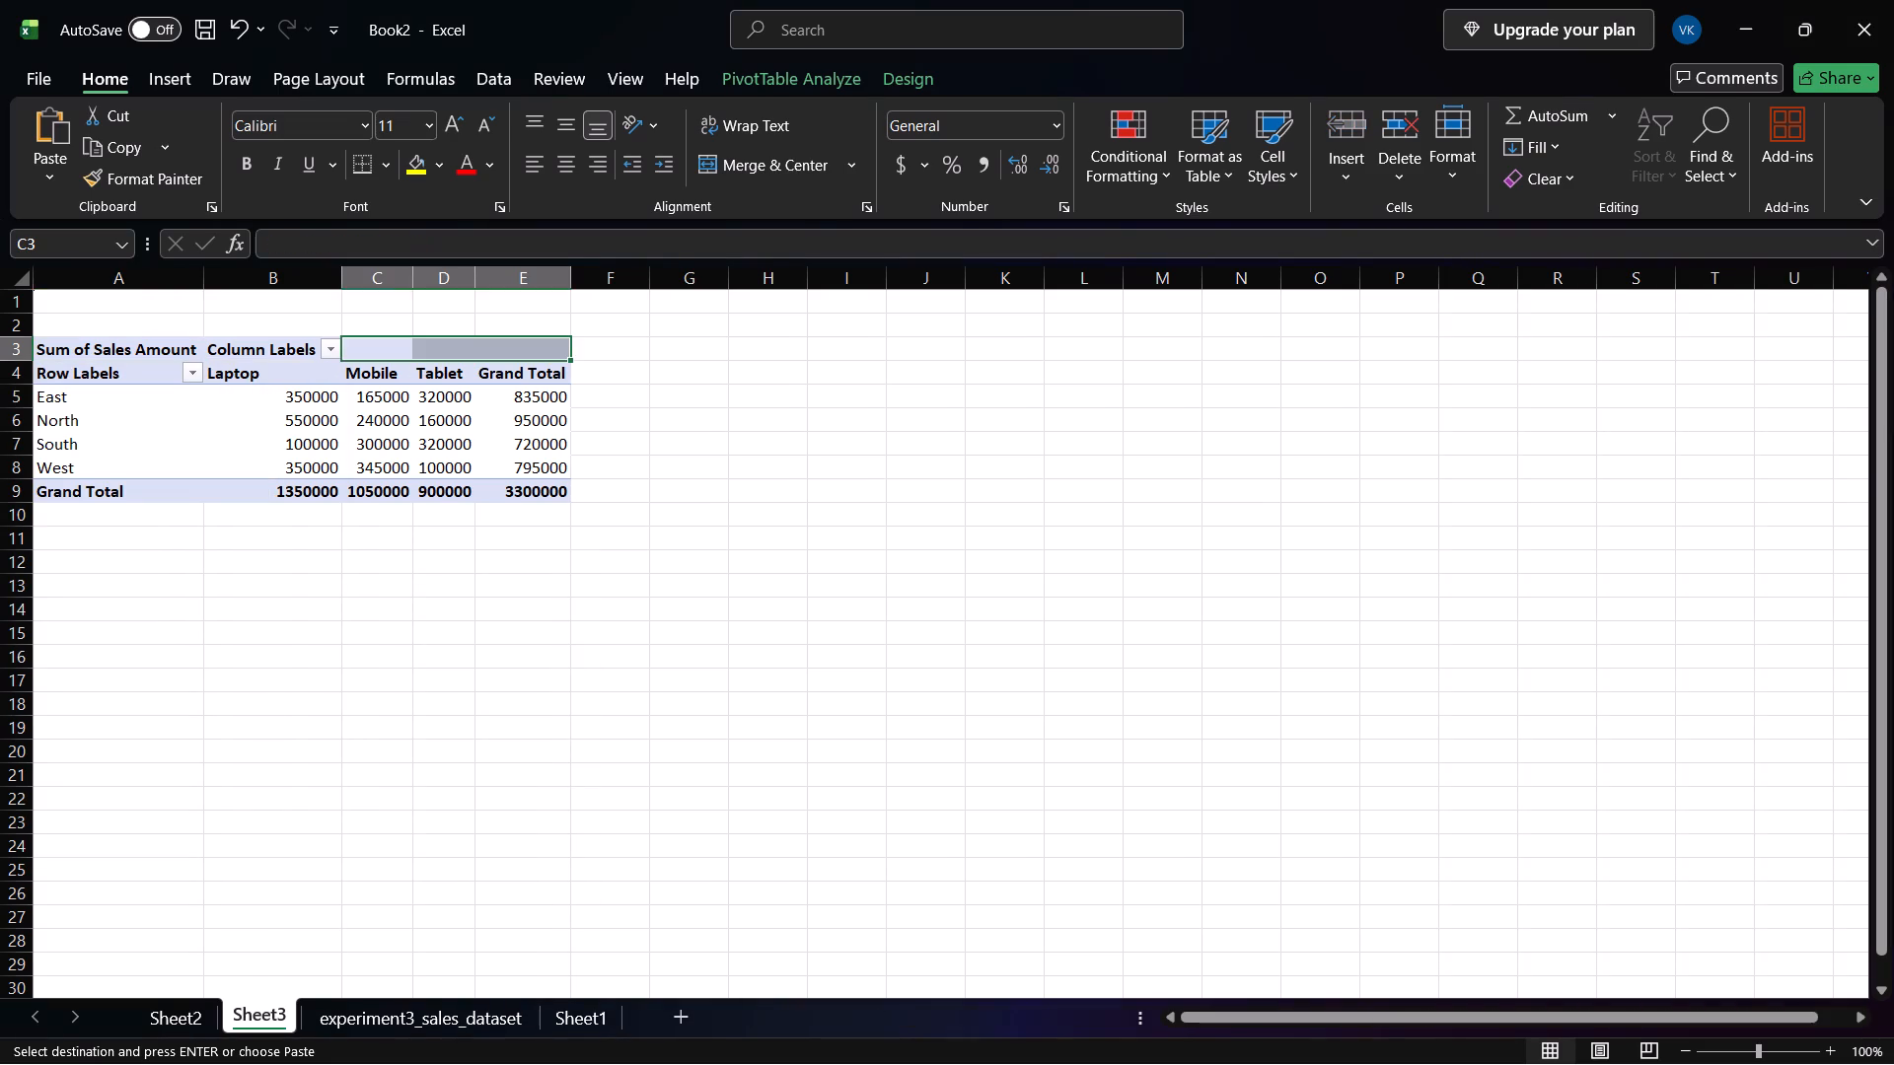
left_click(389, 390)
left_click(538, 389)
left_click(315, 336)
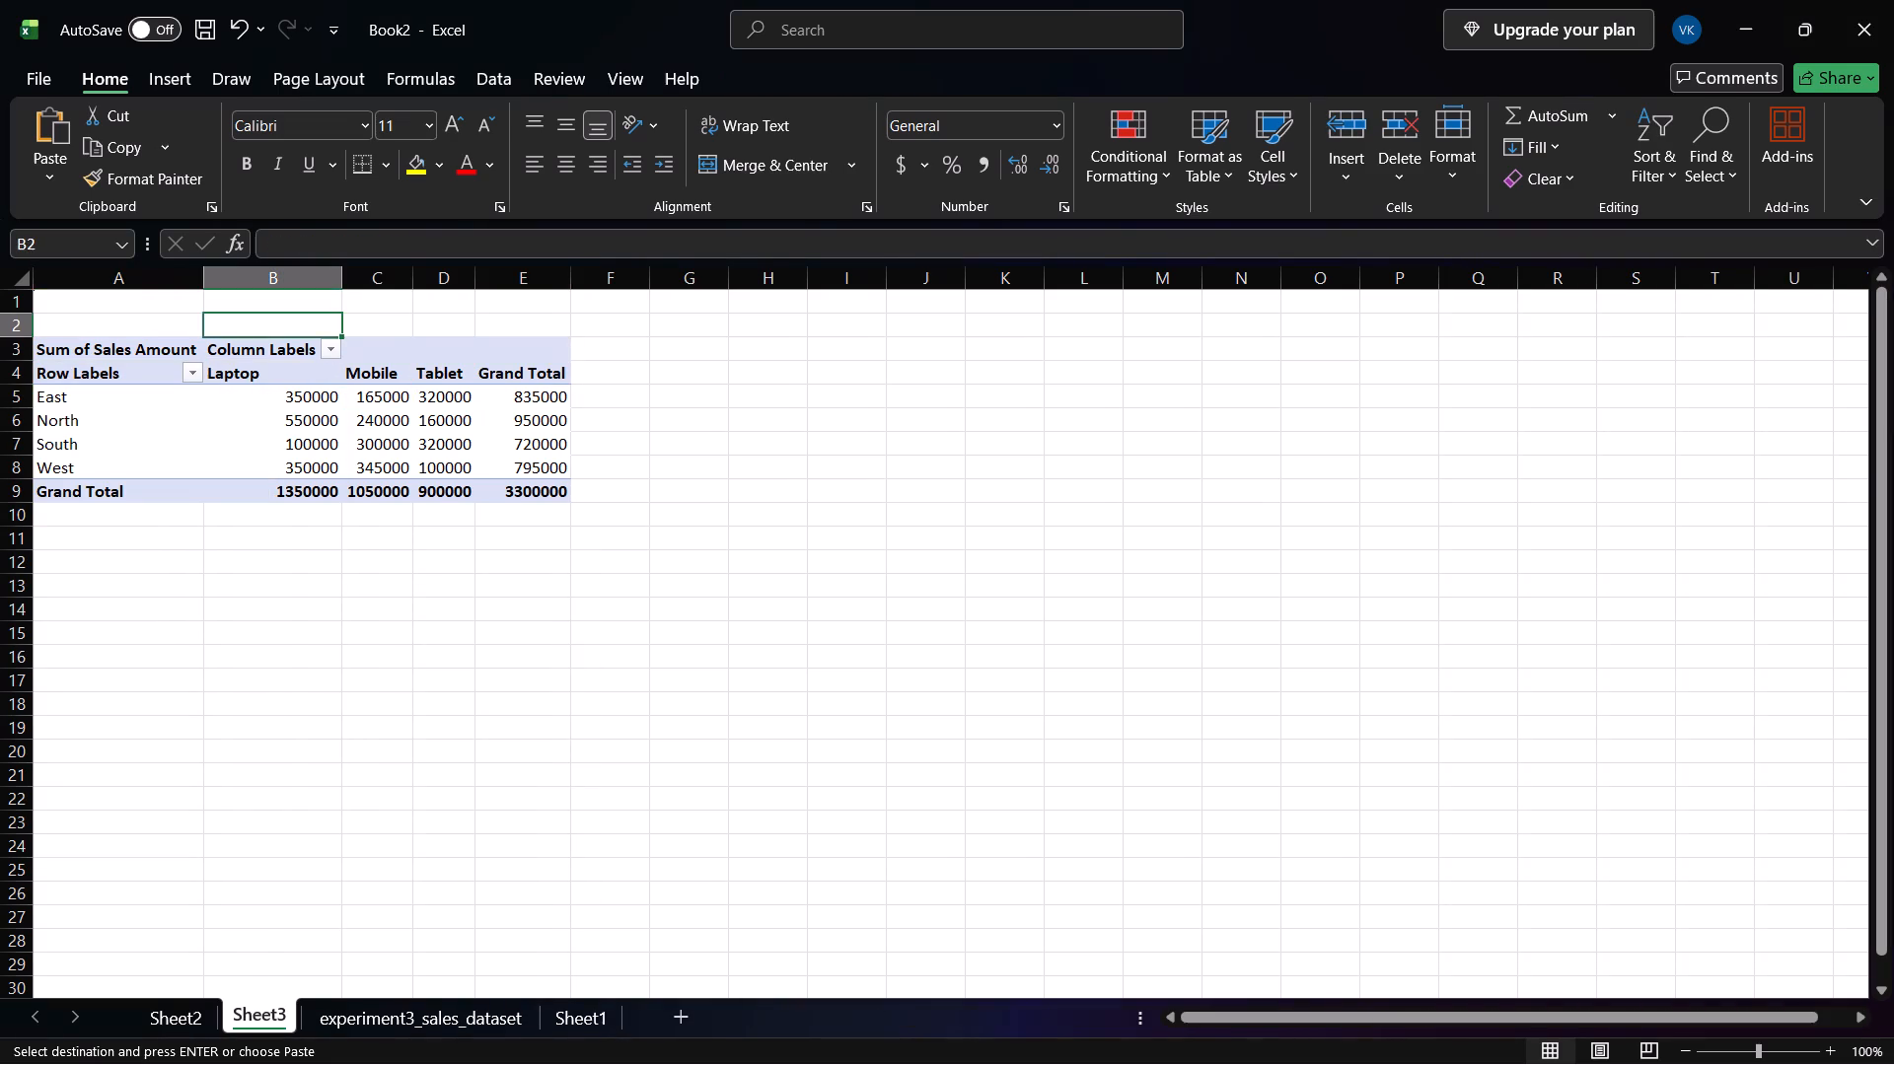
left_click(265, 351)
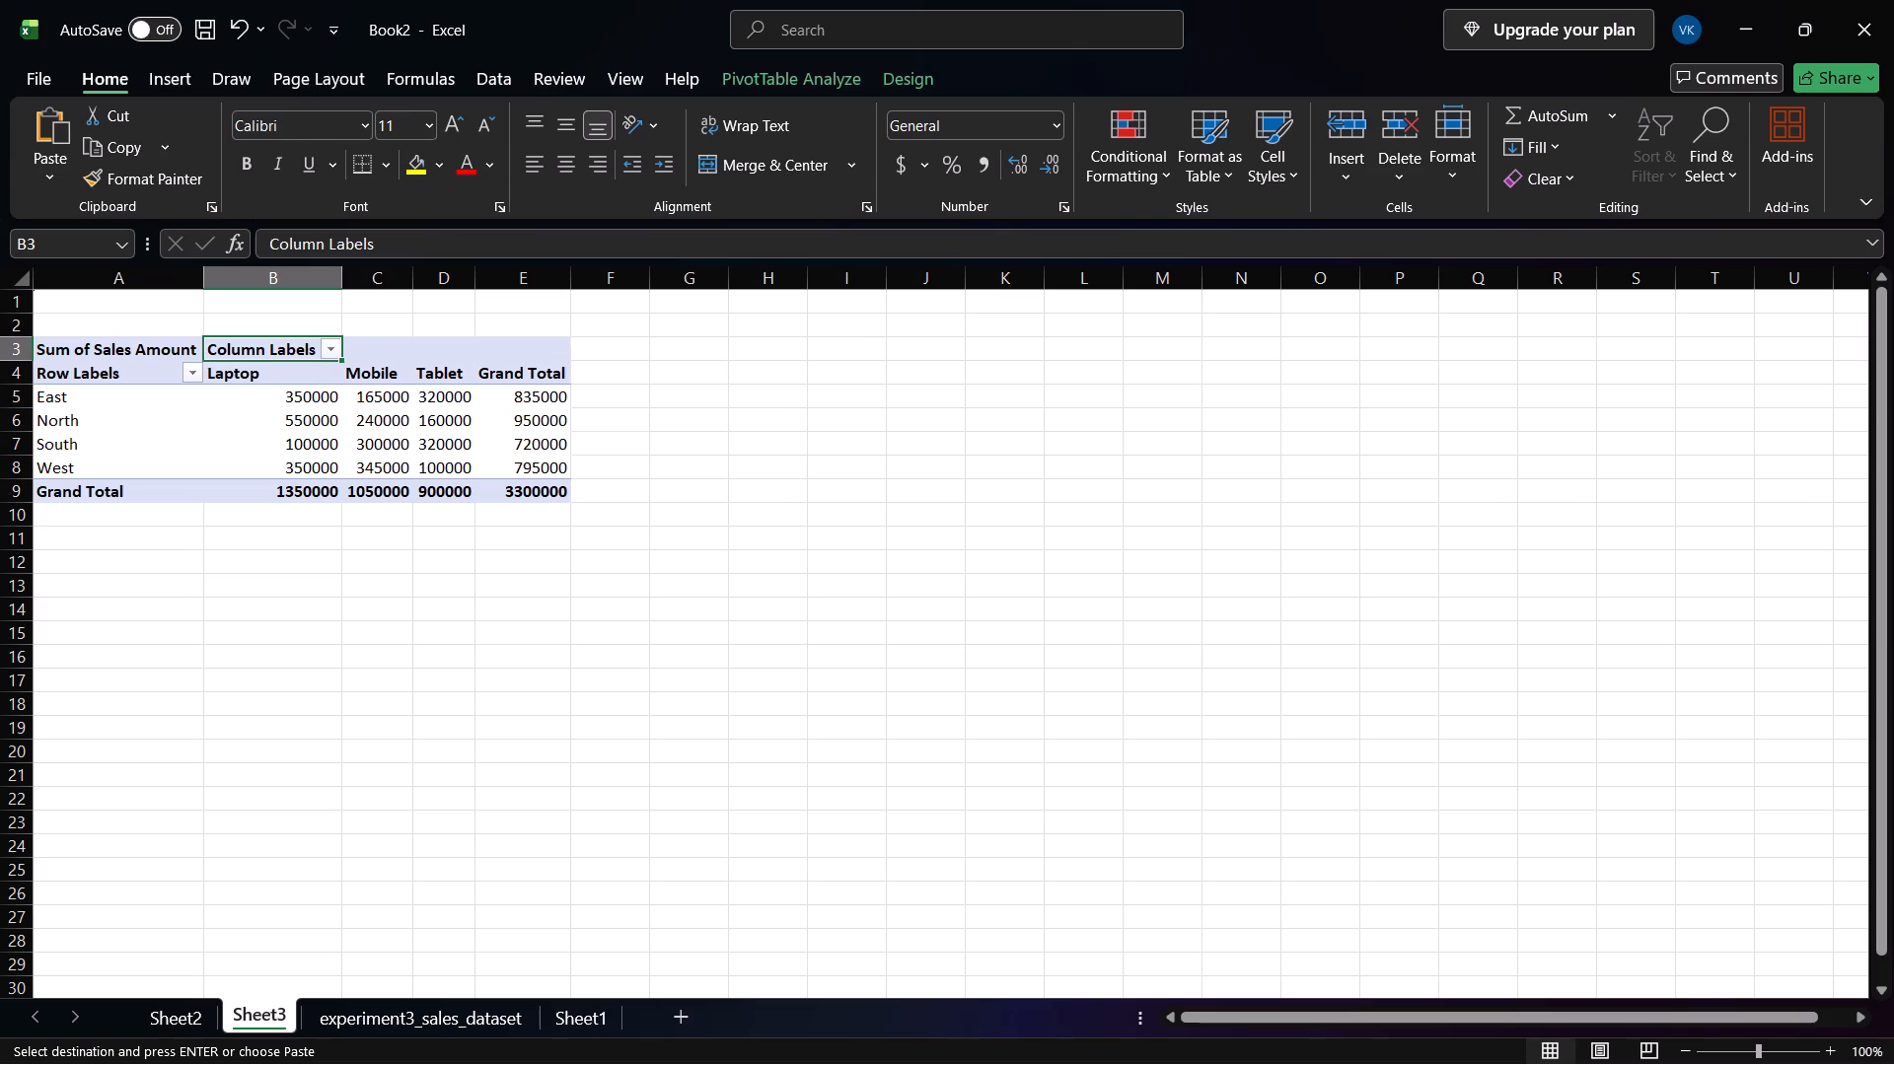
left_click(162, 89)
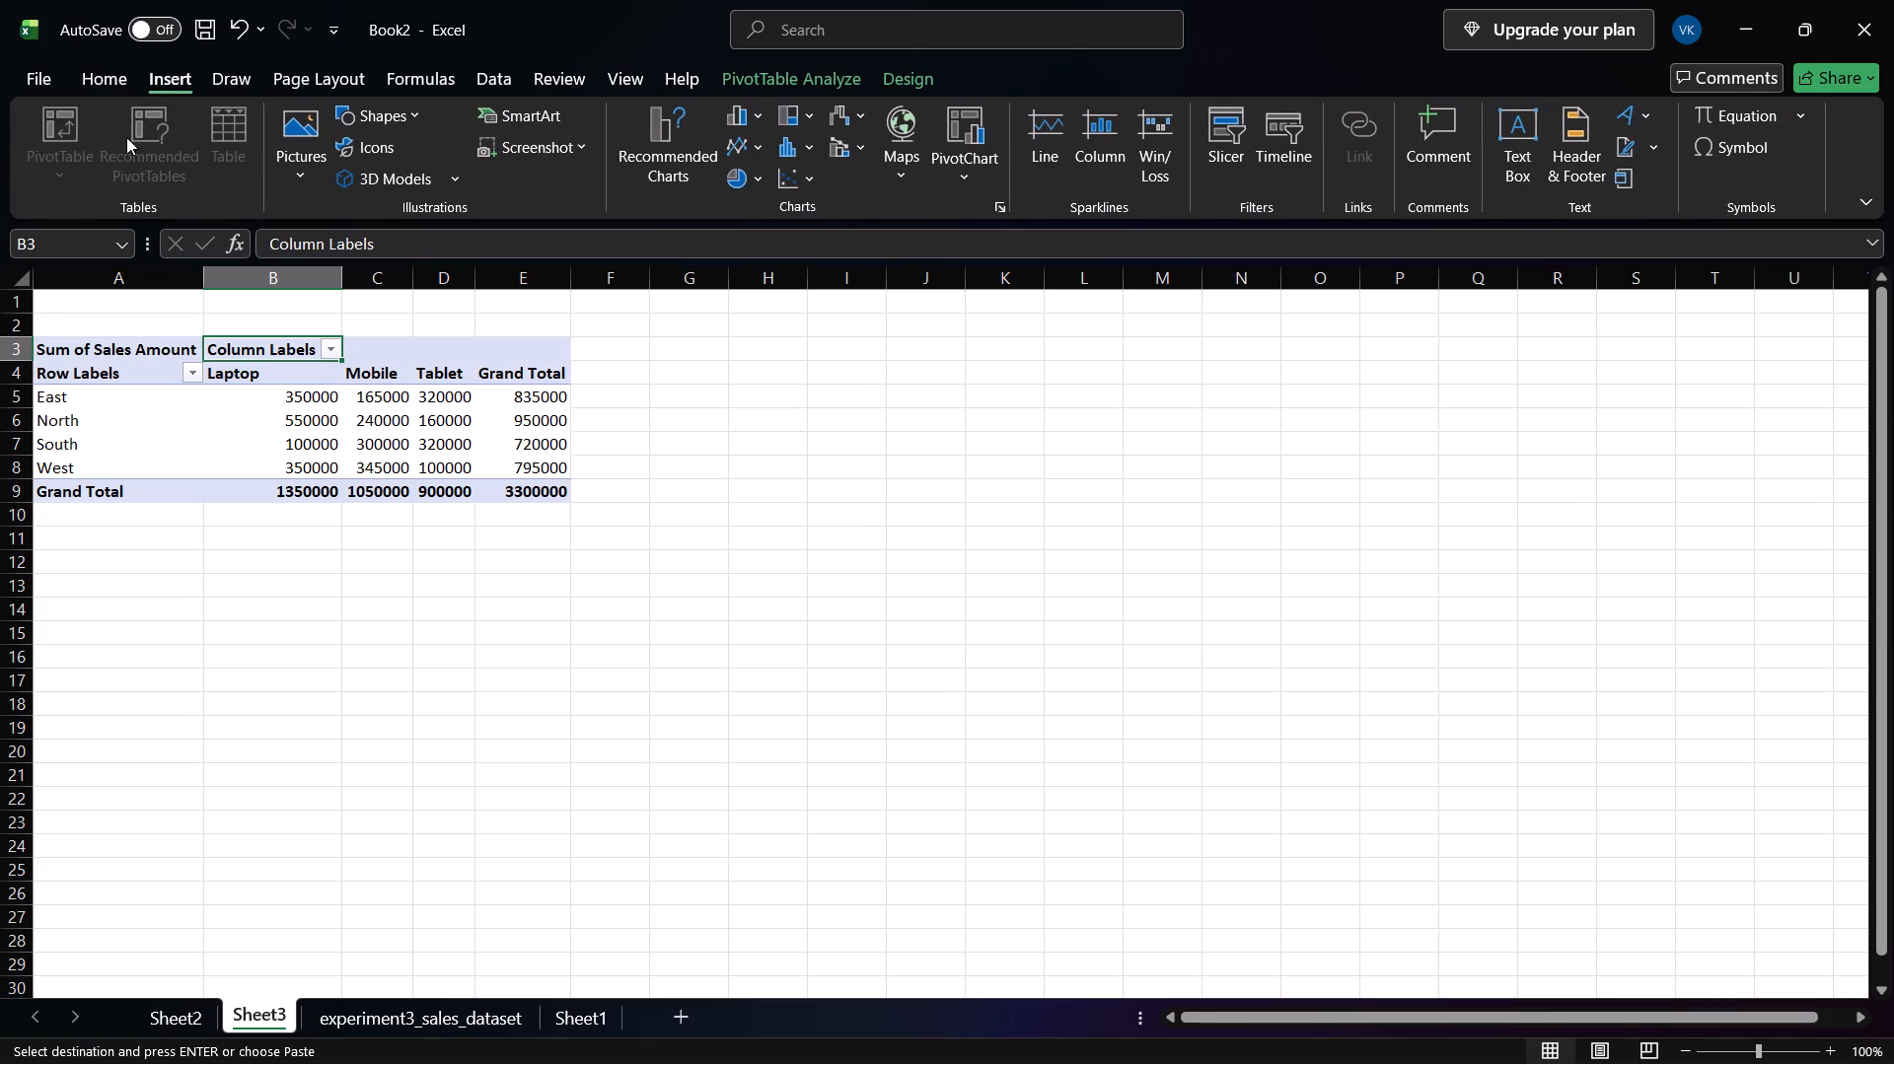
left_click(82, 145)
Refresh the PivotTable on Sheet3.
left_click(802, 76)
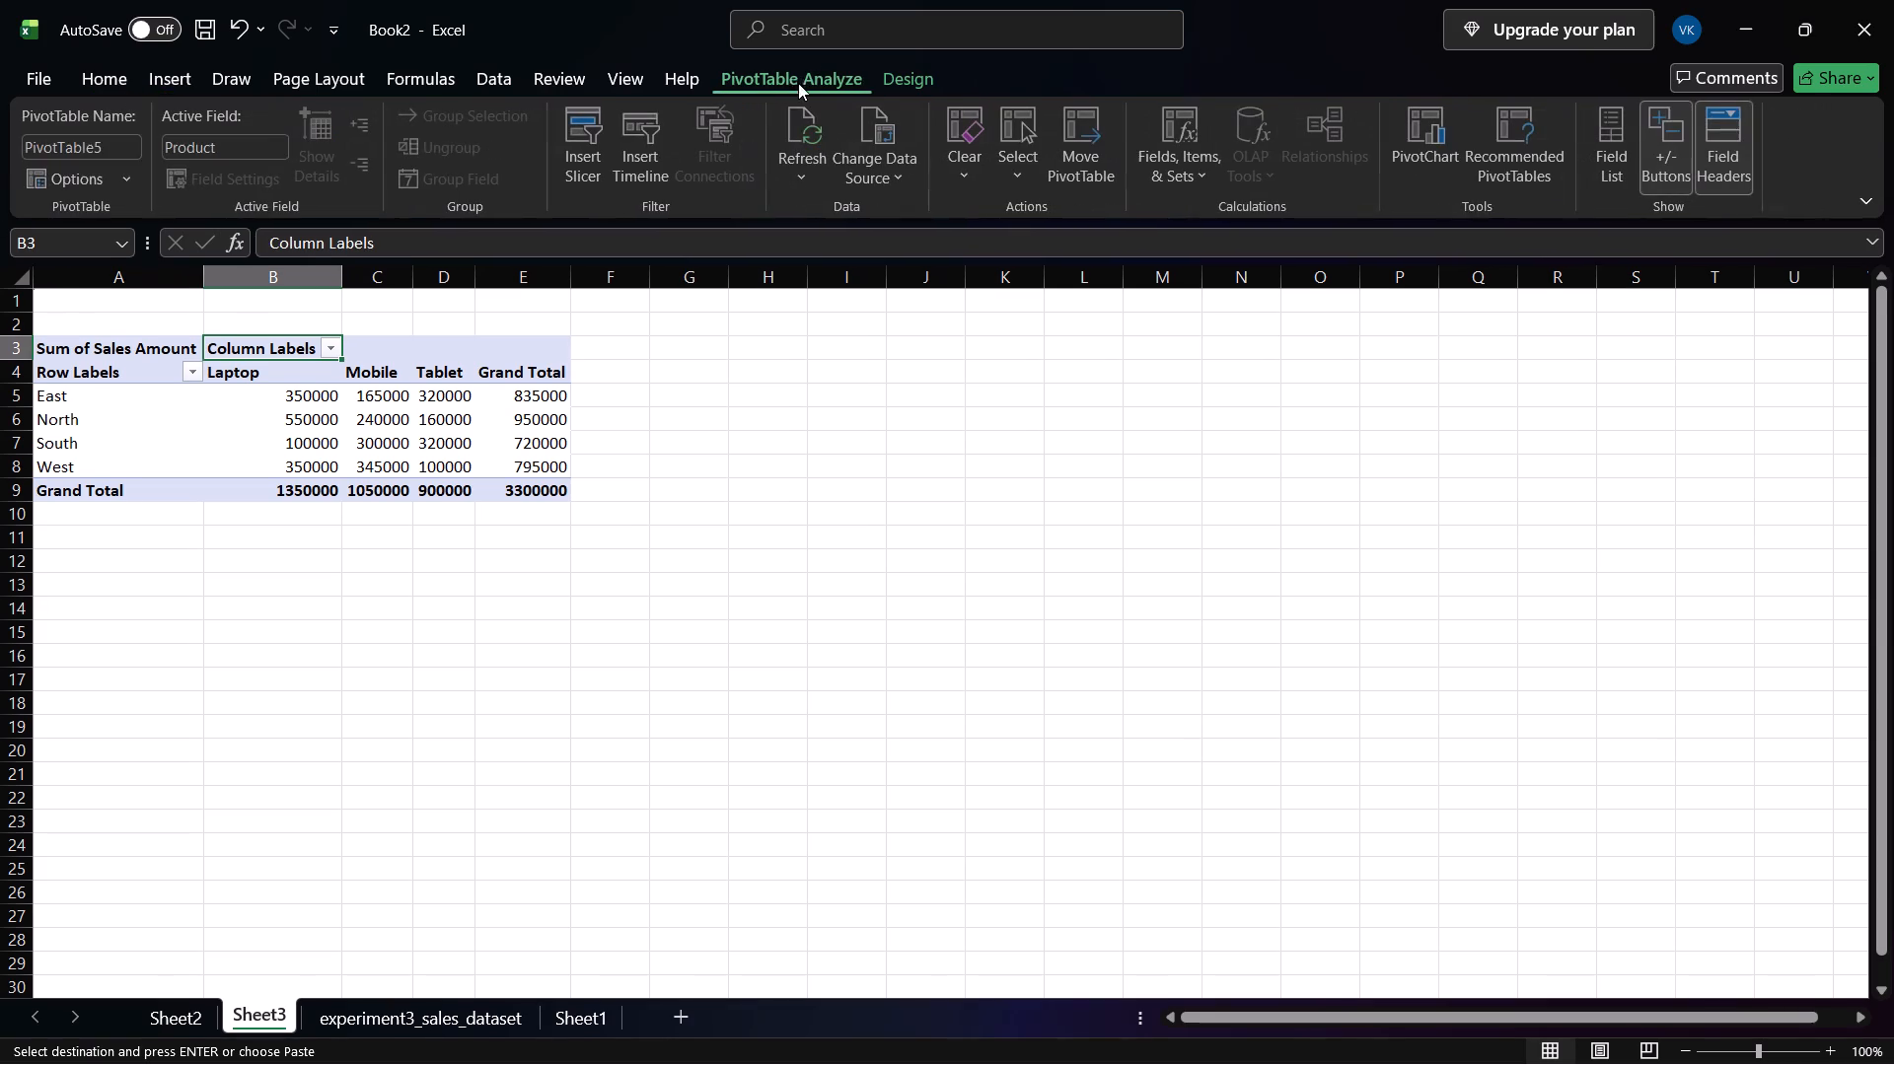
left_click(802, 157)
left_click(826, 214)
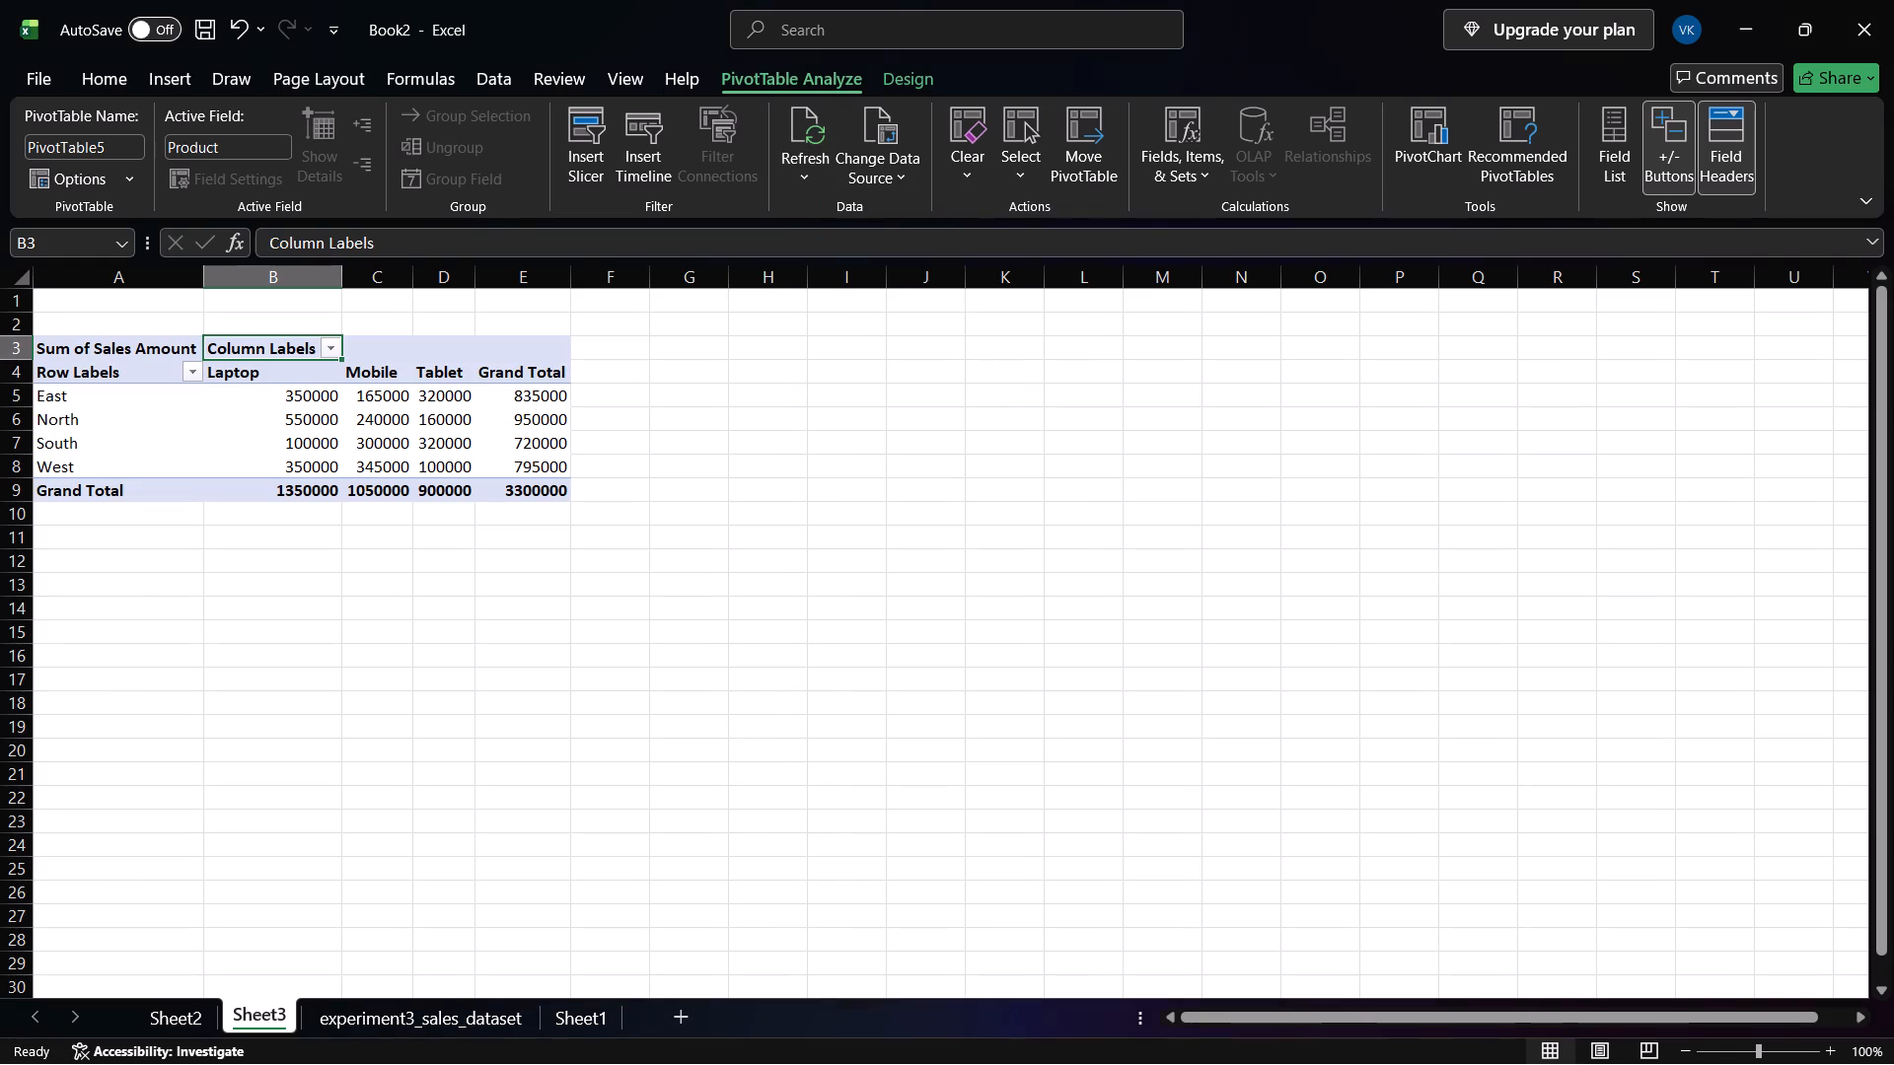
left_click(192, 349)
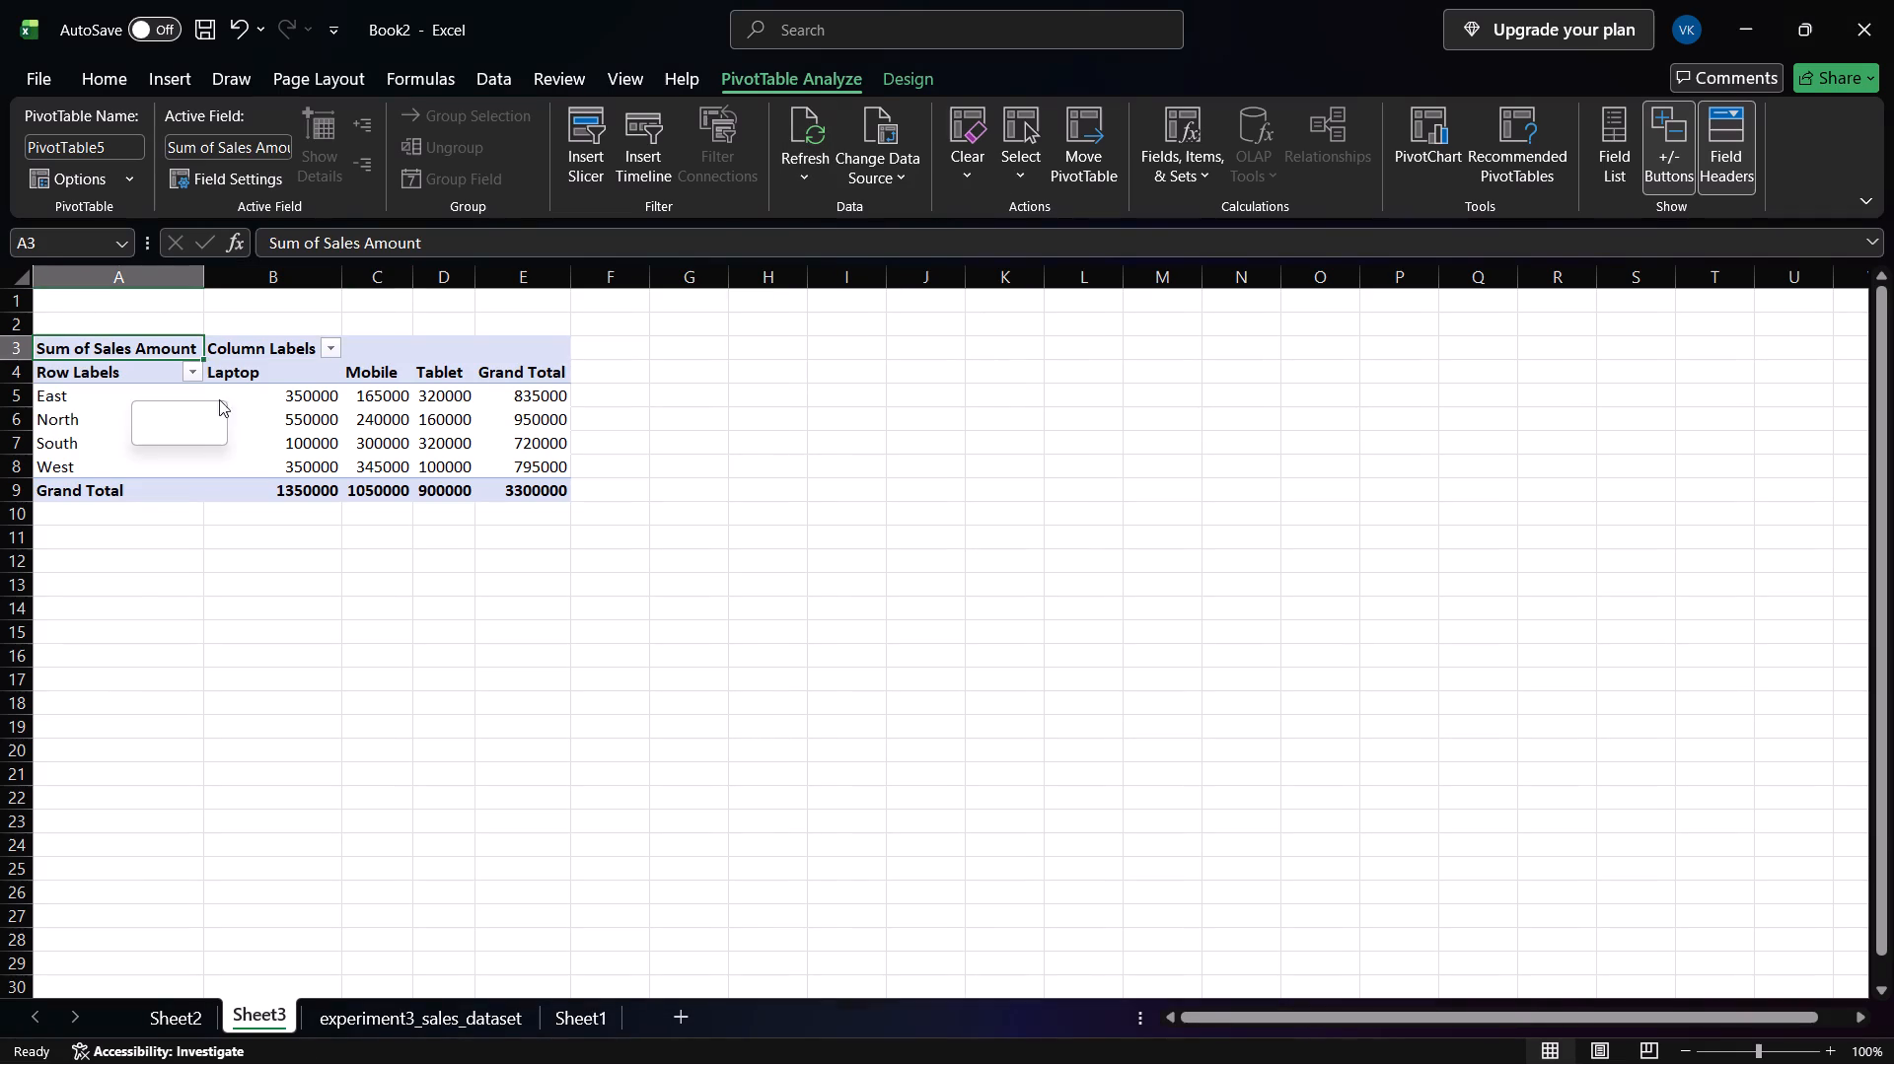
Look over the pivot table and the workbook's other sheets, including experiment3_sales_dataset, and return to Sheet3.
left_click(297, 481)
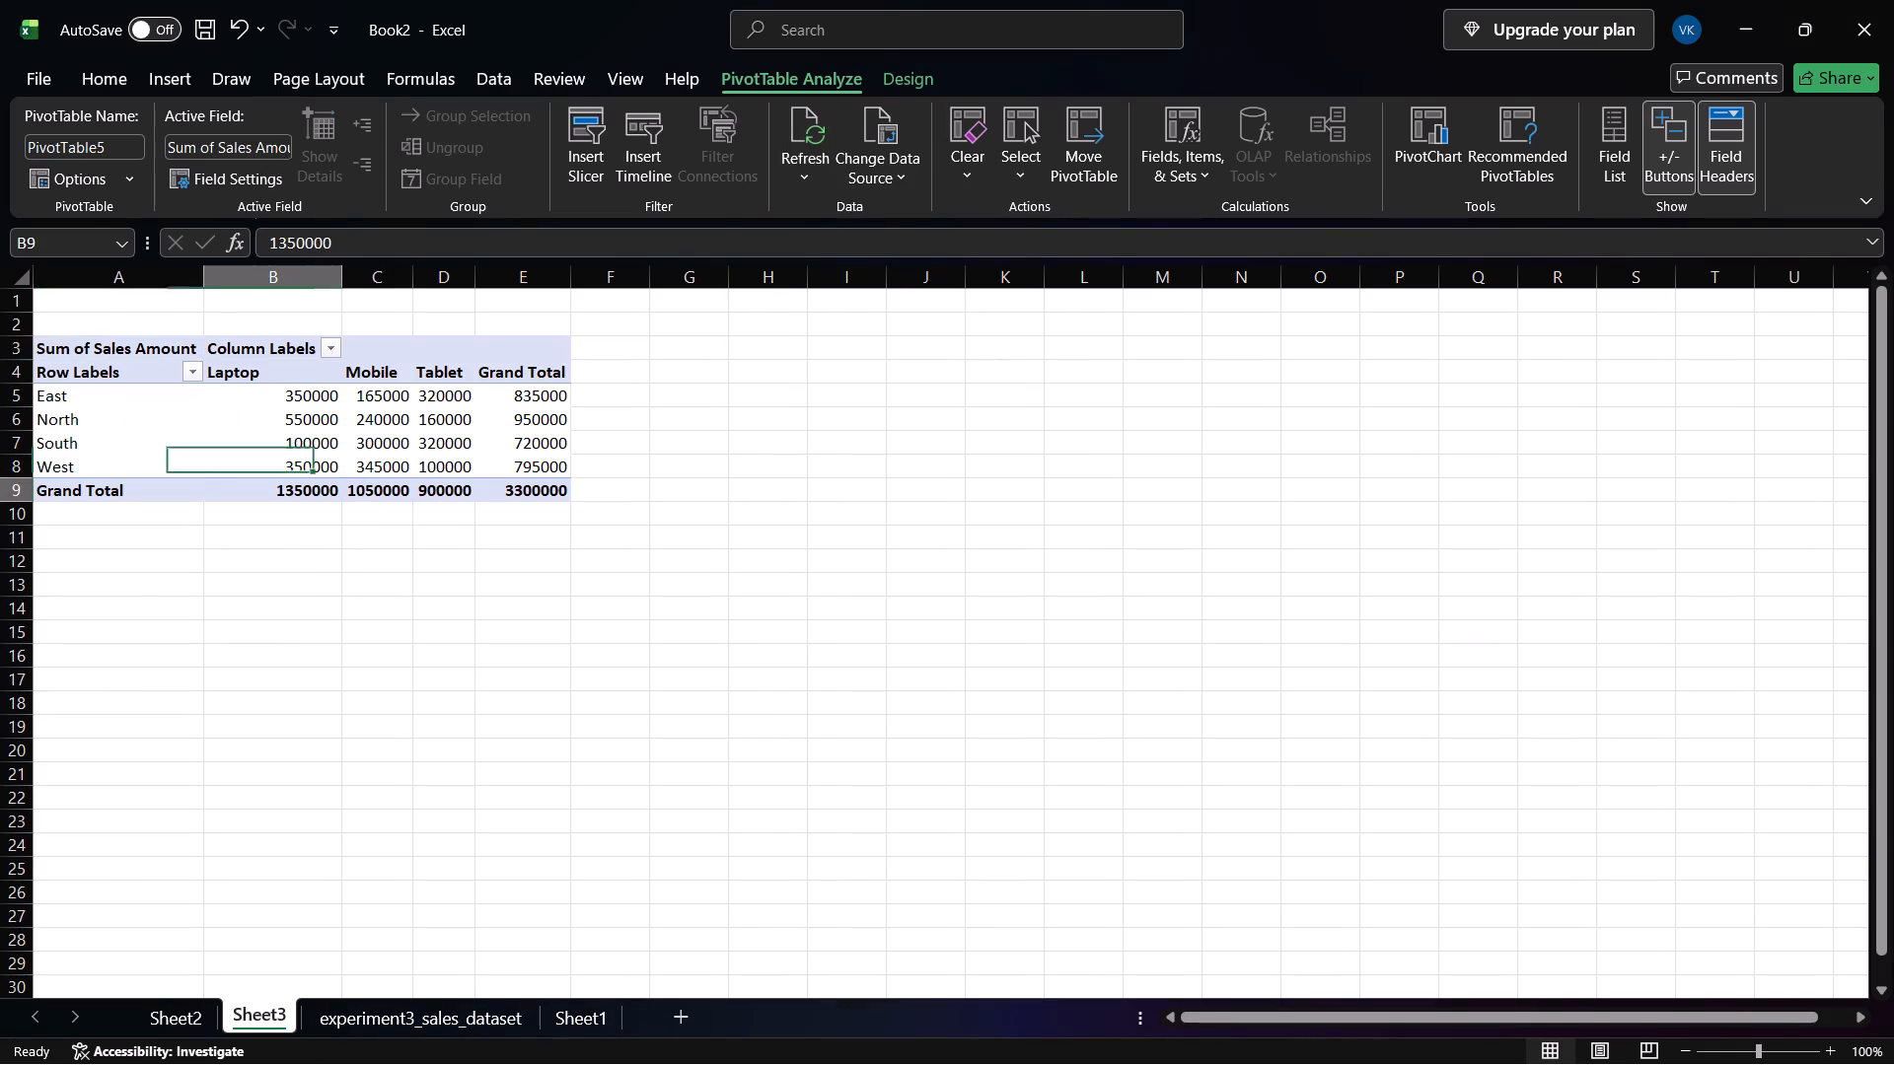
left_click(535, 463)
left_click(161, 1009)
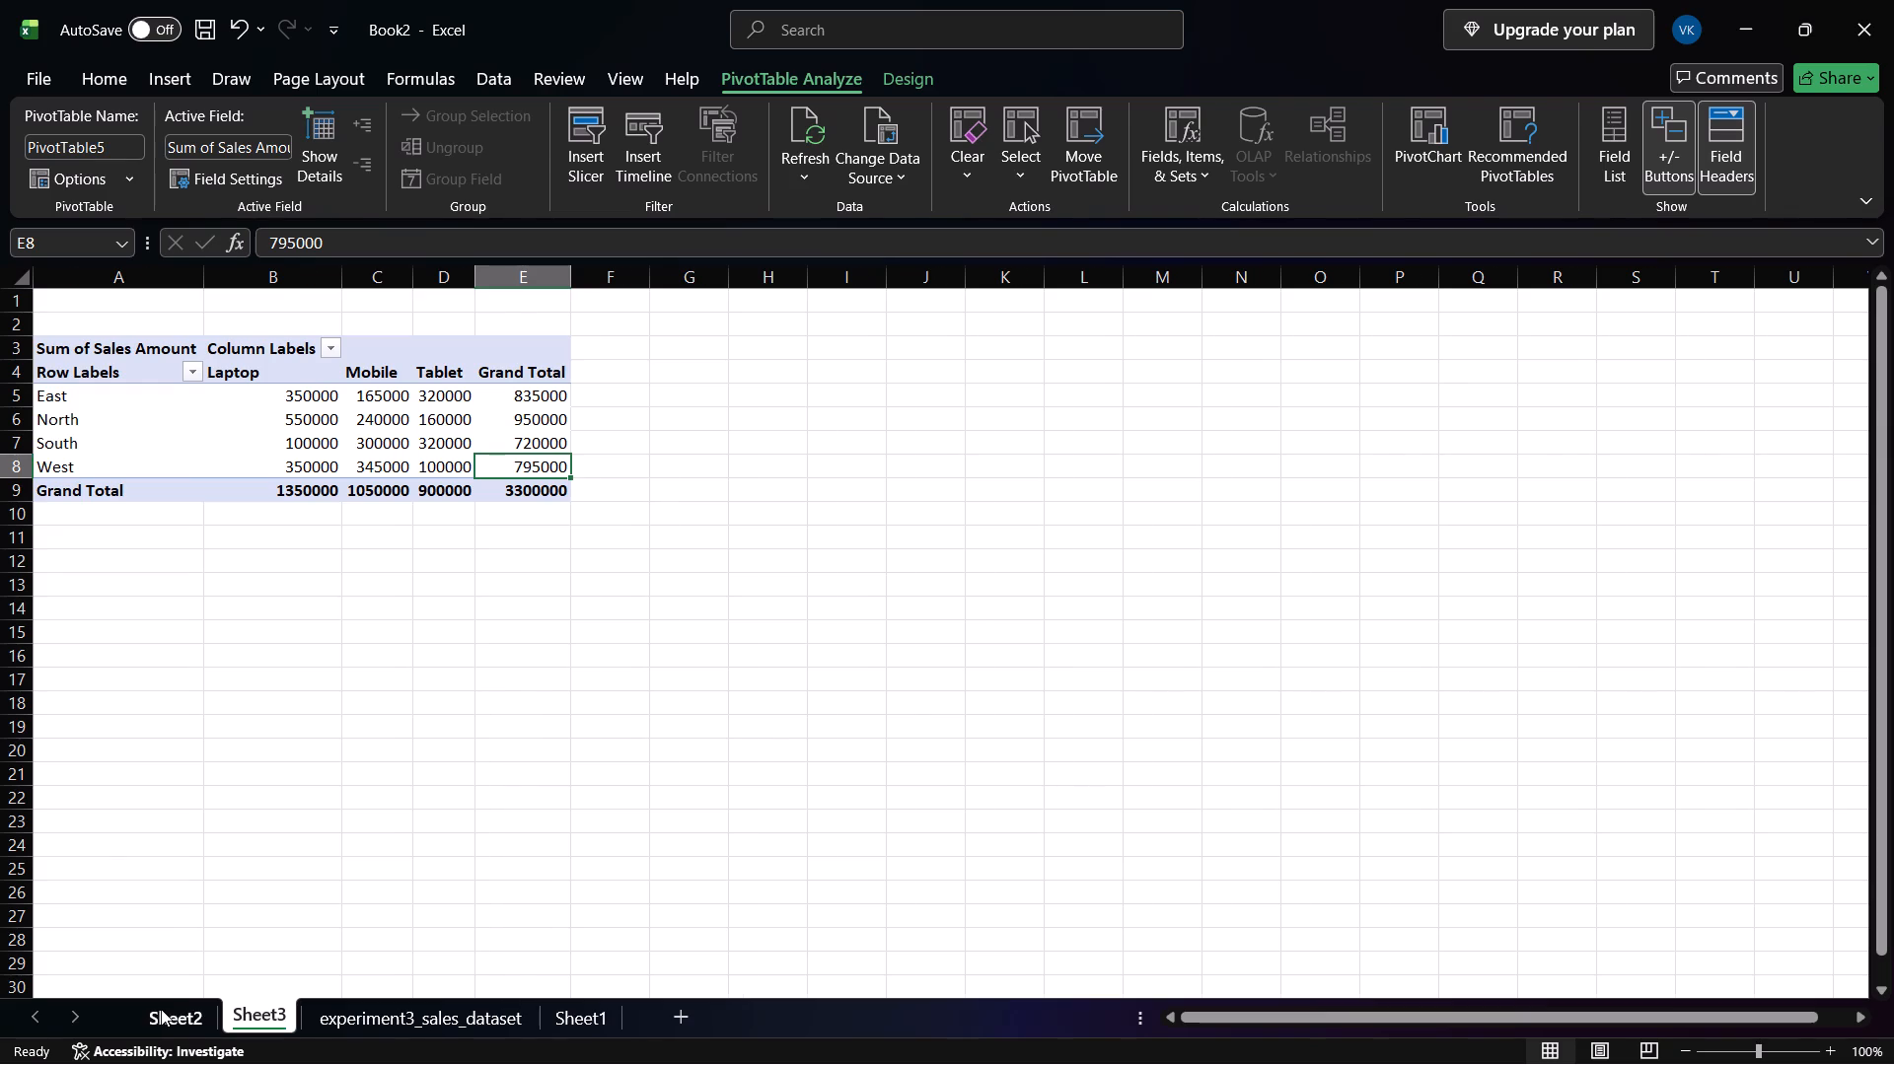
left_click(390, 1018)
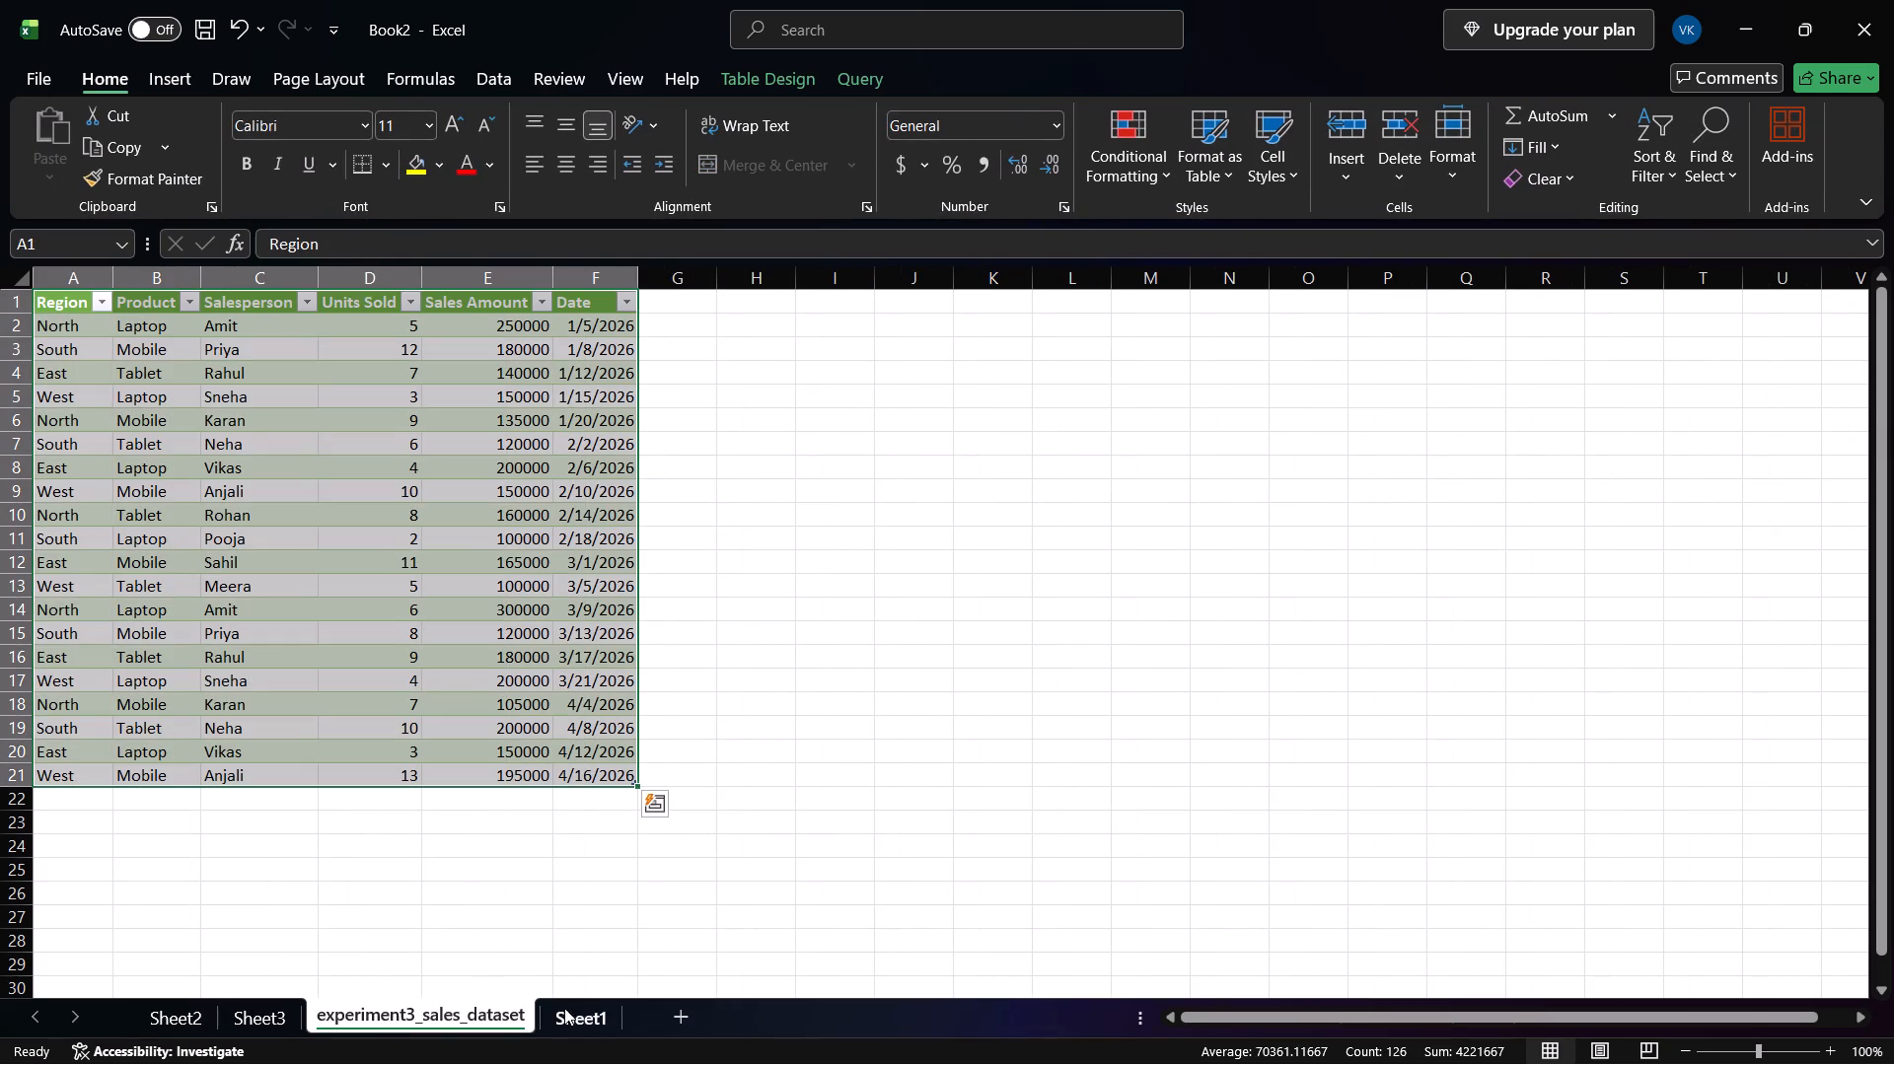
left_click(564, 1008)
left_click(448, 1018)
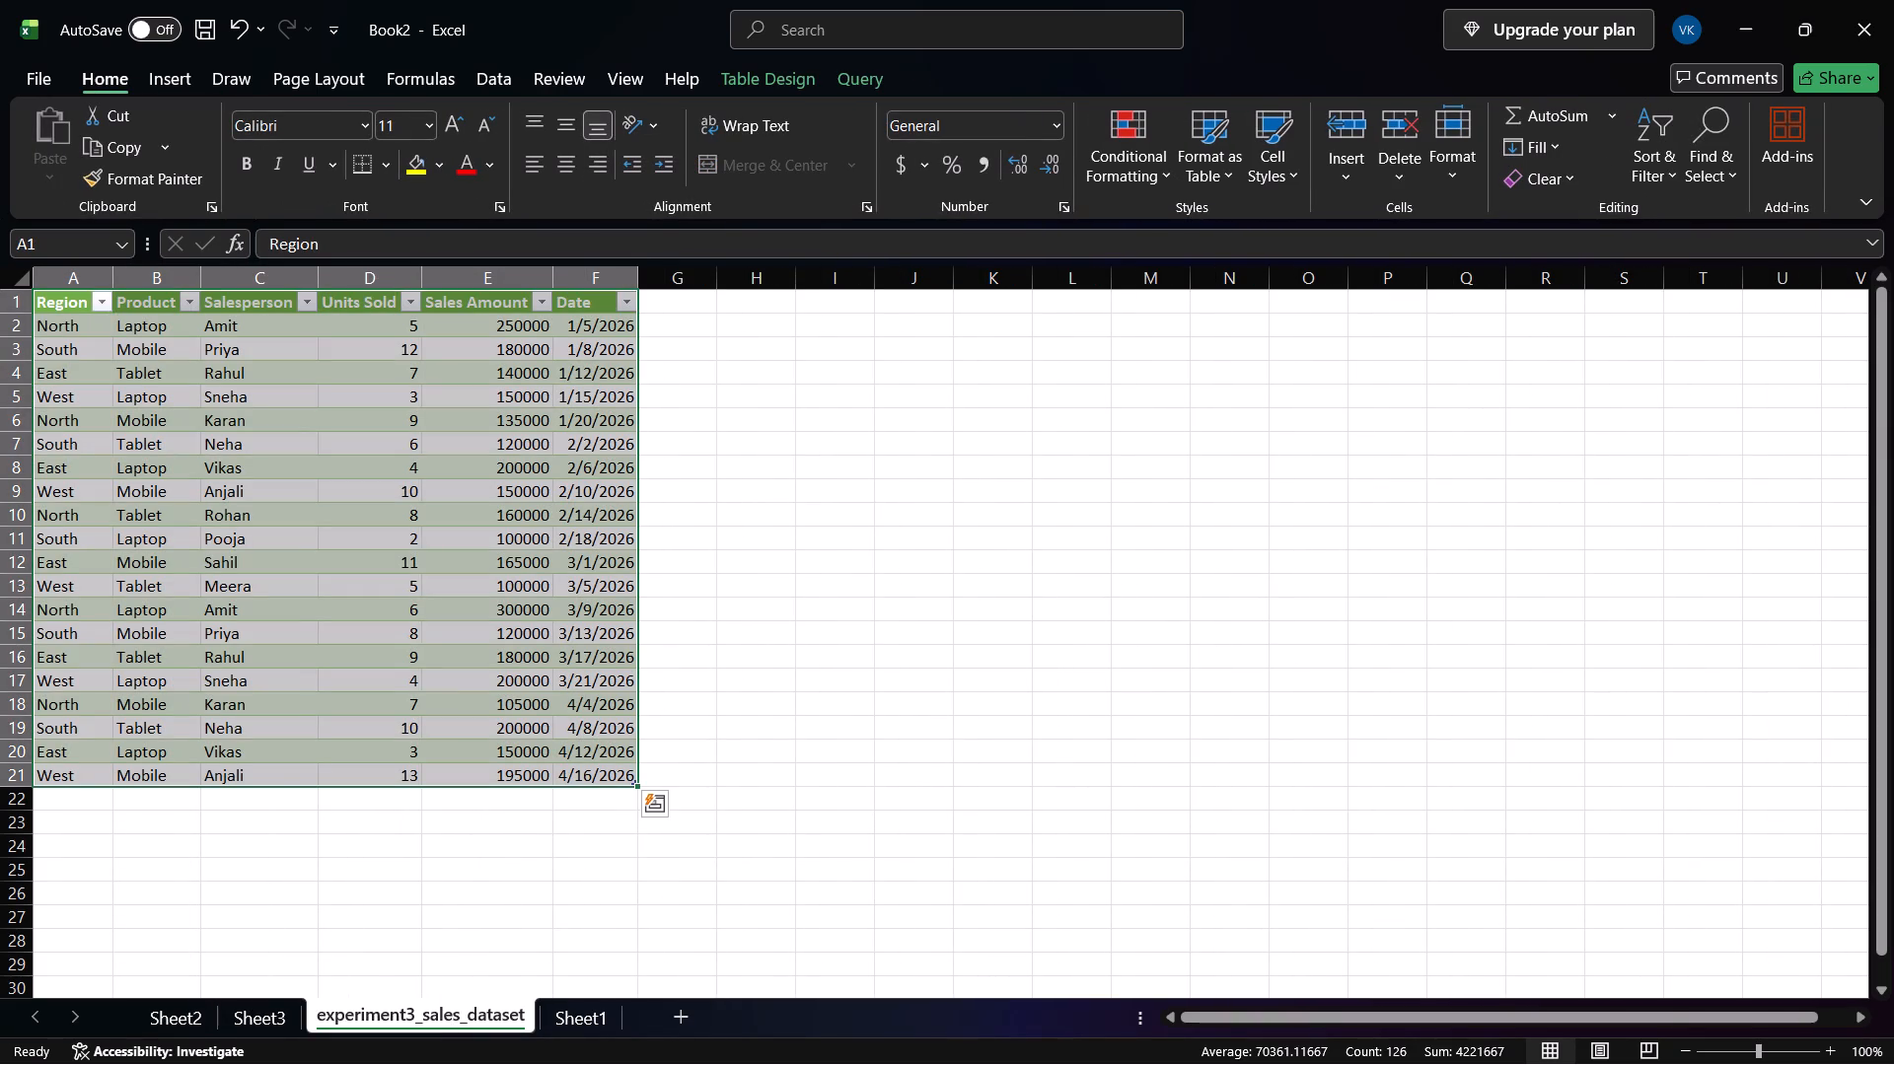
left_click(240, 1020)
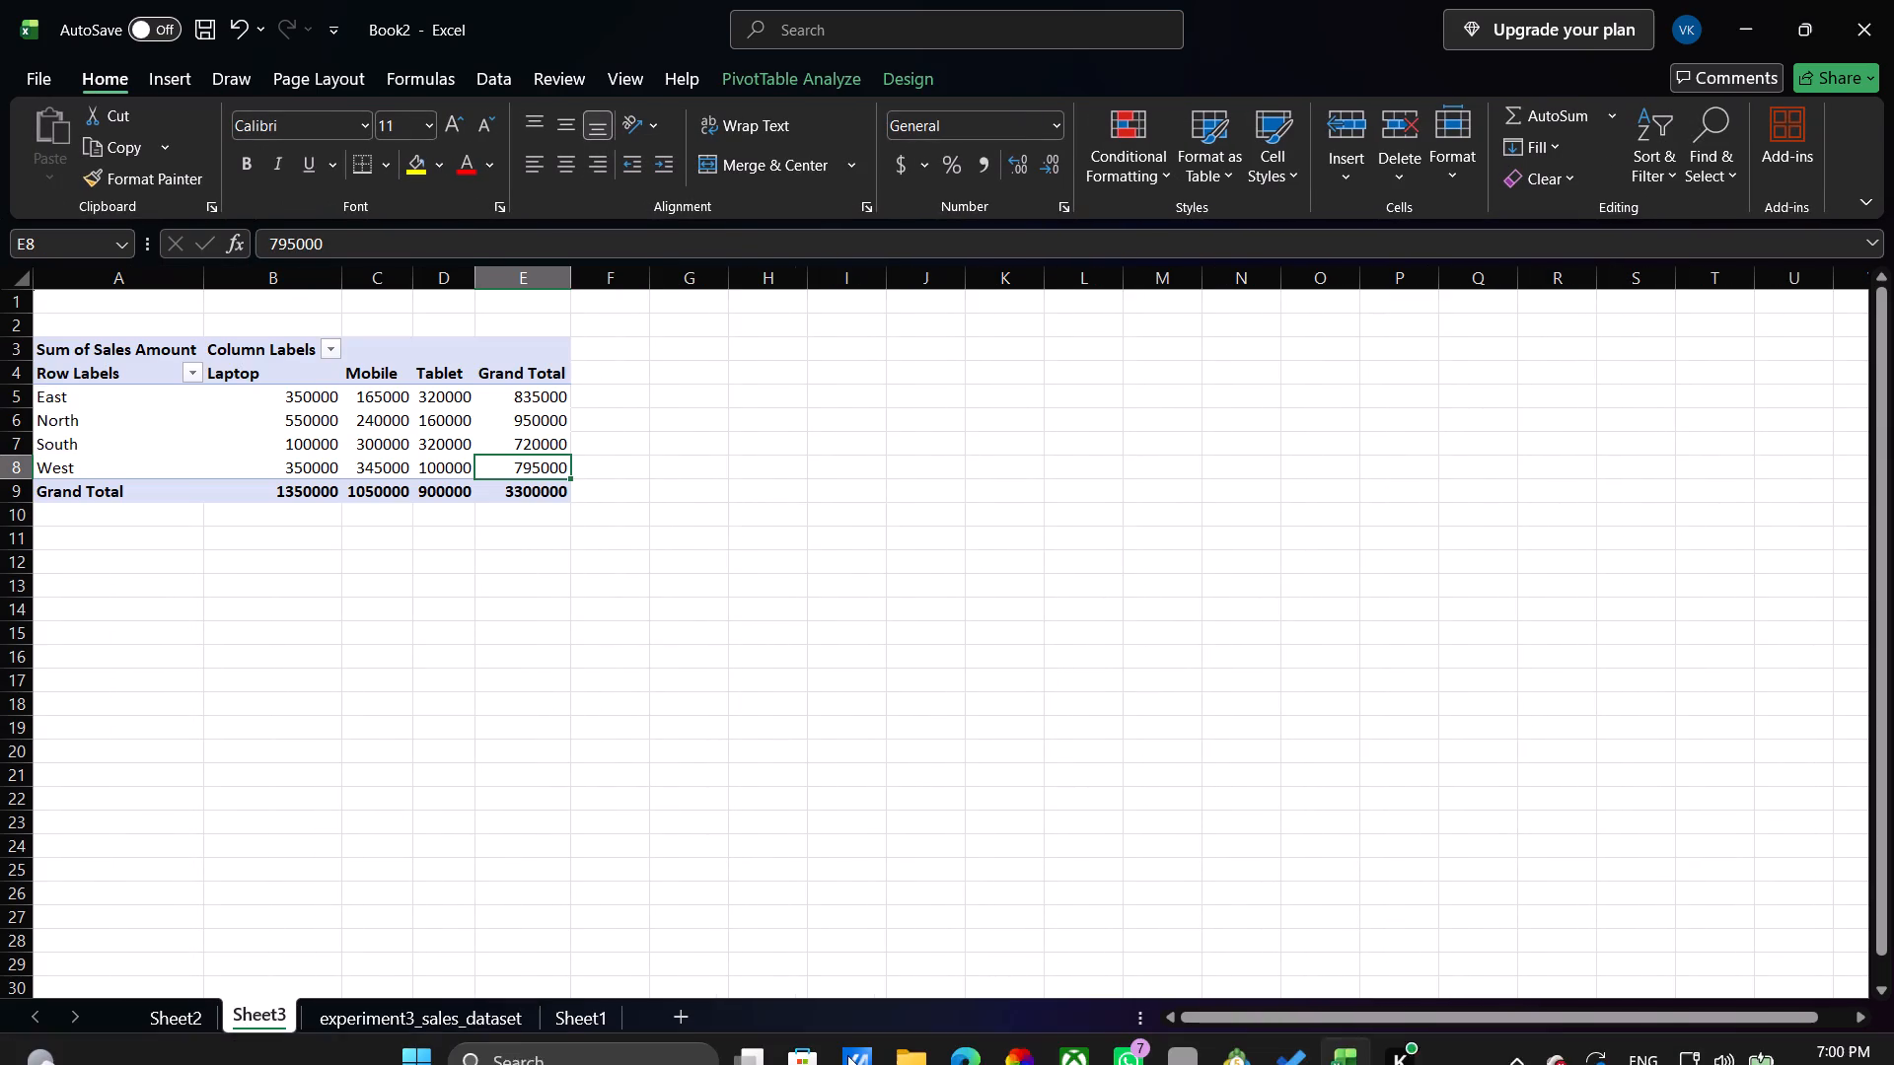
Switch to daspracticals.pdf in Edge and read section 4(b) Specify and Filter Data, including its Step 1 about the Product field.
left_click(976, 1041)
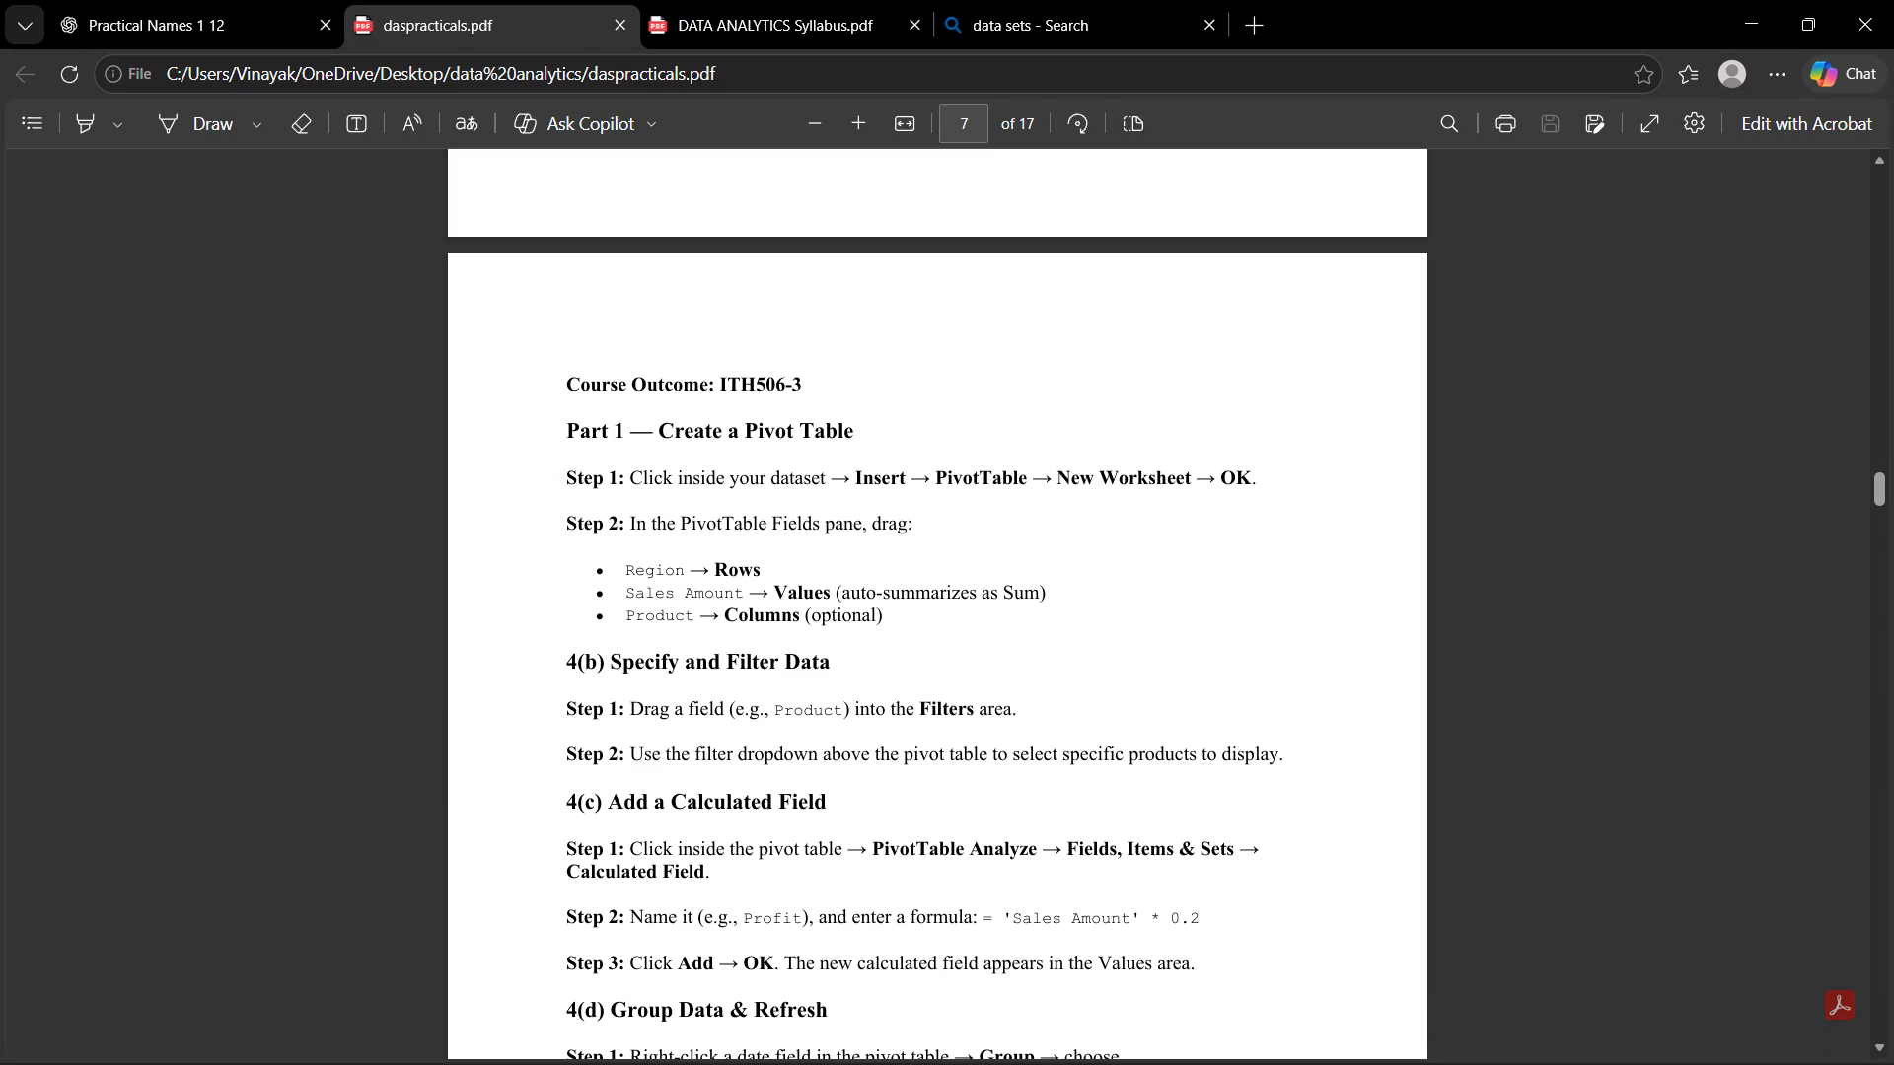
left_click_drag(568, 659, 827, 665)
left_click(827, 665)
left_click_drag(515, 654, 810, 654)
left_click_drag(837, 664, 659, 662)
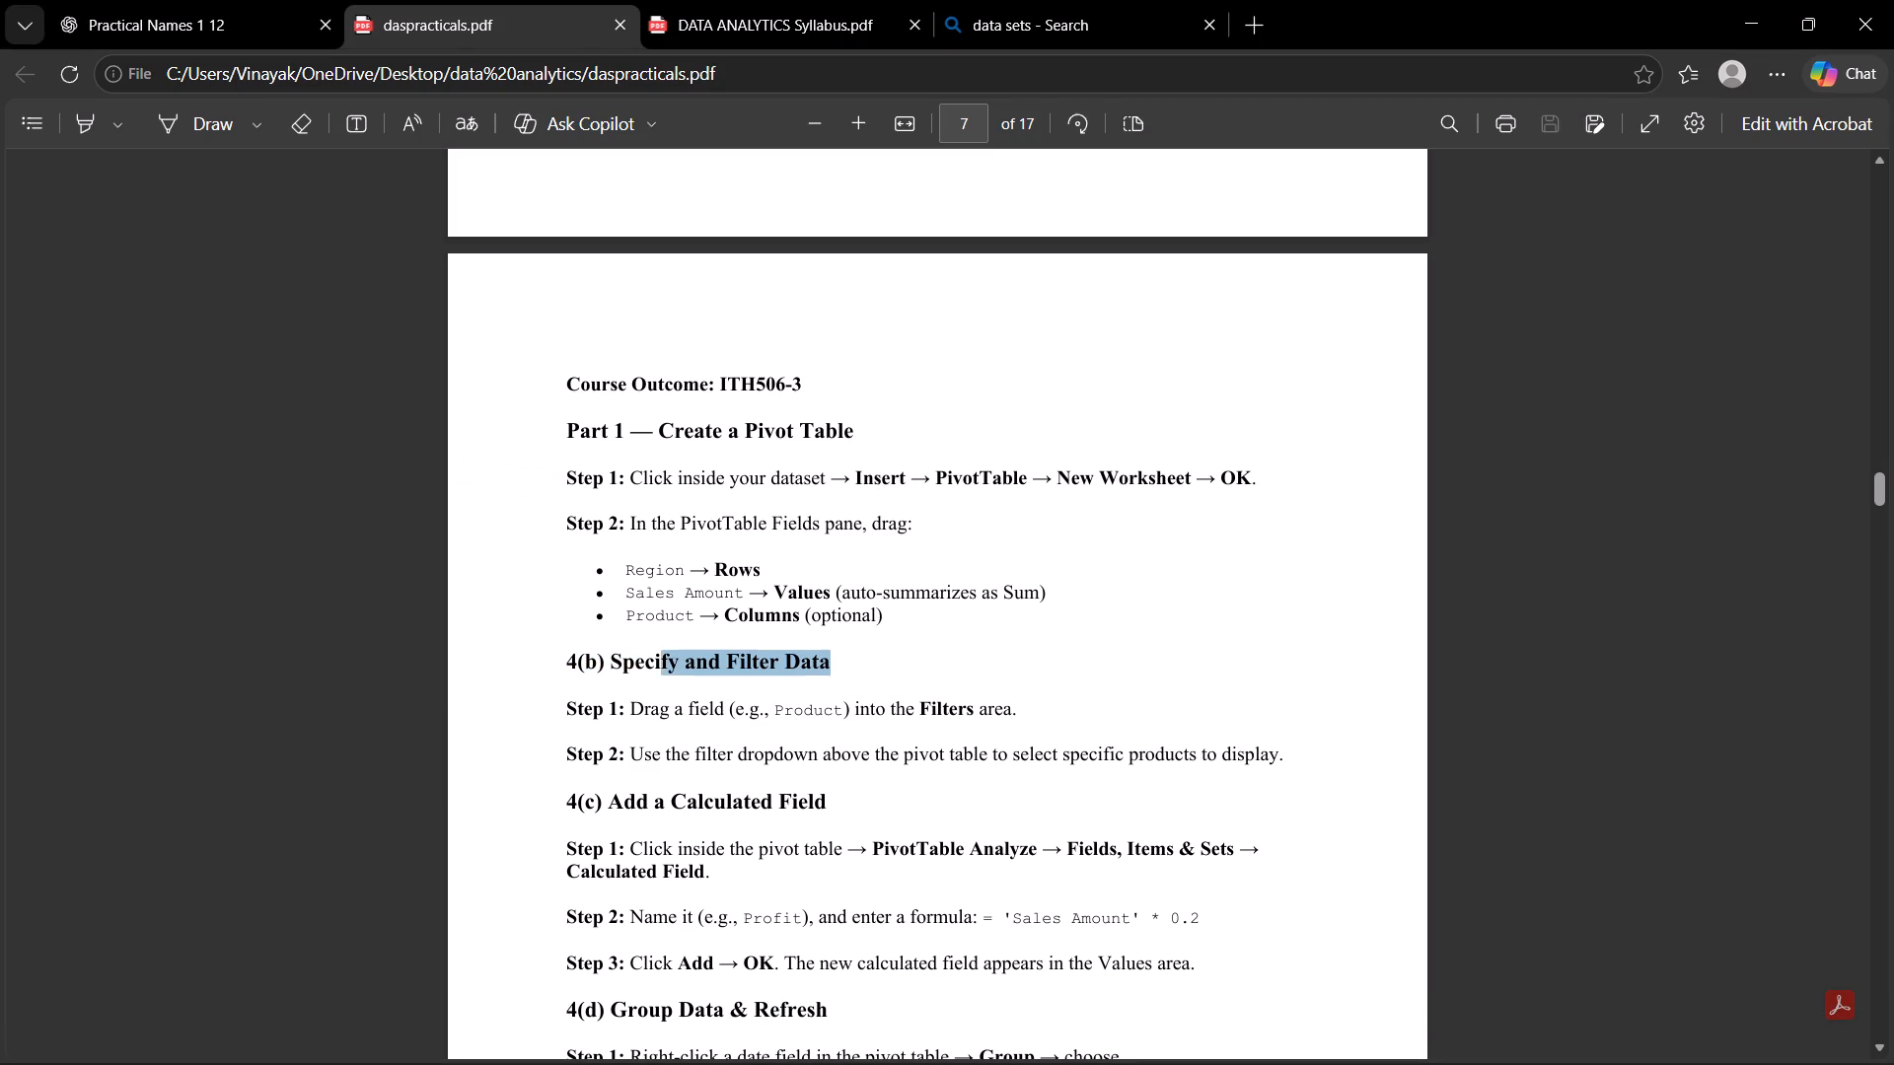
left_click_drag(659, 662, 598, 658)
left_click(598, 658)
left_click_drag(881, 639, 656, 653)
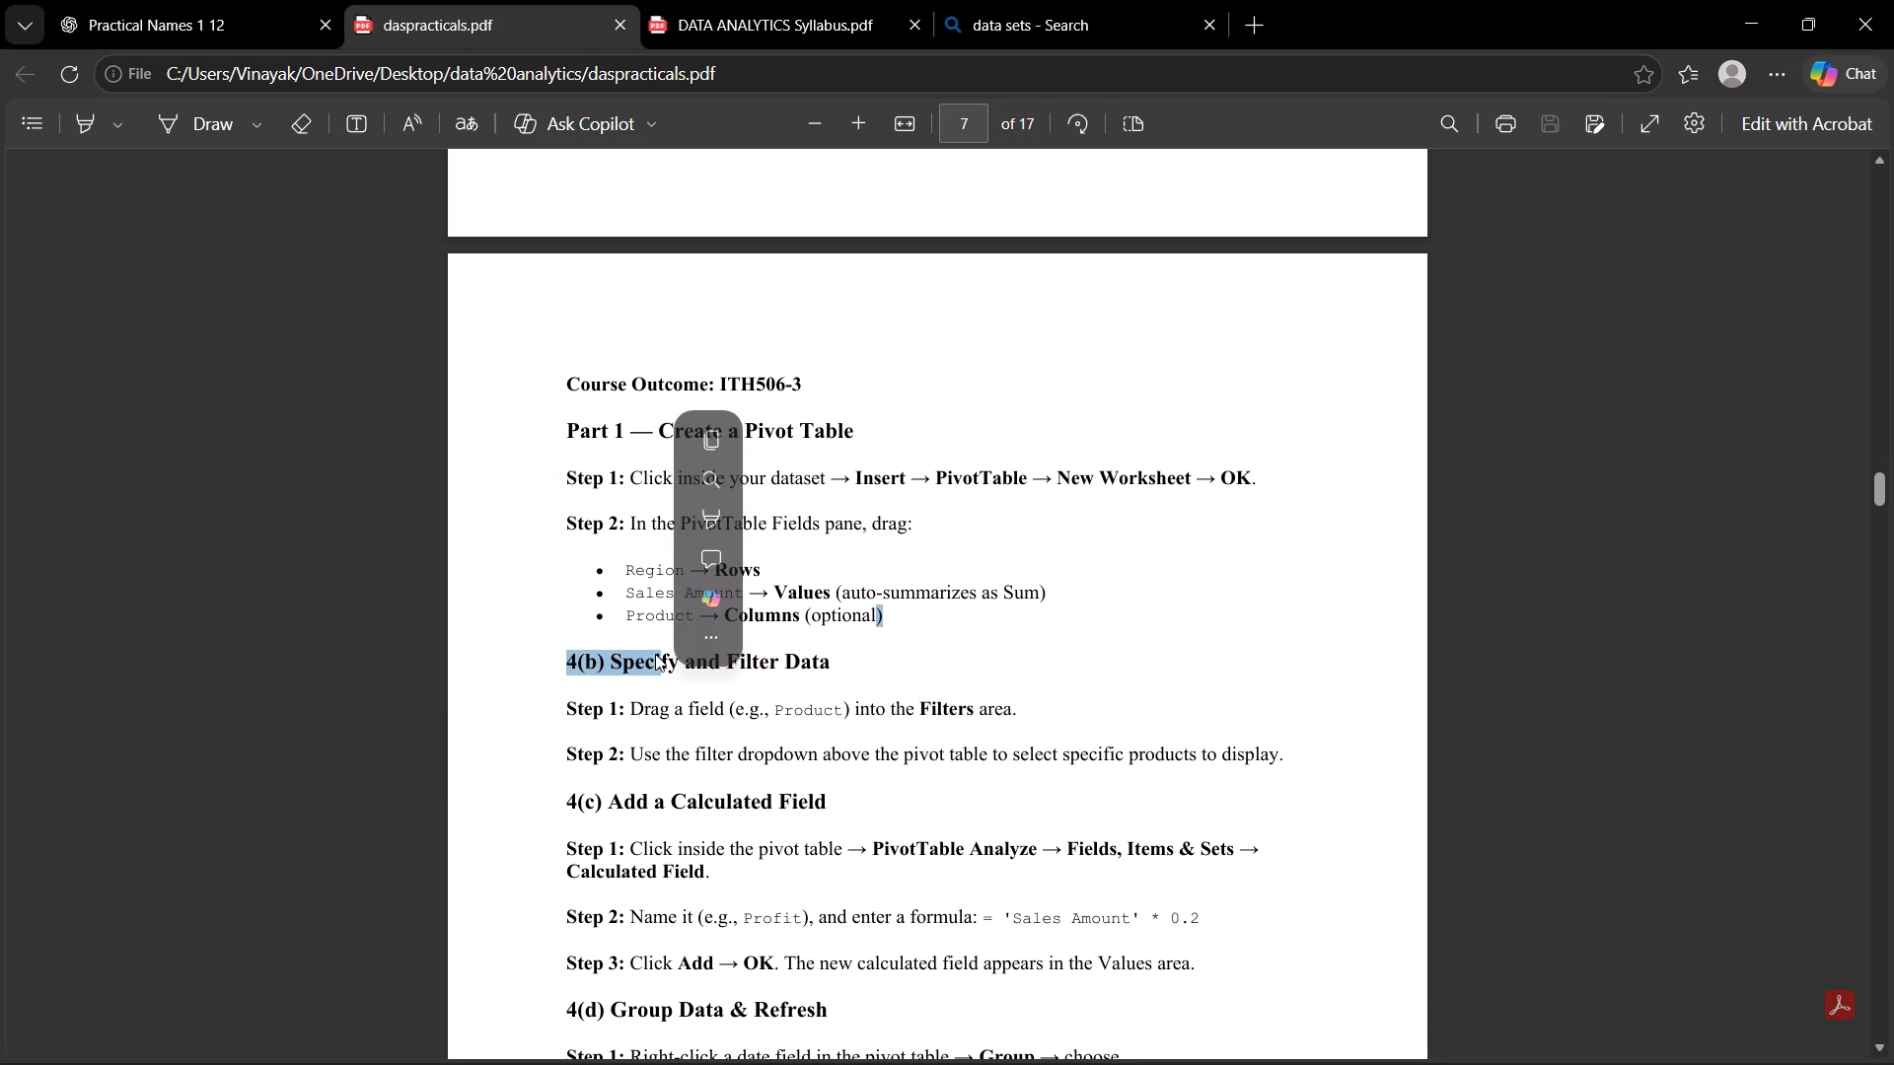
left_click(655, 654)
left_click_drag(774, 711, 833, 707)
left_click(829, 722)
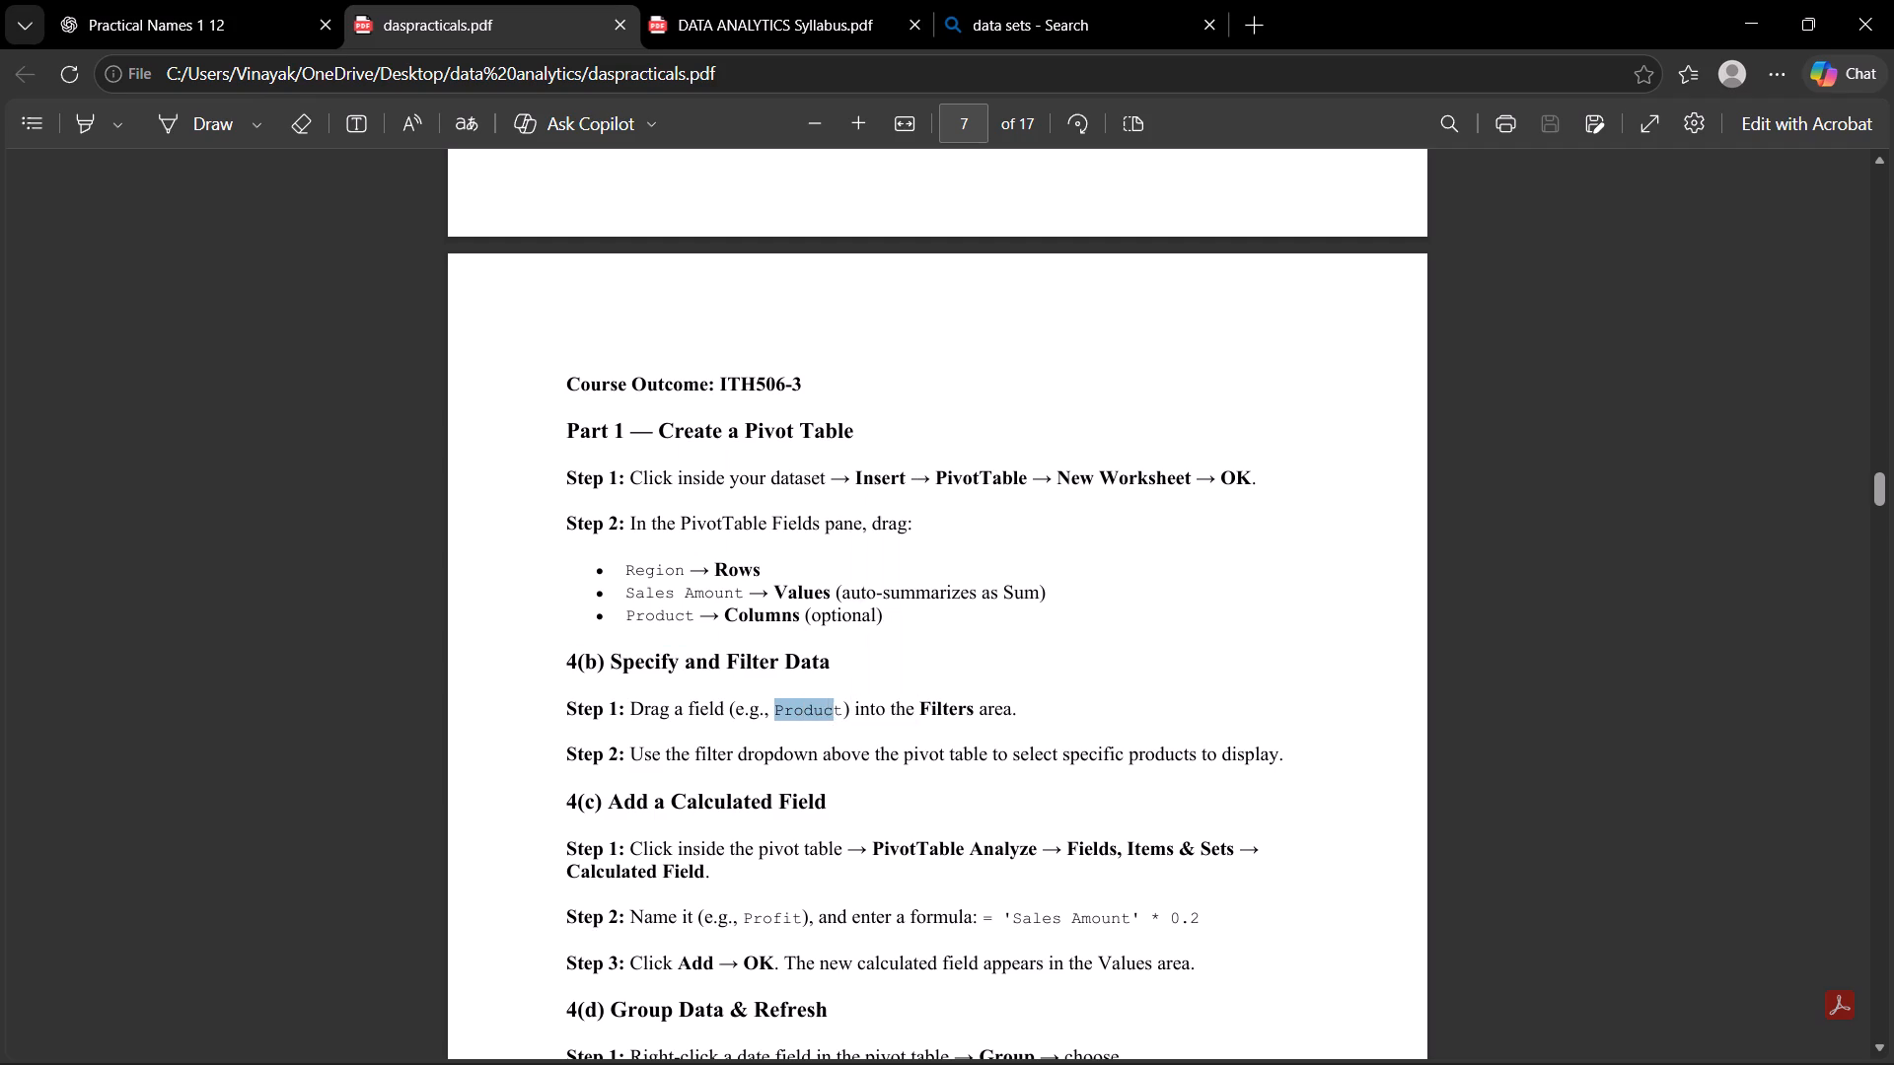
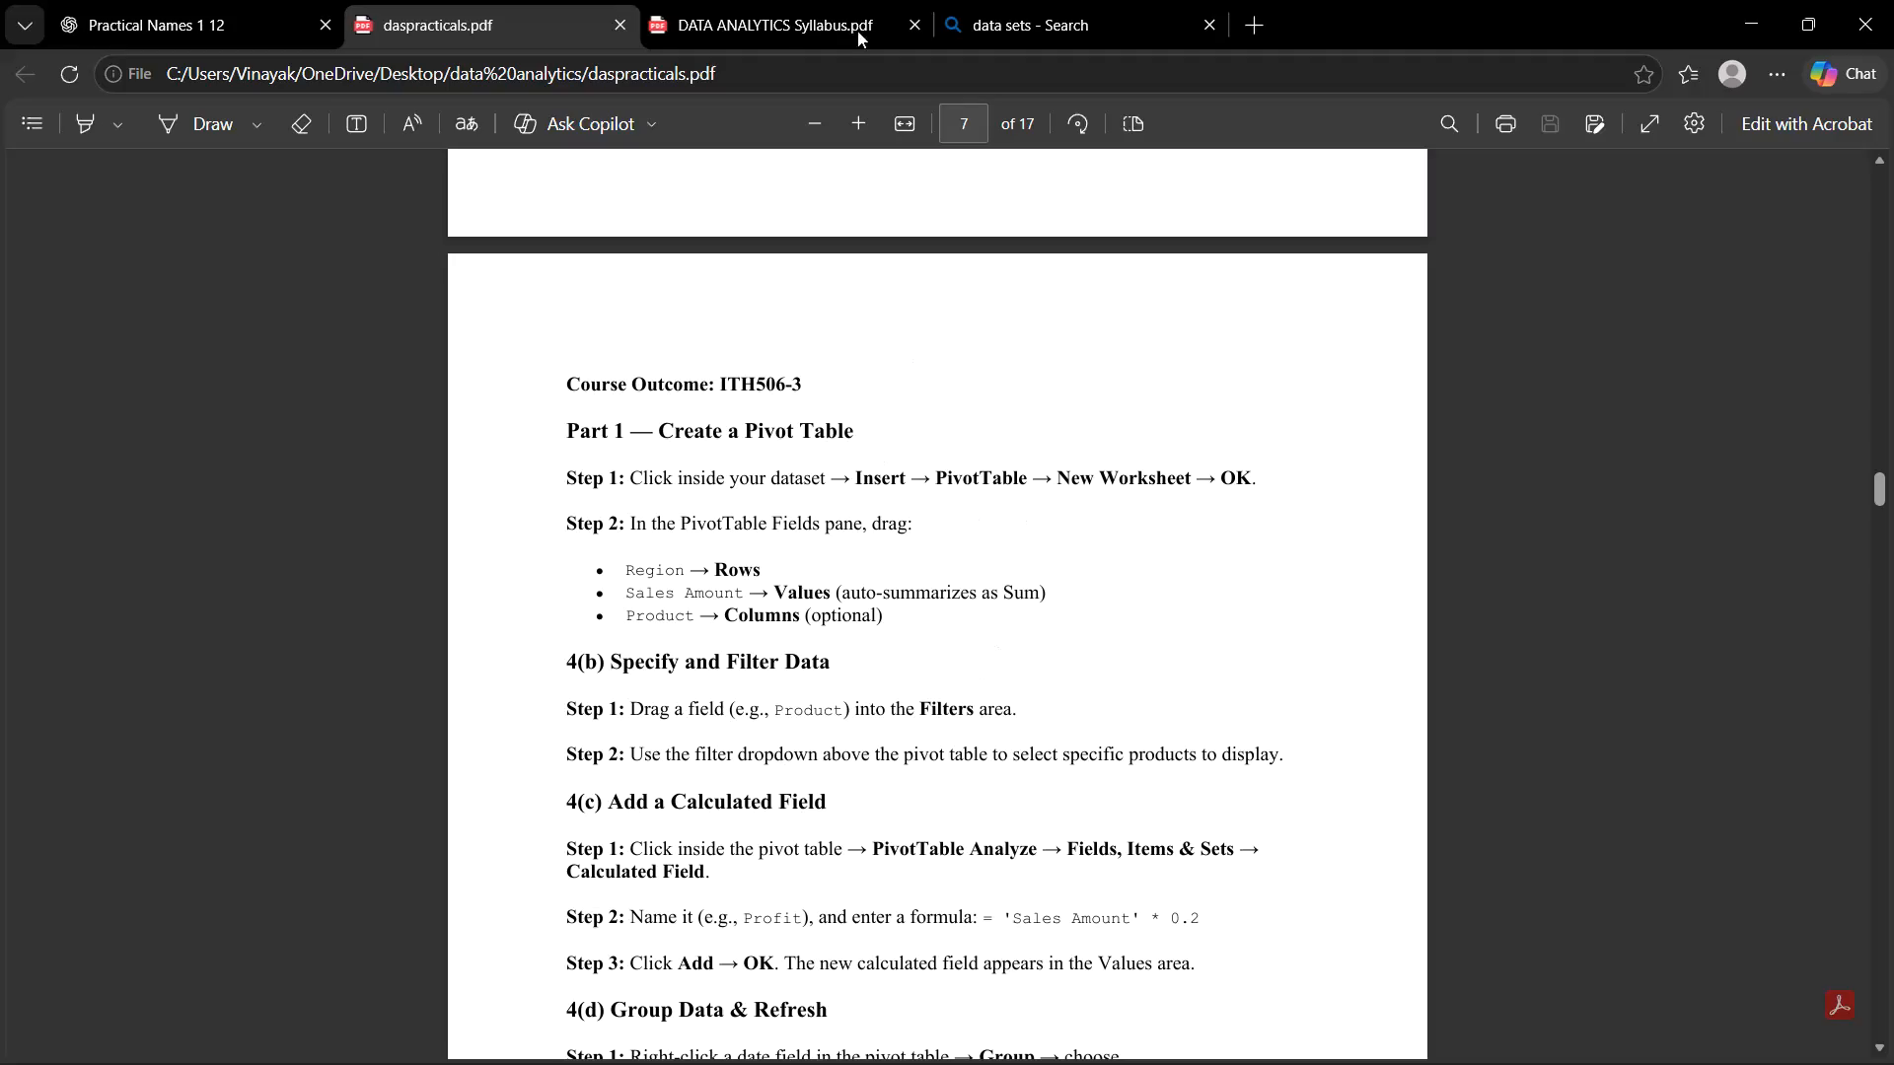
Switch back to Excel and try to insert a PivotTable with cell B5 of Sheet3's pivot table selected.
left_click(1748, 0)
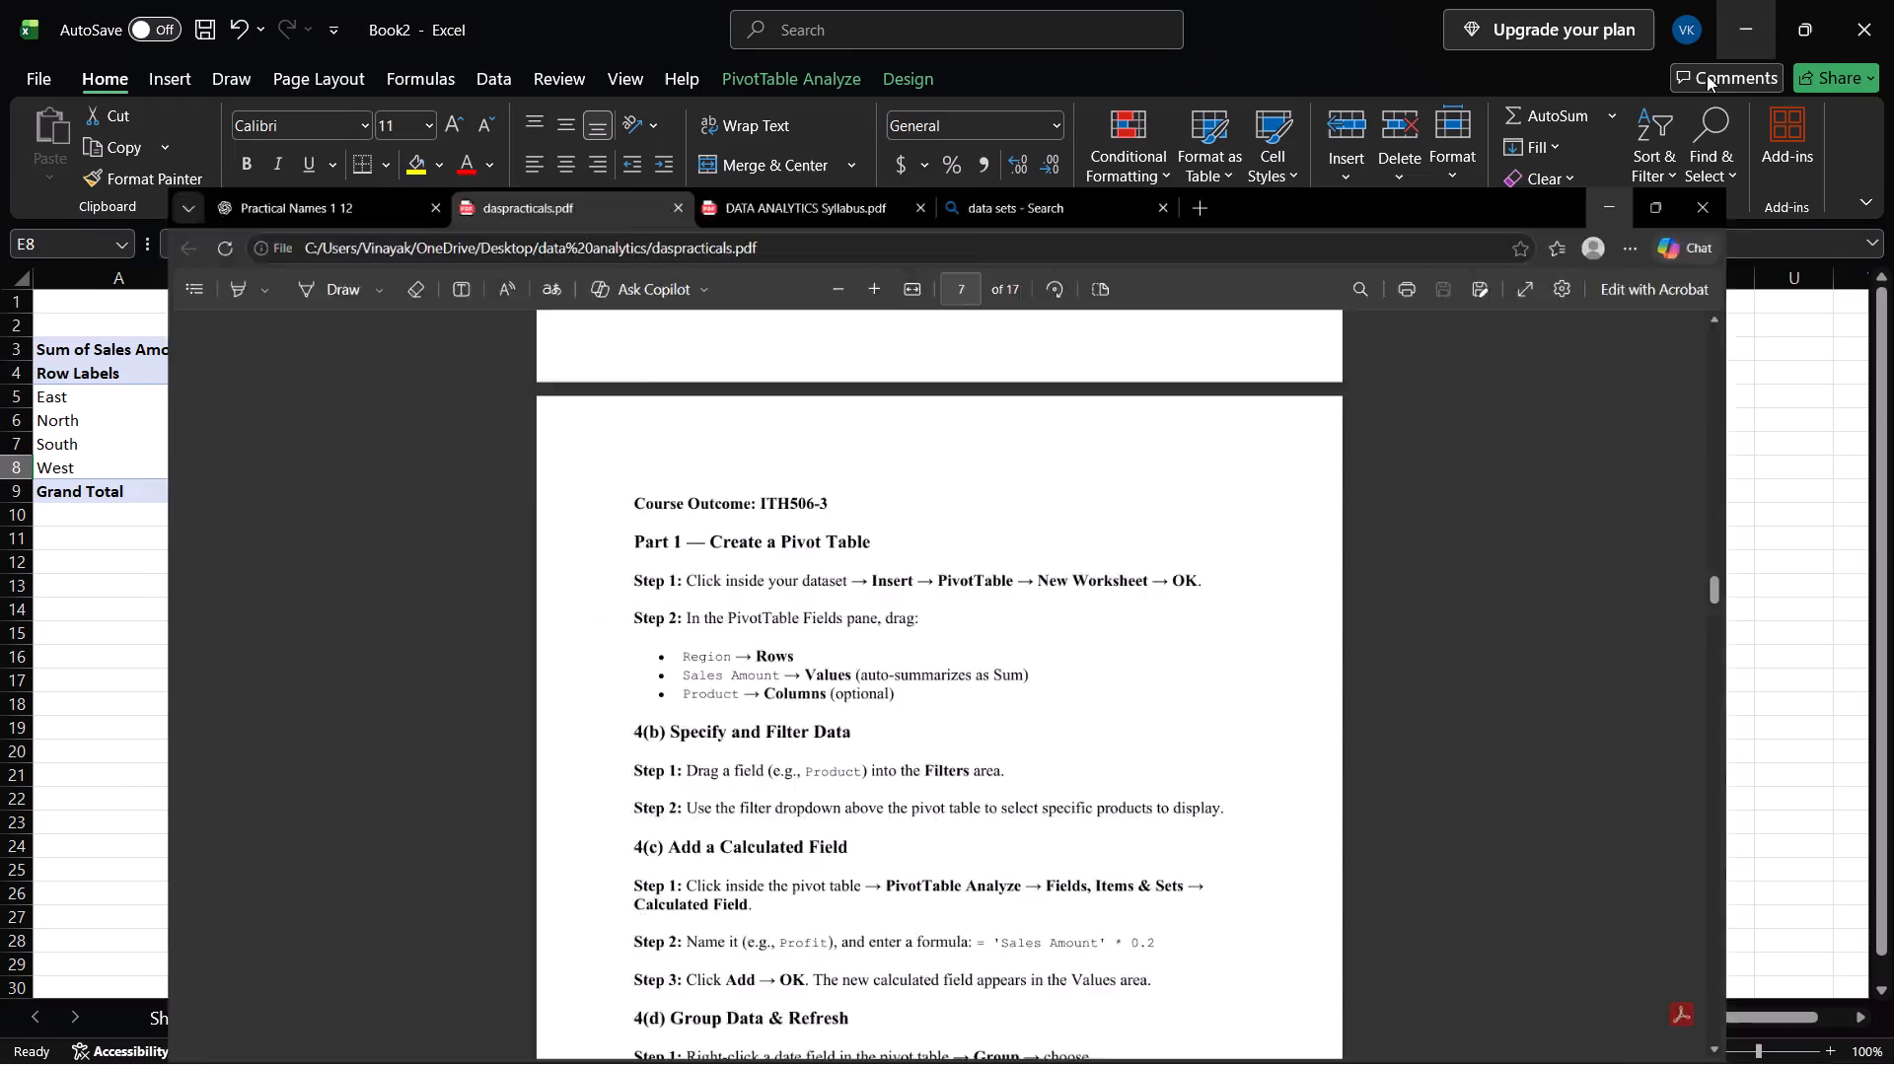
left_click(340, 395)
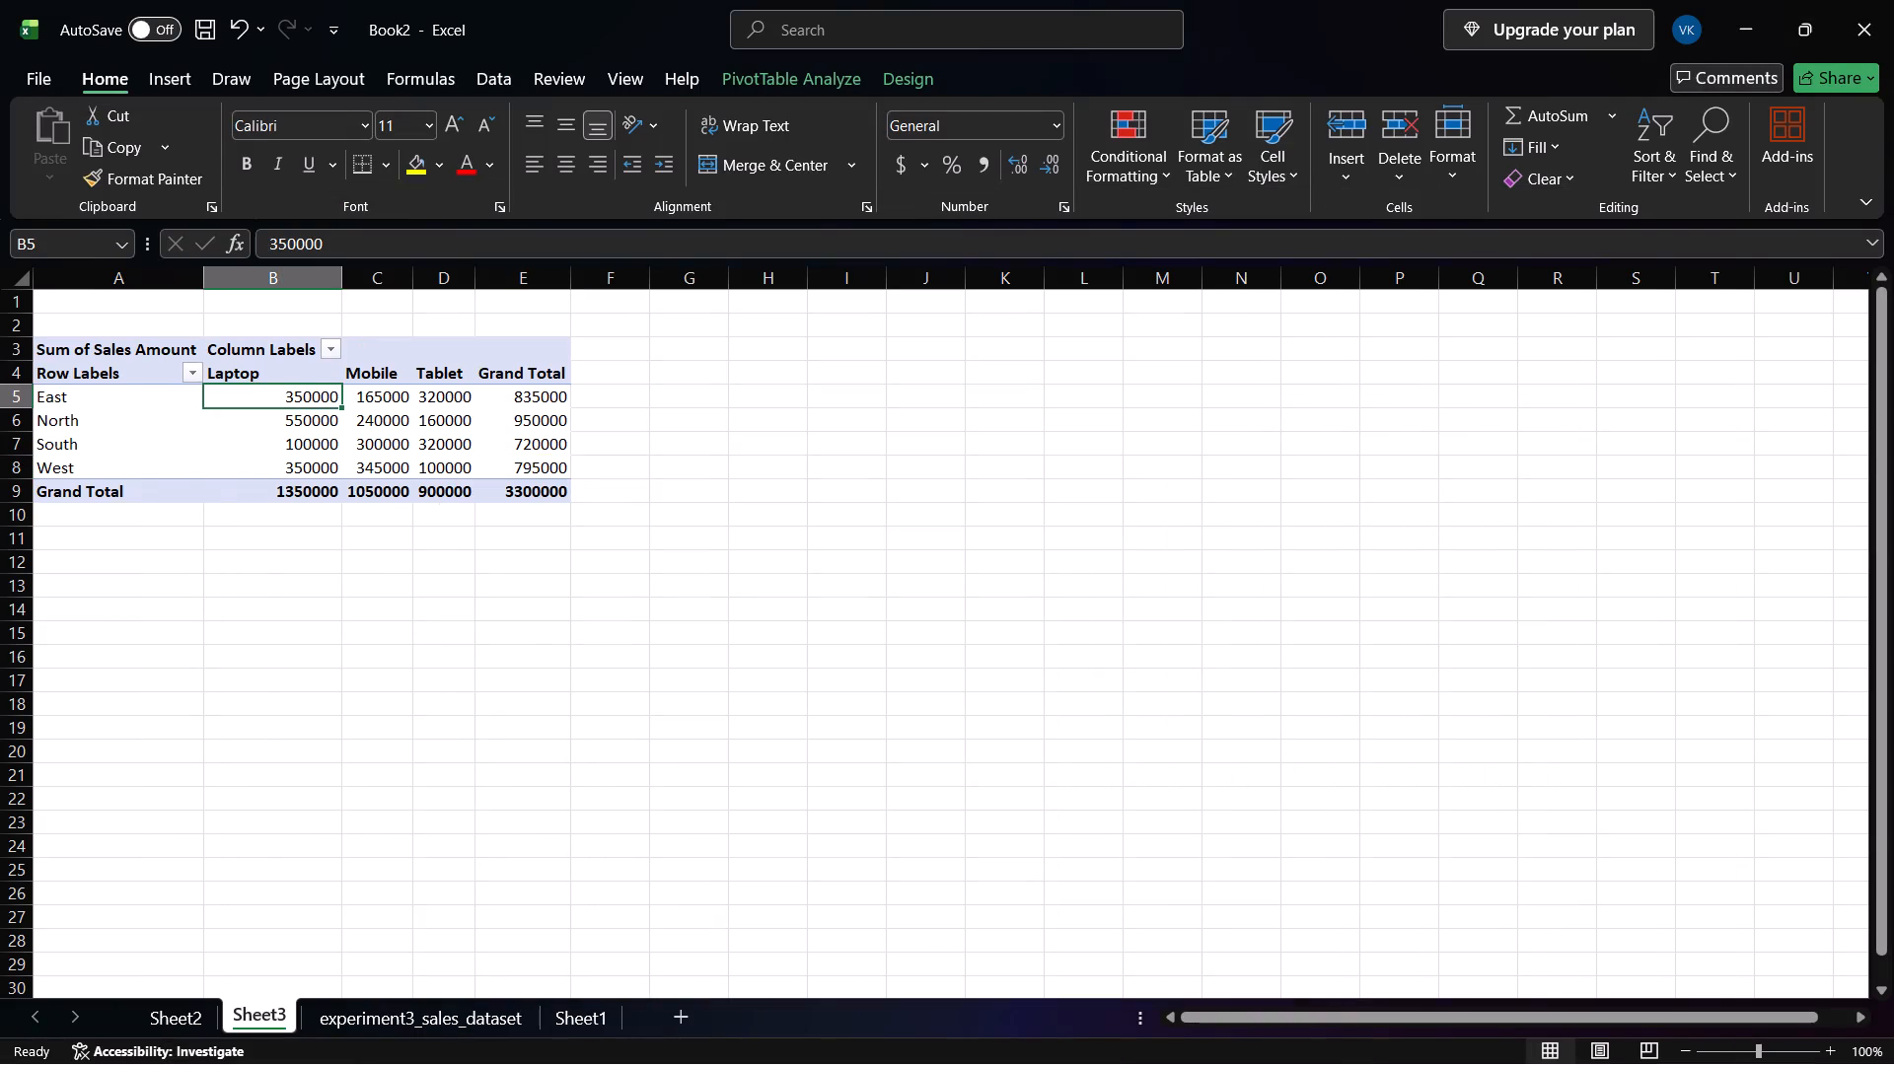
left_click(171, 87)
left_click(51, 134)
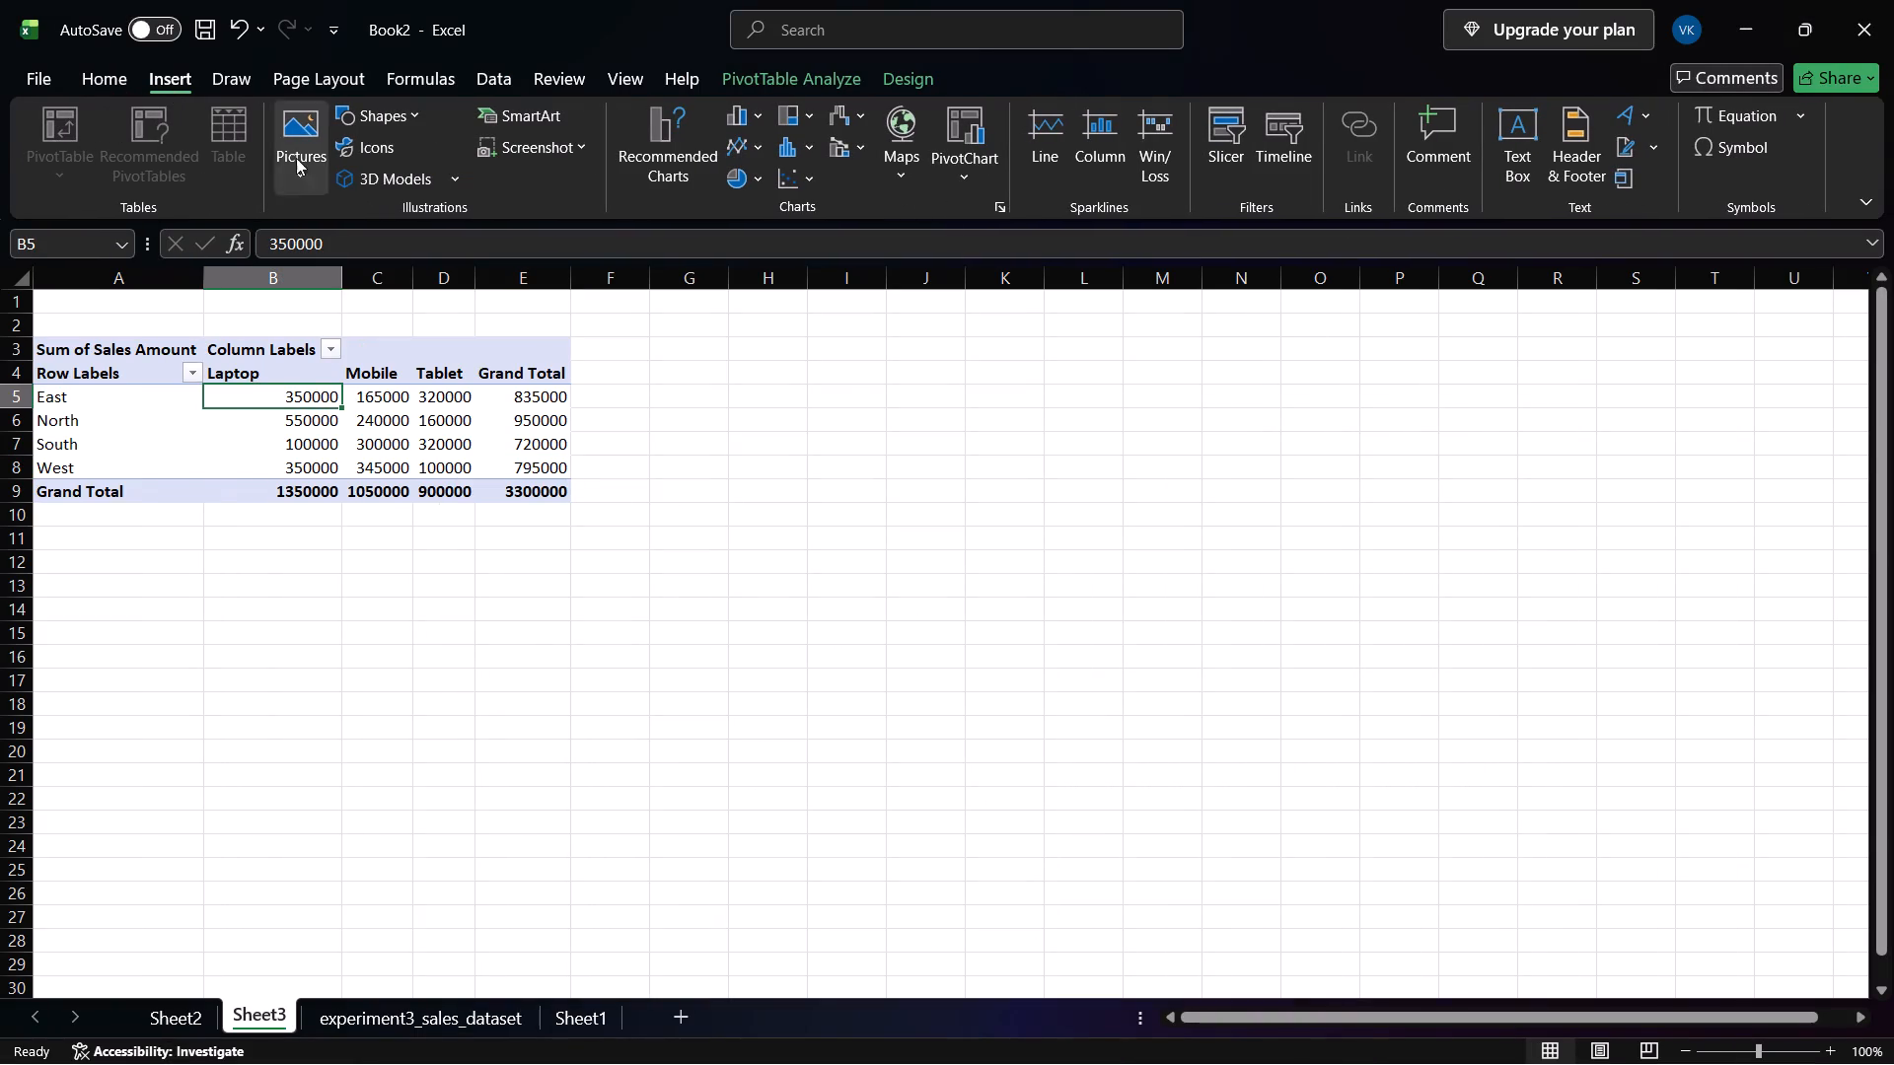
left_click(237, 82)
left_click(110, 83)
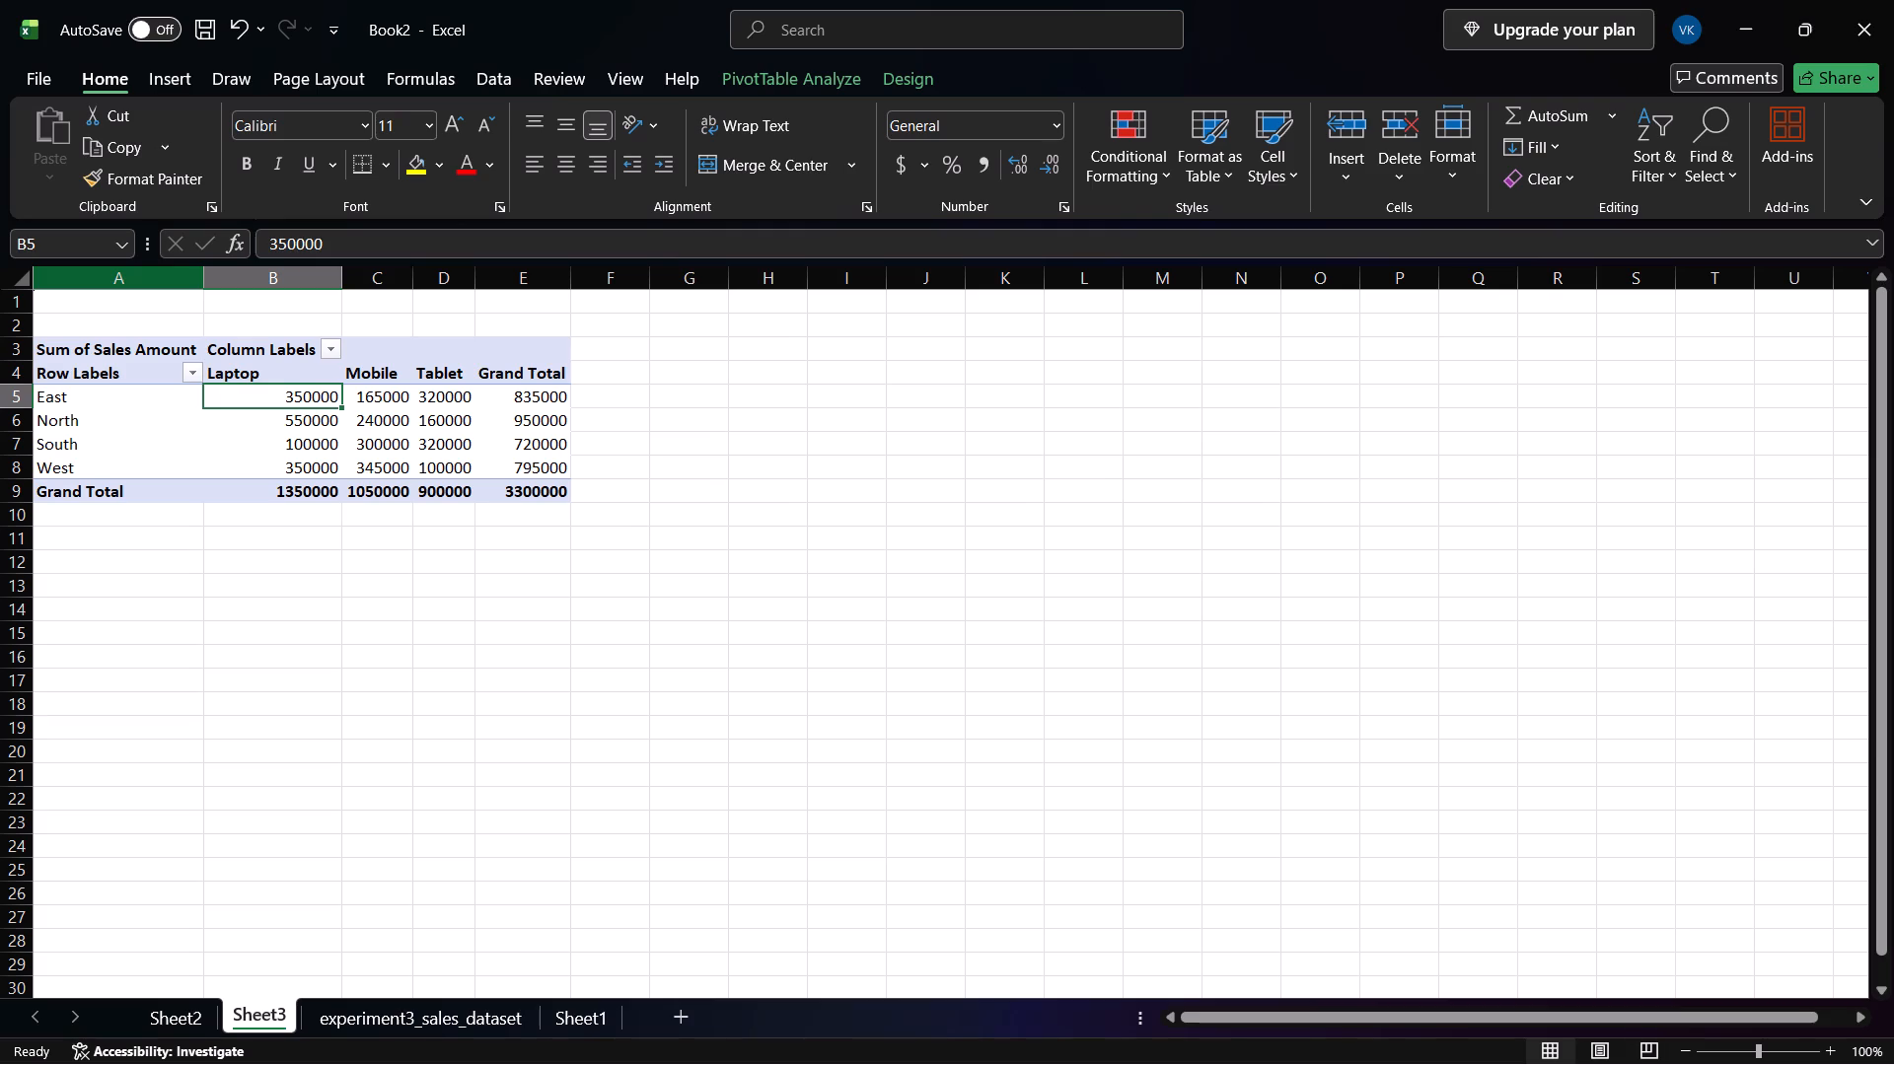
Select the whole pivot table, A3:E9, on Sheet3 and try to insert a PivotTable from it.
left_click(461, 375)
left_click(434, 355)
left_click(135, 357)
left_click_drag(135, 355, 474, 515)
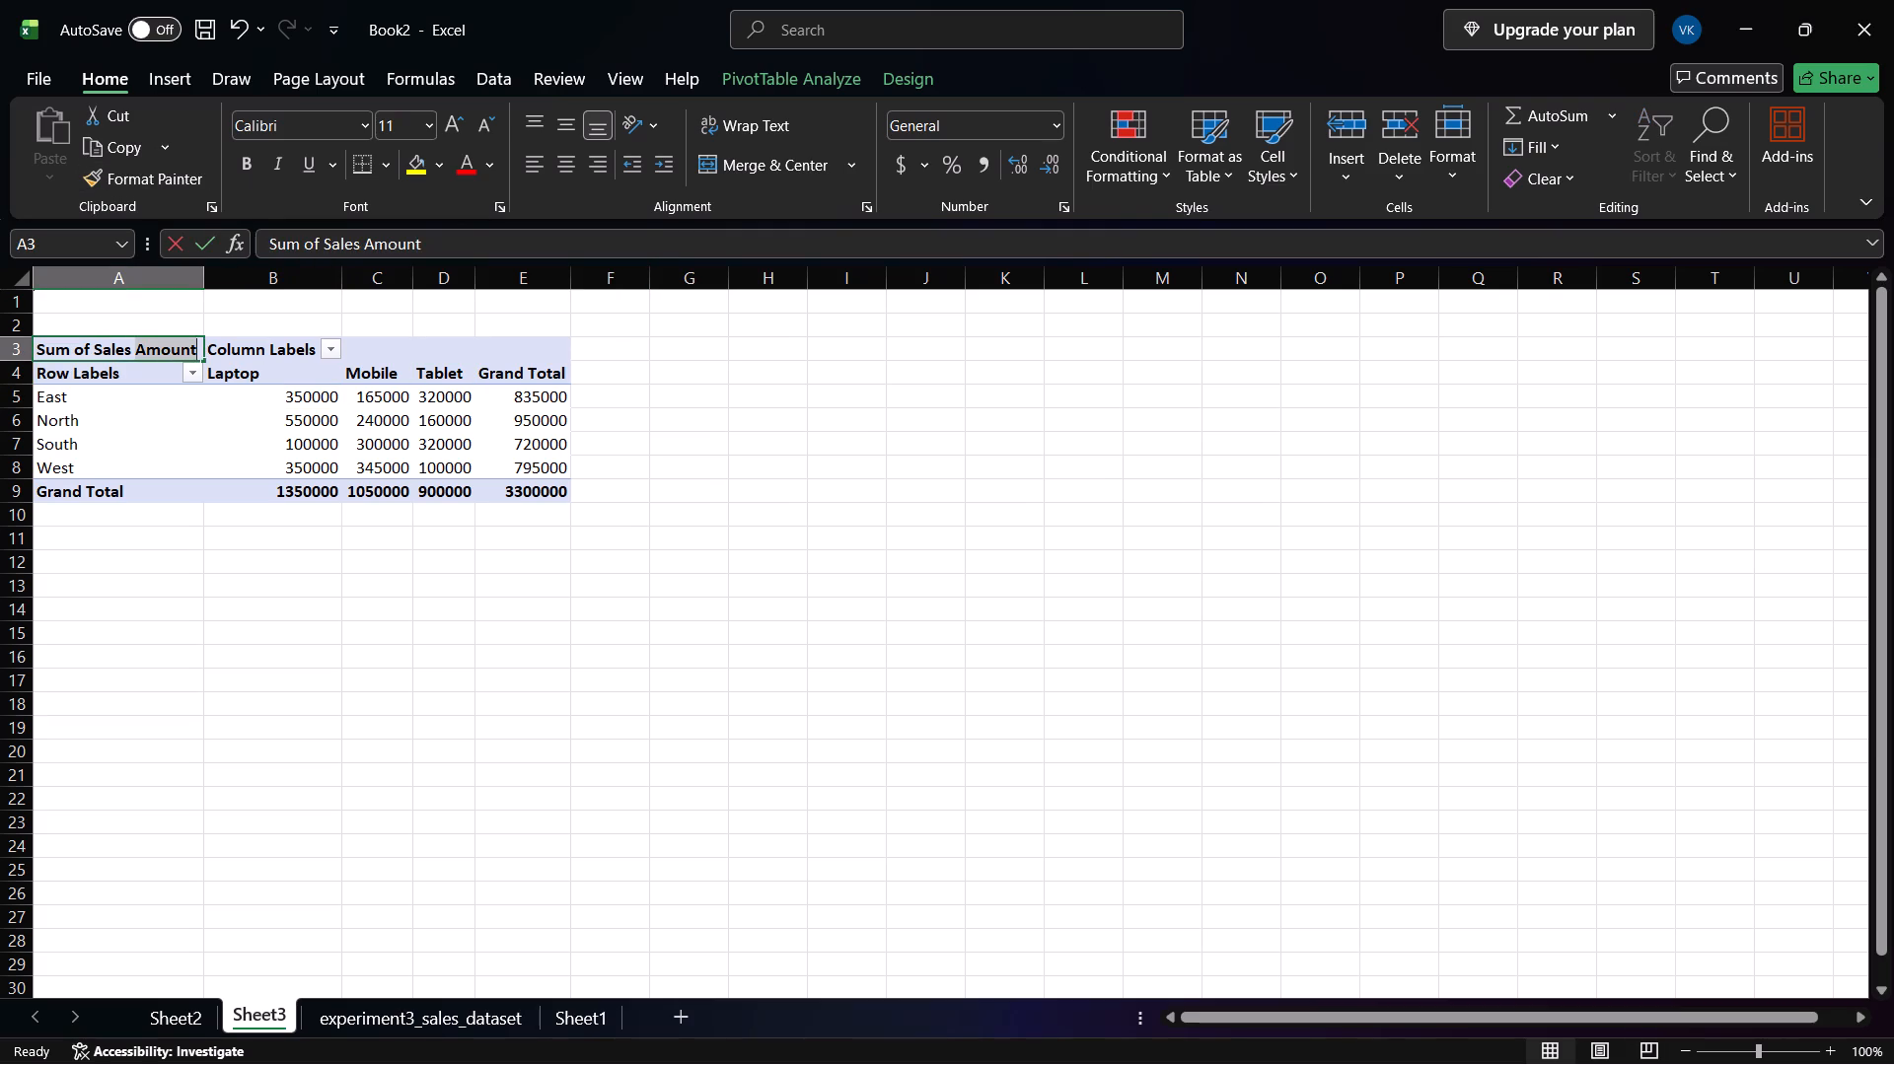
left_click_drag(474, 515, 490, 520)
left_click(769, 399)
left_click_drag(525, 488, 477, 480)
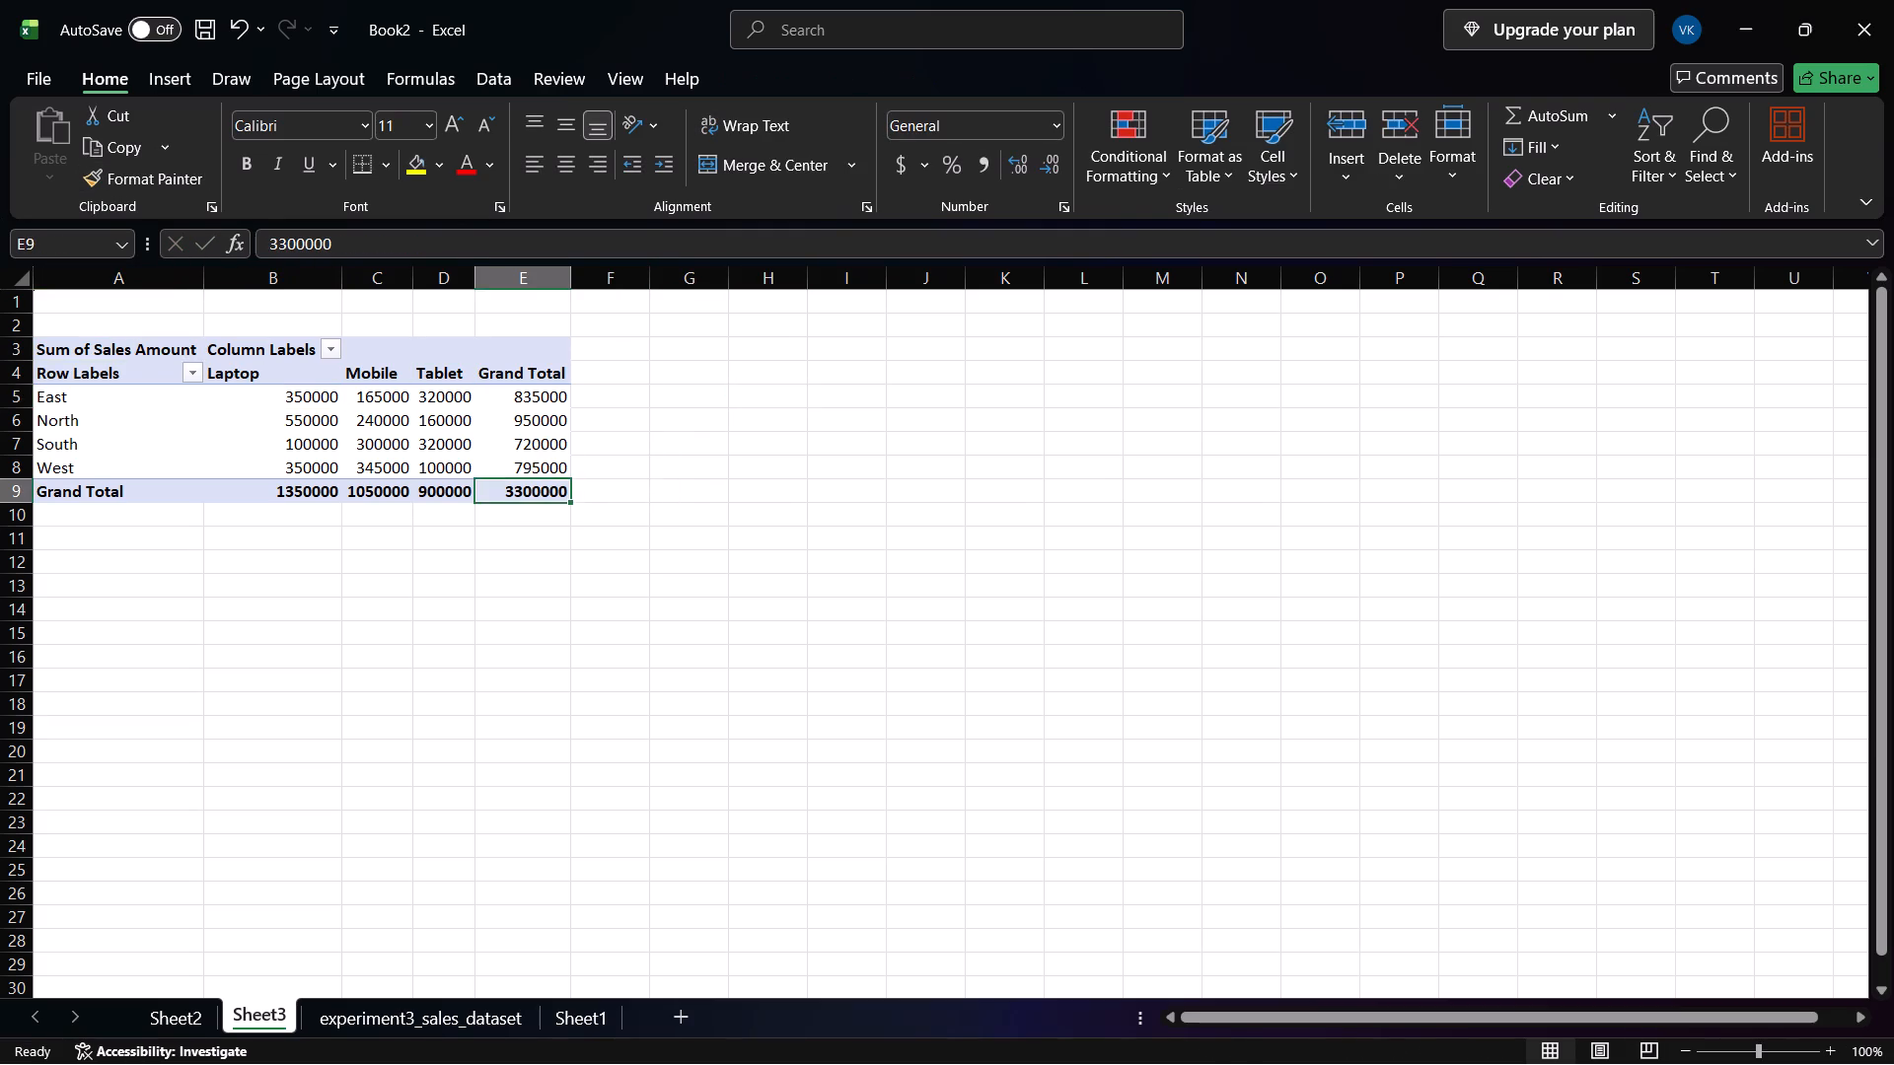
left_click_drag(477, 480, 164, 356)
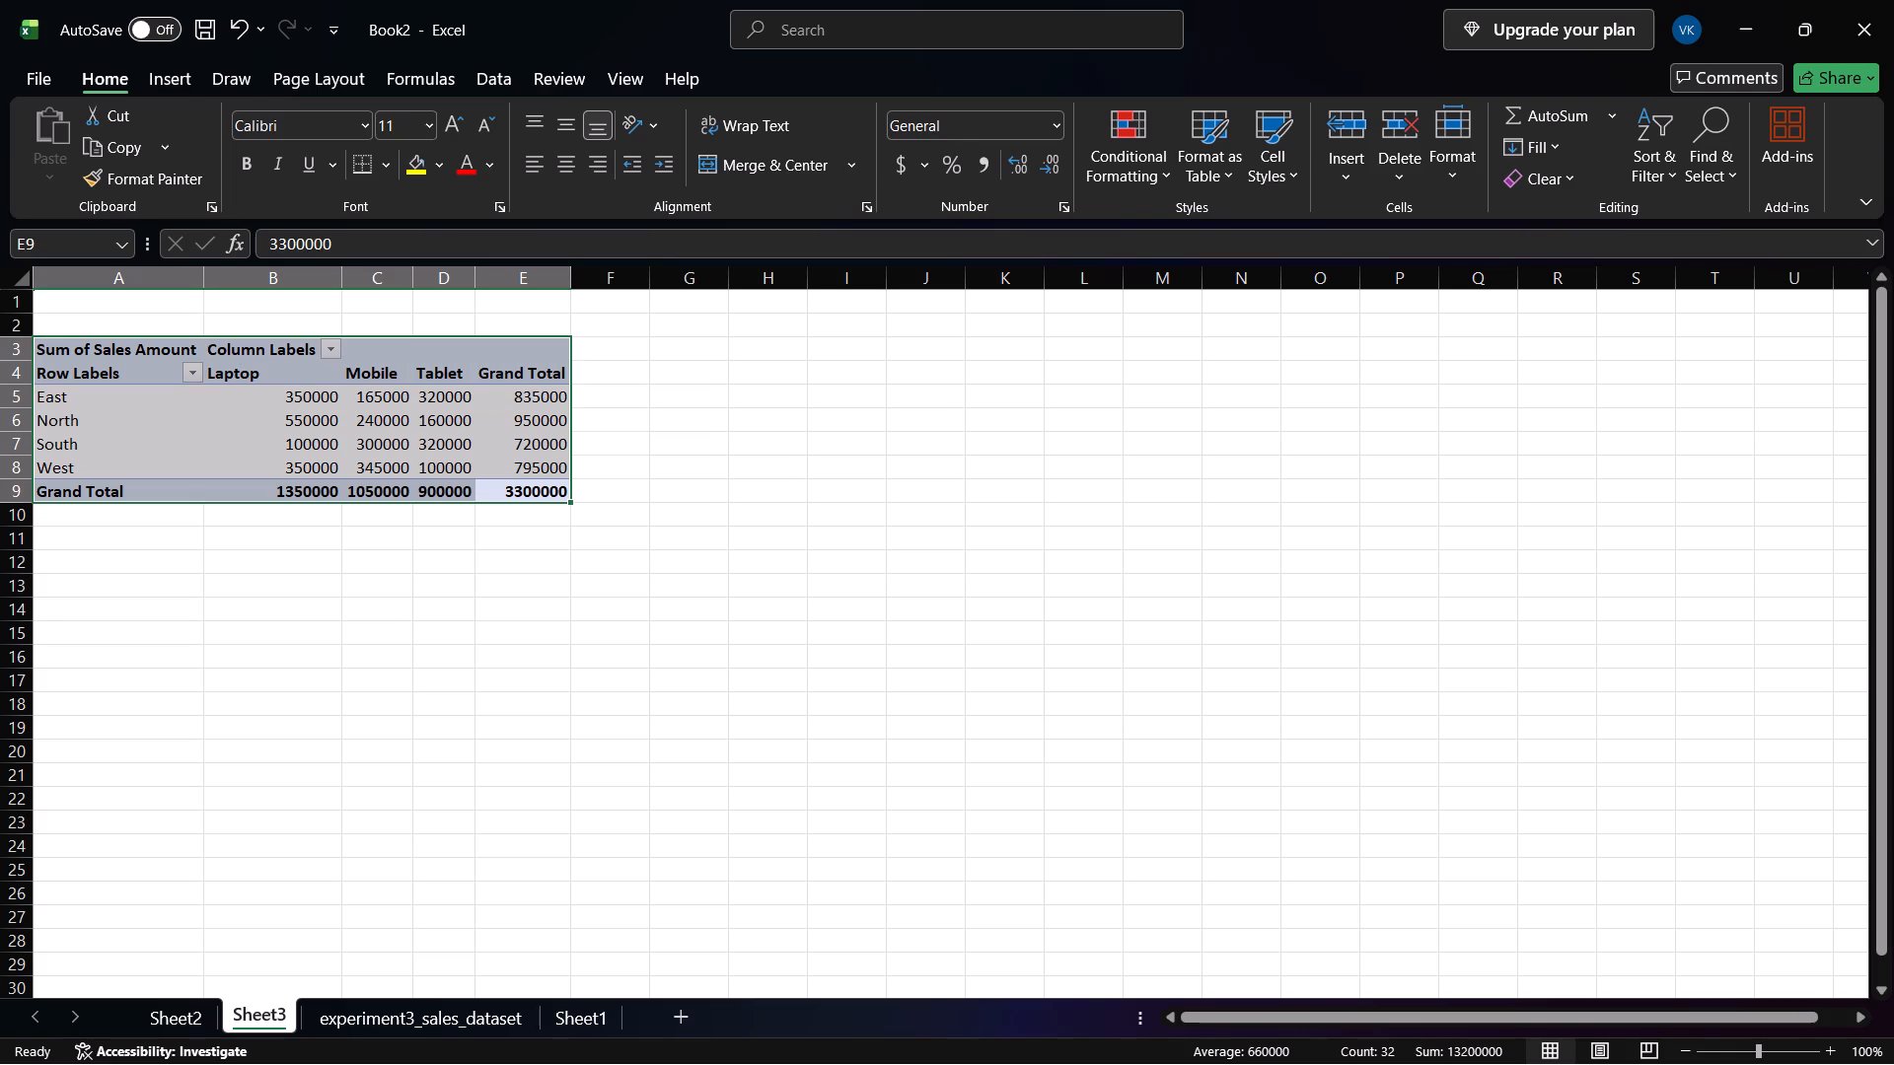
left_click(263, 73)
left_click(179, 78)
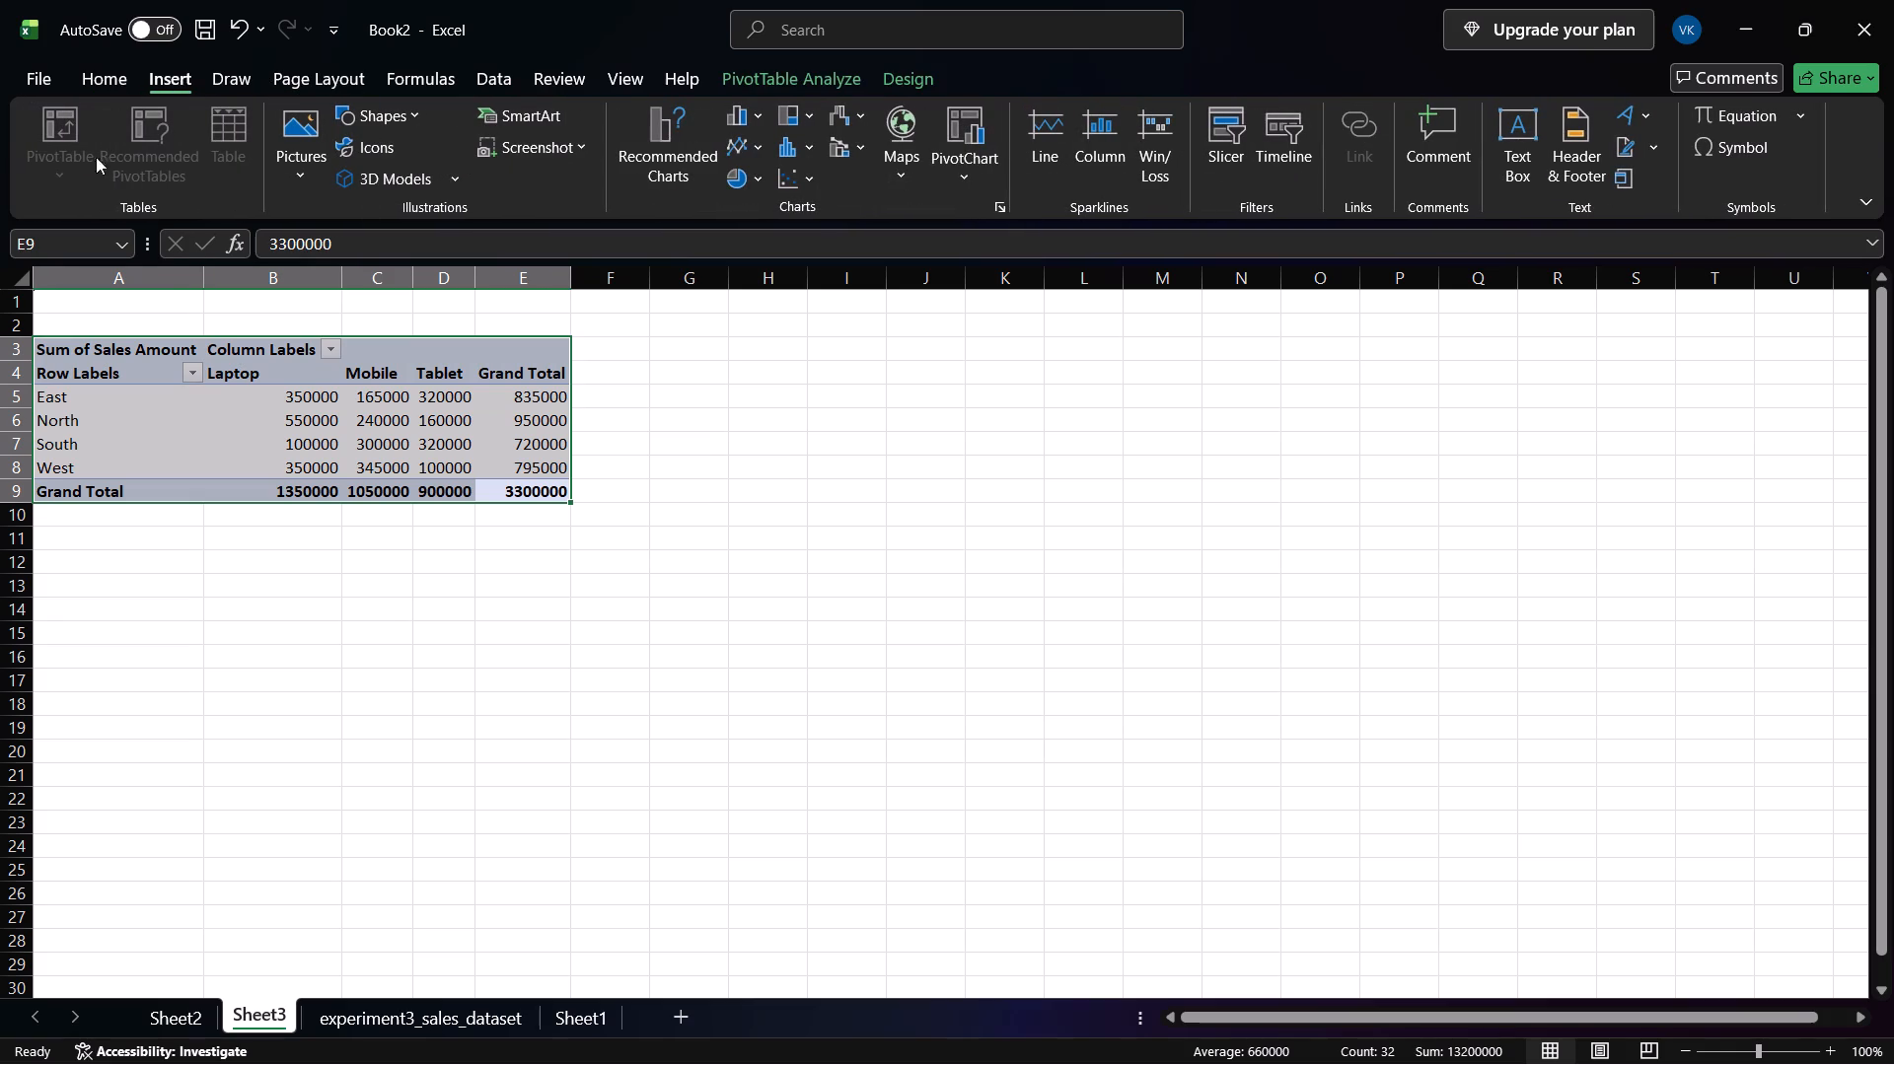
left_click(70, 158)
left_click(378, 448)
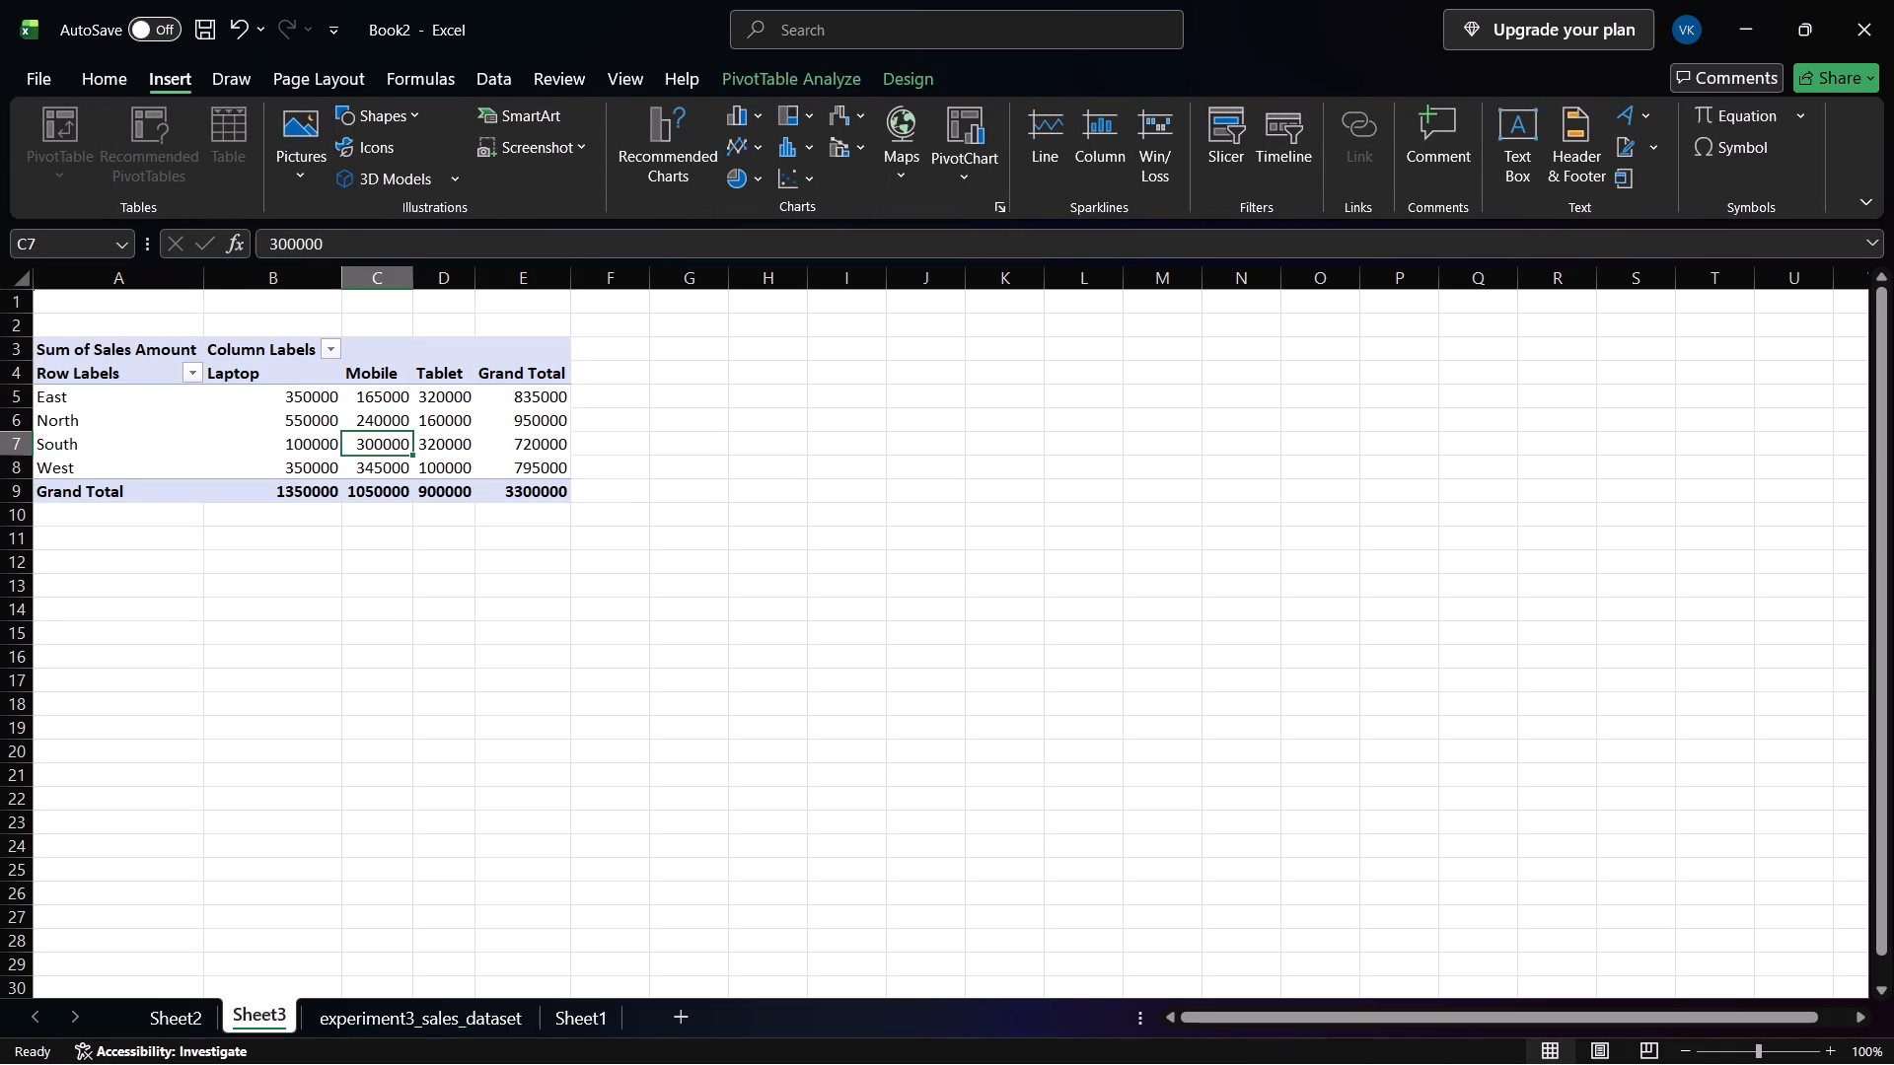
Examine the Row Labels filter options and the additional sort options for Region, closing them without changes.
left_click(400, 353)
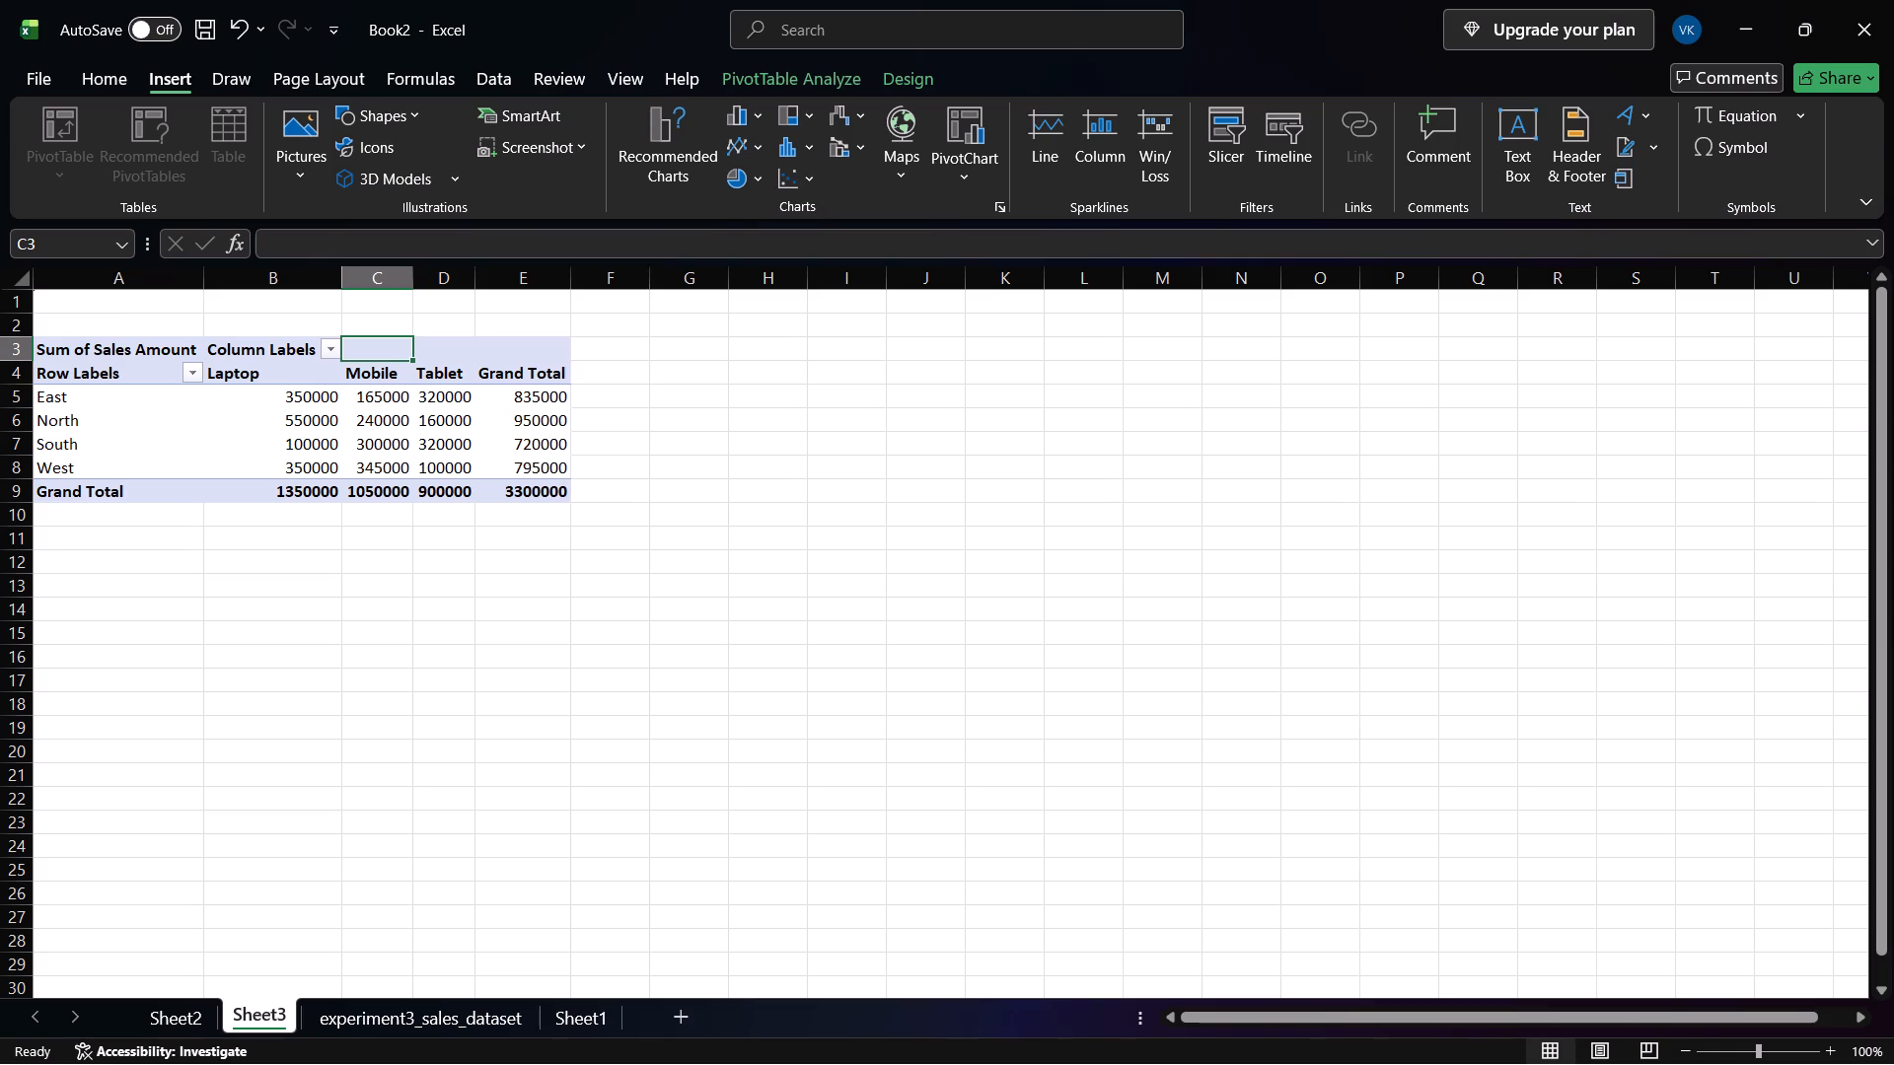
left_click(188, 369)
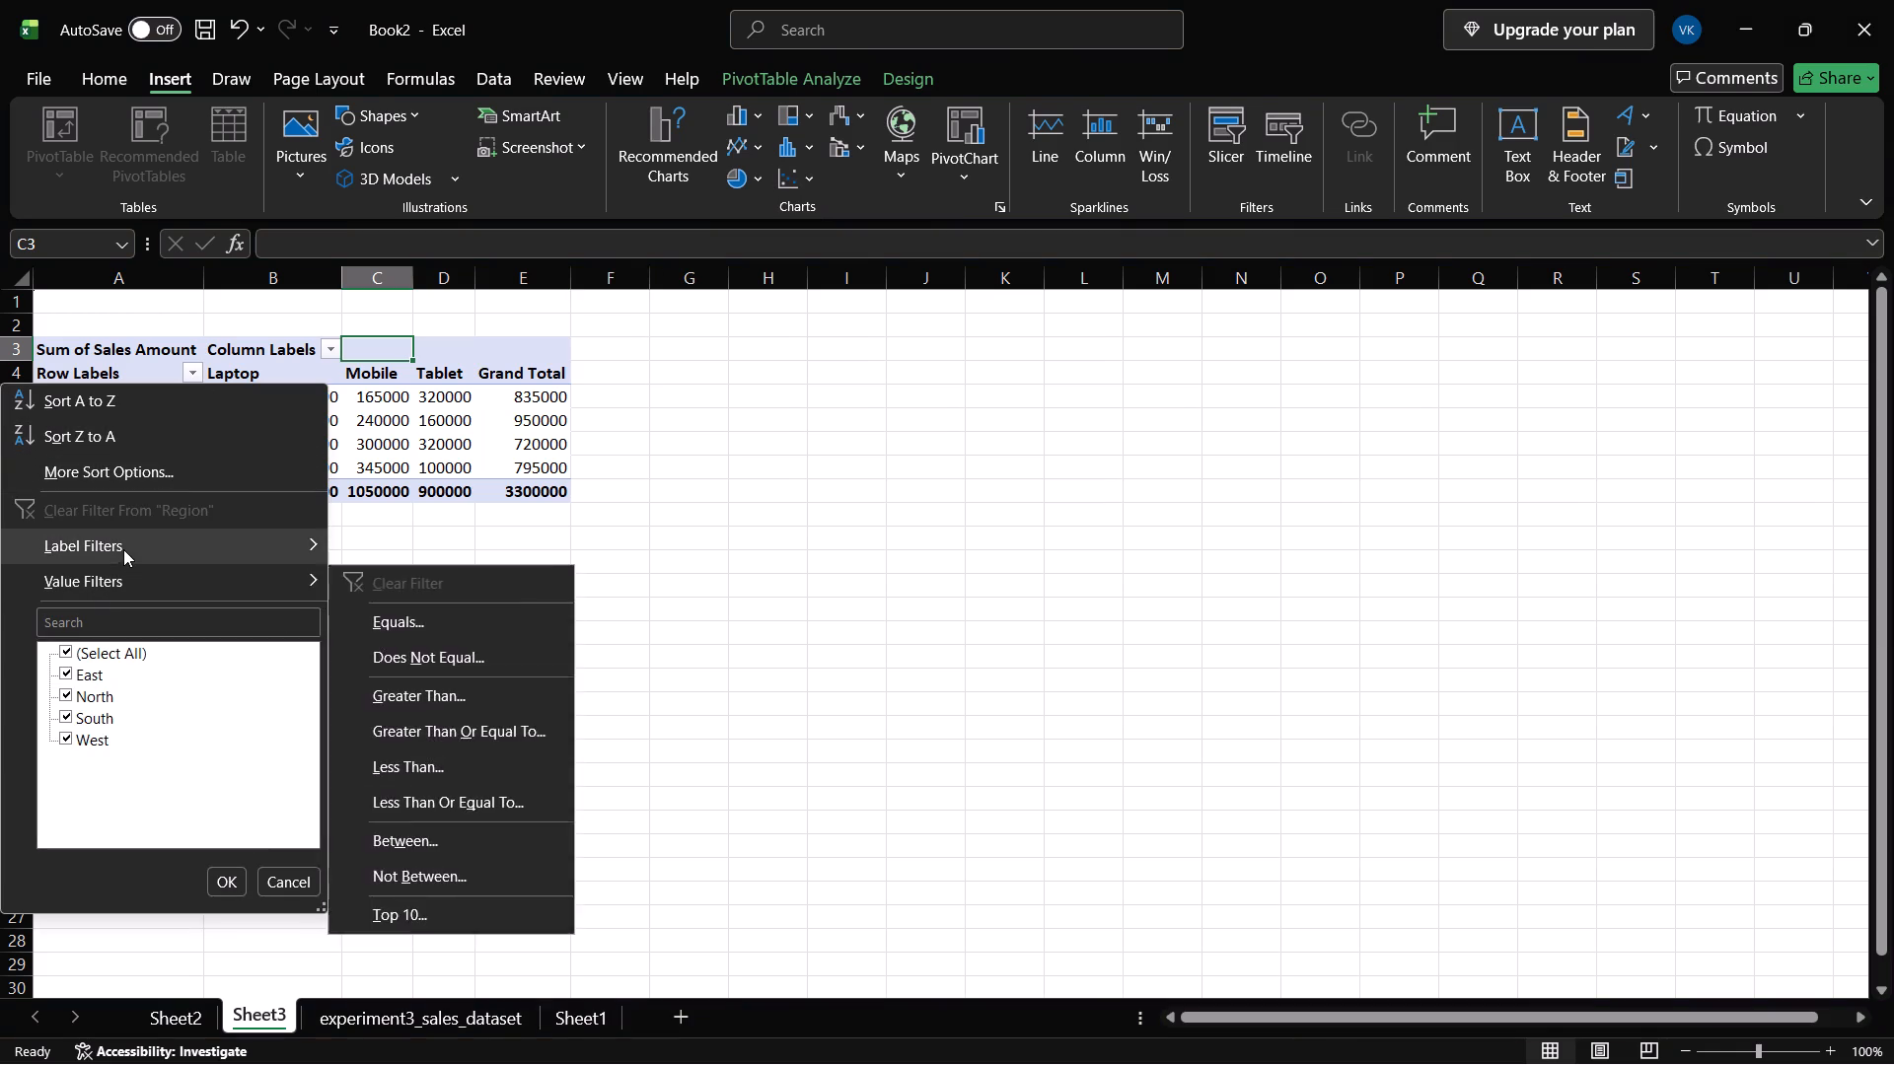
left_click(271, 887)
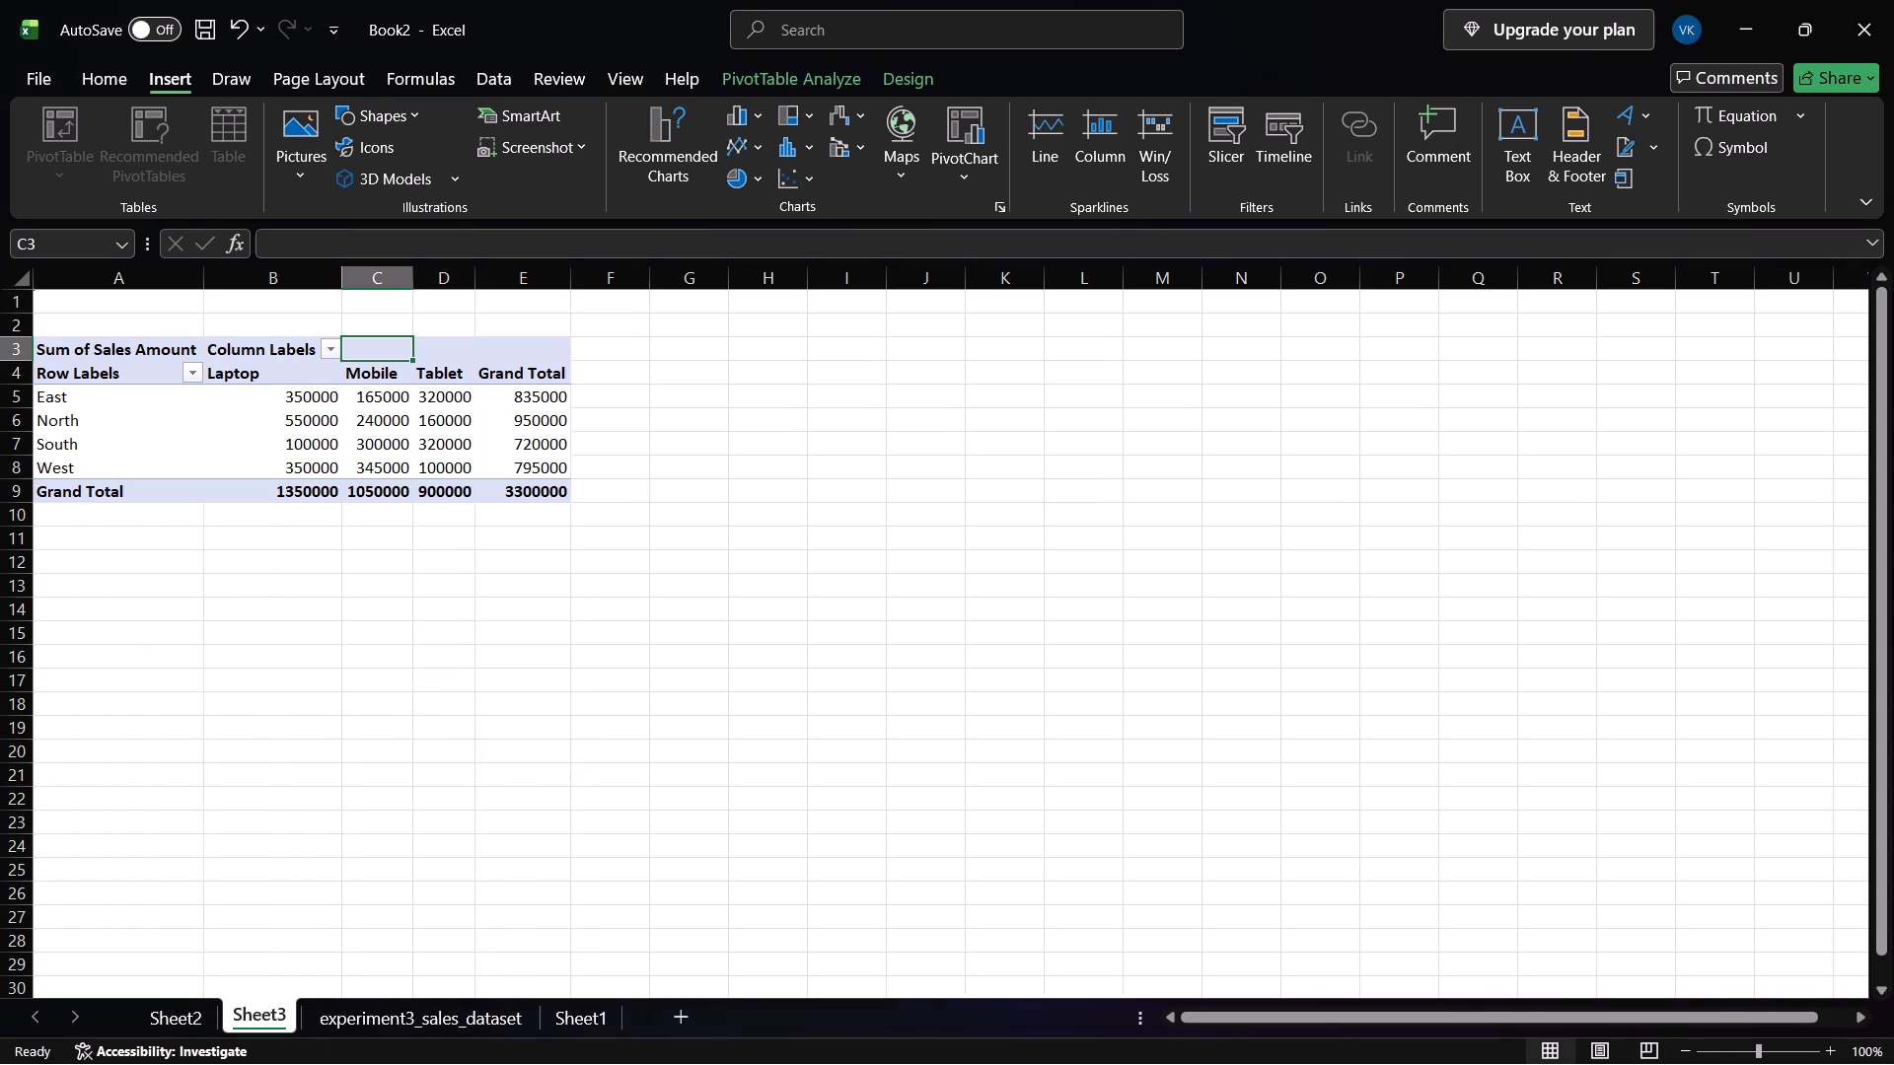
left_click(230, 390)
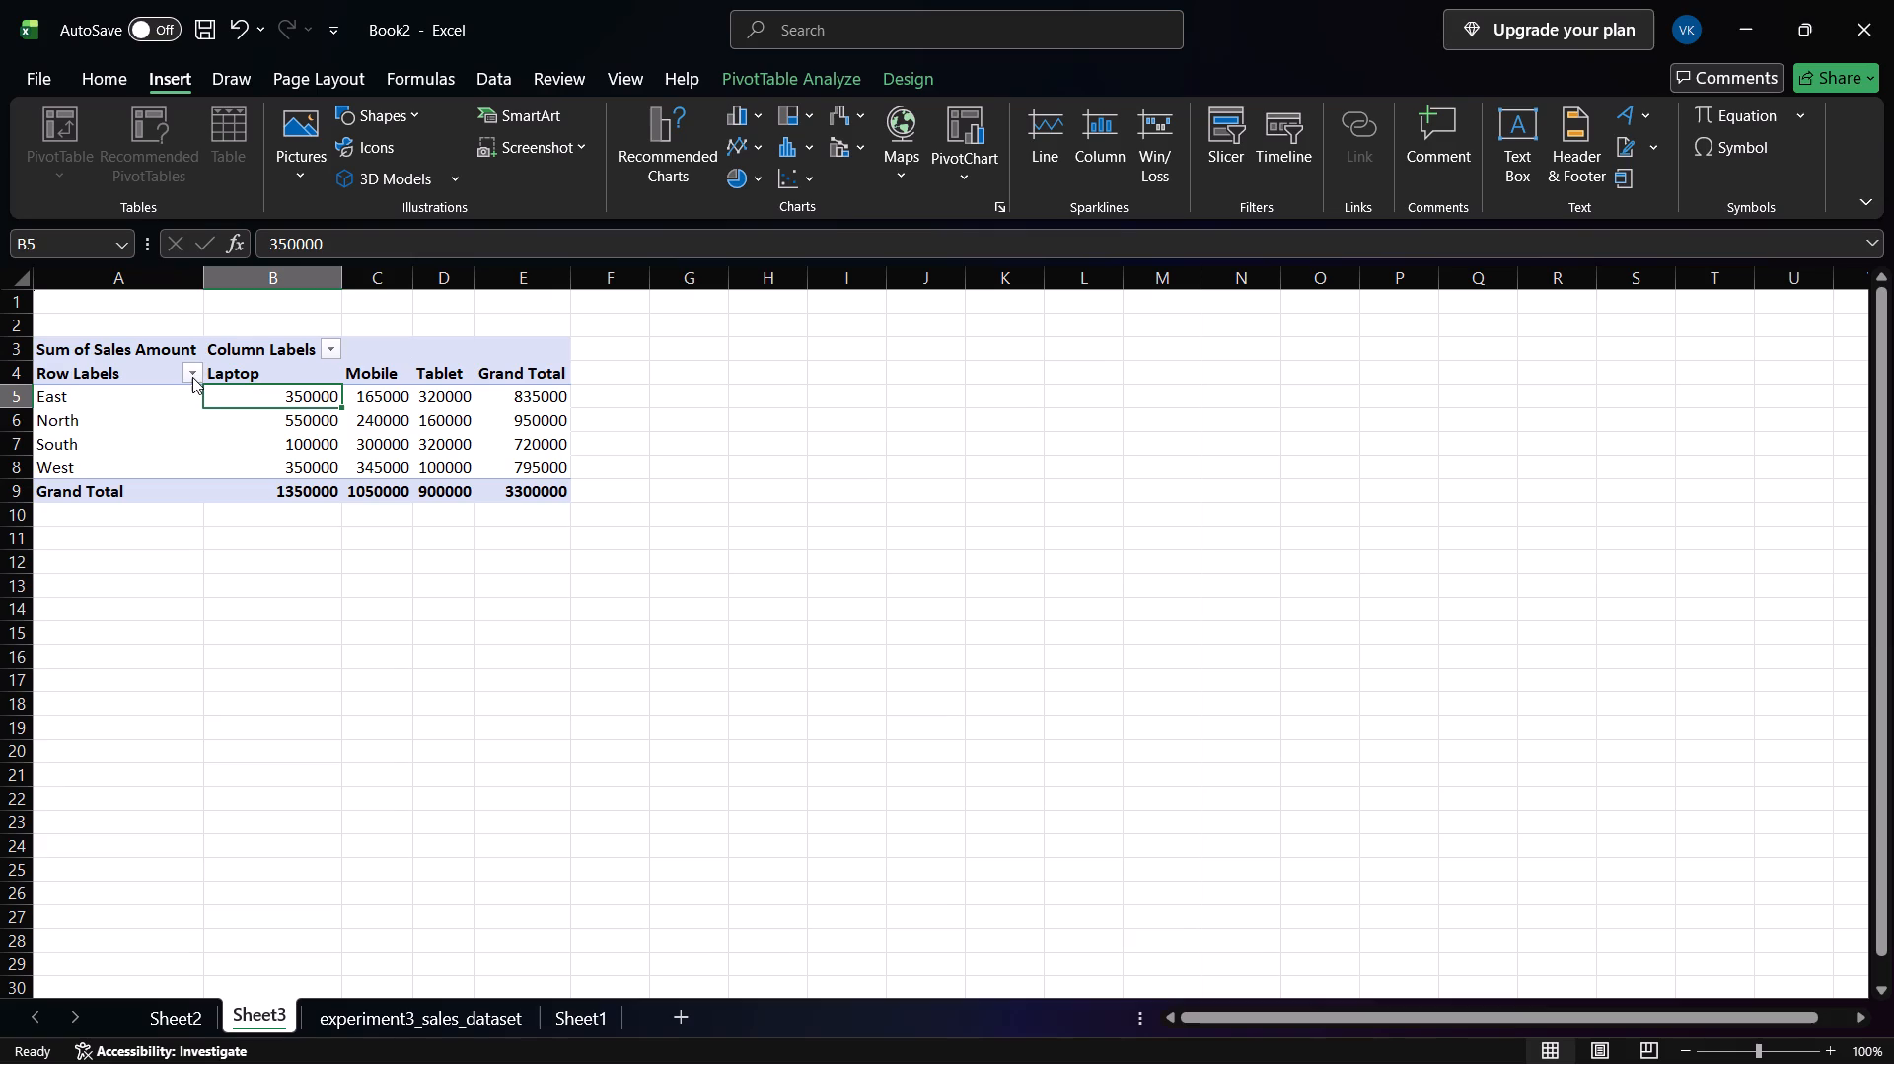
left_click(192, 377)
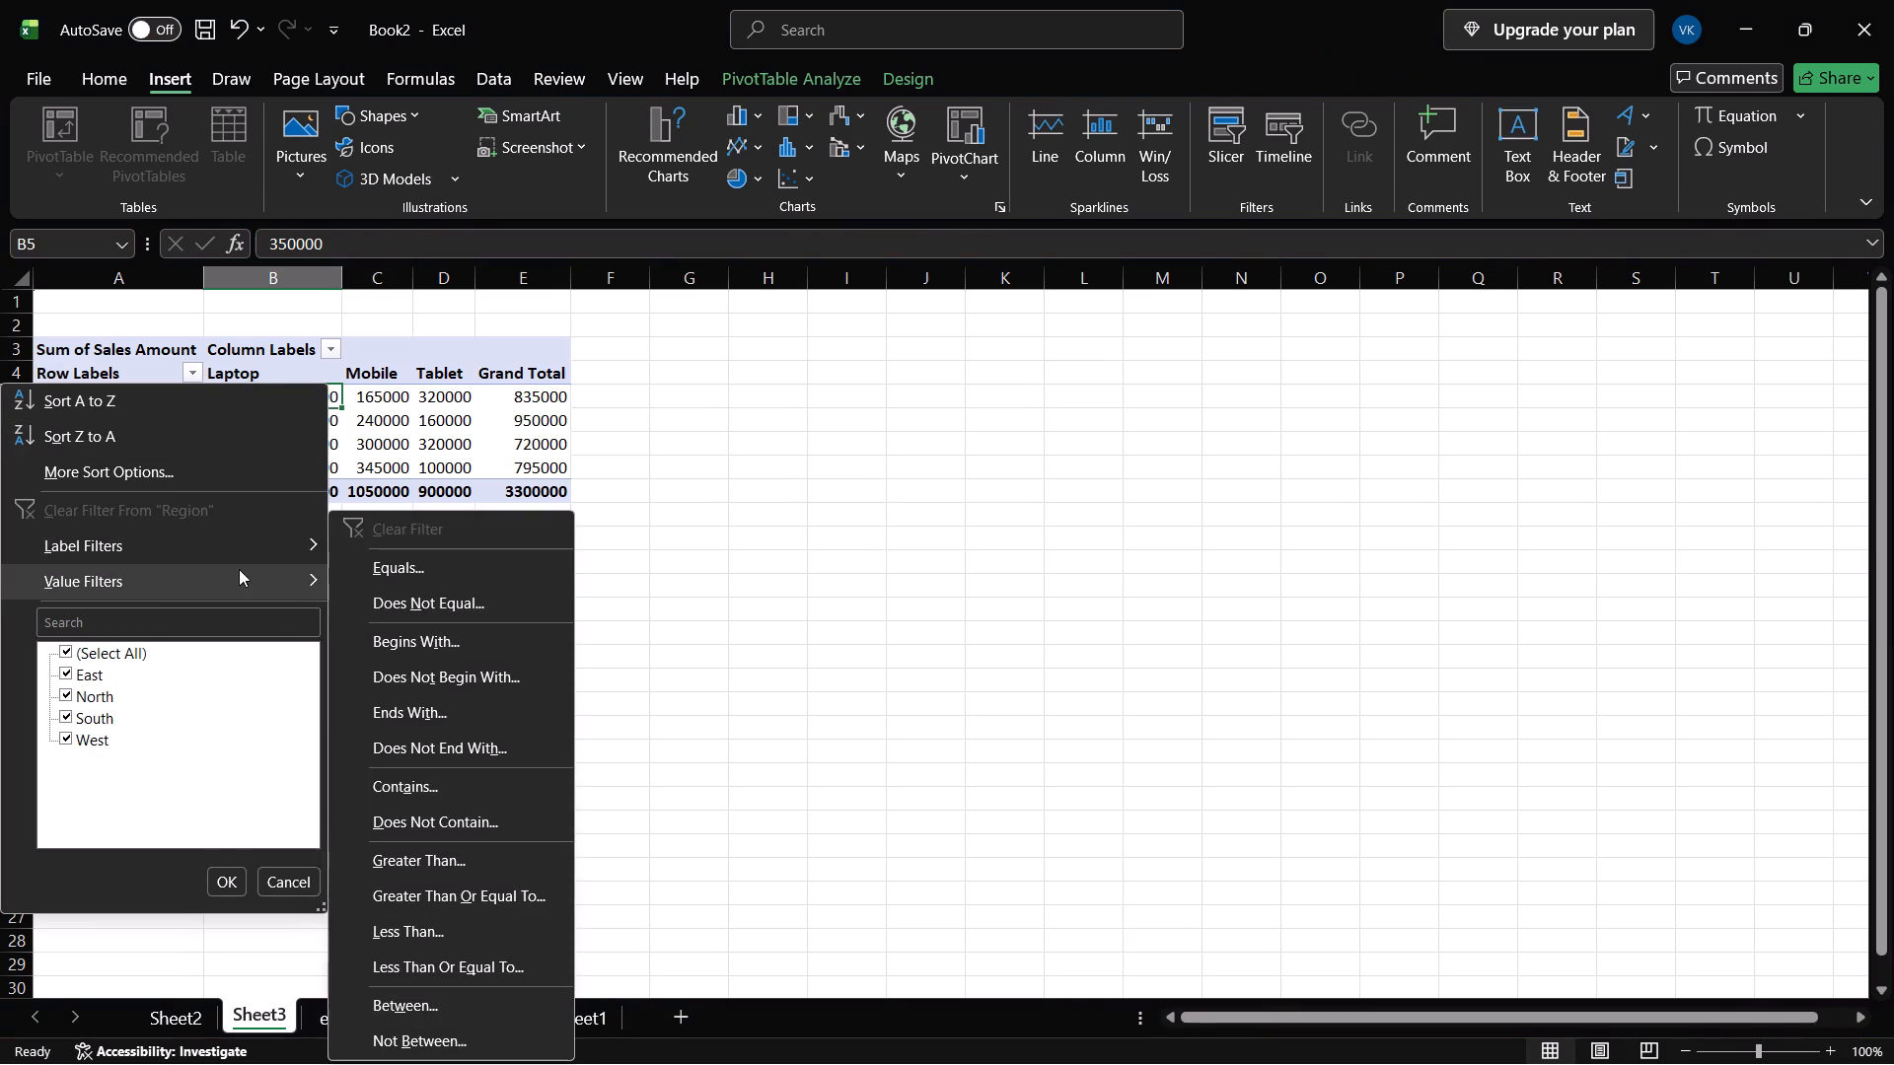
left_click(115, 483)
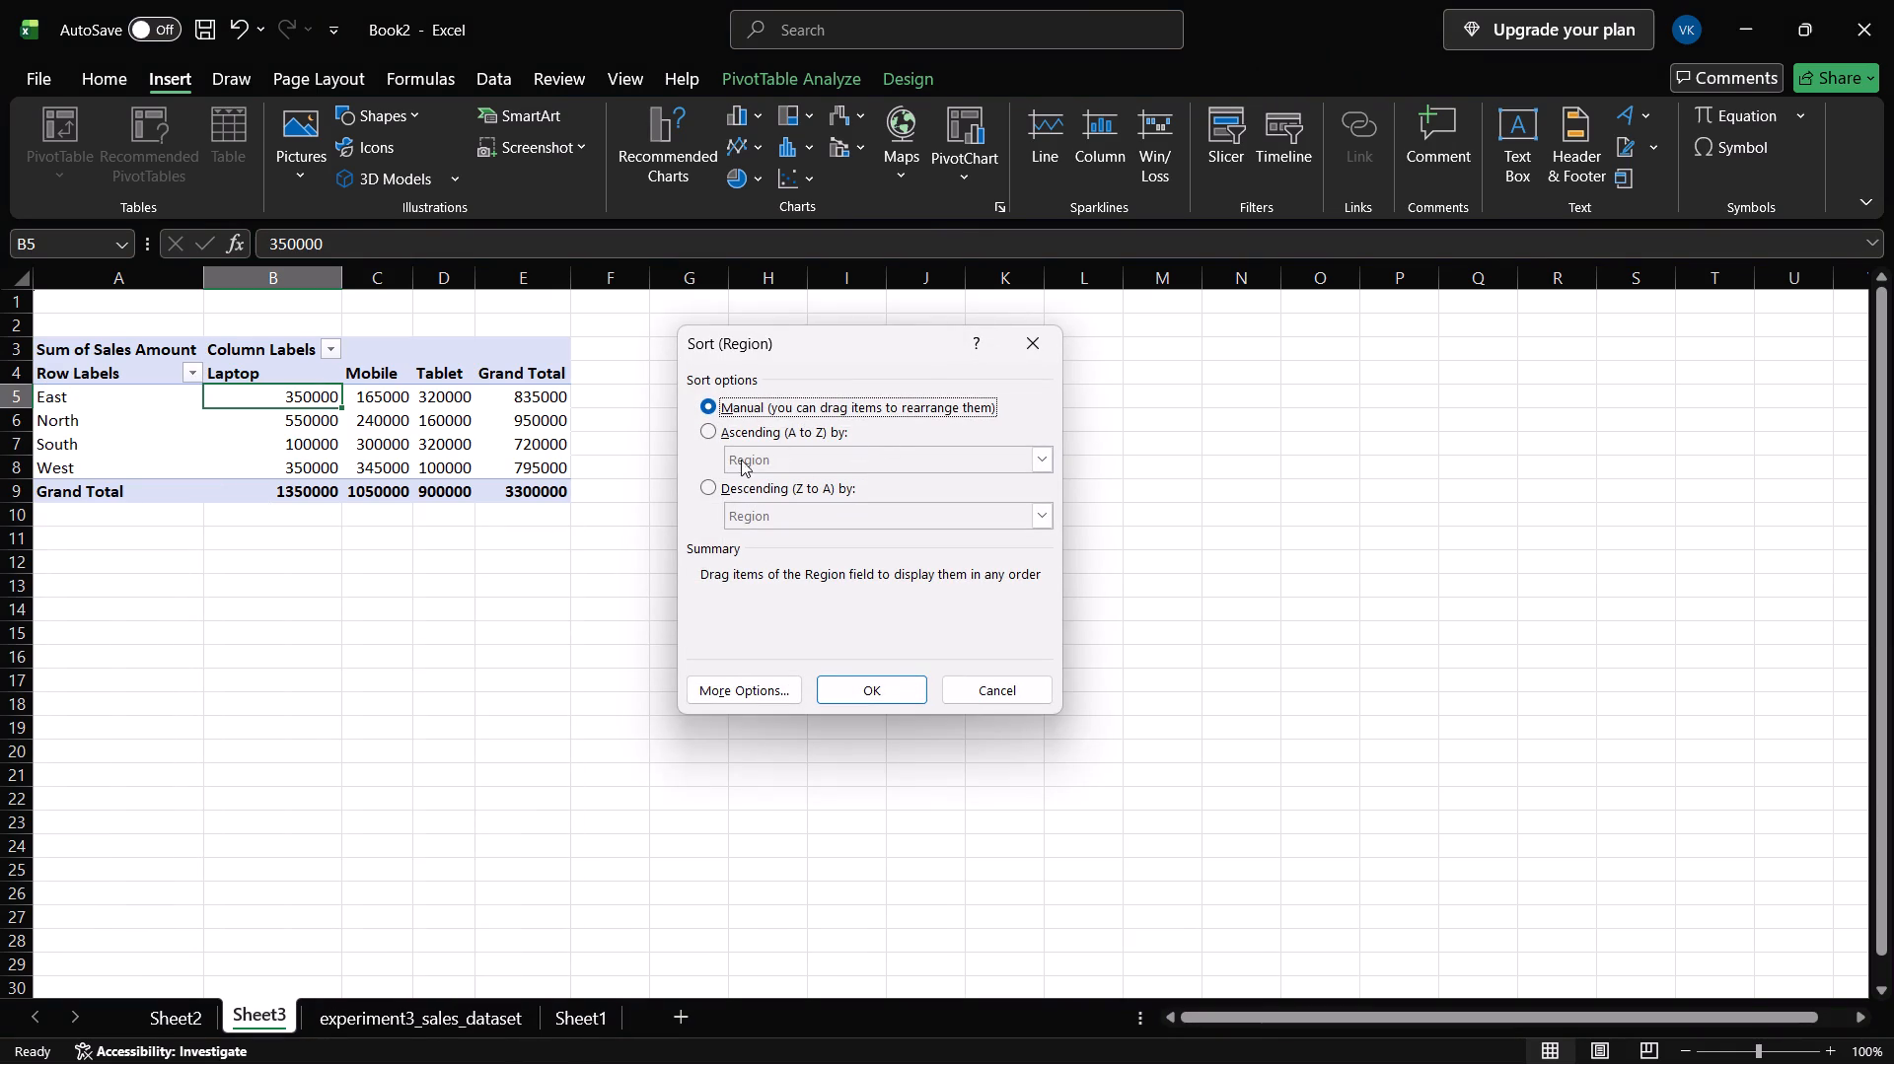
left_click(1025, 337)
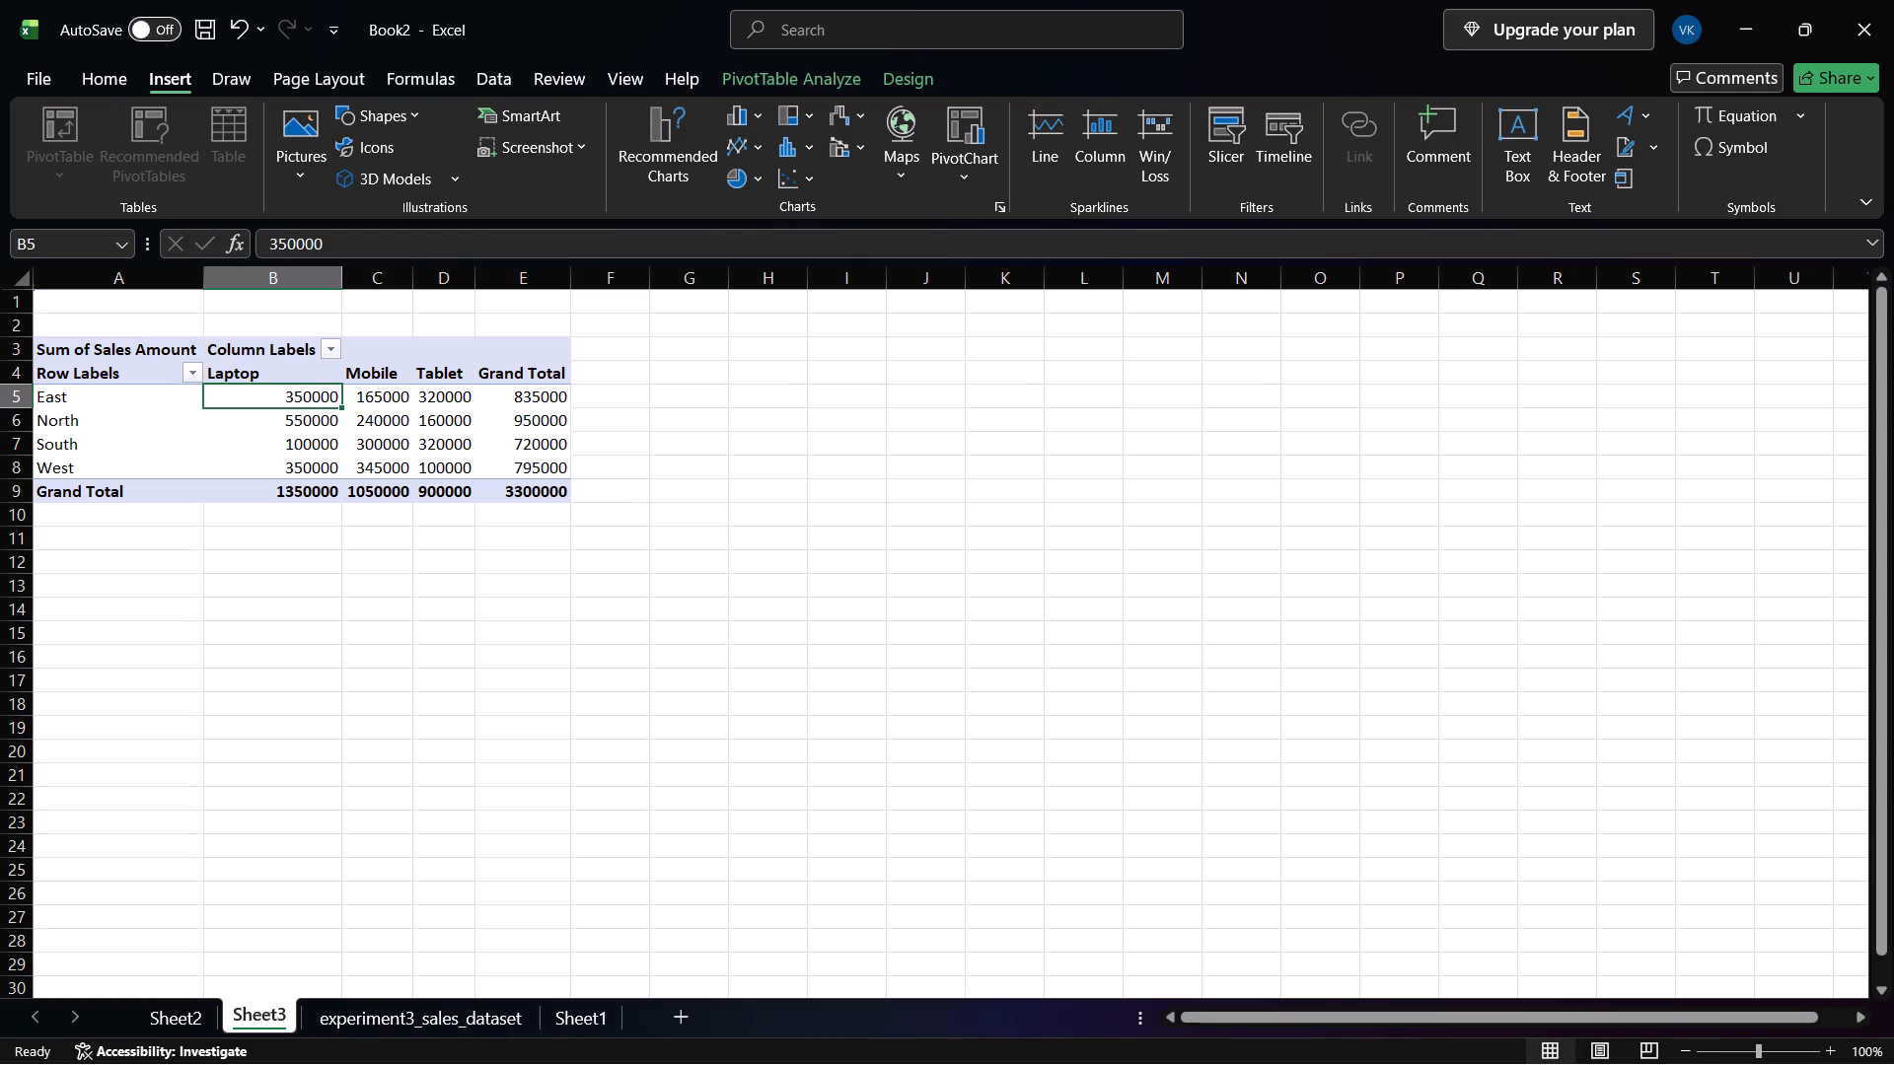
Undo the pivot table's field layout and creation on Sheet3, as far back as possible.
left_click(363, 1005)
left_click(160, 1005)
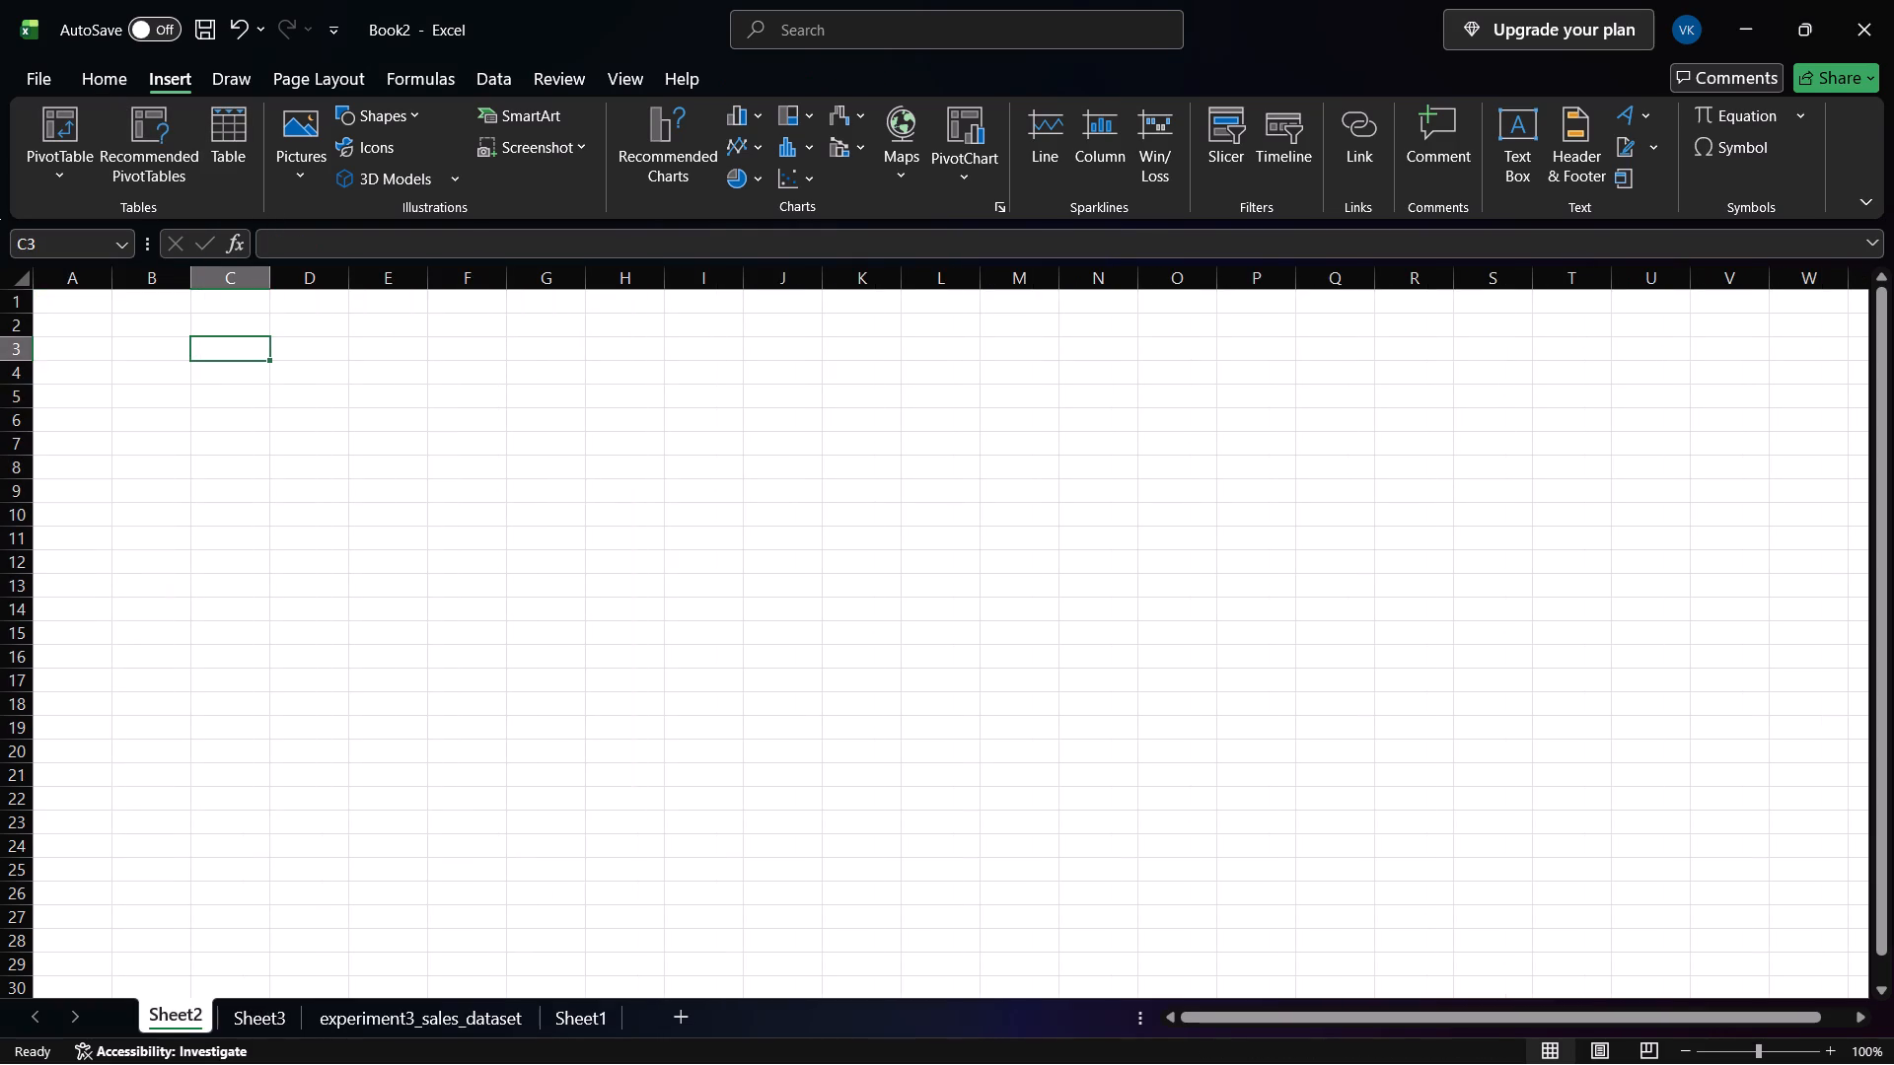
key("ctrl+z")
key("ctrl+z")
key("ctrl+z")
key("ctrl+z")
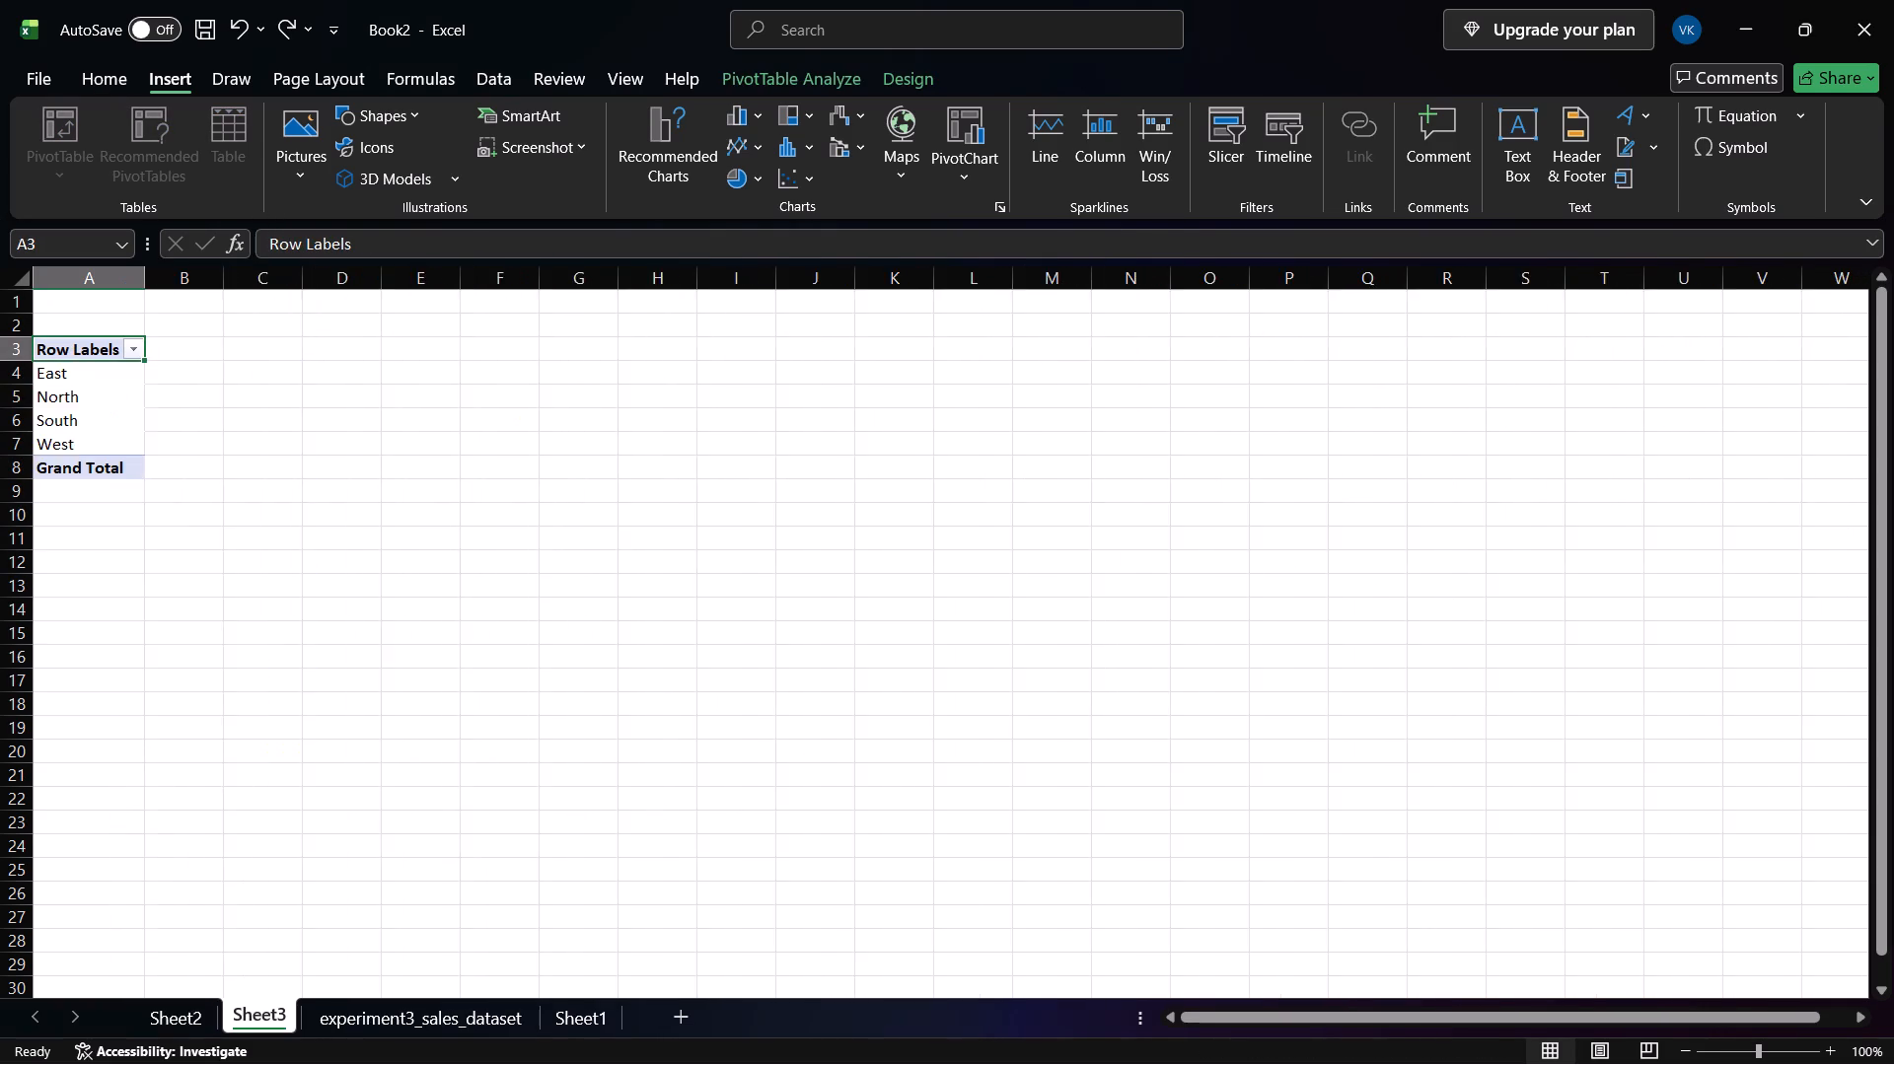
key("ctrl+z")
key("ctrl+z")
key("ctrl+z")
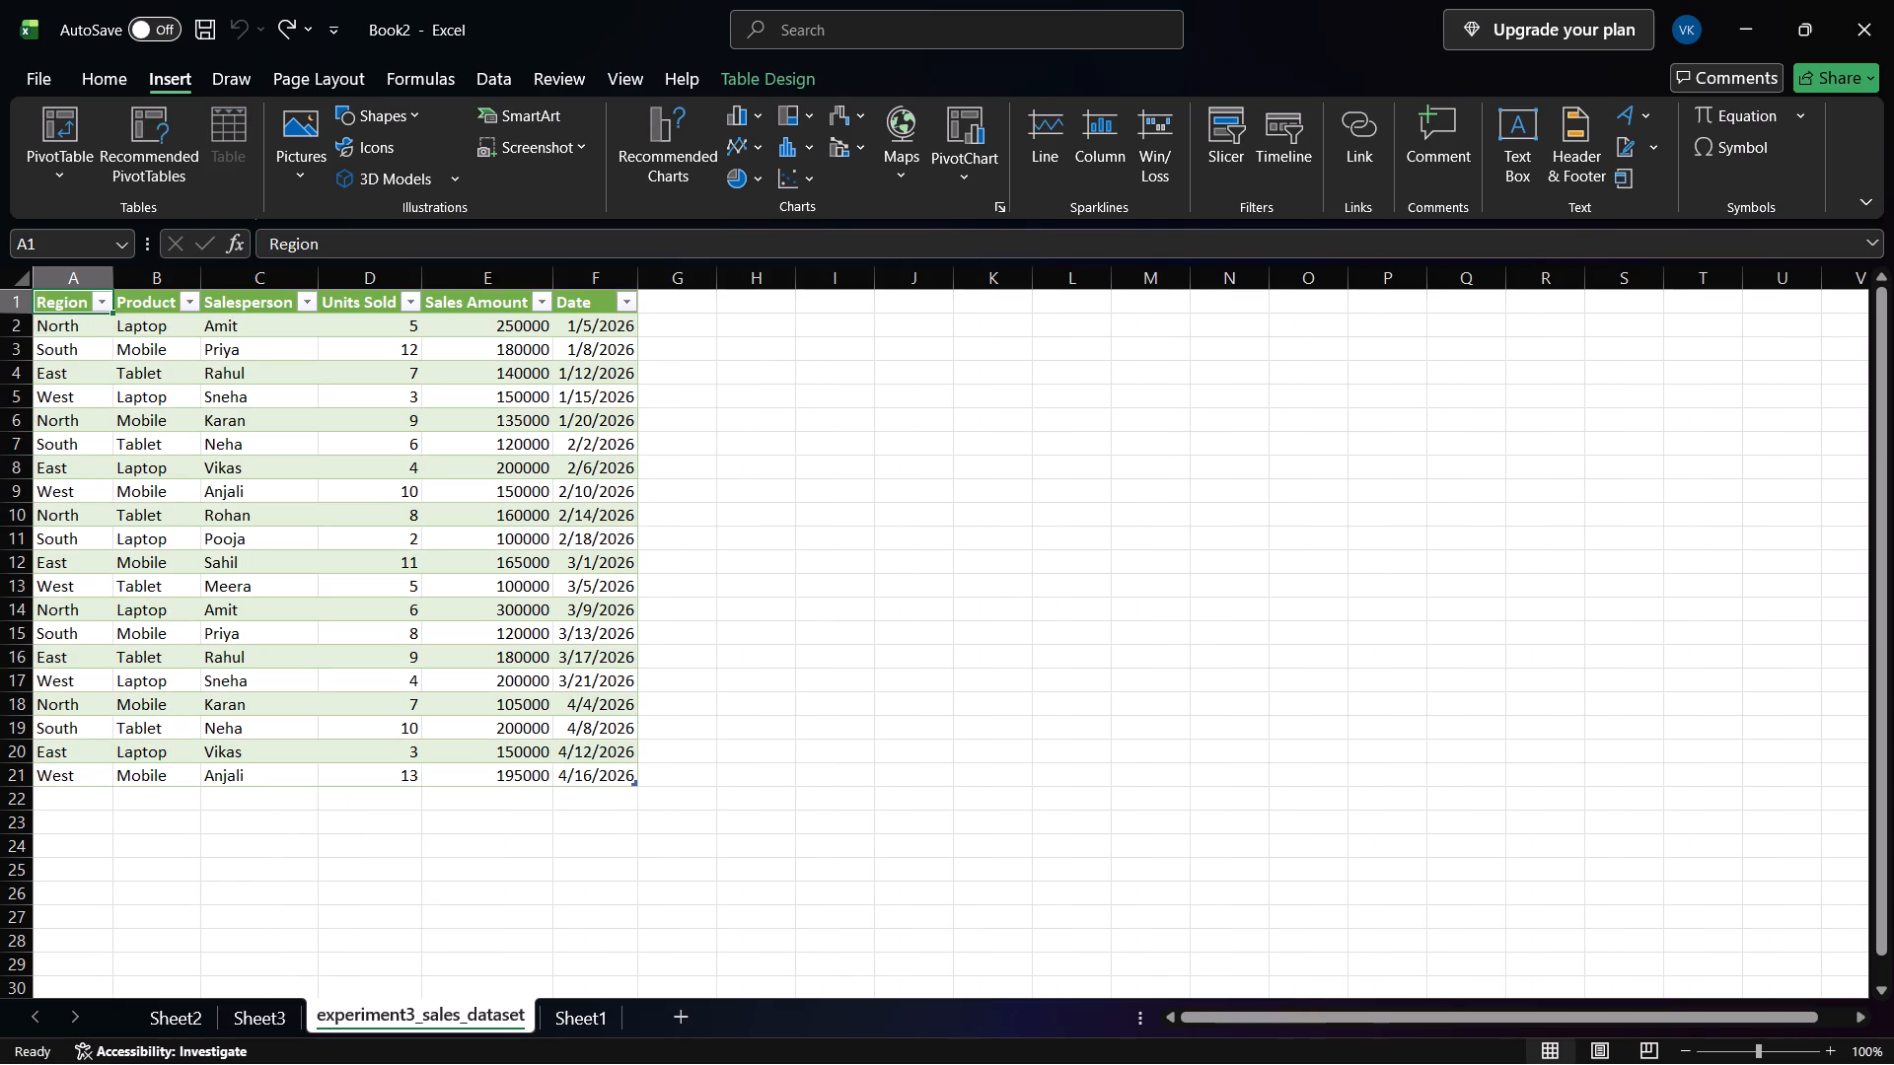
Look over Sheet2, Sheet3 and experiment3_sales_dataset to check their contents.
left_click(235, 1018, "ctrl")
left_click(260, 1008, "ctrl")
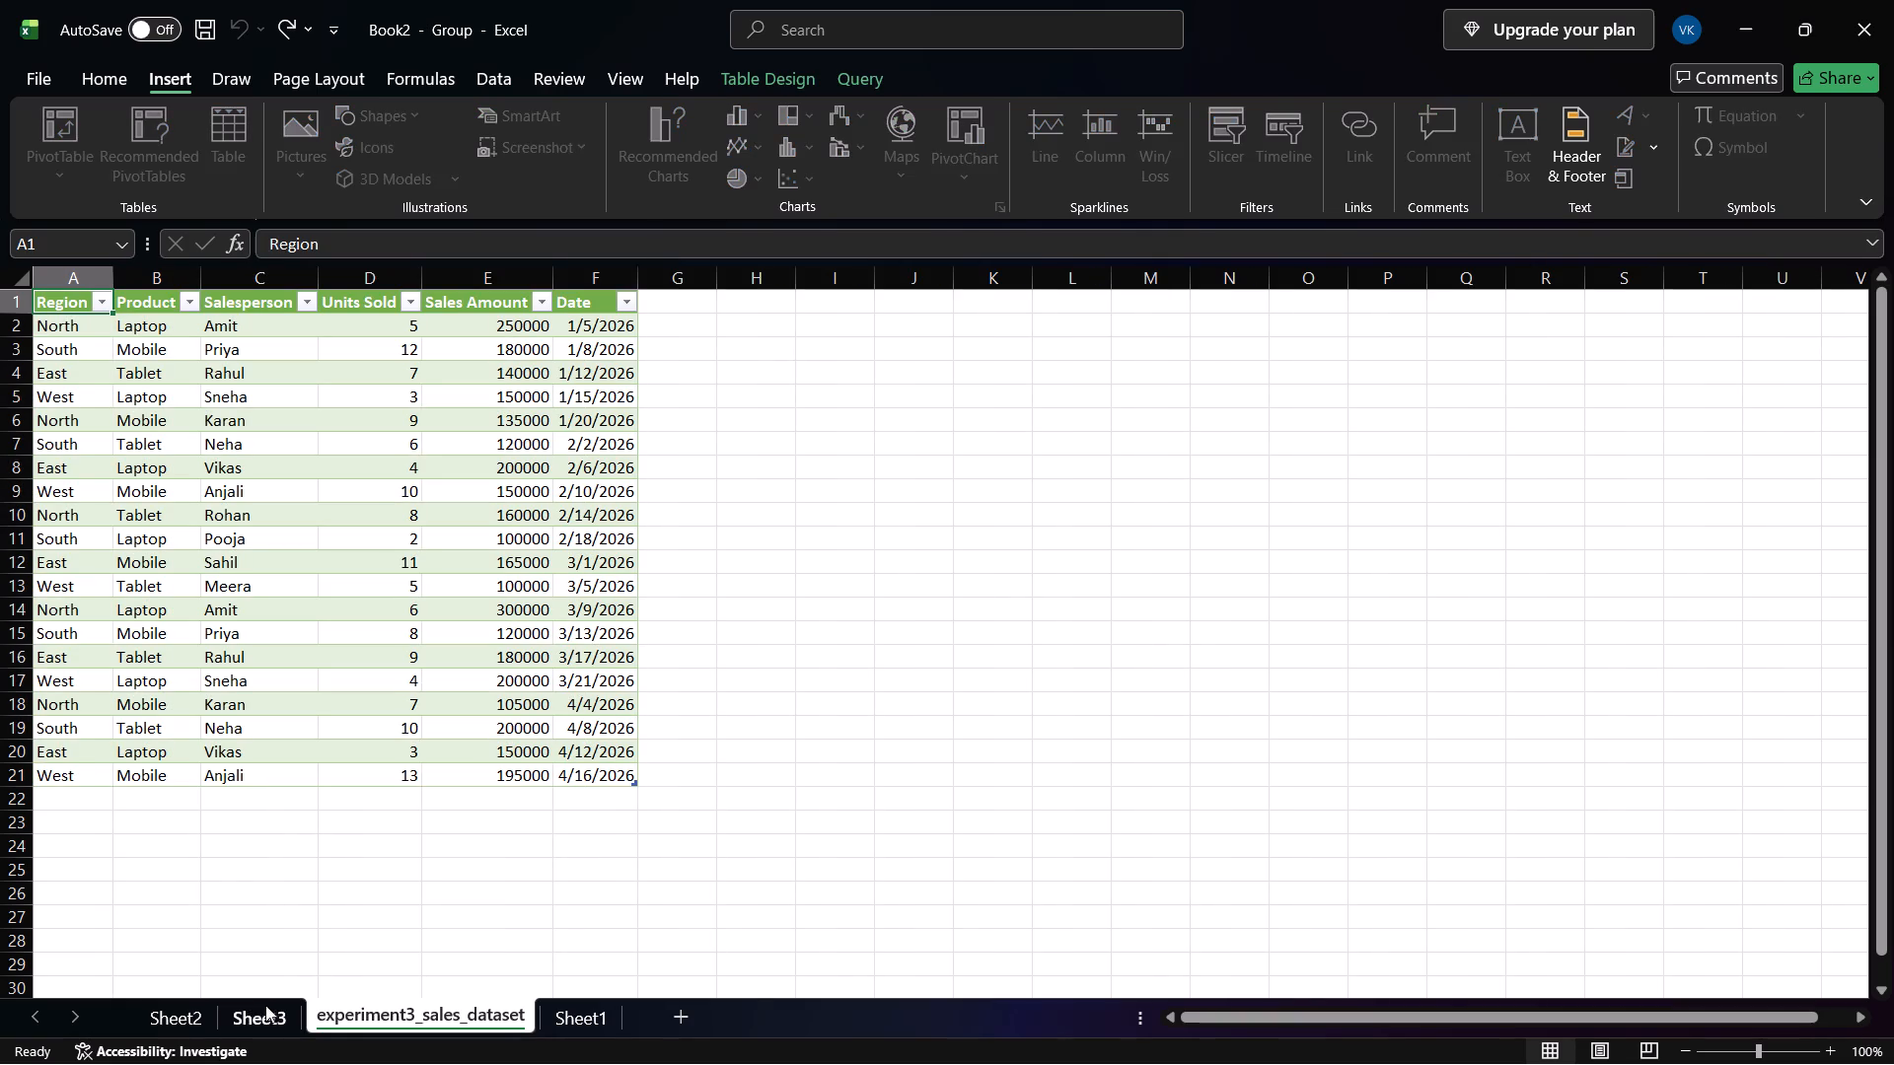
left_click(265, 1007, "ctrl")
left_click(182, 1010)
left_click(214, 1011)
left_click(246, 1012)
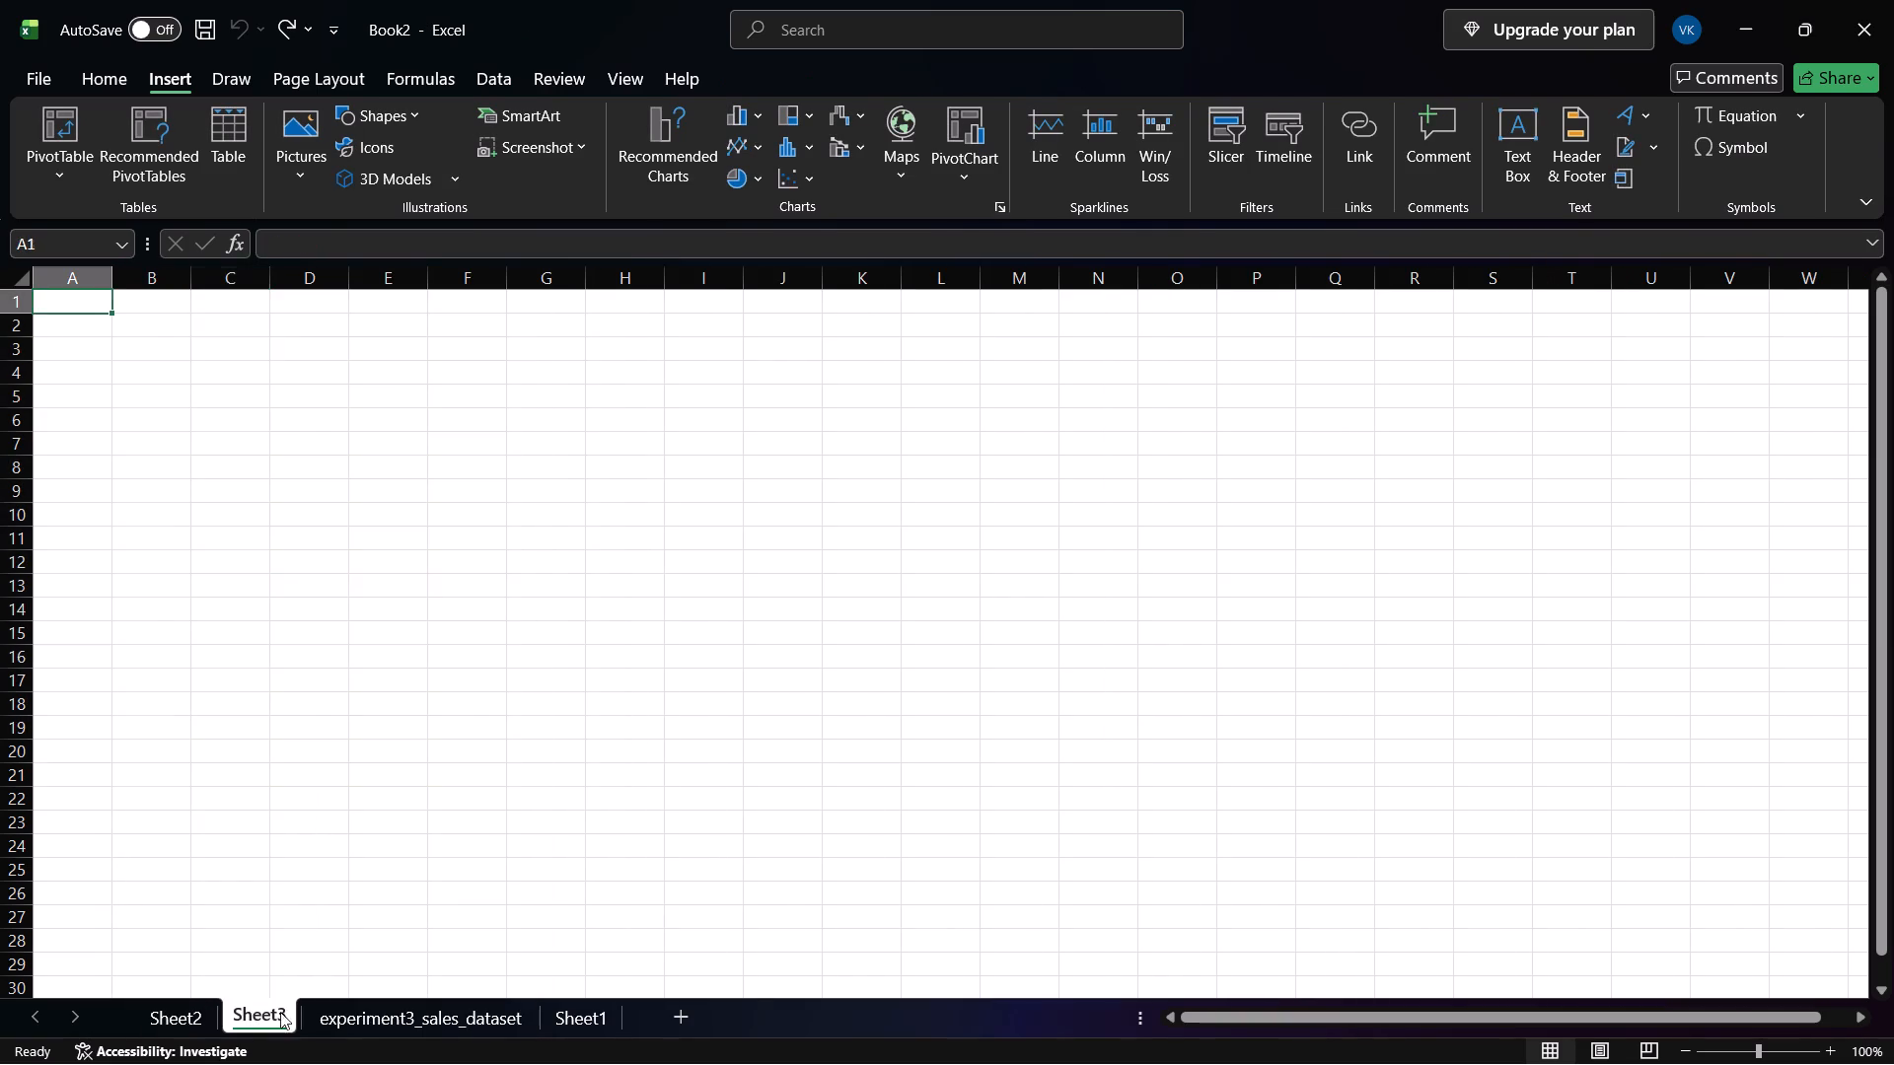
left_click(372, 1013)
left_click(266, 1019)
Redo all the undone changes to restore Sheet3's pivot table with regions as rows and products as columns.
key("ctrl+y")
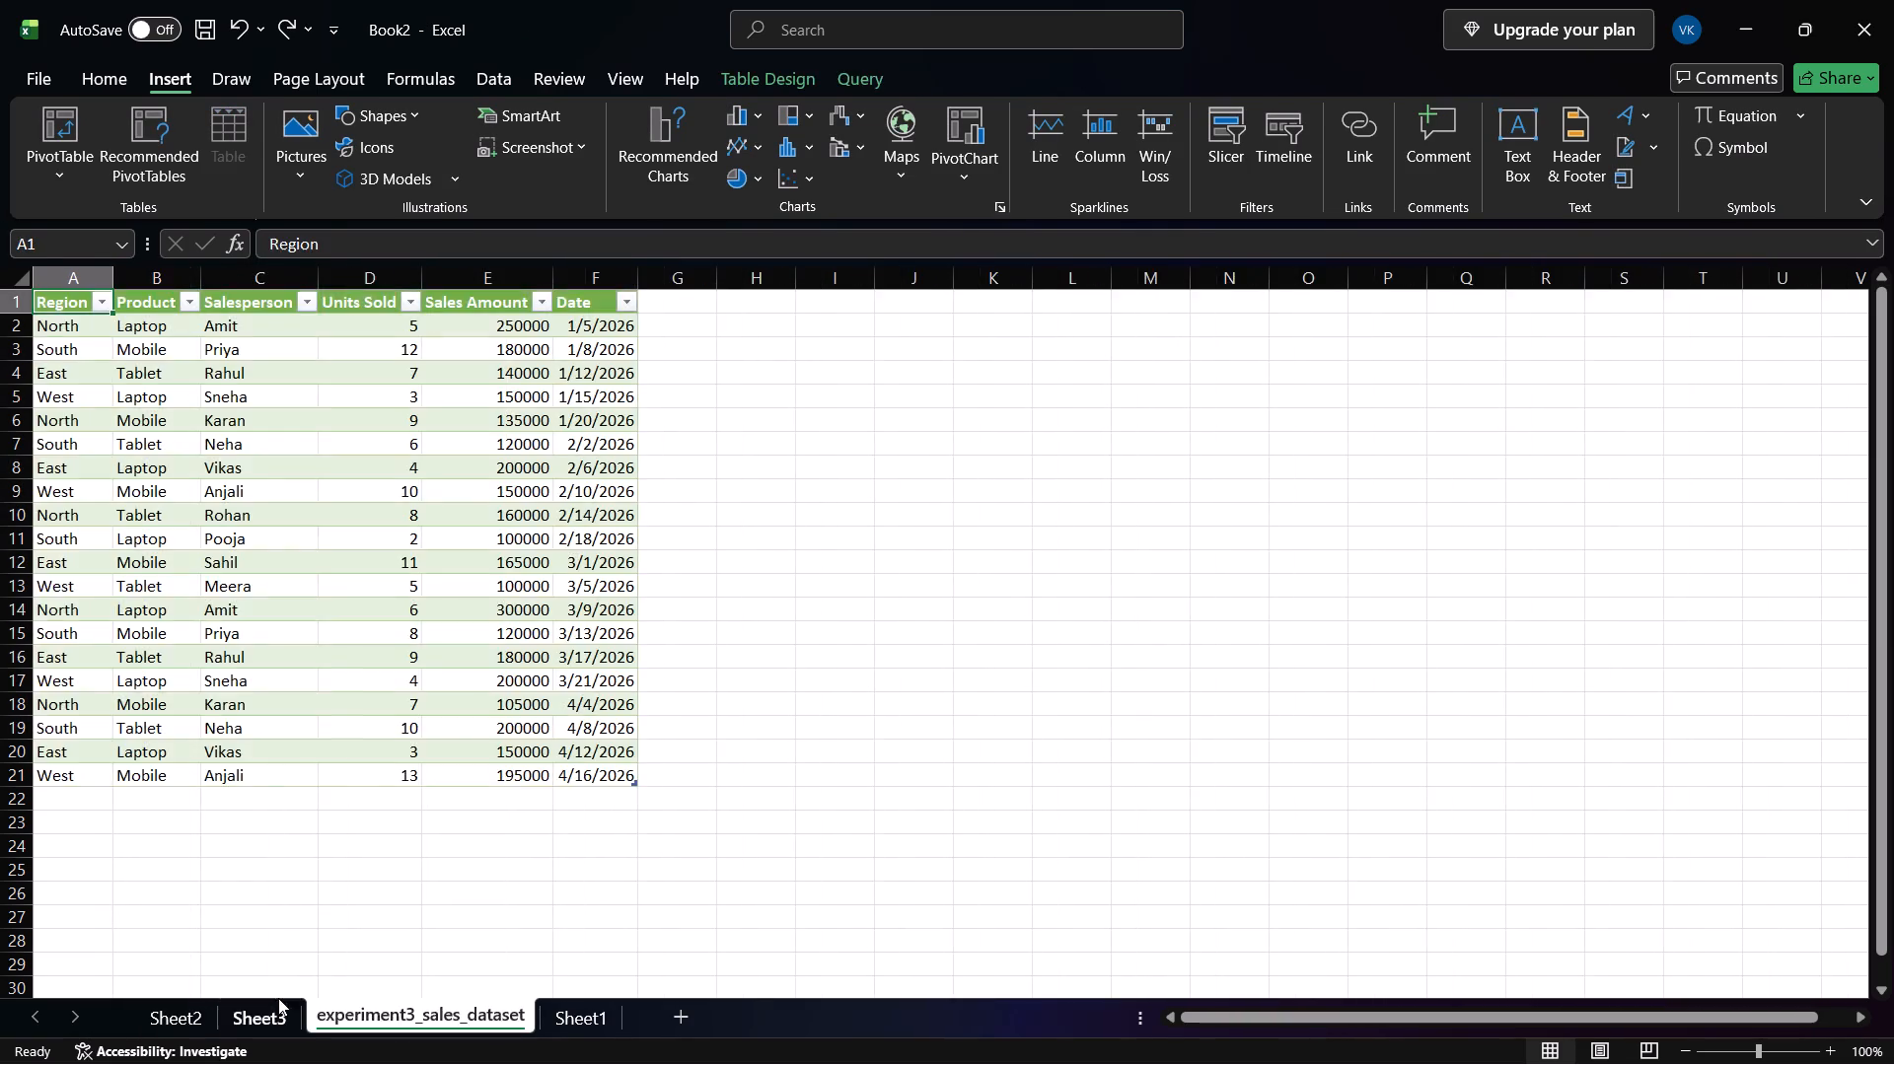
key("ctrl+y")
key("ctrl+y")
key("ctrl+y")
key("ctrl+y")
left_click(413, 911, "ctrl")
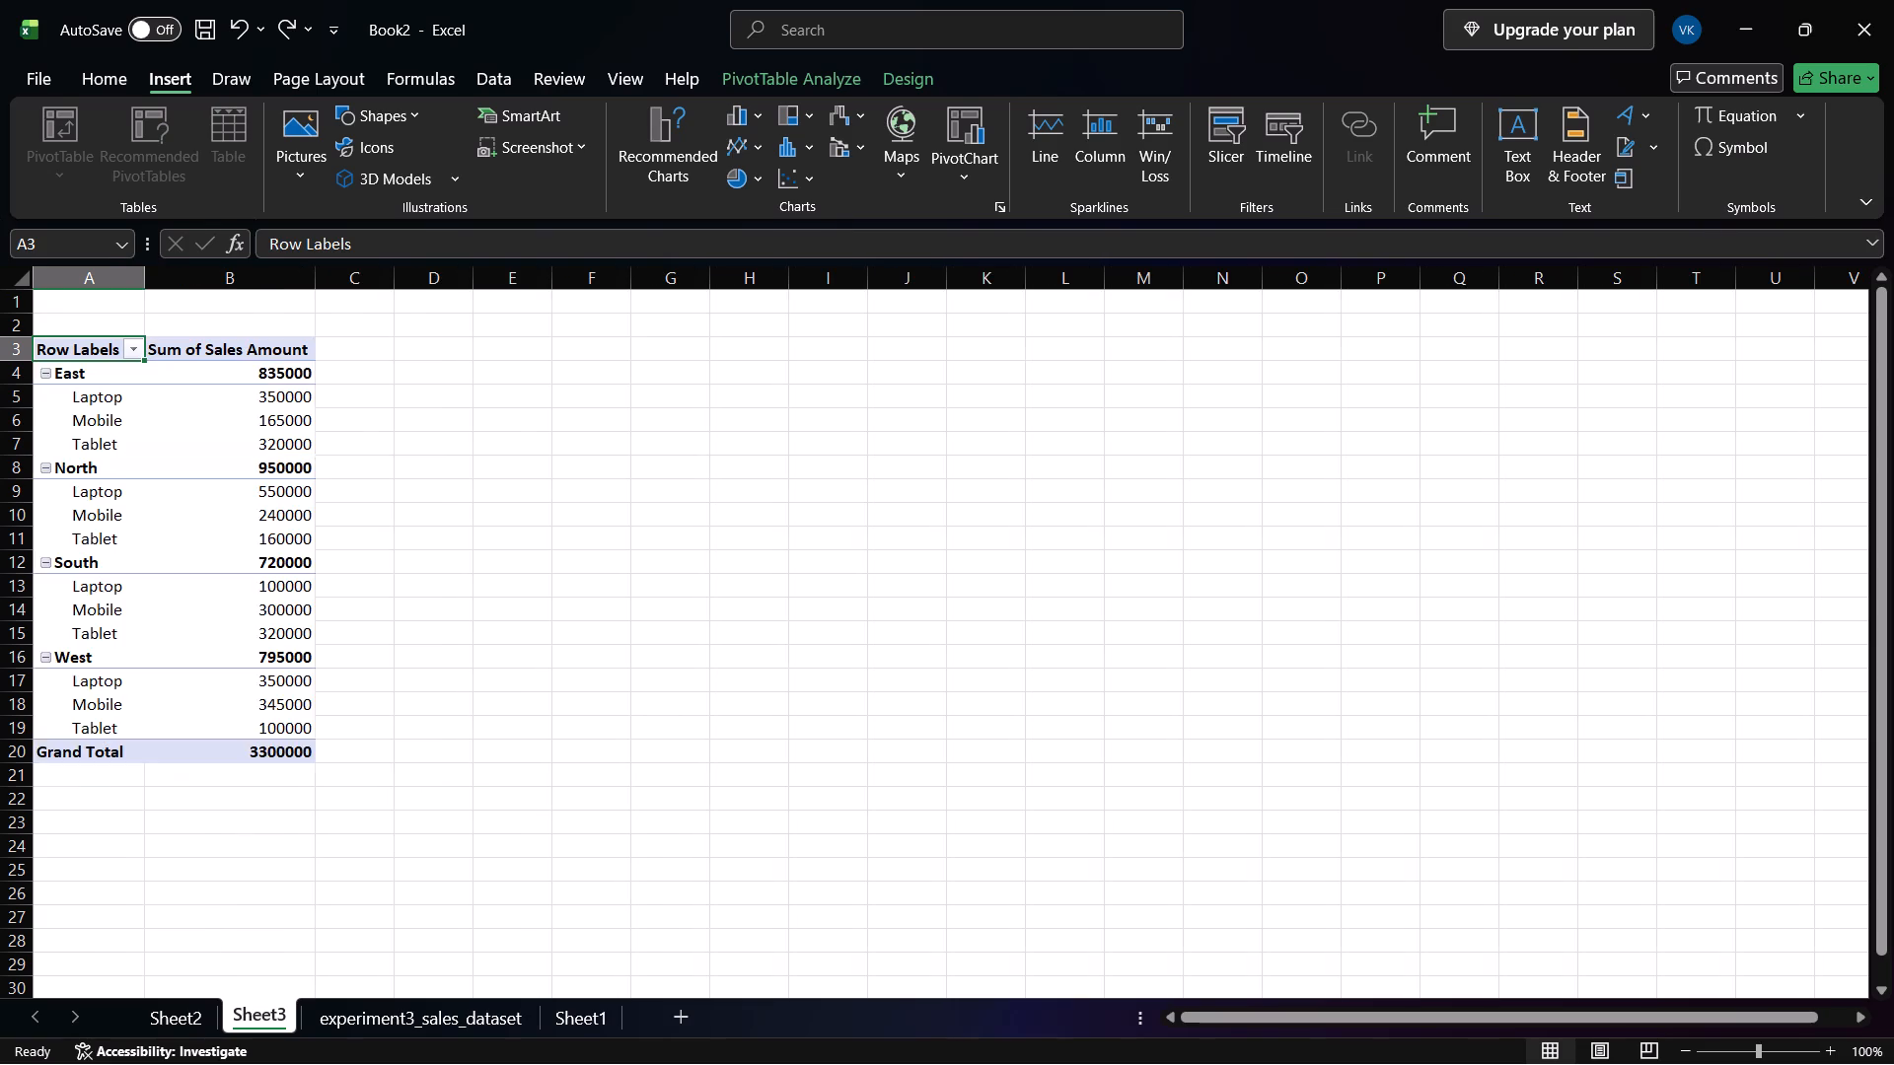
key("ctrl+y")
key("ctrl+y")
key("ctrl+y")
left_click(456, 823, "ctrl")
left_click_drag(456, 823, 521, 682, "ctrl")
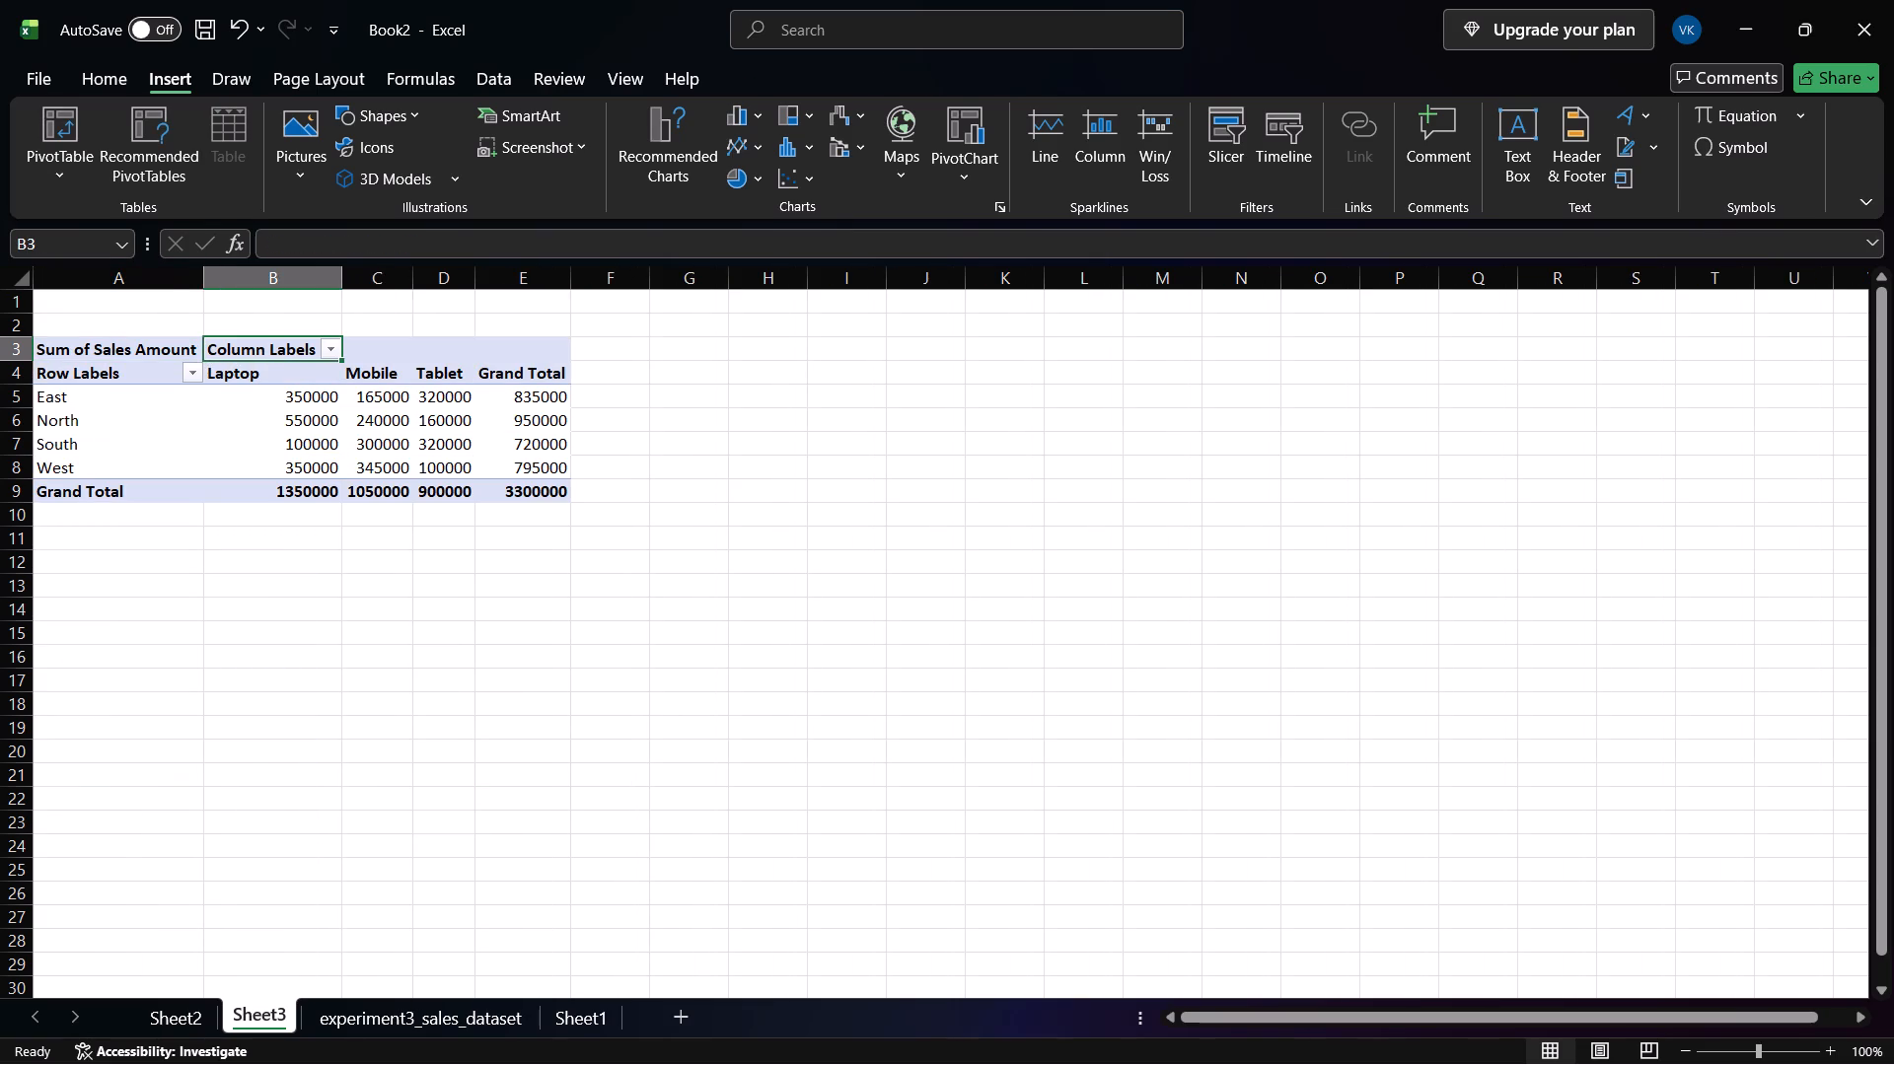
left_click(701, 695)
Insert a PivotTable from salestable into the existing worksheet experiment3_sales_dataset, located at cell O8.
left_click(595, 1023)
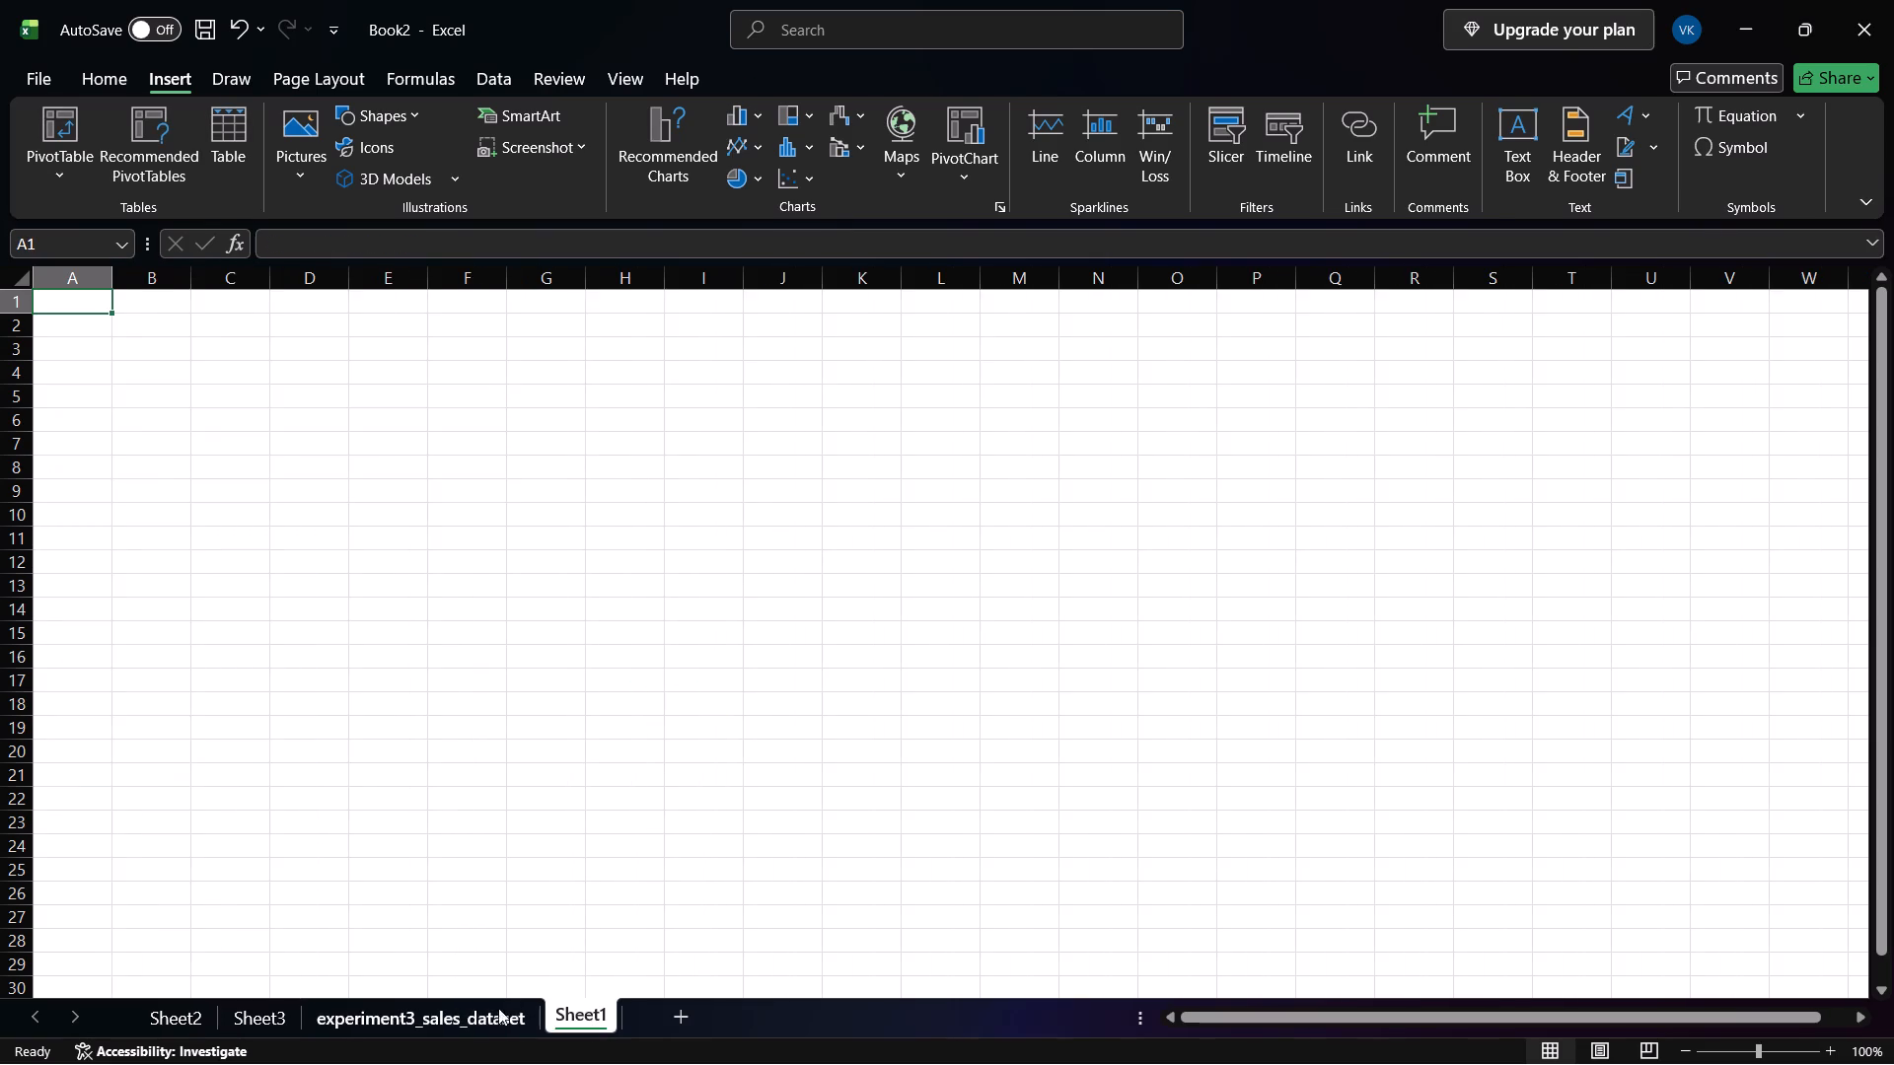
left_click(441, 1023)
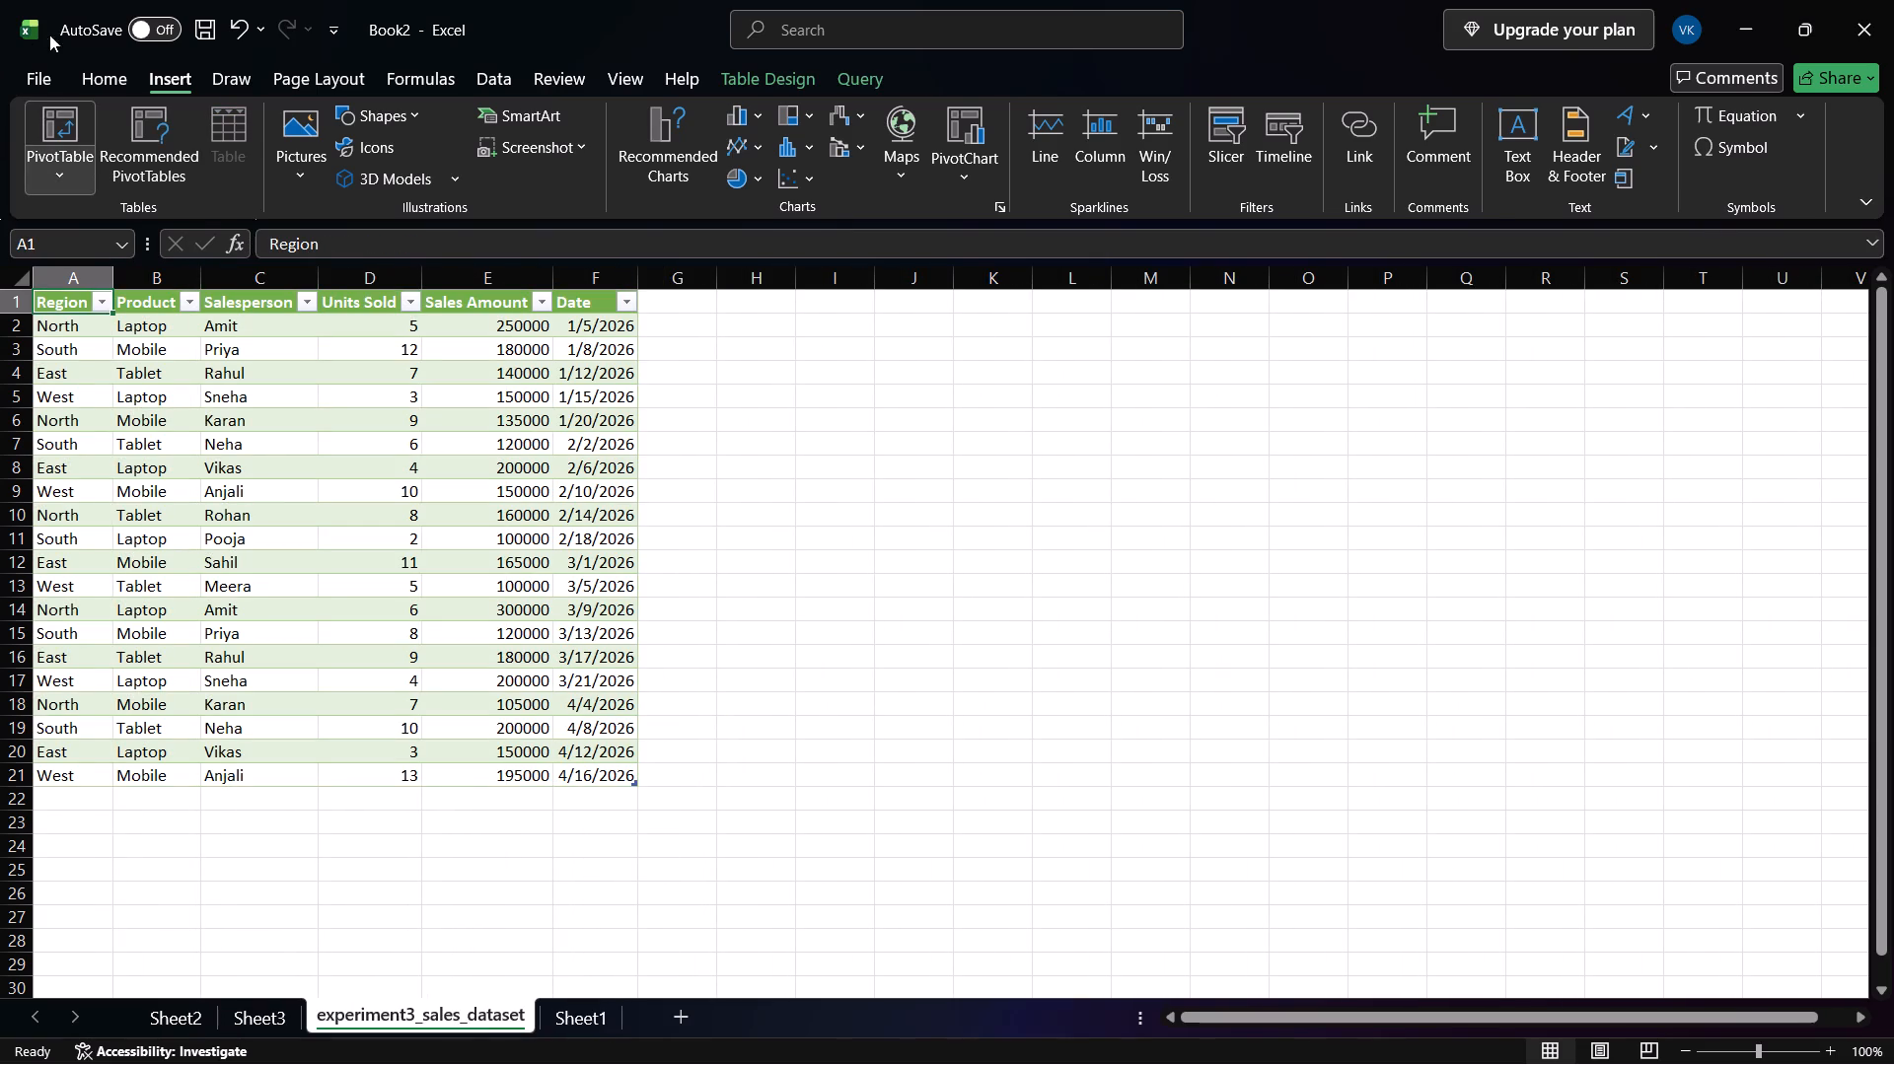
left_click(65, 157)
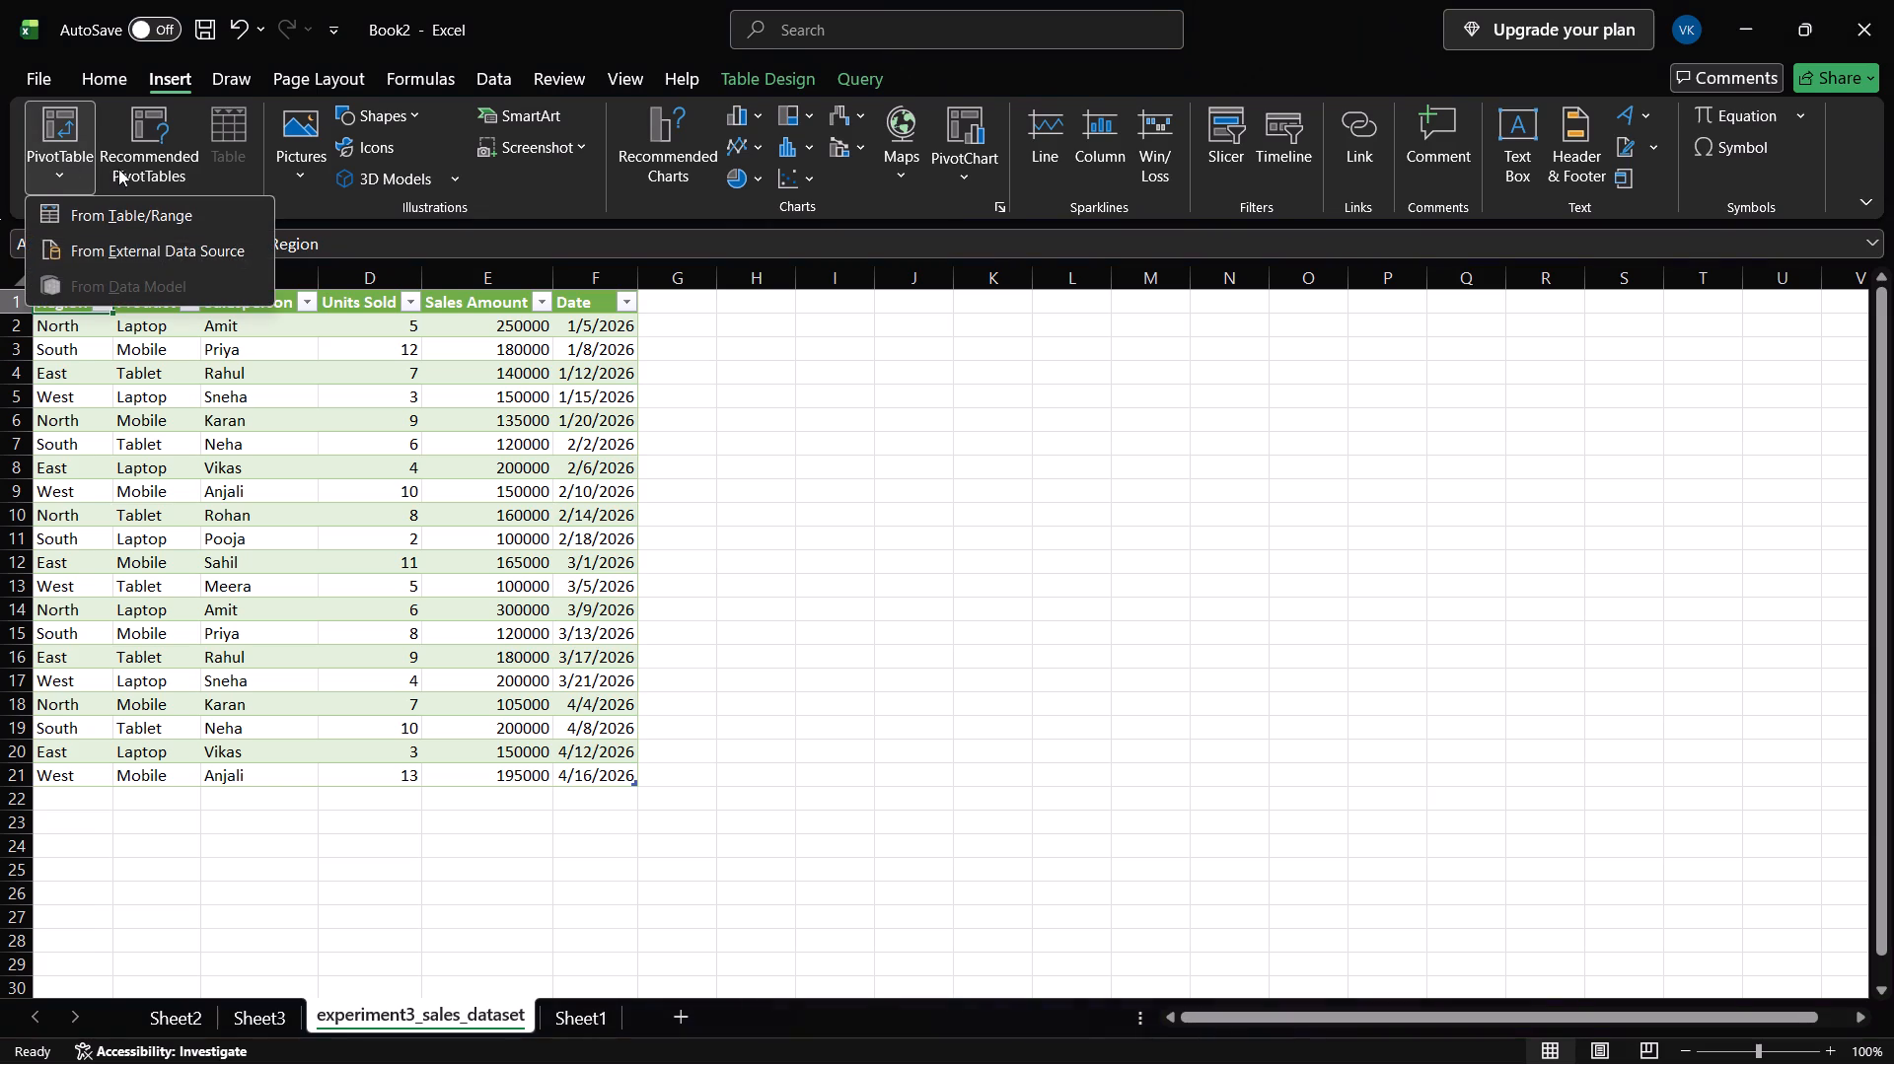
left_click(152, 229)
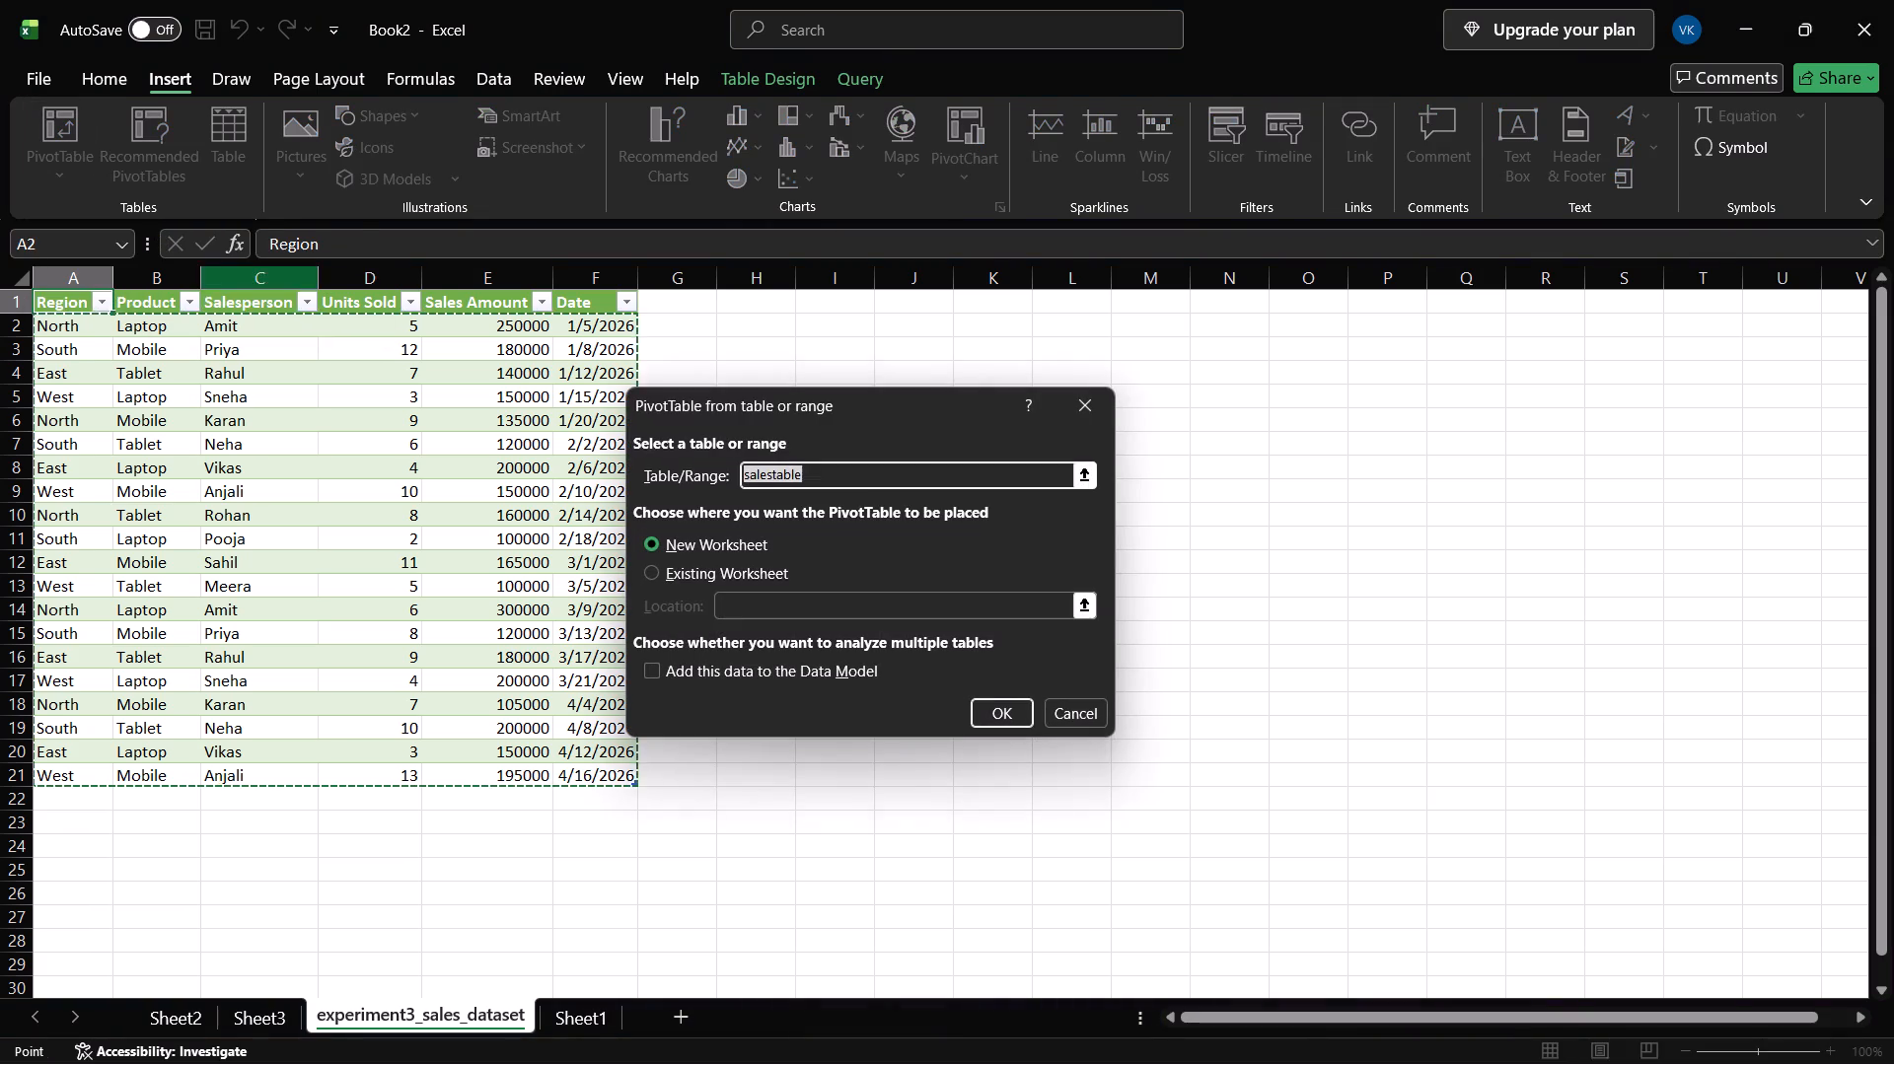
left_click(649, 571)
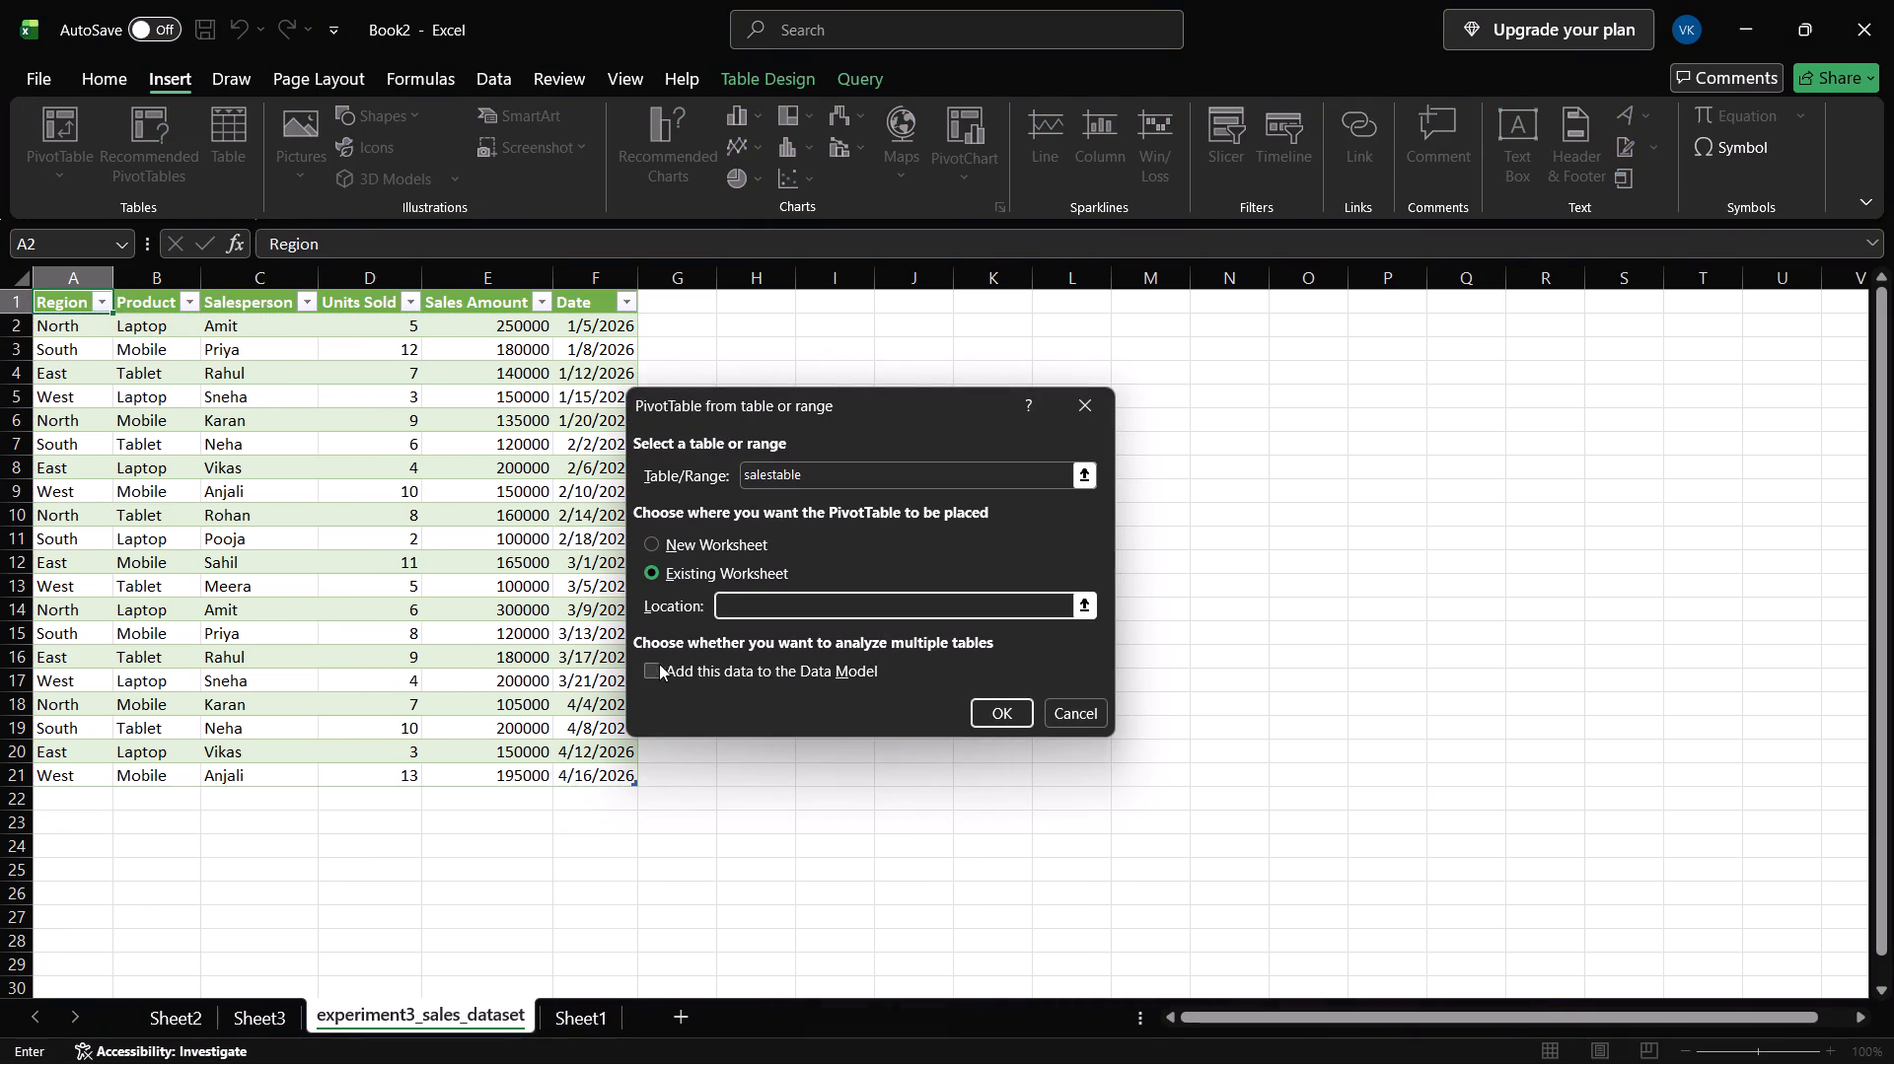
left_click(1010, 706)
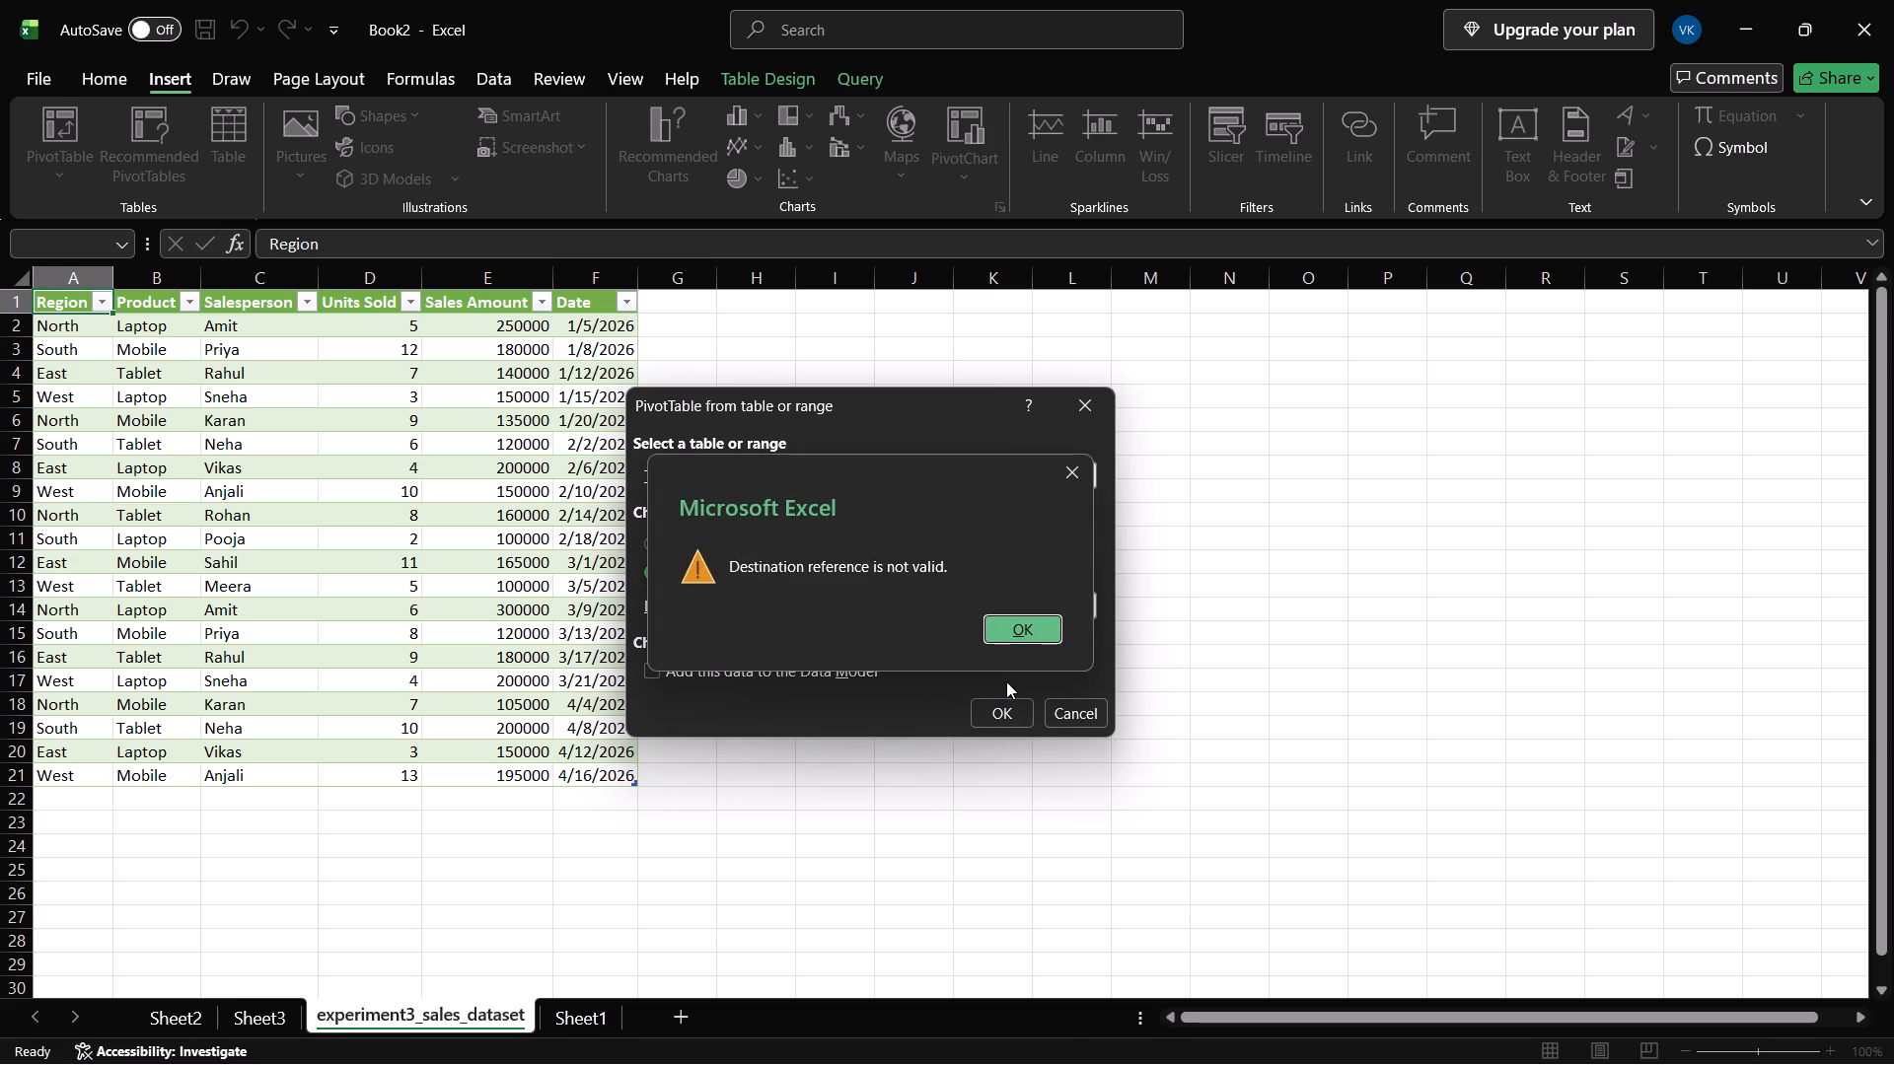
left_click(1009, 641)
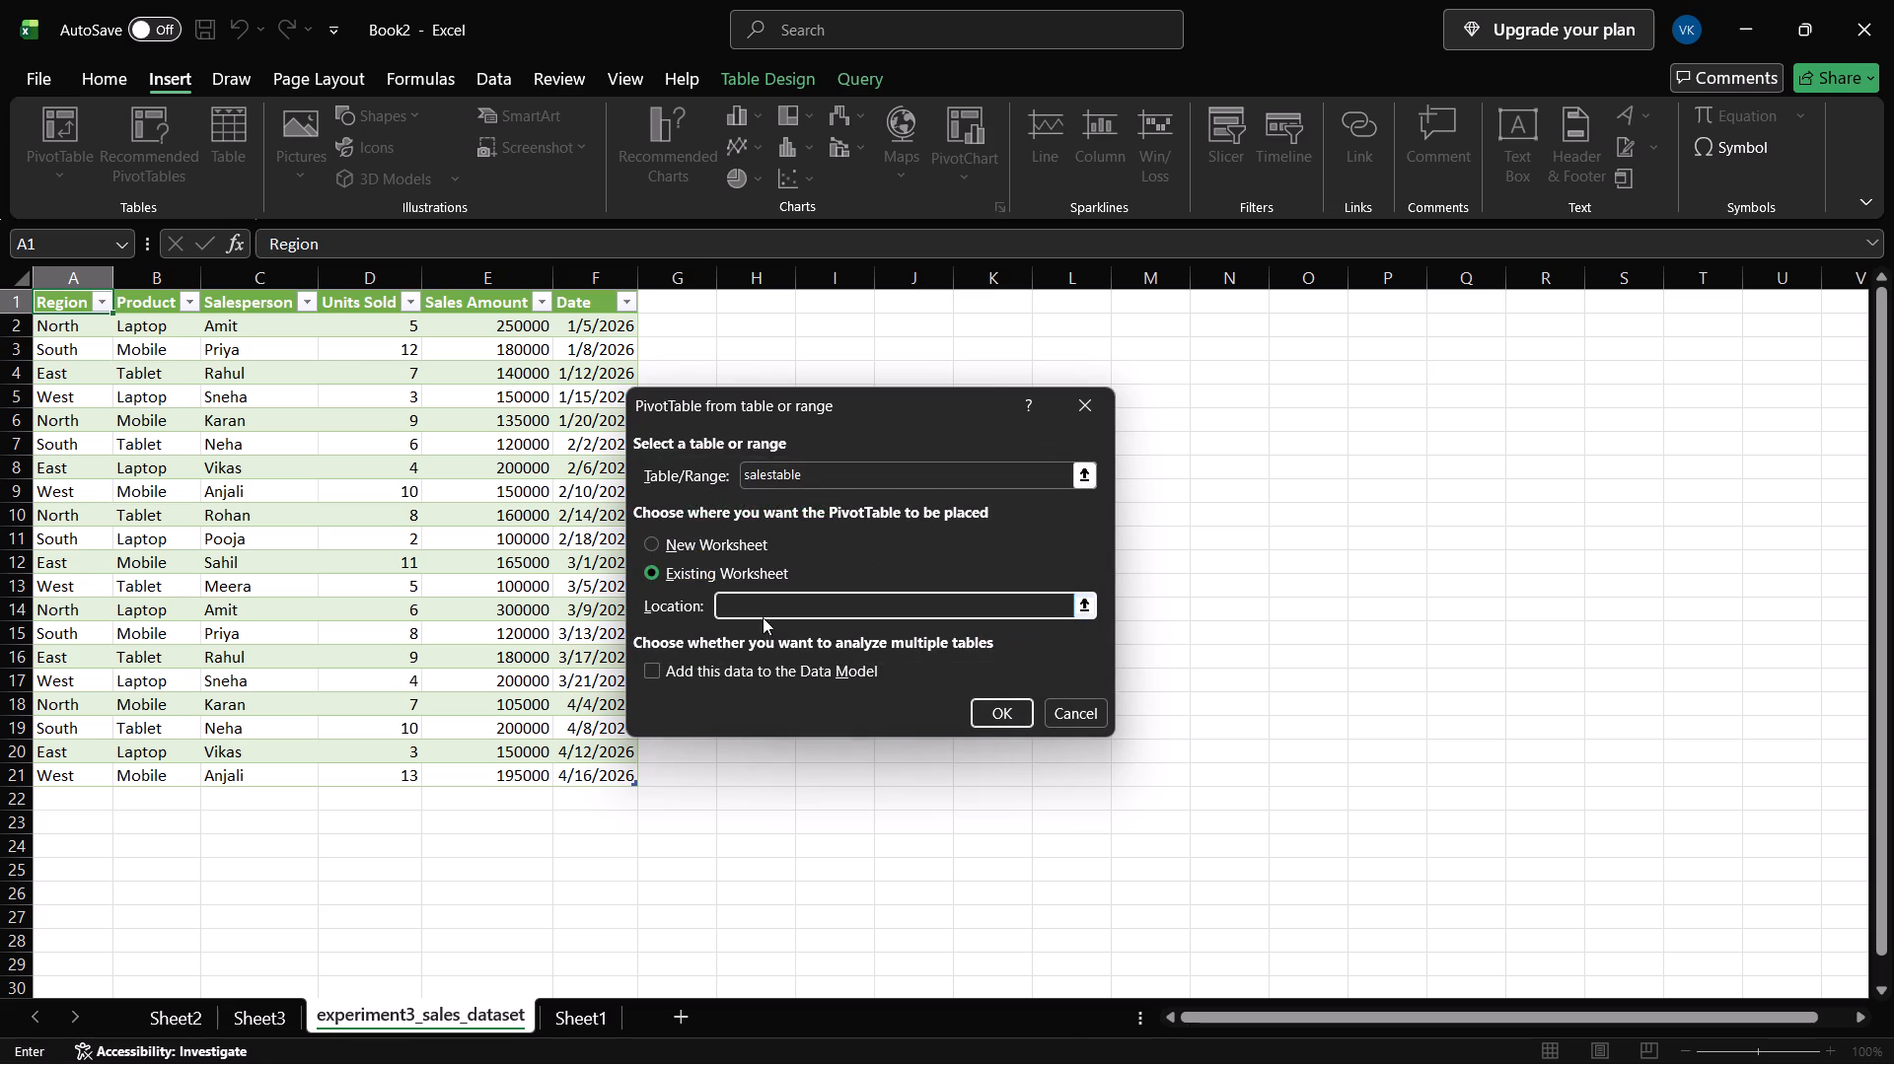
left_click(749, 607)
left_click(1270, 478)
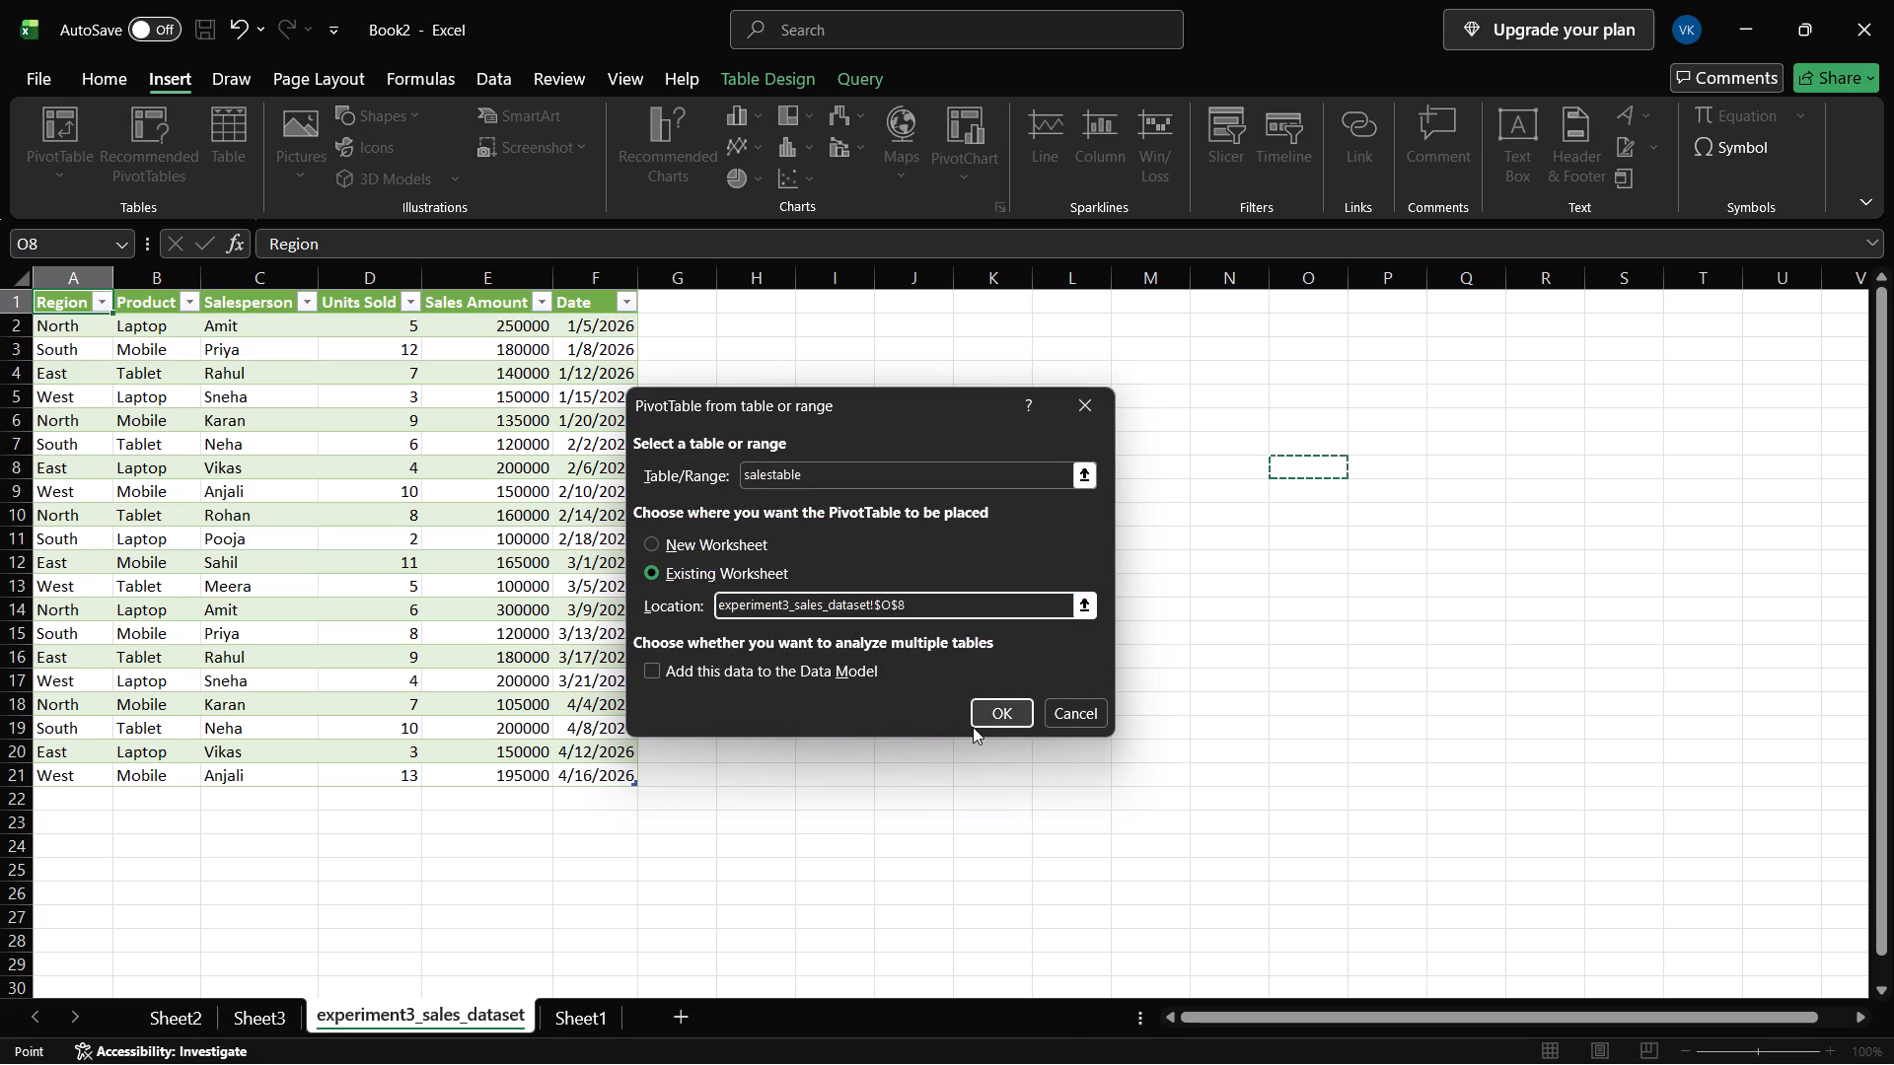
left_click(983, 721)
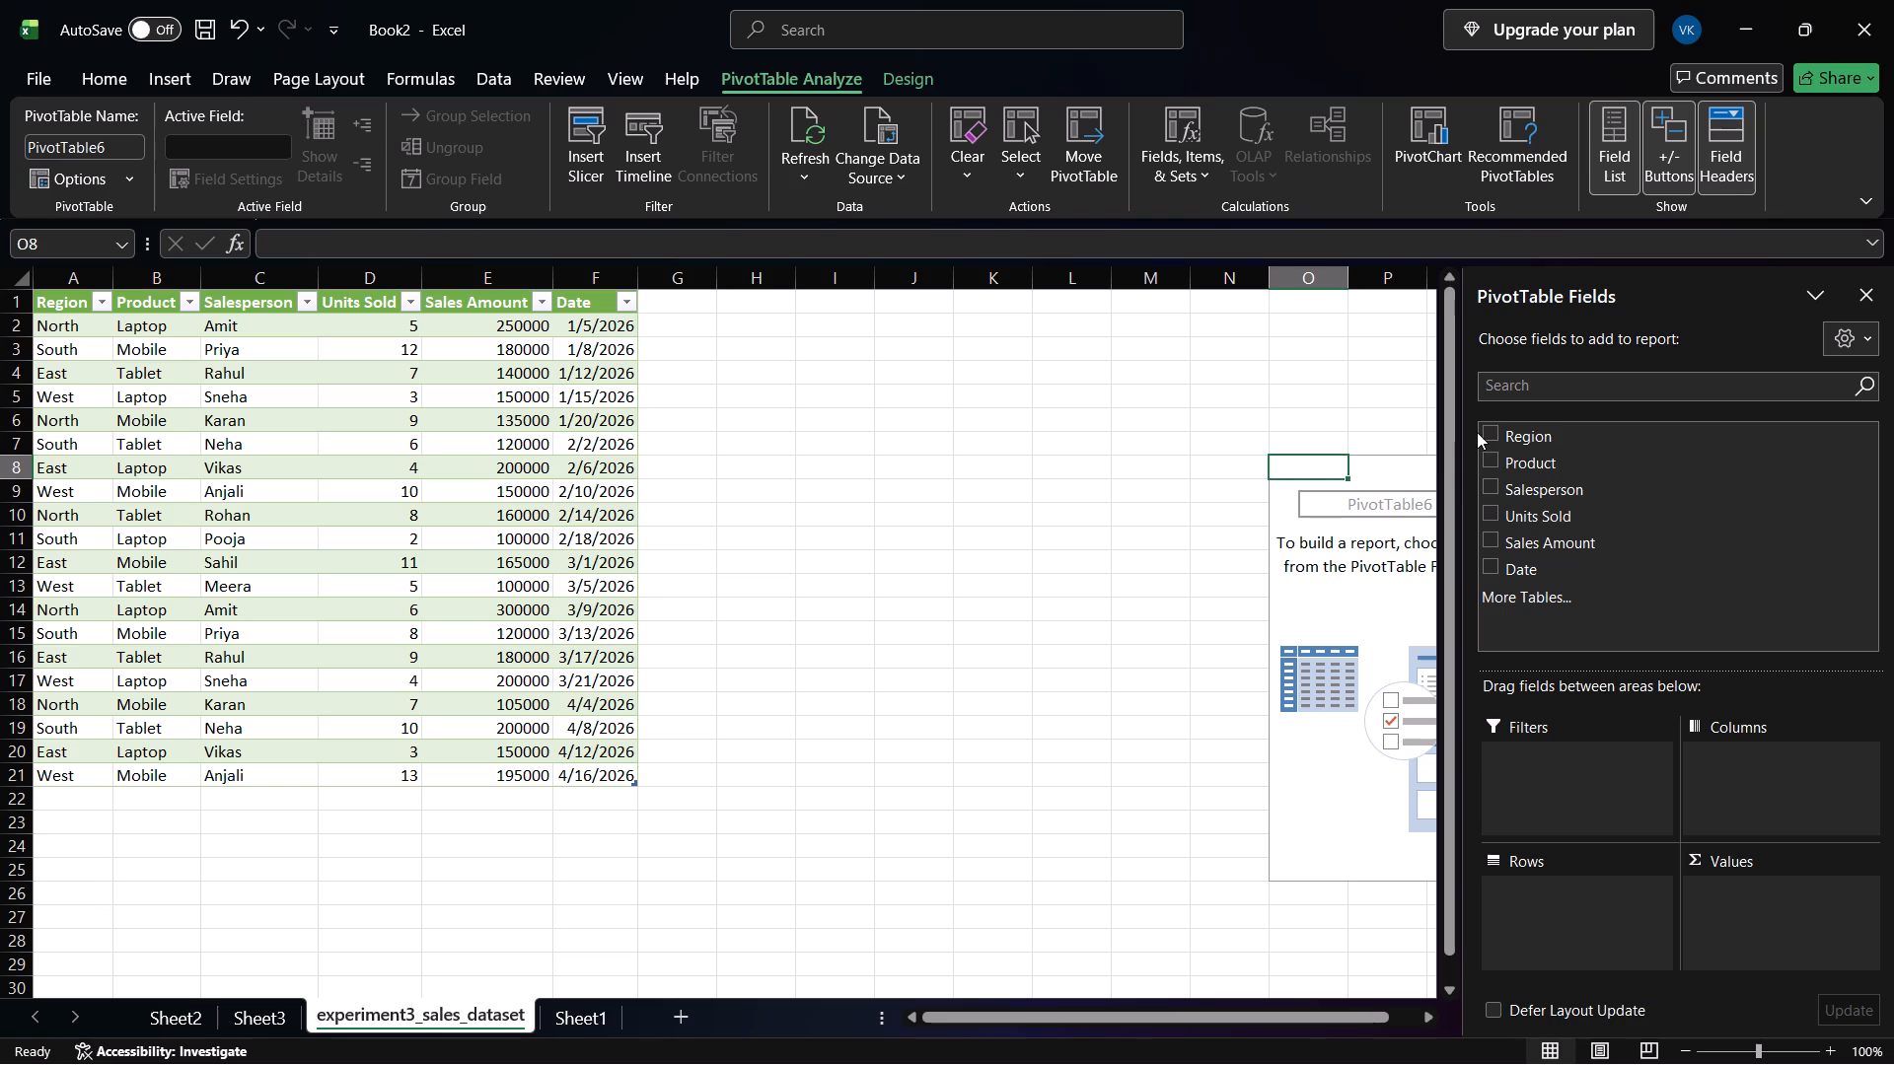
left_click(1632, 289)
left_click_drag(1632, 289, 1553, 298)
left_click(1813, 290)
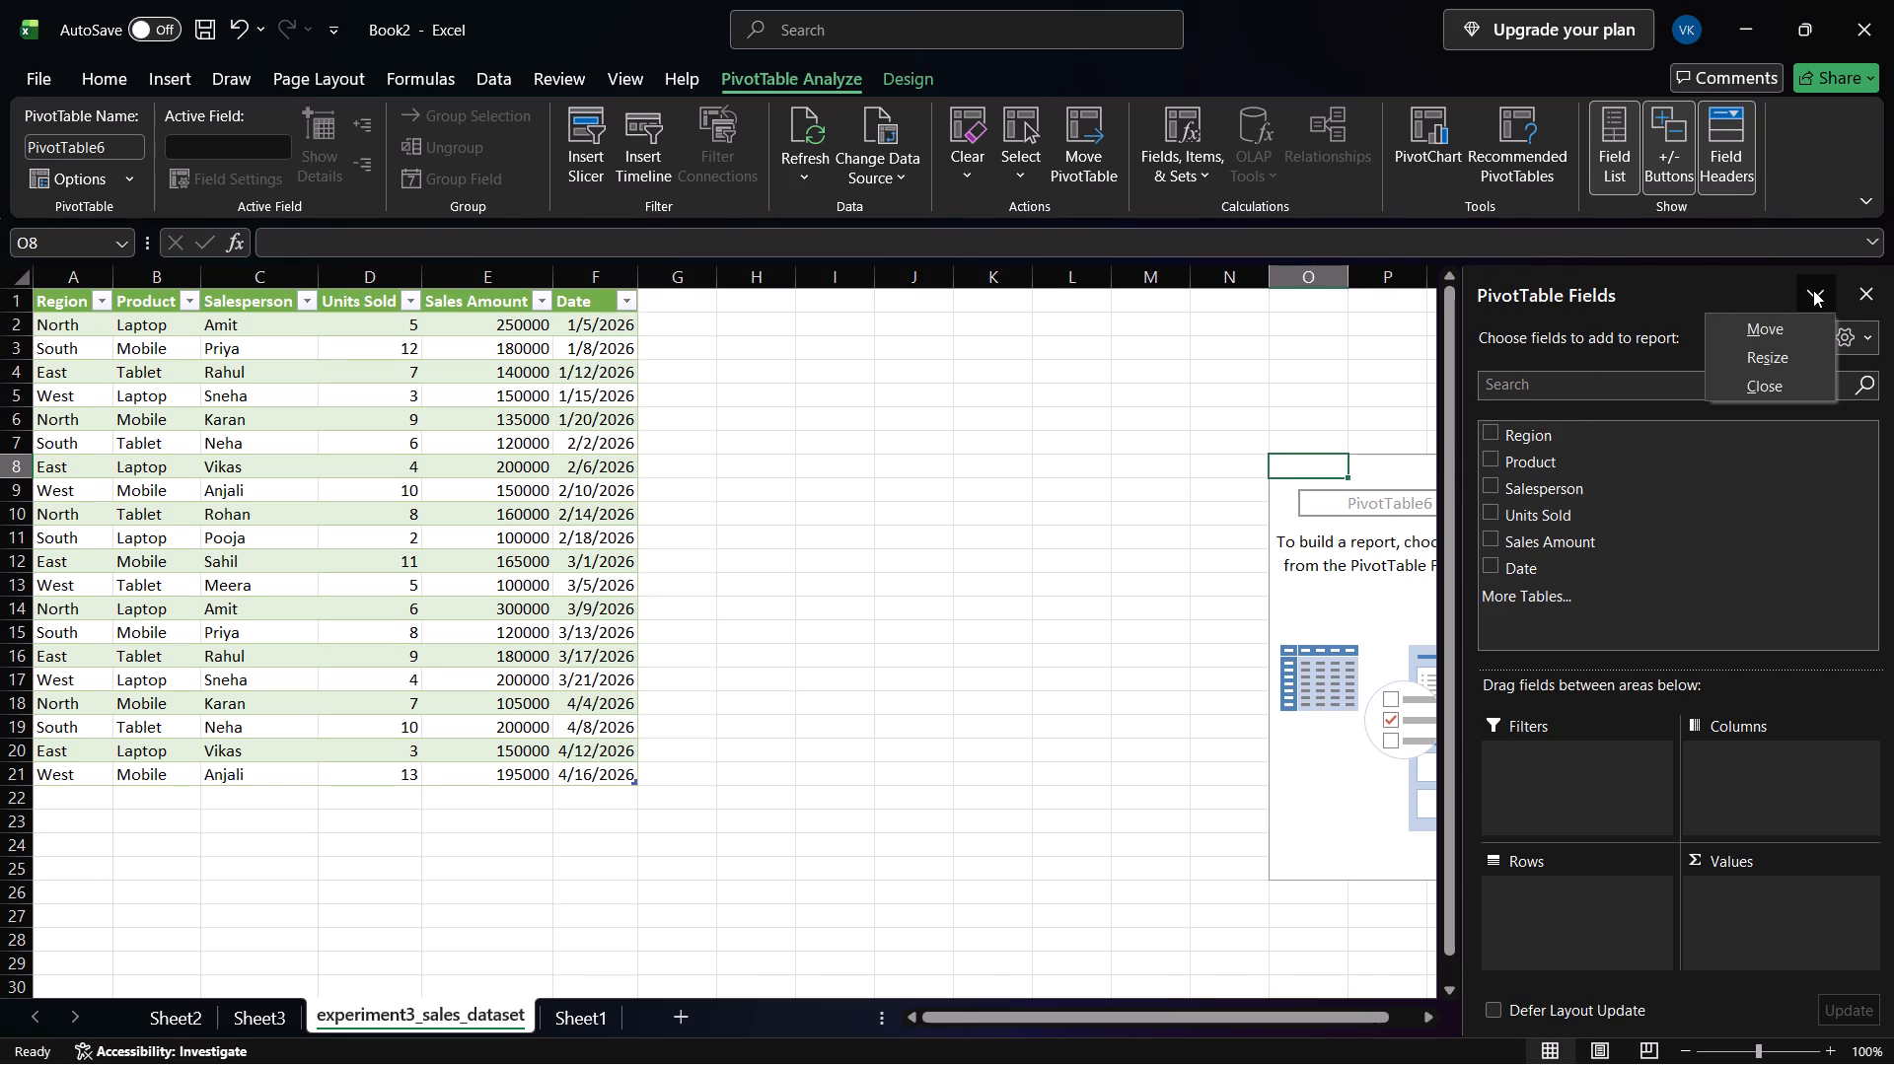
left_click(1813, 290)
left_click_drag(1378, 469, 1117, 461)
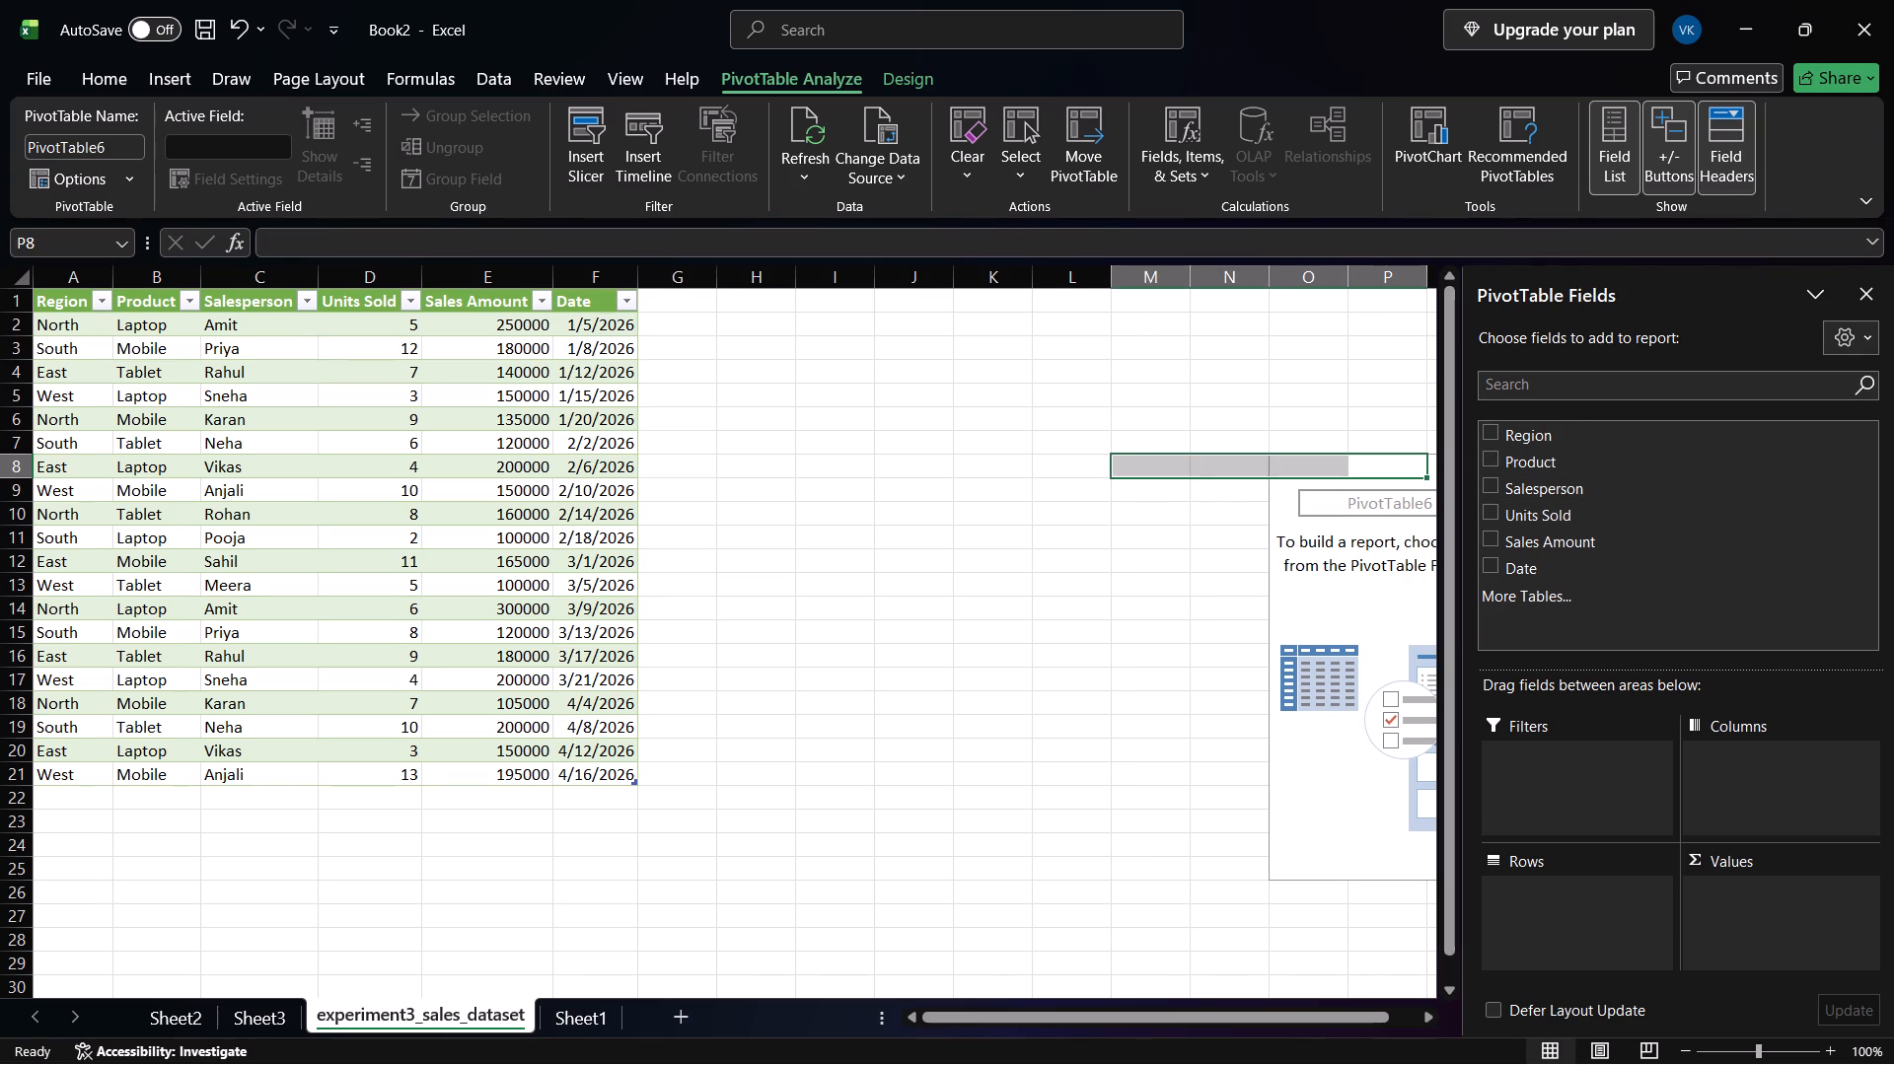
Lay out the new pivot table at O8 with Region as rows, Product as the report filter and Sum of Sales Amount as values.
left_click(1335, 513)
left_click(1319, 588)
left_click_drag(1377, 599, 1277, 591)
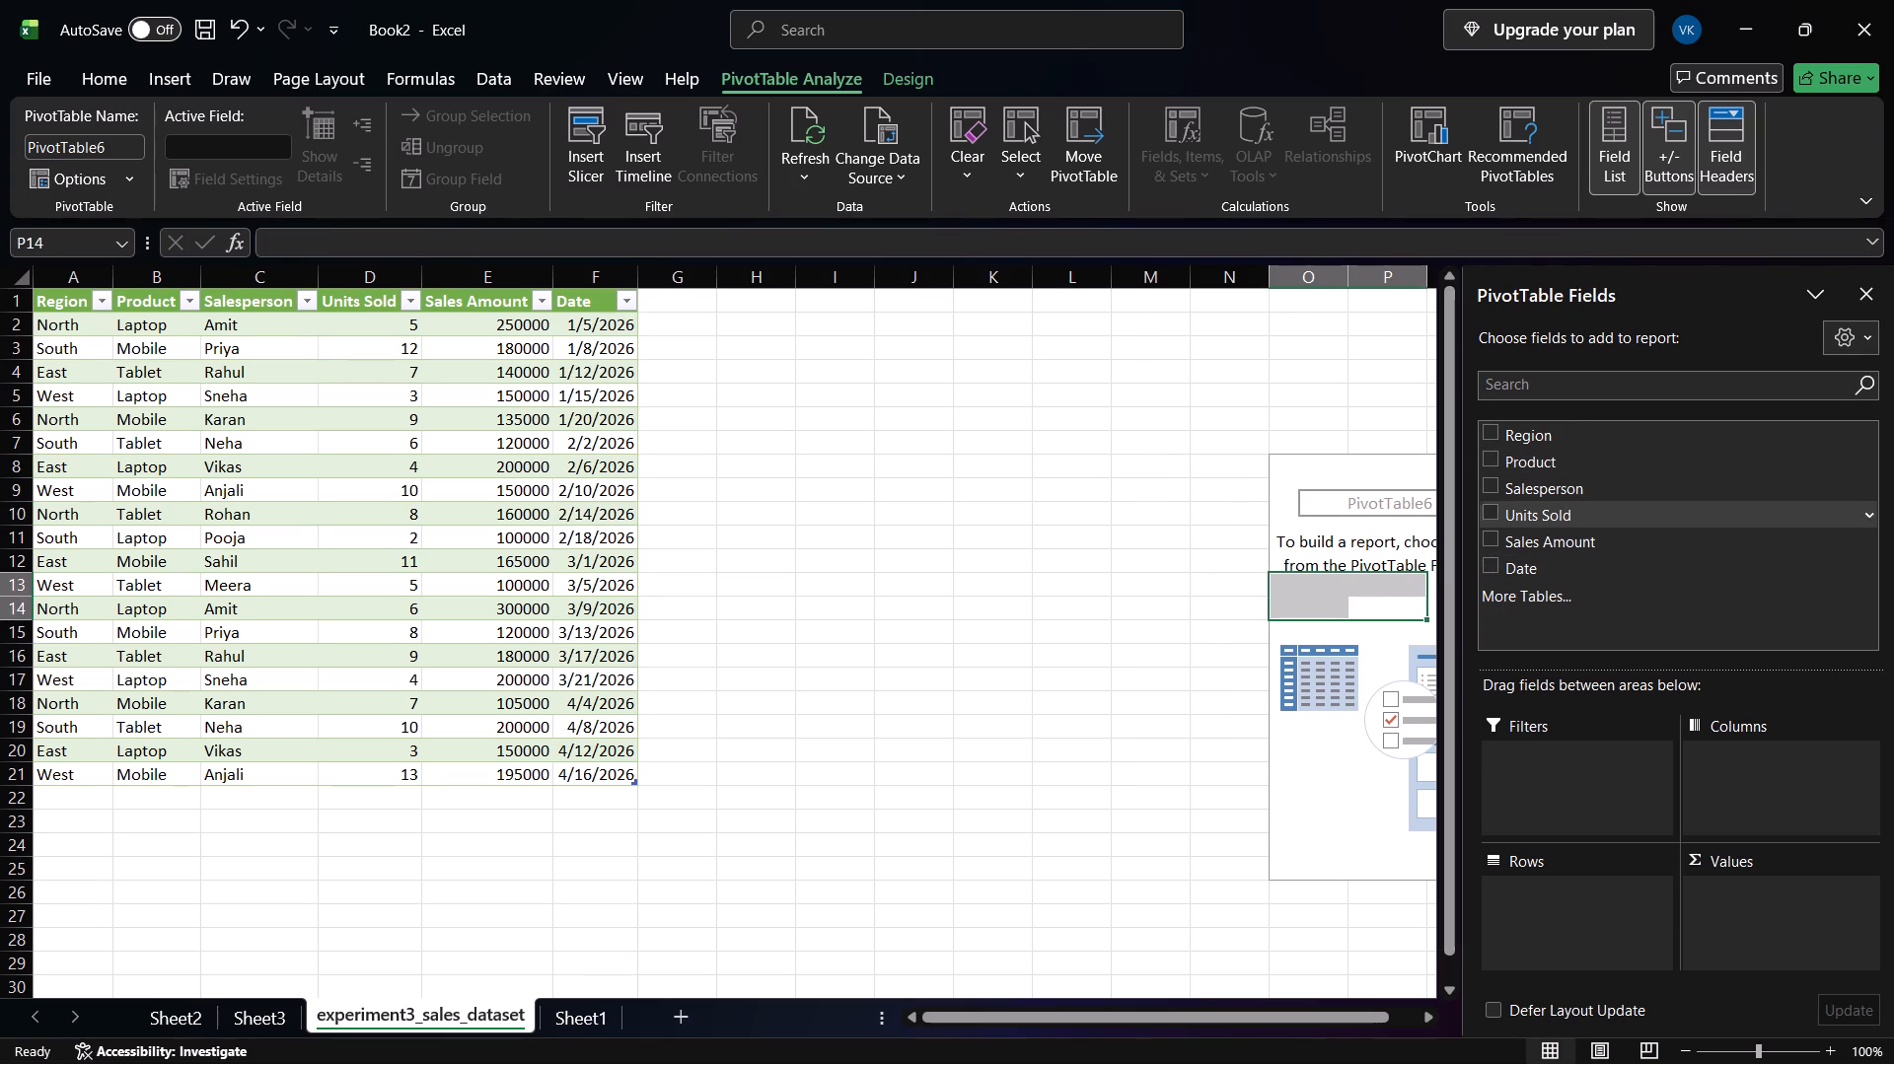
left_click(1499, 433)
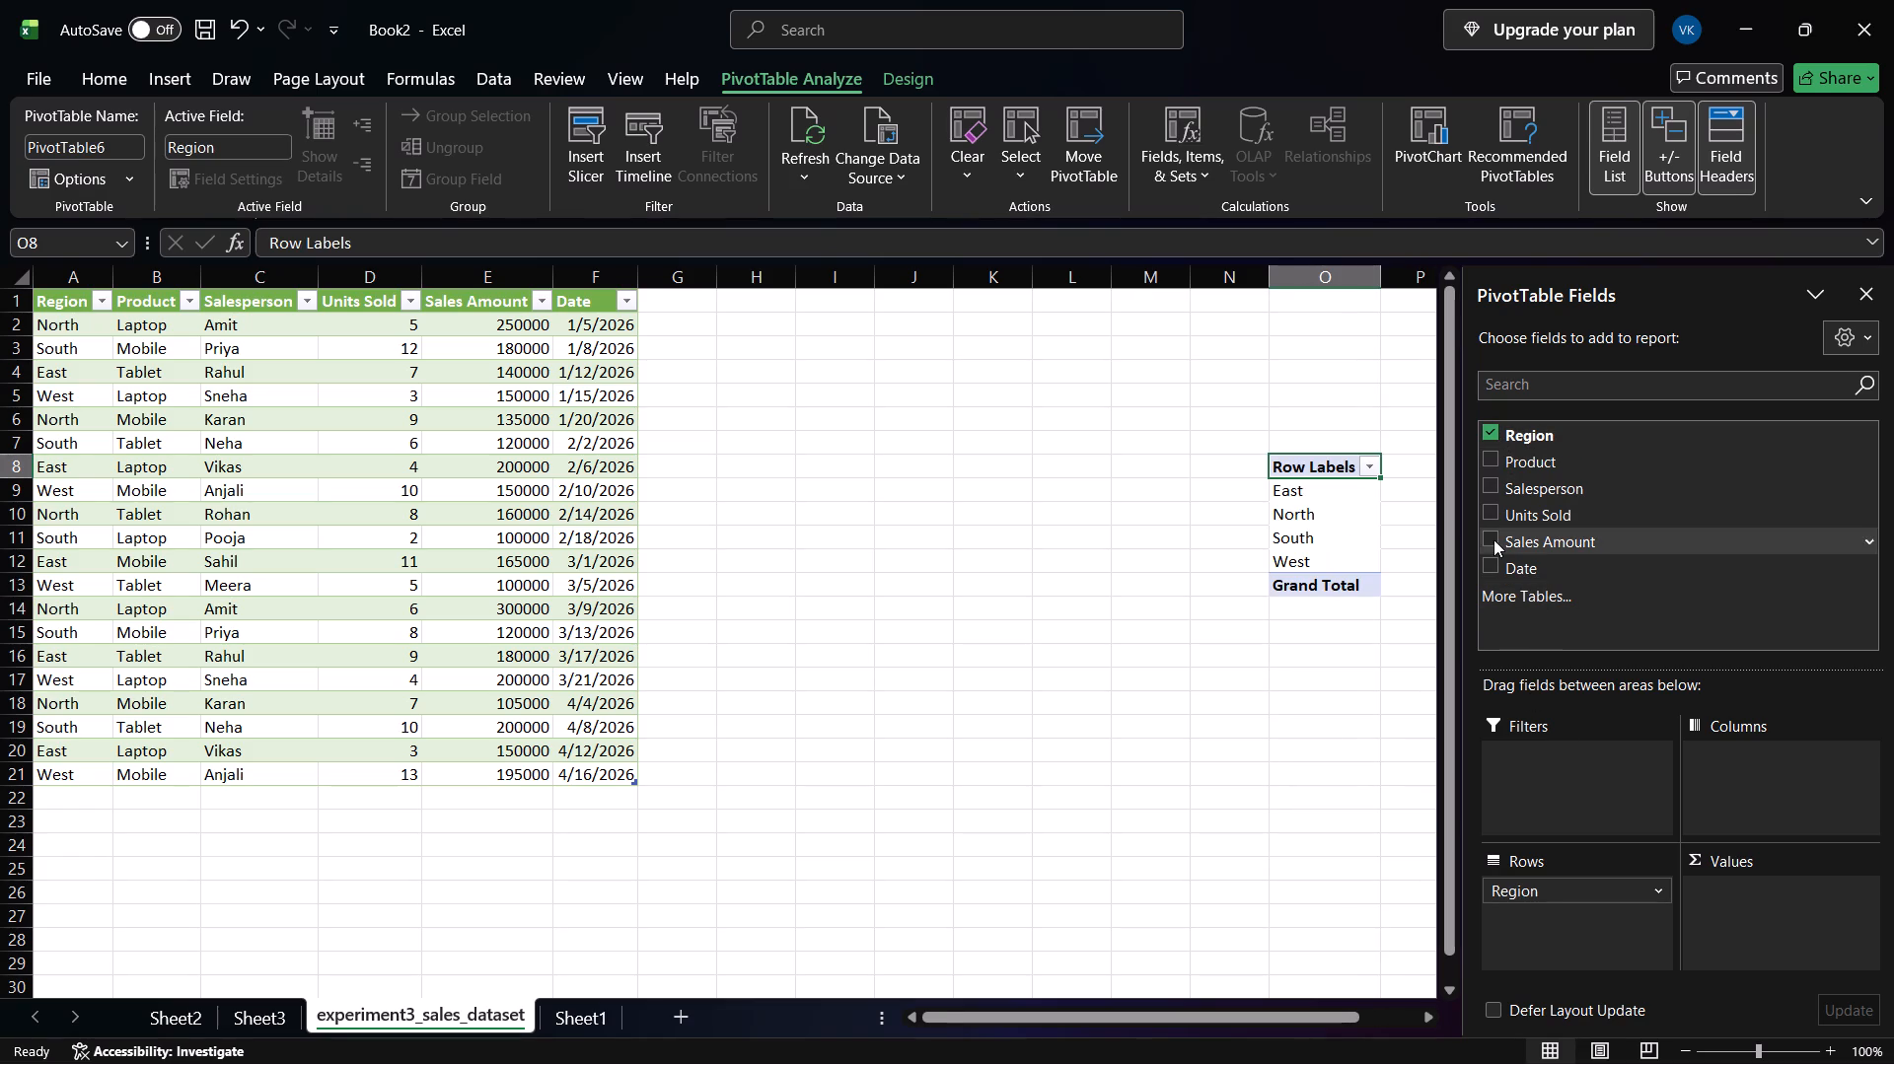
left_click(1486, 461)
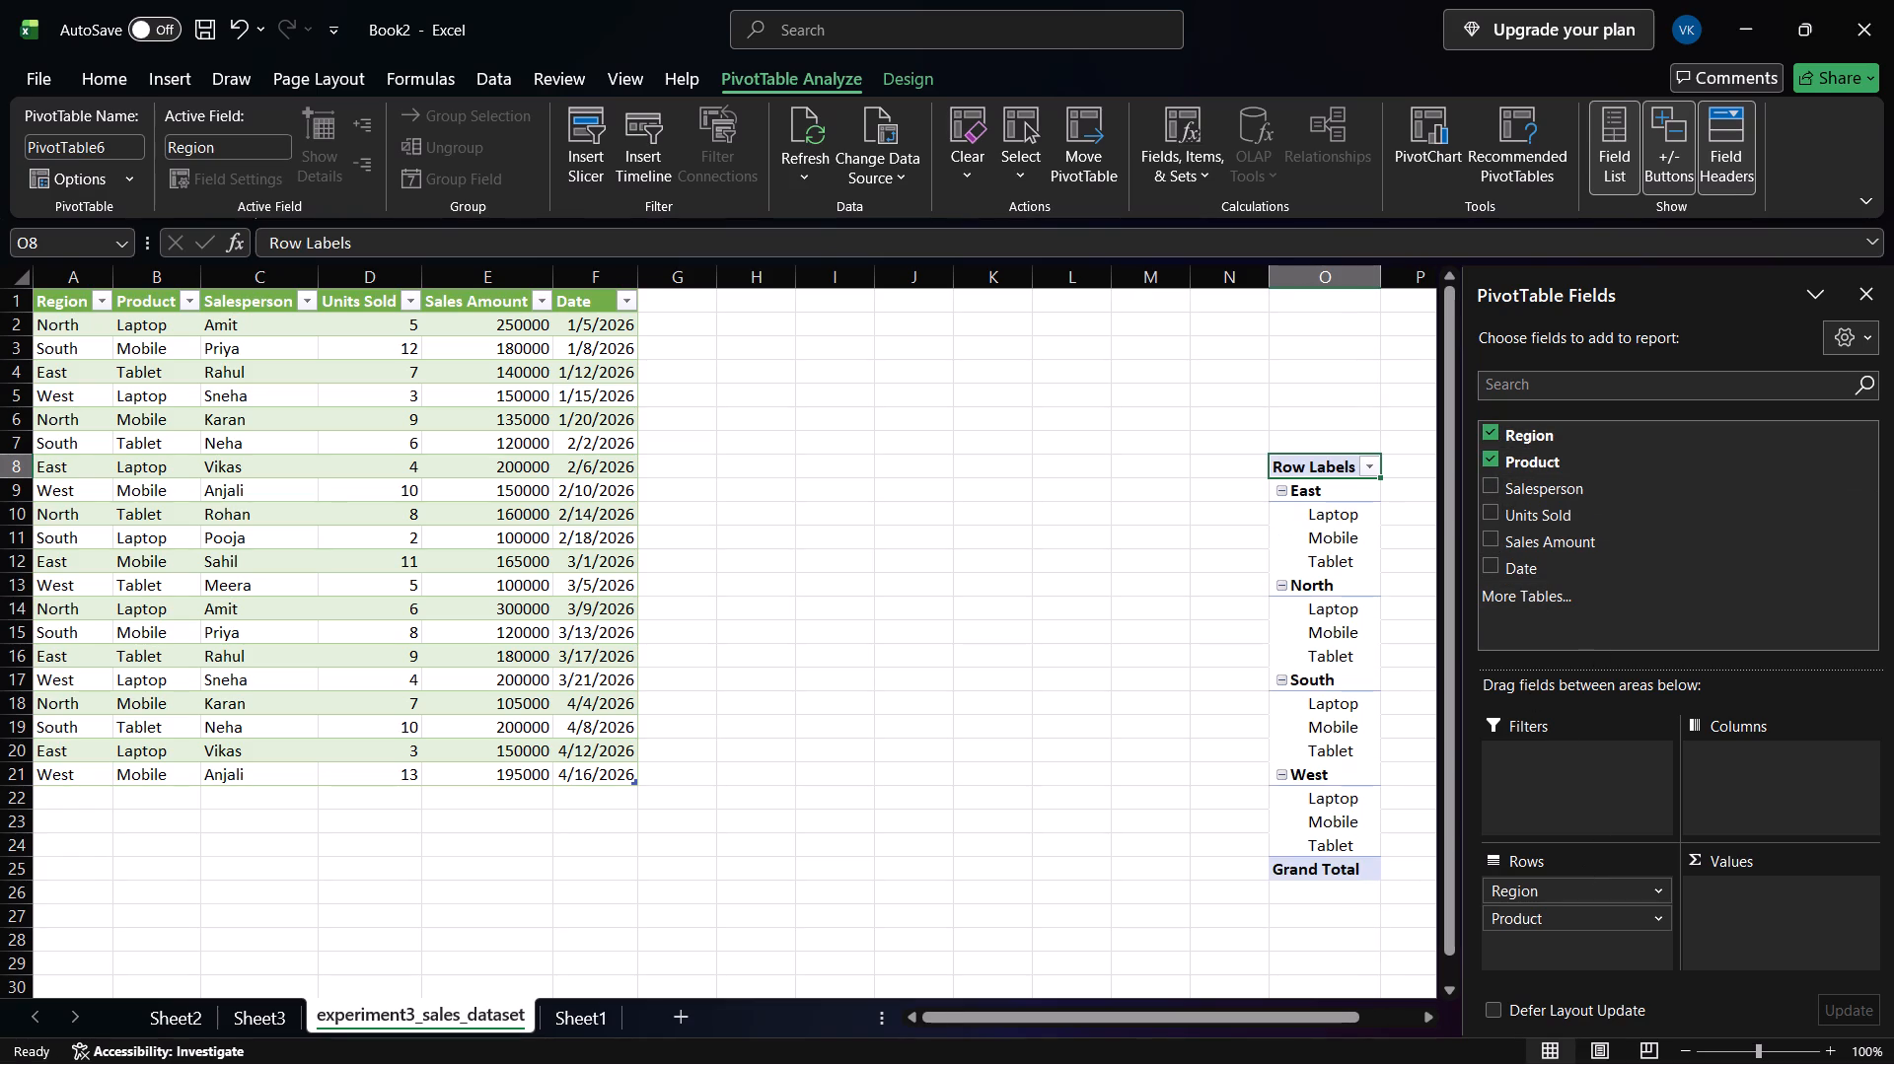
left_click_drag(1554, 919, 1529, 781)
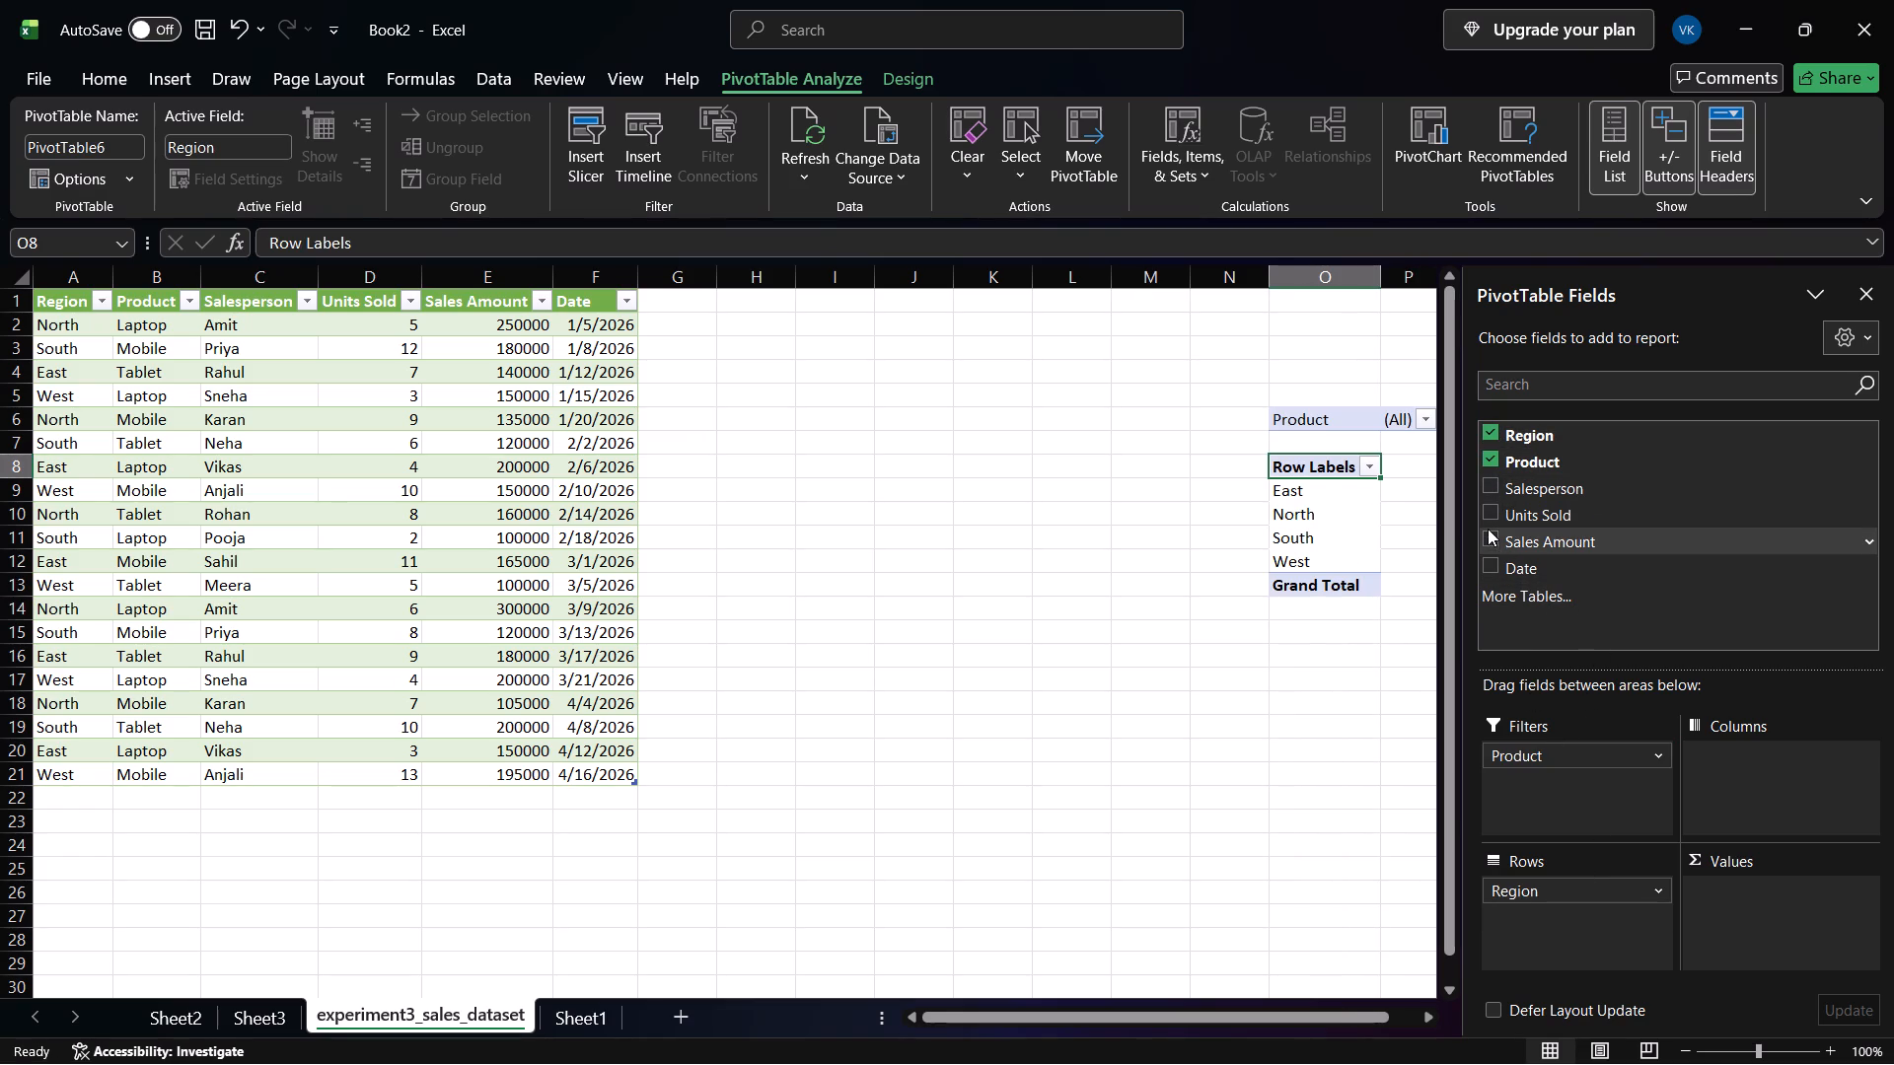
left_click(1485, 535)
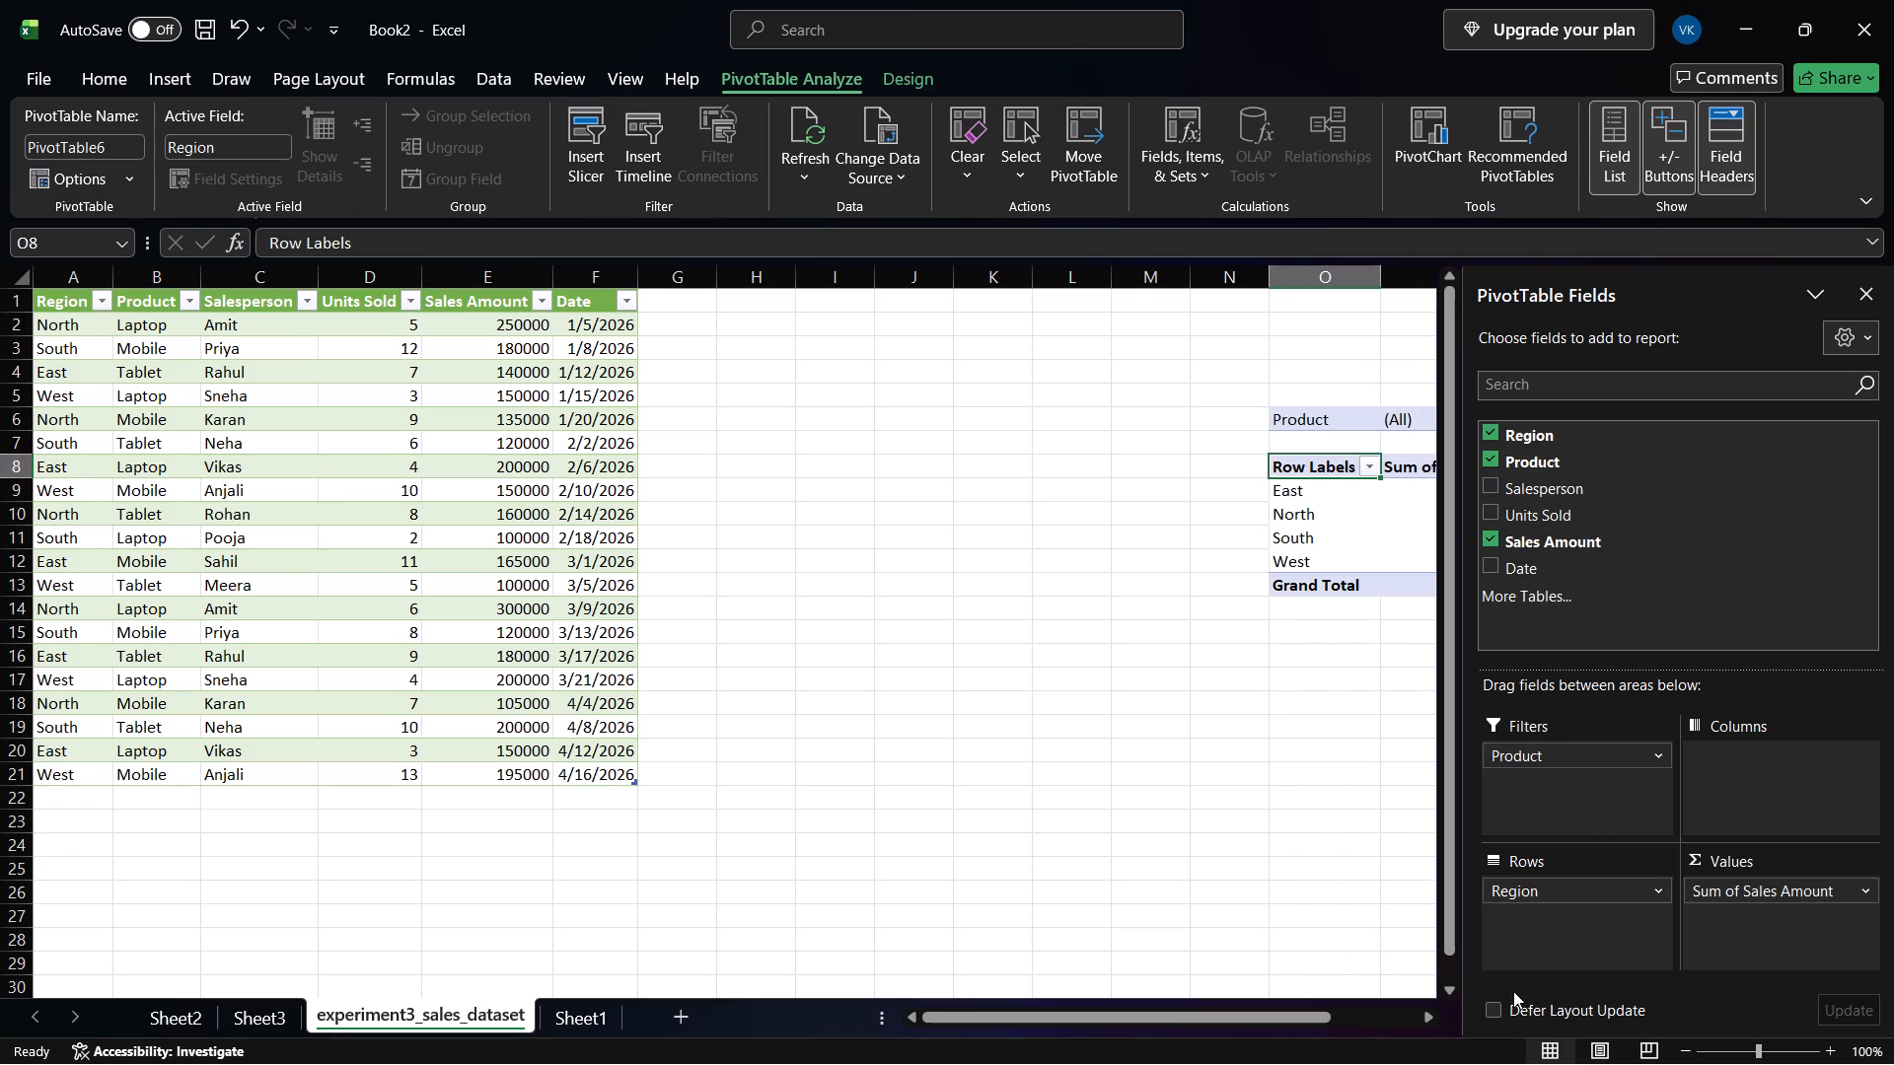
scroll(1679, 746, "down", 4)
key("Return")
left_click(1329, 646)
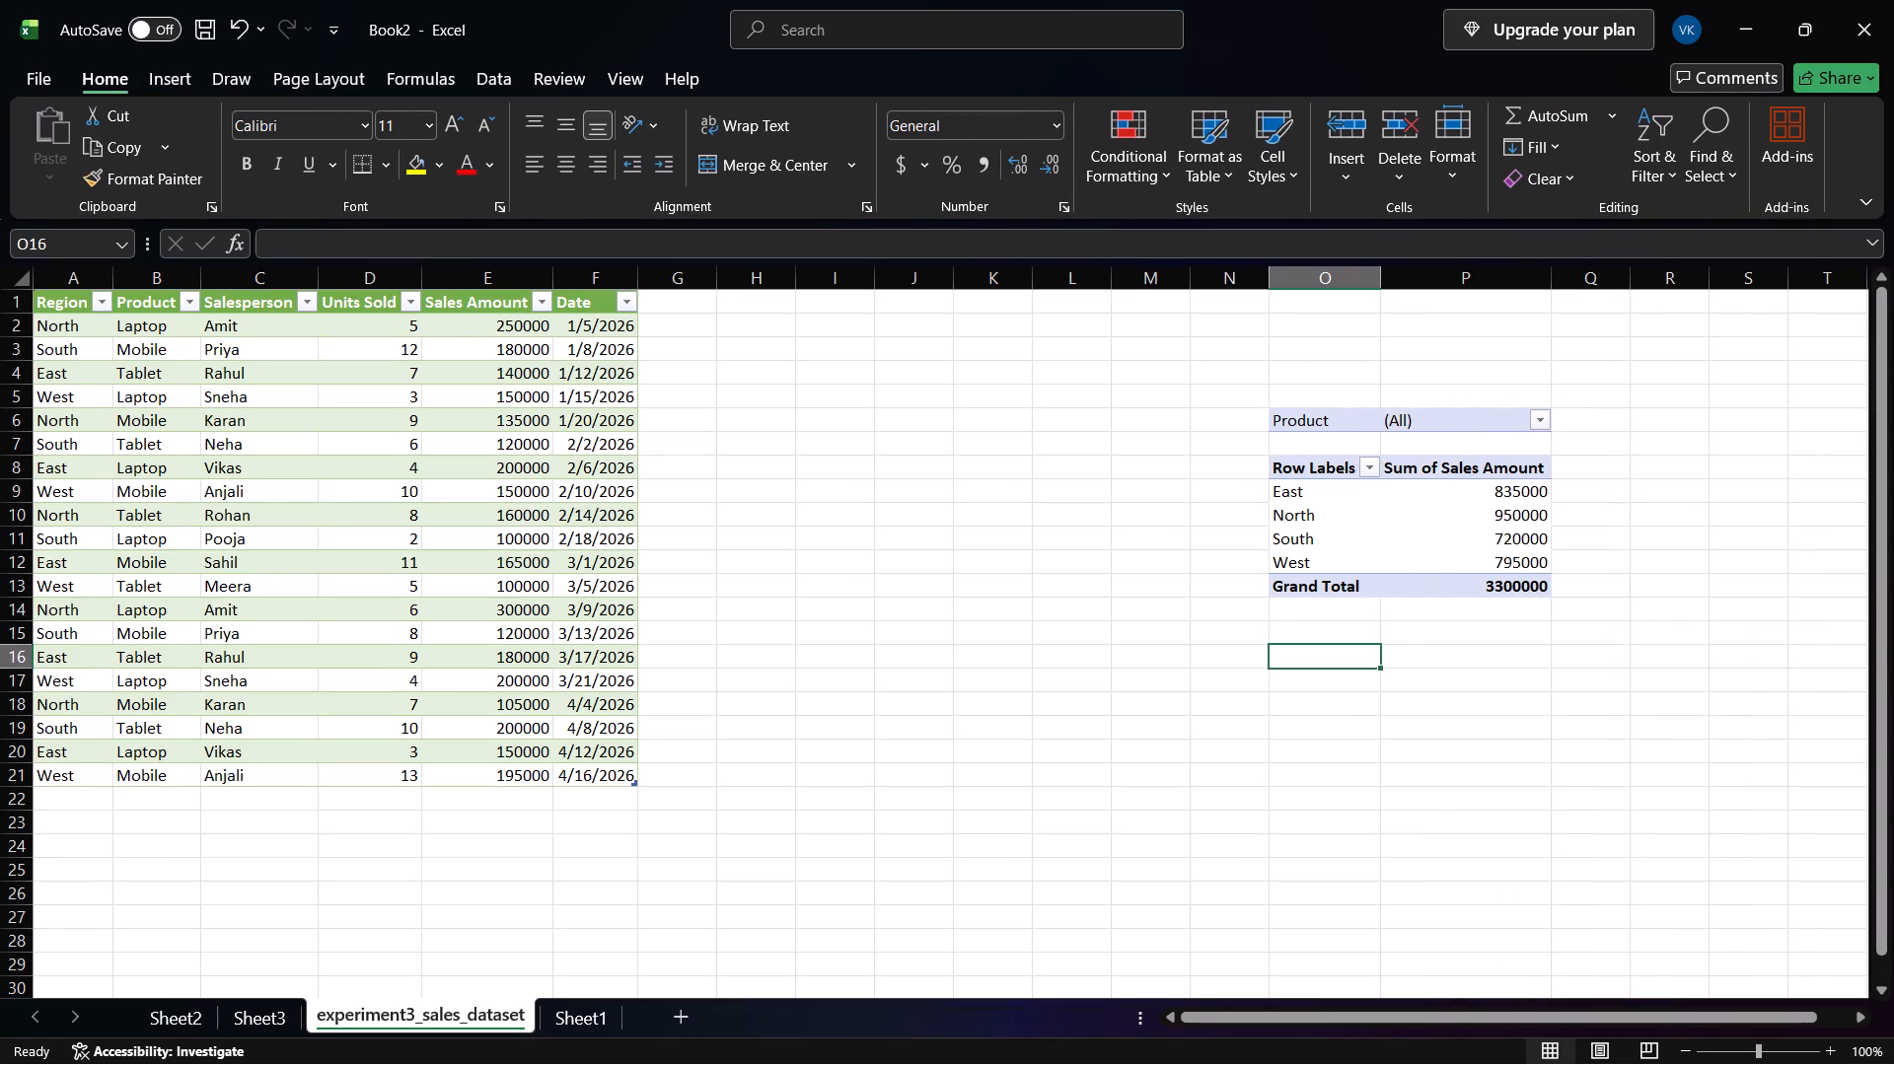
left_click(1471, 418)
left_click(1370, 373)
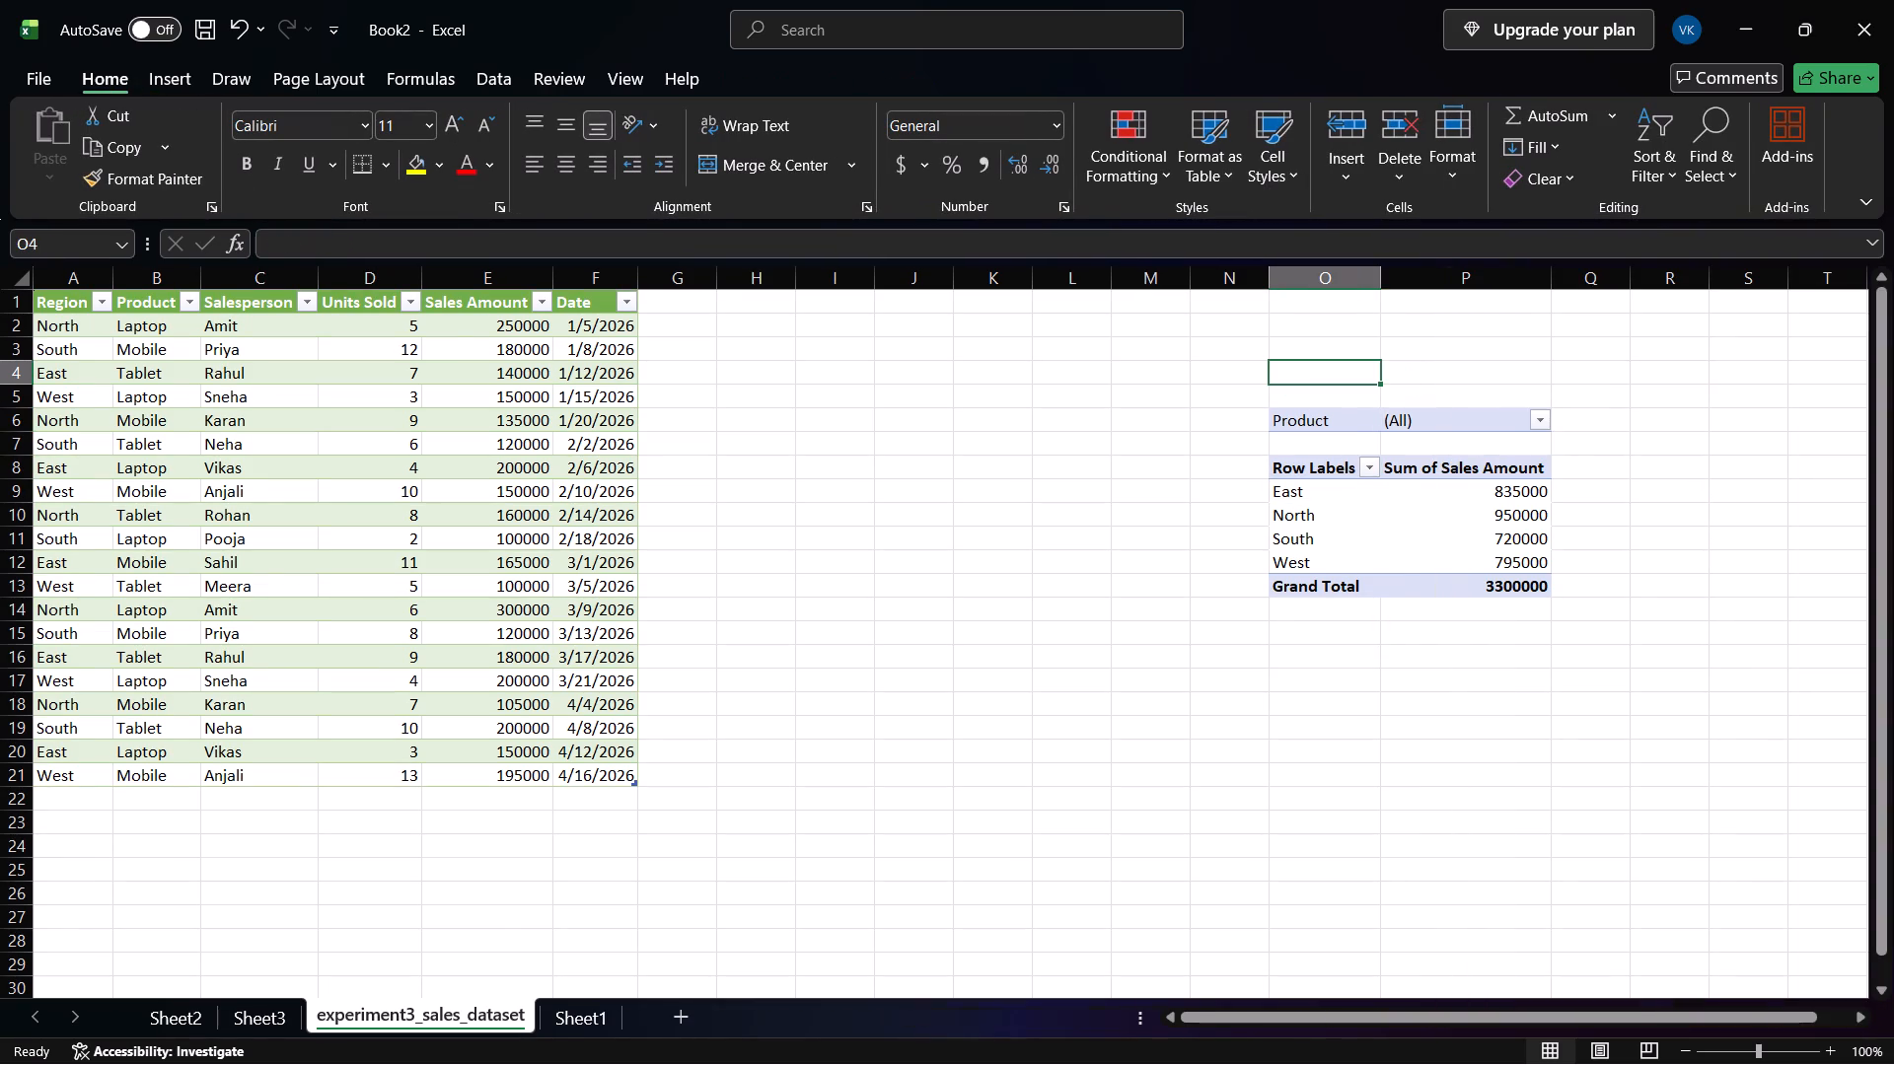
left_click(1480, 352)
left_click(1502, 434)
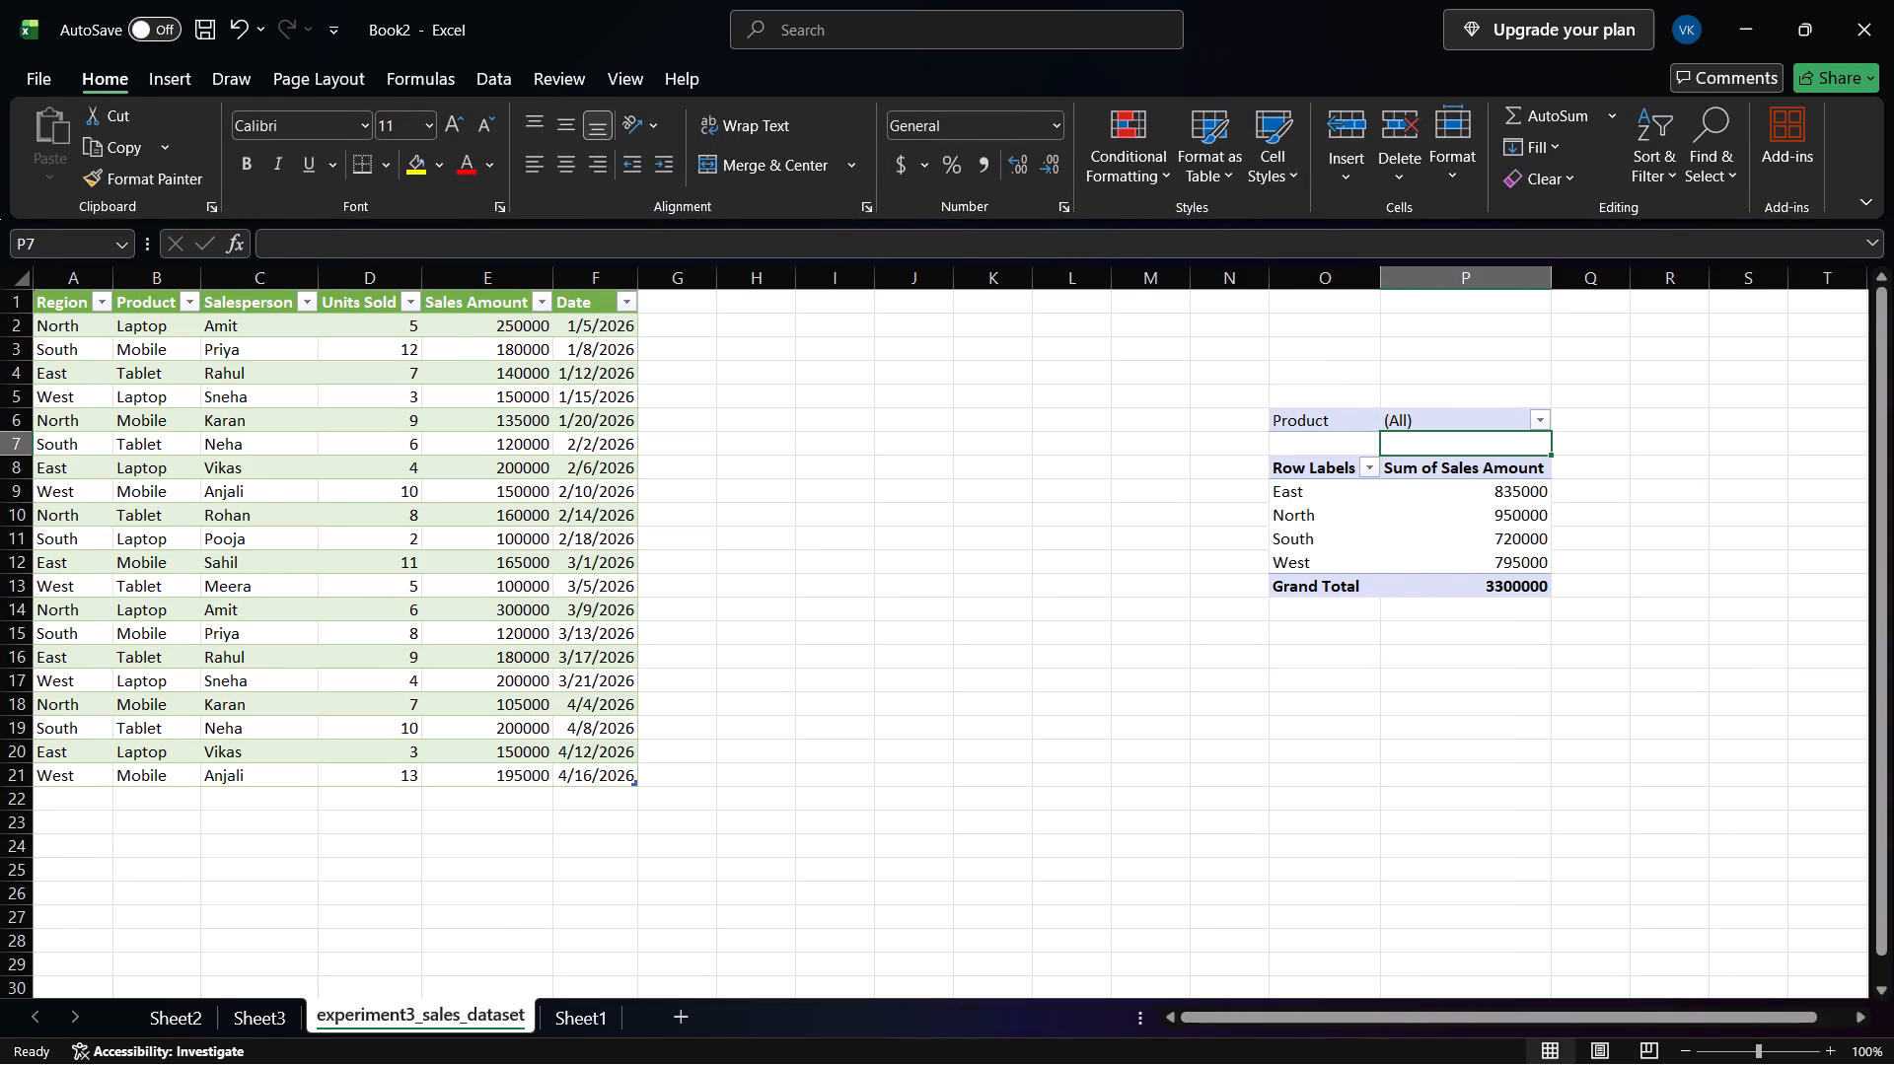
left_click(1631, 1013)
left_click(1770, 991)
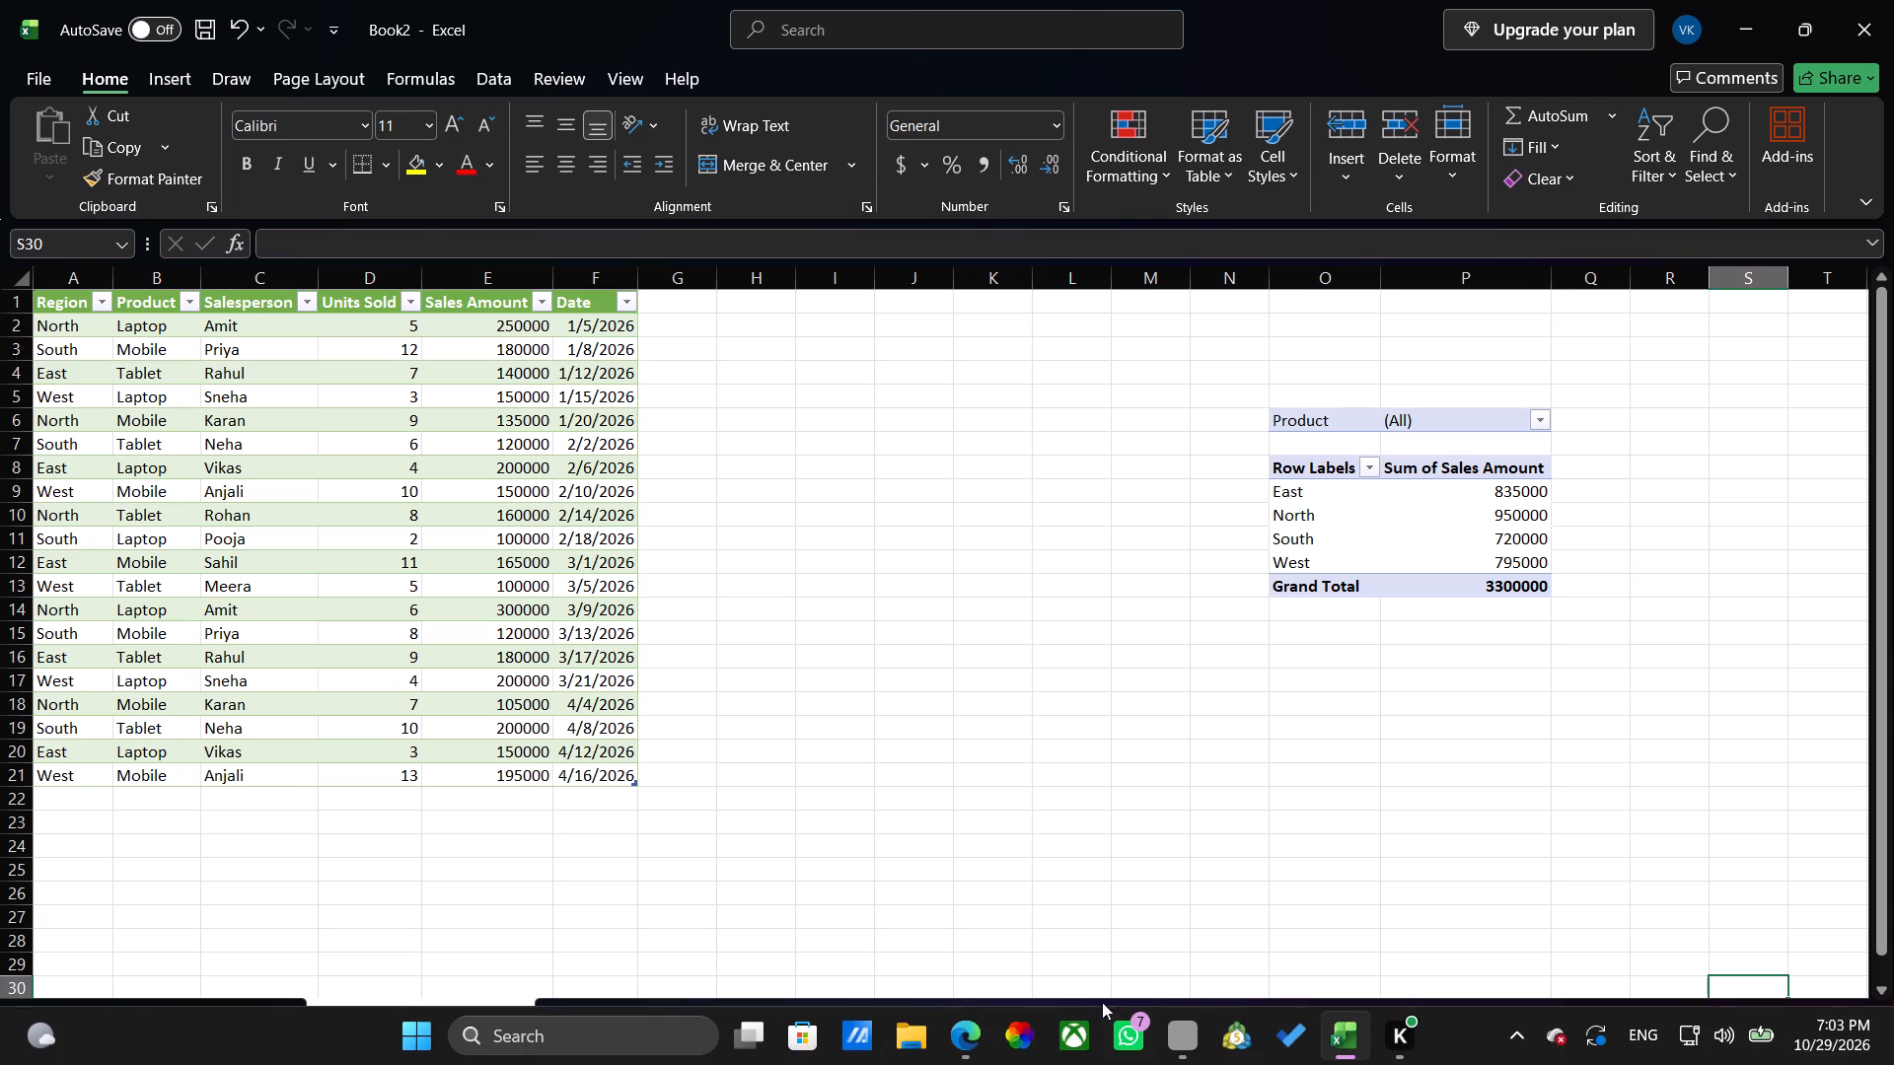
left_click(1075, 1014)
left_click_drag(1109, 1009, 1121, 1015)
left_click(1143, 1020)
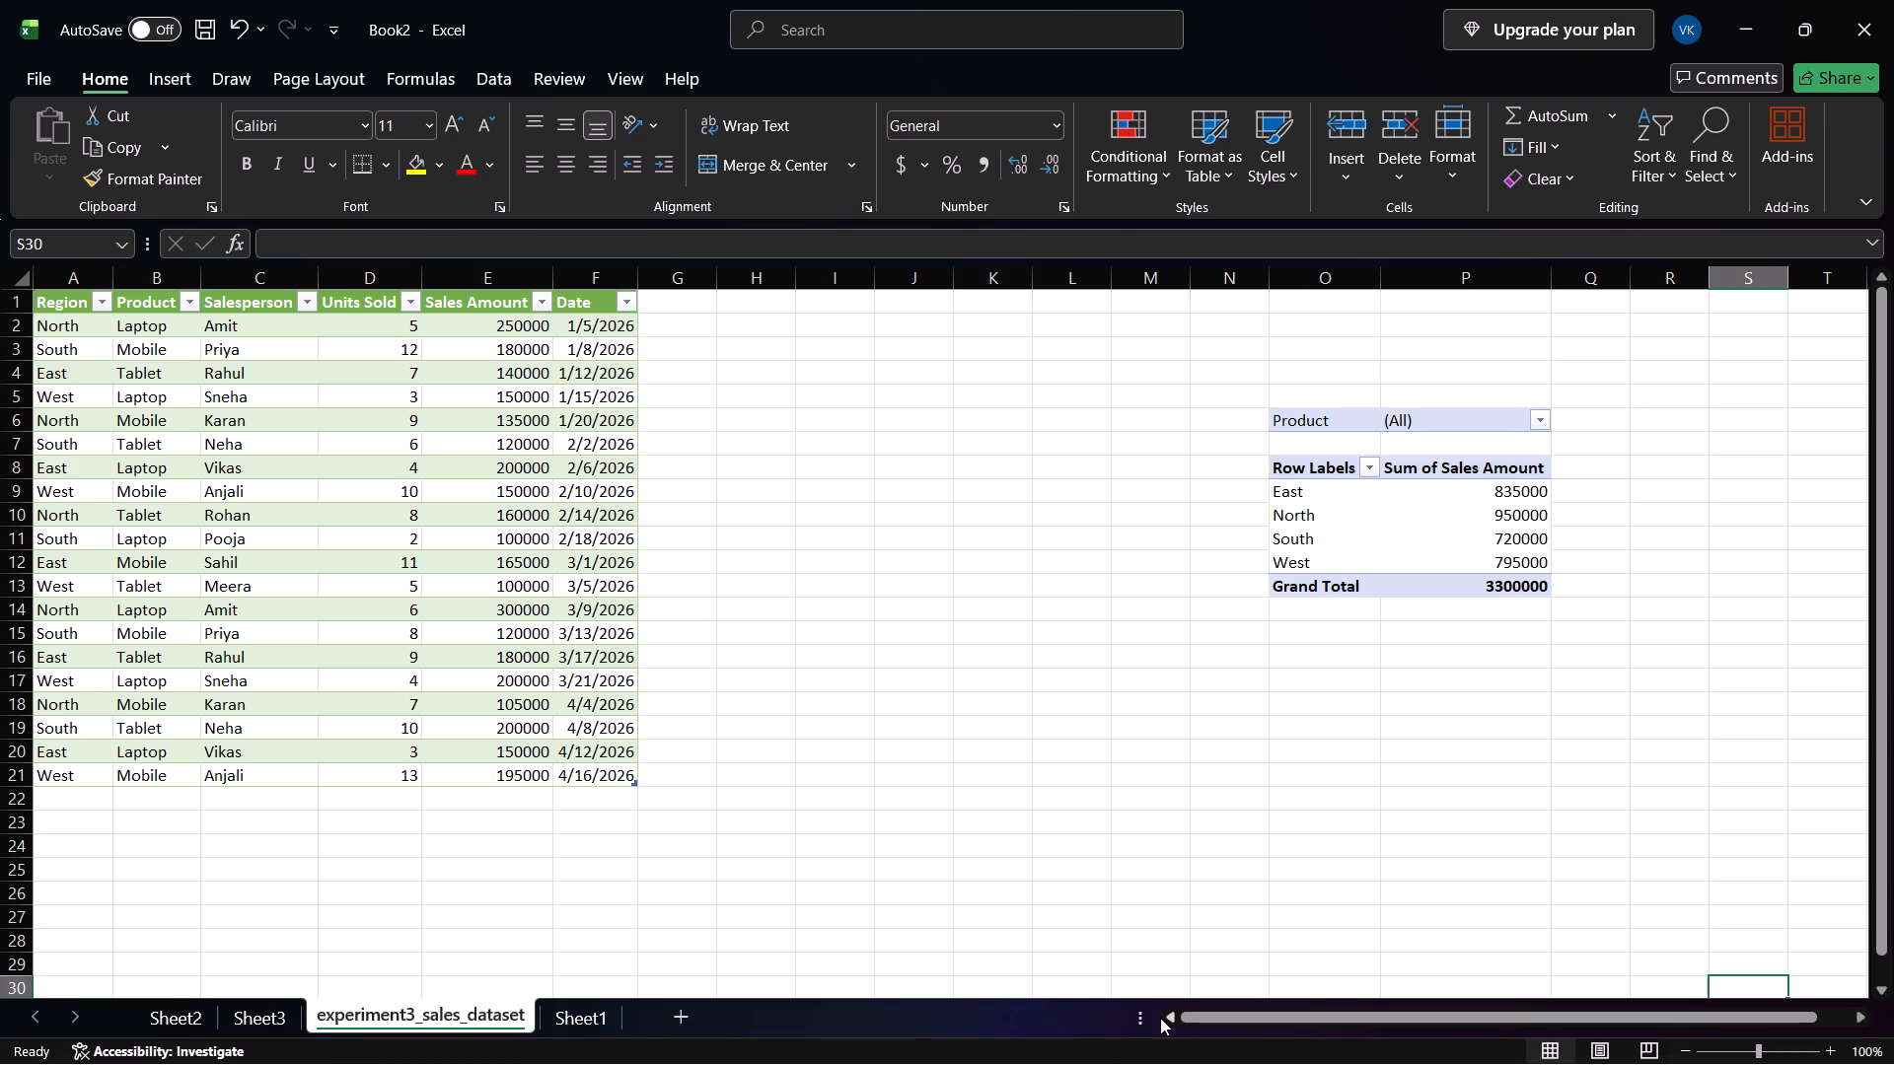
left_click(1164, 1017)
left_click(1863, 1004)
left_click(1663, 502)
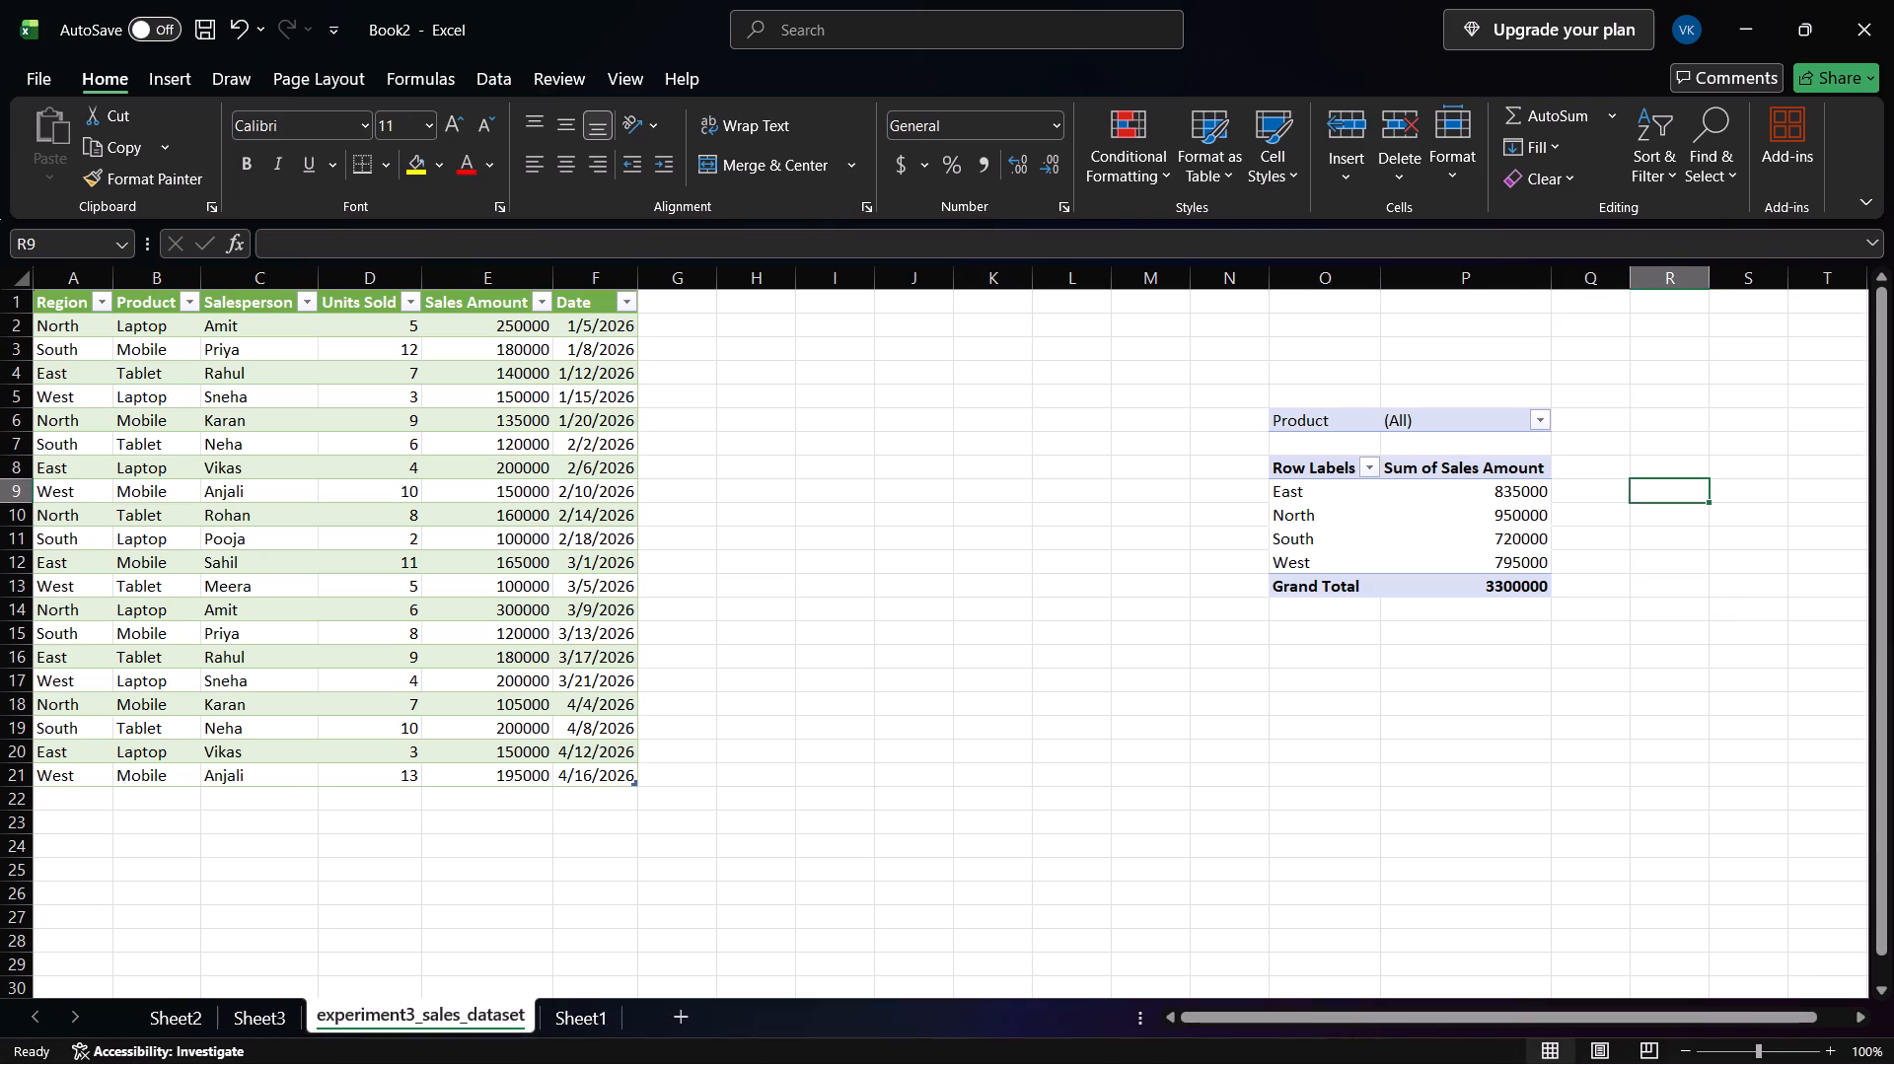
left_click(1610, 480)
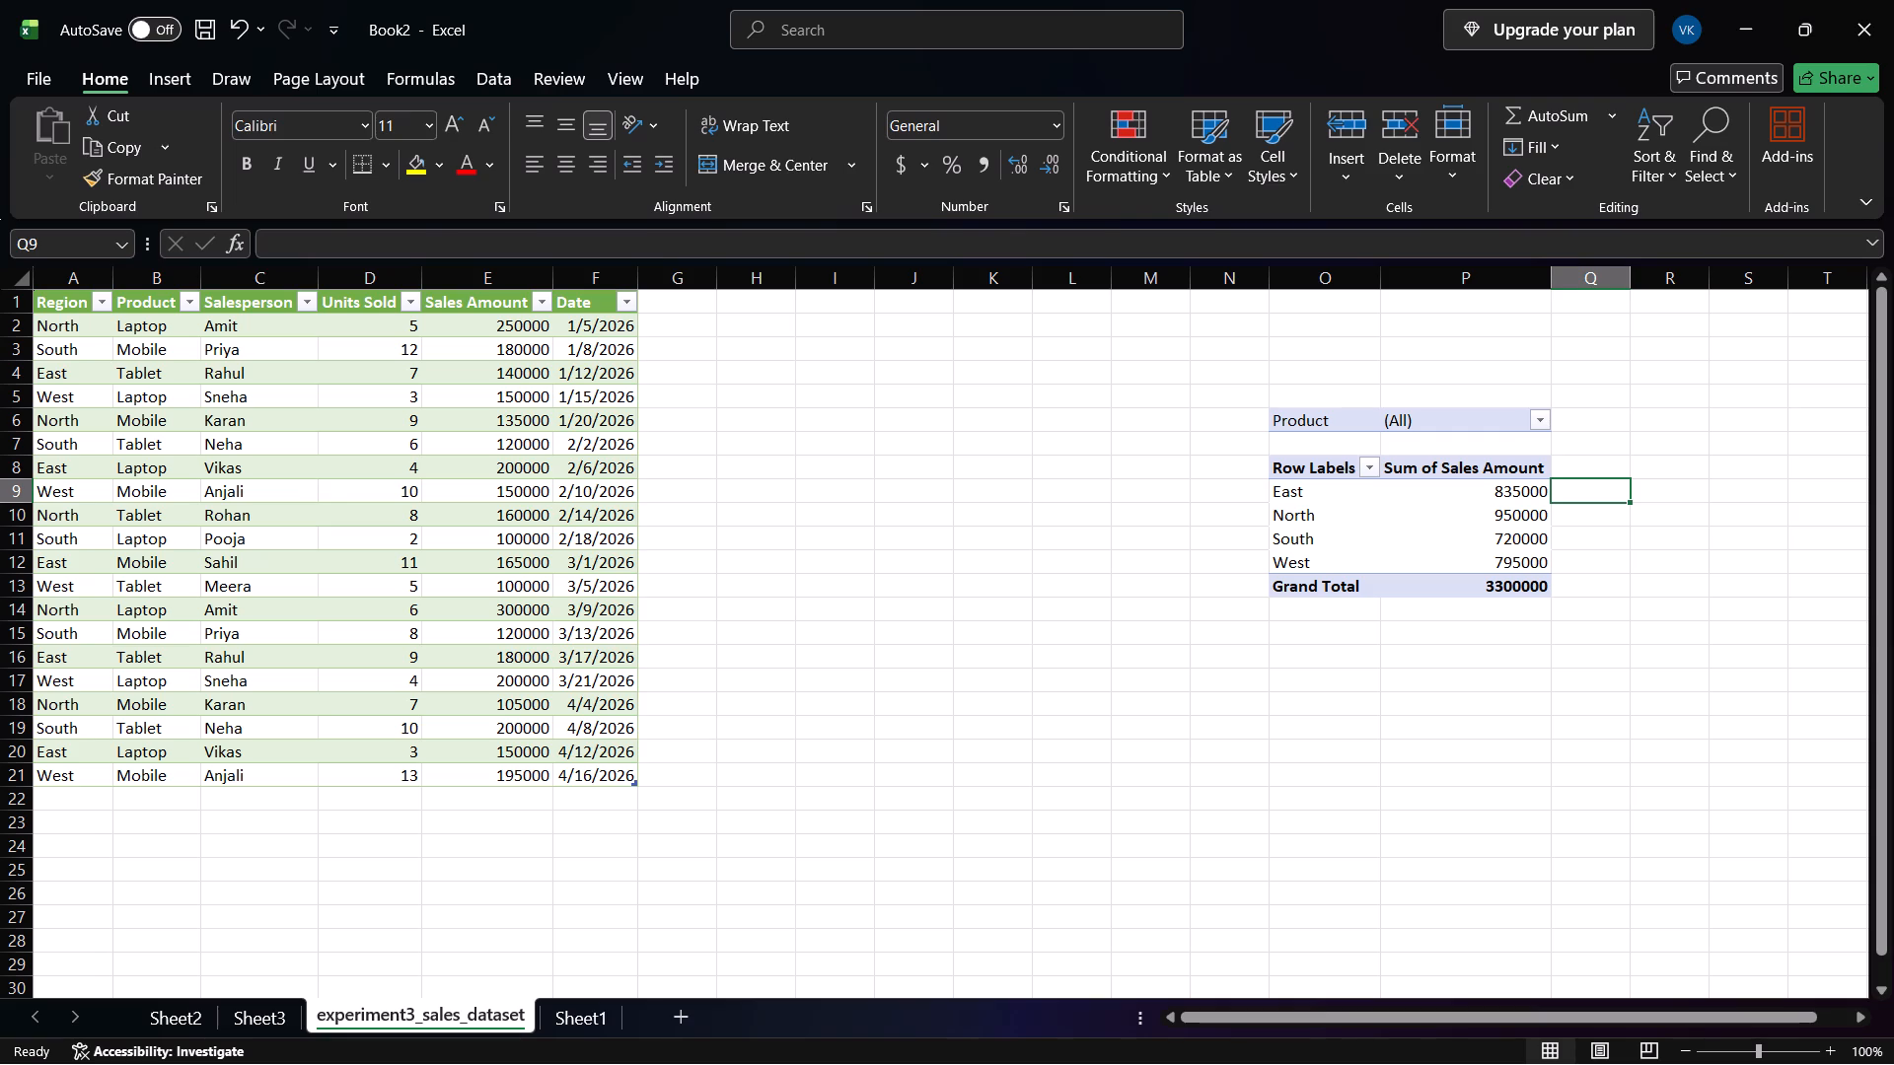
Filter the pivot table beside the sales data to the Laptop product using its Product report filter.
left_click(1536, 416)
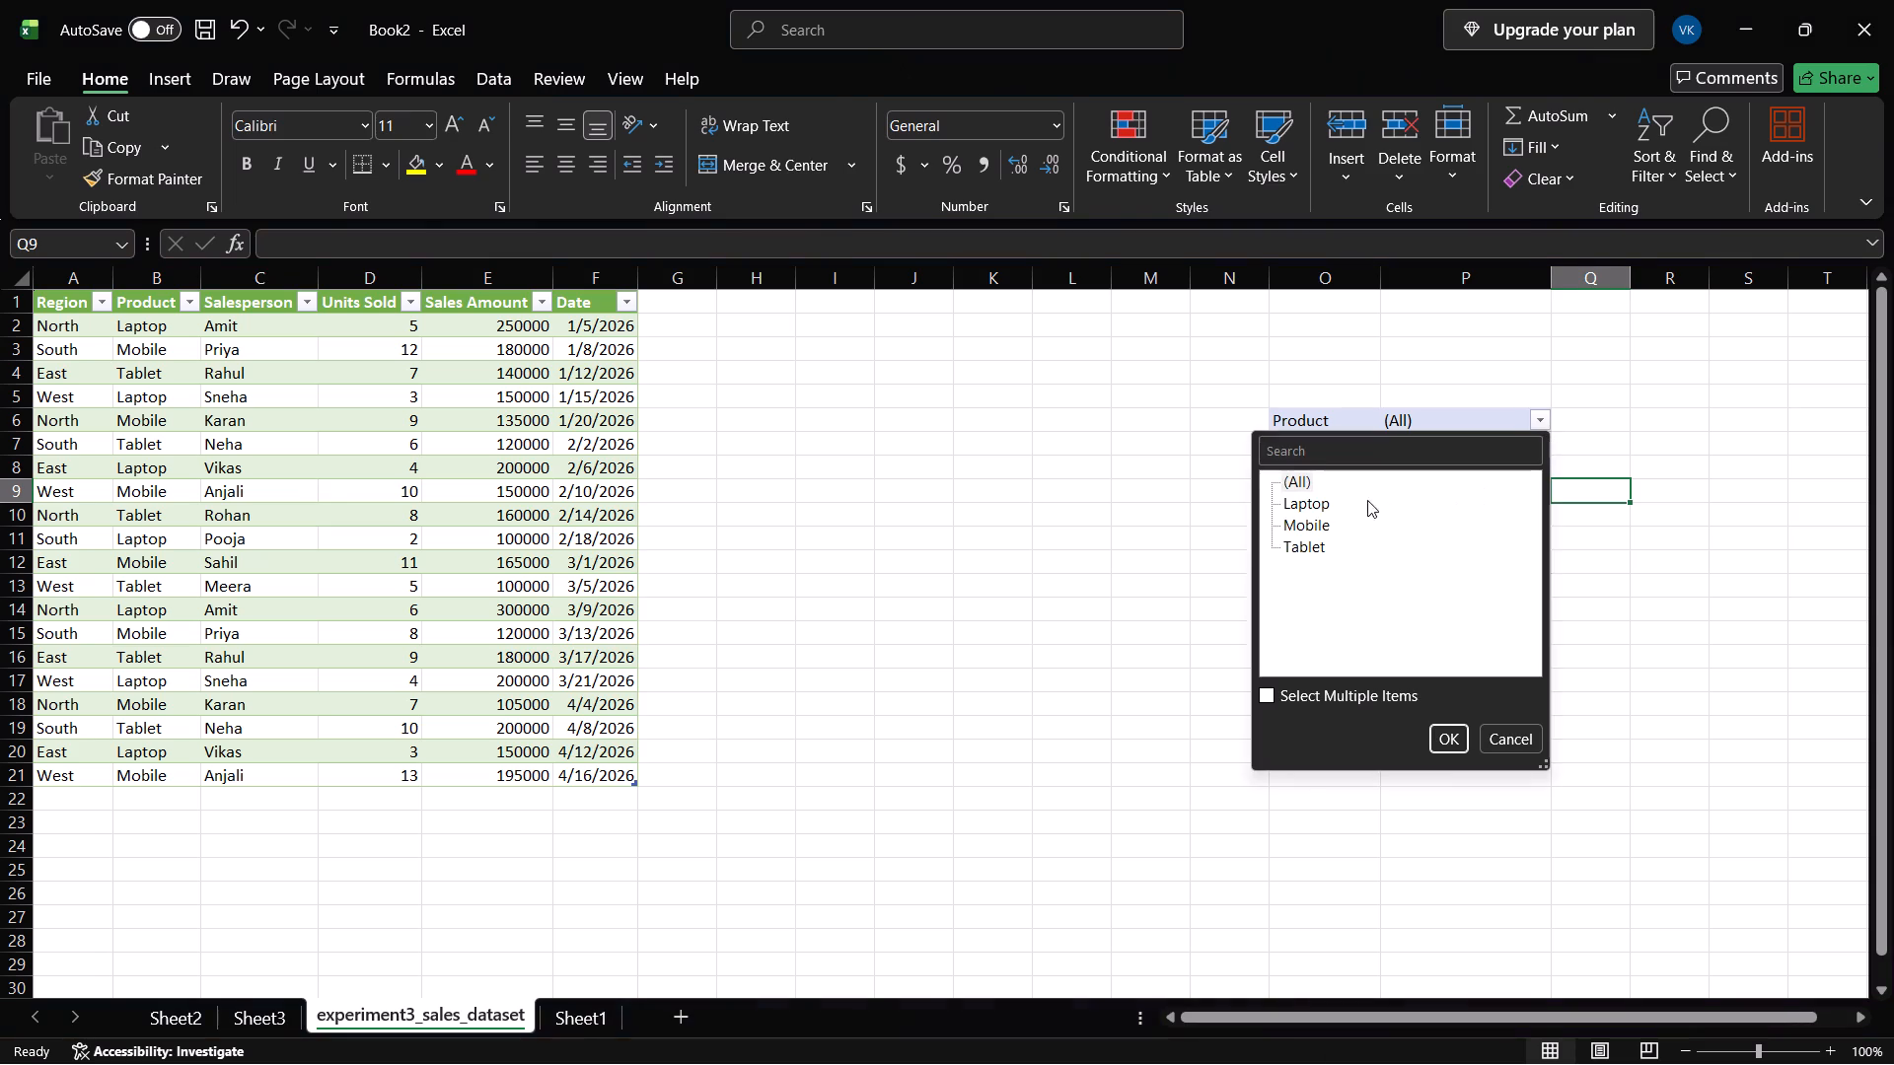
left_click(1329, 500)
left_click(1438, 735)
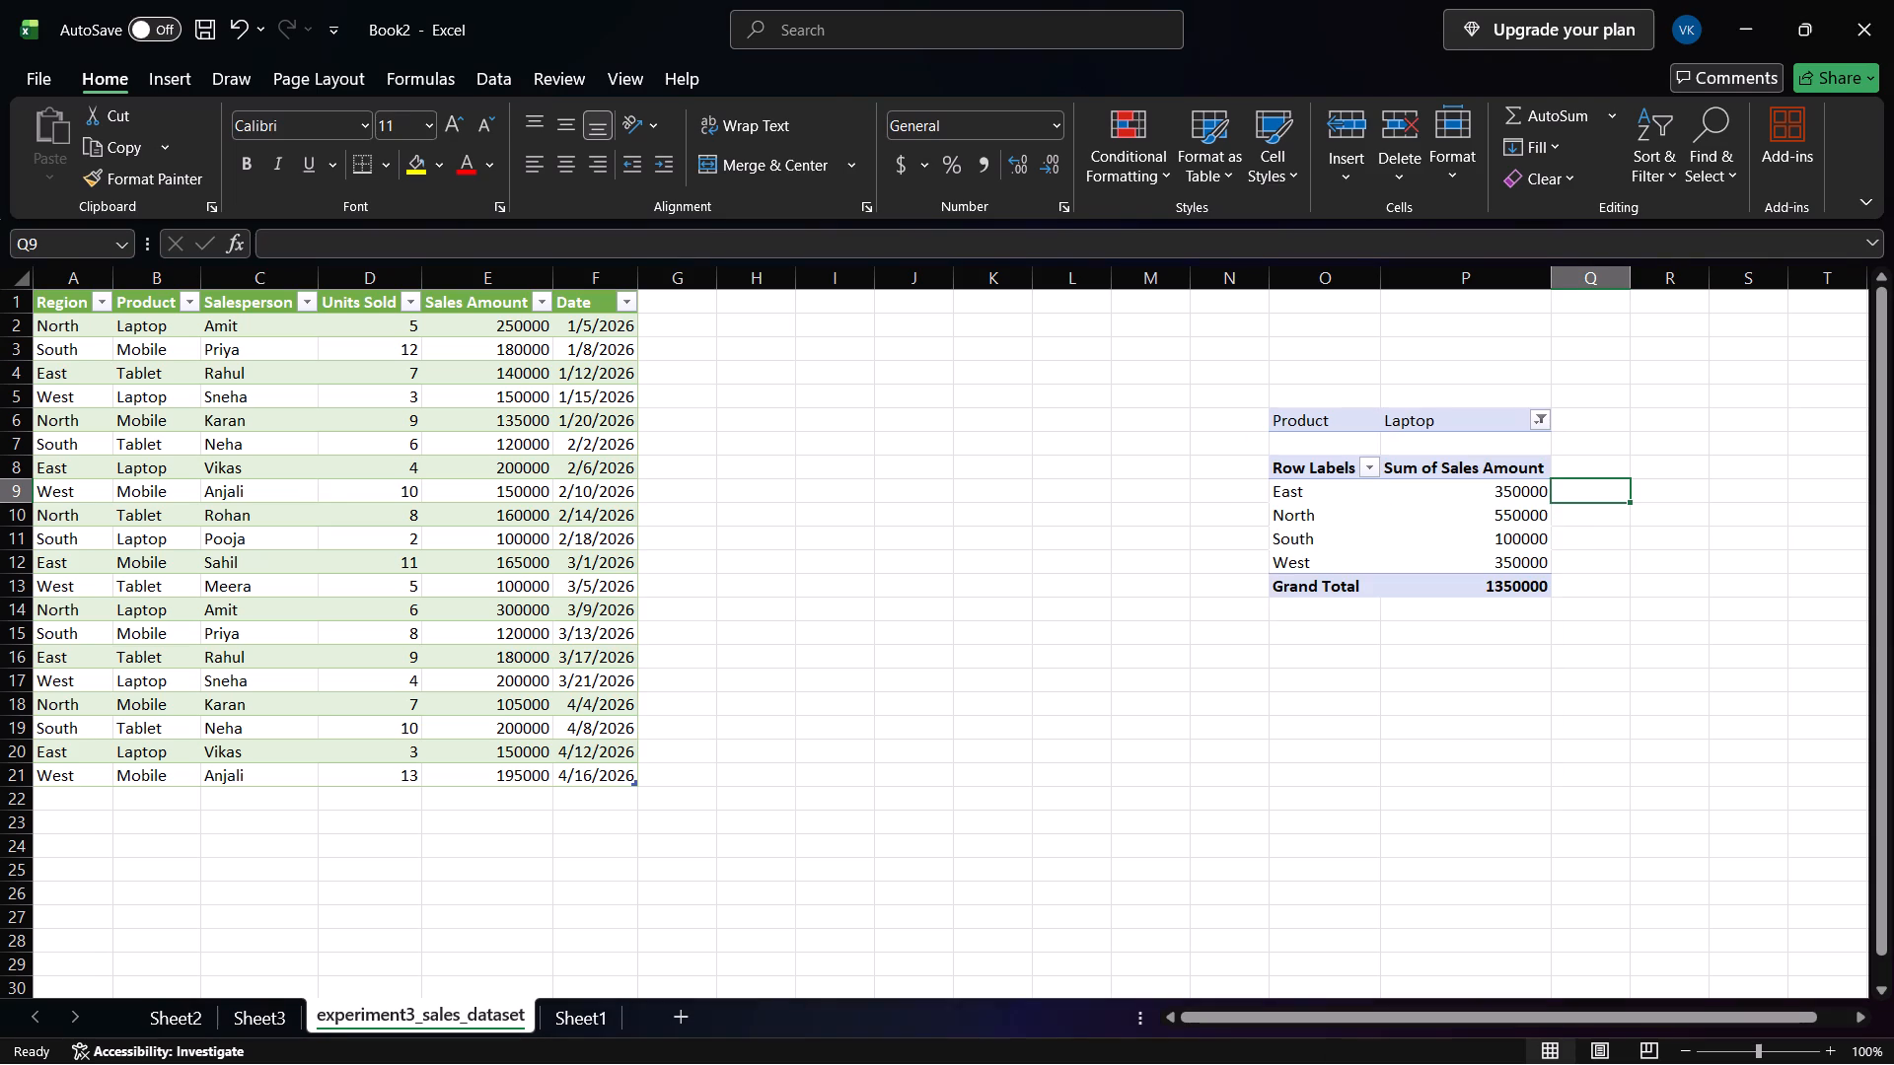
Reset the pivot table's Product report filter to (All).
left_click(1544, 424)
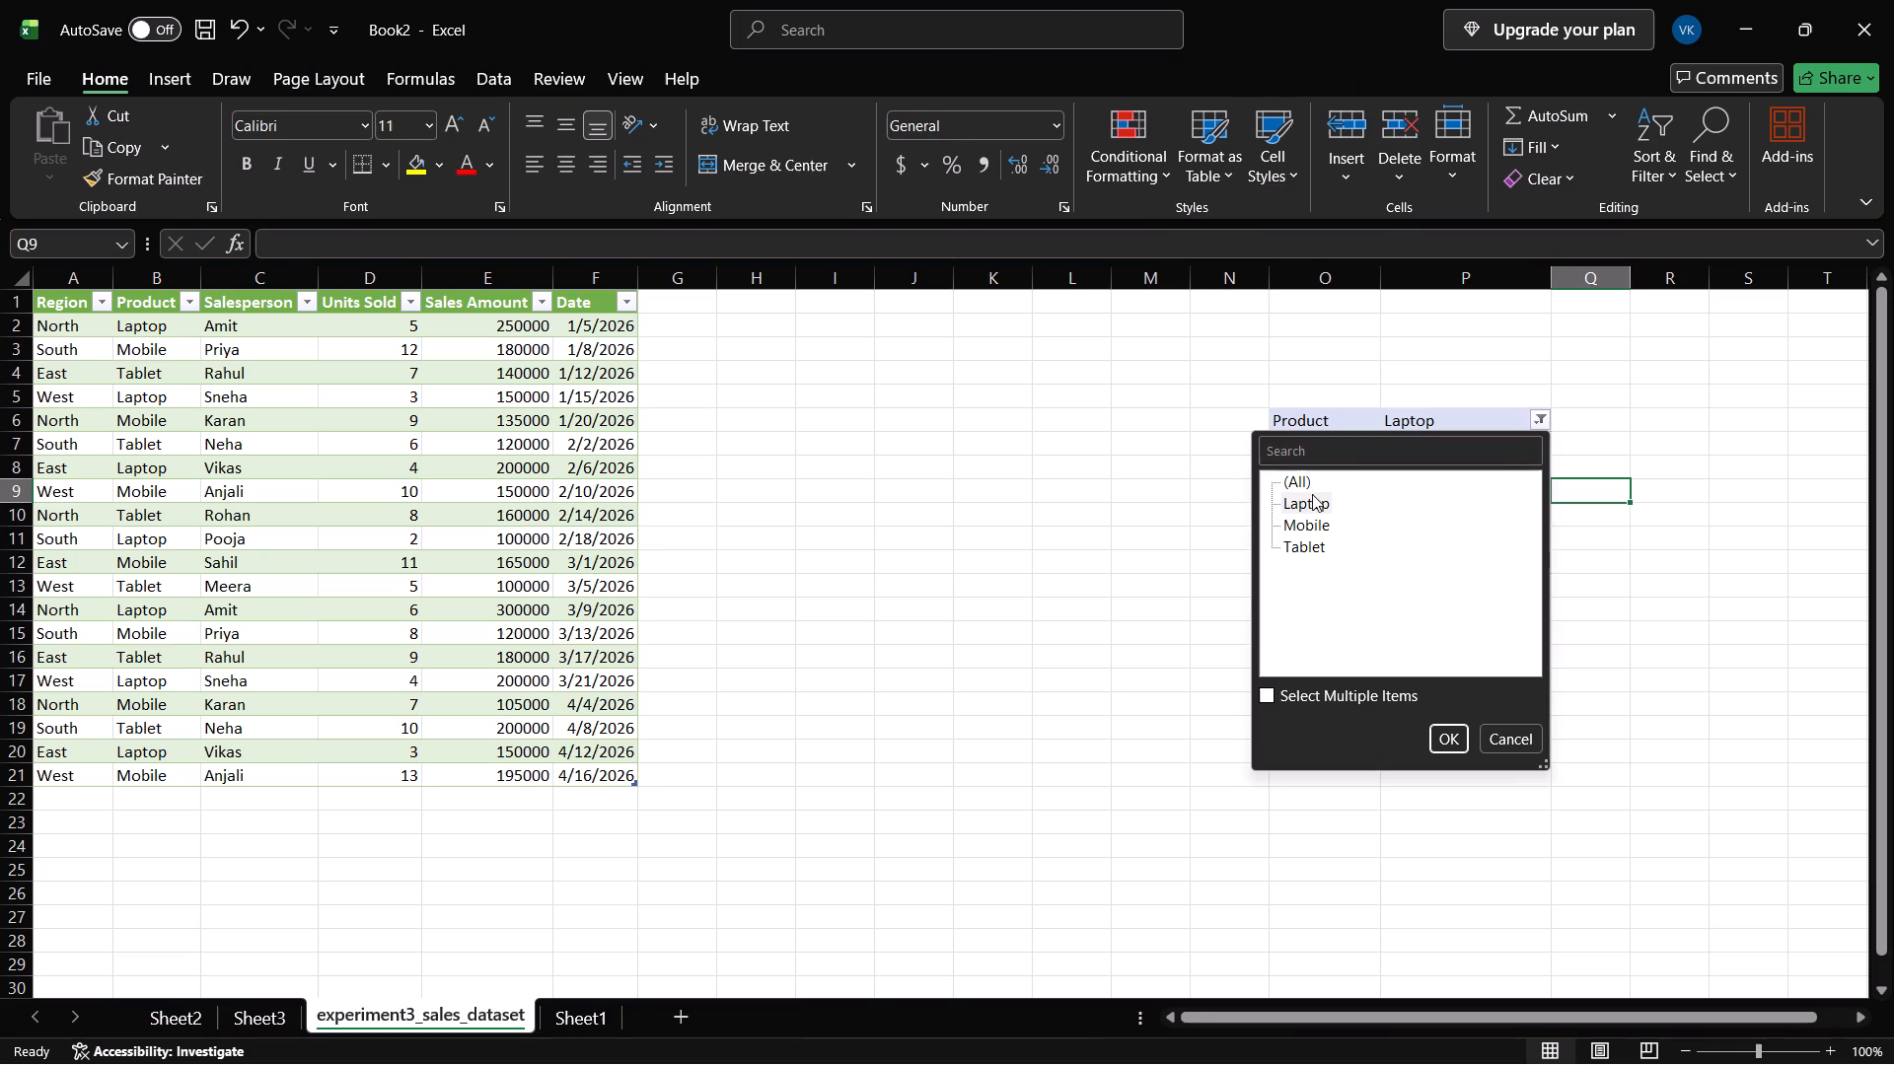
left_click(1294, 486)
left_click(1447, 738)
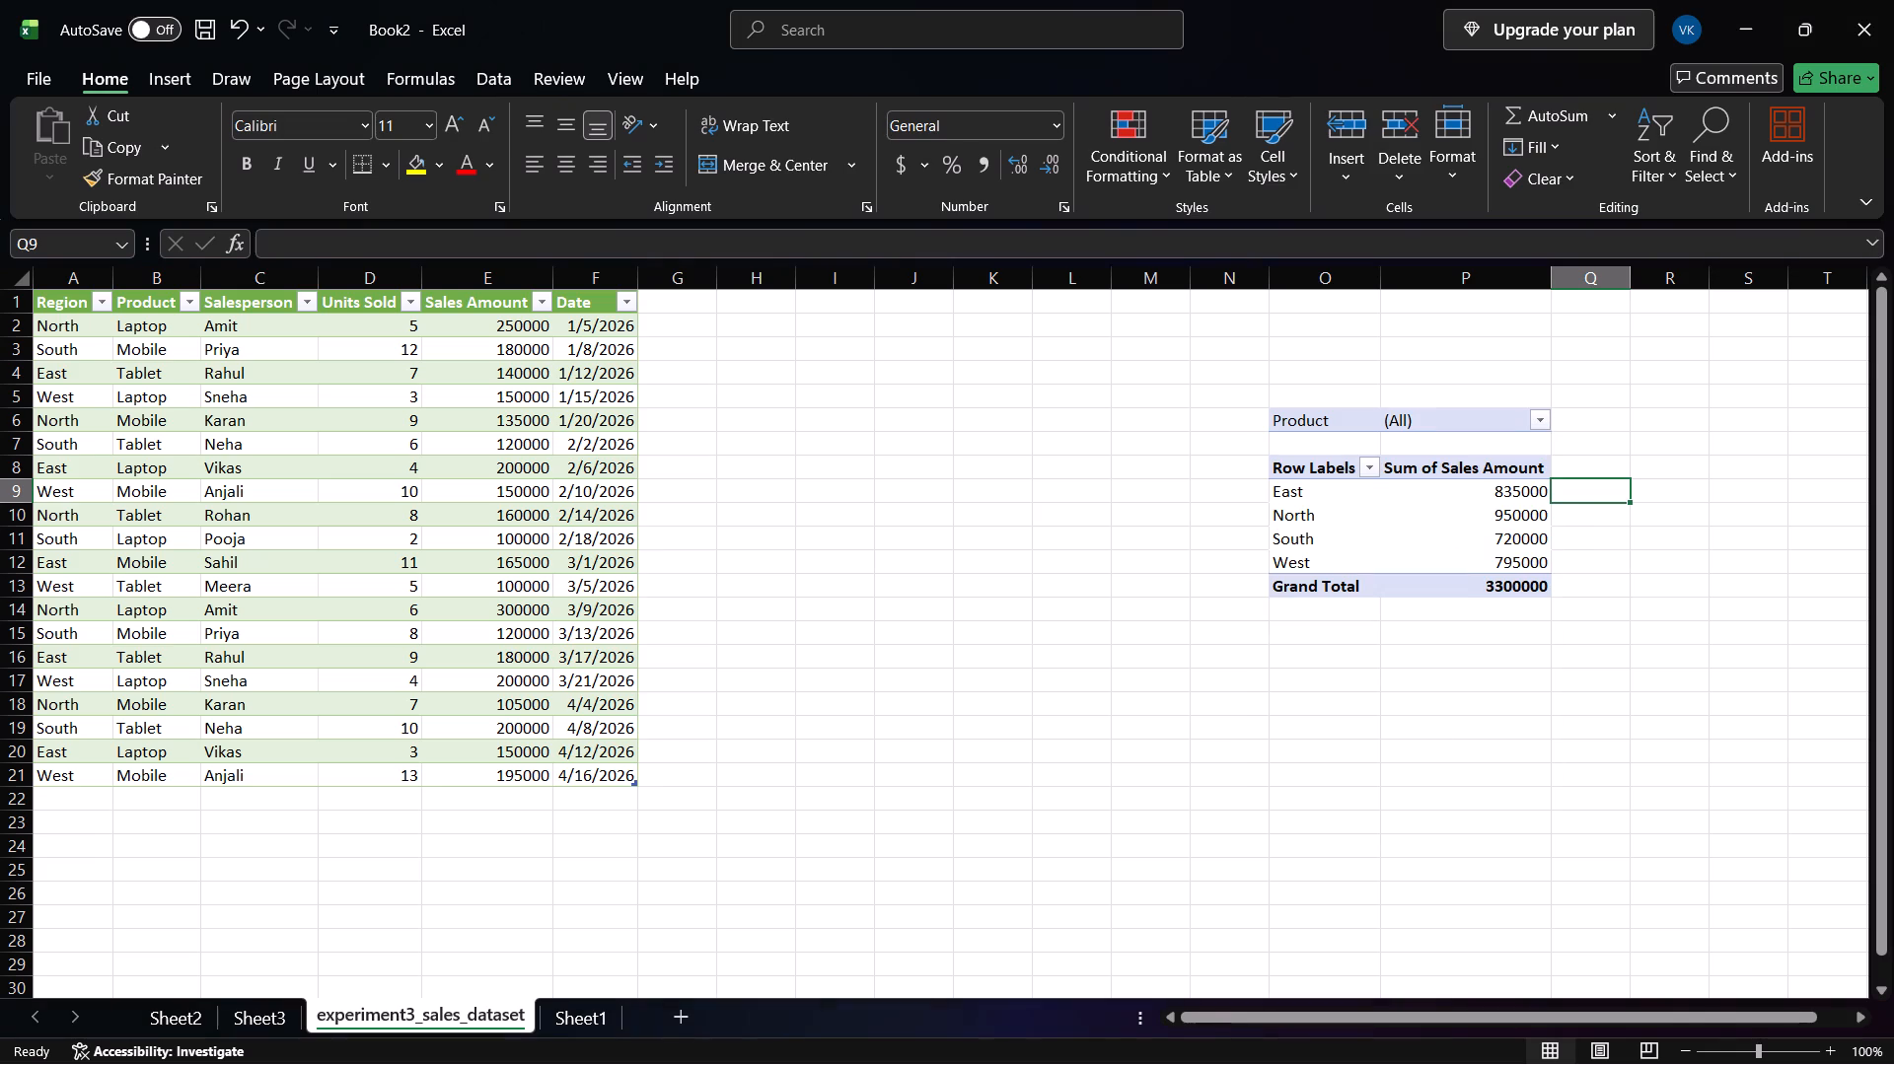
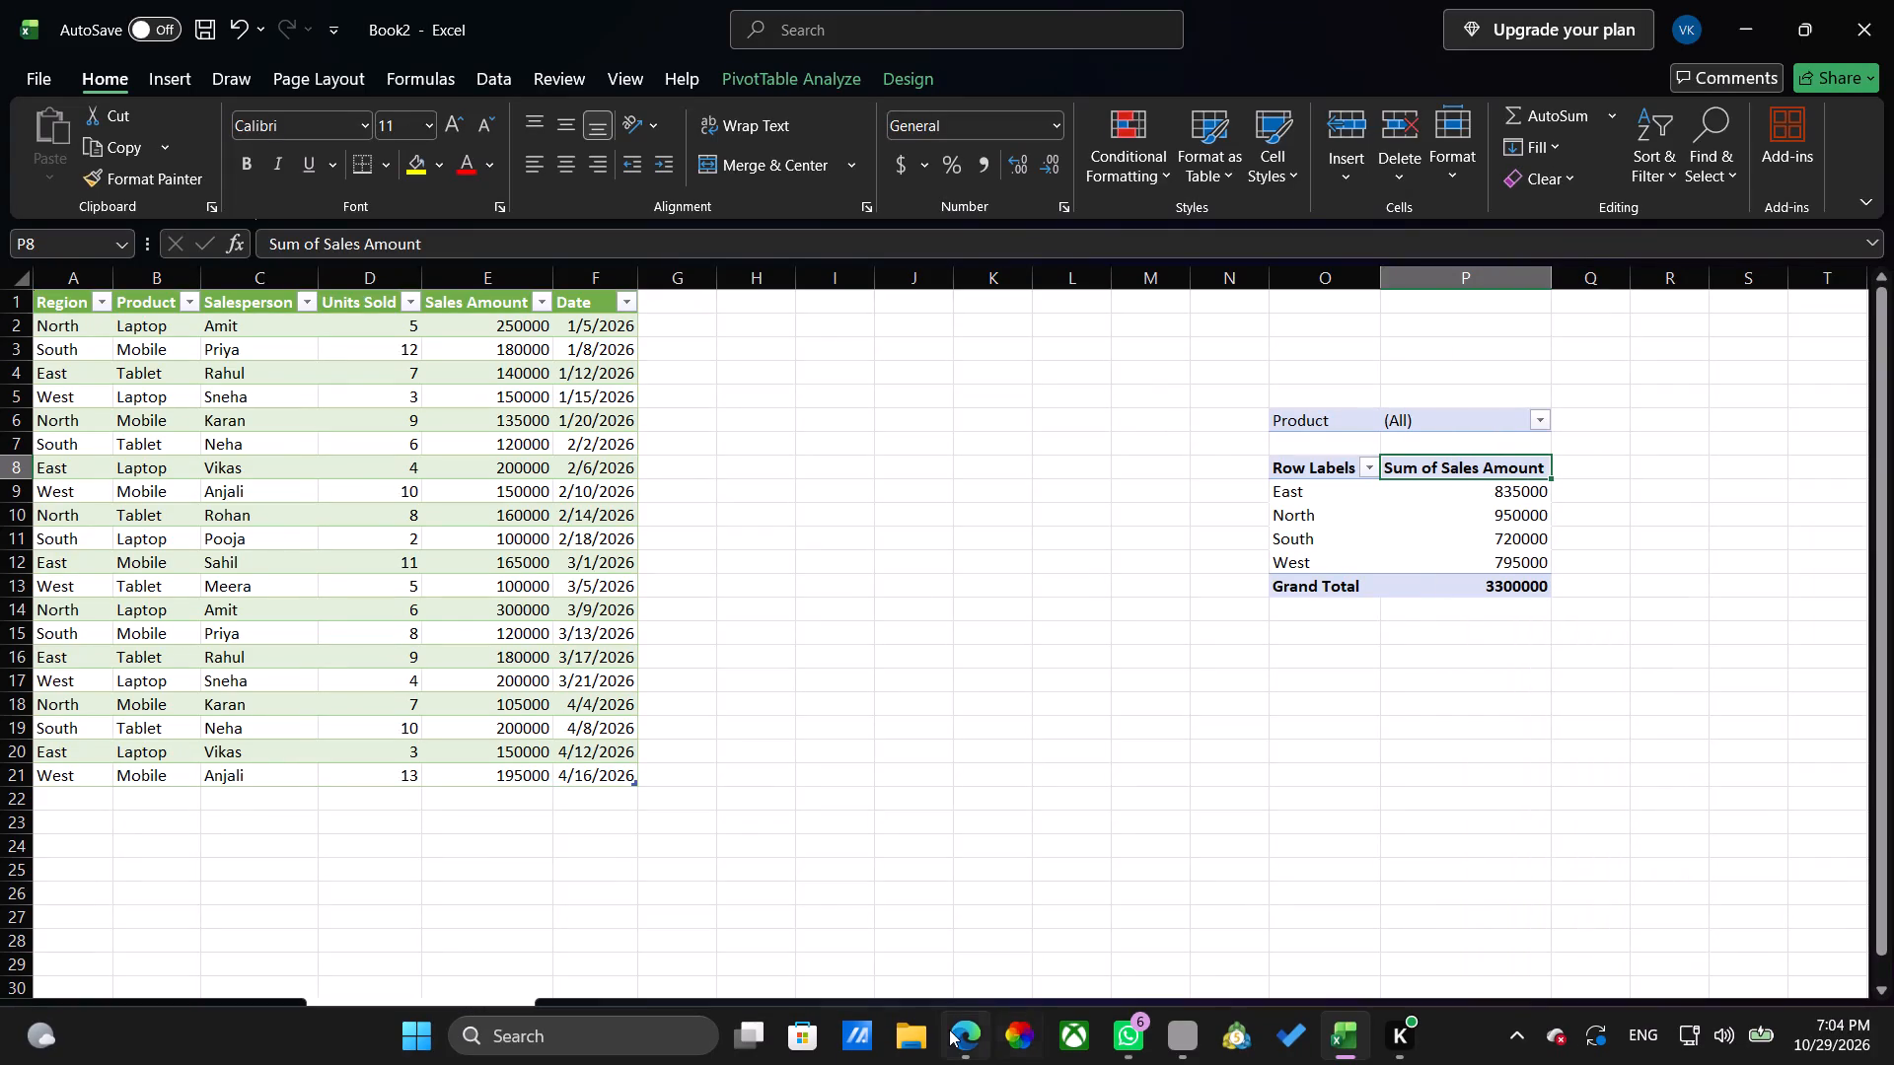
Switch to daspracticals.pdf in Edge and read sections 4(b) Specify and Filter Data and 4(c) Add a Calculated Field.
left_click(949, 1029)
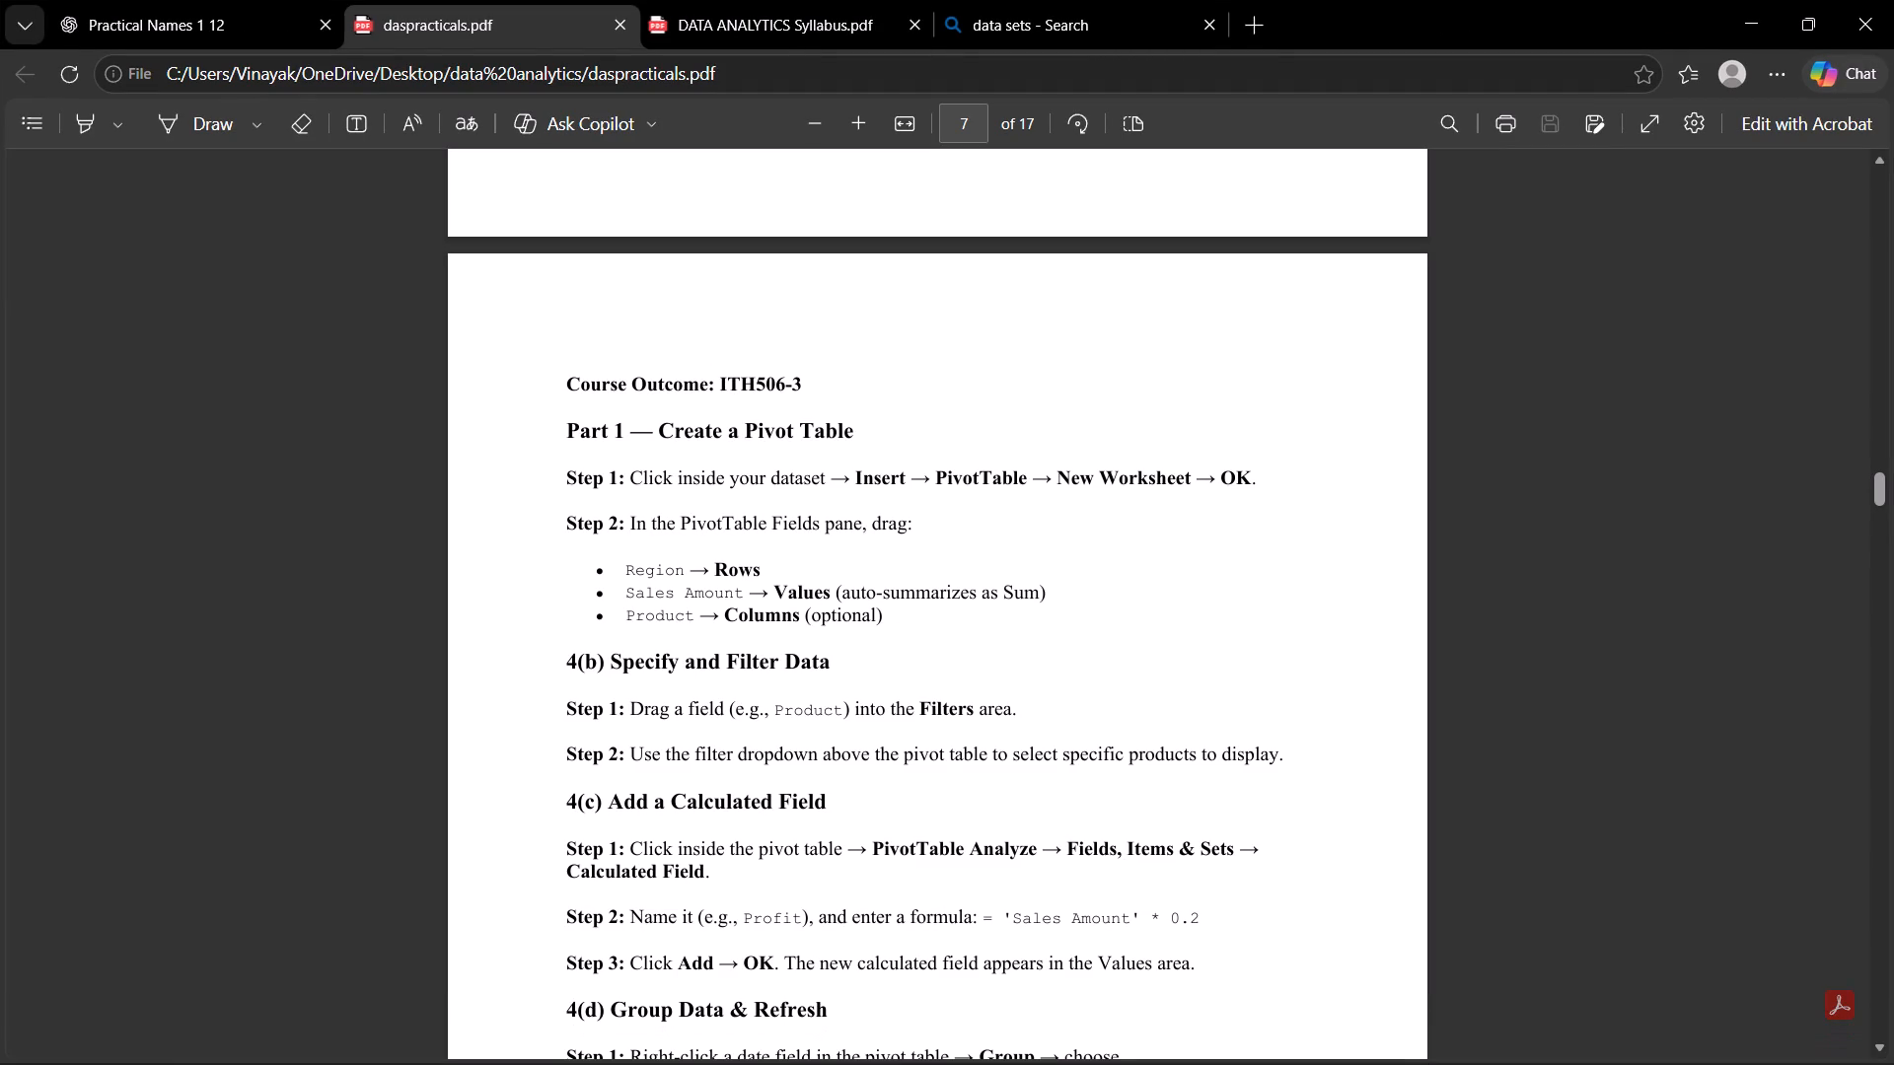
left_click_drag(836, 656, 550, 658)
left_click(550, 658)
left_click_drag(628, 756, 1149, 745)
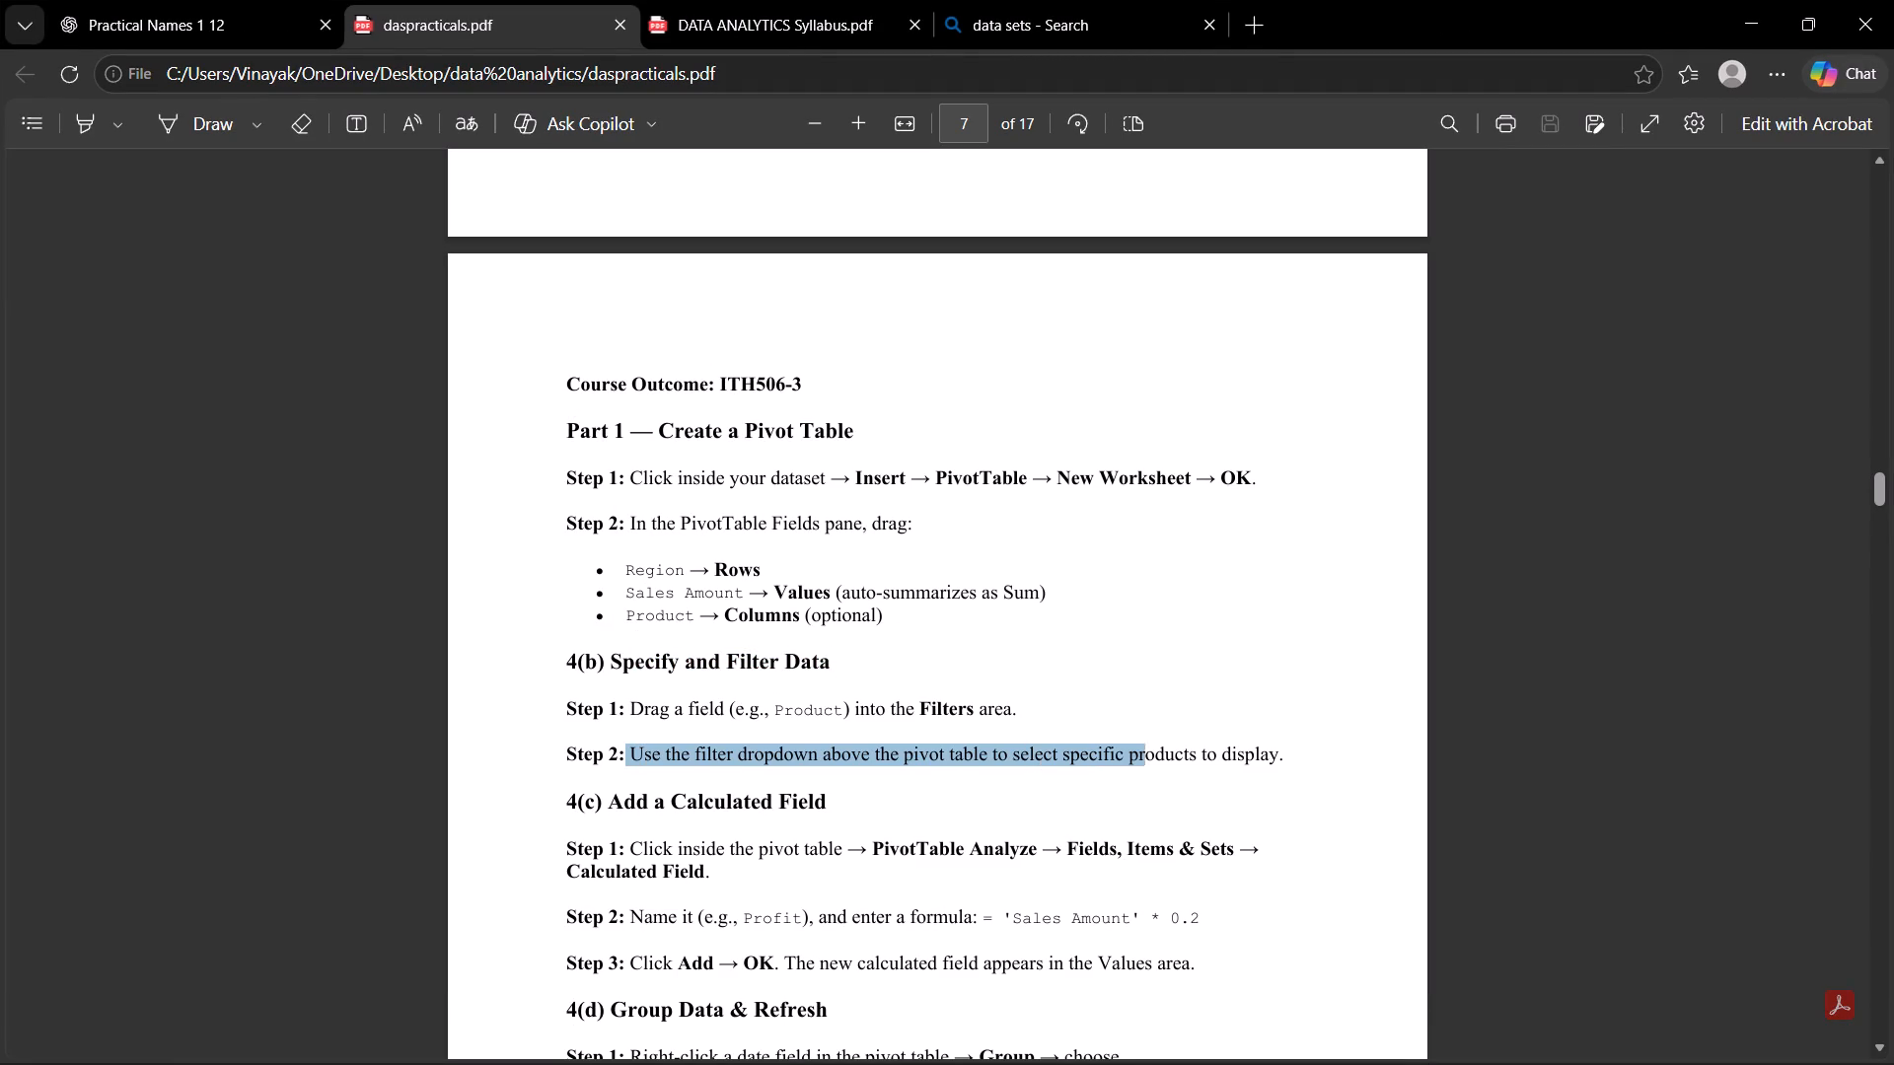
left_click_drag(1149, 745, 1221, 745)
left_click(1155, 782)
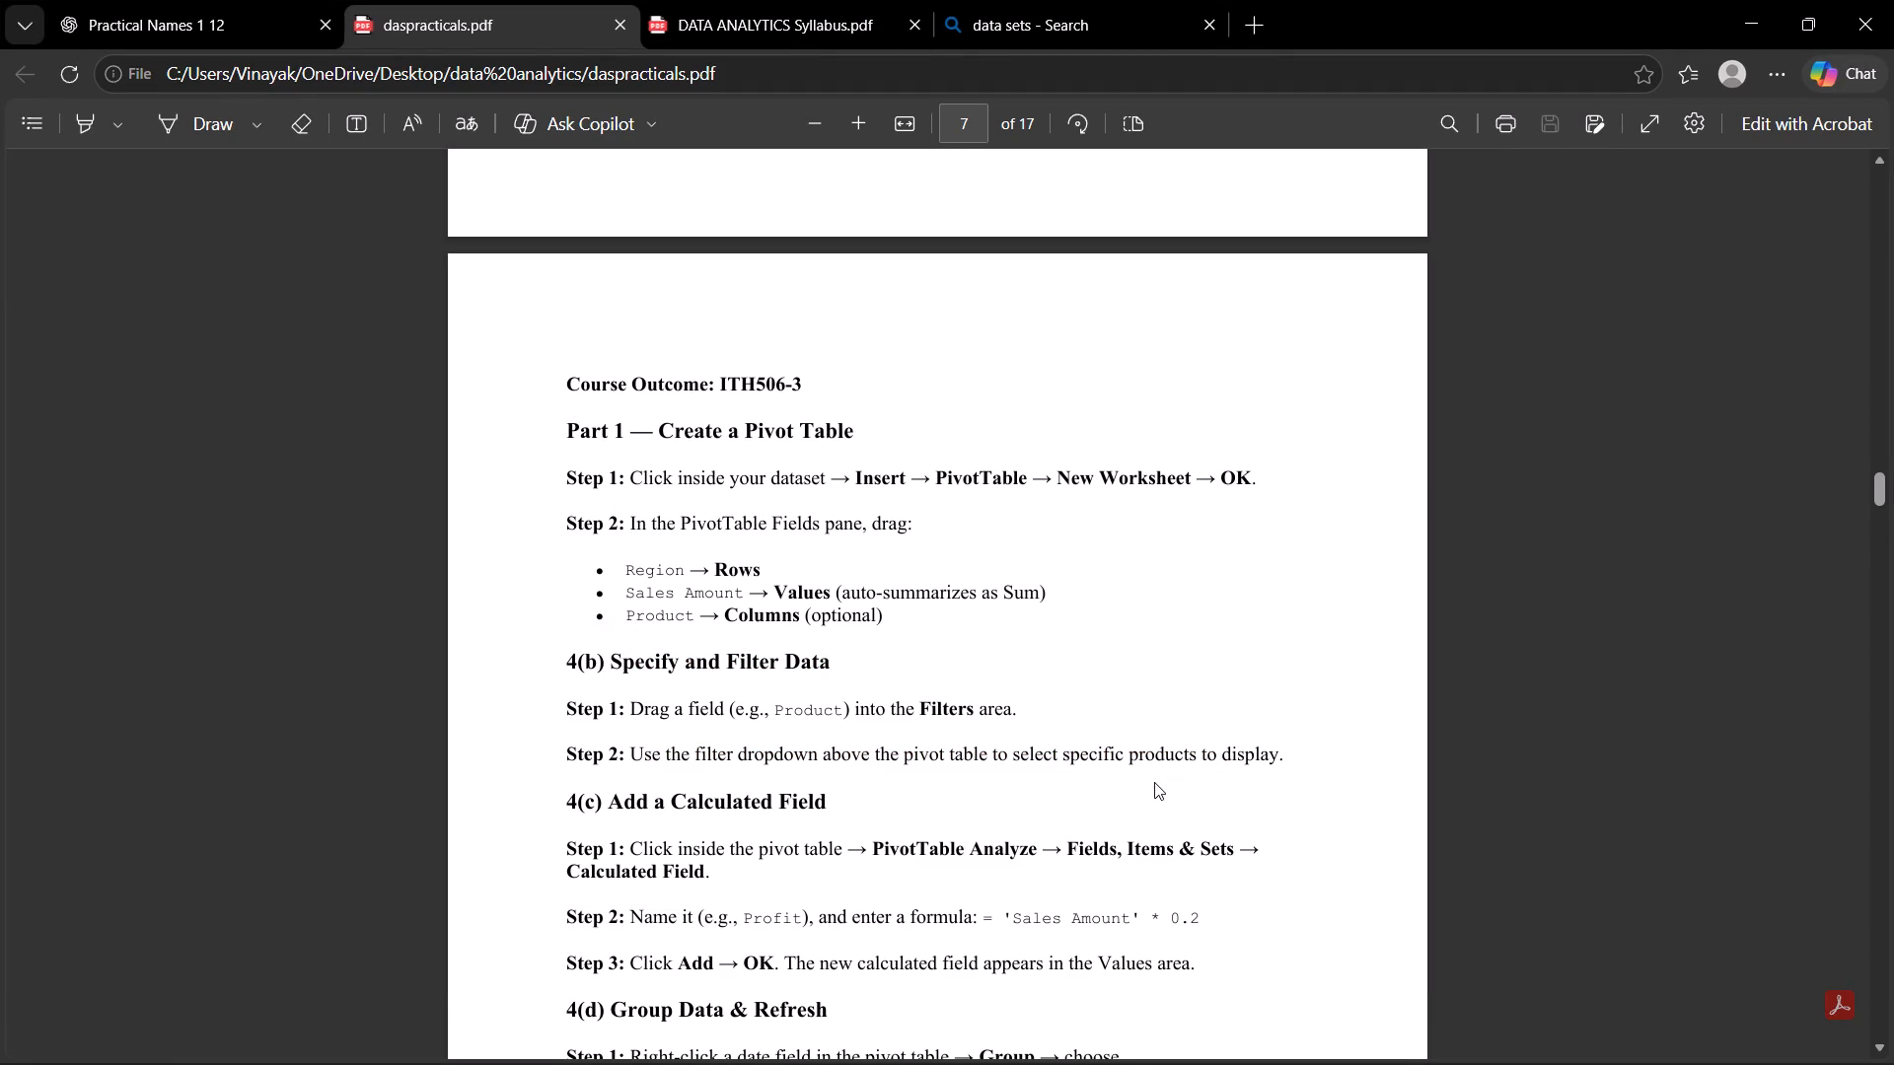
scroll(751, 669, "down", 2)
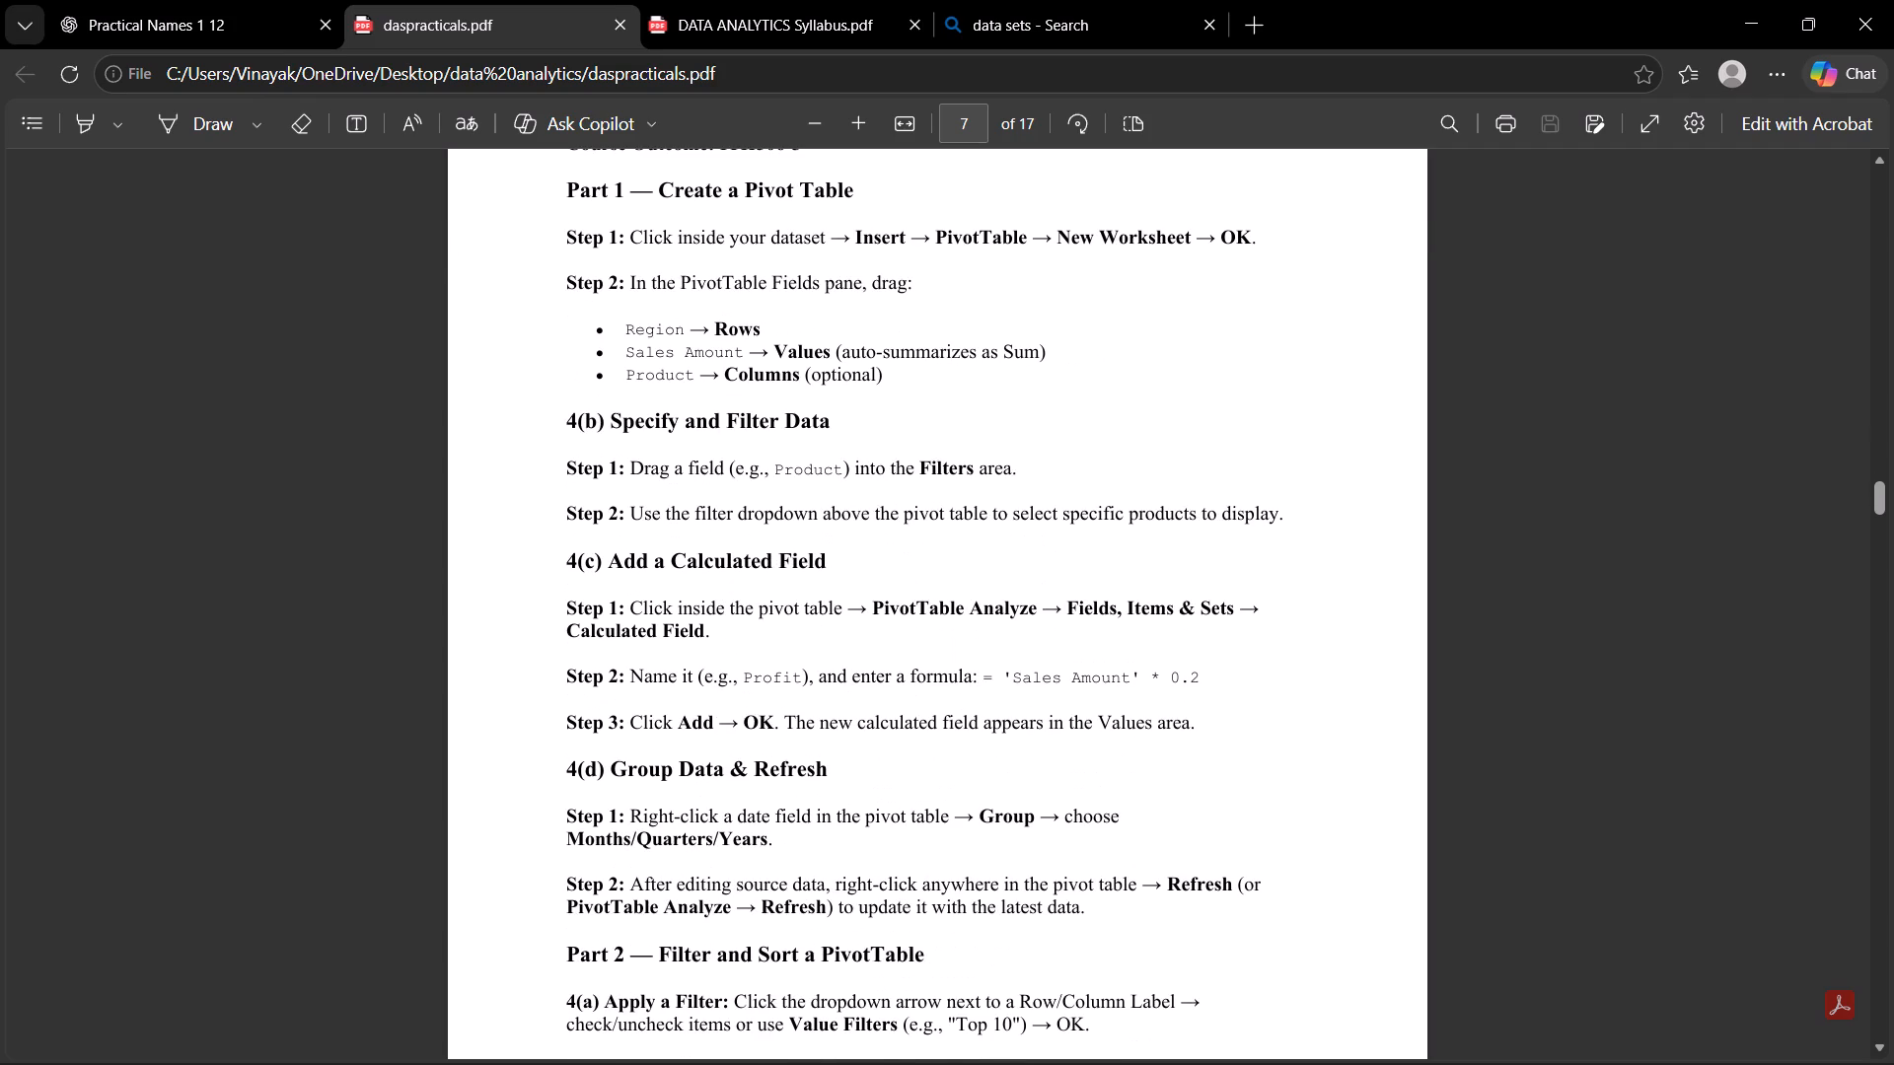
left_click_drag(567, 411, 857, 427)
left_click(857, 427)
left_click_drag(836, 408, 623, 402)
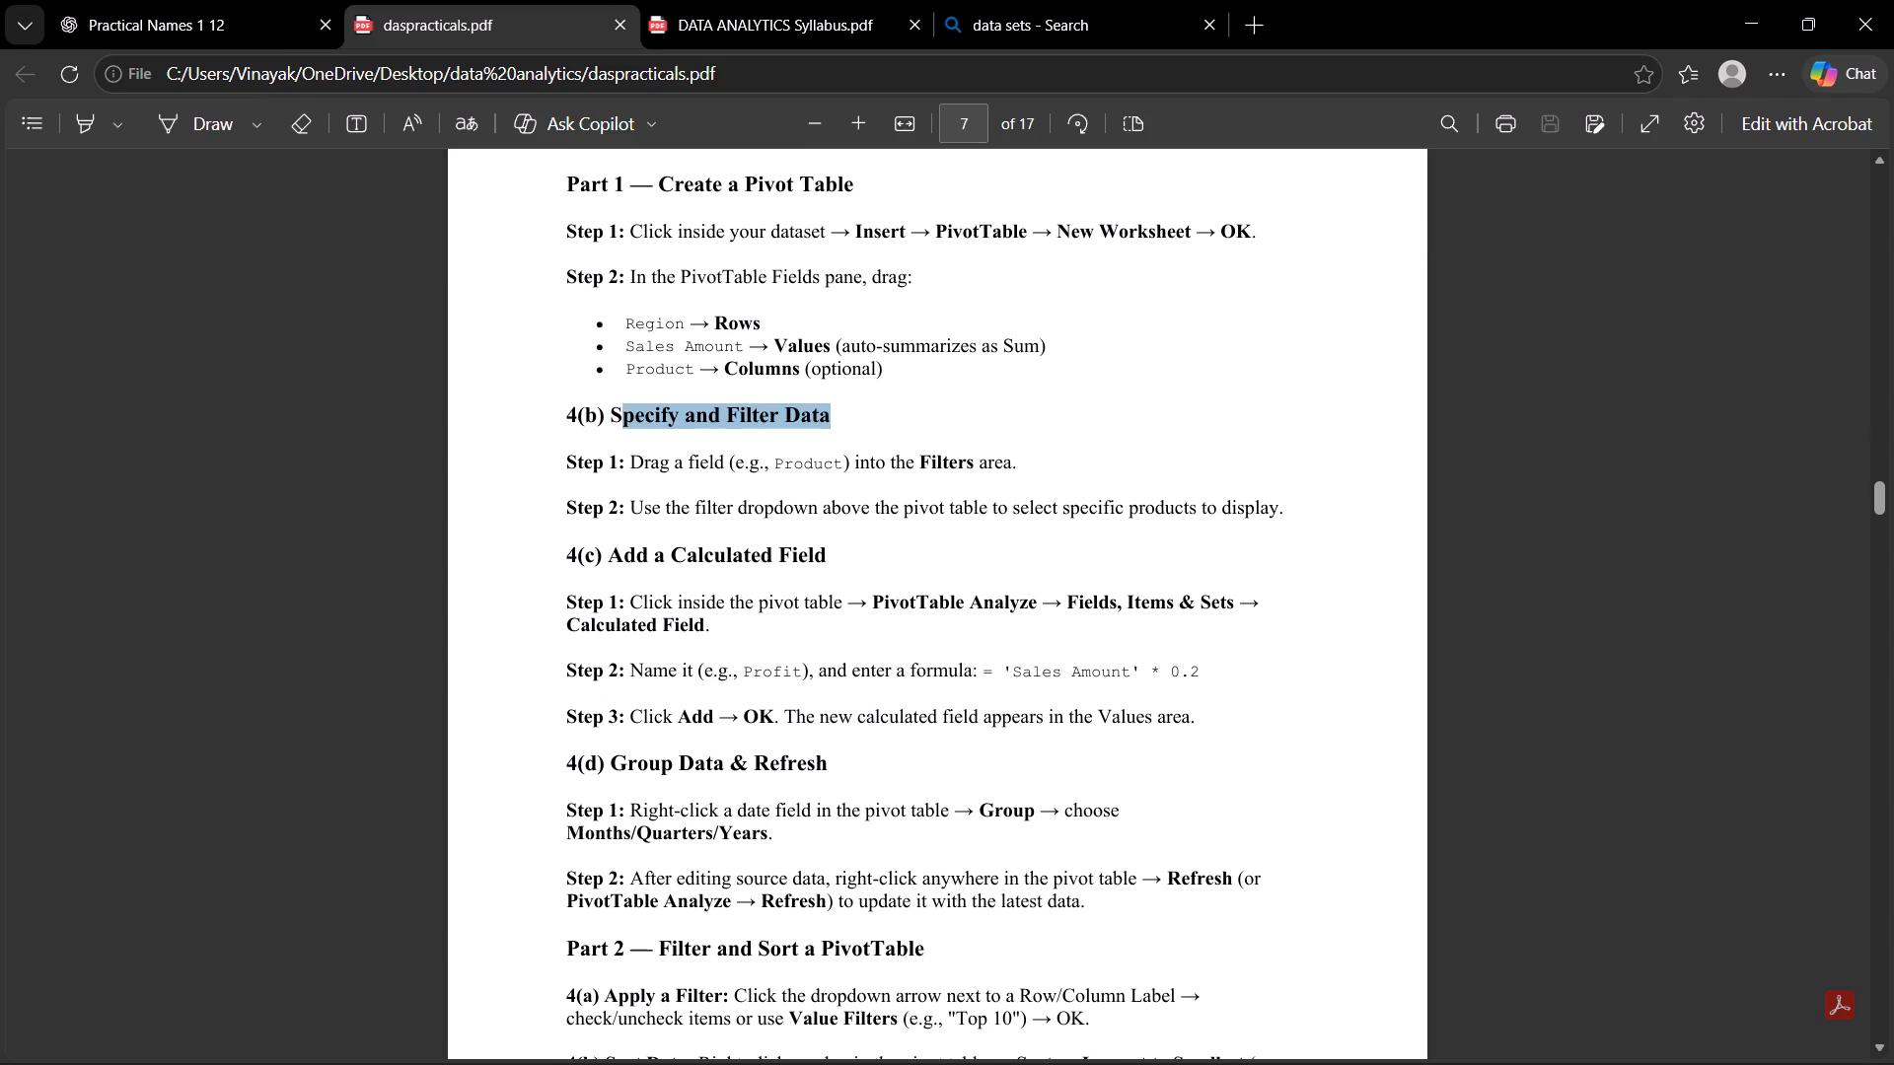
left_click_drag(623, 402, 546, 408)
left_click(513, 454)
left_click_drag(560, 549, 814, 551)
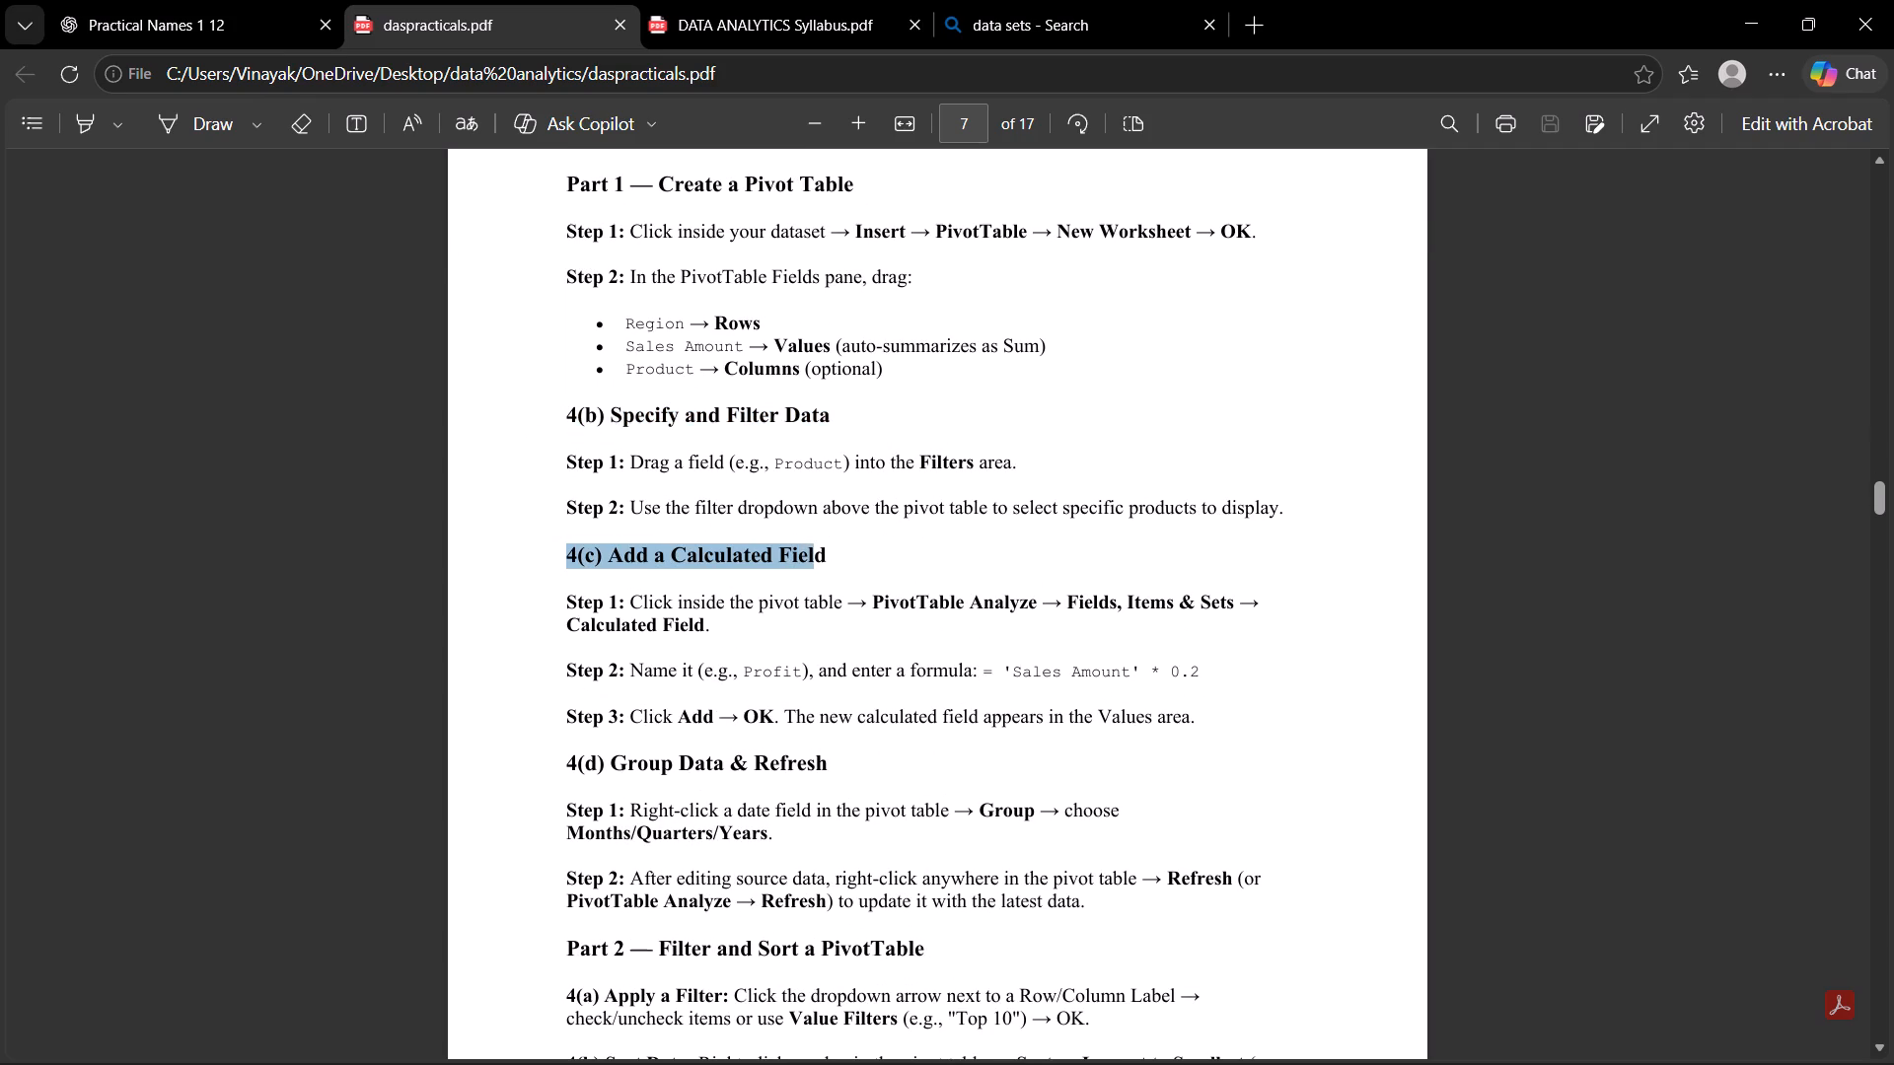
left_click_drag(814, 551, 838, 551)
left_click(838, 551)
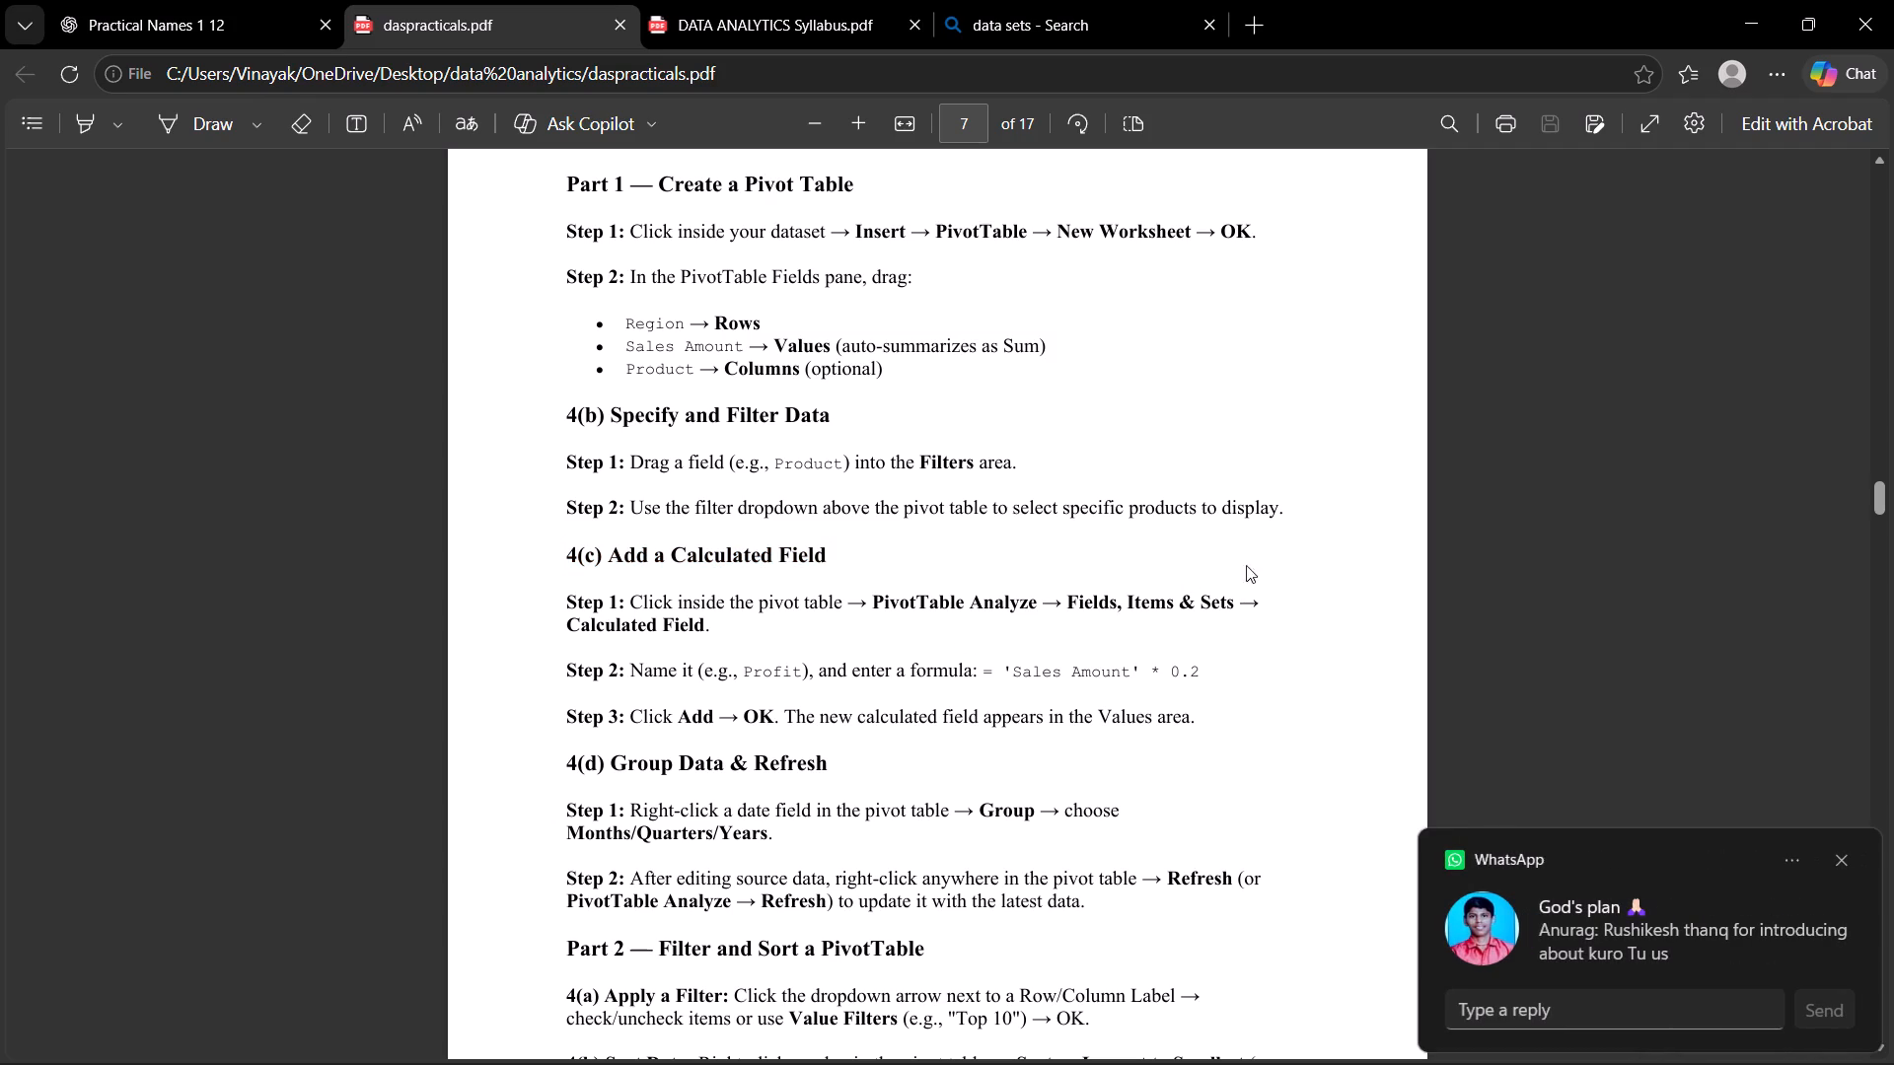
Return to Excel and open the slicer field selection for the Region and Sales Amount pivot table at O8.
left_click(1758, 0)
left_click(1373, 517)
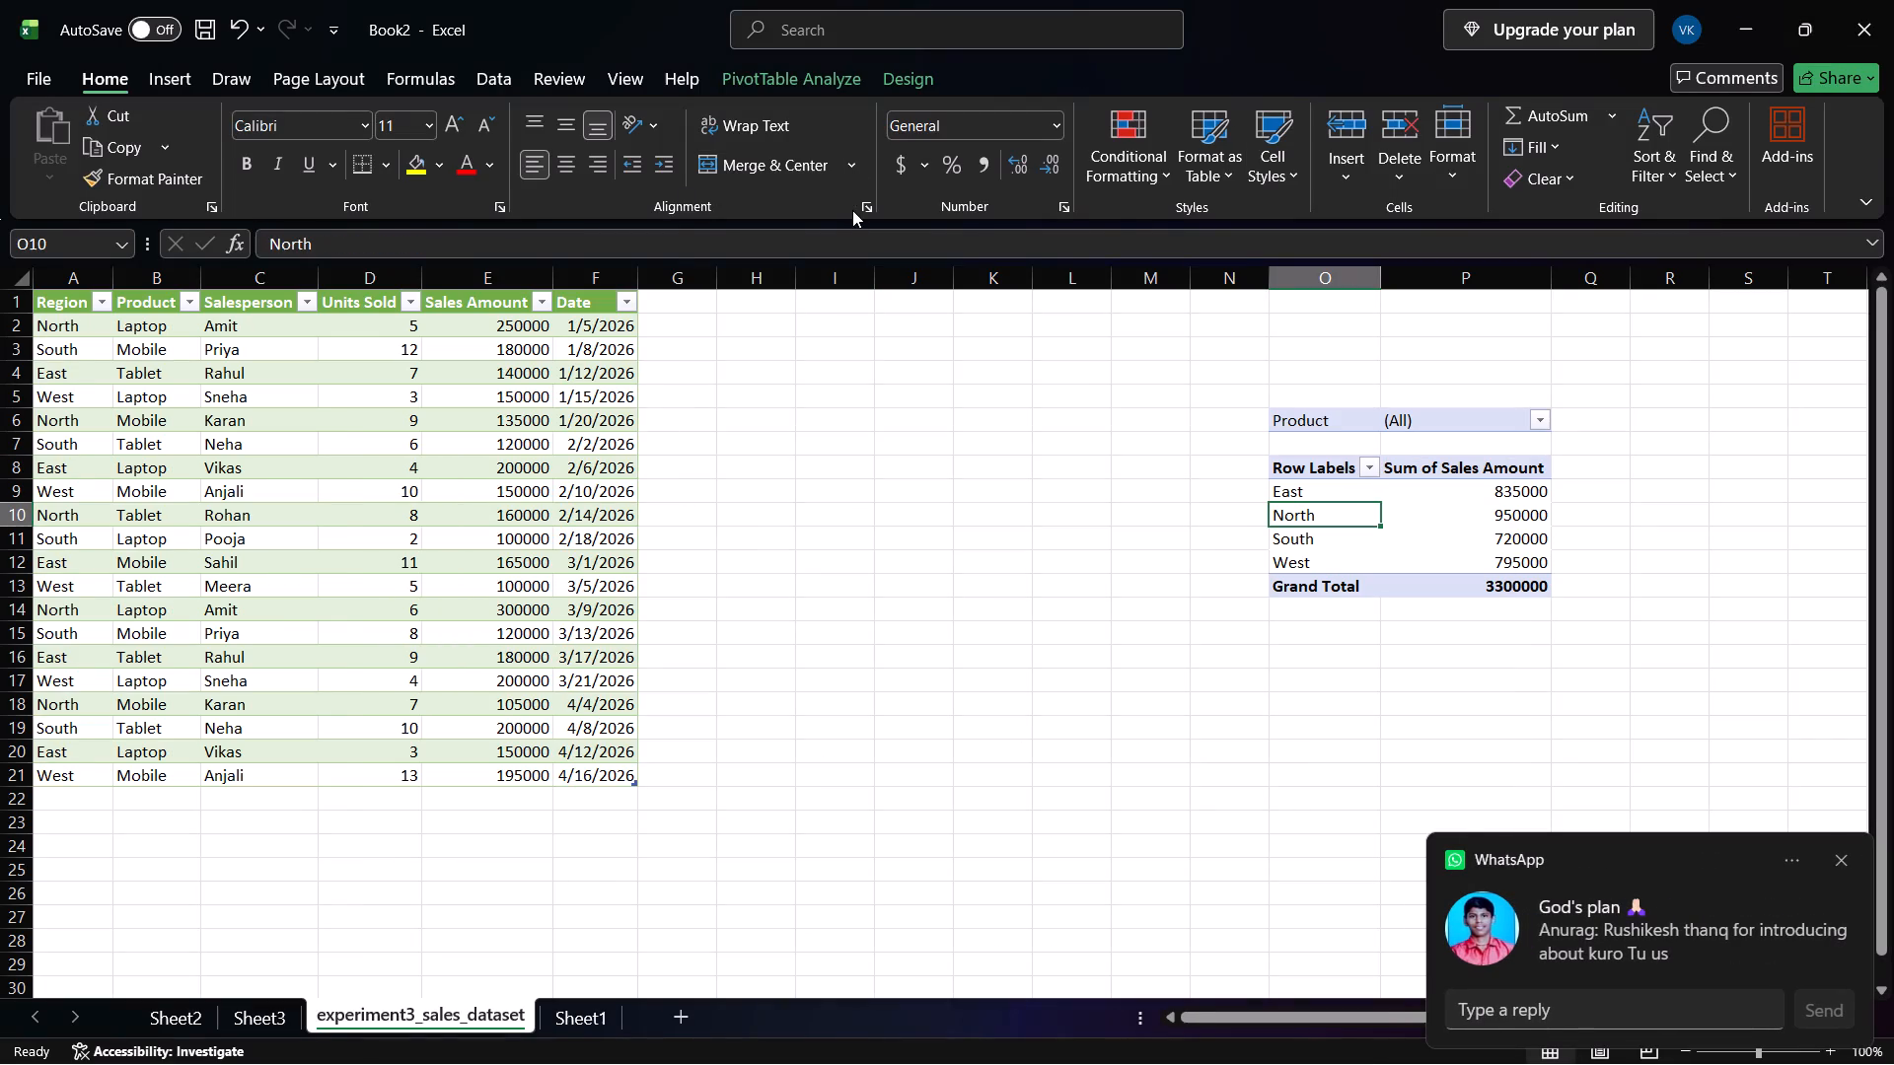
left_click(815, 82)
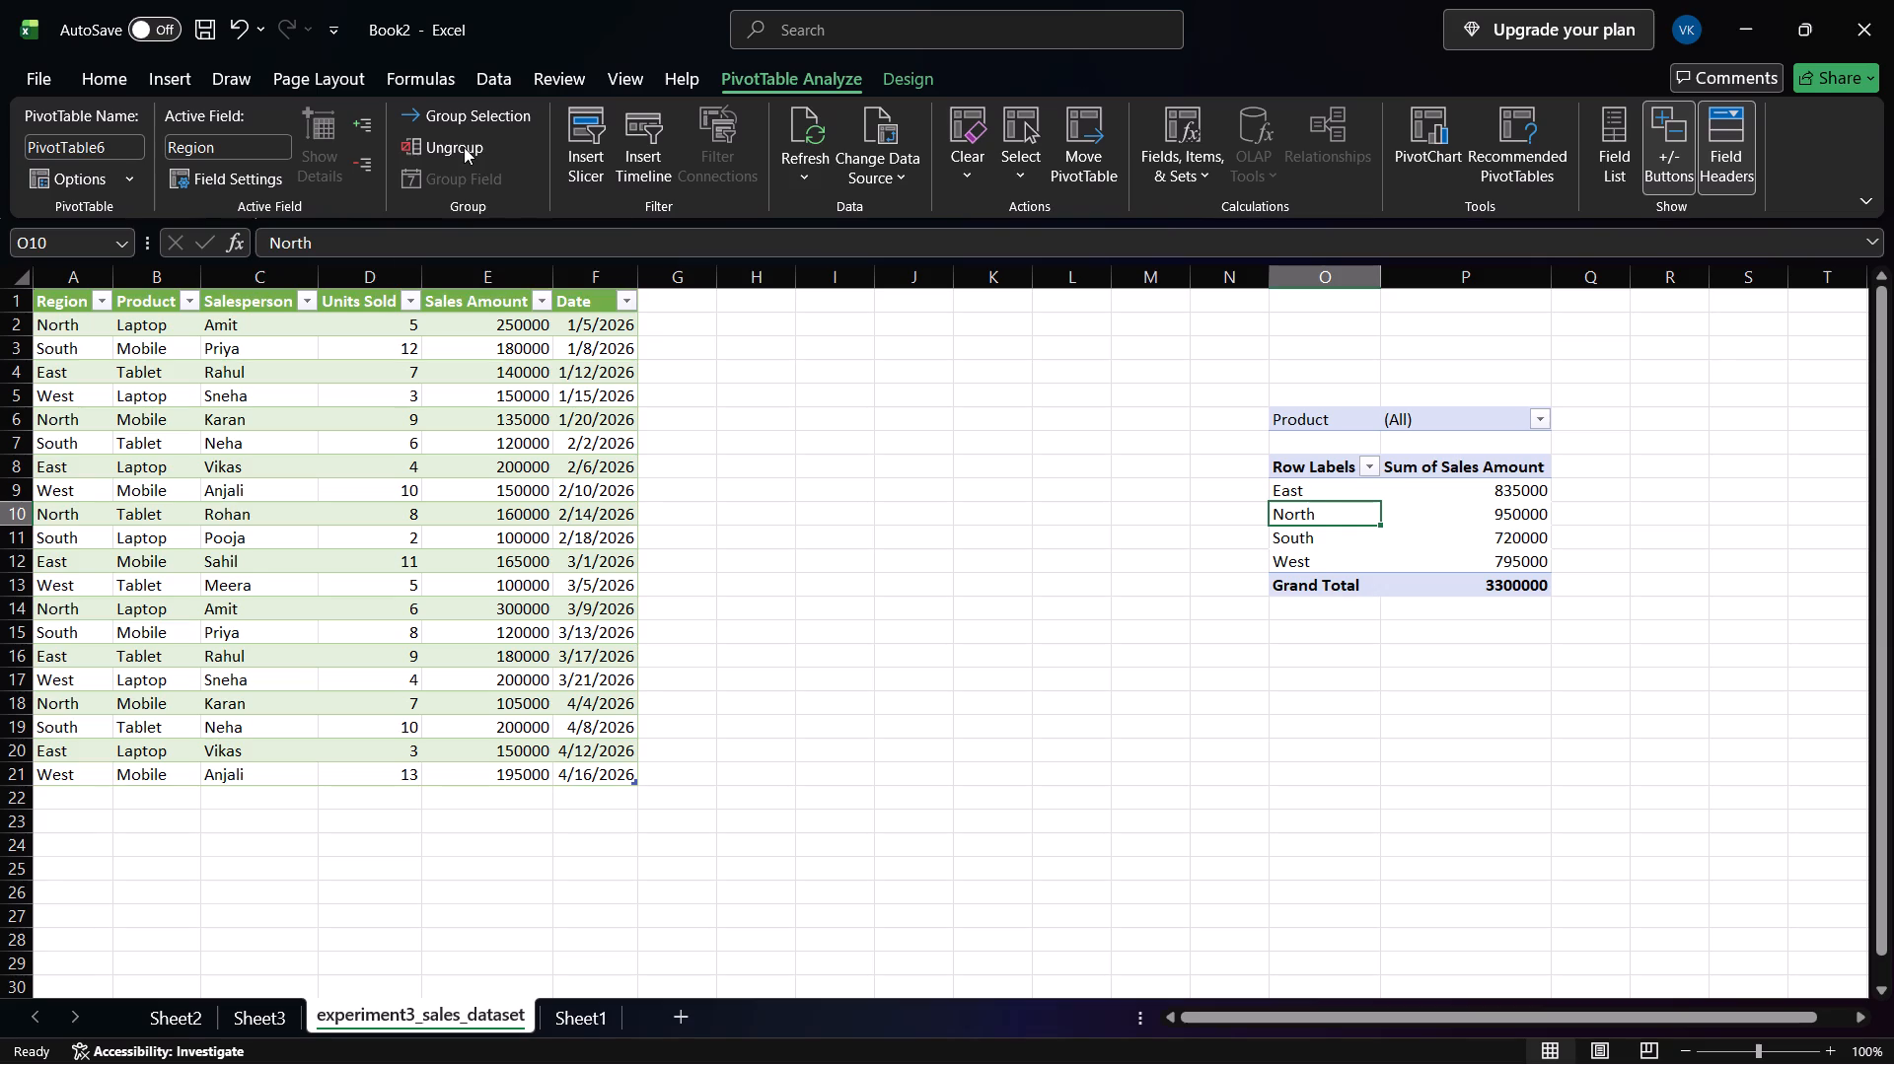
left_click(588, 160)
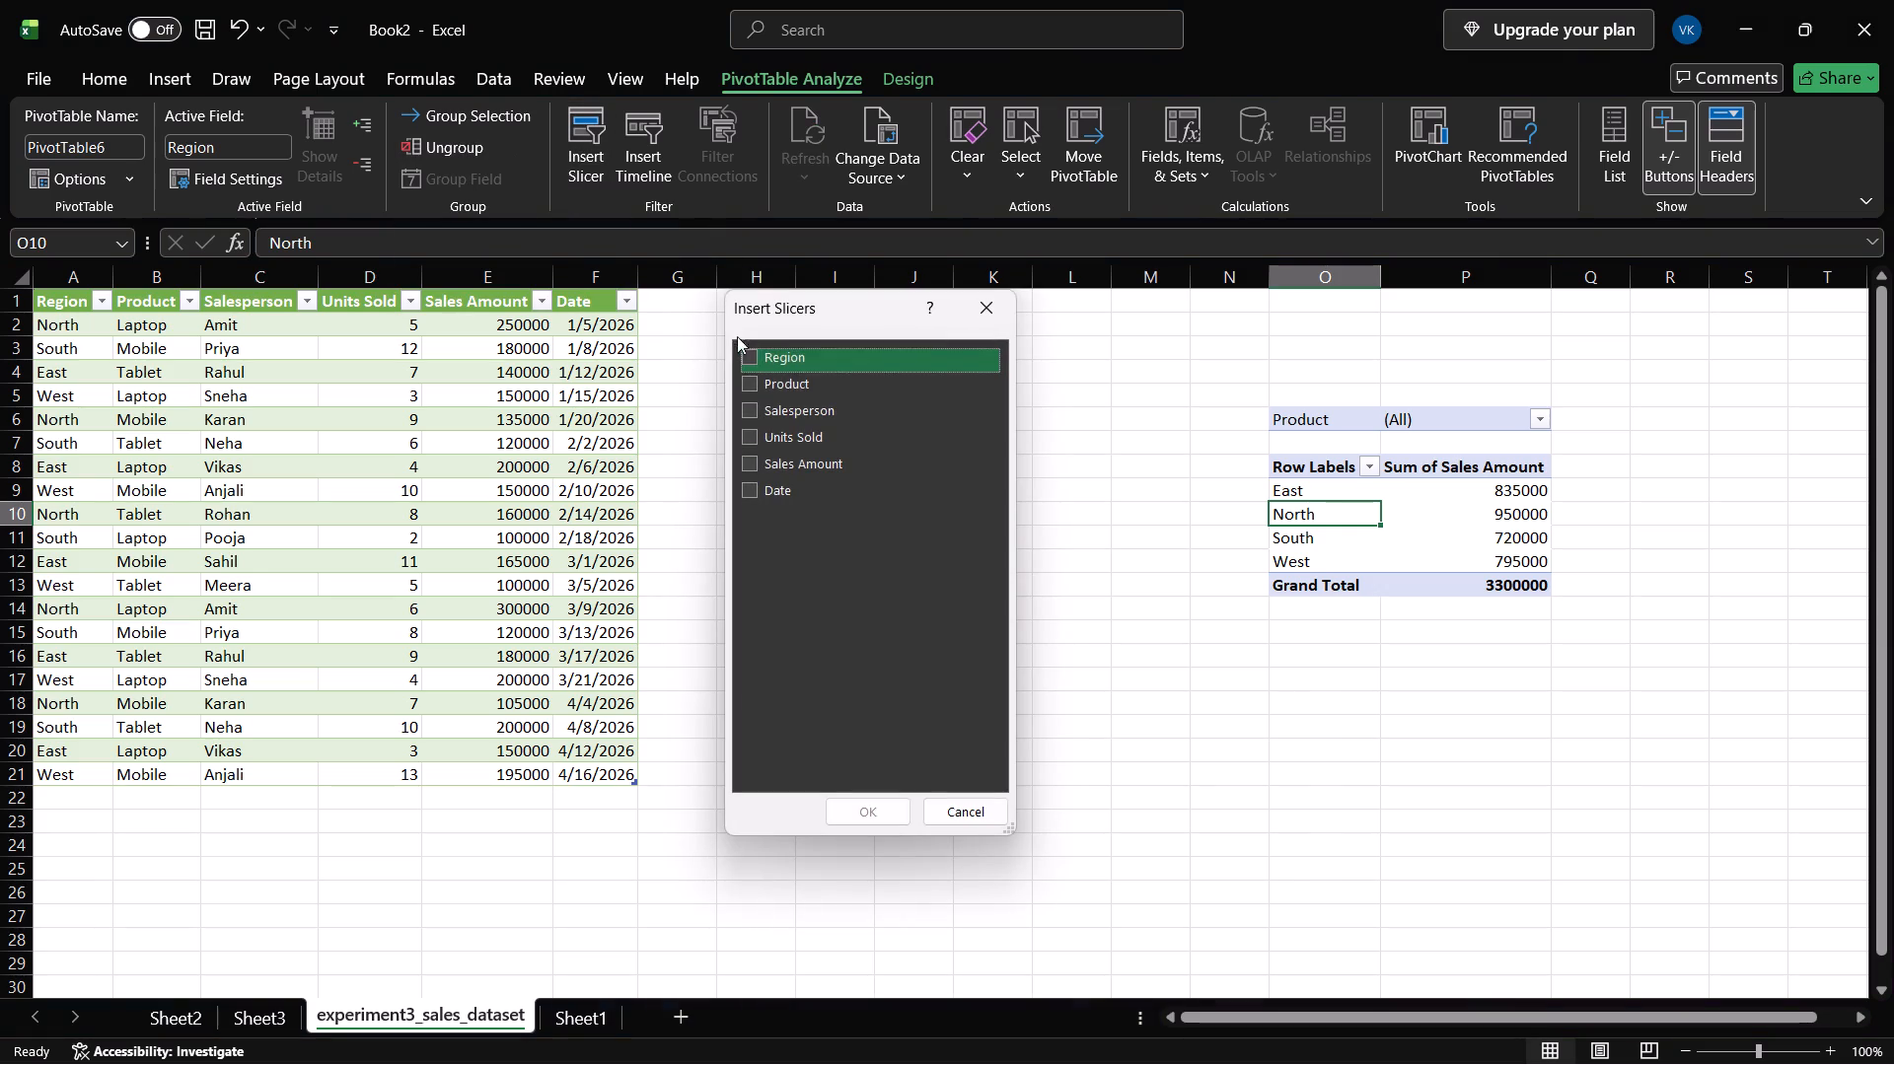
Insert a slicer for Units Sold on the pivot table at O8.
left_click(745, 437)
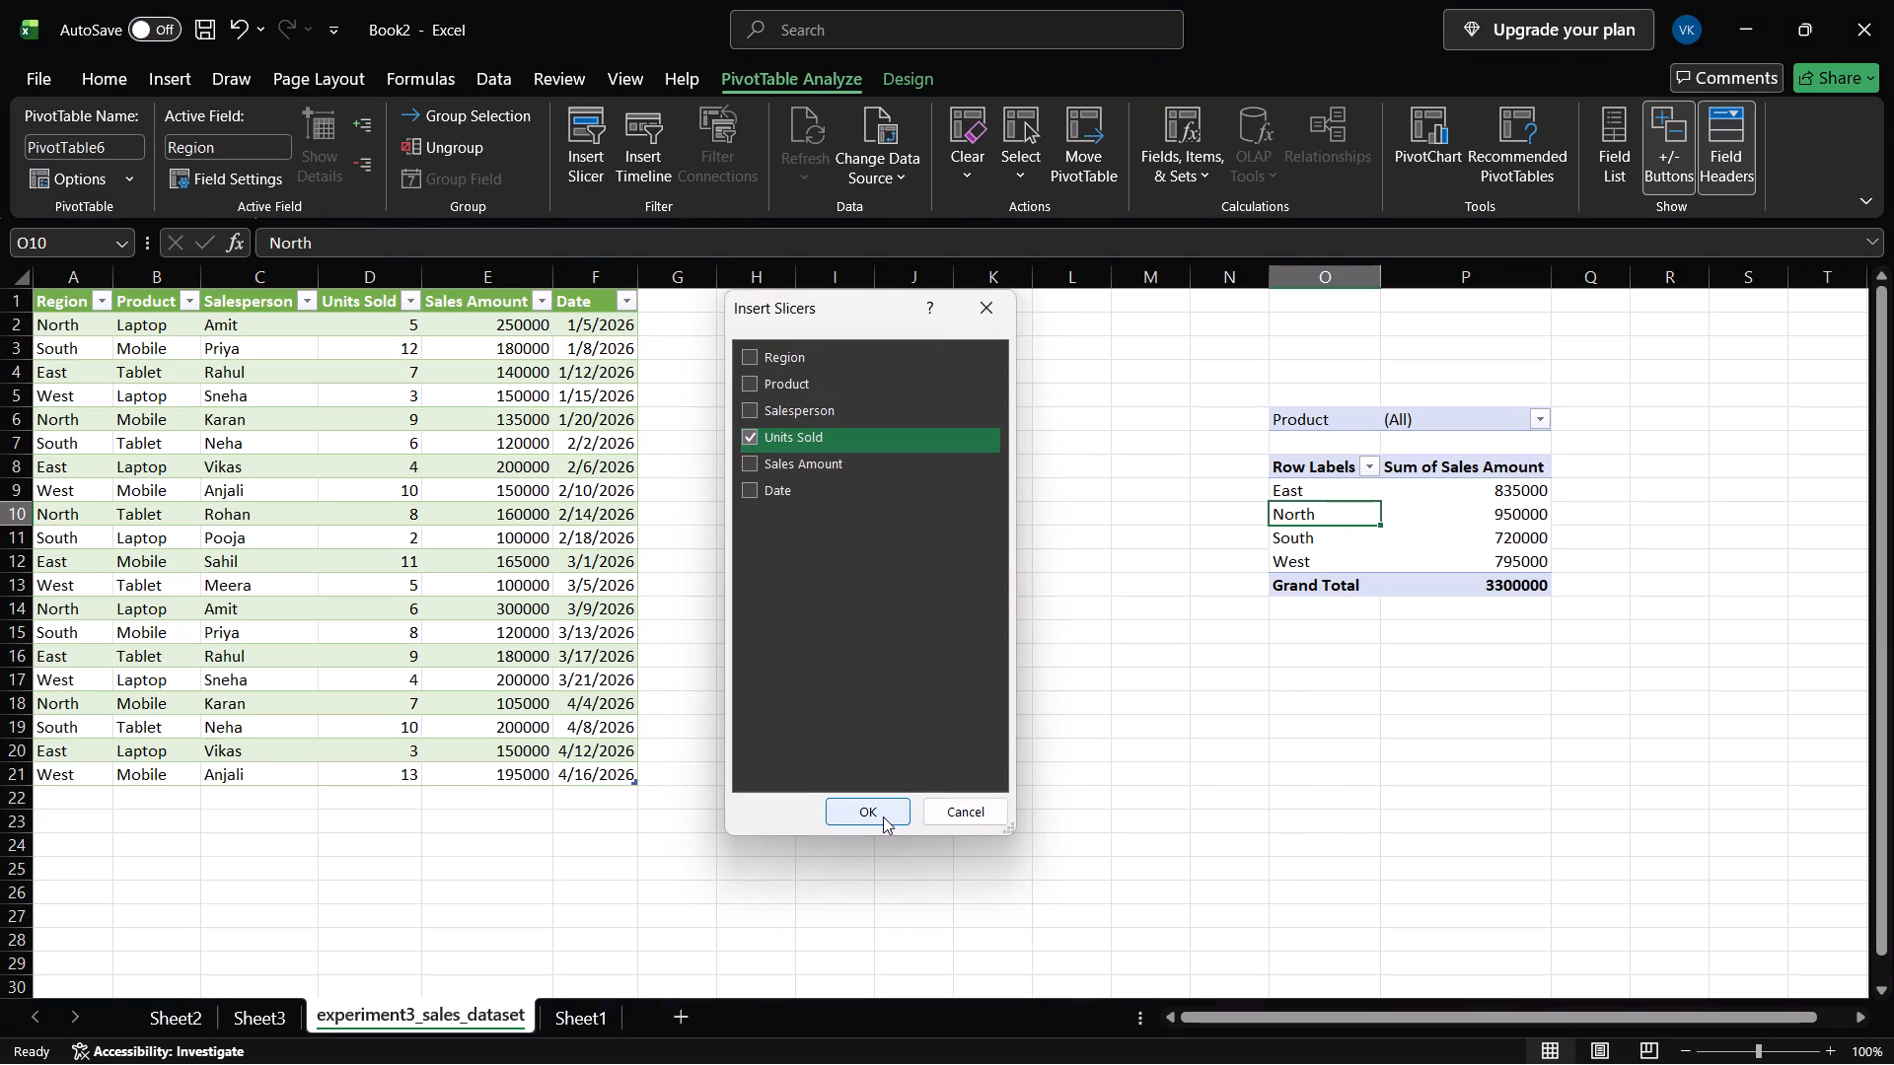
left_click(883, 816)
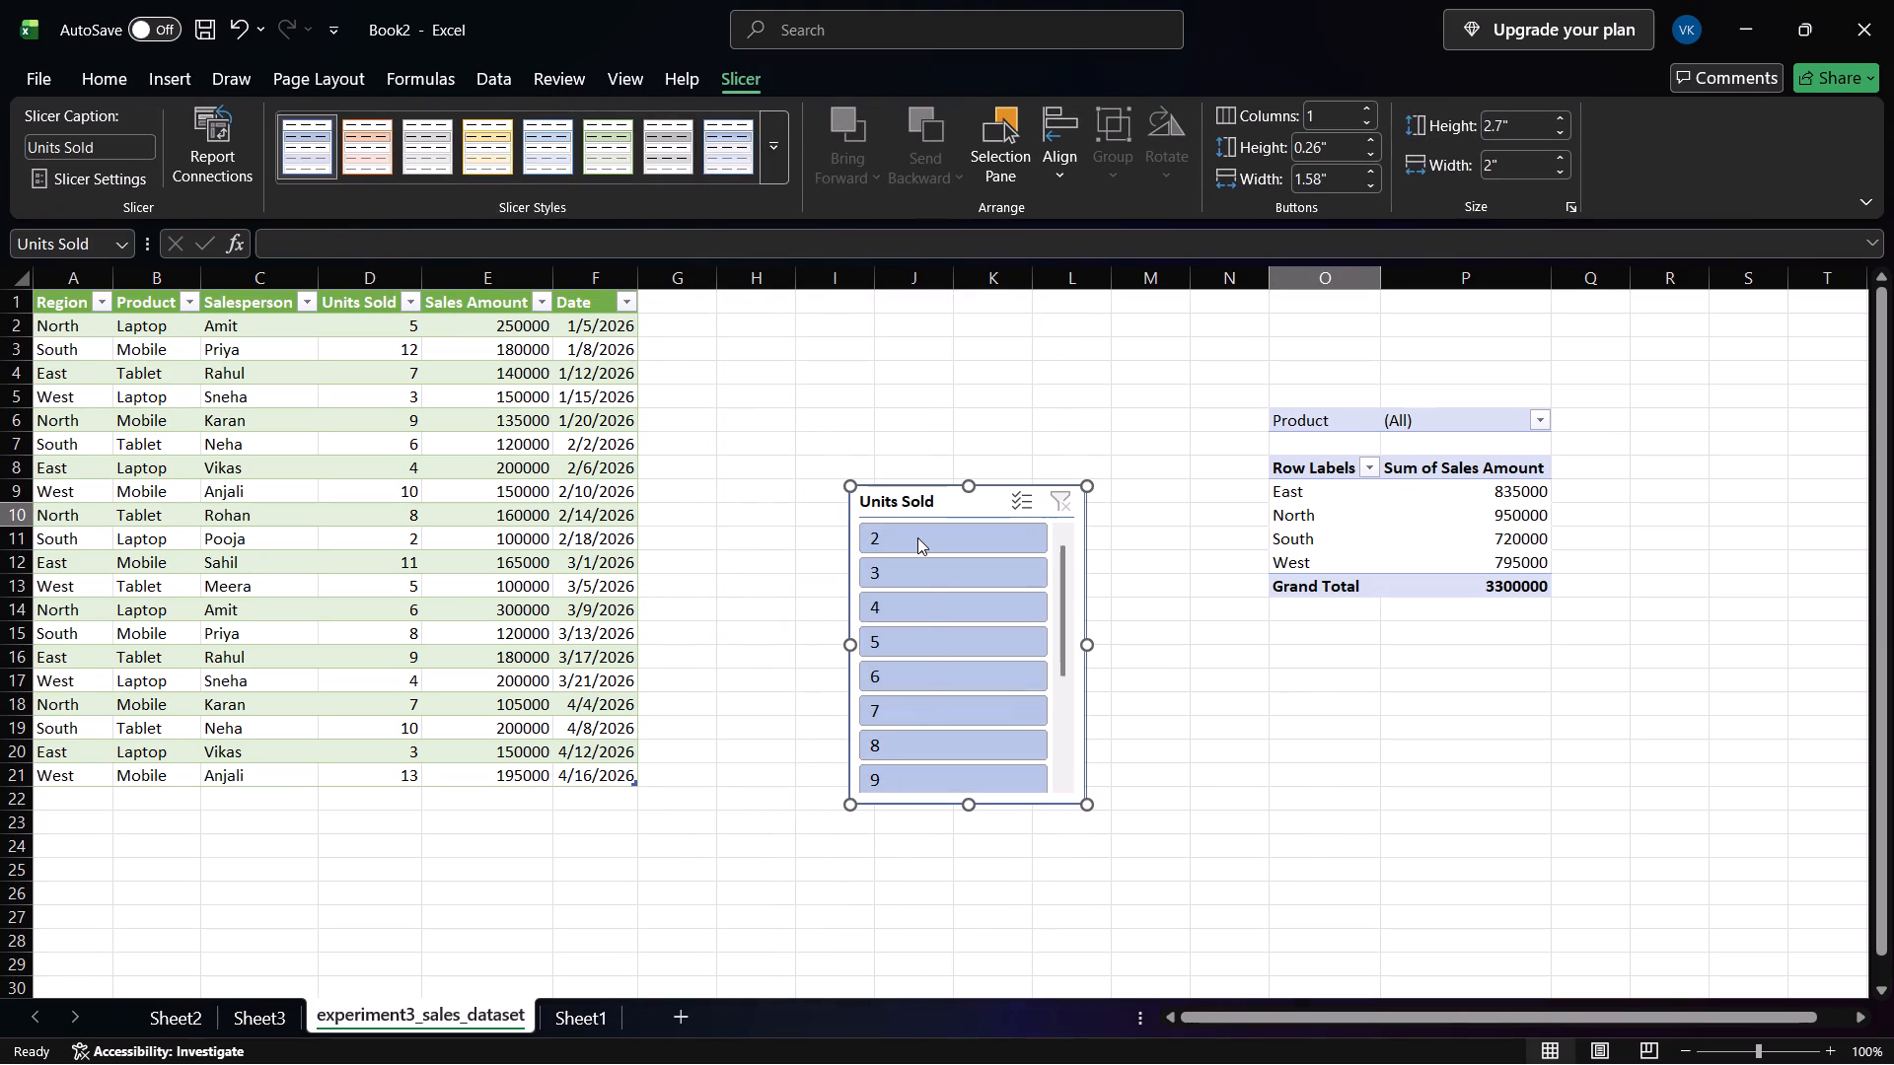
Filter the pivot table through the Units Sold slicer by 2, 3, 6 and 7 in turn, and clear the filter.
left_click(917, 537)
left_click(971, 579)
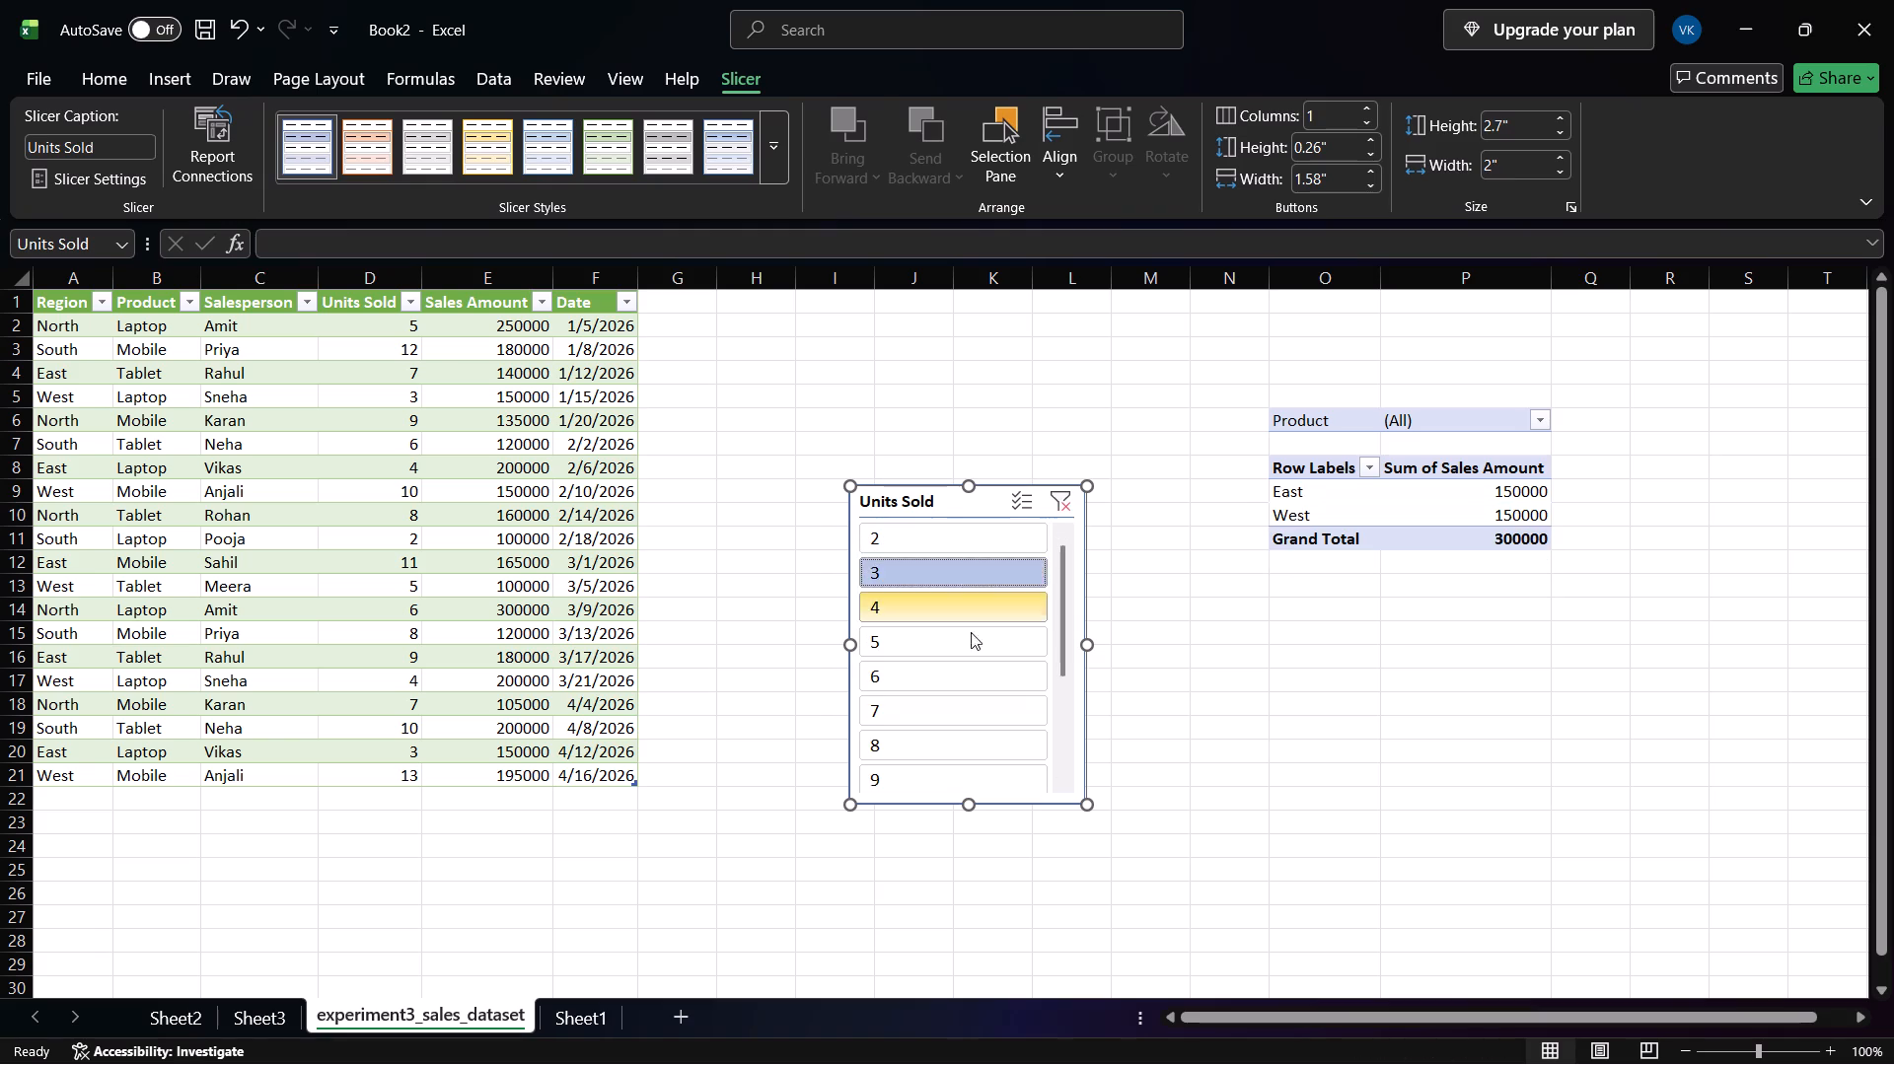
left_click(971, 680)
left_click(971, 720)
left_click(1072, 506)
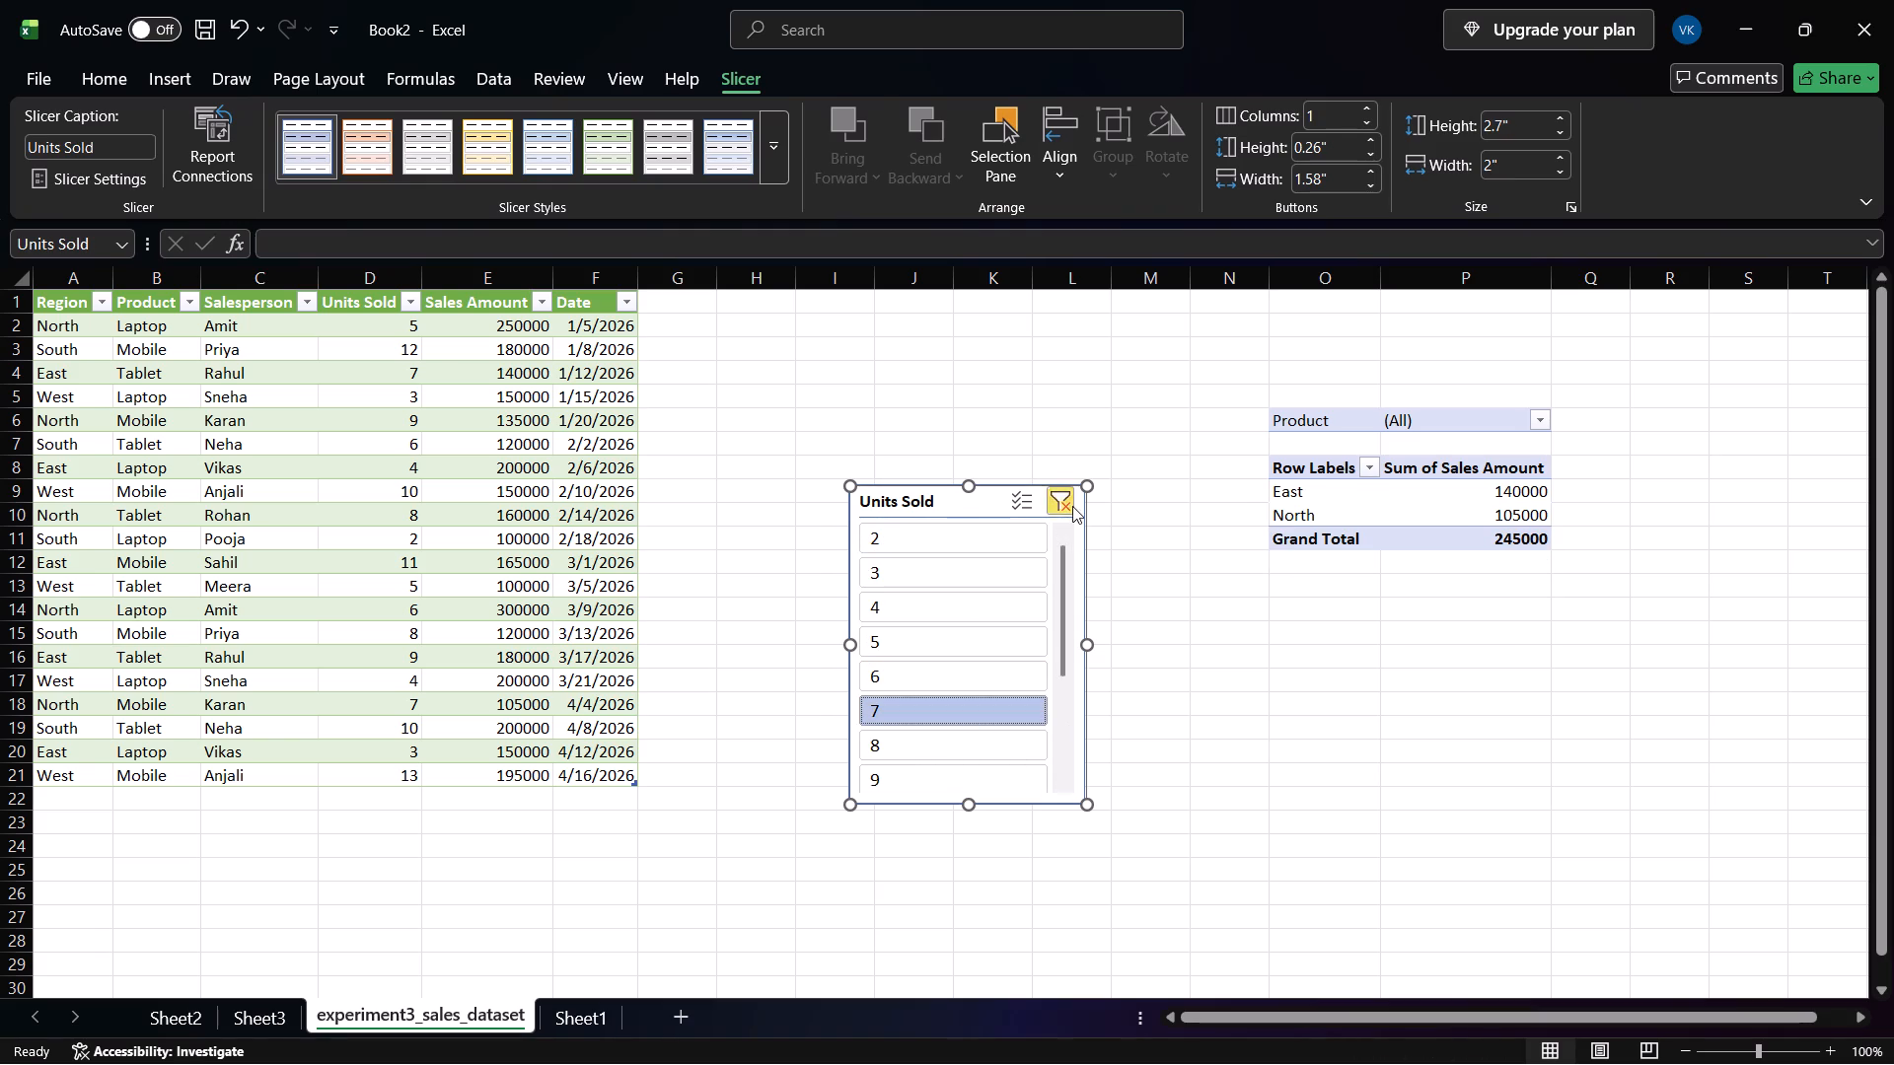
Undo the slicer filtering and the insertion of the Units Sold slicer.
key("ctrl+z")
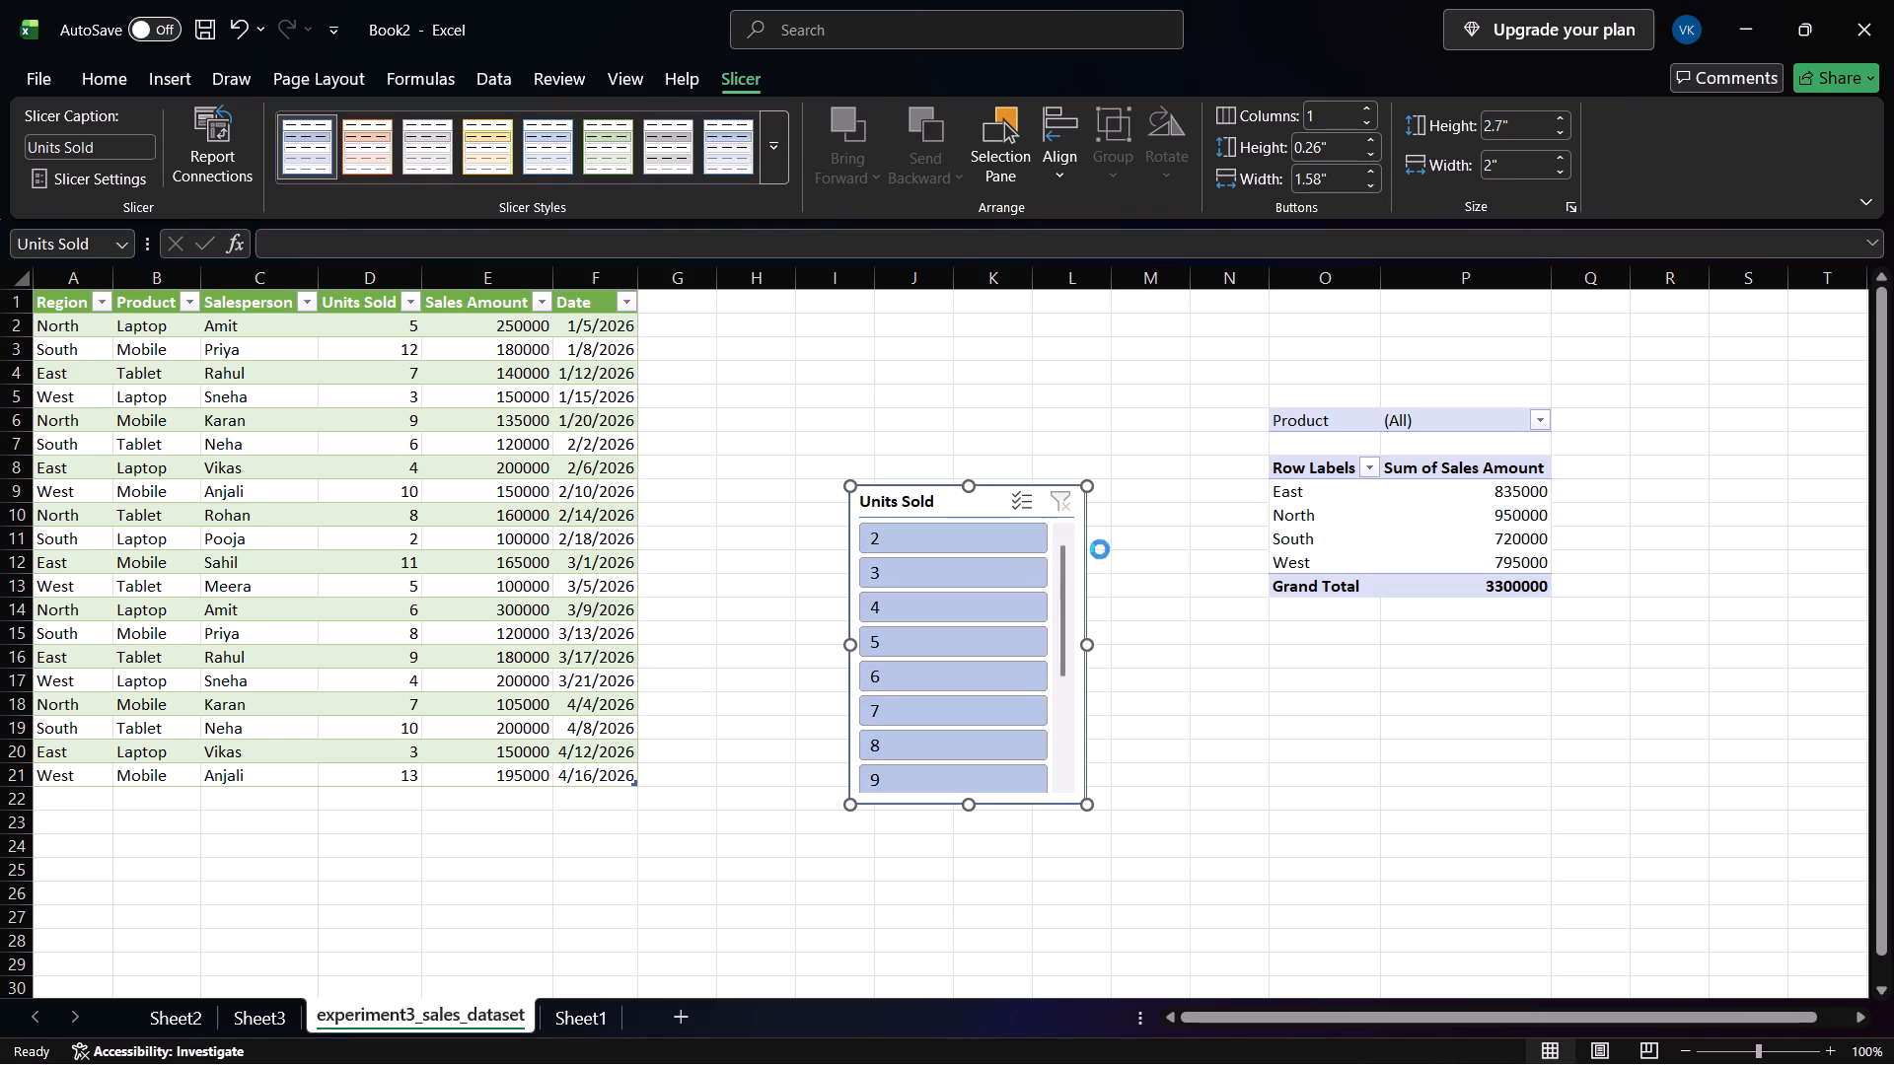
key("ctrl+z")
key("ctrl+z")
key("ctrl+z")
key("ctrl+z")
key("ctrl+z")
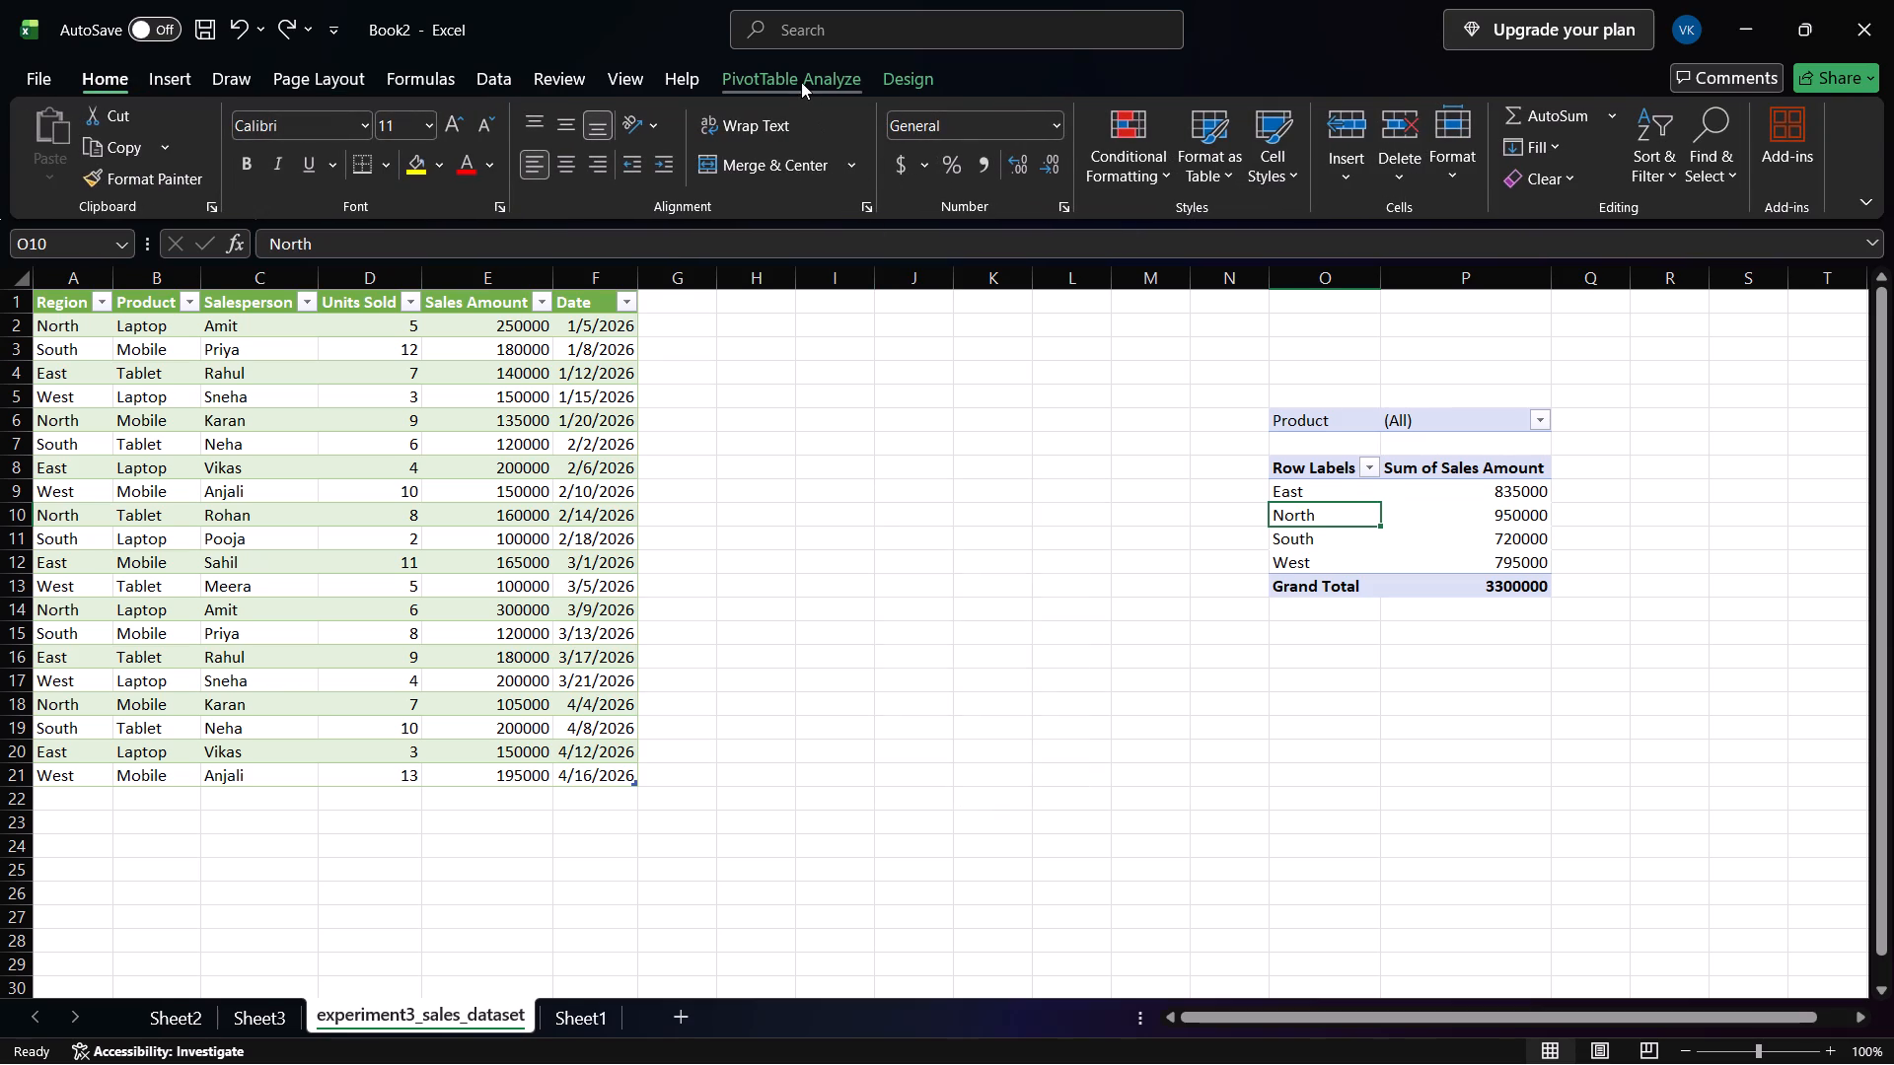
Read the 4(b) instructions on filtering by Product in daspracticals.pdf and return to the Excel workbook.
left_click(801, 82)
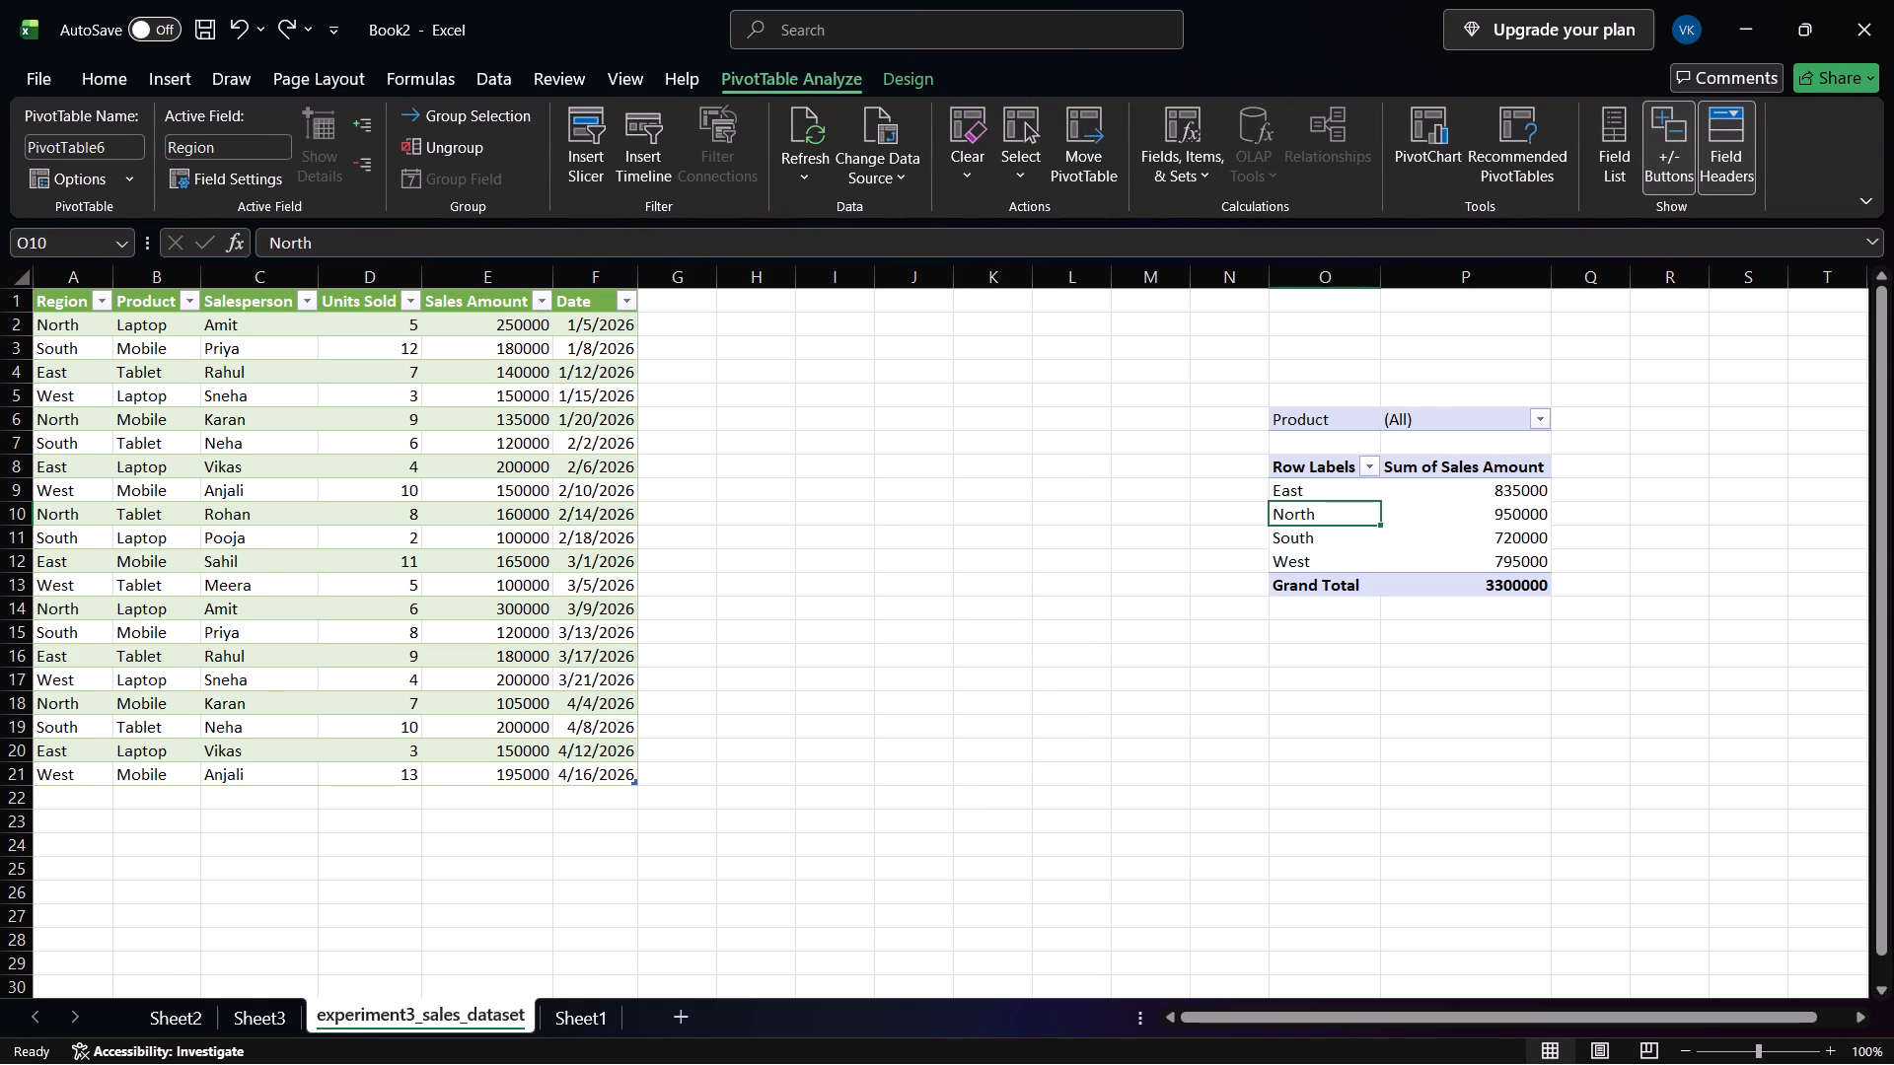
key("alt+Tab")
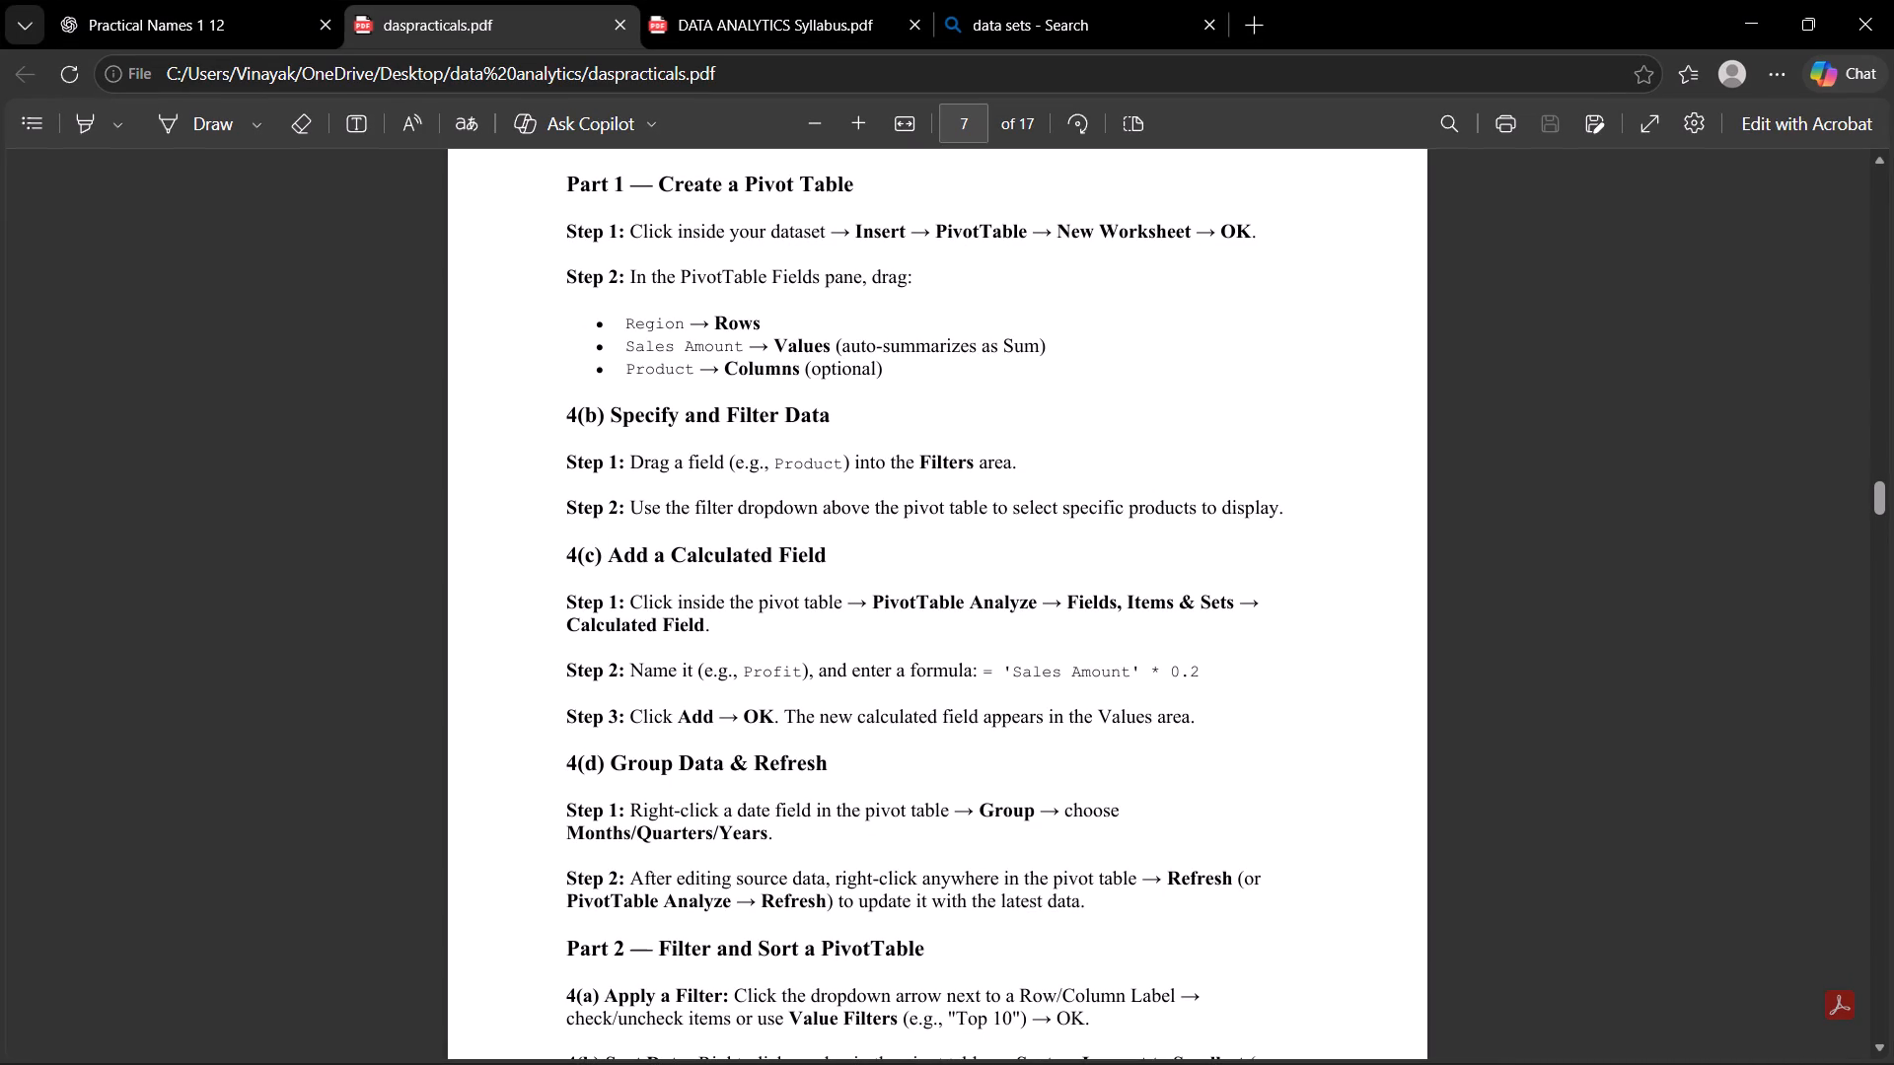
double_click(828, 461)
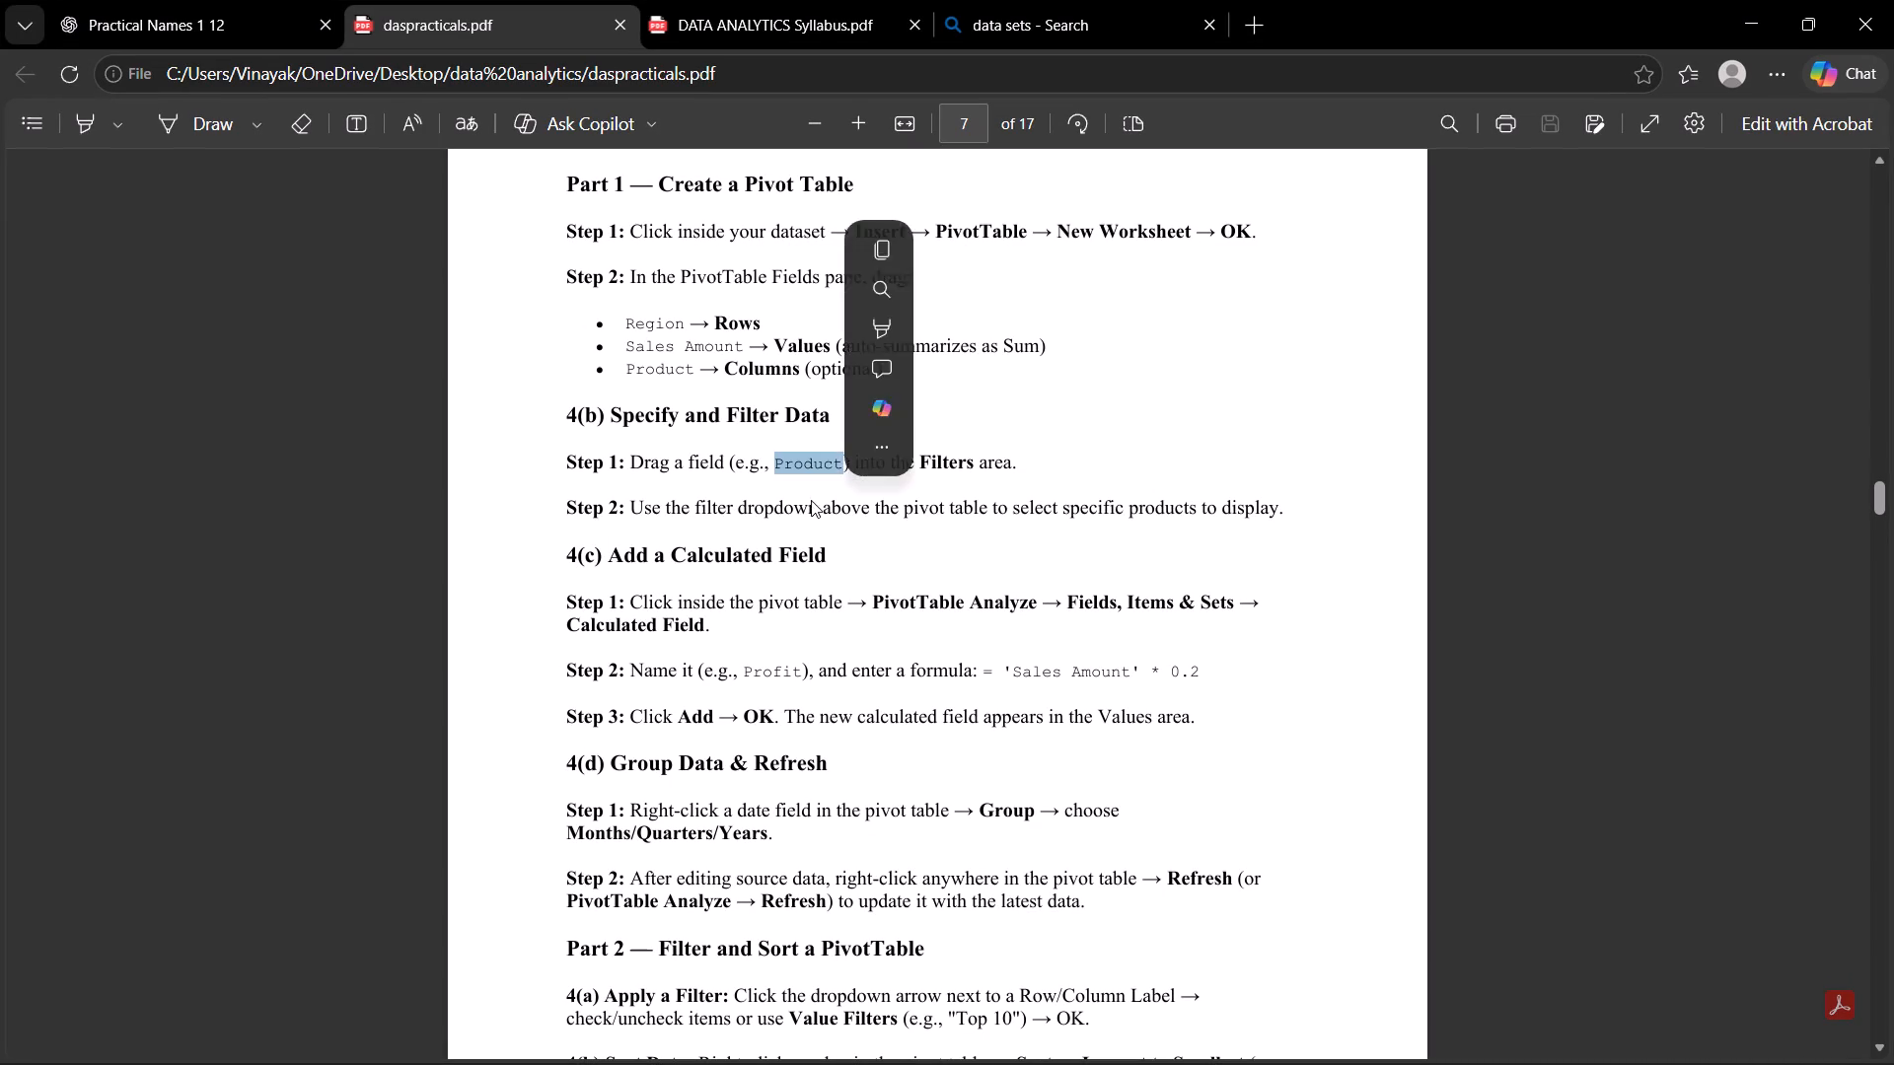
left_click(771, 547)
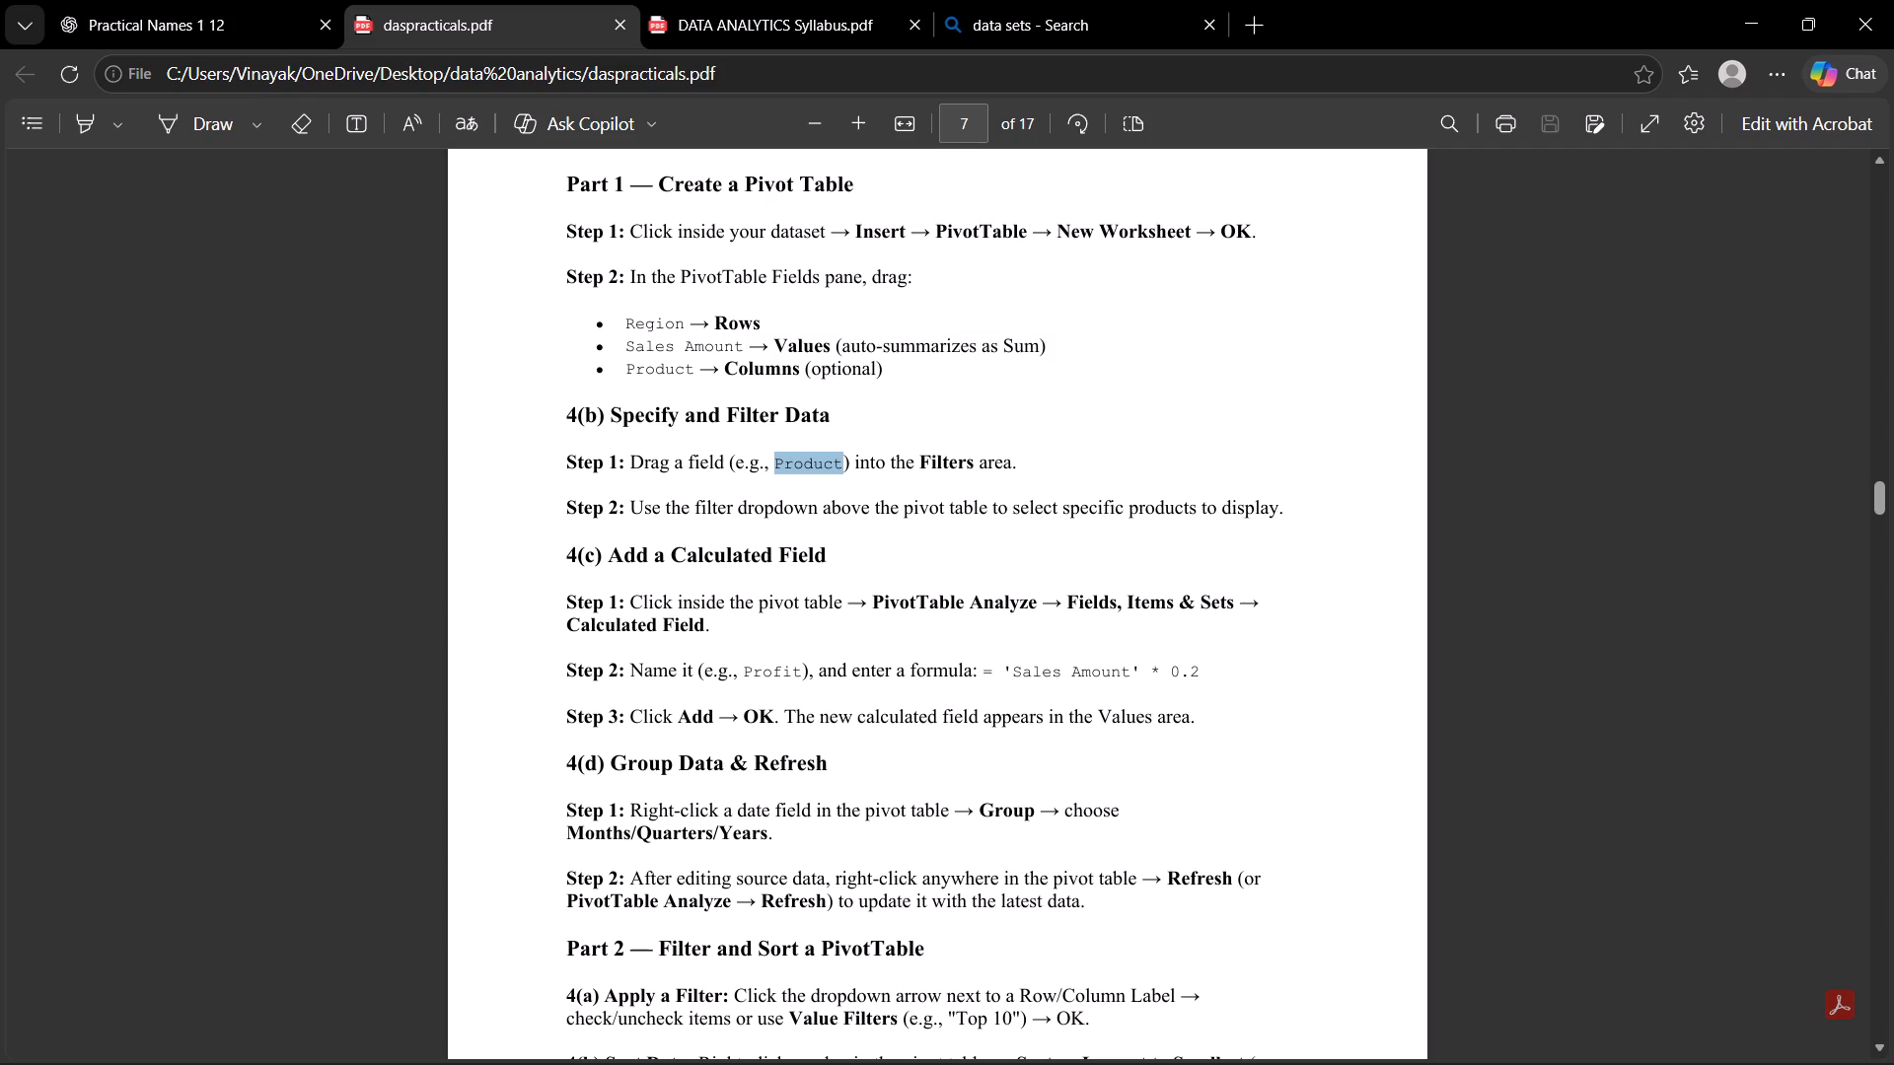
key("alt+Tab")
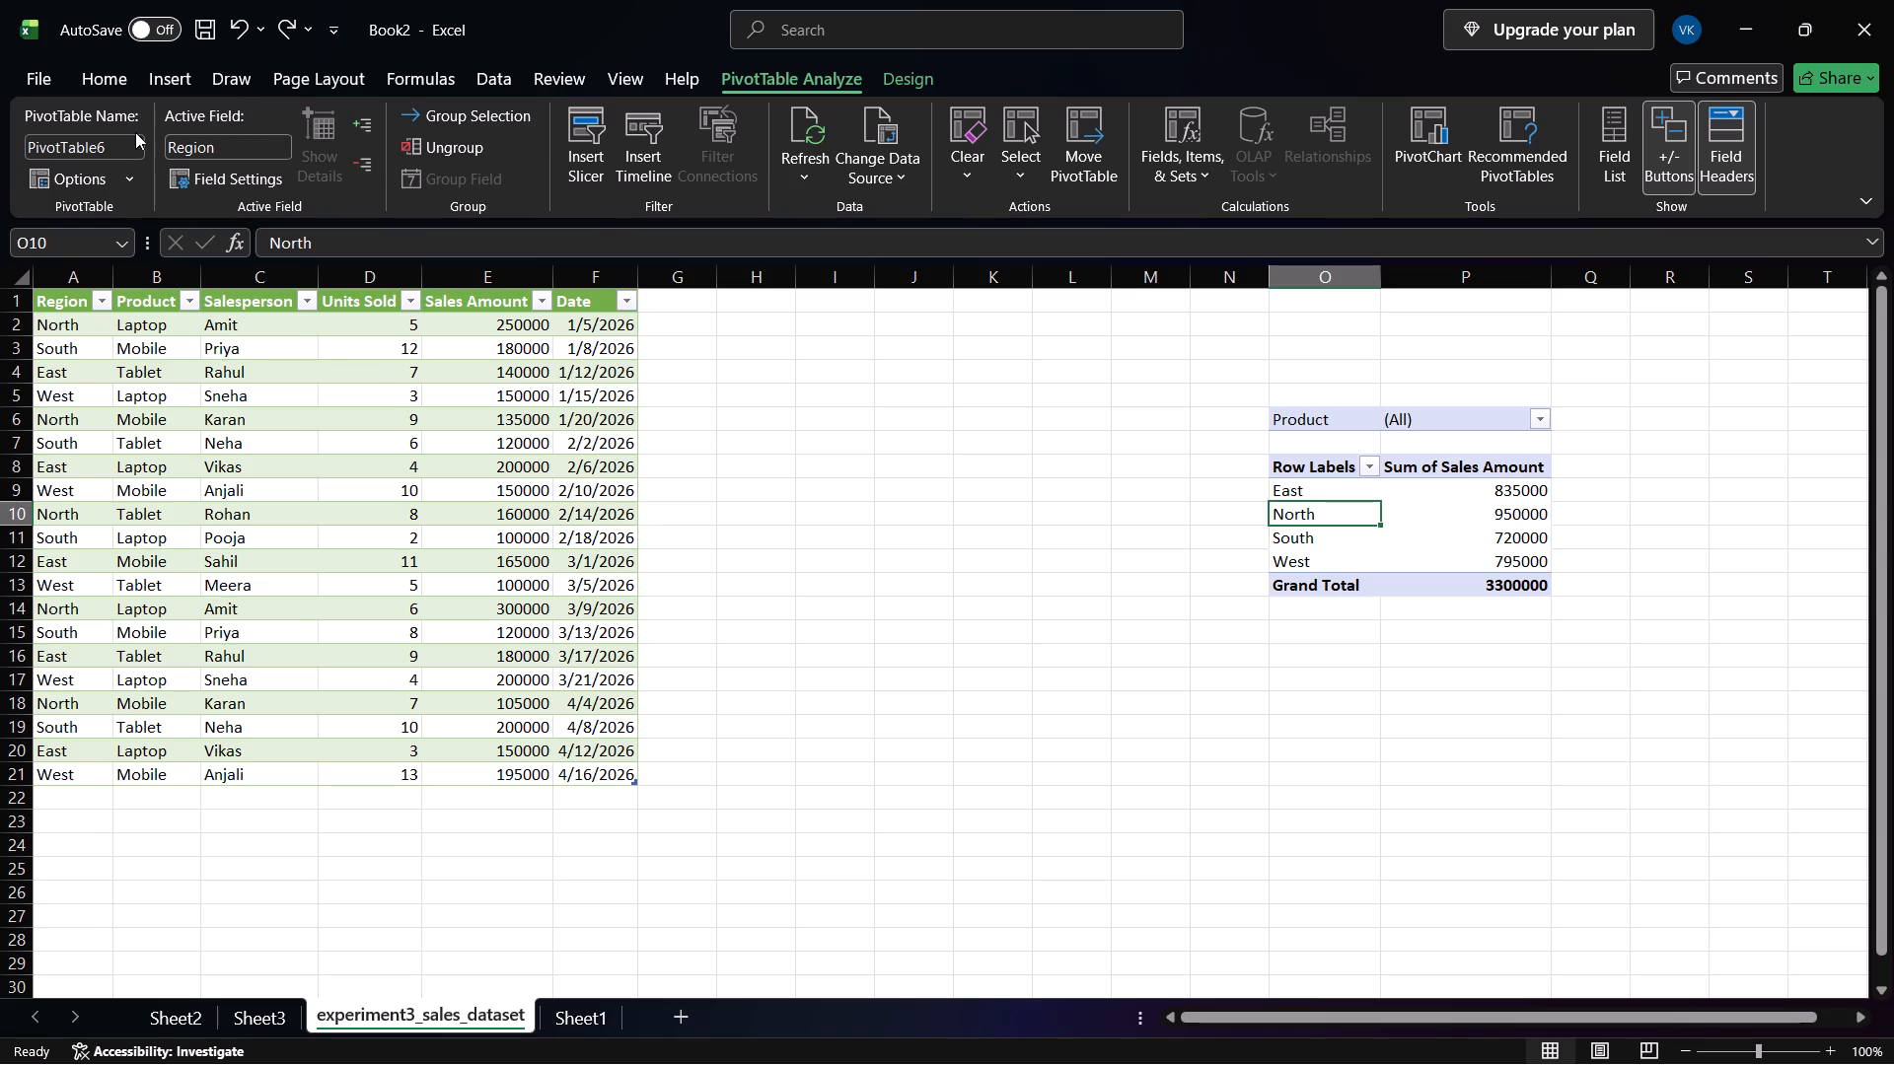
Read the 4(c) instructions on adding a calculated field in daspracticals.pdf and return to the Excel workbook.
key("alt+Tab")
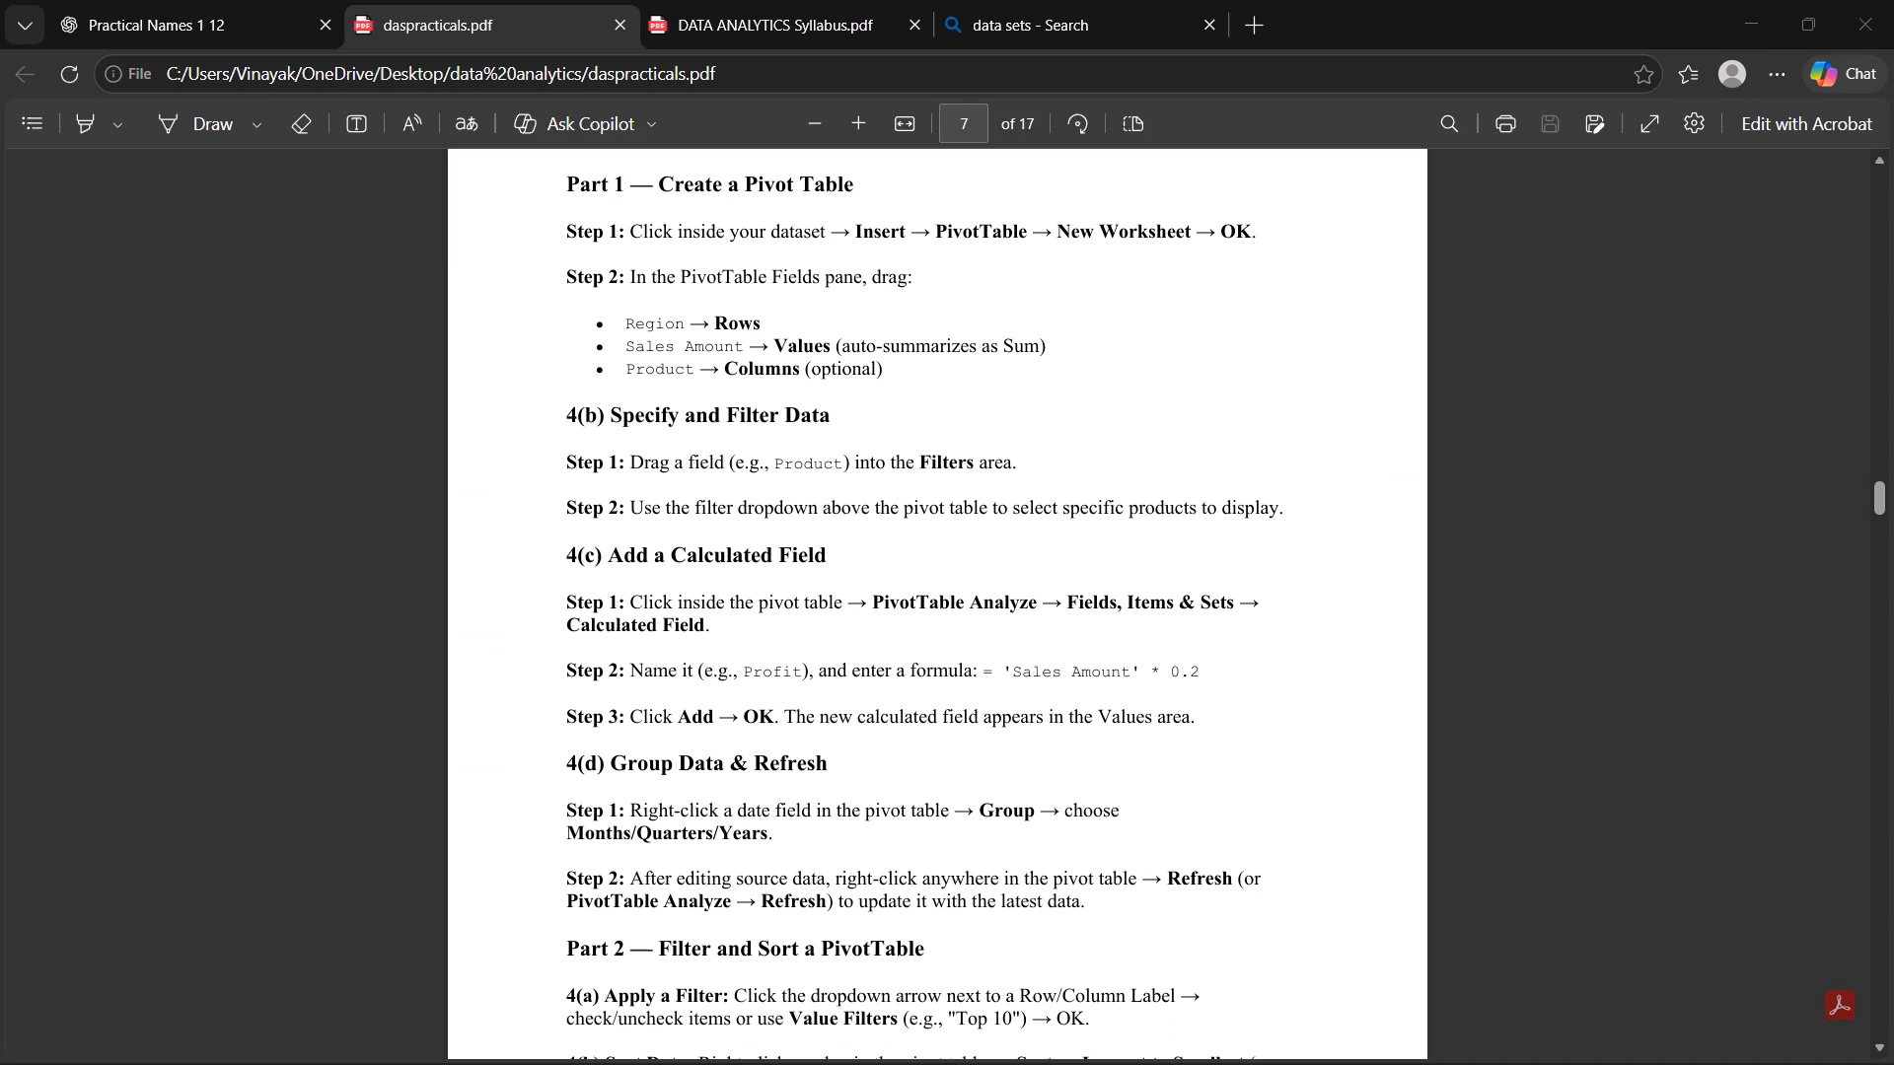
left_click_drag(838, 544, 515, 539)
left_click(514, 600)
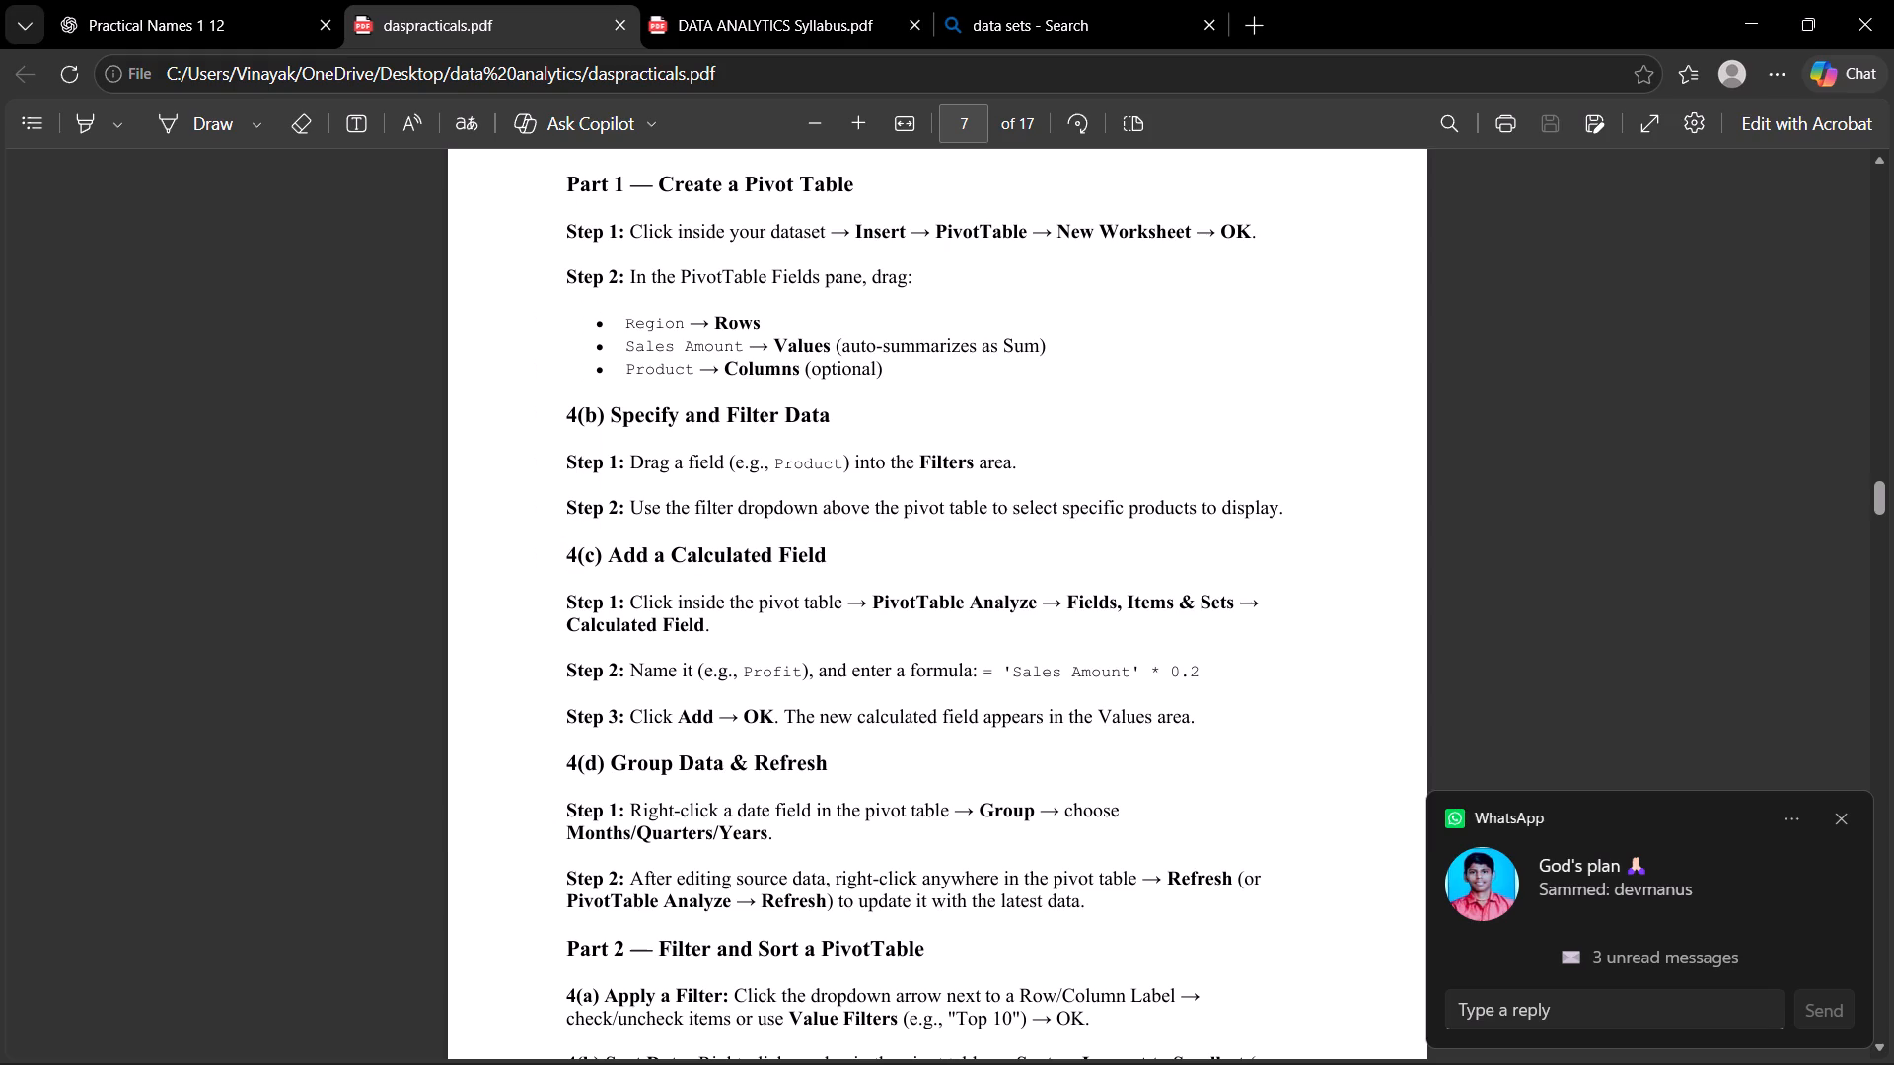
key("alt+Tab")
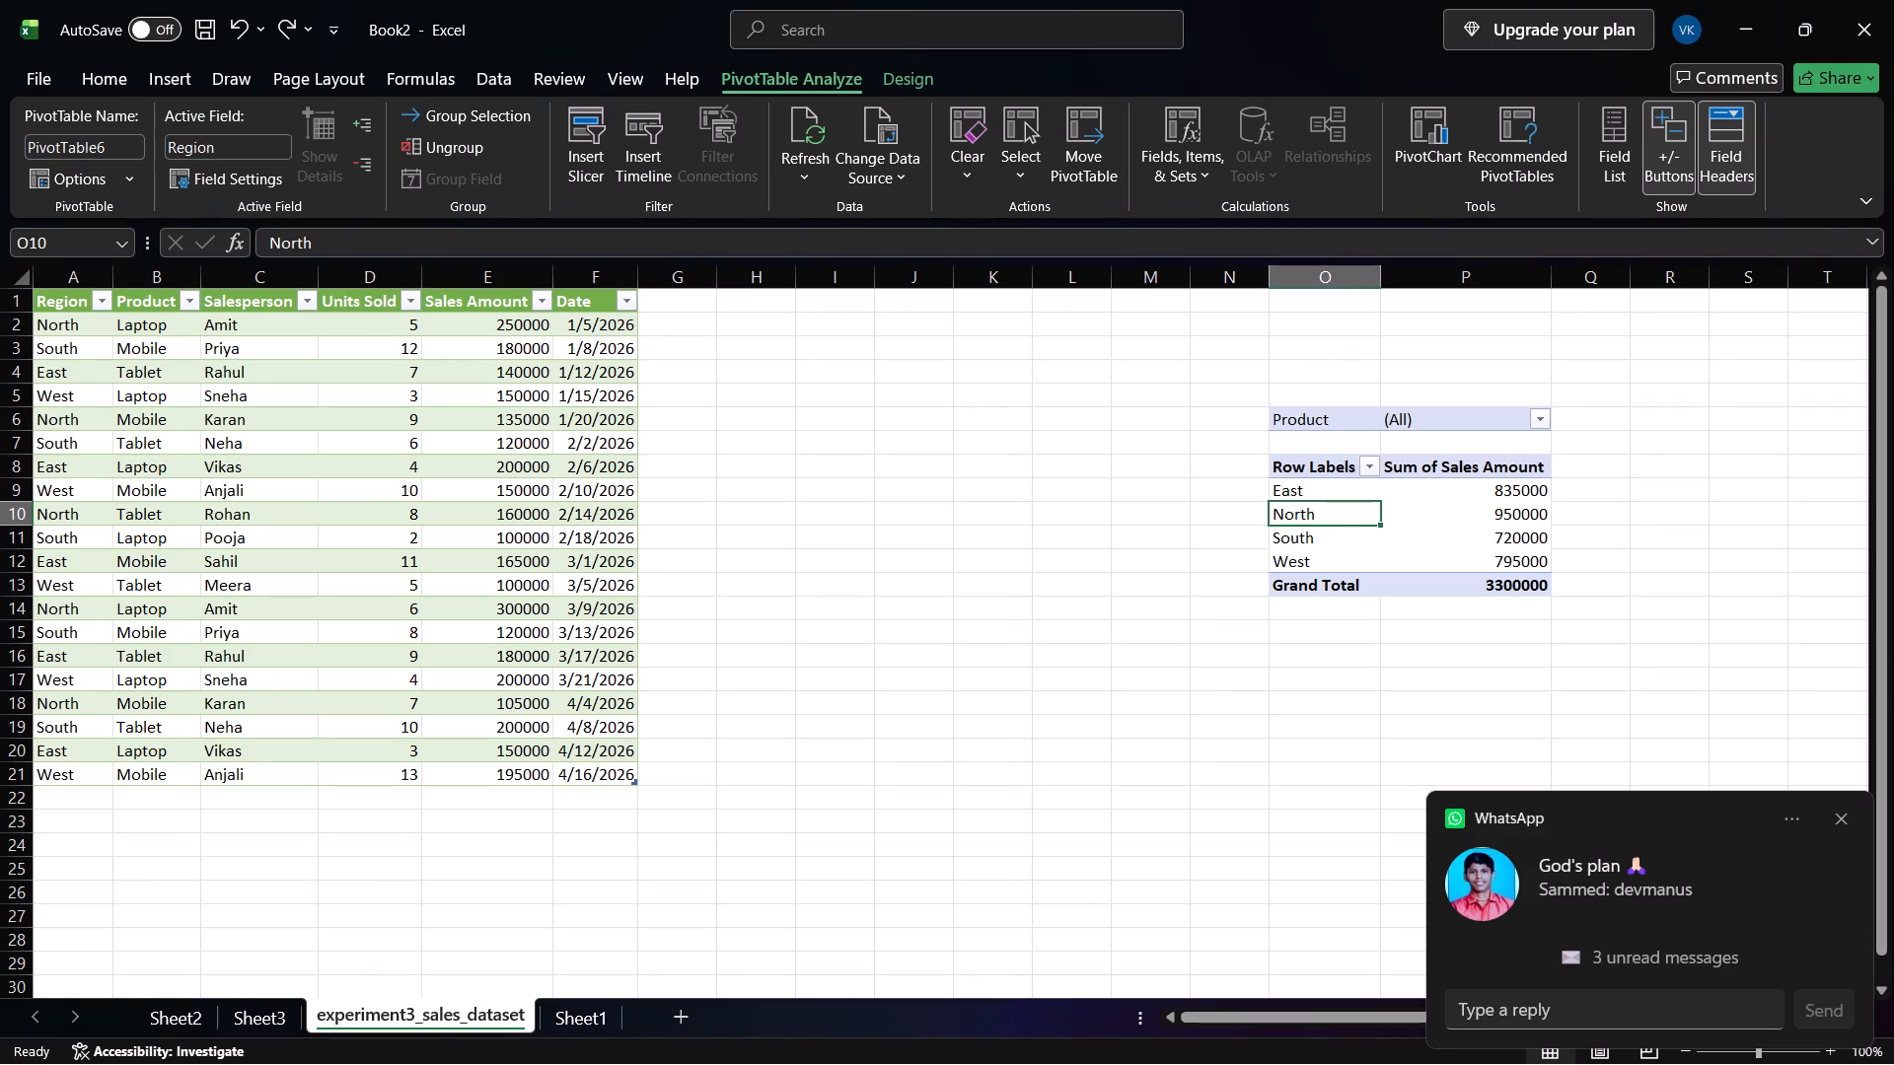
Check the pivot table's field layout in the PivotTable Fields list from the Product filter cell, and close the list.
left_click(1404, 428)
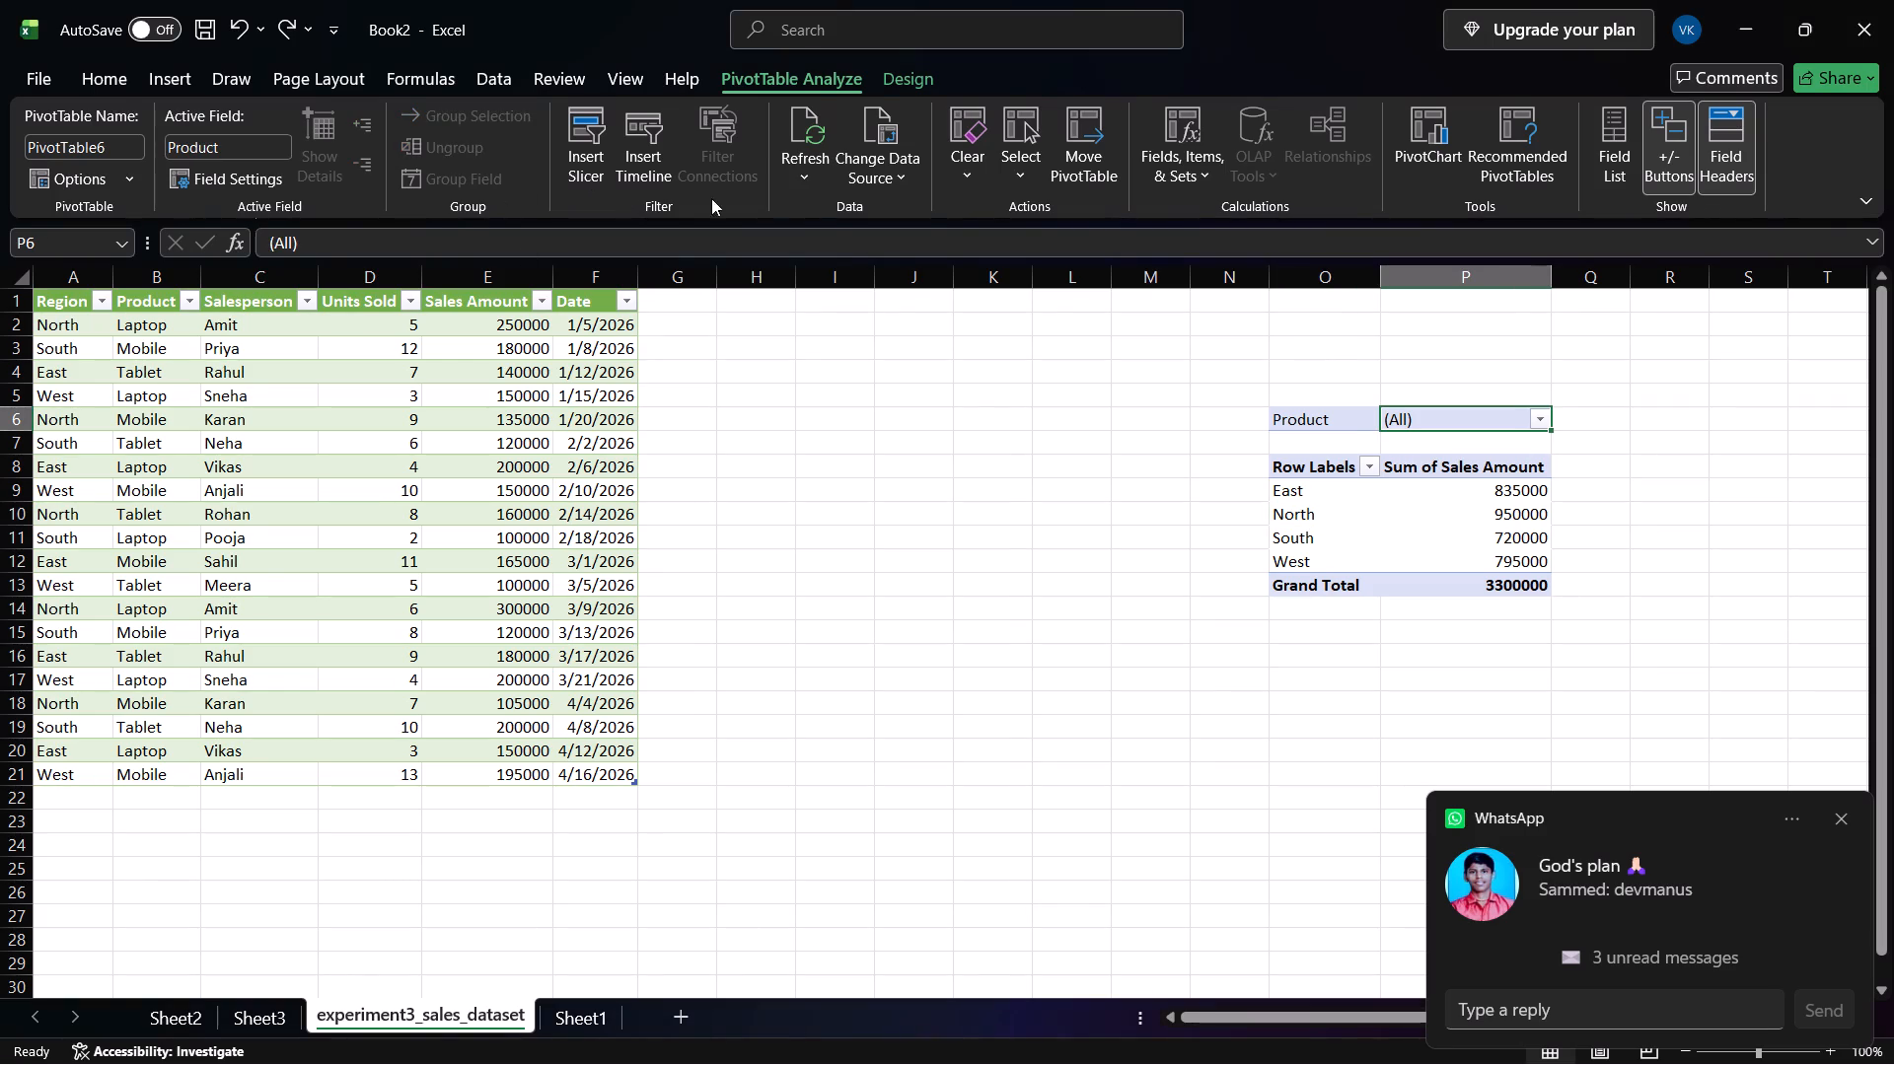
left_click(1609, 142)
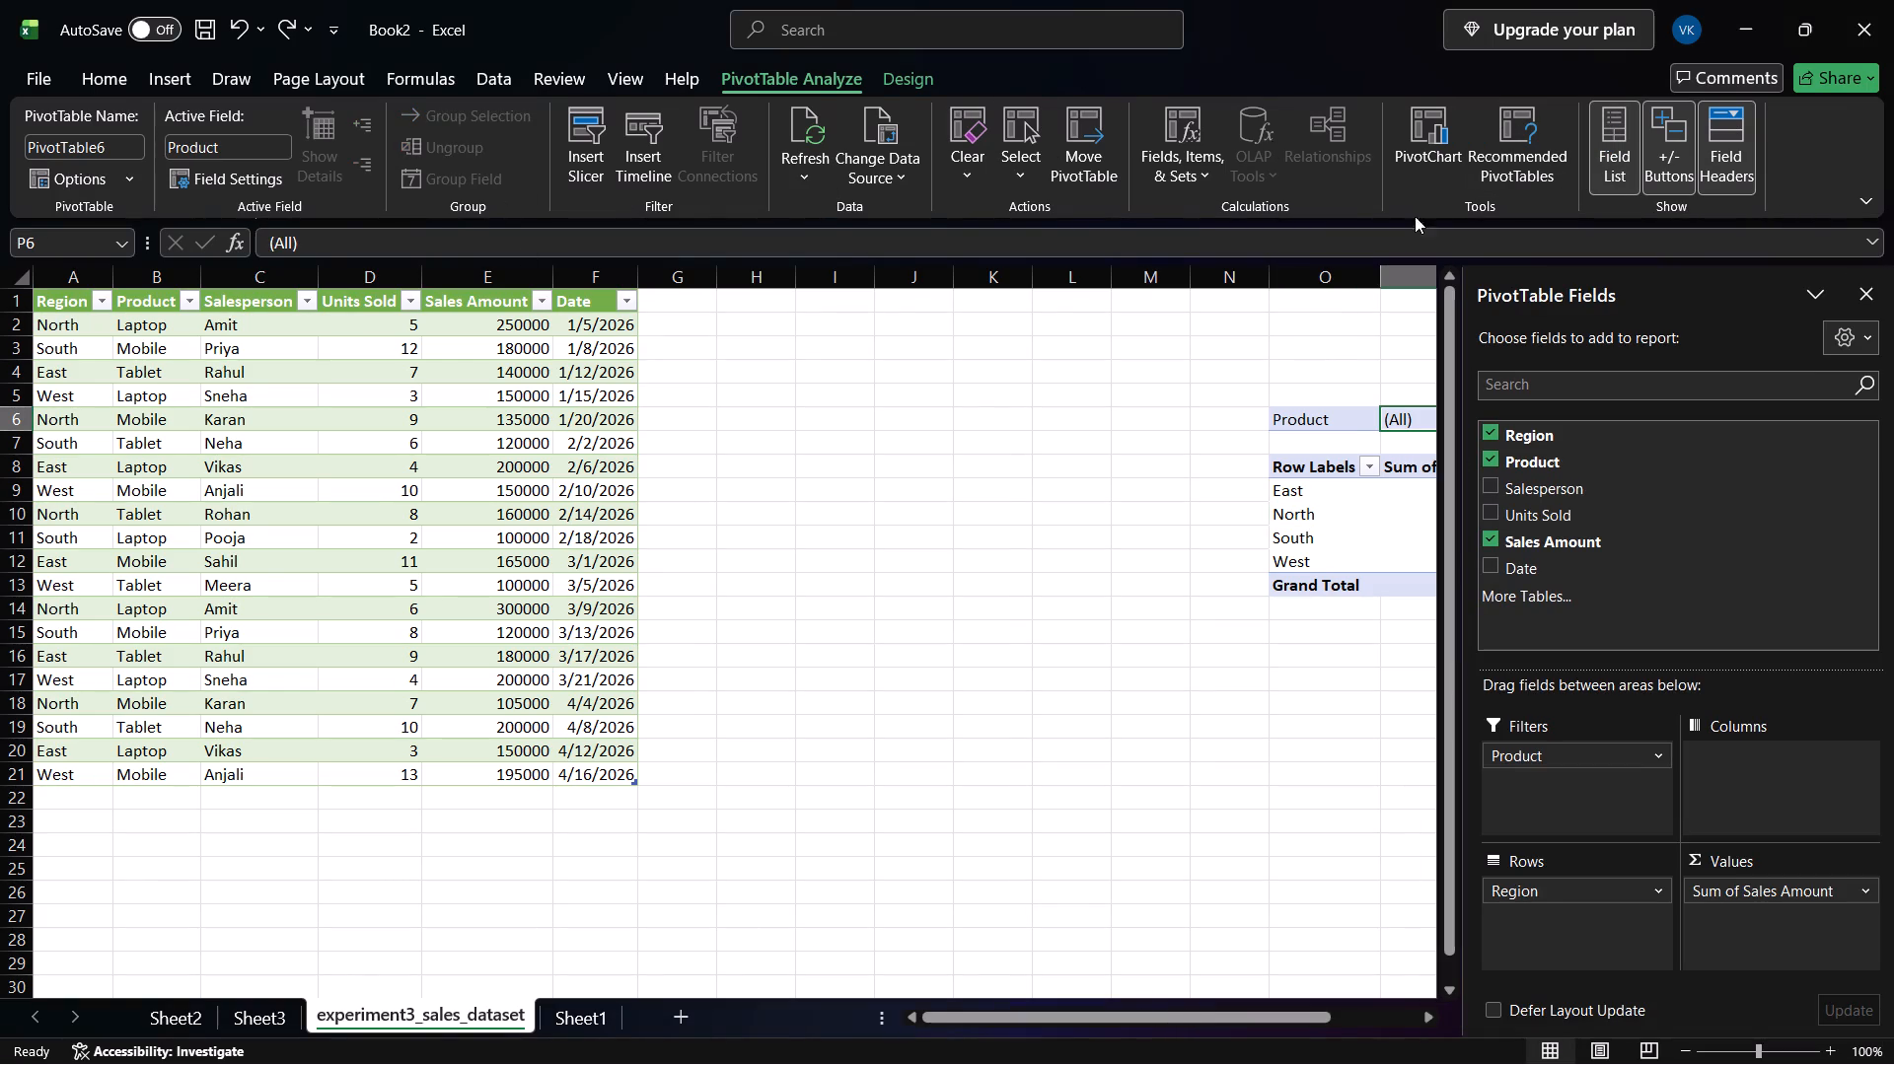
left_click(1858, 288)
left_click(1622, 147)
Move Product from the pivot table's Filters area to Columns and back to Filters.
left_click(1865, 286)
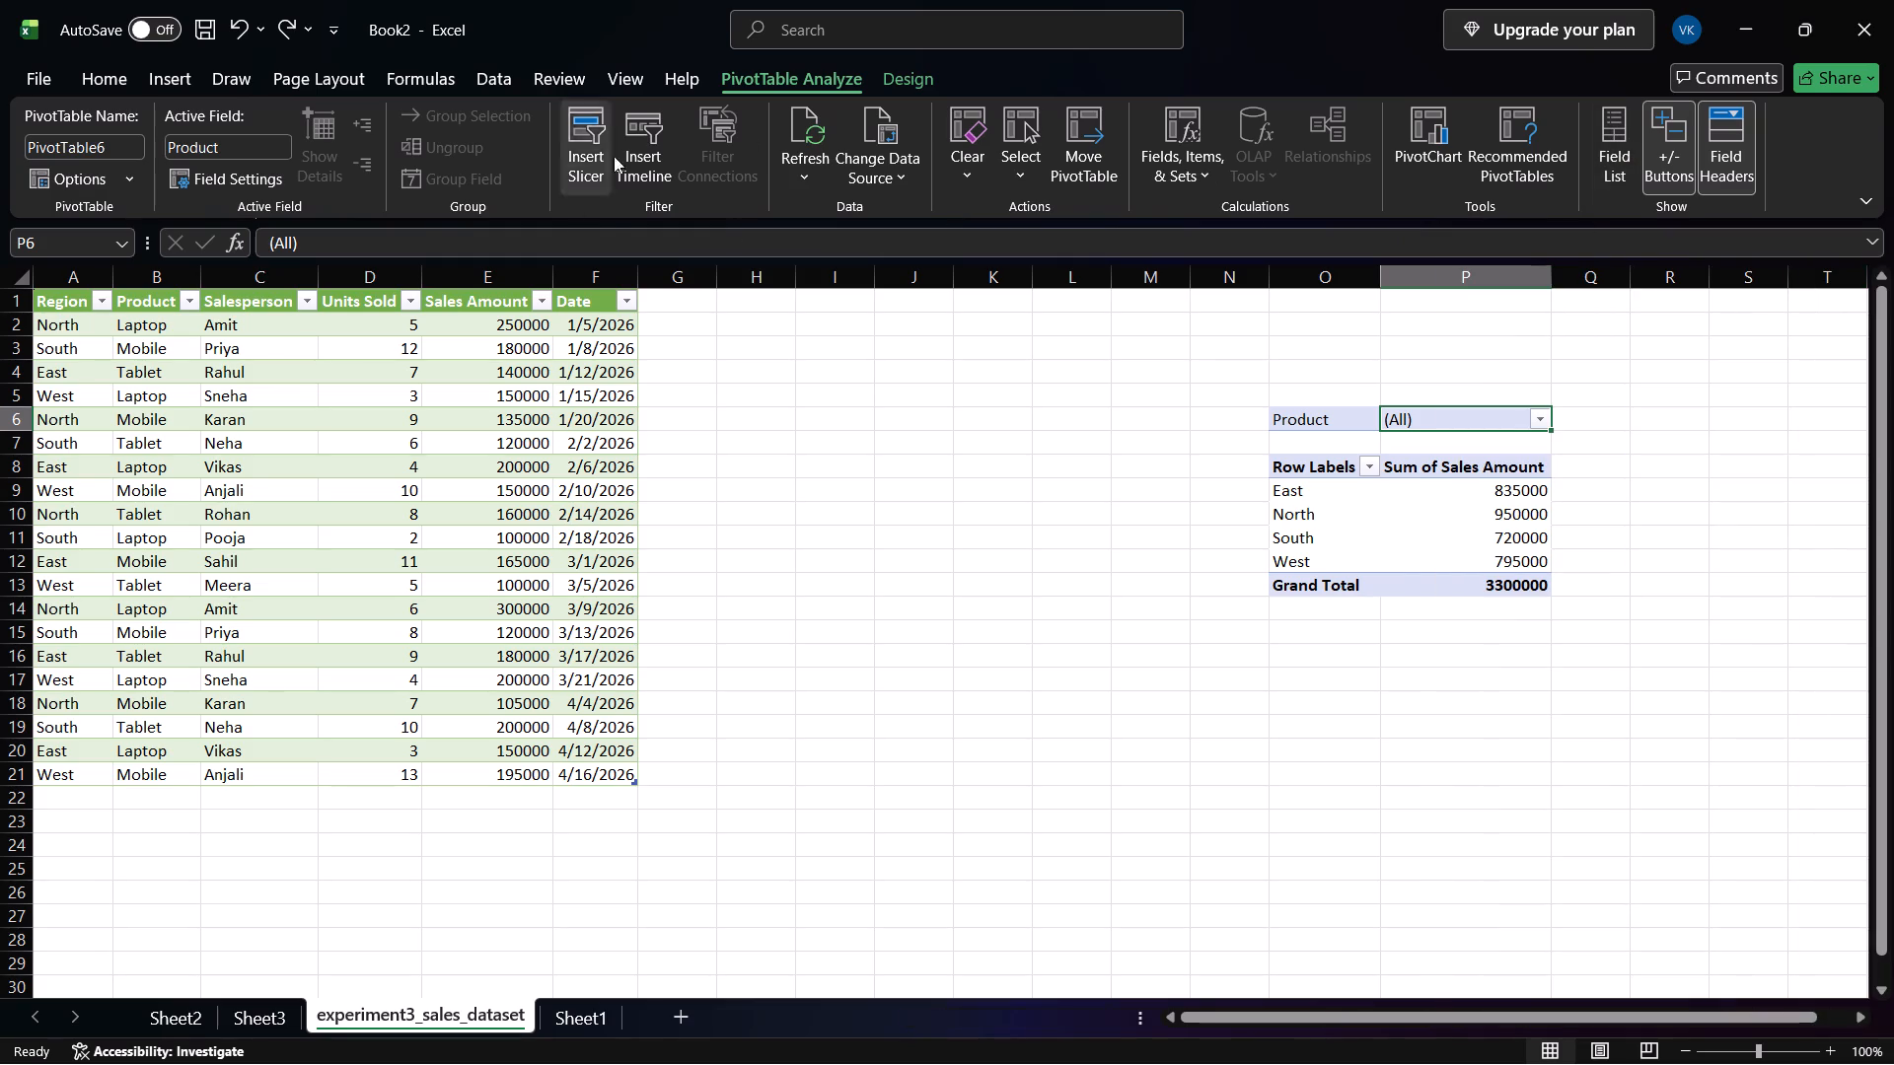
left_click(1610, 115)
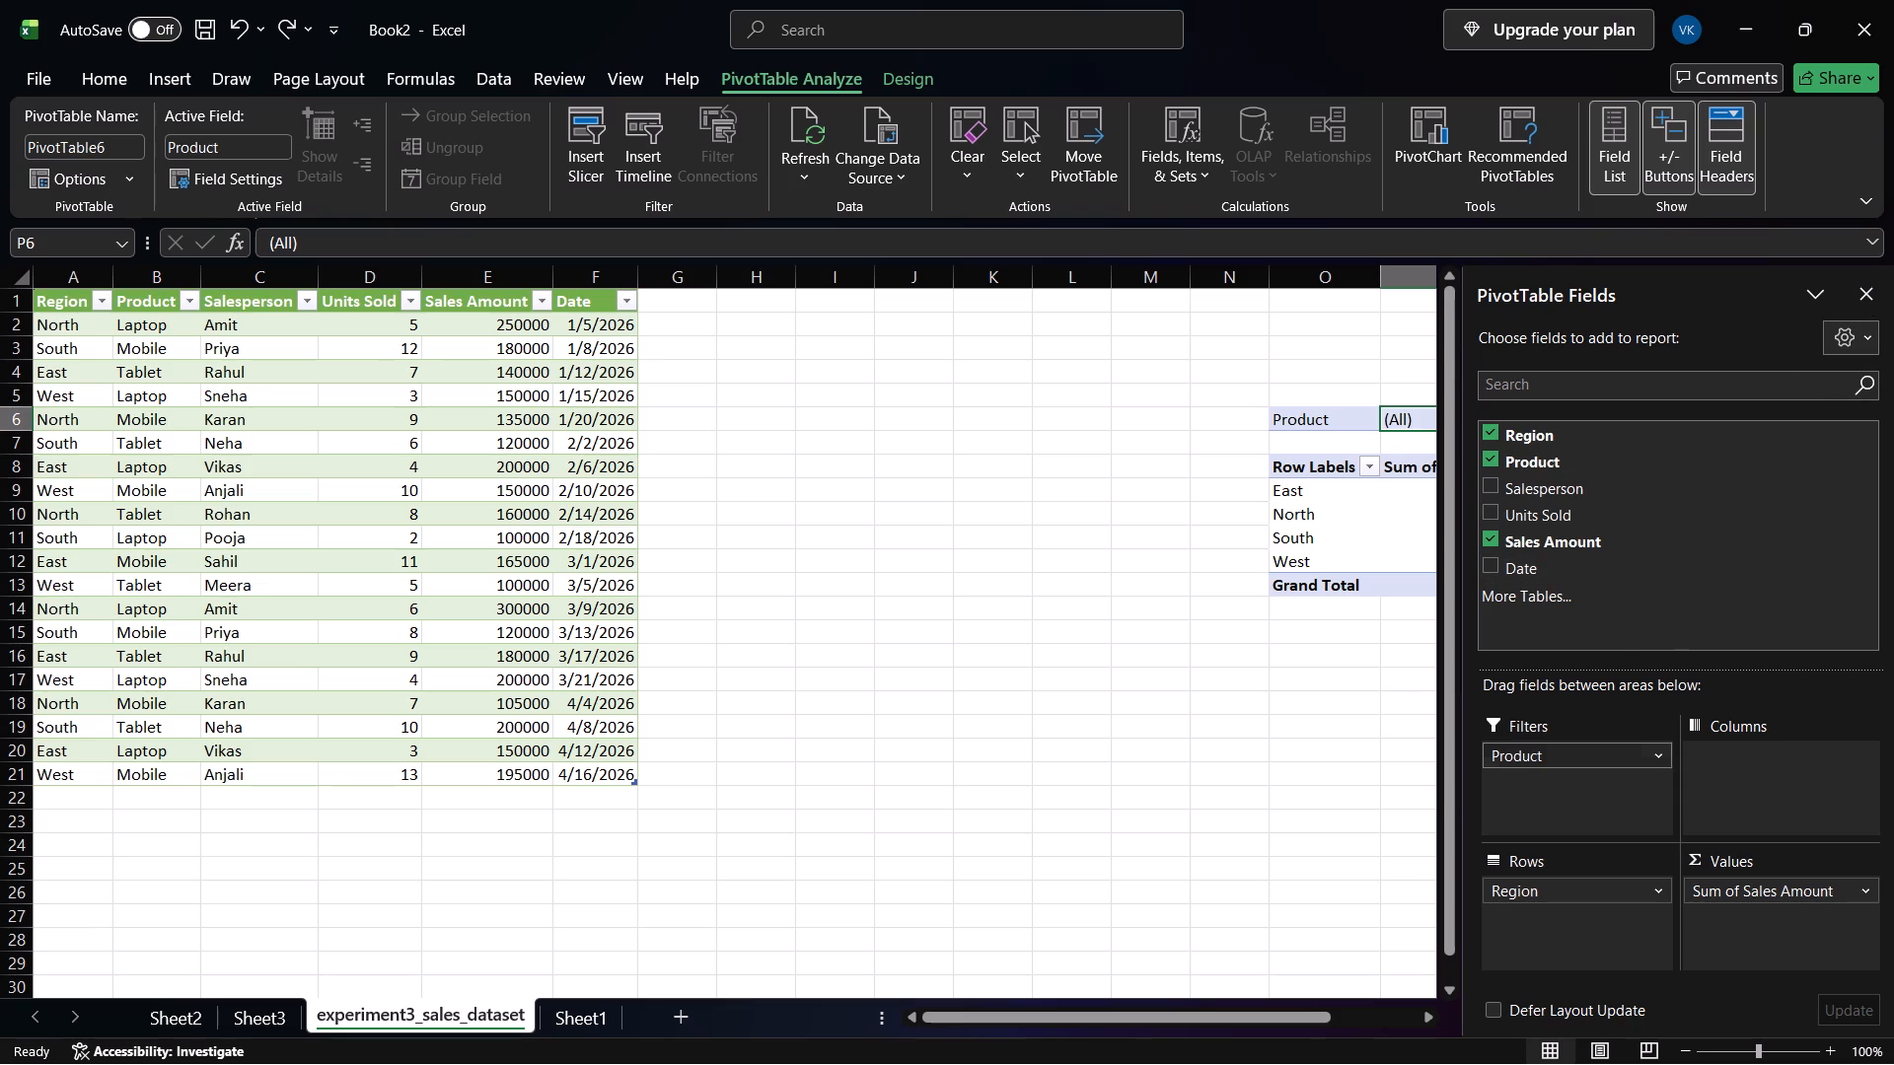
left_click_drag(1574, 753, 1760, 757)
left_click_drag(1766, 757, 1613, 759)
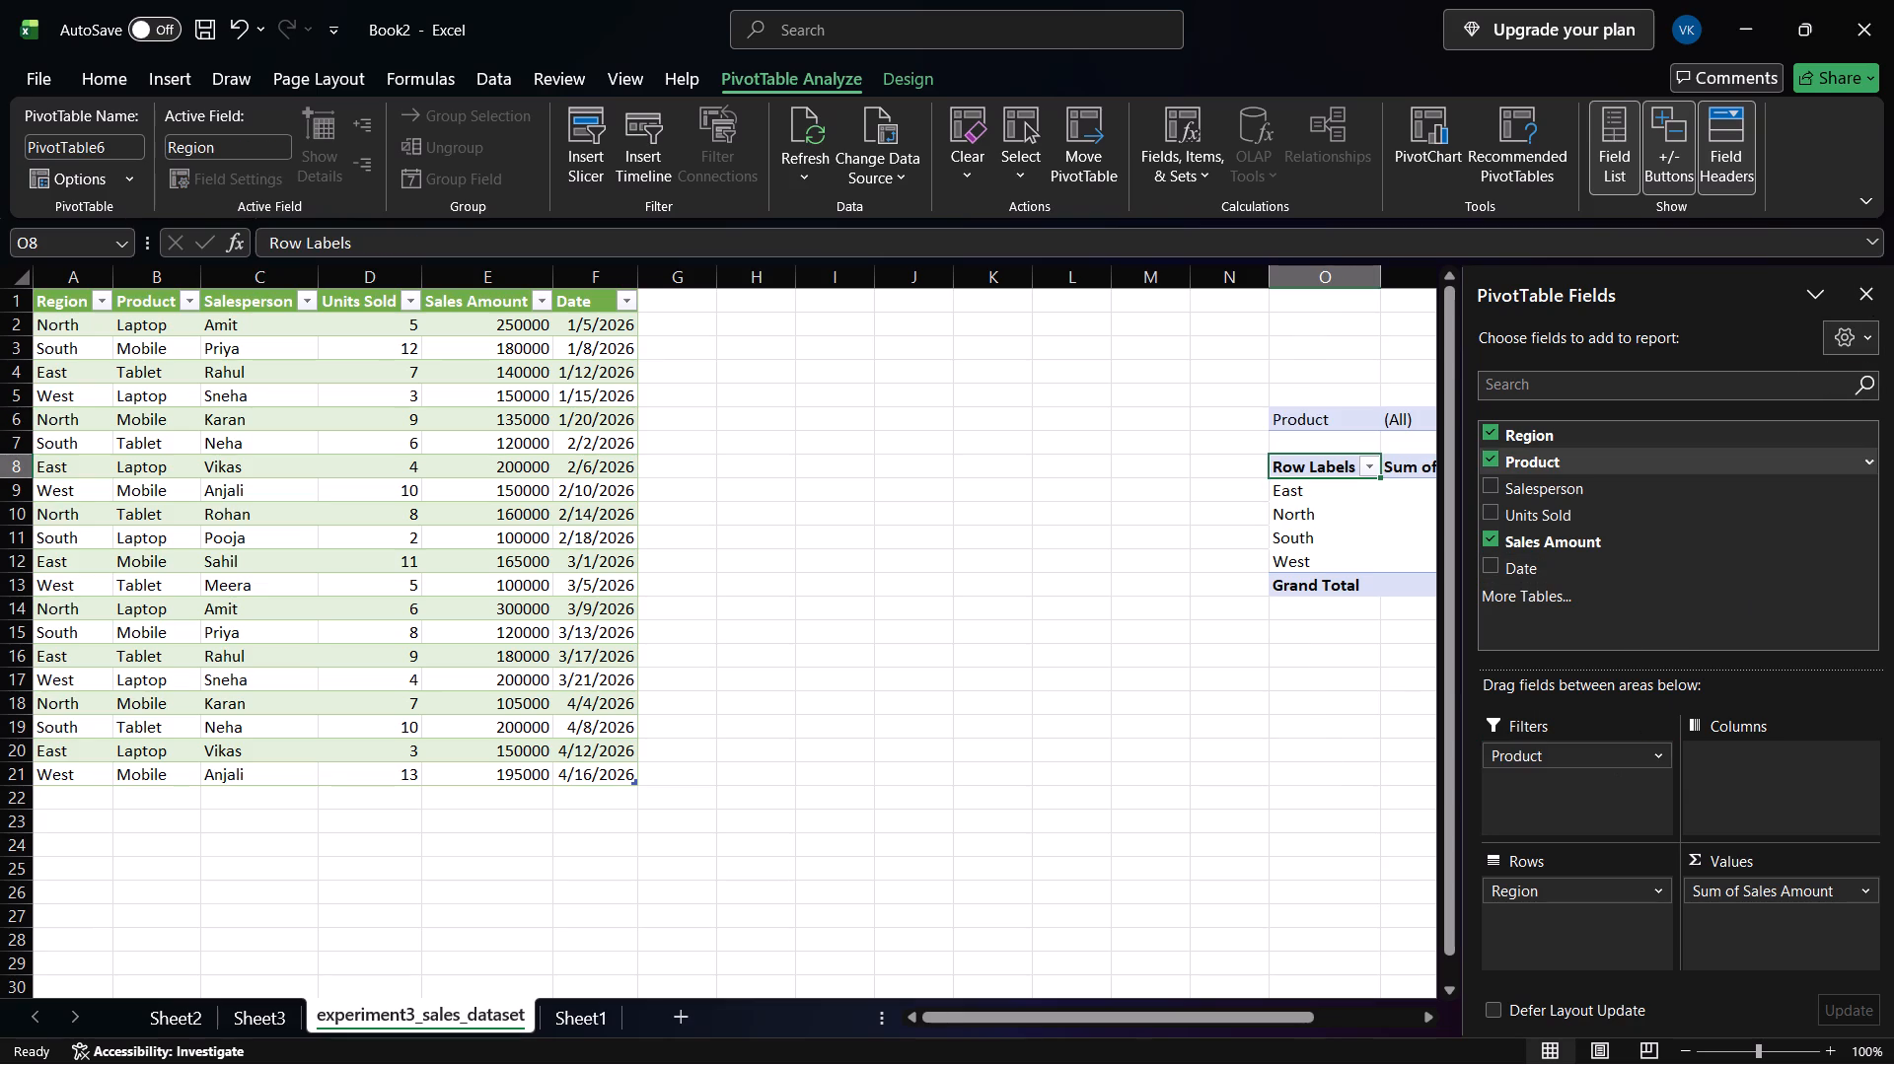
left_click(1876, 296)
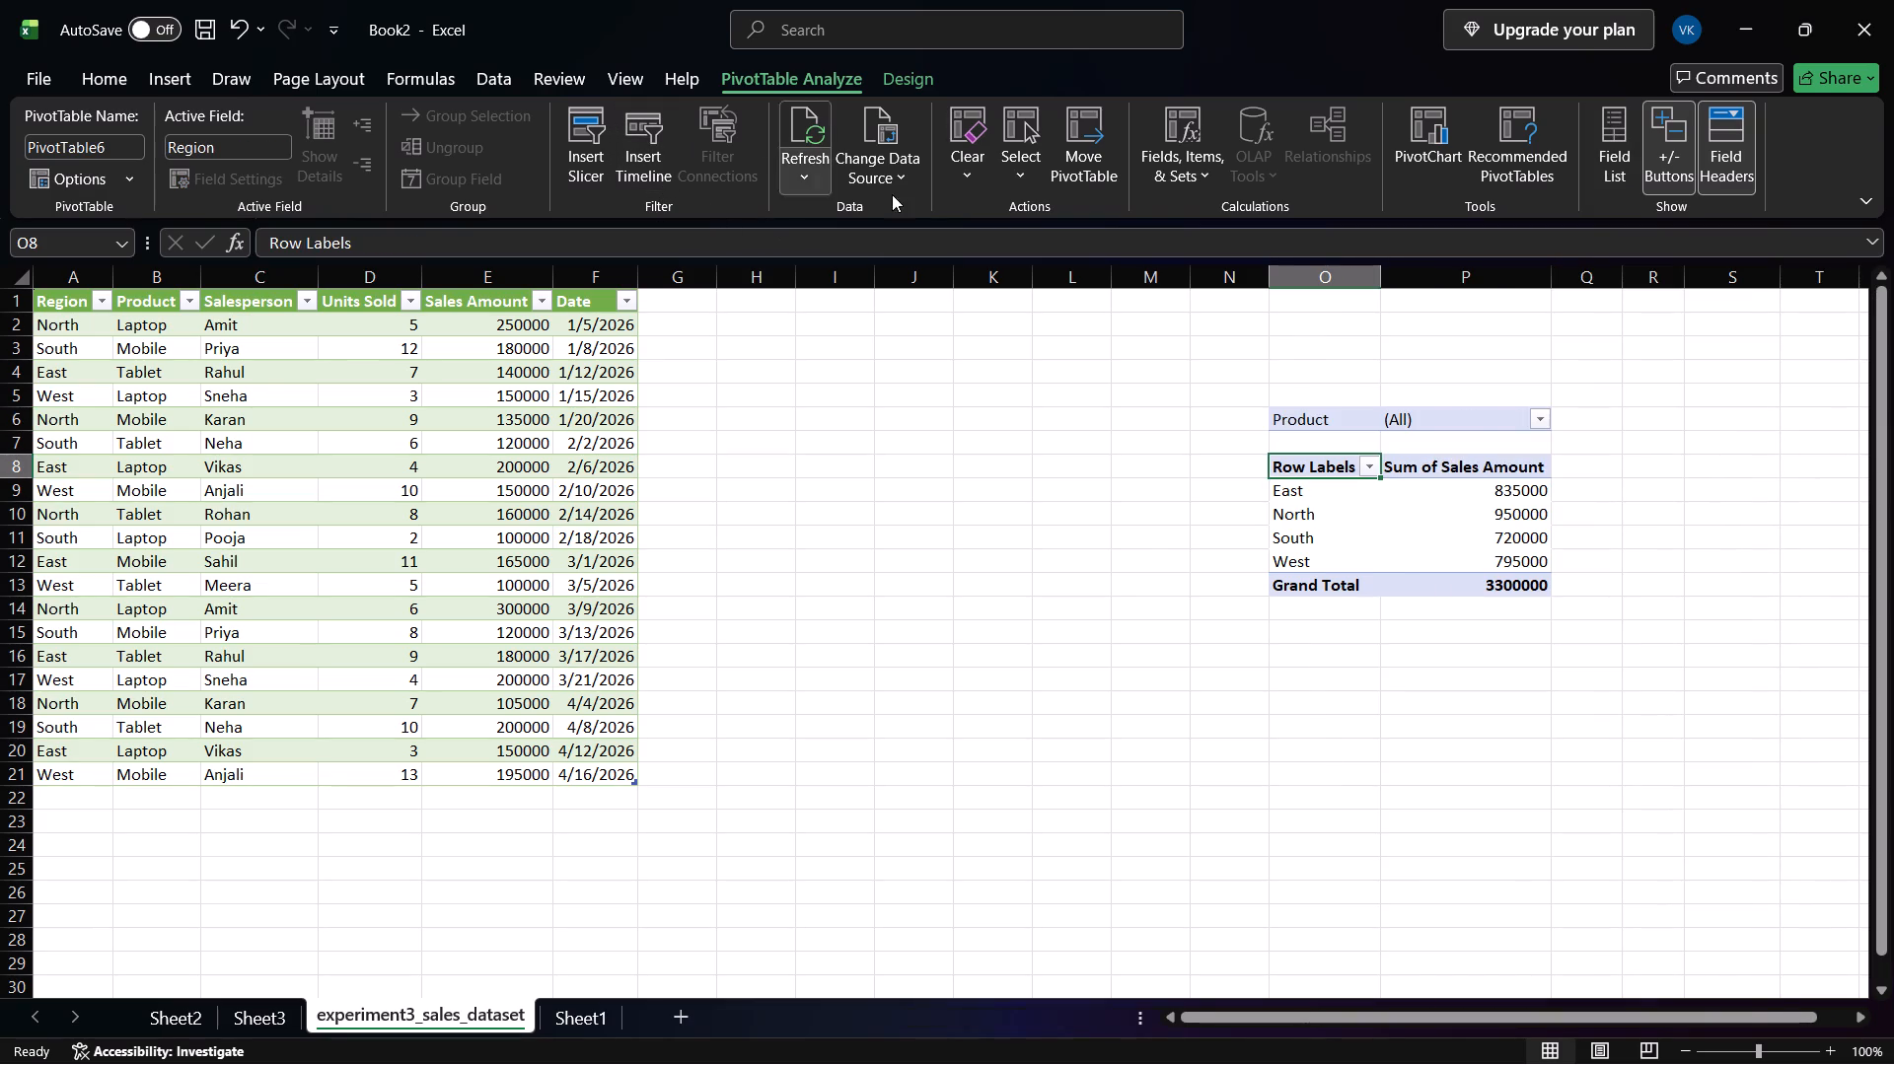
Read the 4(c) instructions for adding a calculated field in daspracticals.pdf and return to the workbook.
key("alt+Tab")
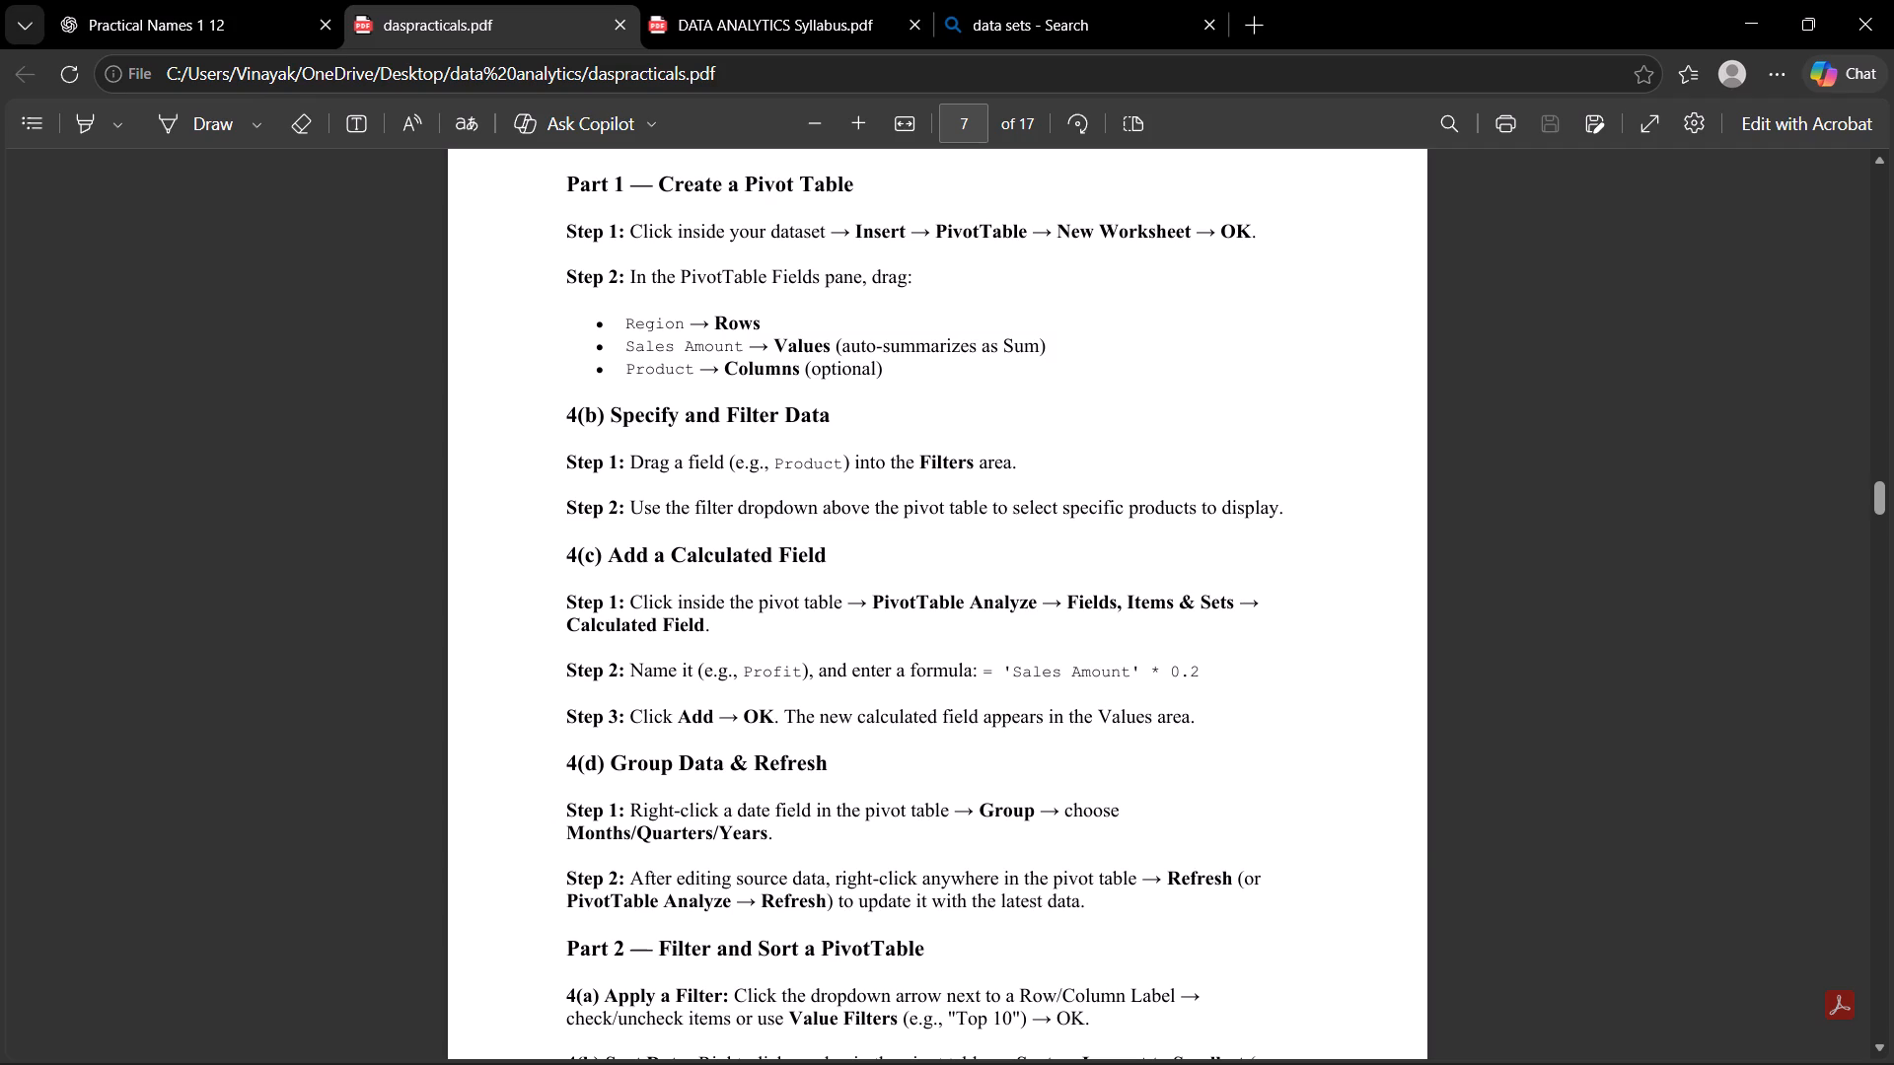
key("alt+Tab")
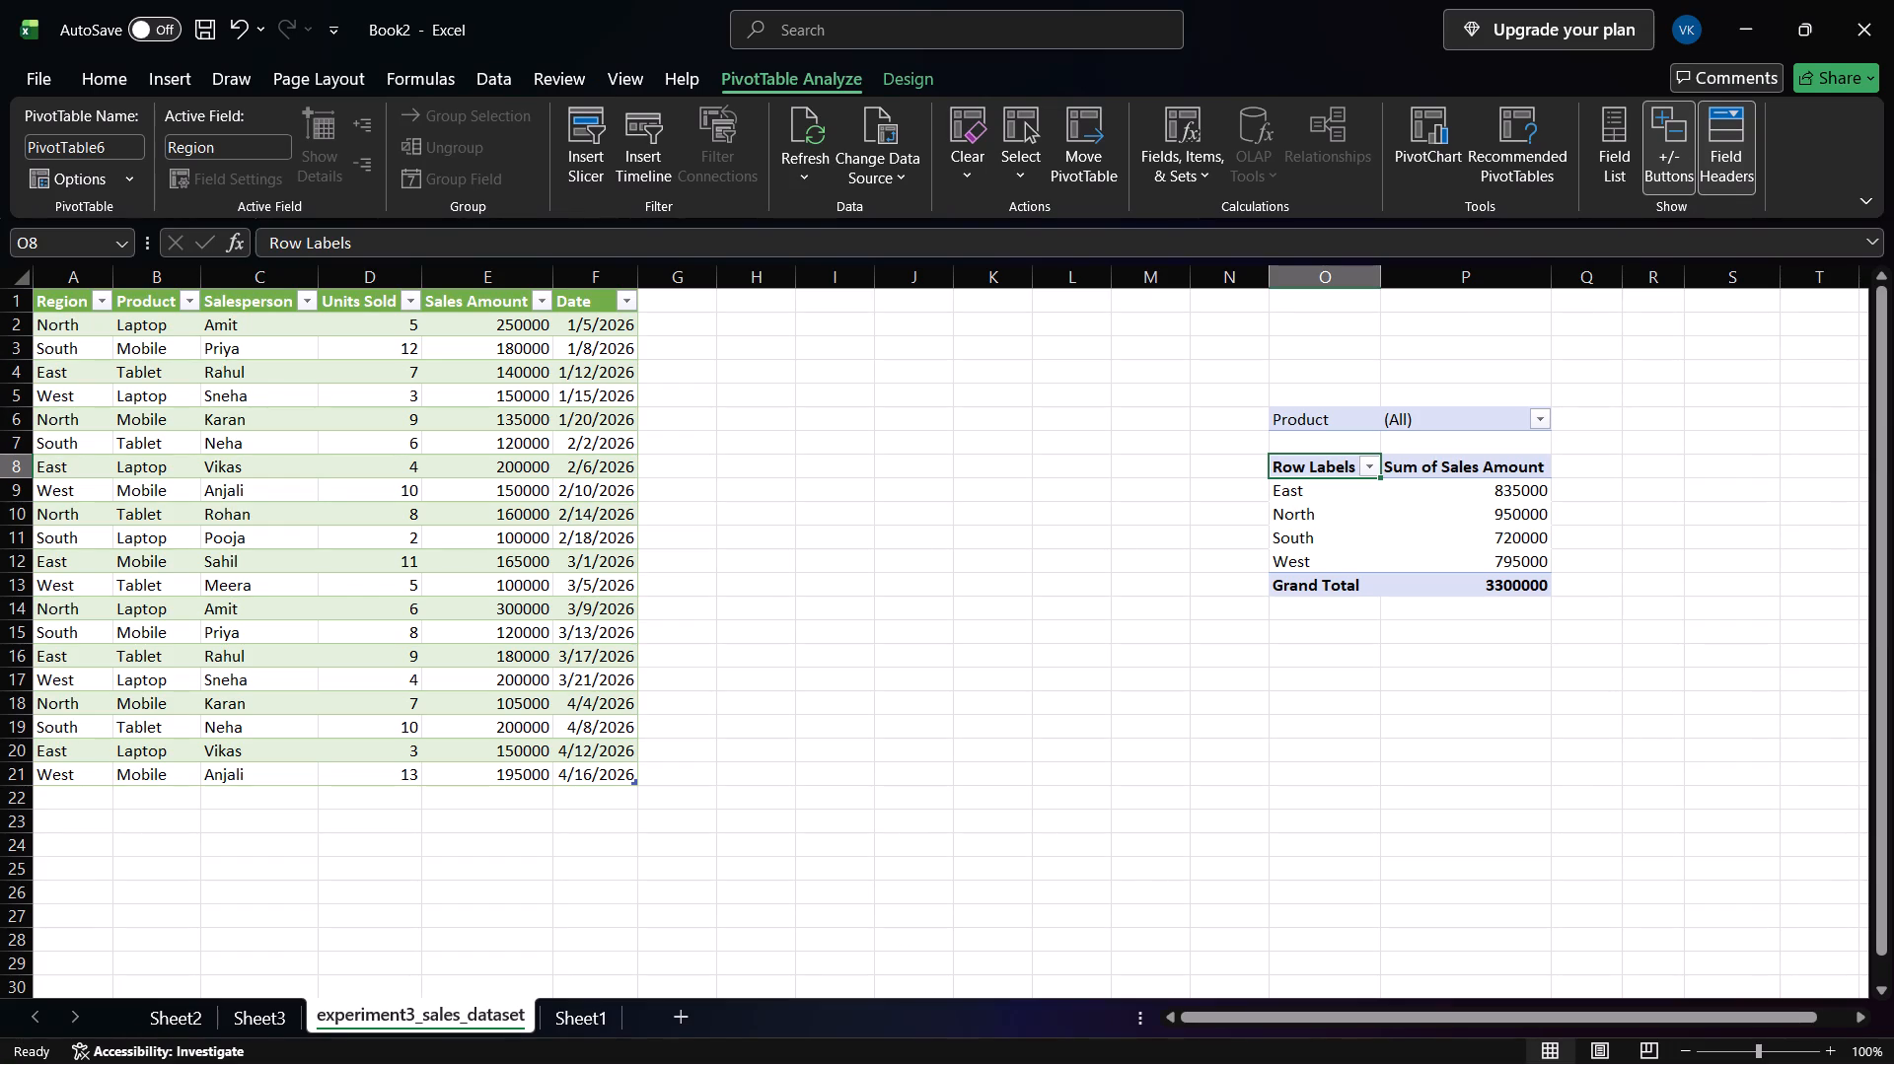
left_click(1175, 168)
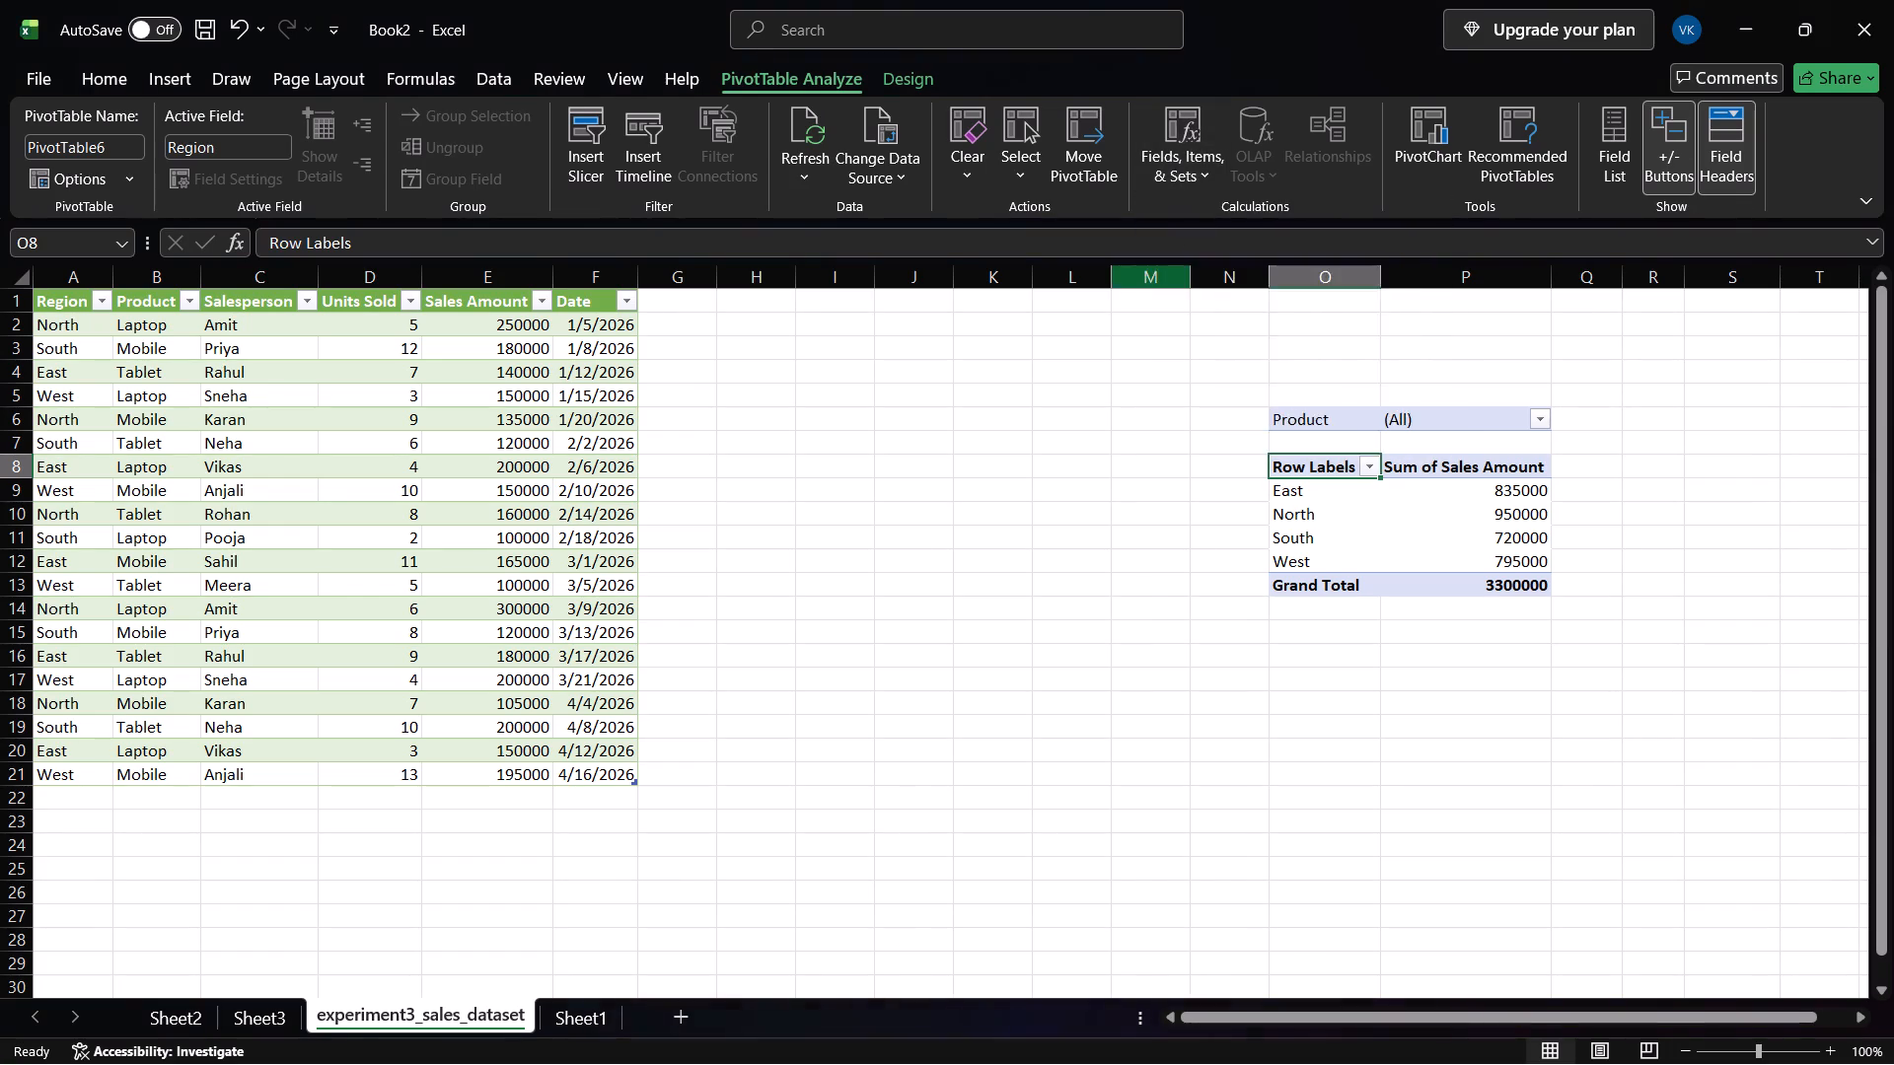
key("alt+Tab")
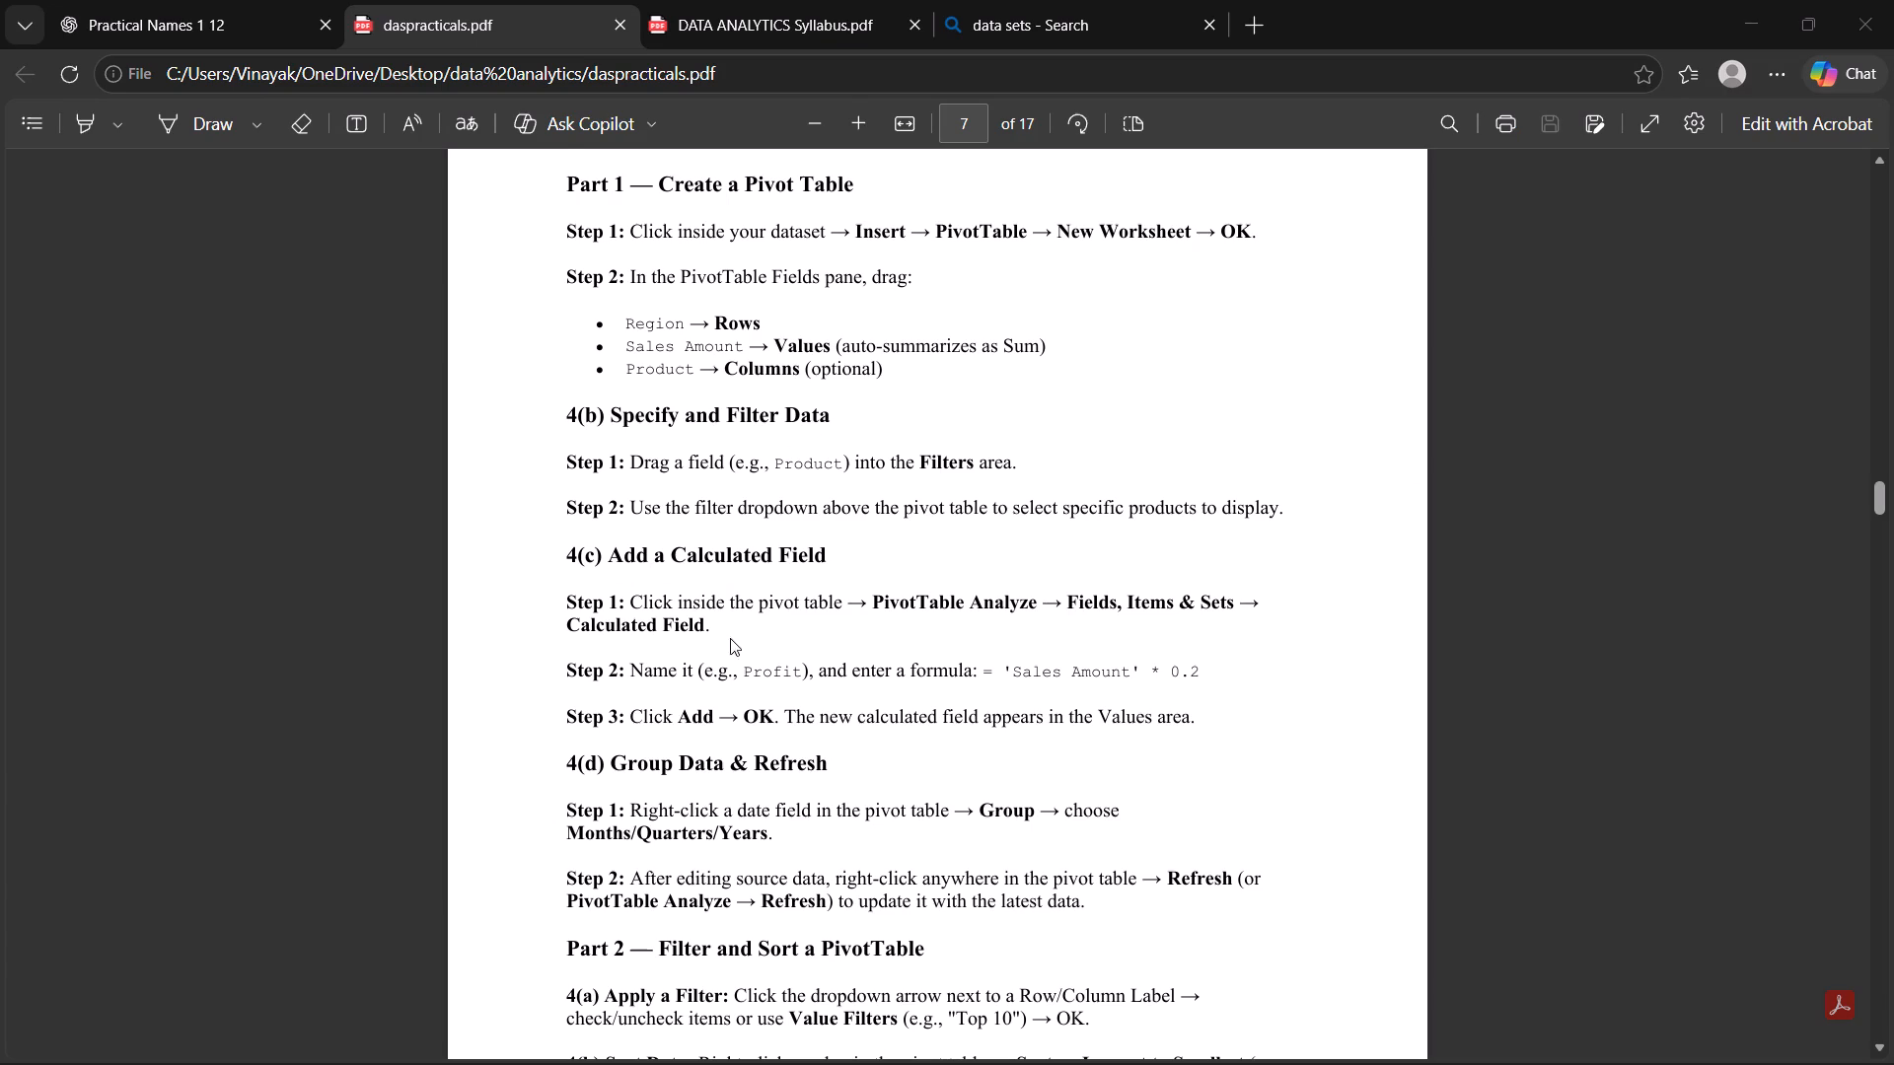
key("alt+Tab")
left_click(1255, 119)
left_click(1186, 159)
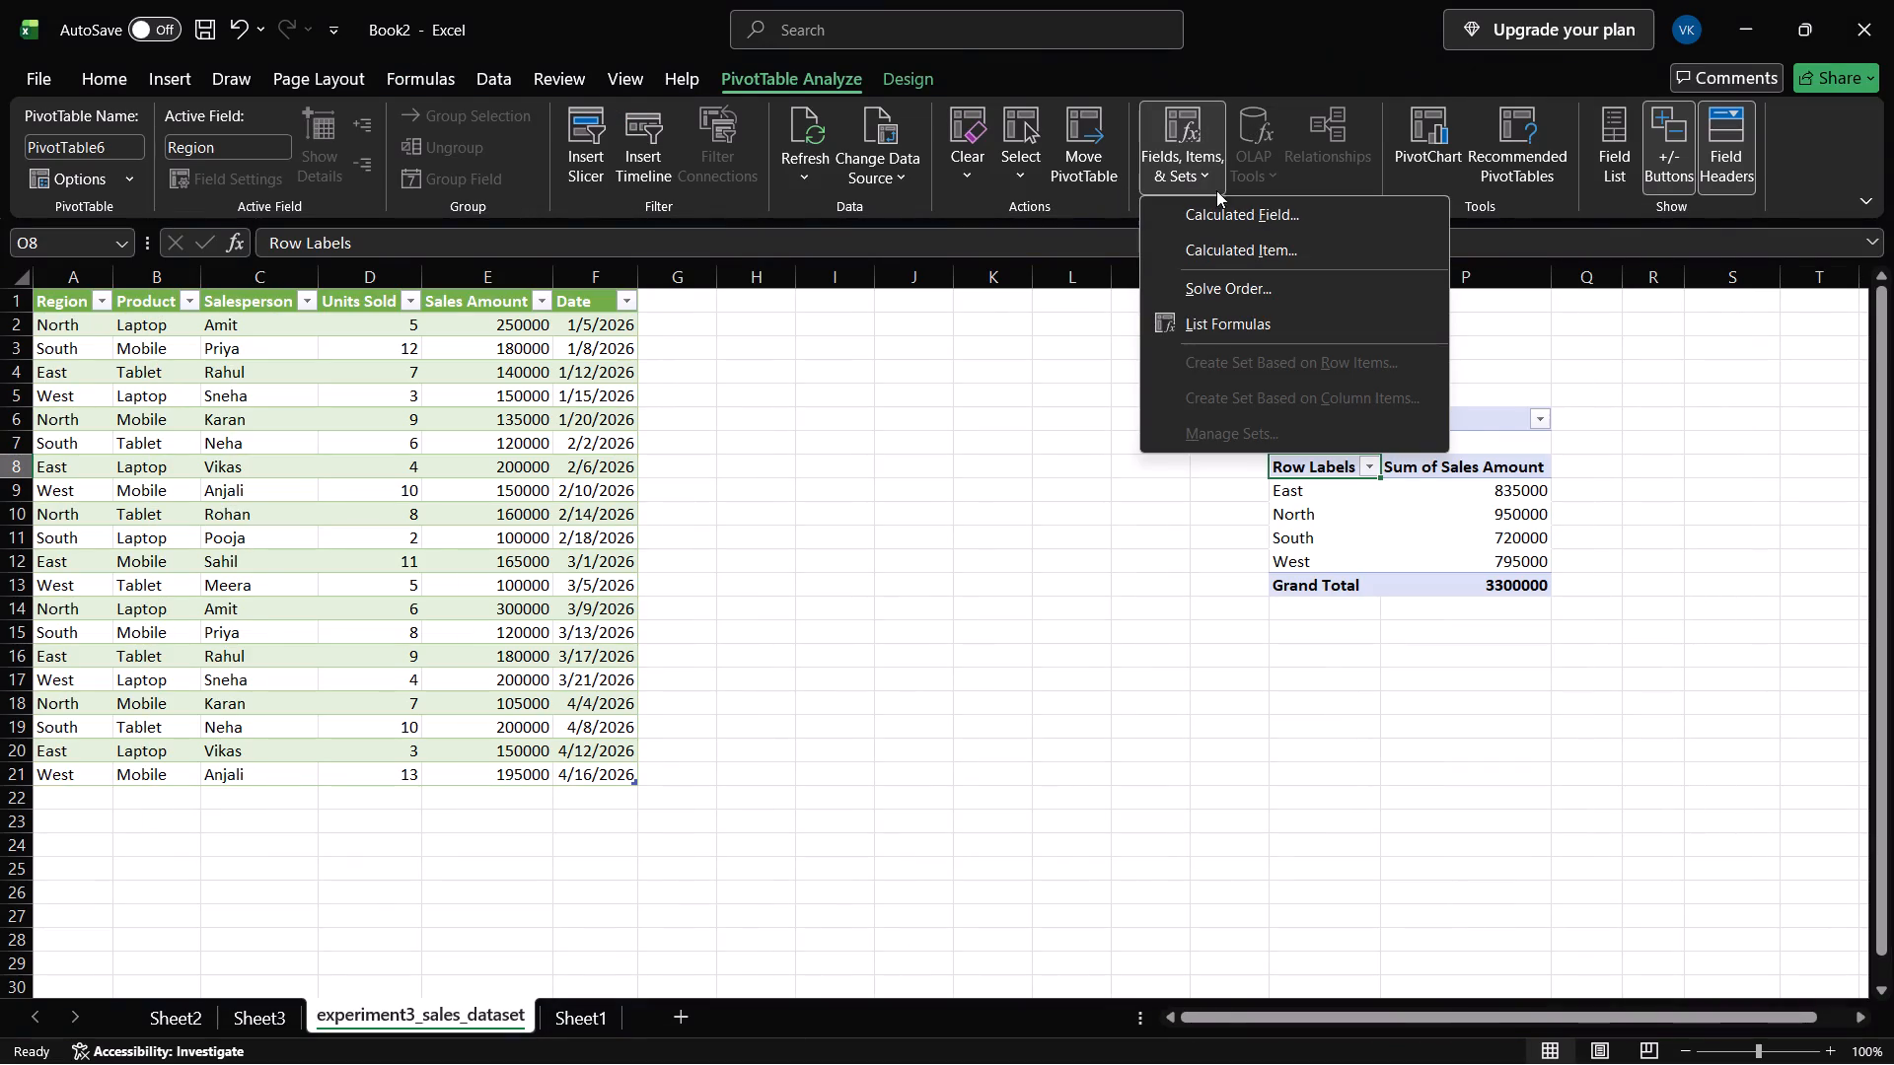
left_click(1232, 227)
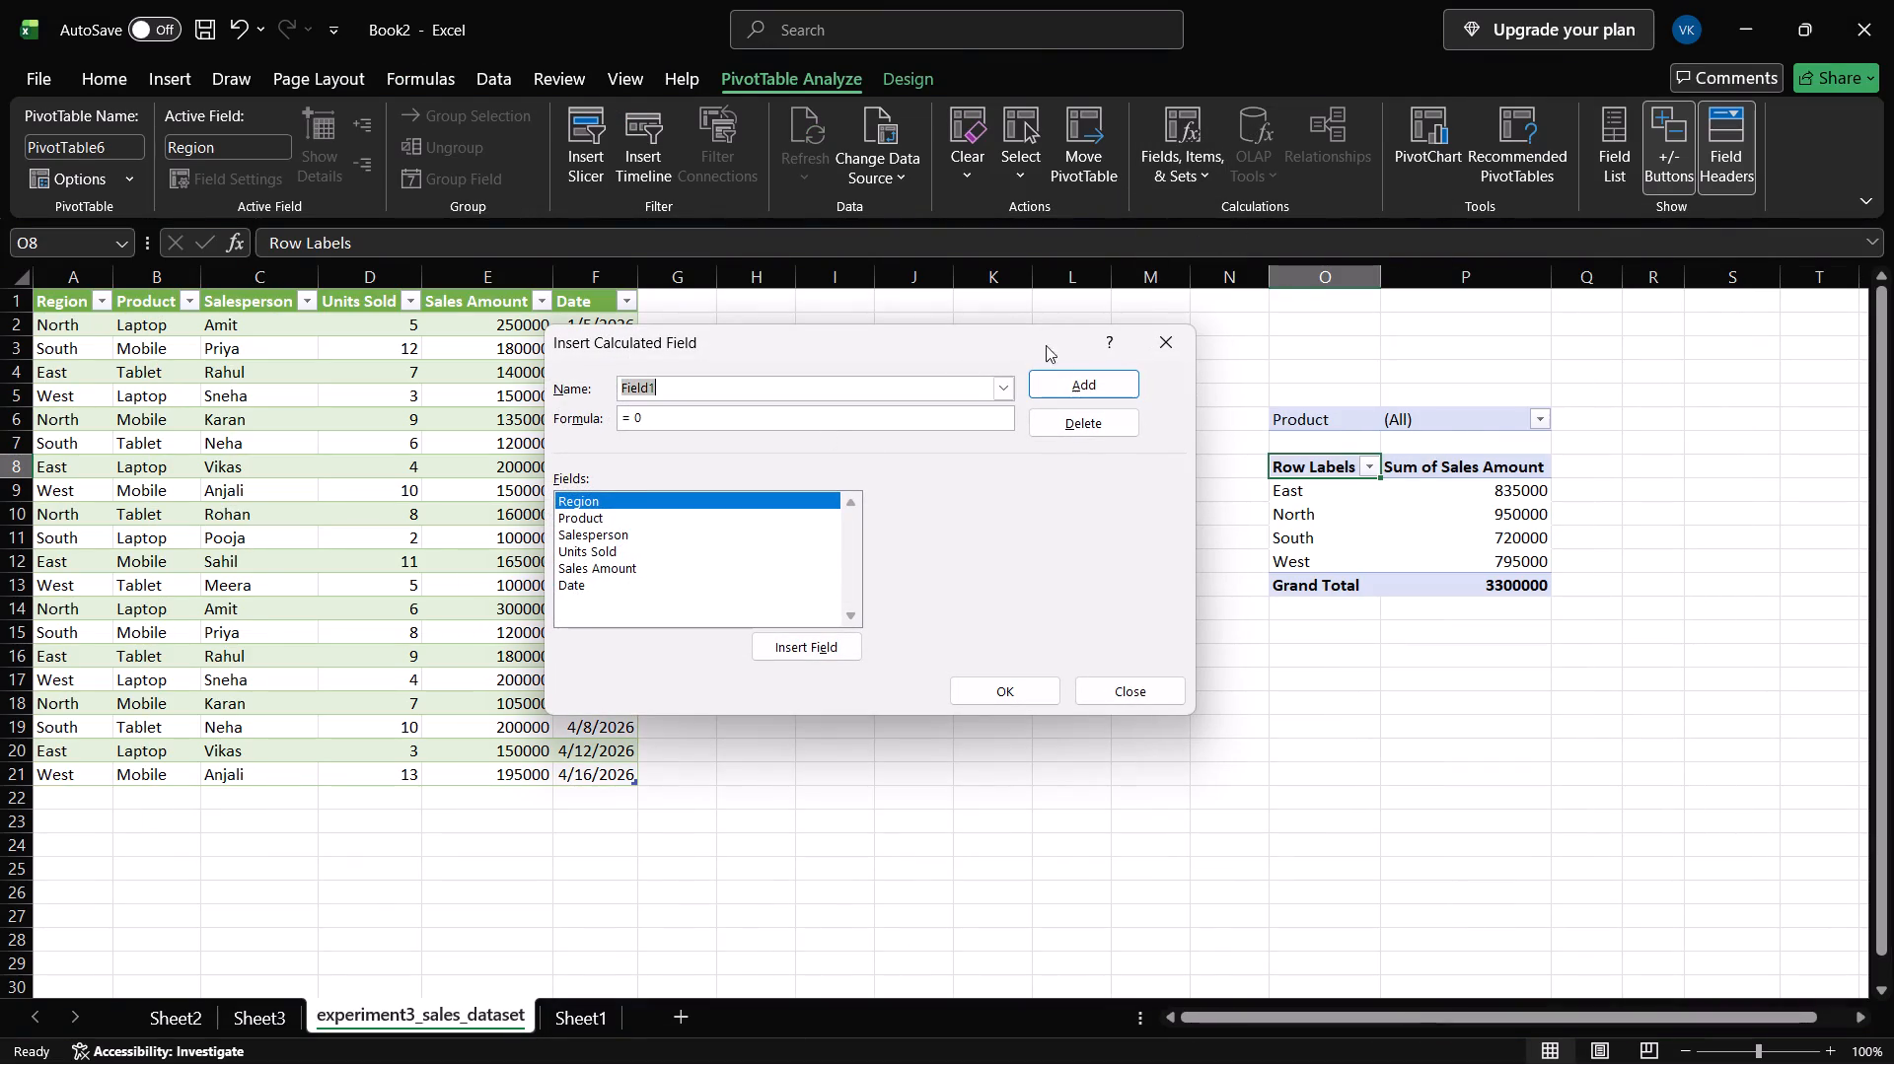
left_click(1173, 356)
Open the Insert Calculated Field dialog for the sales pivot table.
left_click(1194, 148)
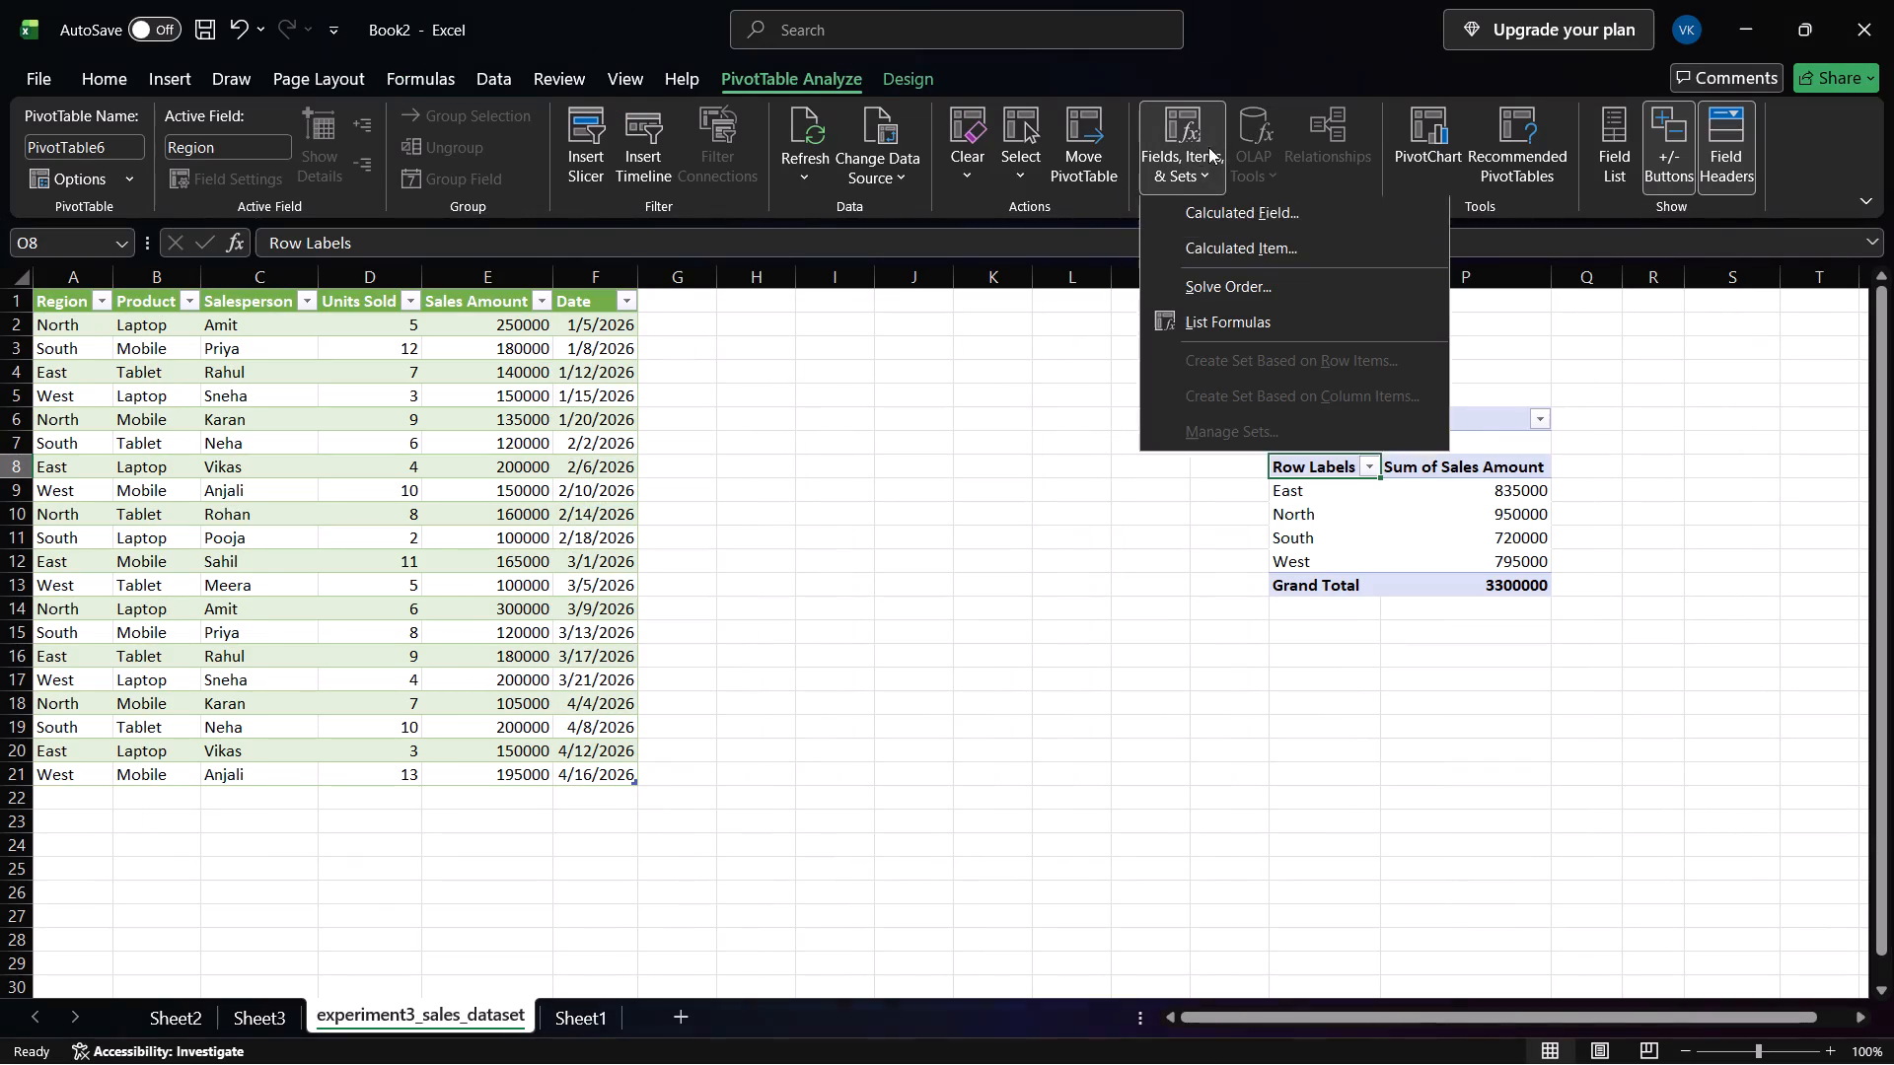
left_click(1289, 218)
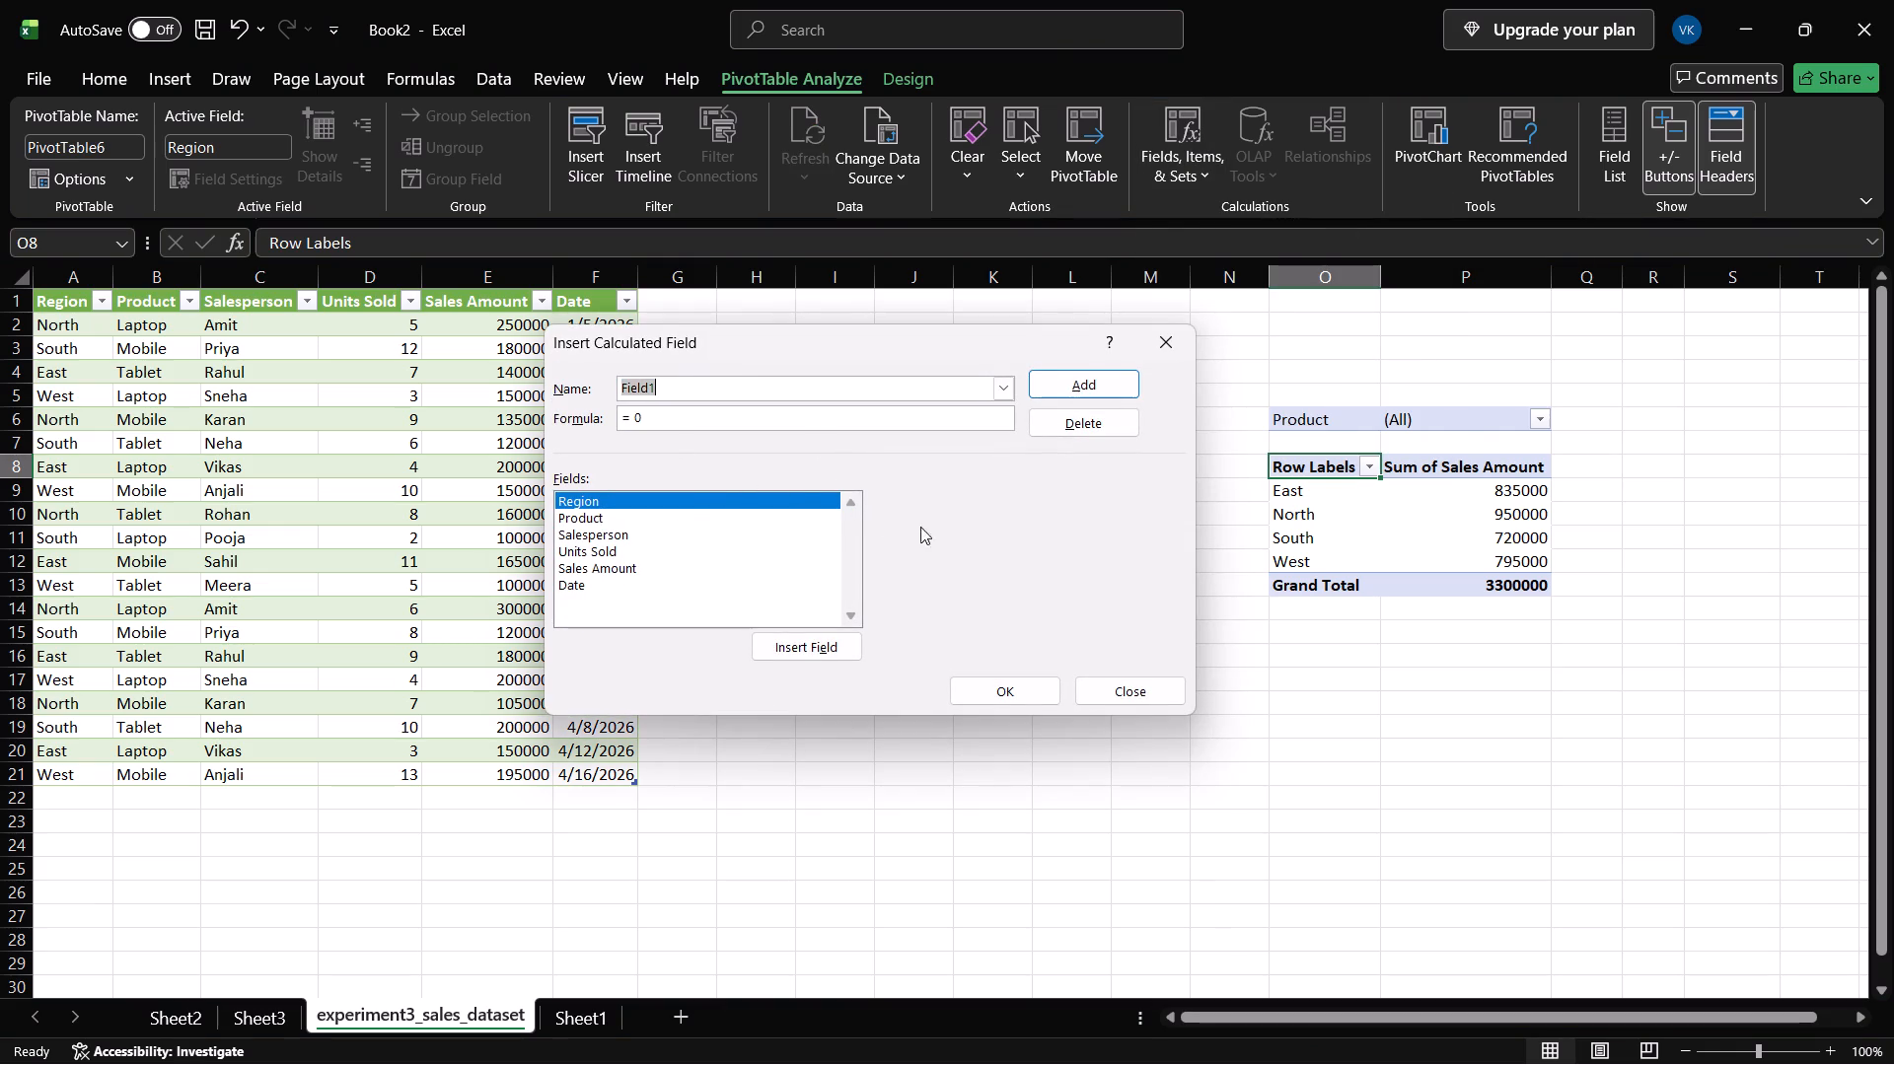
left_click(673, 503)
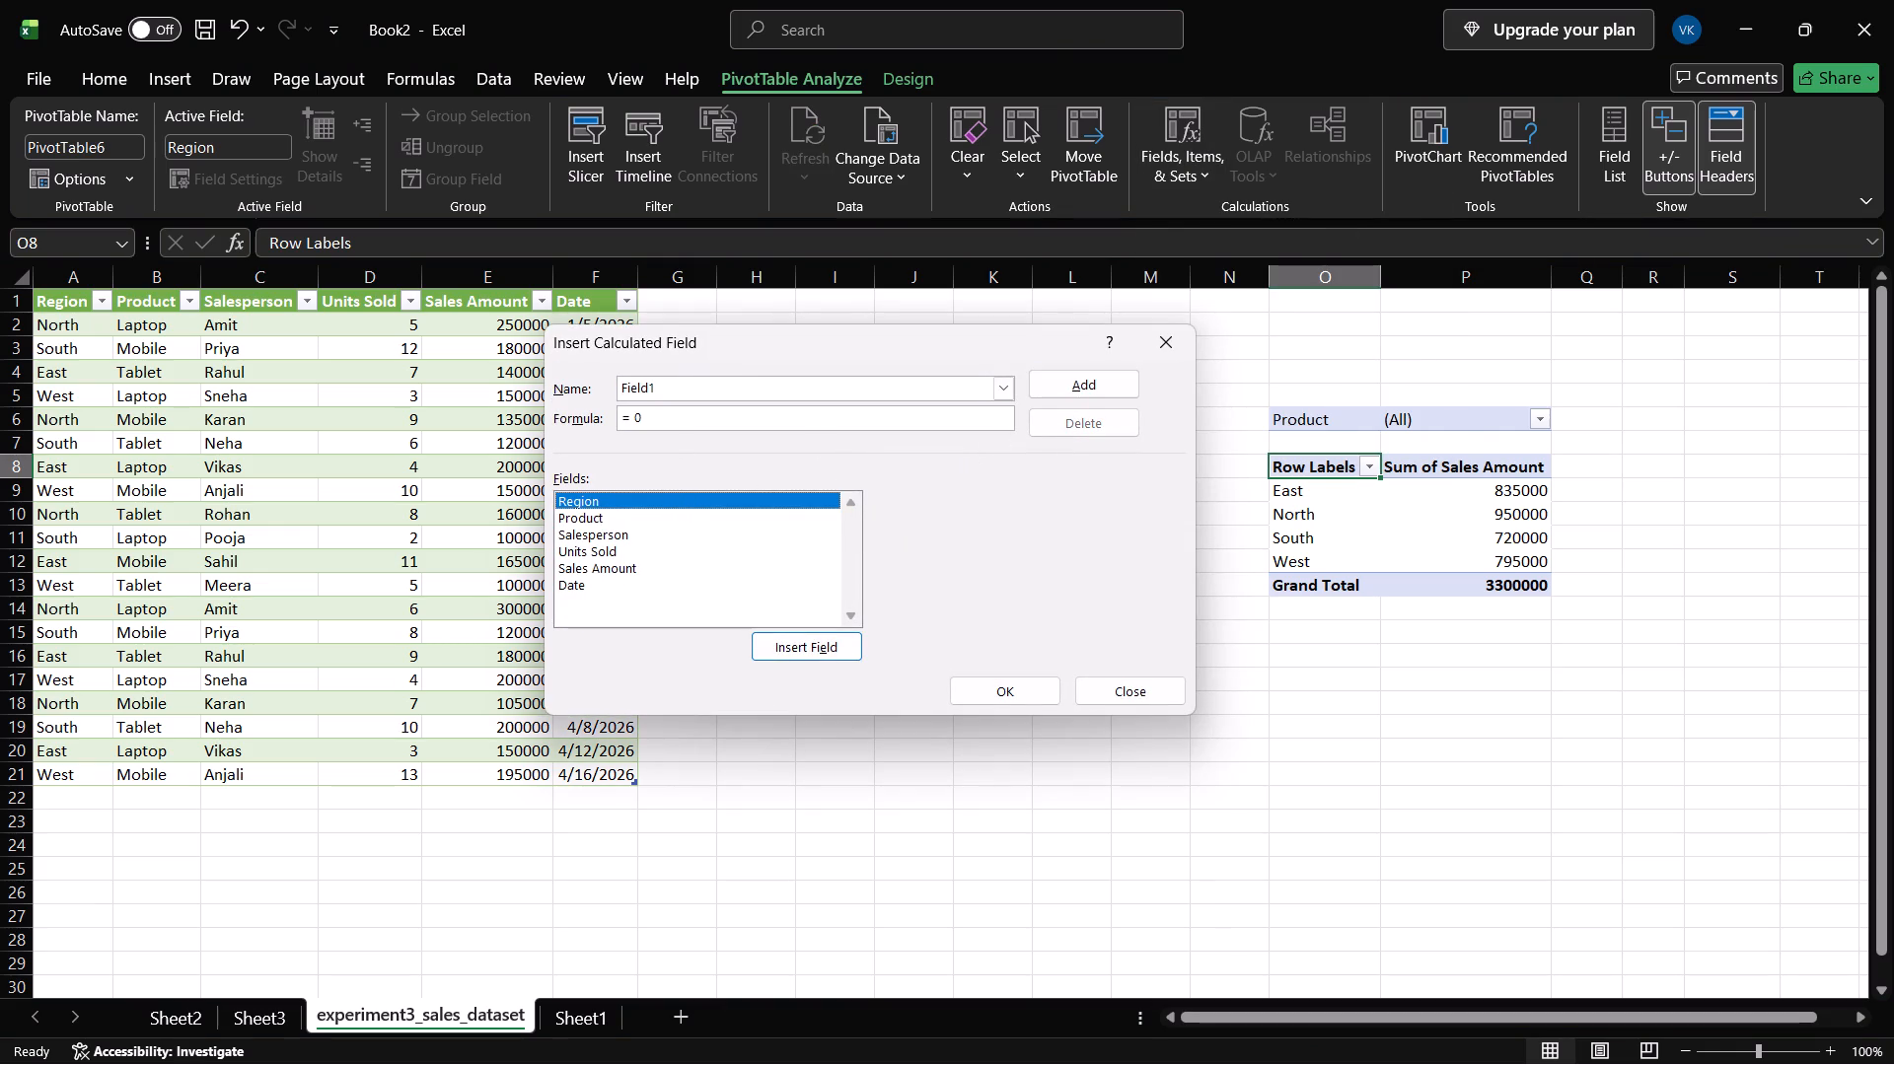
Switch to daspracticals.pdf to check the 4(c) name and formula for the calculated field, and return to Excel.
key("alt+Tab")
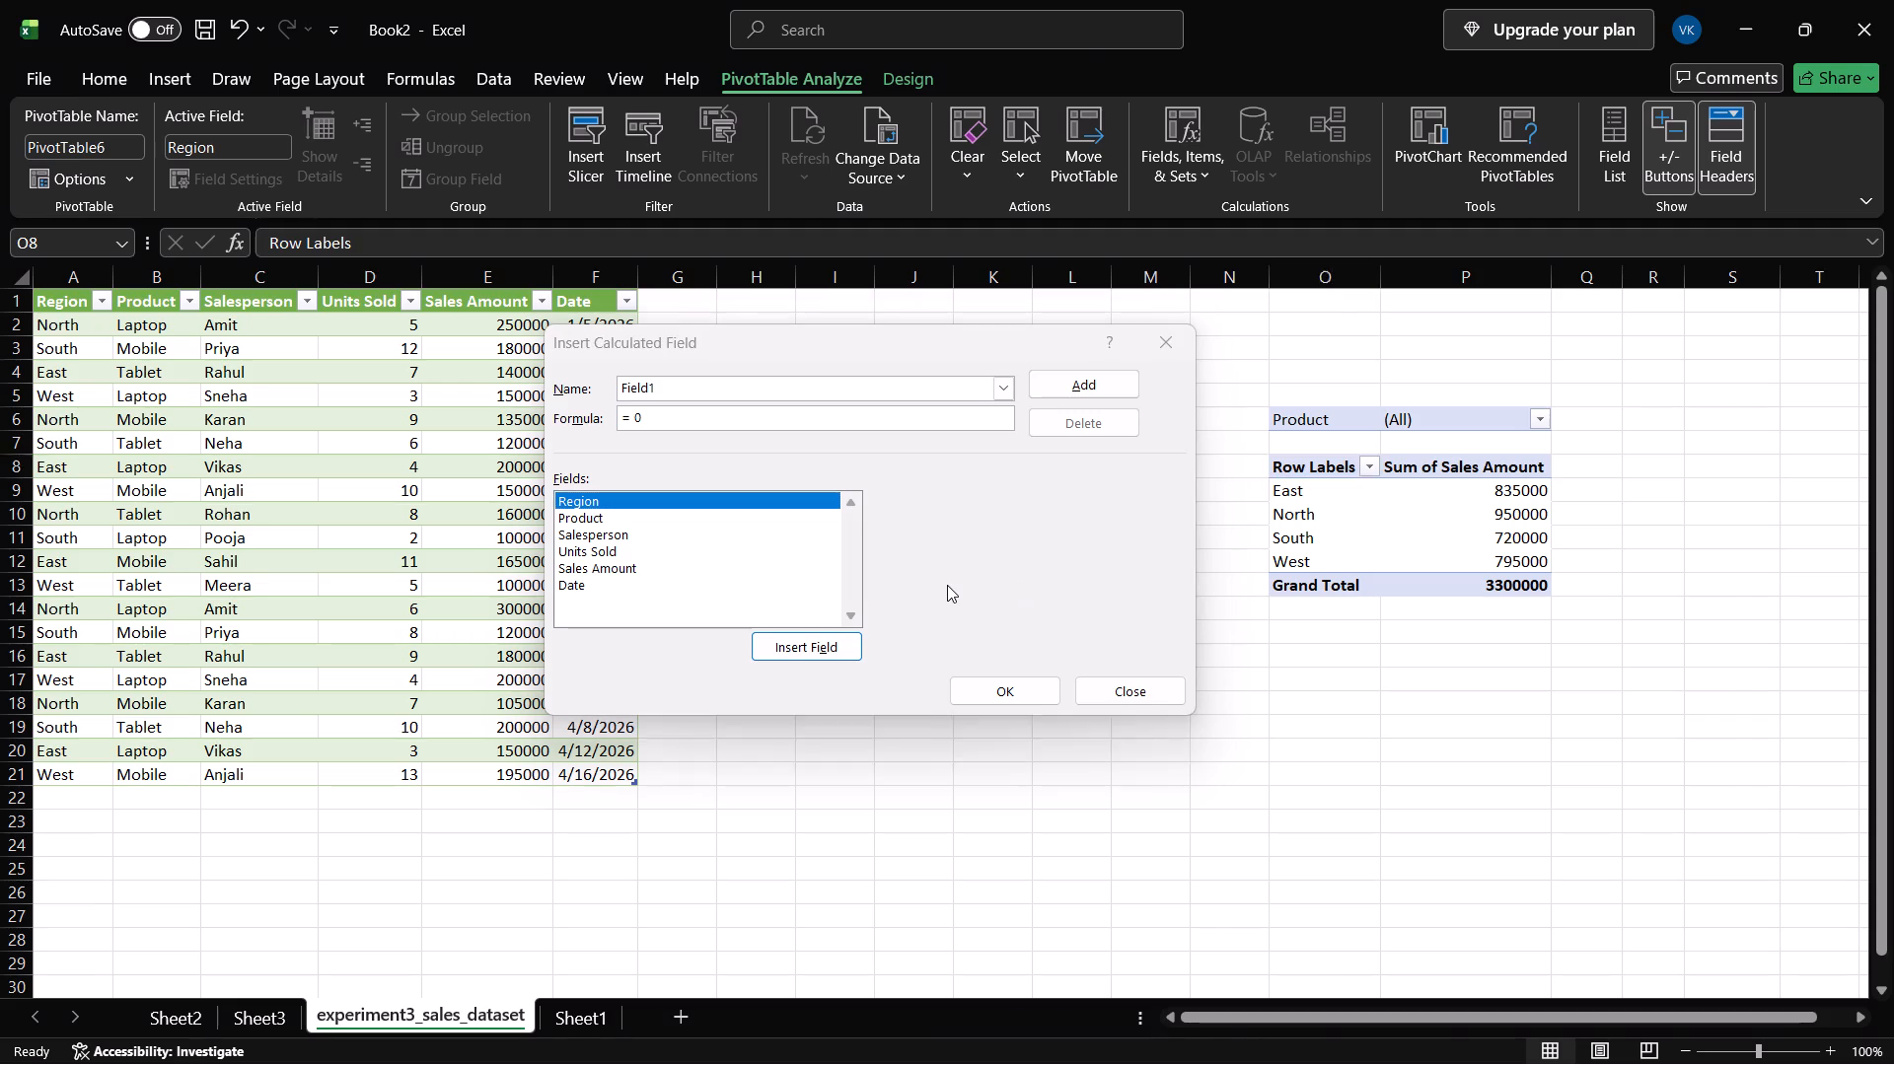
key("alt+Tab")
key("alt+Tab")
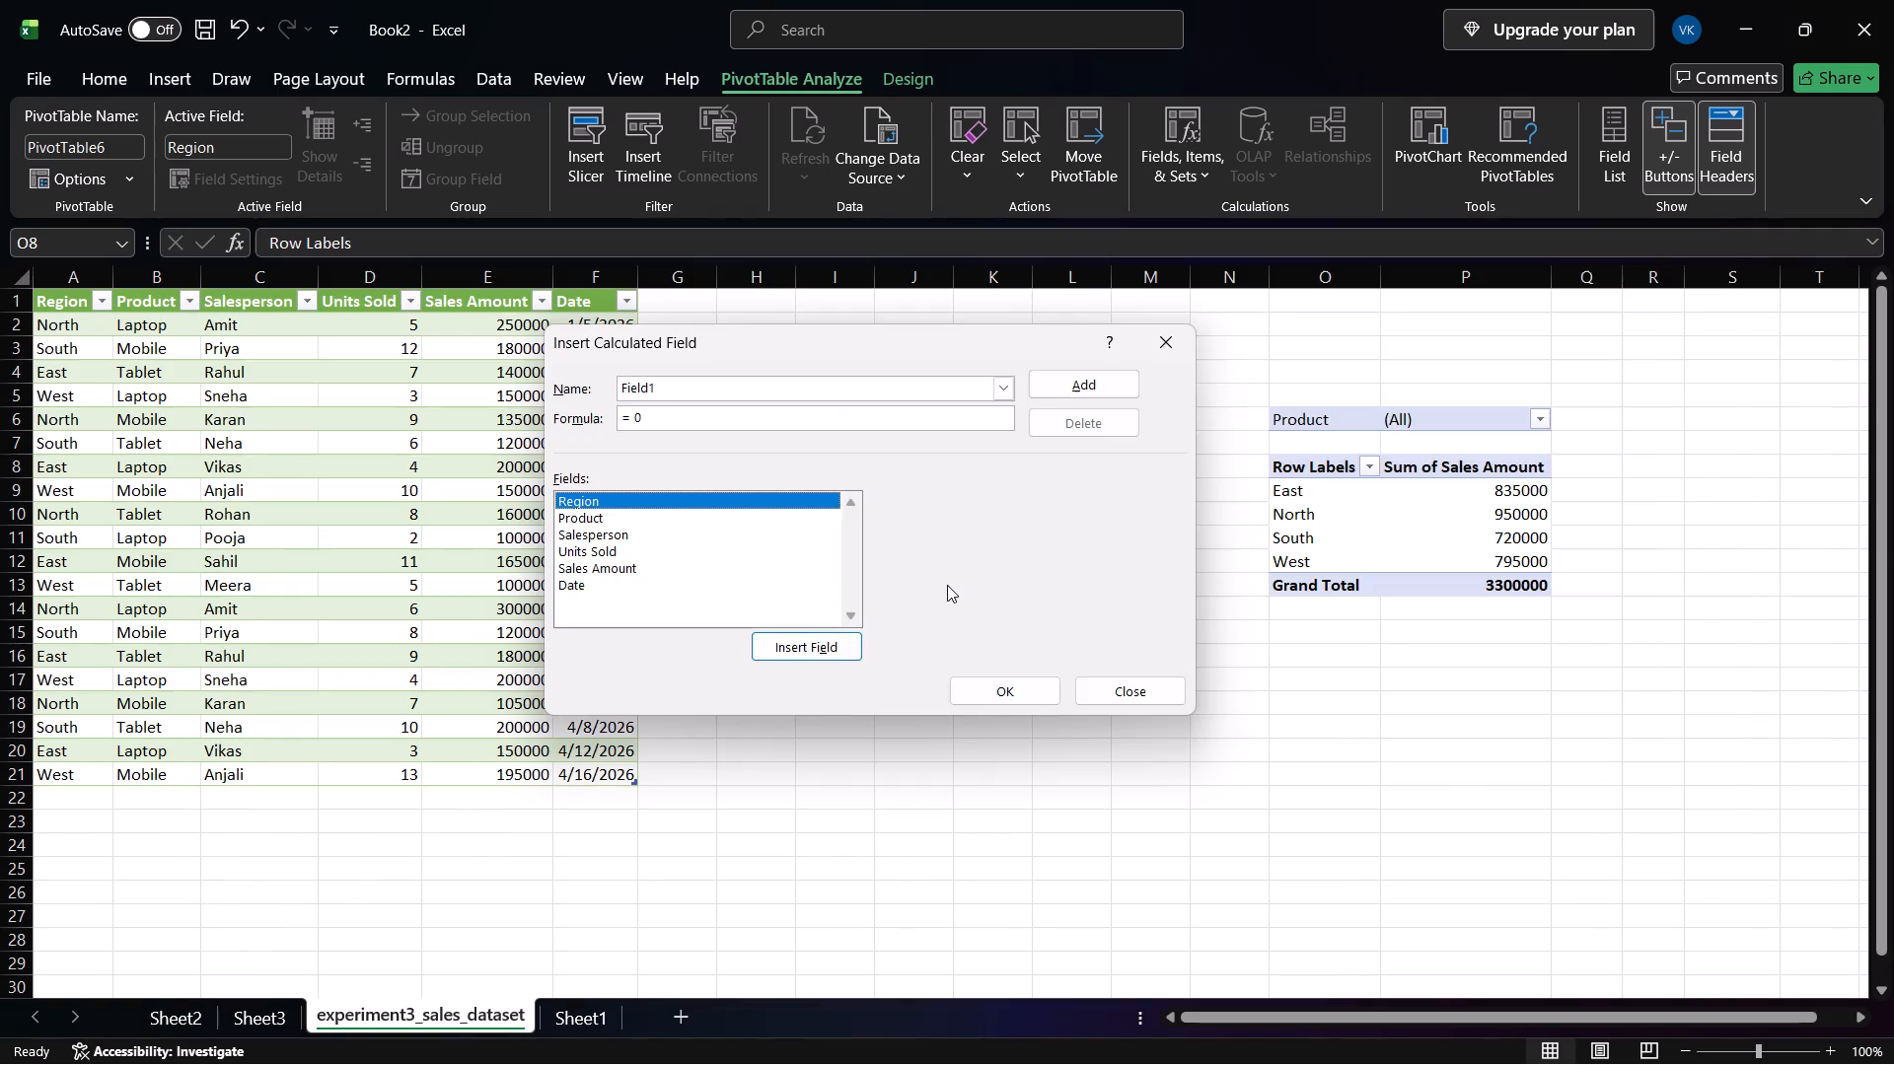
key("alt+Tab")
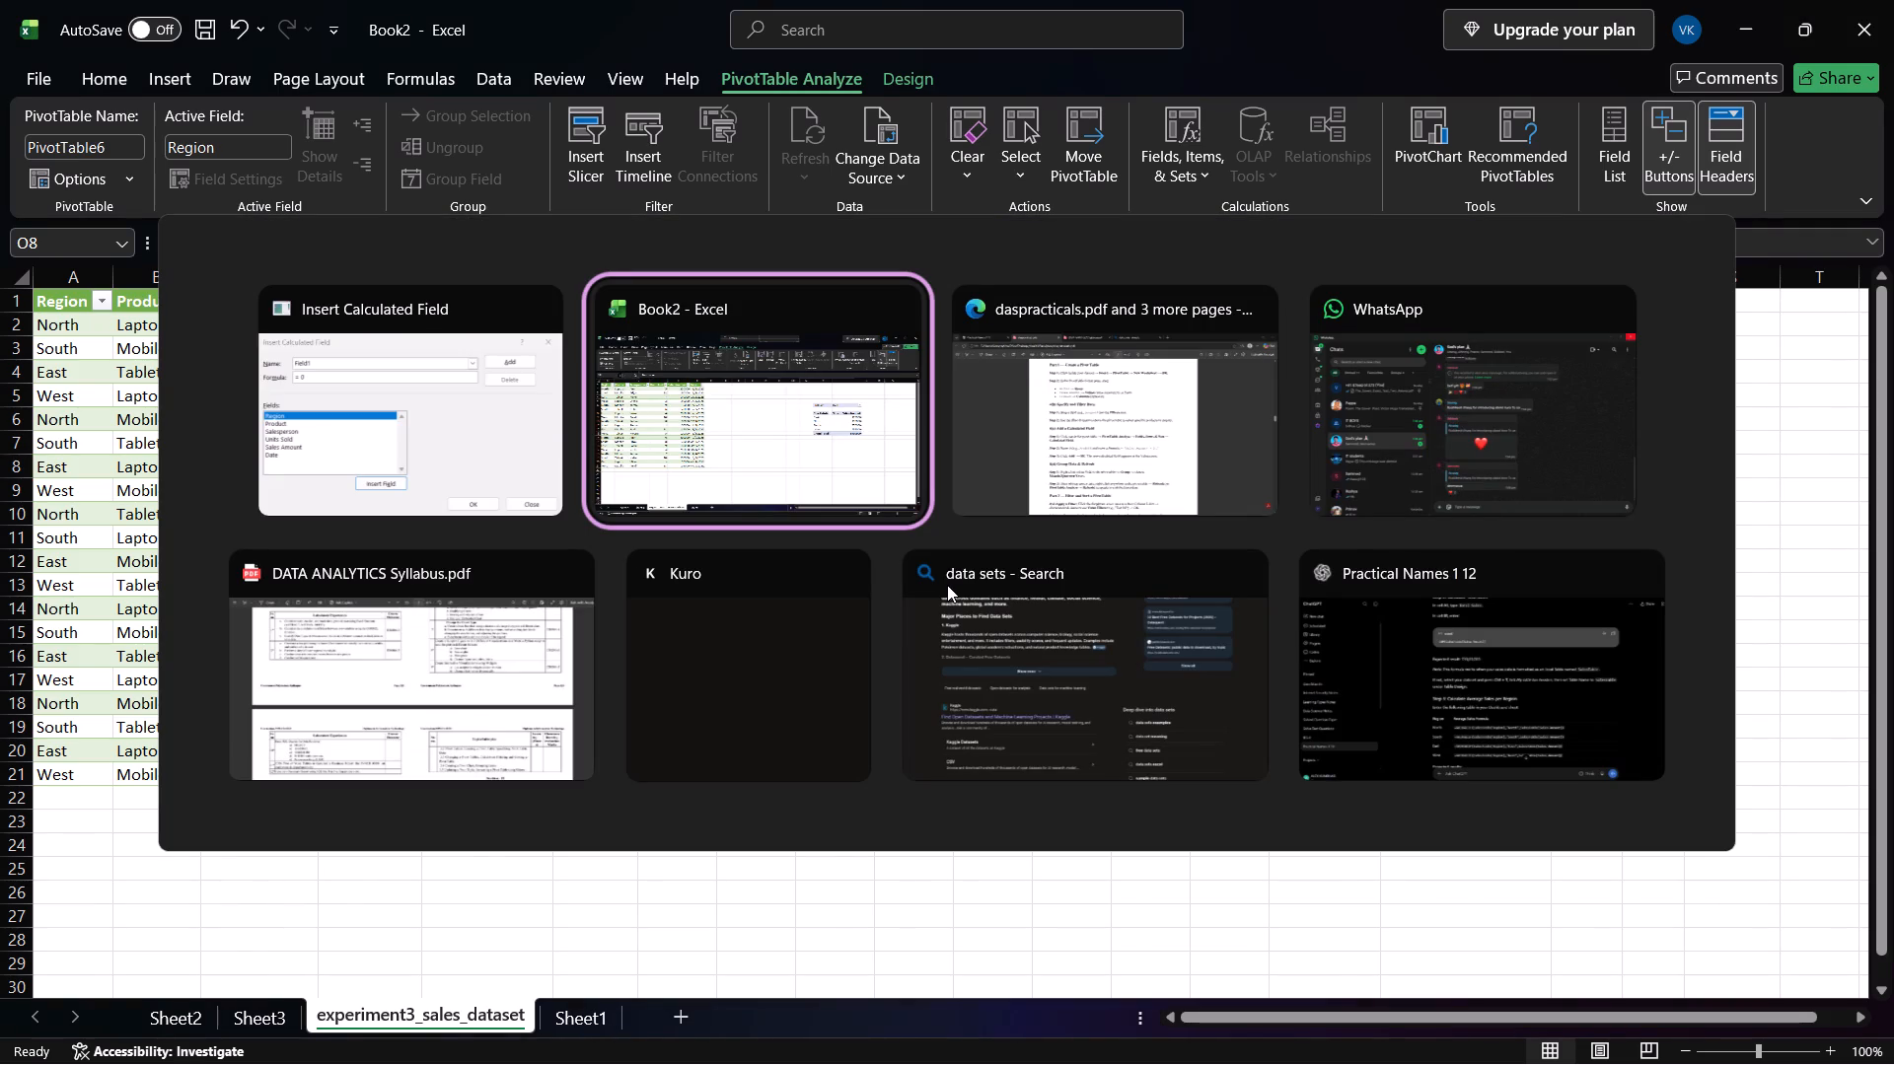
key("alt+Tab")
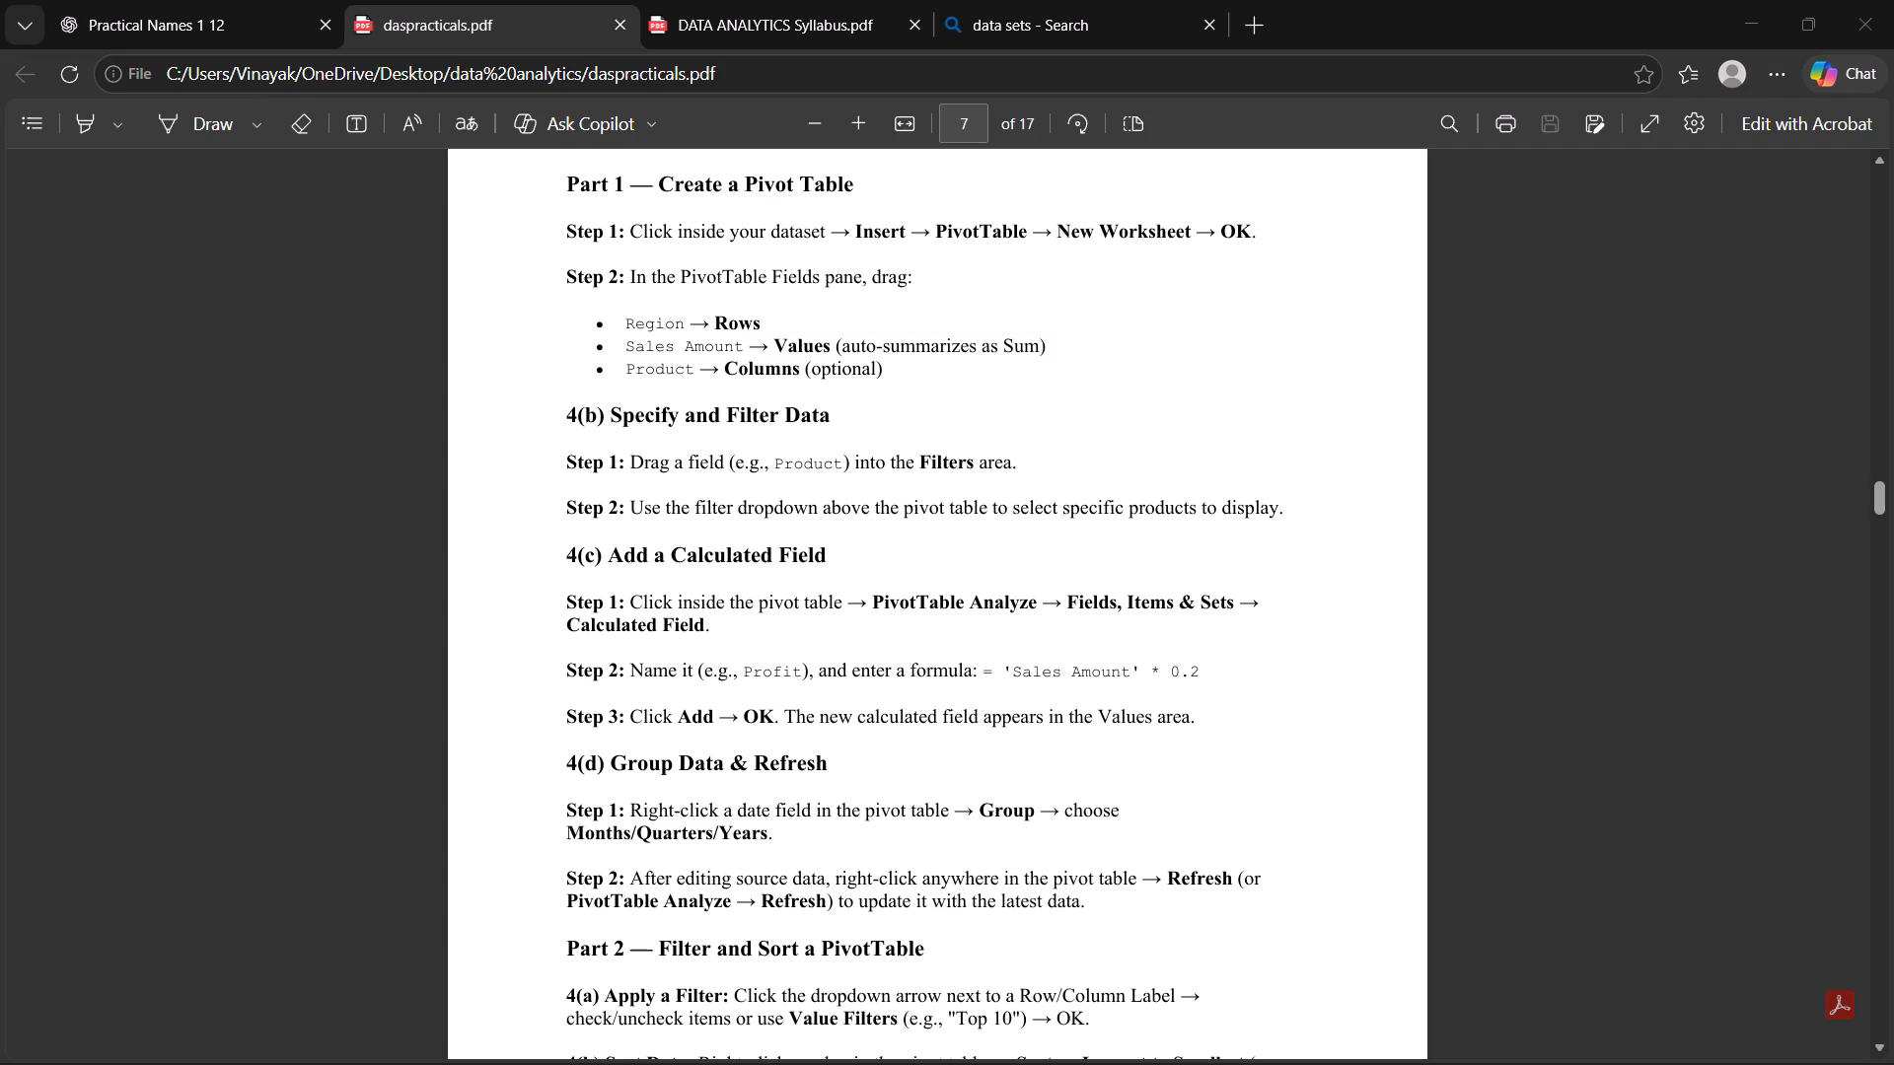
key("alt+Tab")
Try to add a calculated field named "sales amount" with the formula = 'sales amount' *0.2 to the pivot table.
double_click(740, 390)
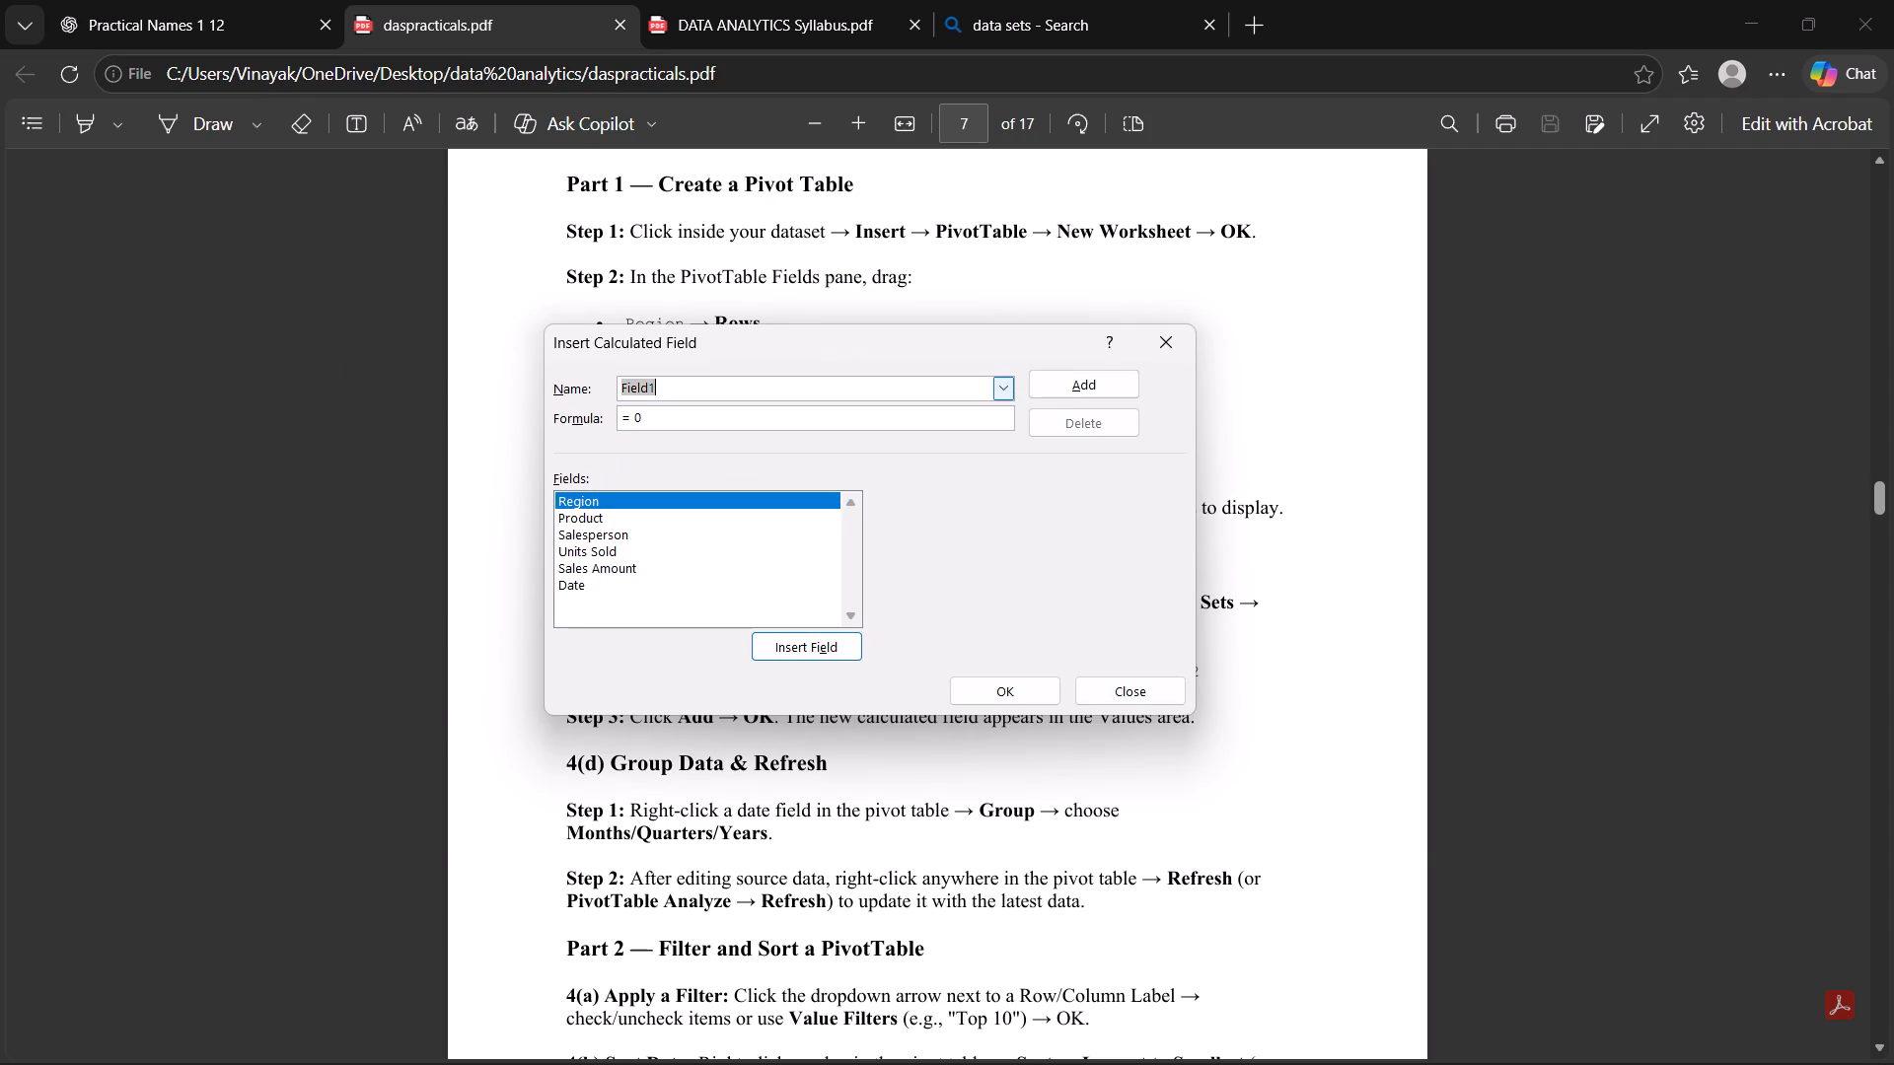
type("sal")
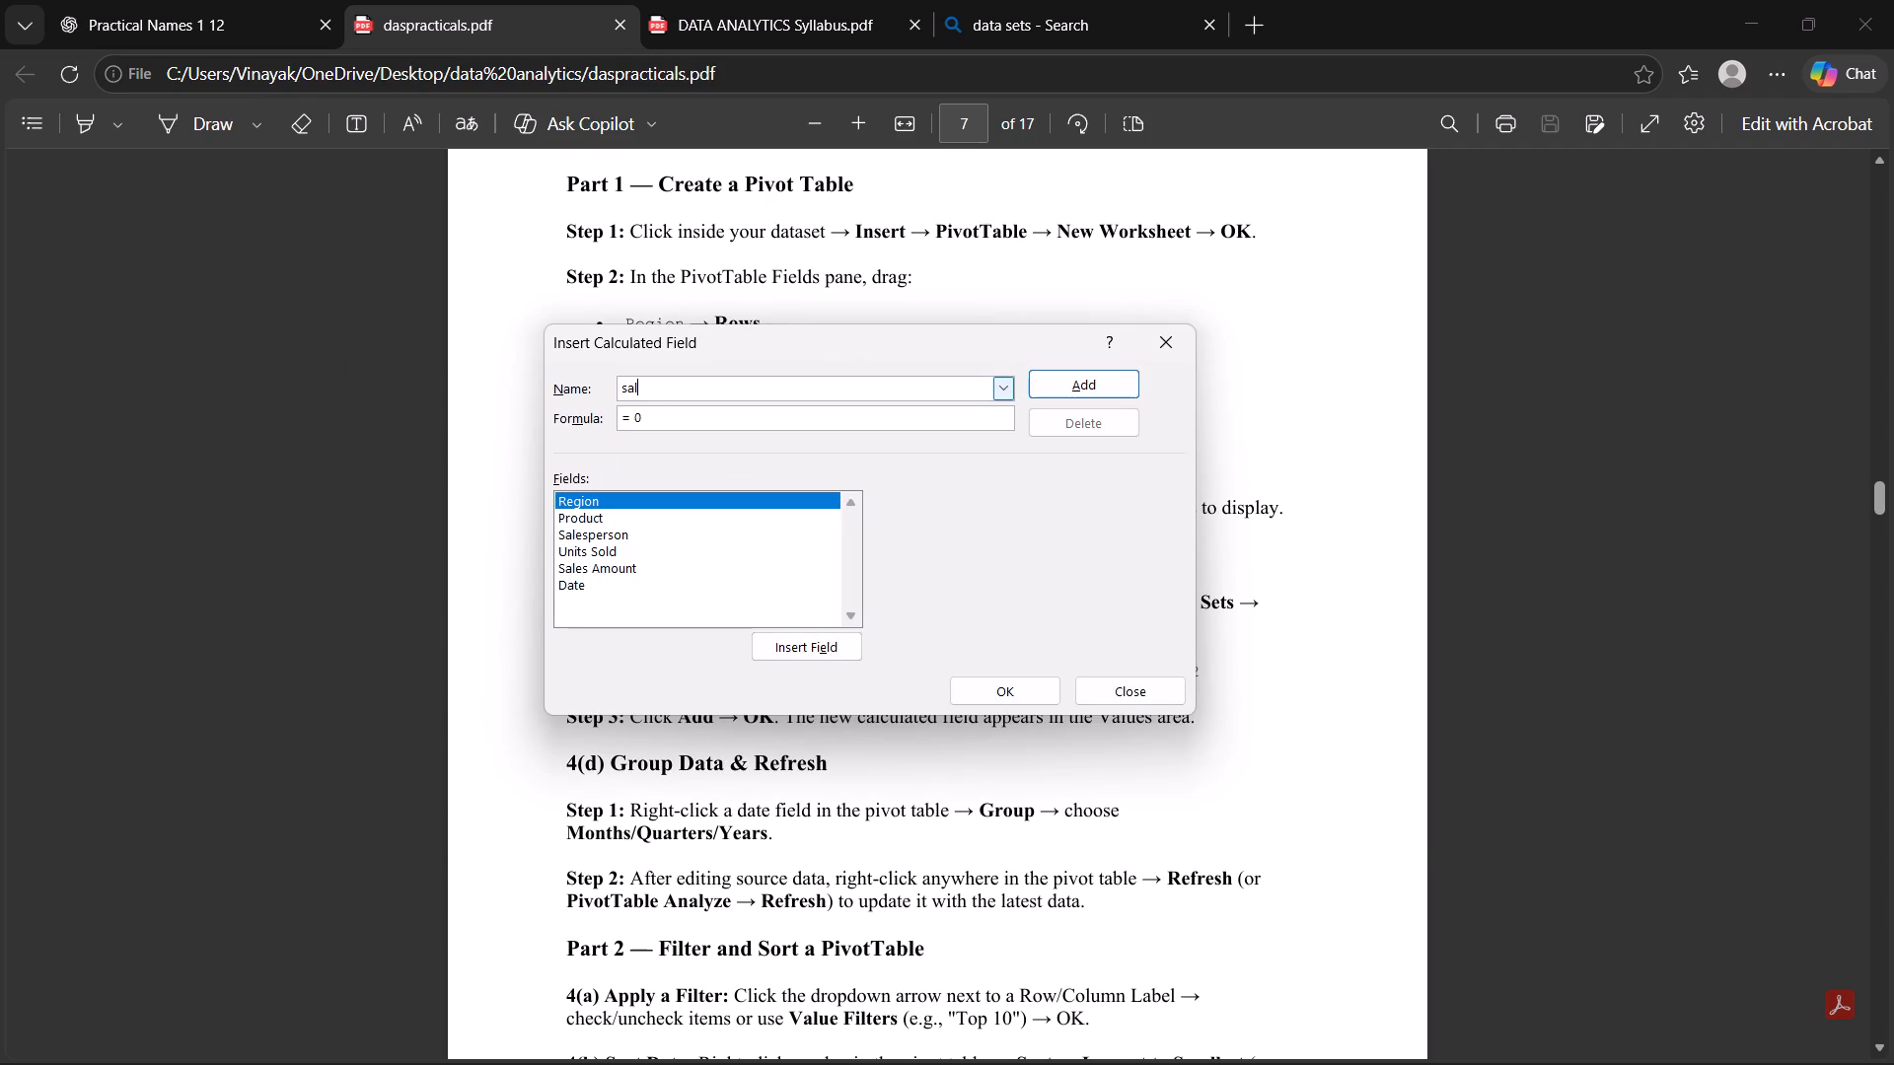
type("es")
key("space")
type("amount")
left_click(713, 412)
key("BackSpace")
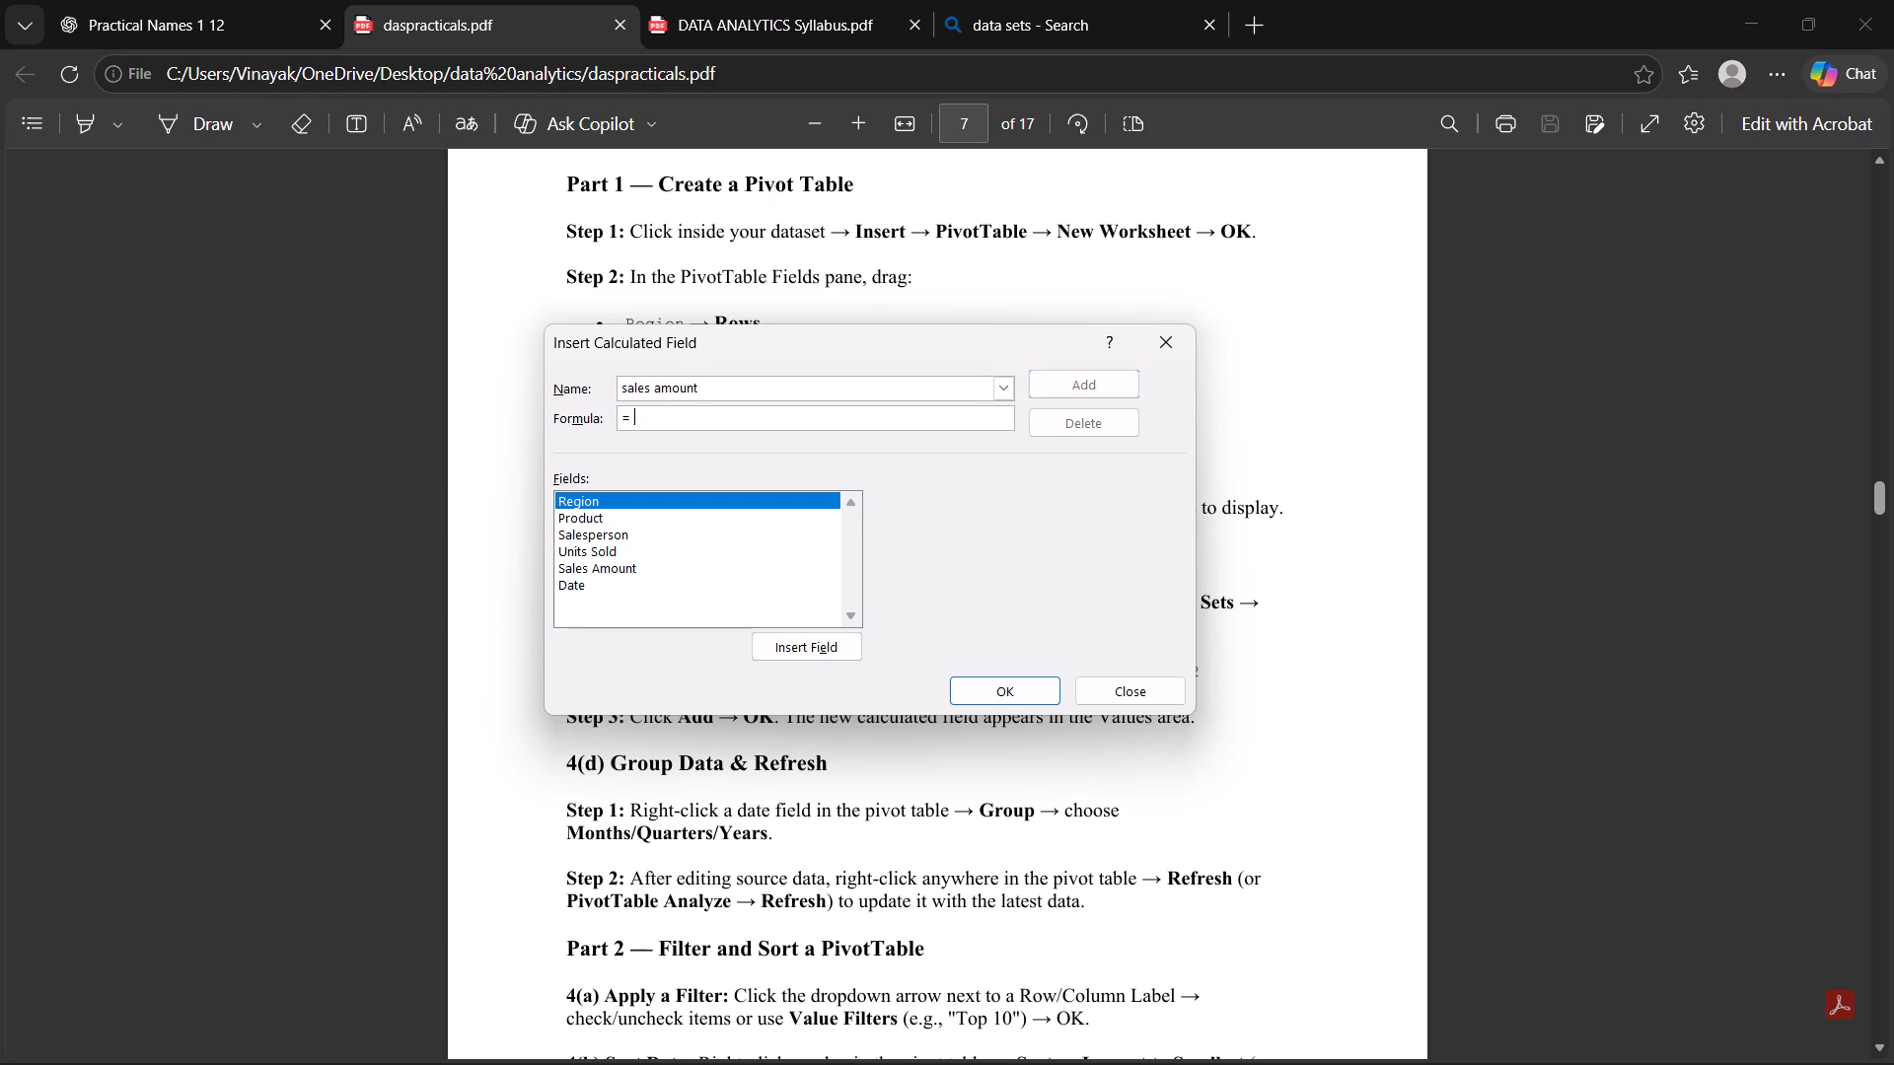
key("apostrophe")
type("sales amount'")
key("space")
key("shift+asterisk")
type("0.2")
left_click(1003, 695)
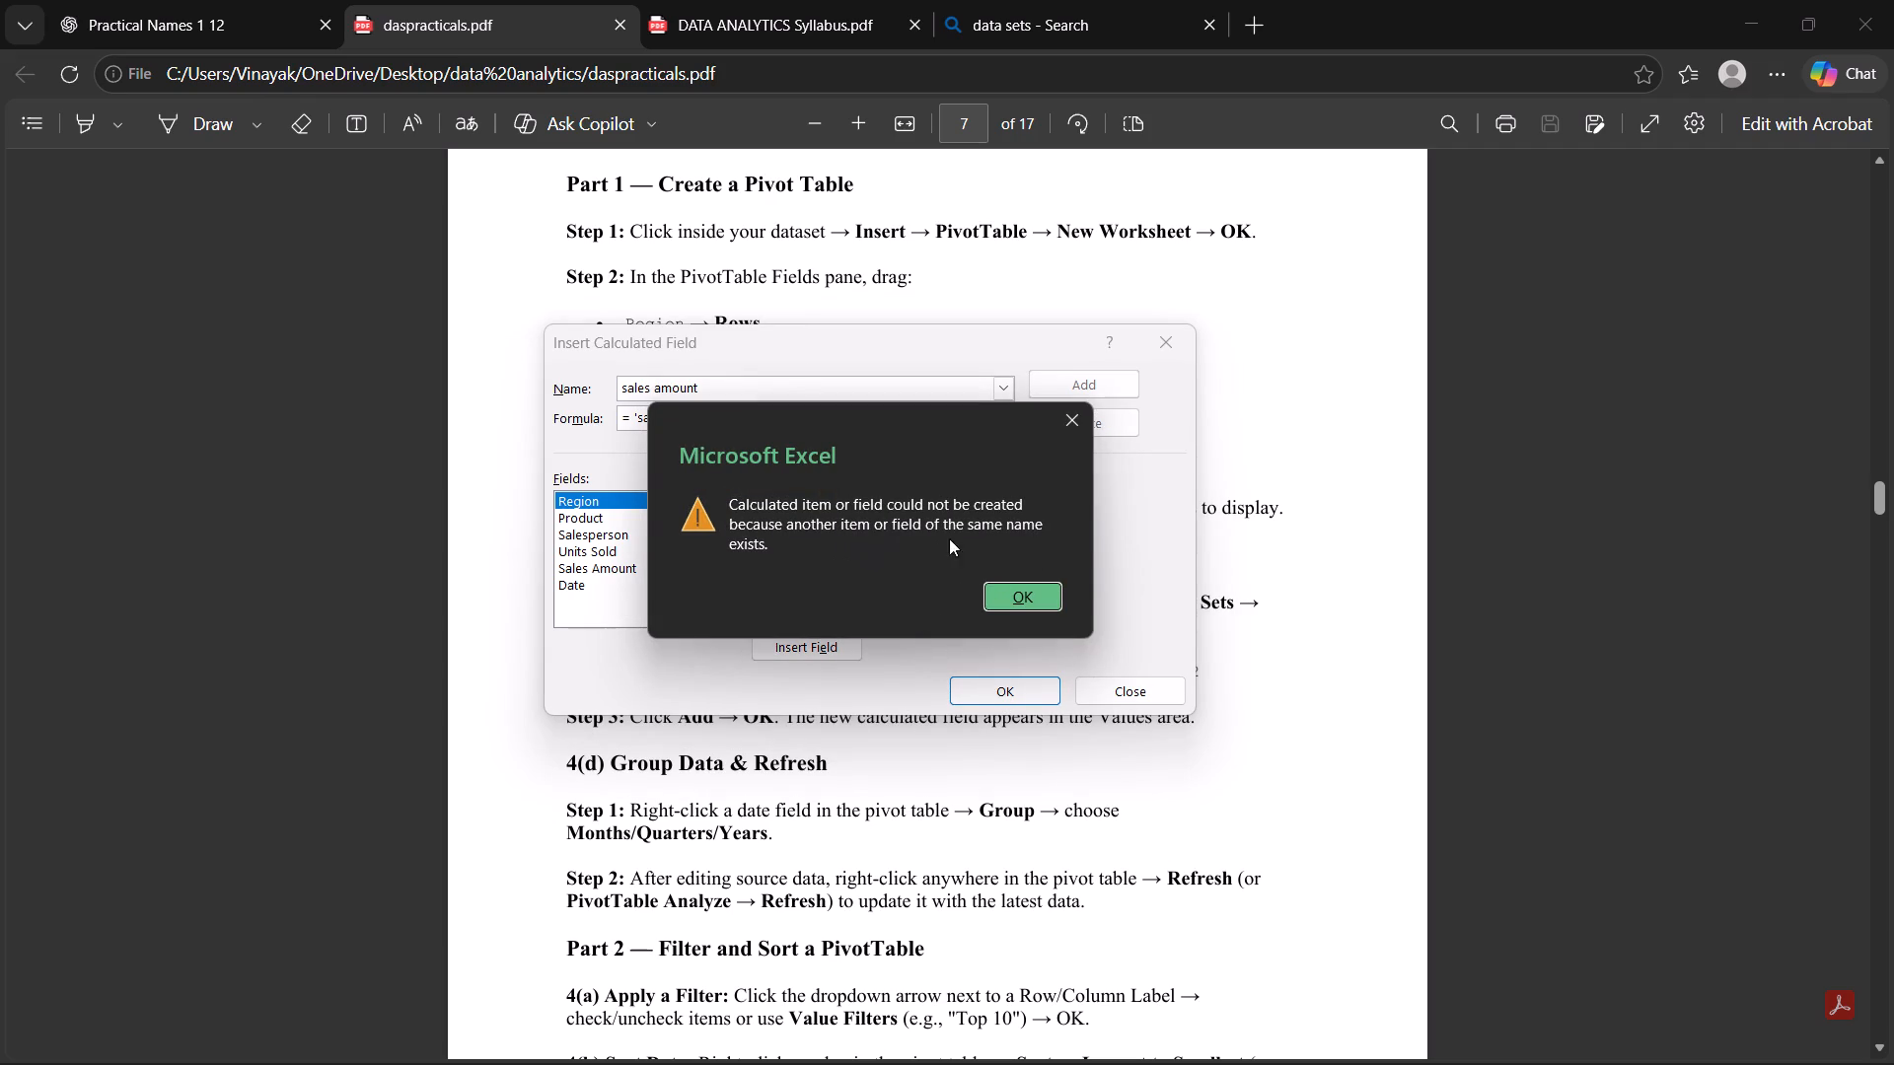
left_click(1066, 414)
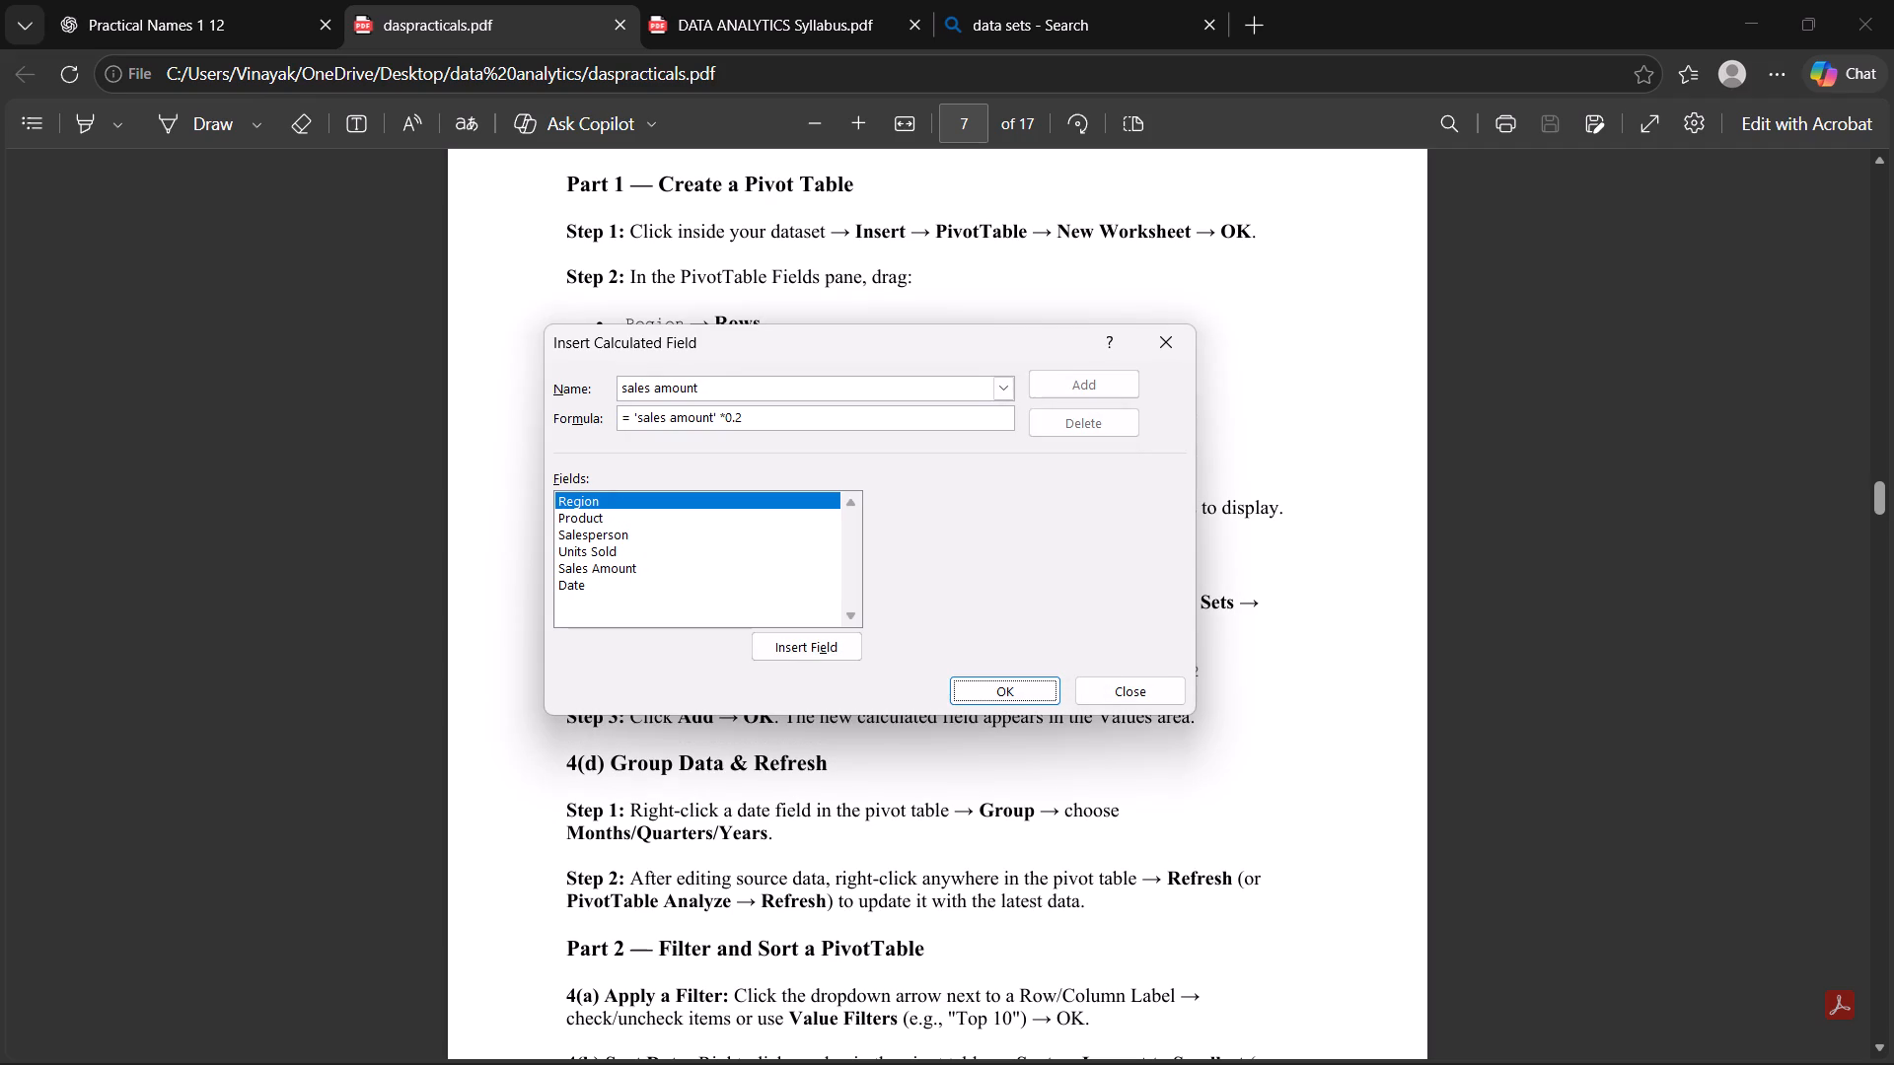
Change the calculated field's name to sales amount0.2, insert it into the pivot table and return to the workbook.
left_click(705, 388)
type("0.2")
left_click(997, 685)
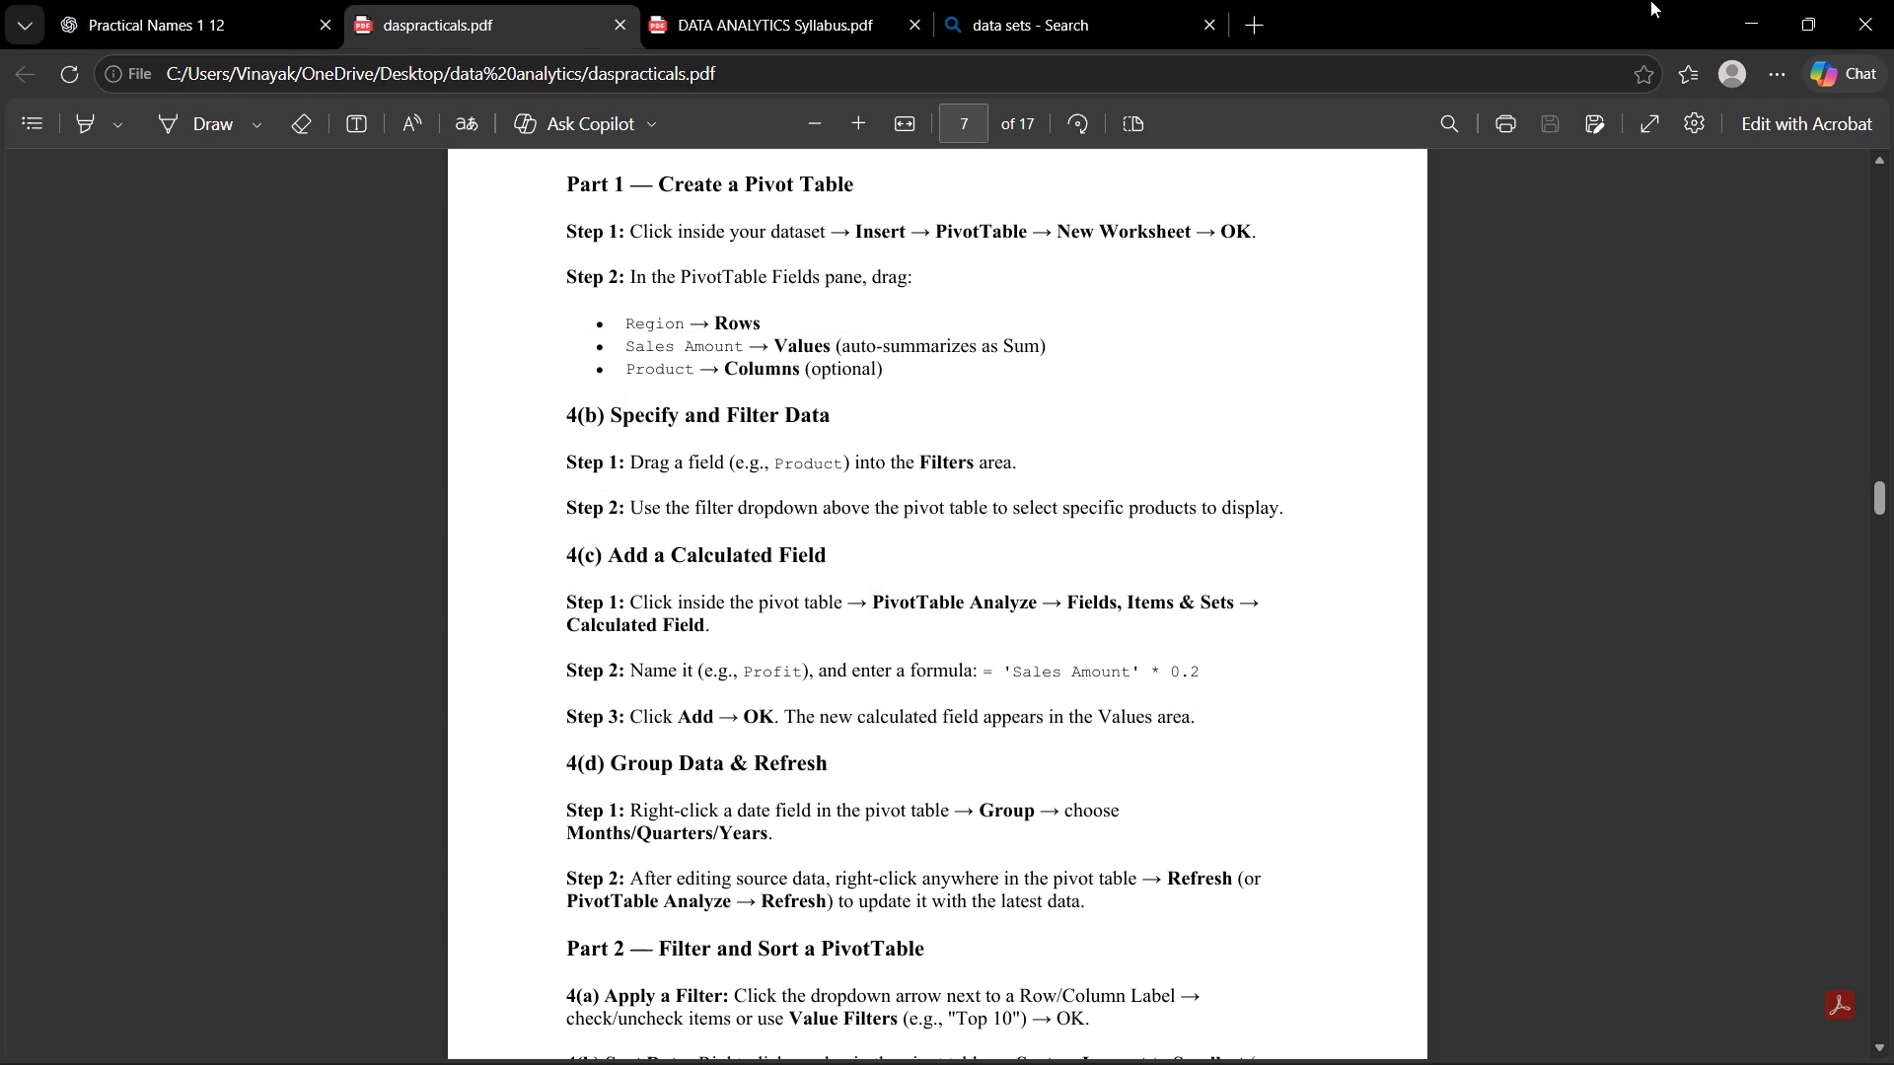
left_click(1739, 0)
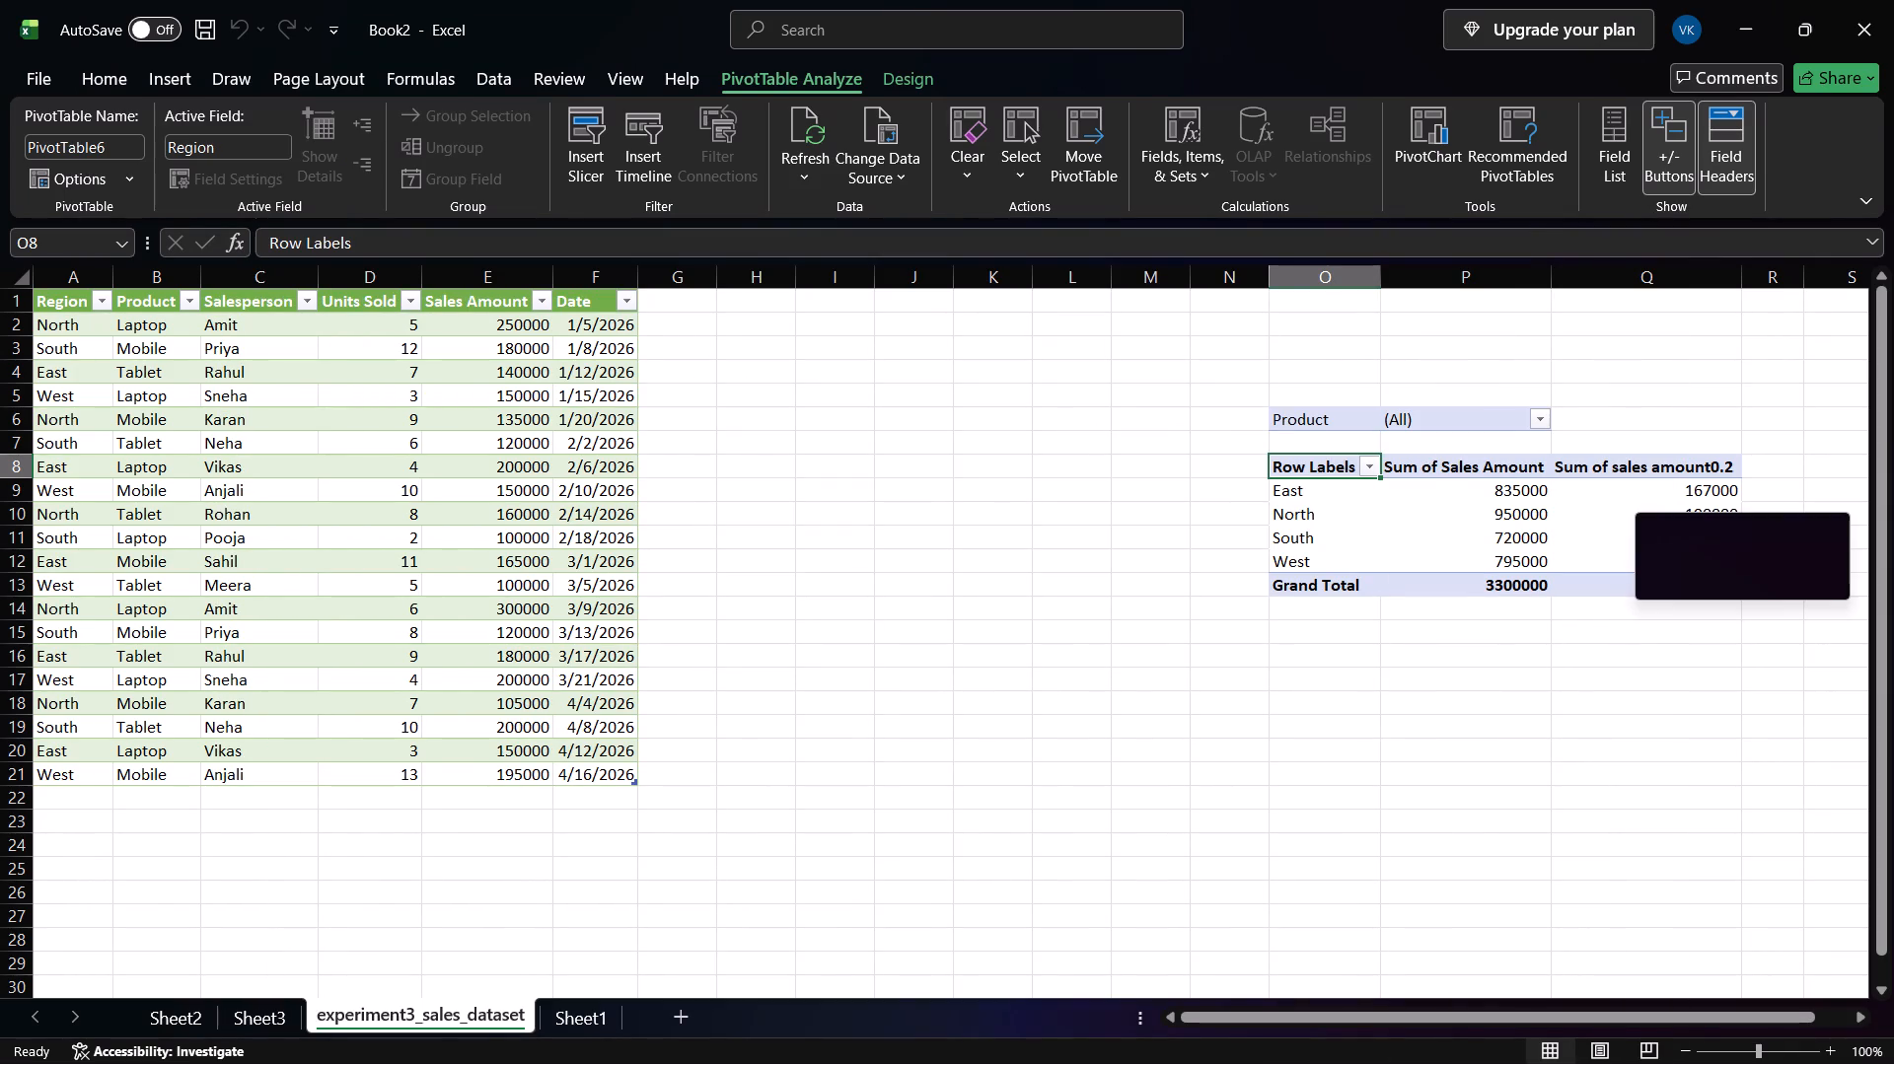
Check the new column's values, compare them with the 4(c) name and formula instructions in daspracticals.pdf, and return to the workbook.
left_click(1675, 497)
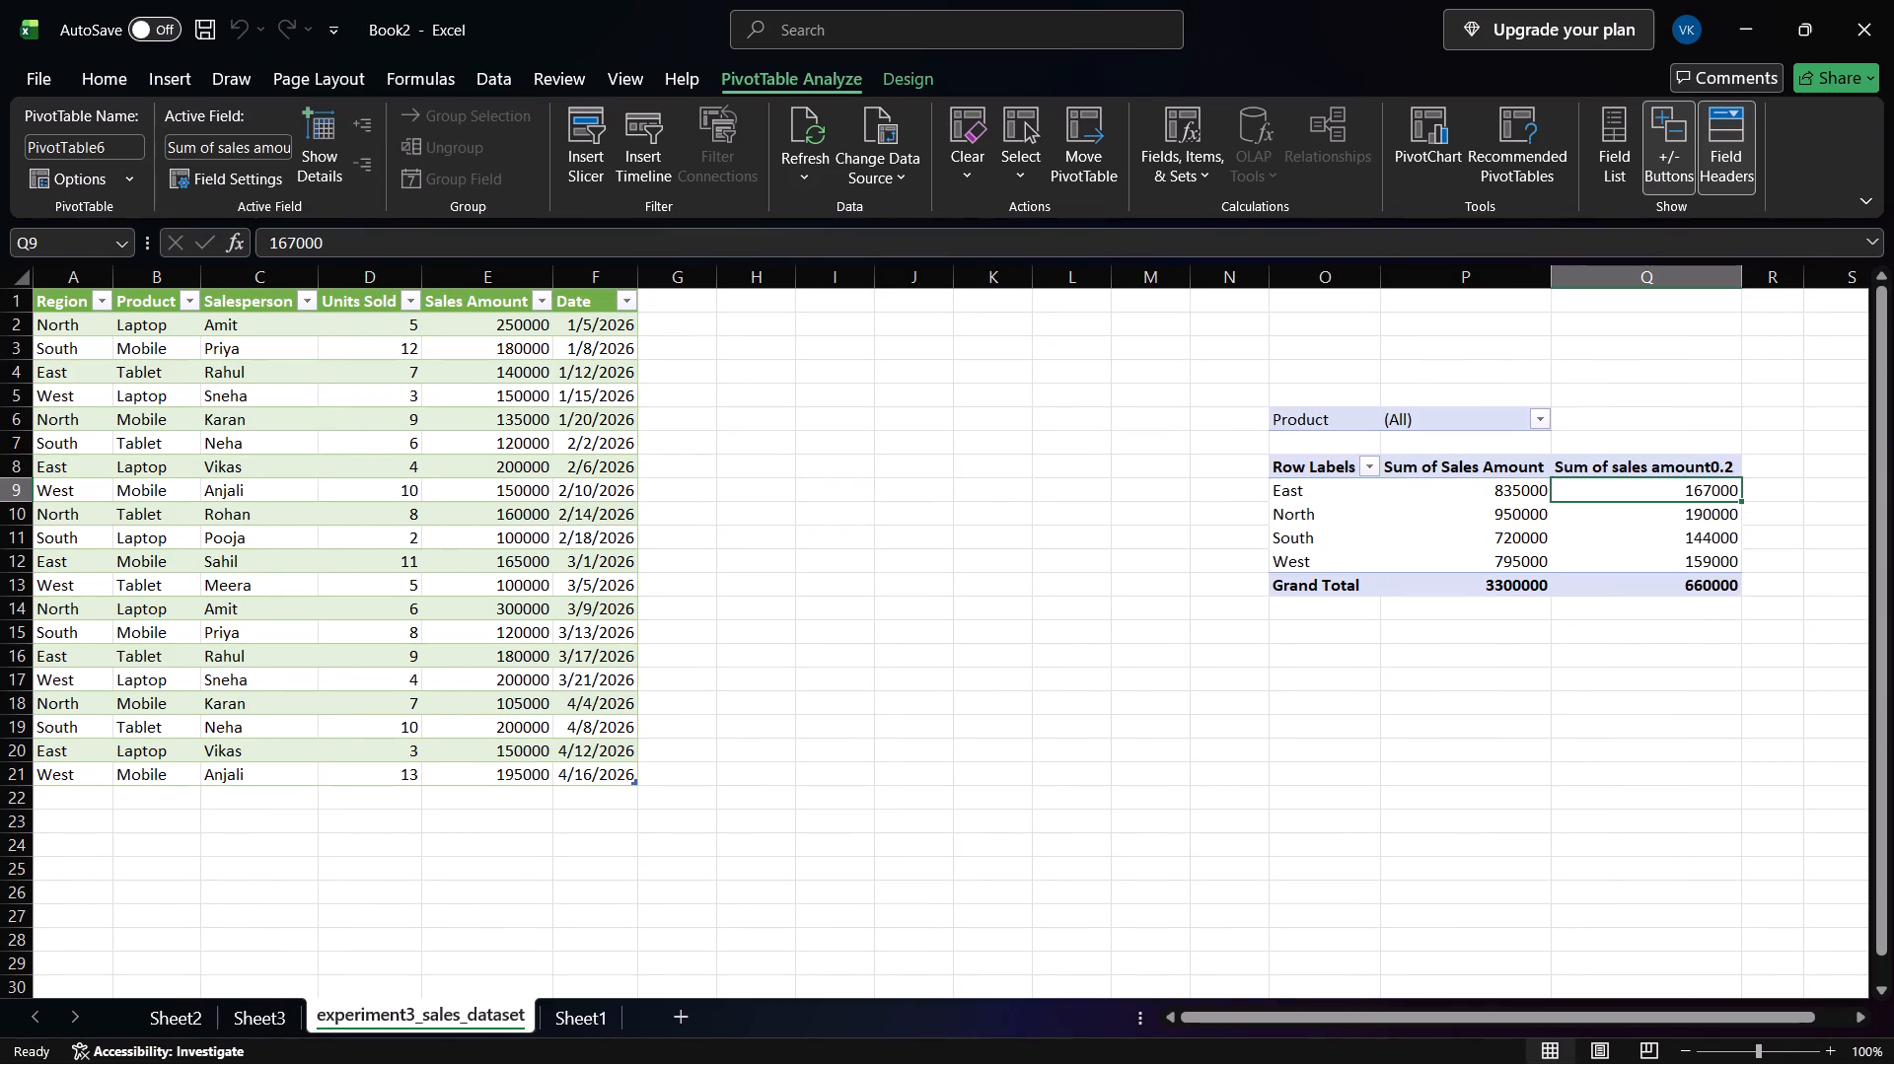
left_click(1654, 523)
left_click(1621, 547)
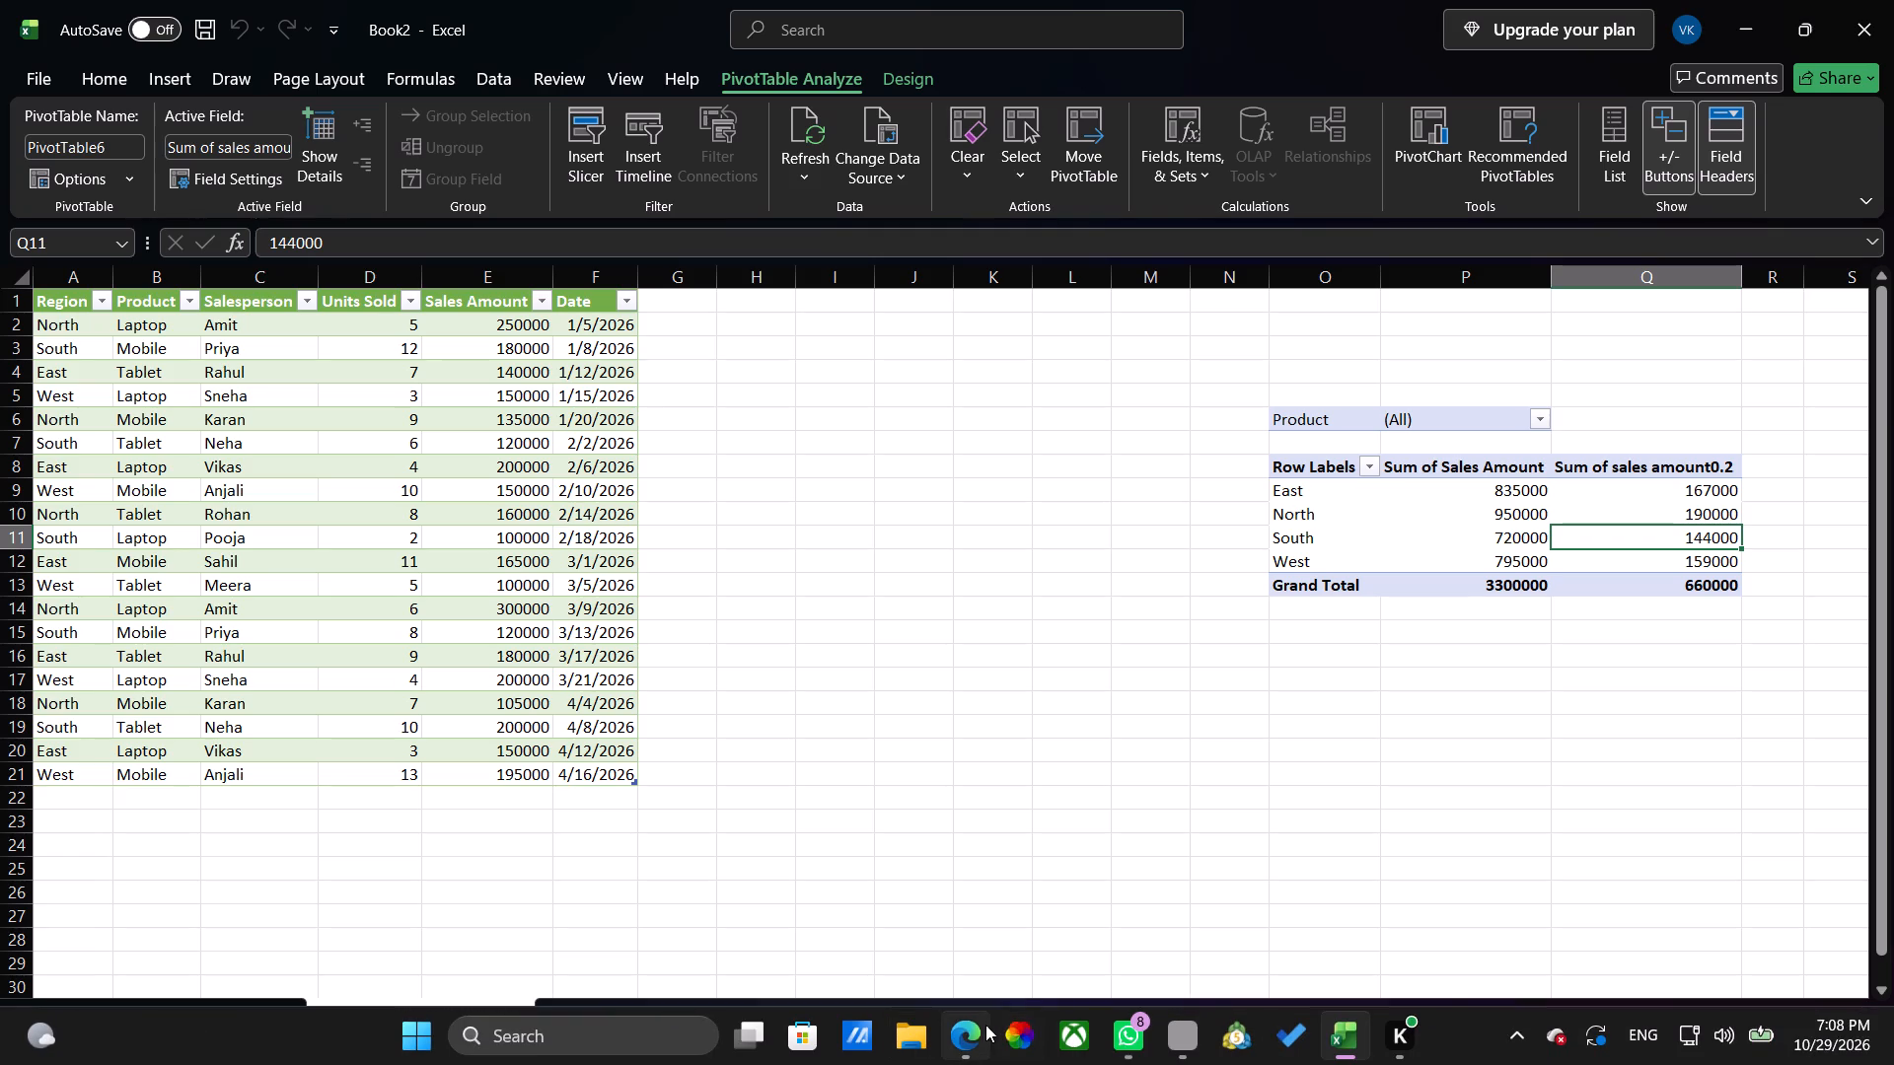
left_click(985, 1025)
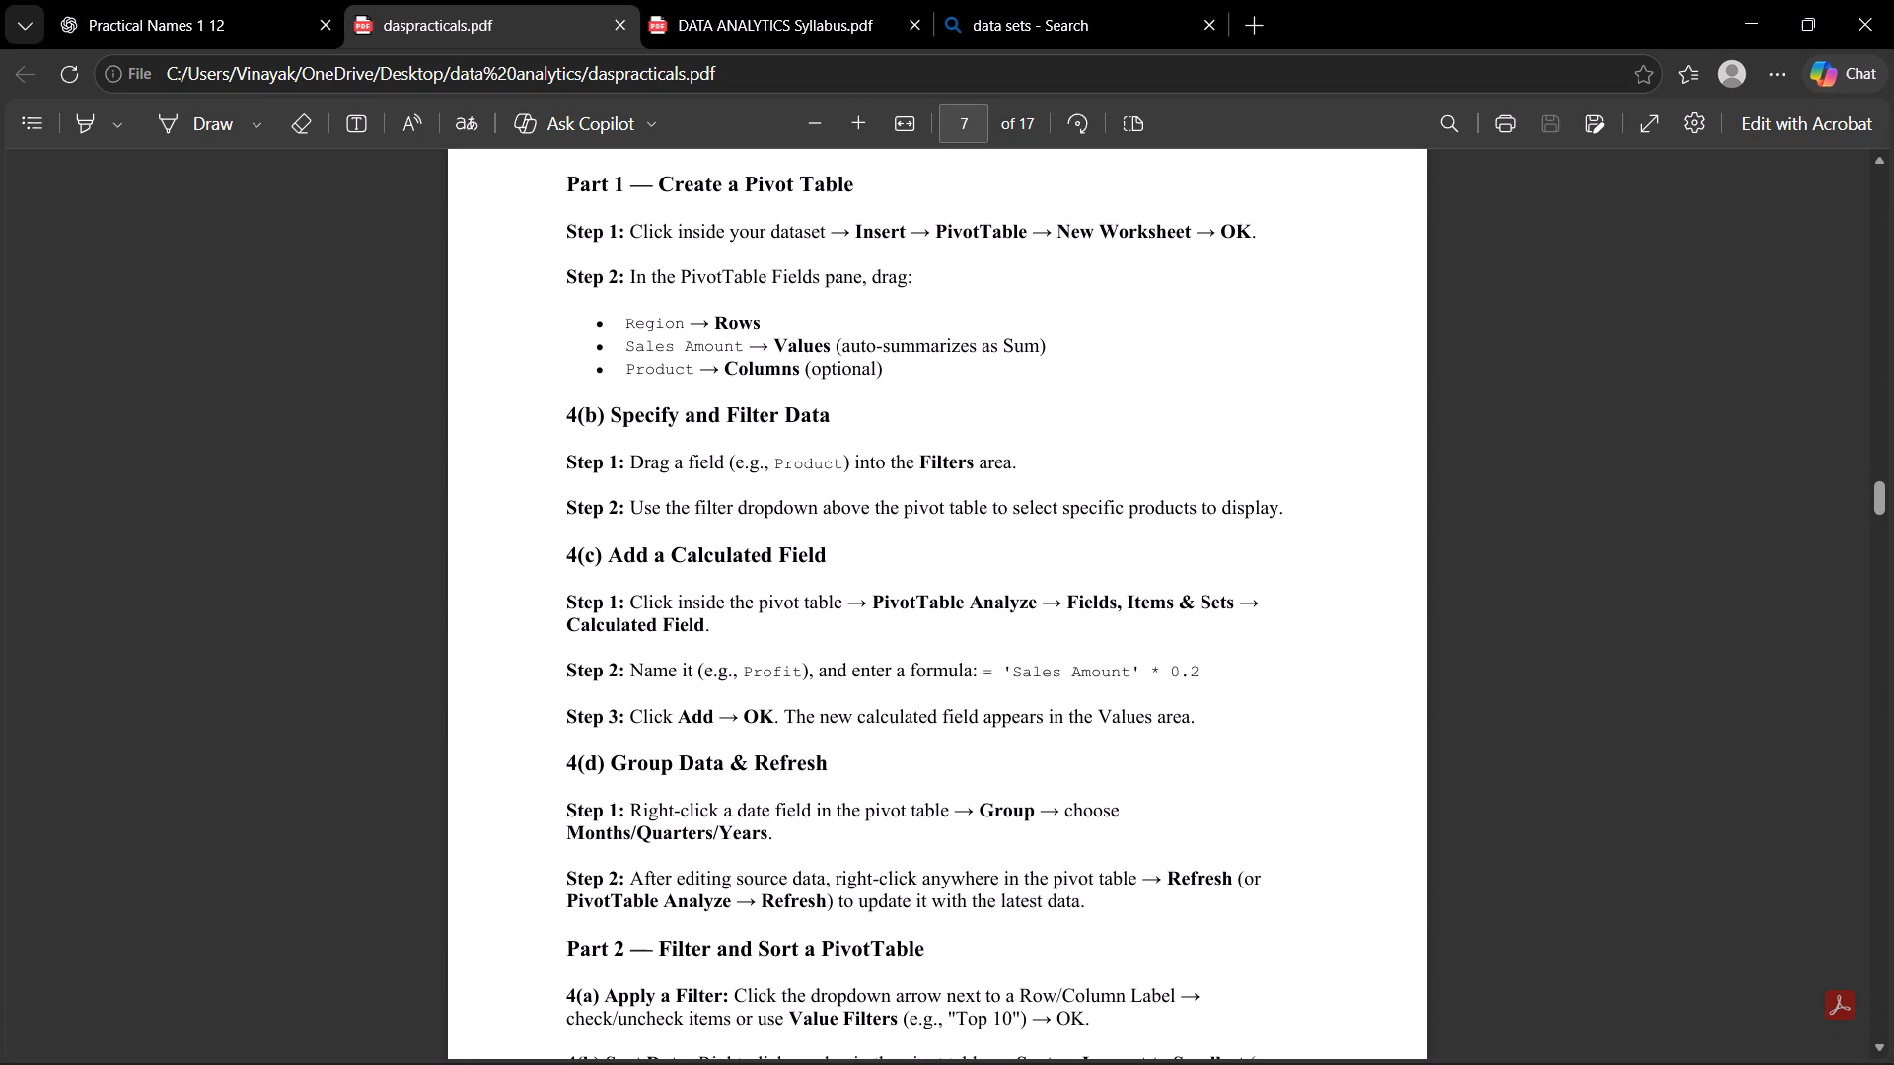
left_click_drag(839, 557, 627, 539)
left_click_drag(552, 558, 822, 554)
left_click_drag(830, 555, 549, 560)
left_click(549, 566)
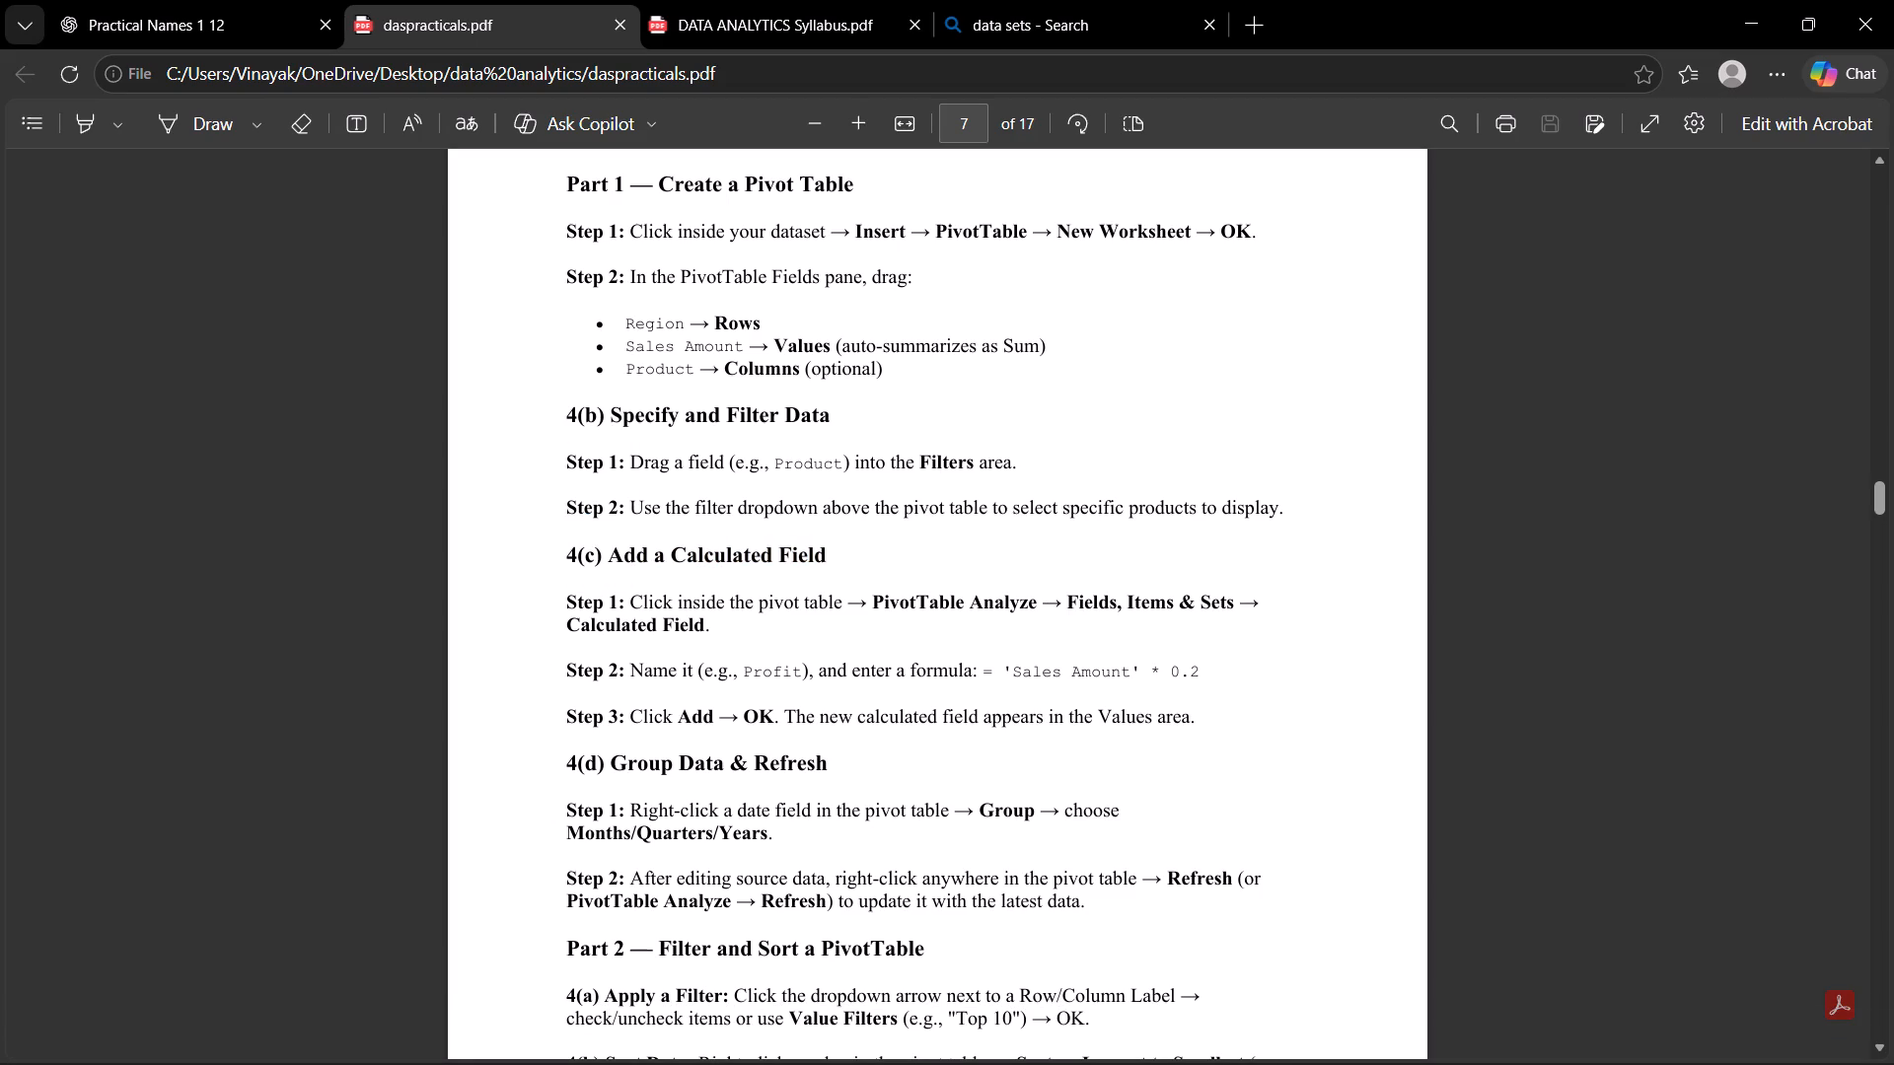
double_click(772, 677)
left_click(751, 711)
double_click(1028, 664)
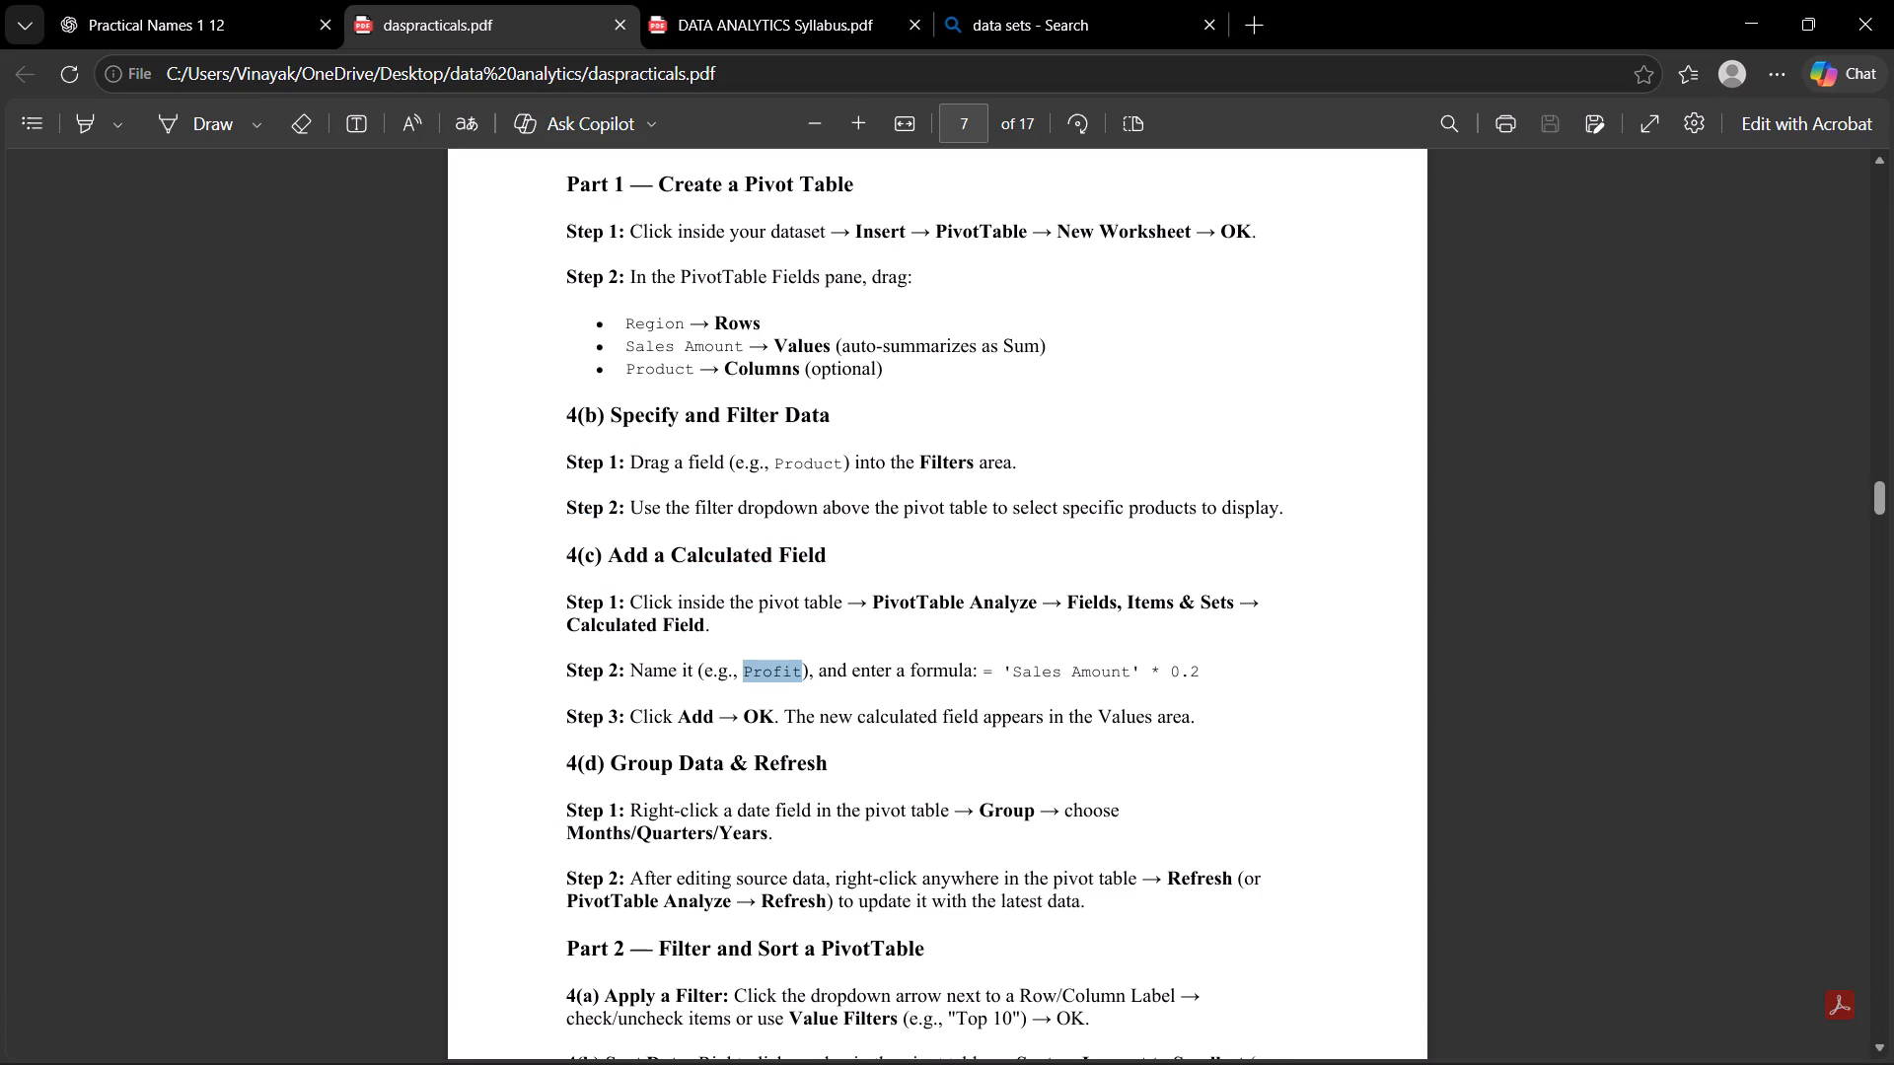
left_click(1020, 711)
double_click(1113, 674)
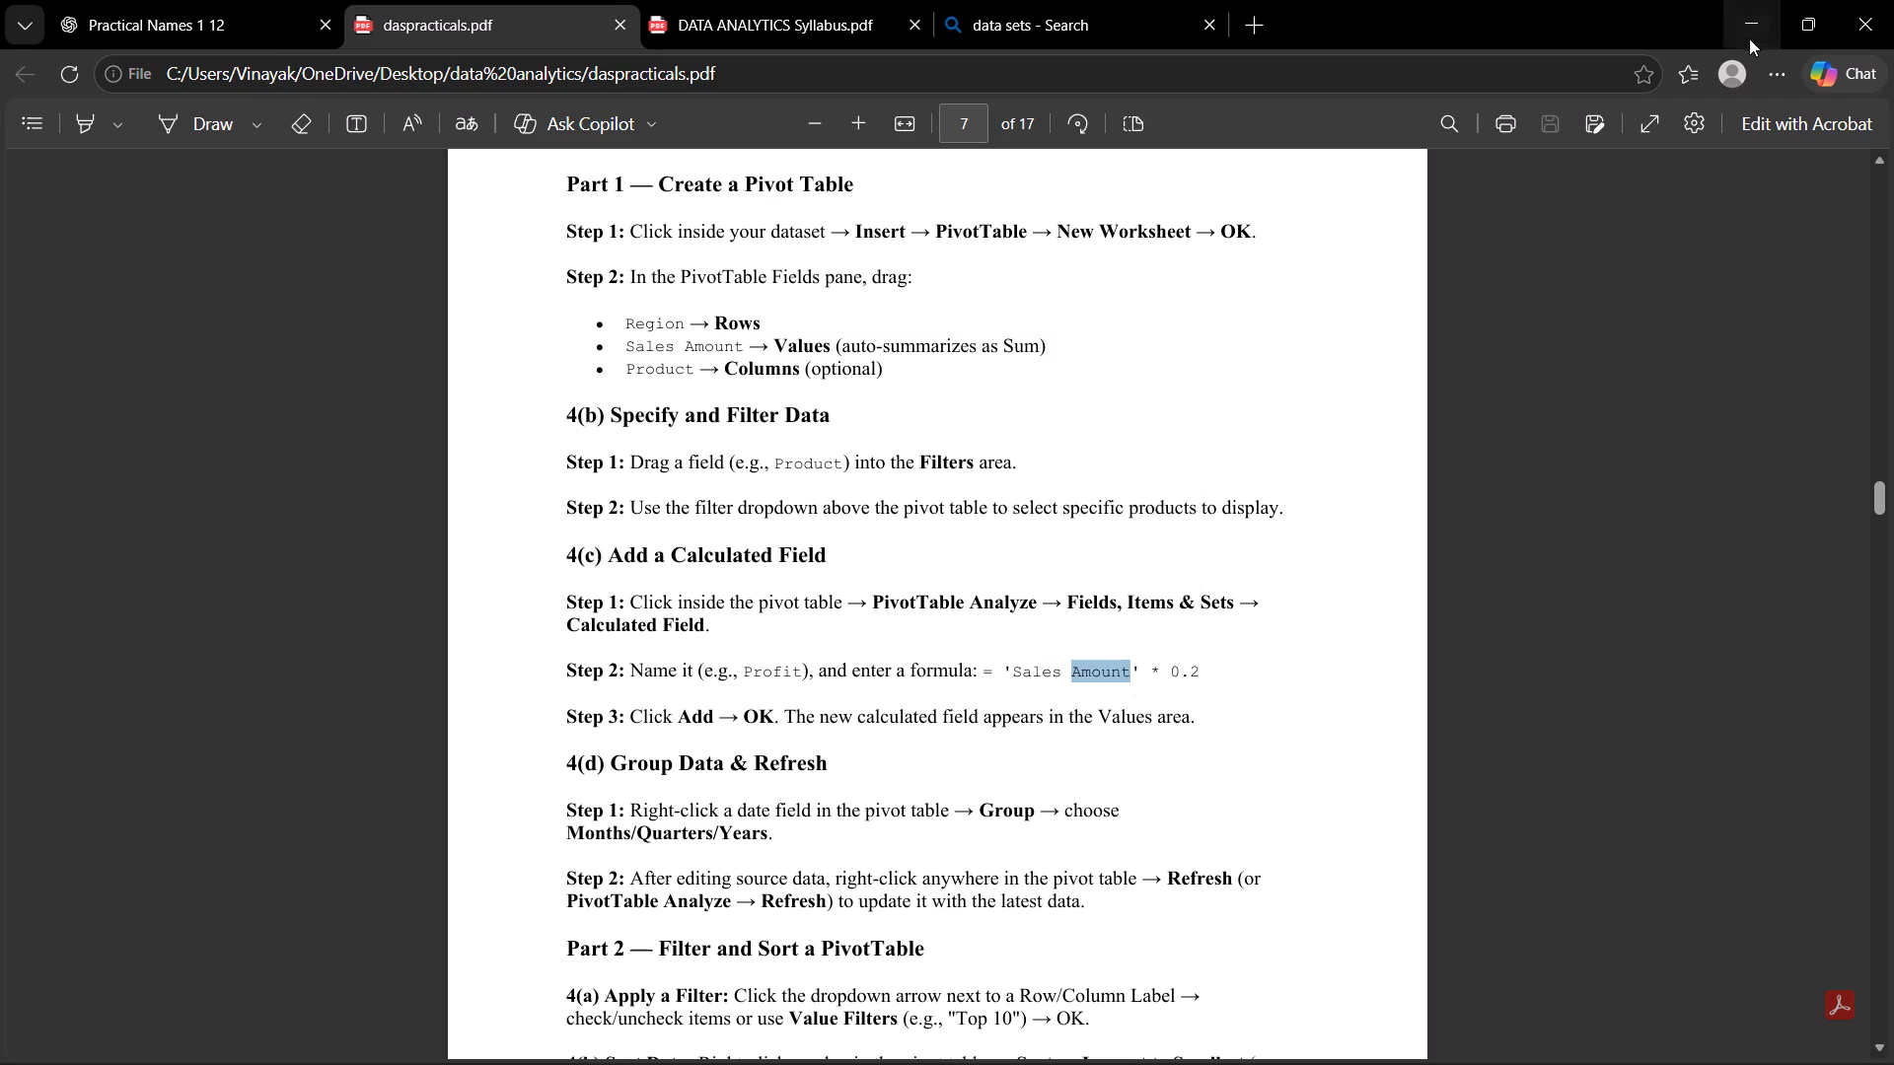
left_click(1749, 37)
Remove Sum of sales amount0.2 from the pivot table.
left_click(1655, 481)
left_click(1650, 467)
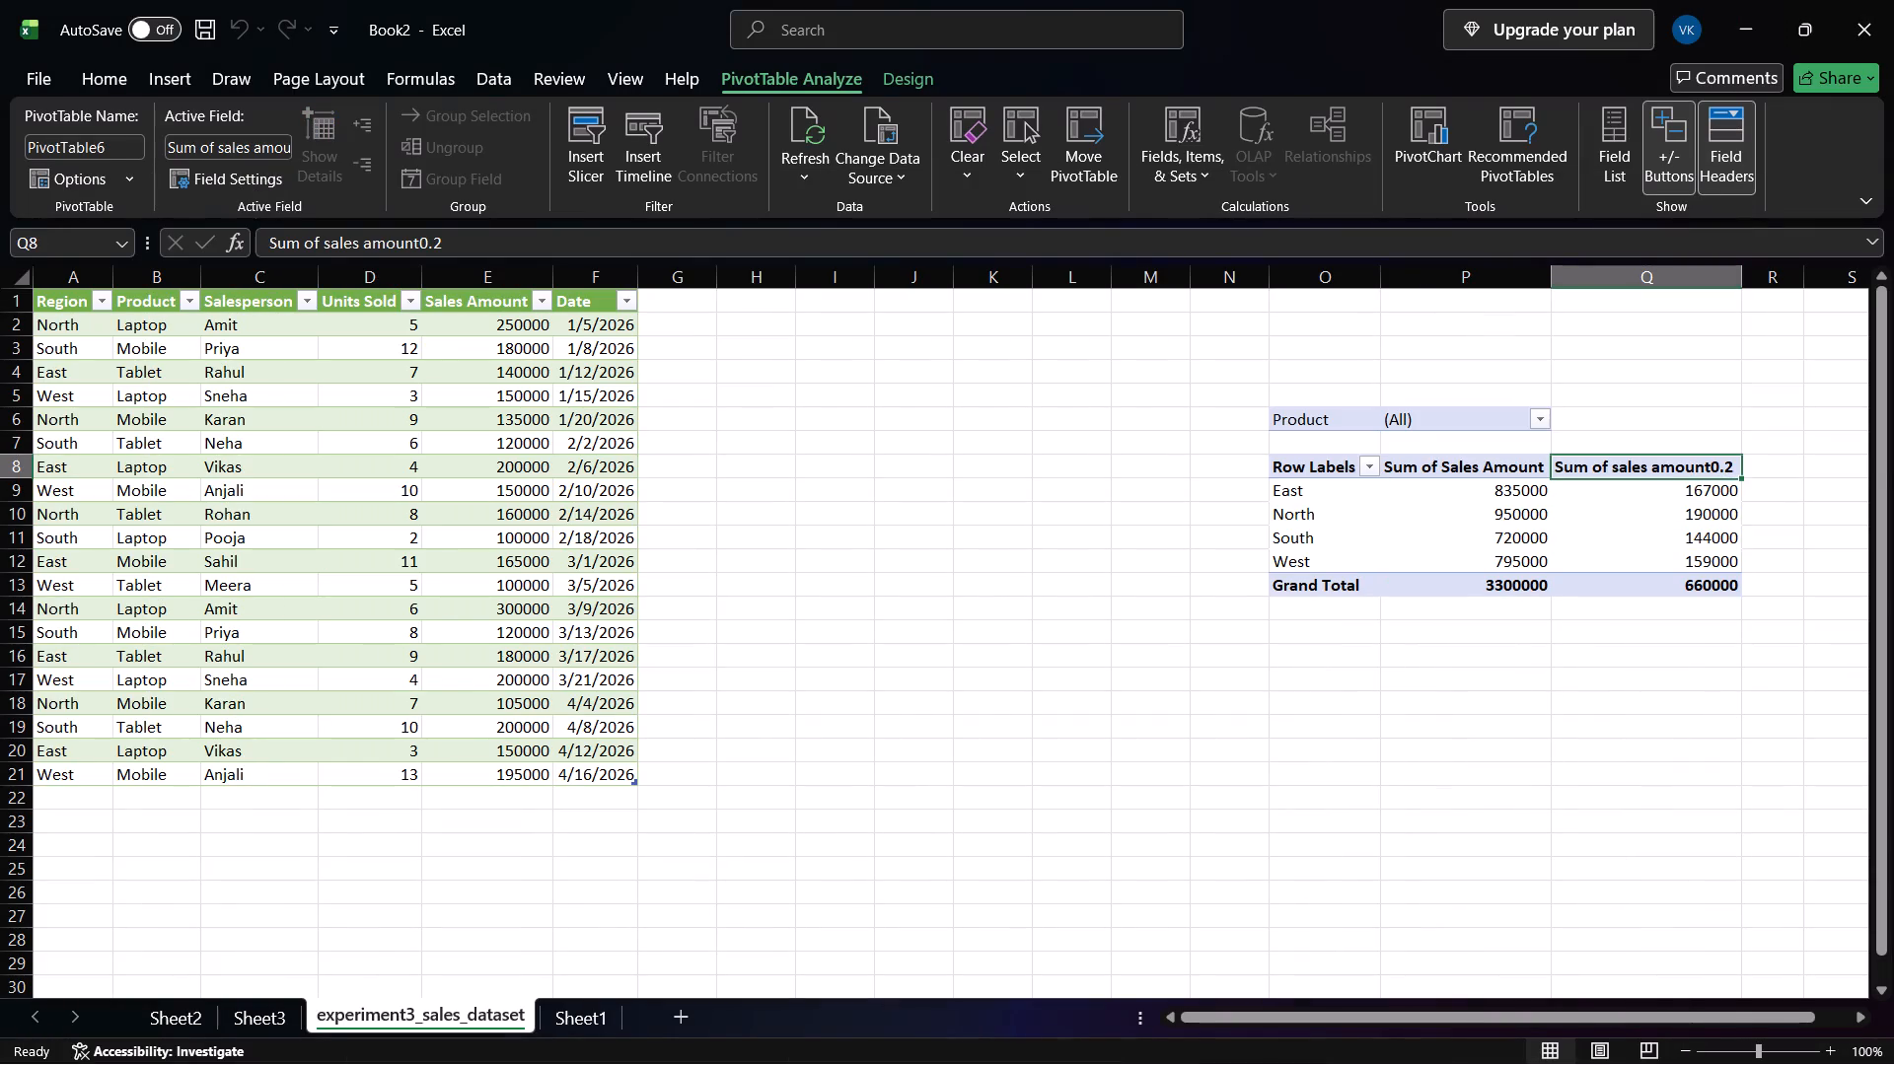
right_click(1555, 493)
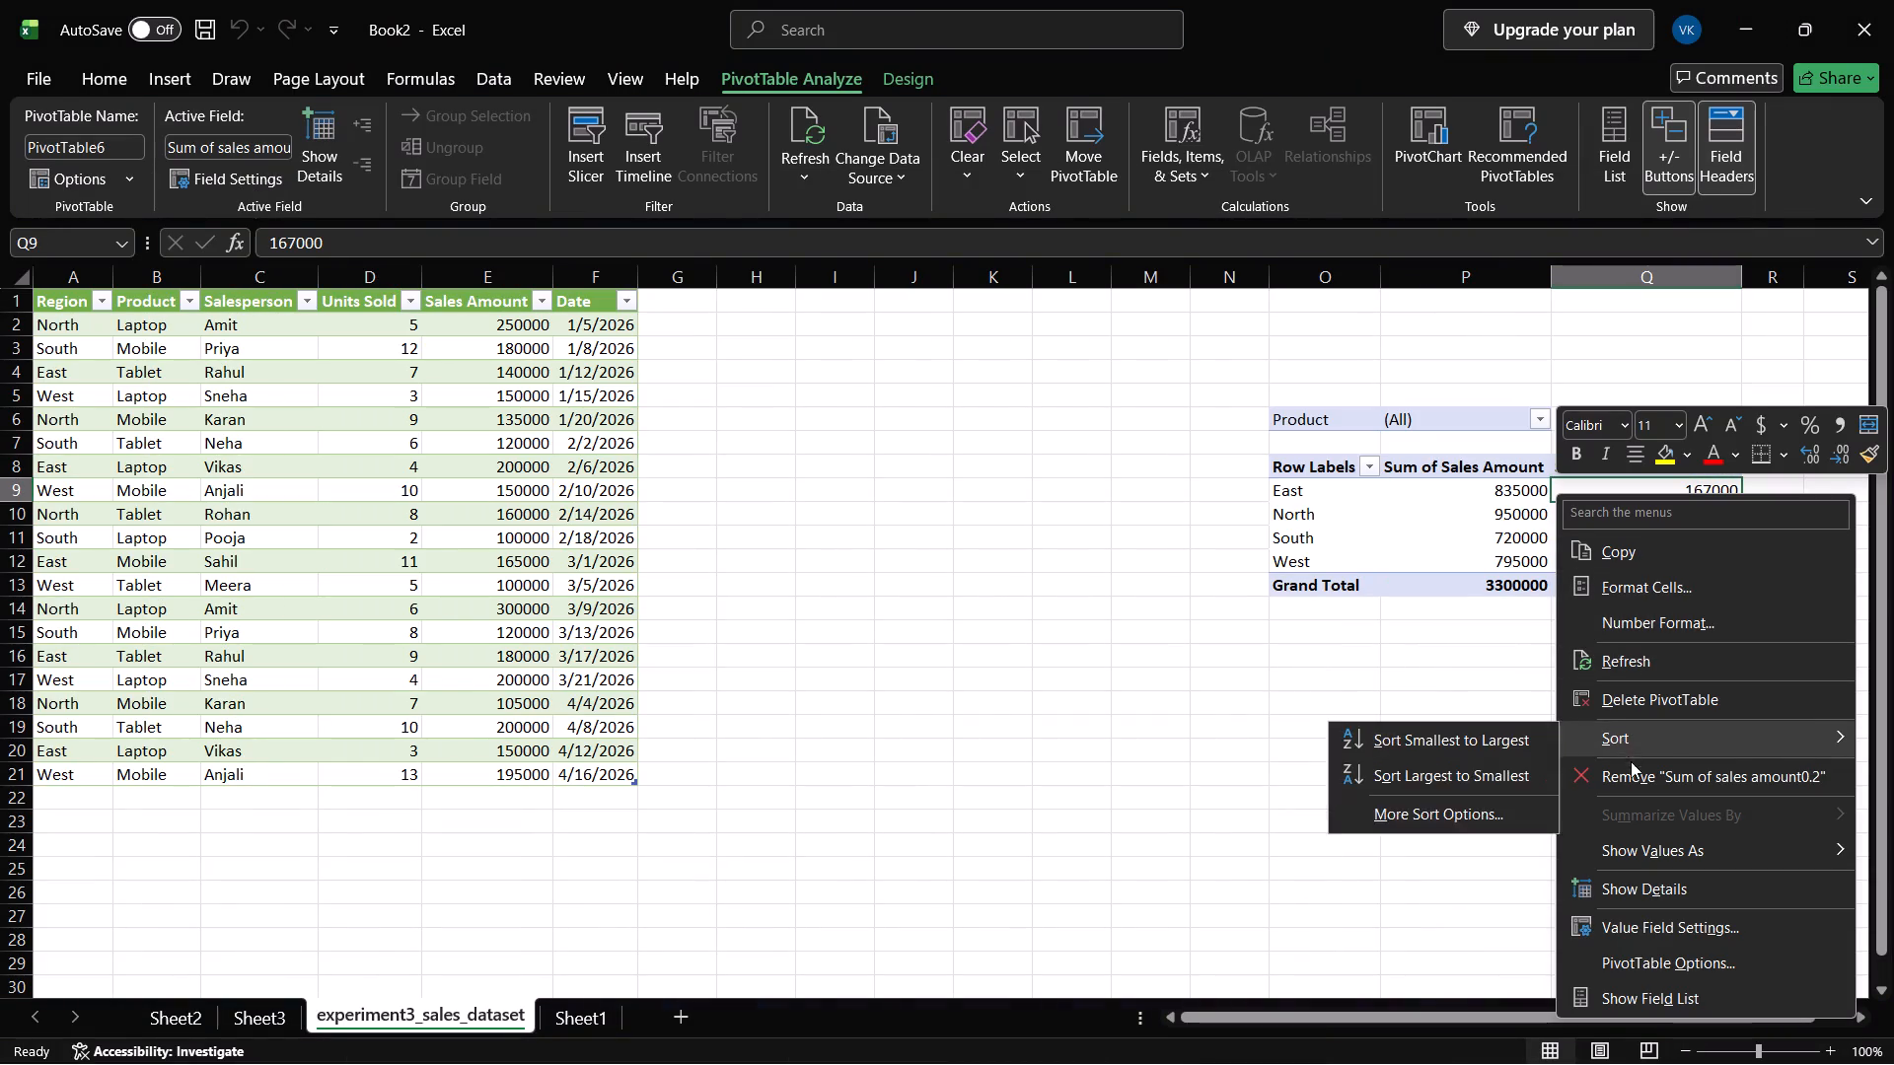
left_click(1676, 786)
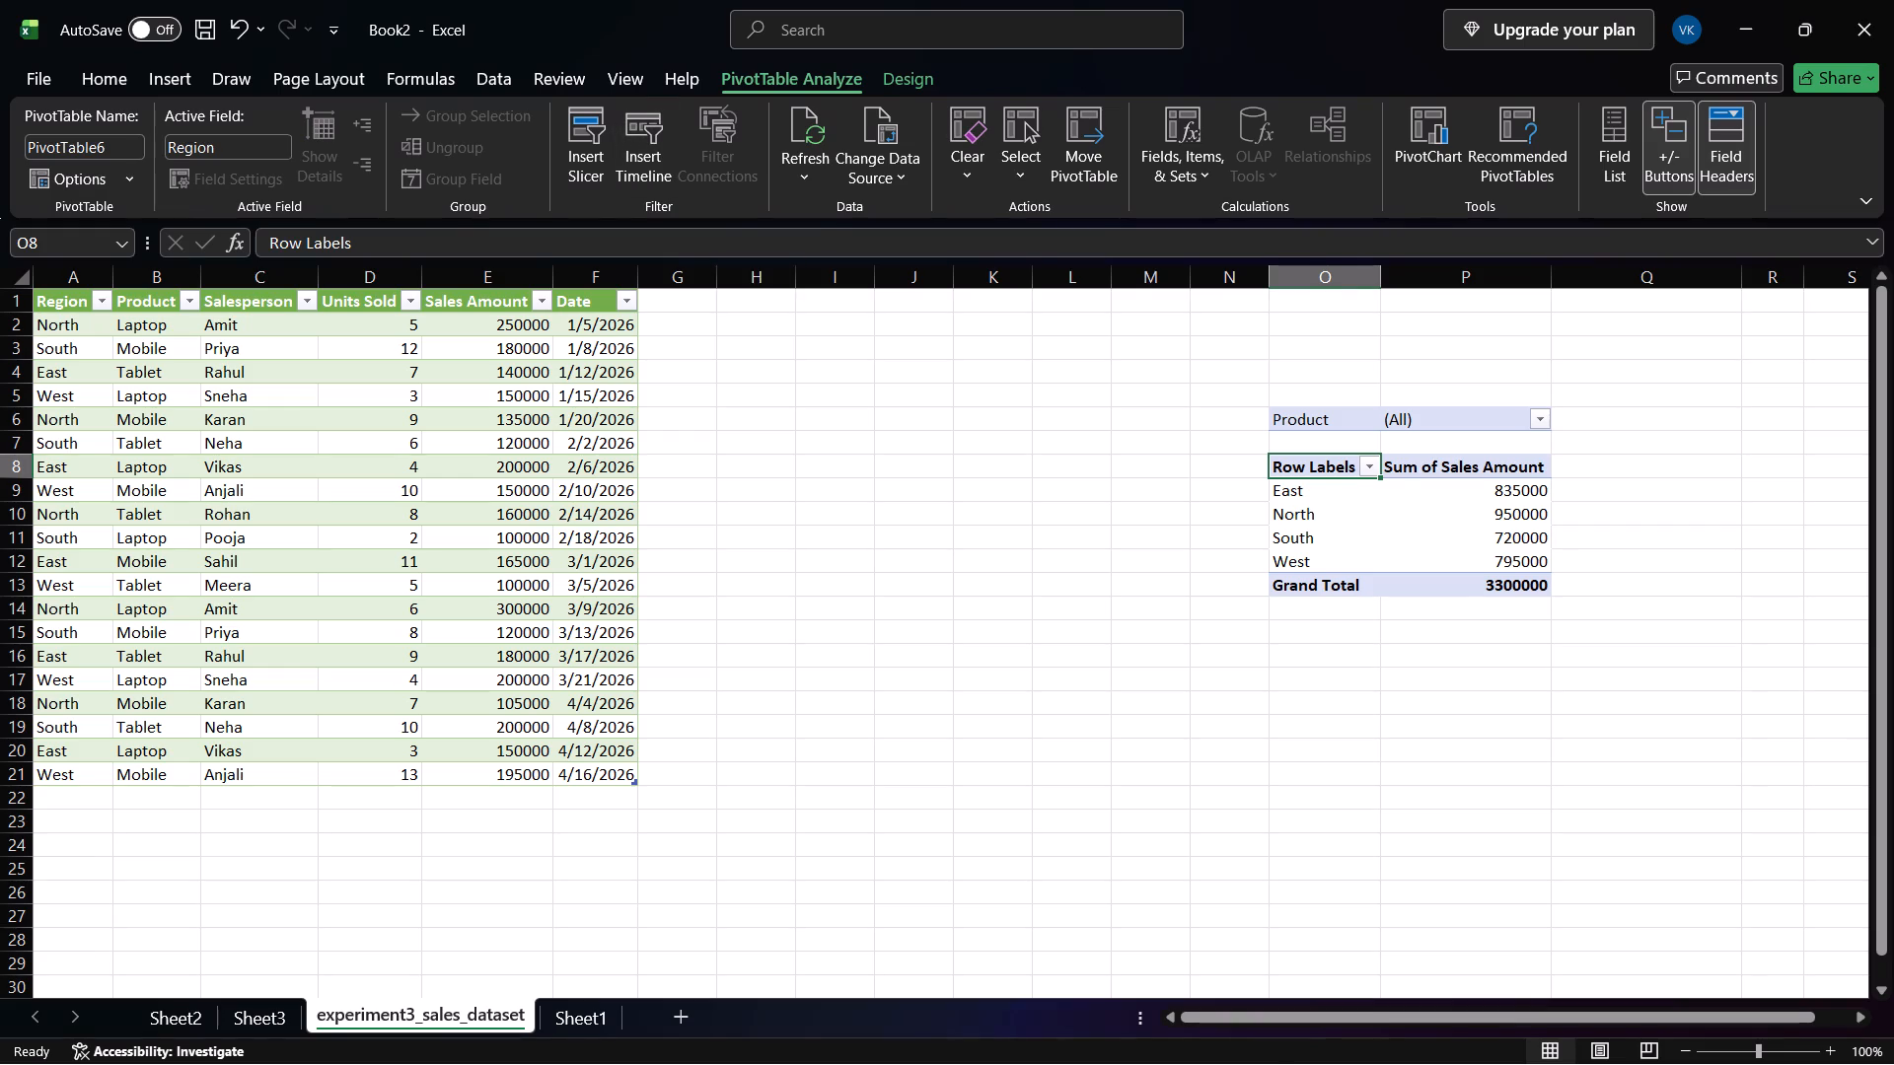
Start a new calculated field for the pivot table and name it profits.
left_click(1418, 414)
left_click(1435, 443)
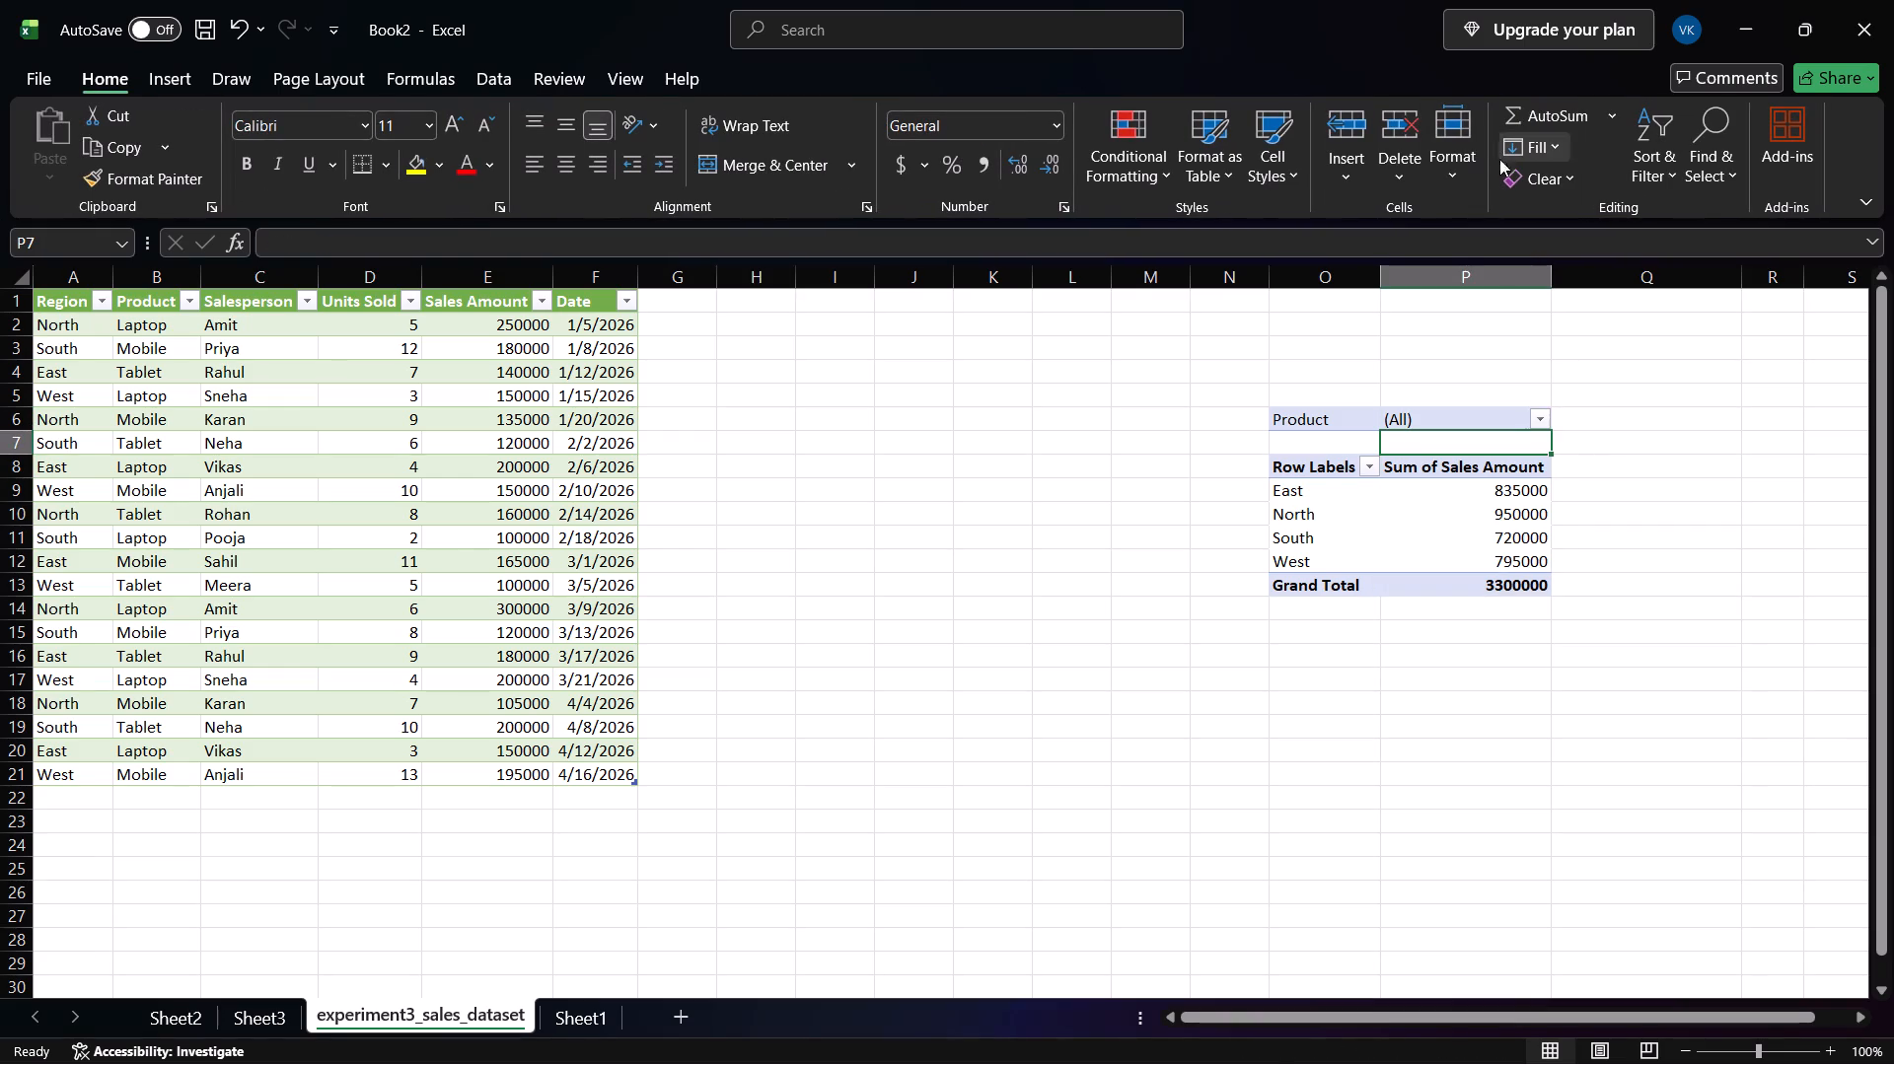
left_click(1287, 465)
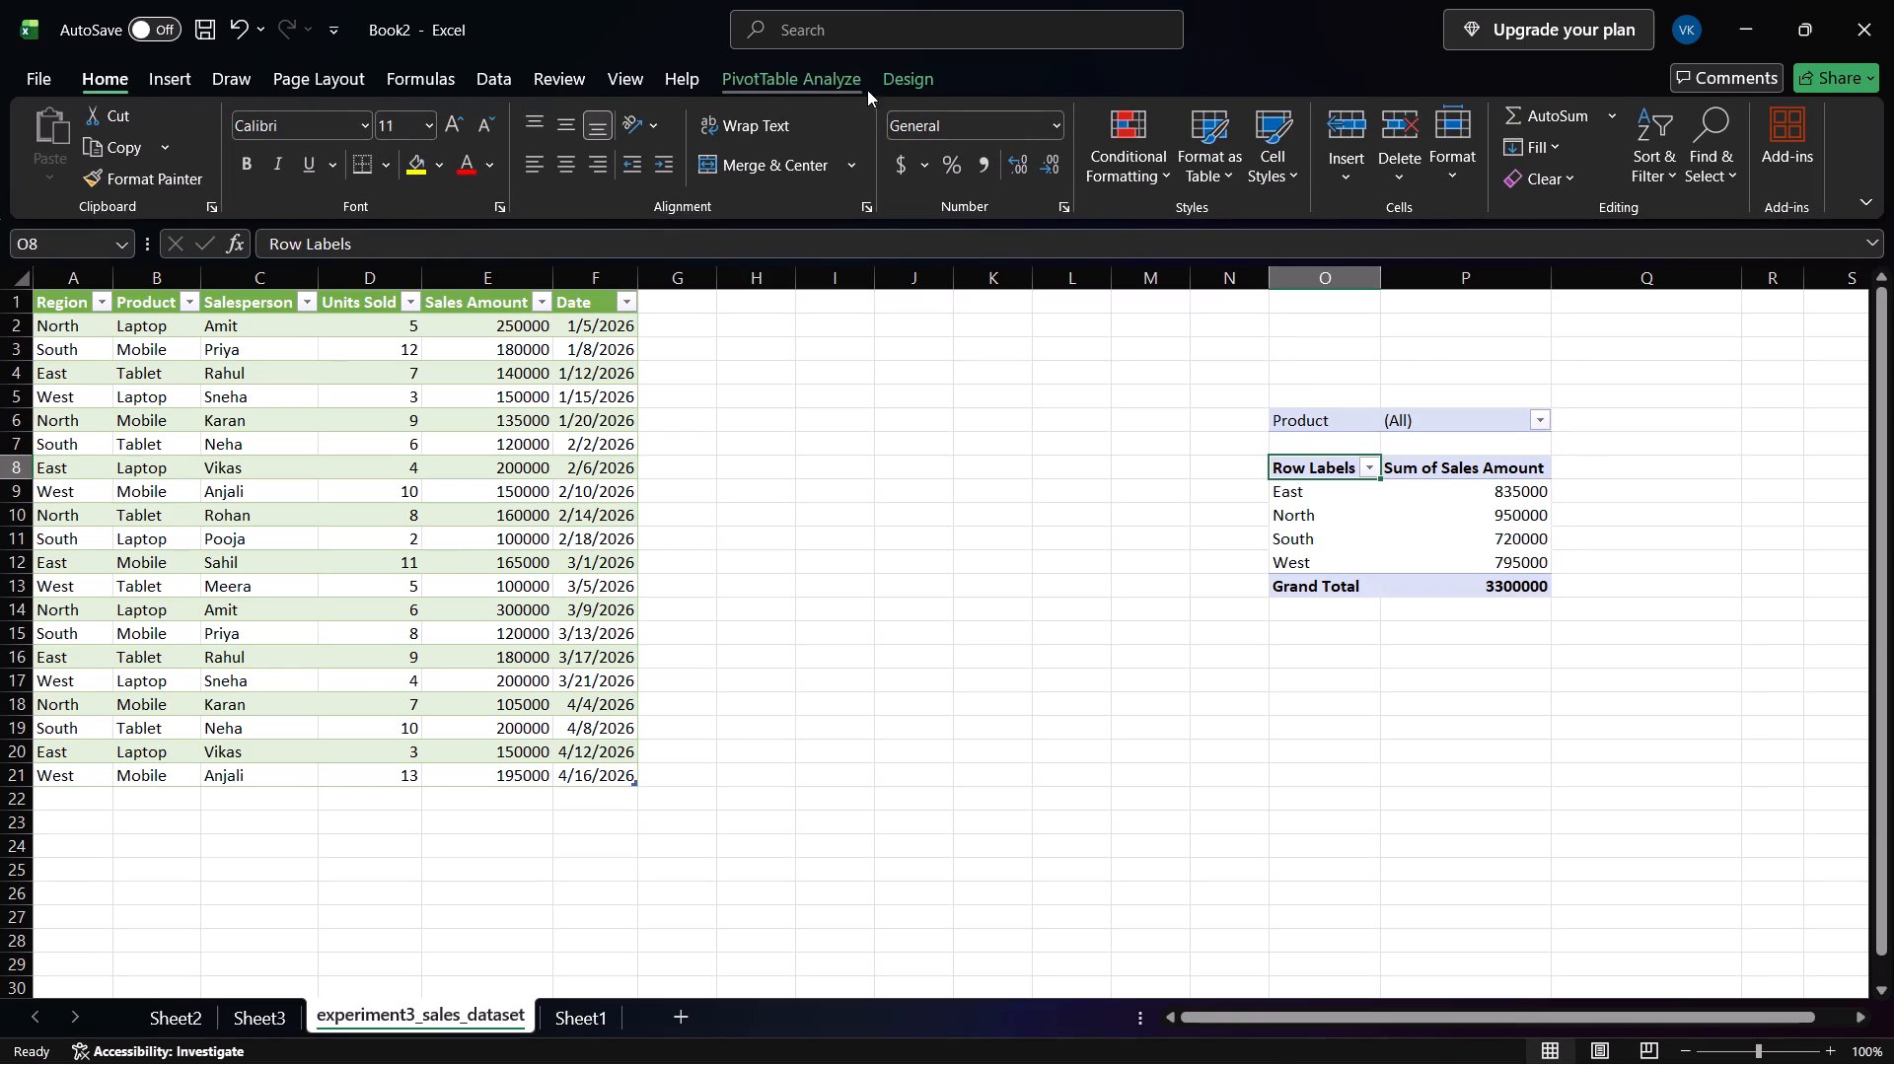
left_click(821, 85)
left_click(1197, 145)
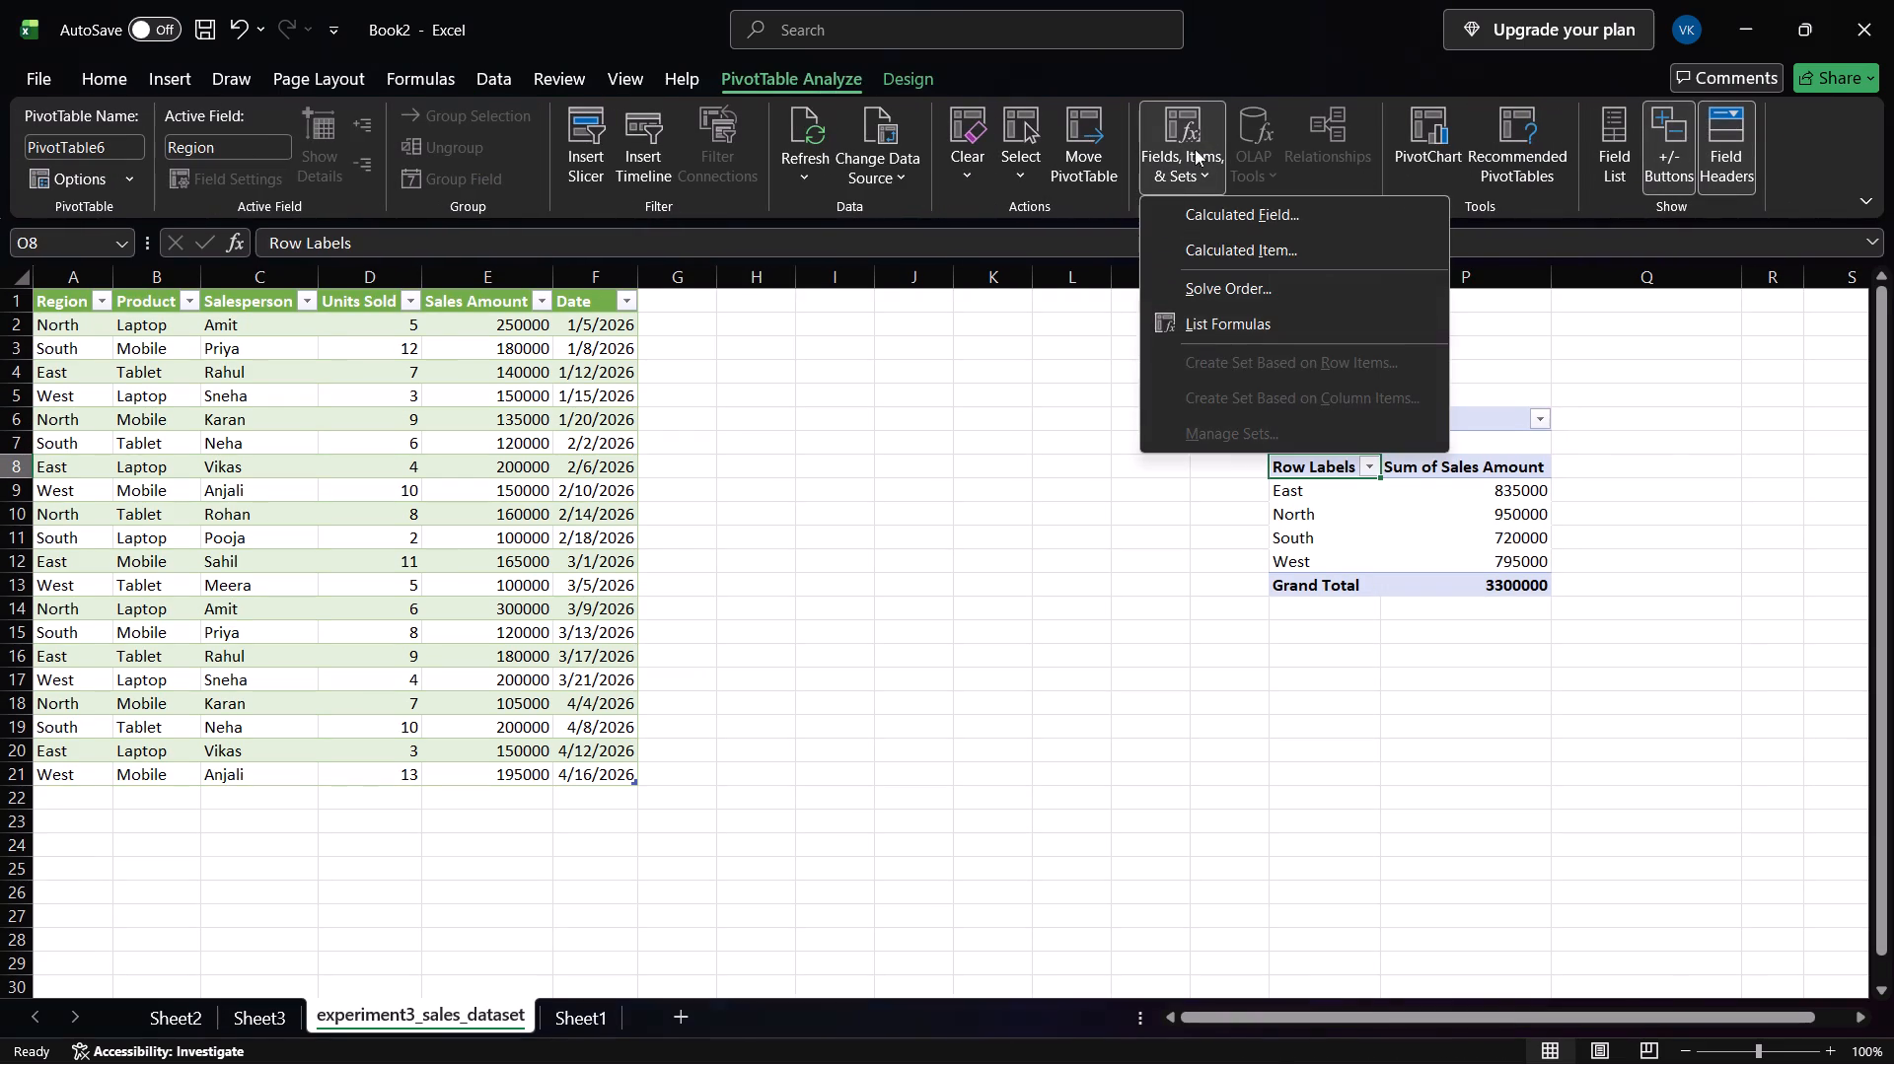
left_click(1220, 222)
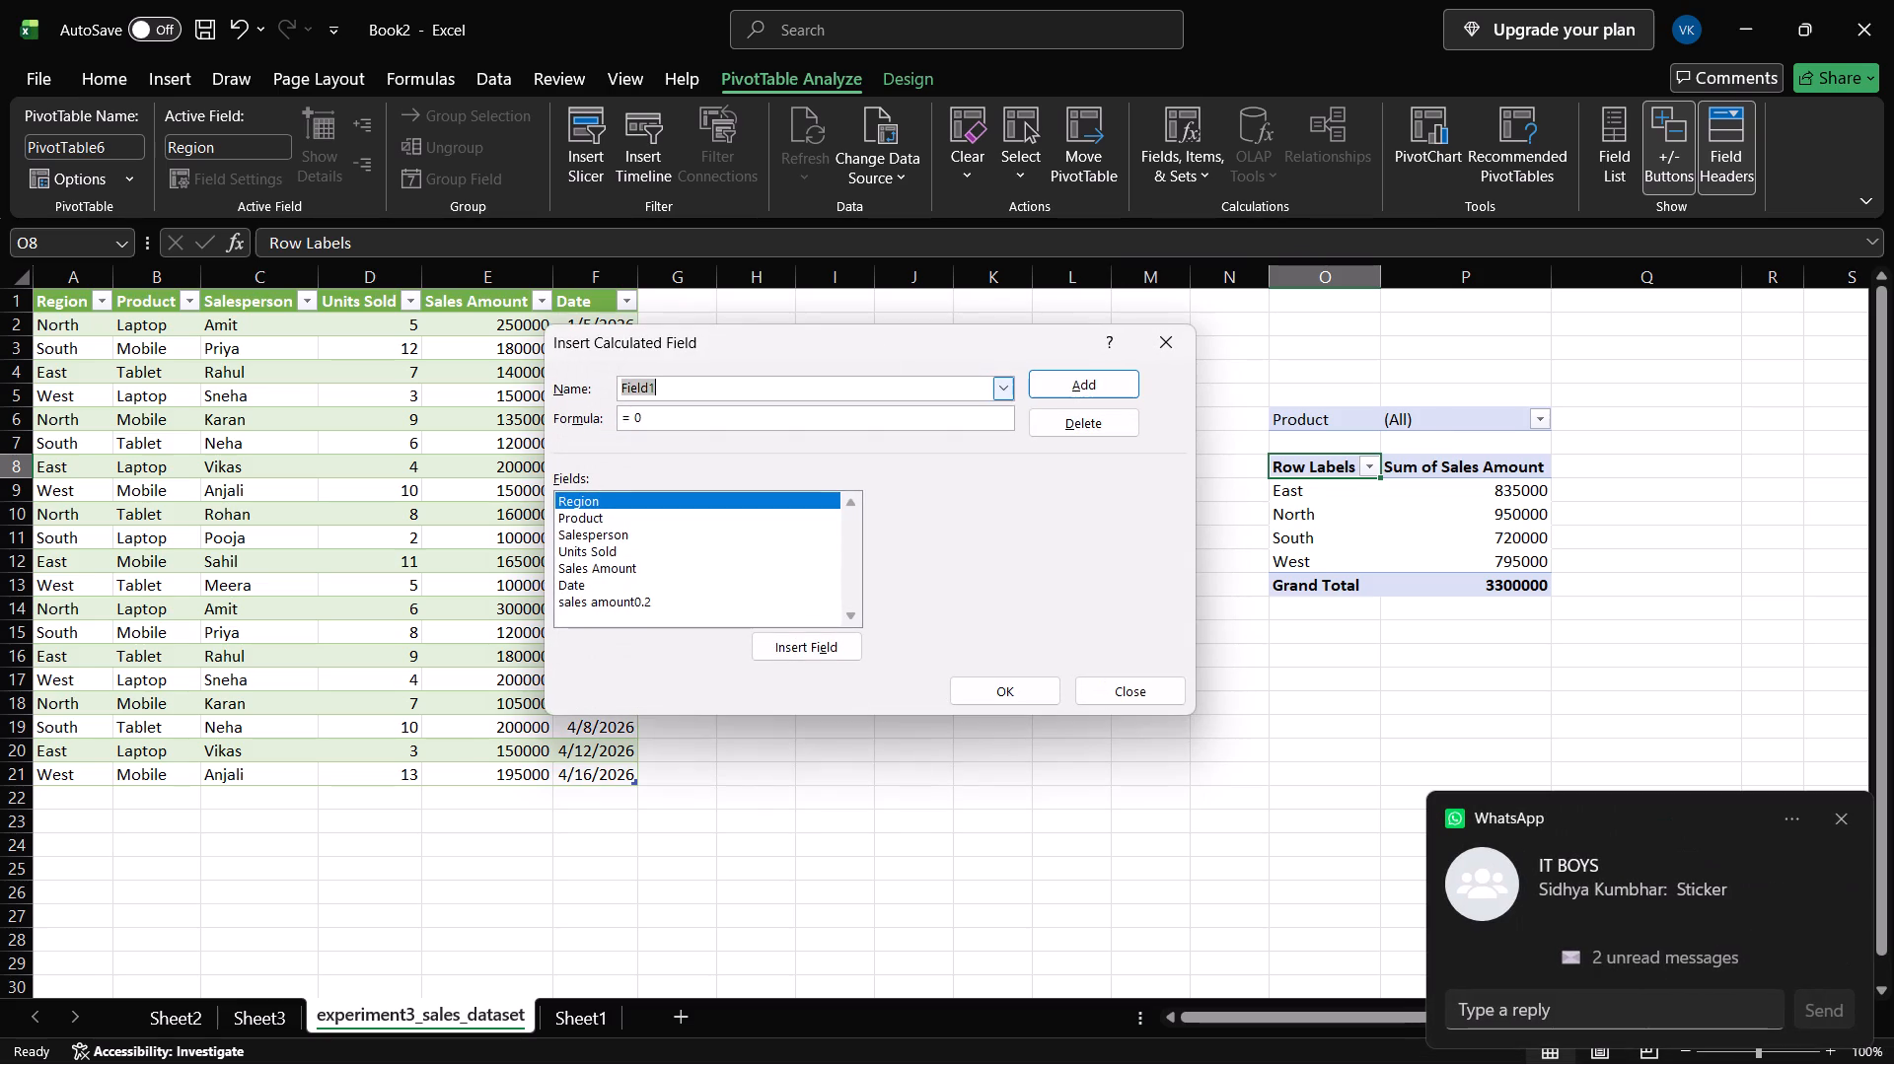
type("profits")
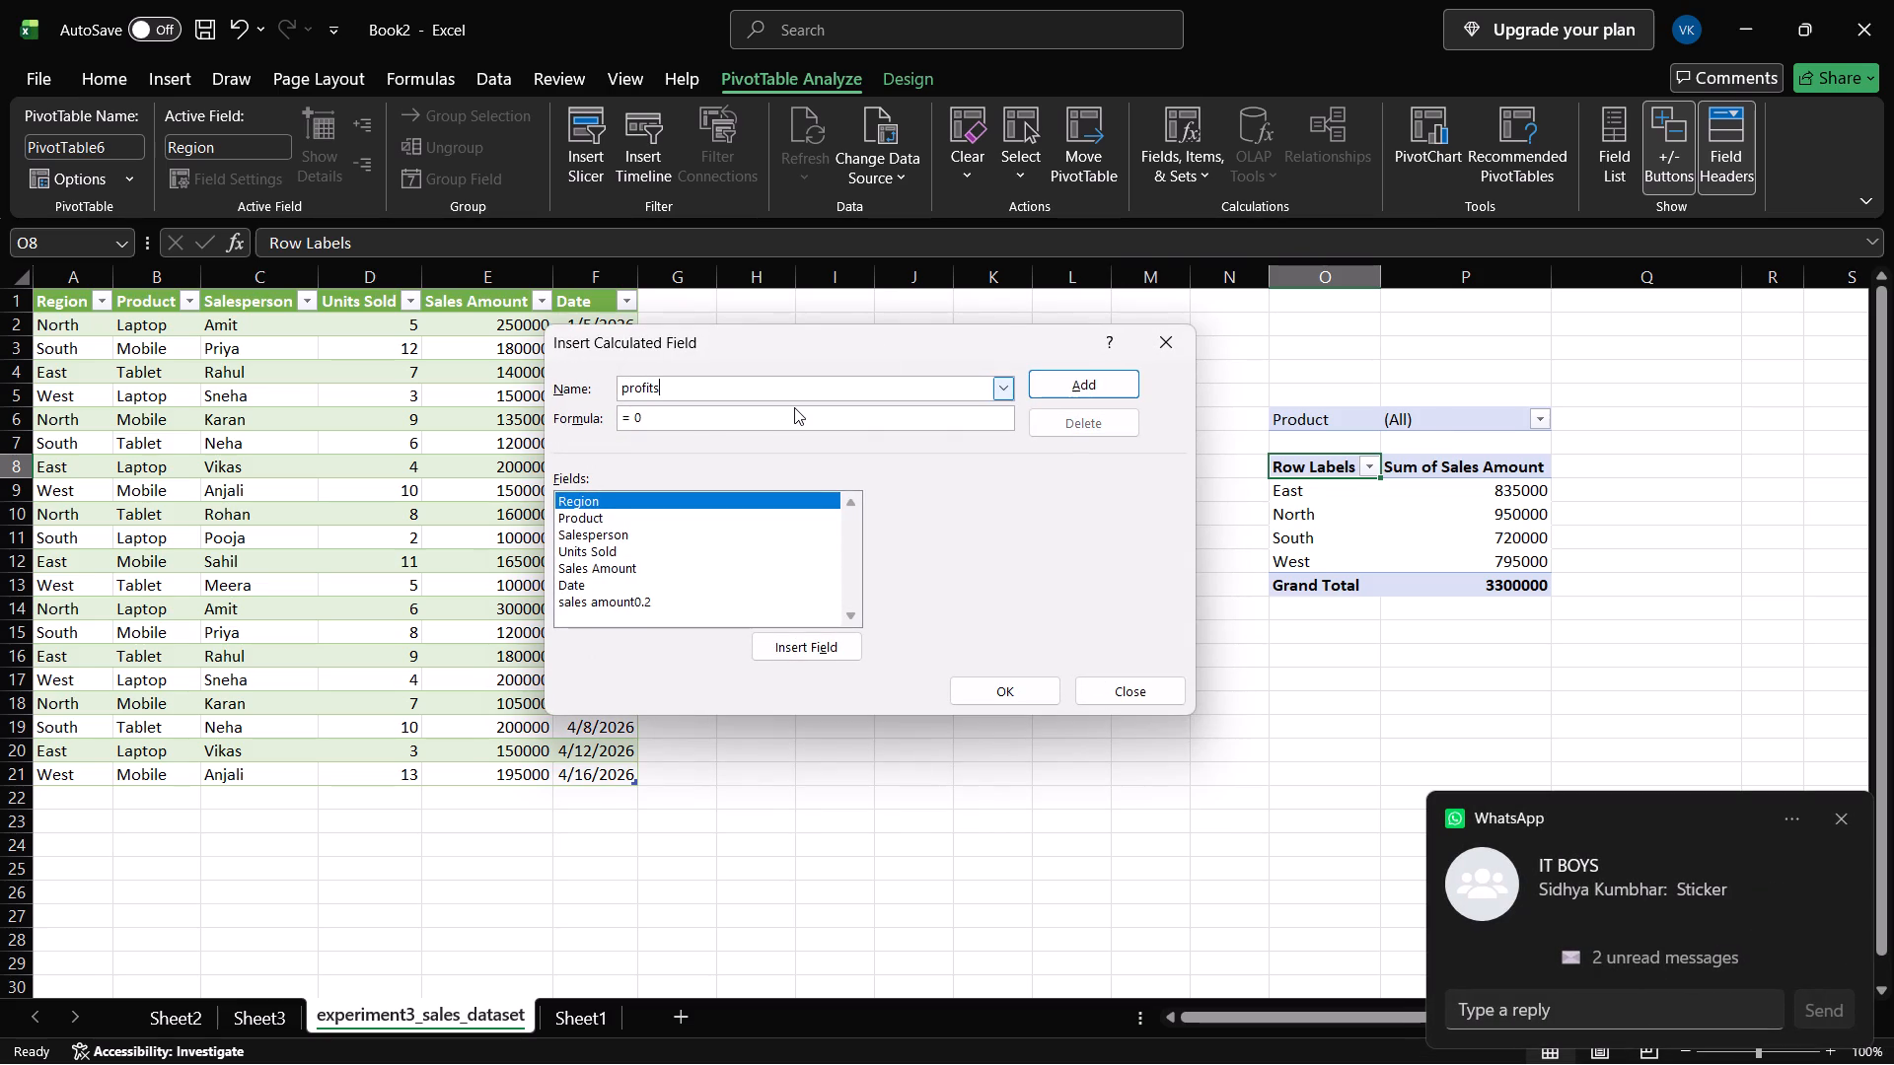
Try to insert the profits field with the formula = 'sales amout'*0.2.
double_click(794, 407)
left_click(776, 434)
double_click(778, 422)
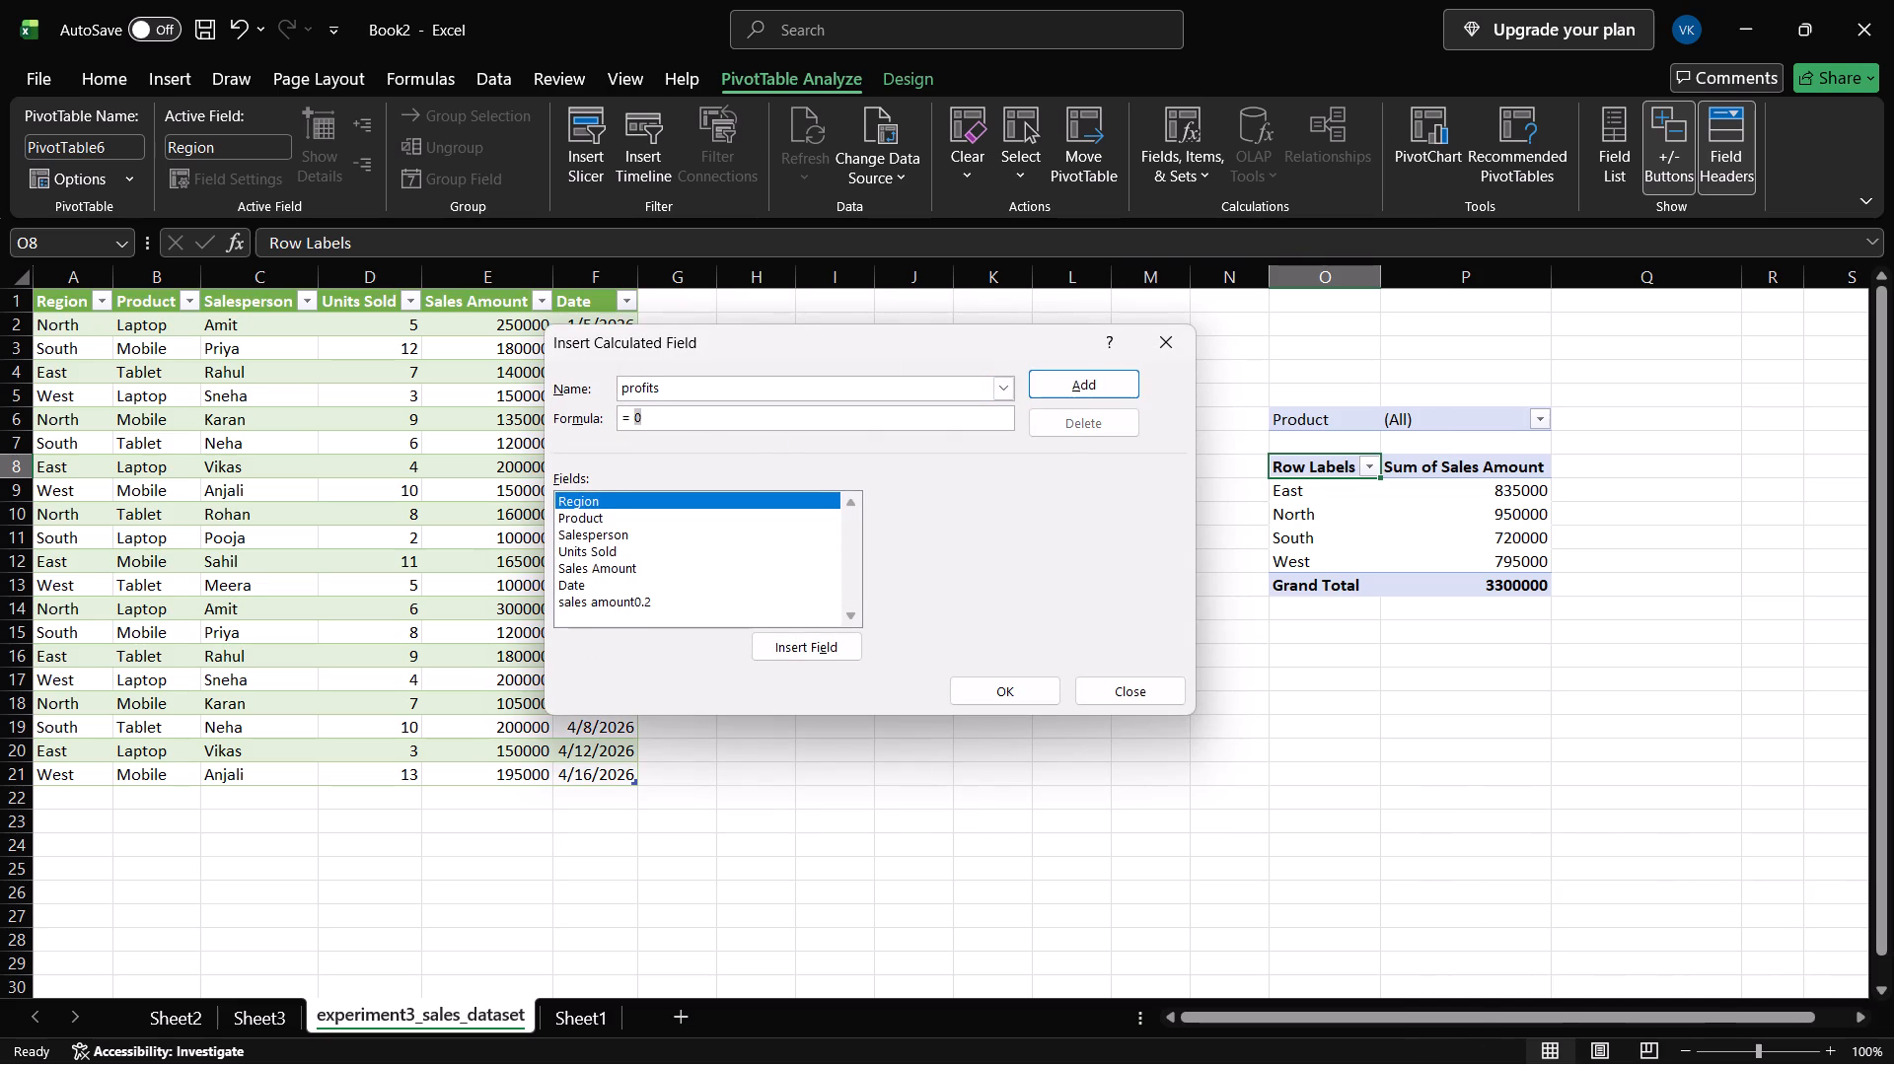
type("'s")
key("u")
key("BackSpace")
type("ale")
key("space")
key("BackSpace")
type("s amout'")
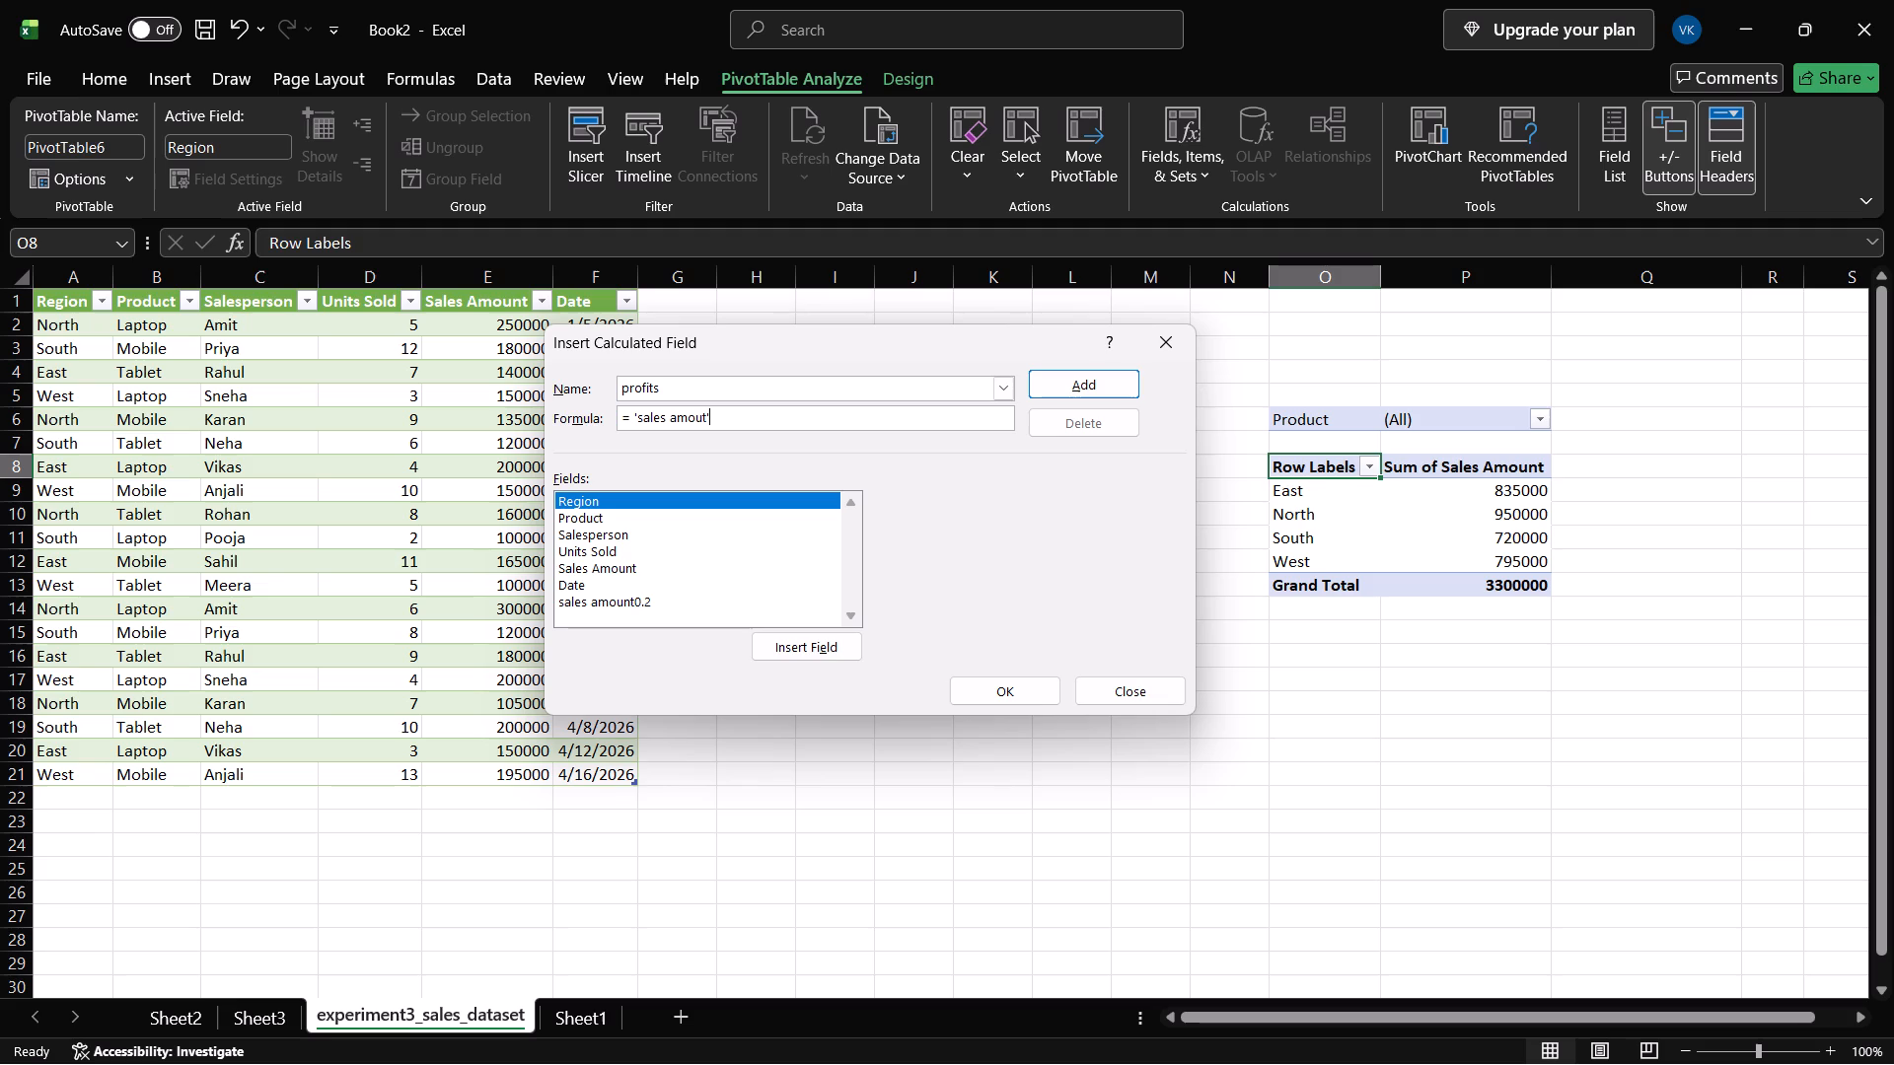
key("shift+asterisk")
type("0.2")
left_click(1017, 705)
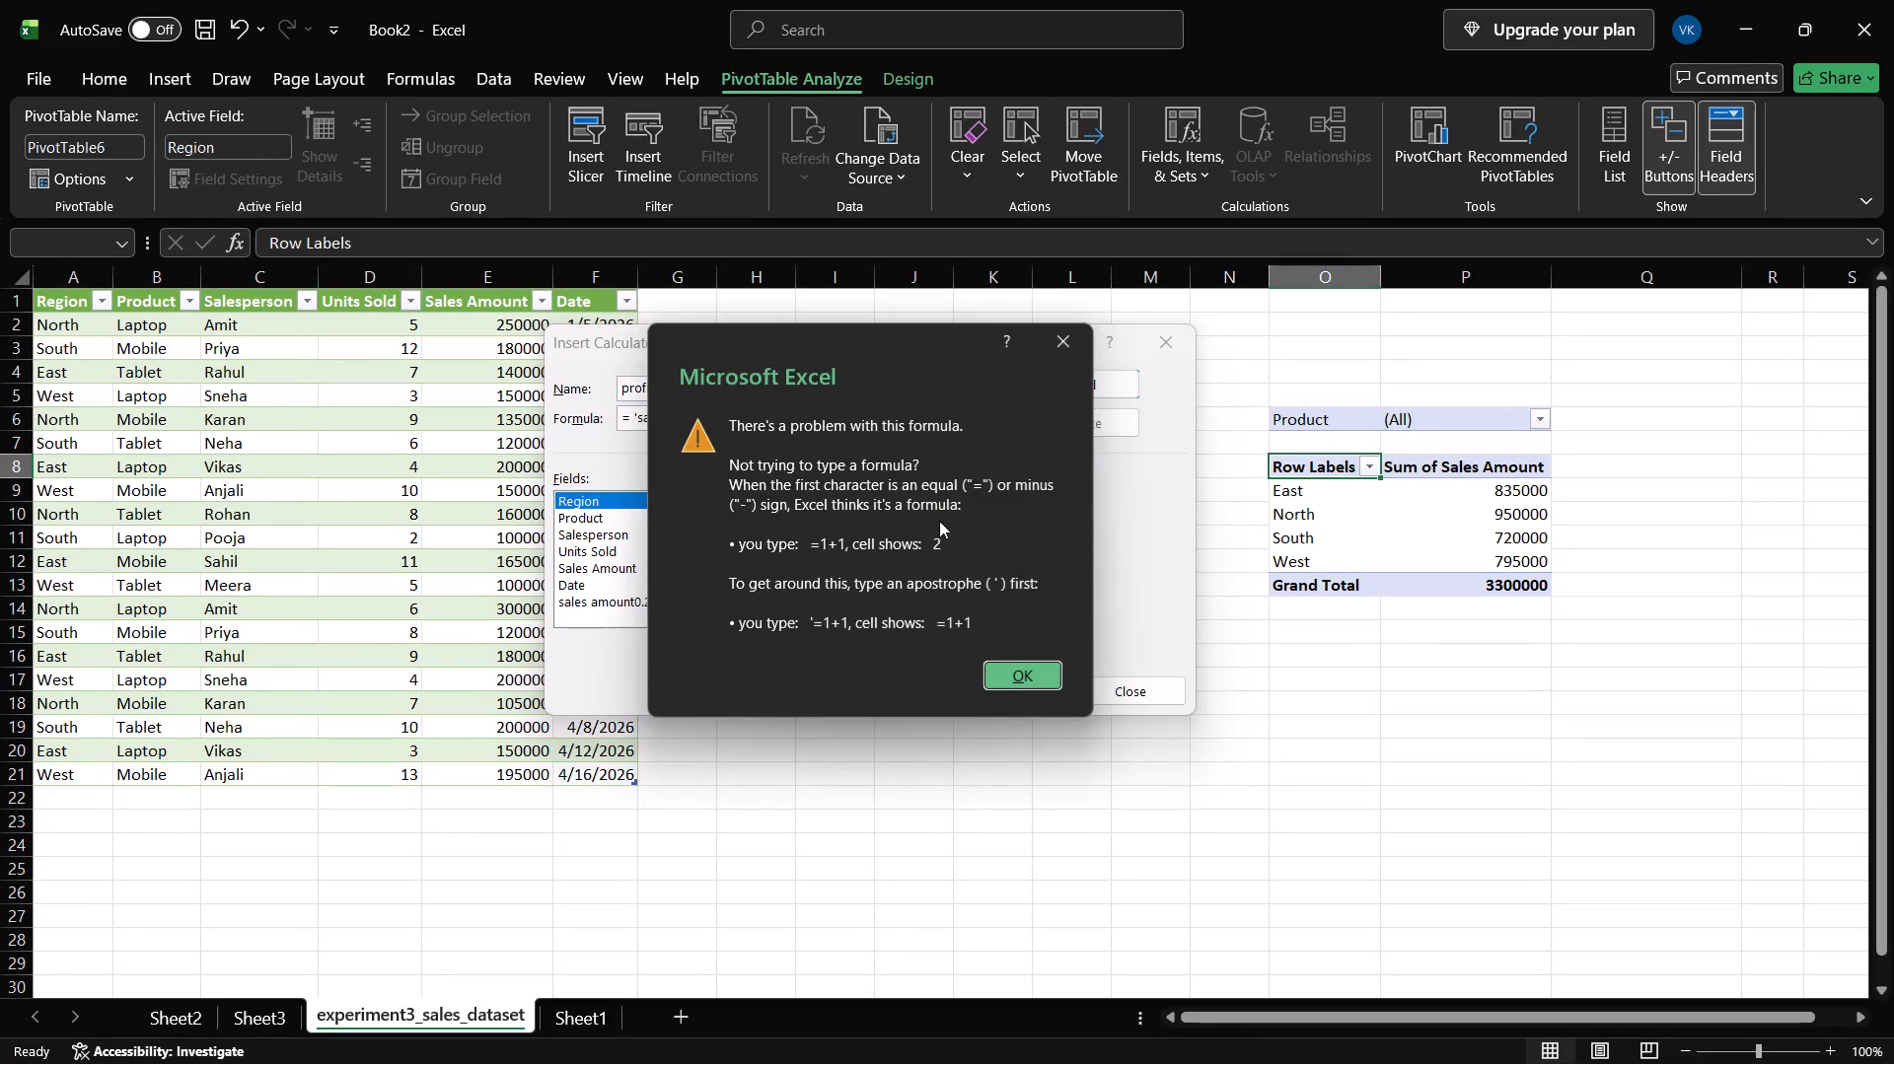
left_click(1027, 660)
left_click(995, 675)
Capitalise Amout and add a space before the asterisk, and try inserting the field with = 'sales Amout' *0.2.
left_click(671, 414)
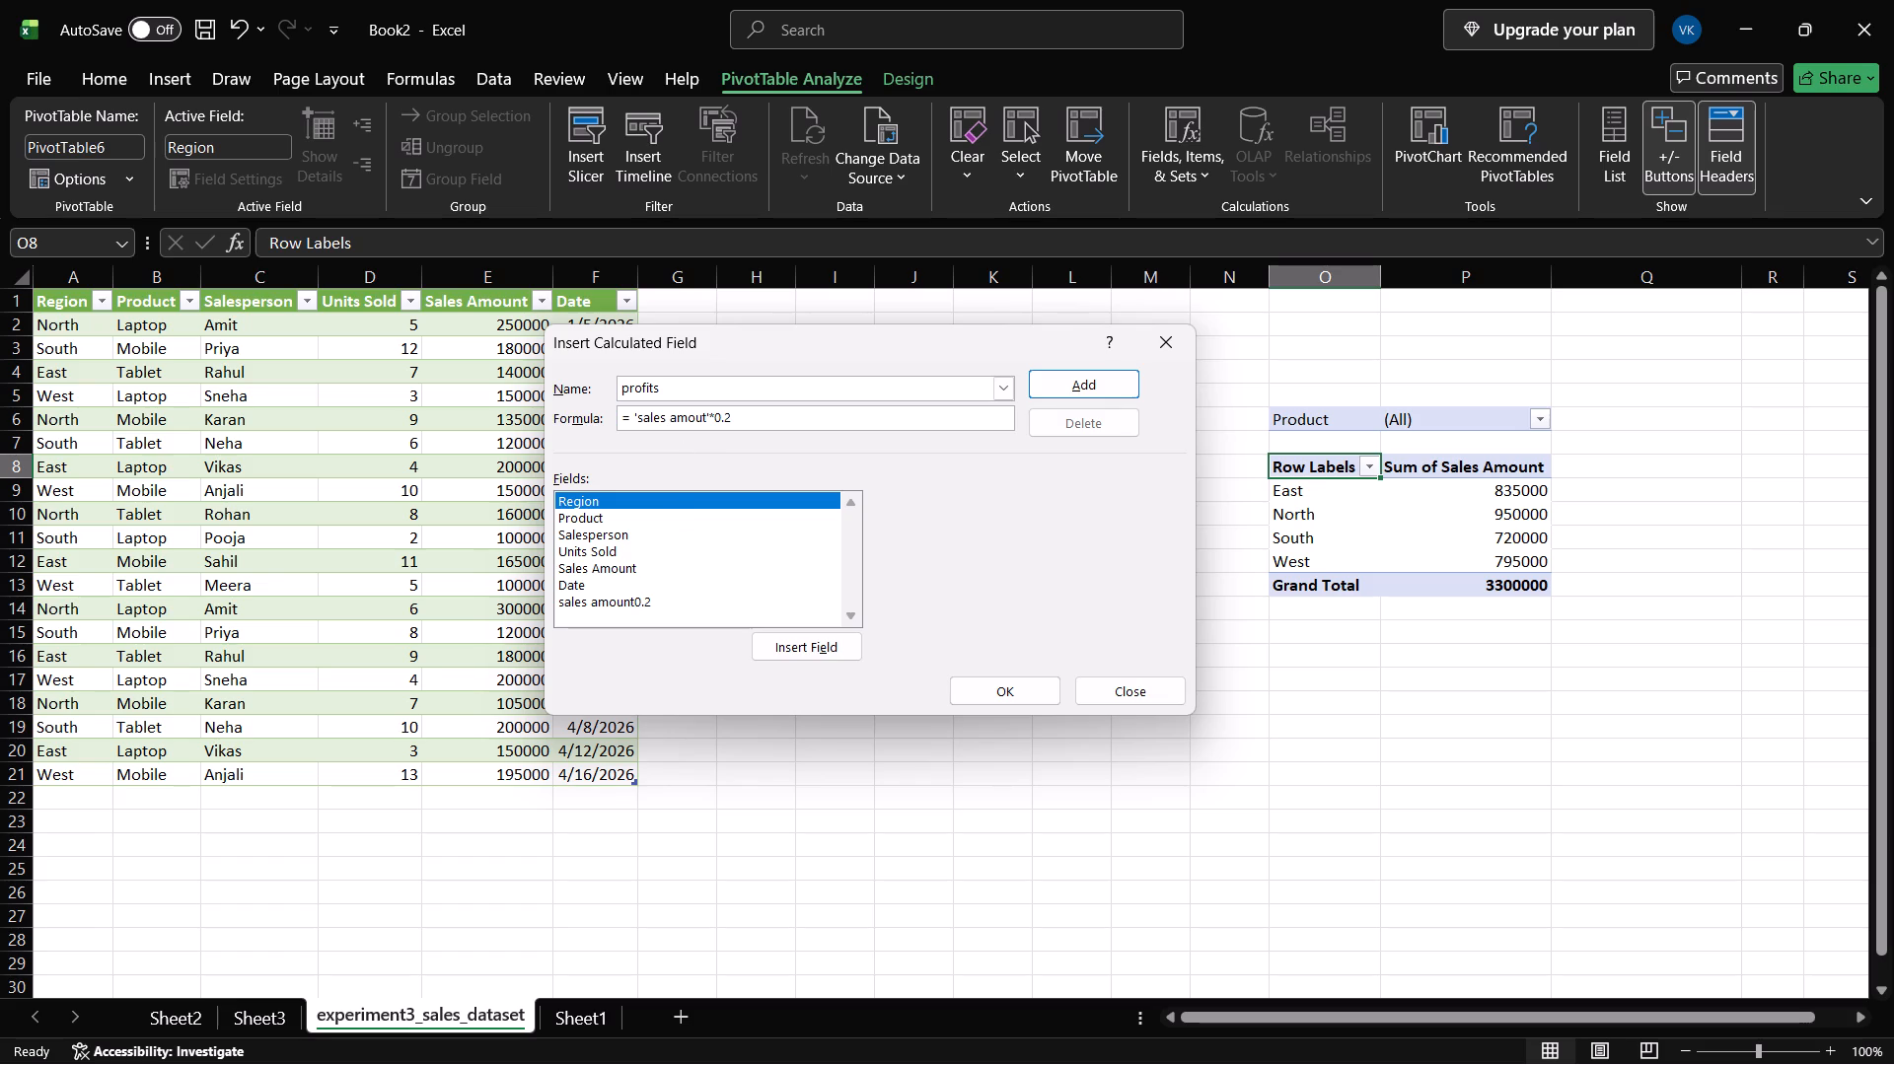
left_click(675, 414)
key("BackSpace")
key("shift+a")
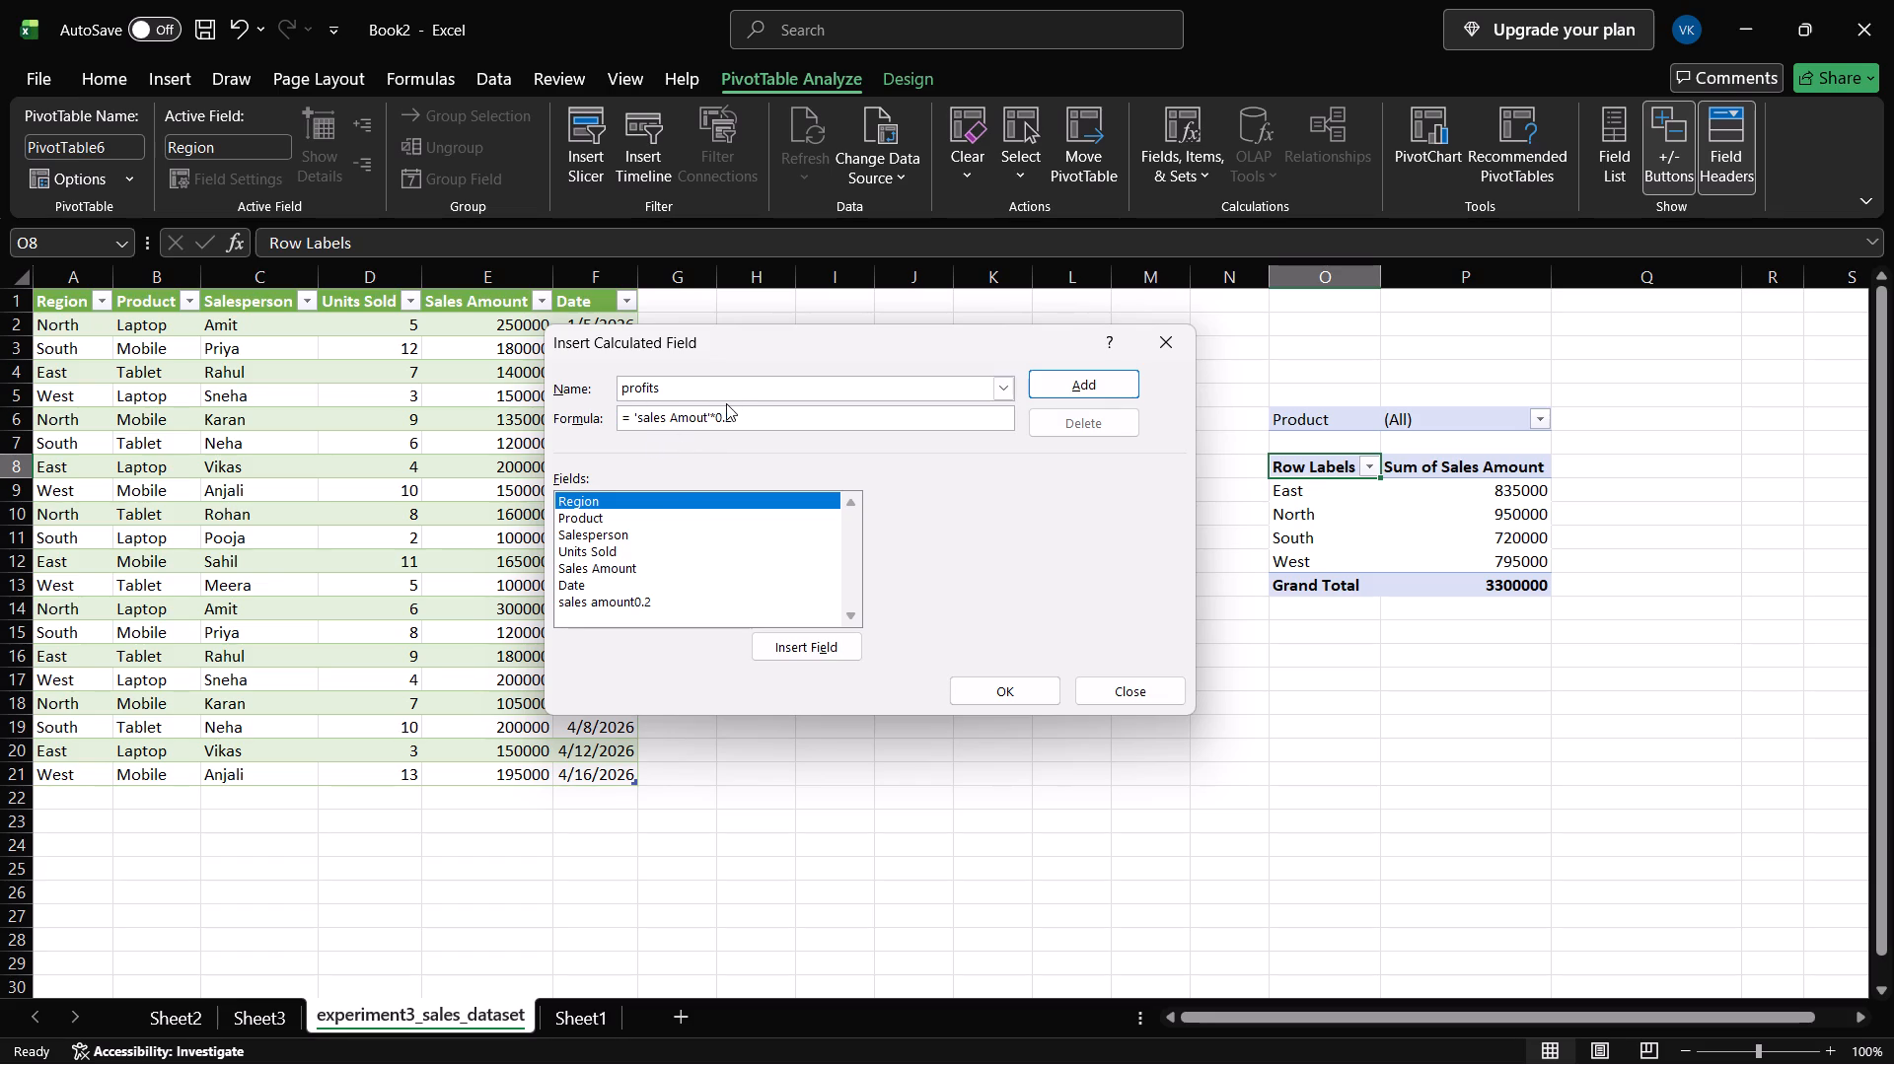
left_click(712, 409)
key("space")
left_click(1024, 681)
left_click(1016, 675)
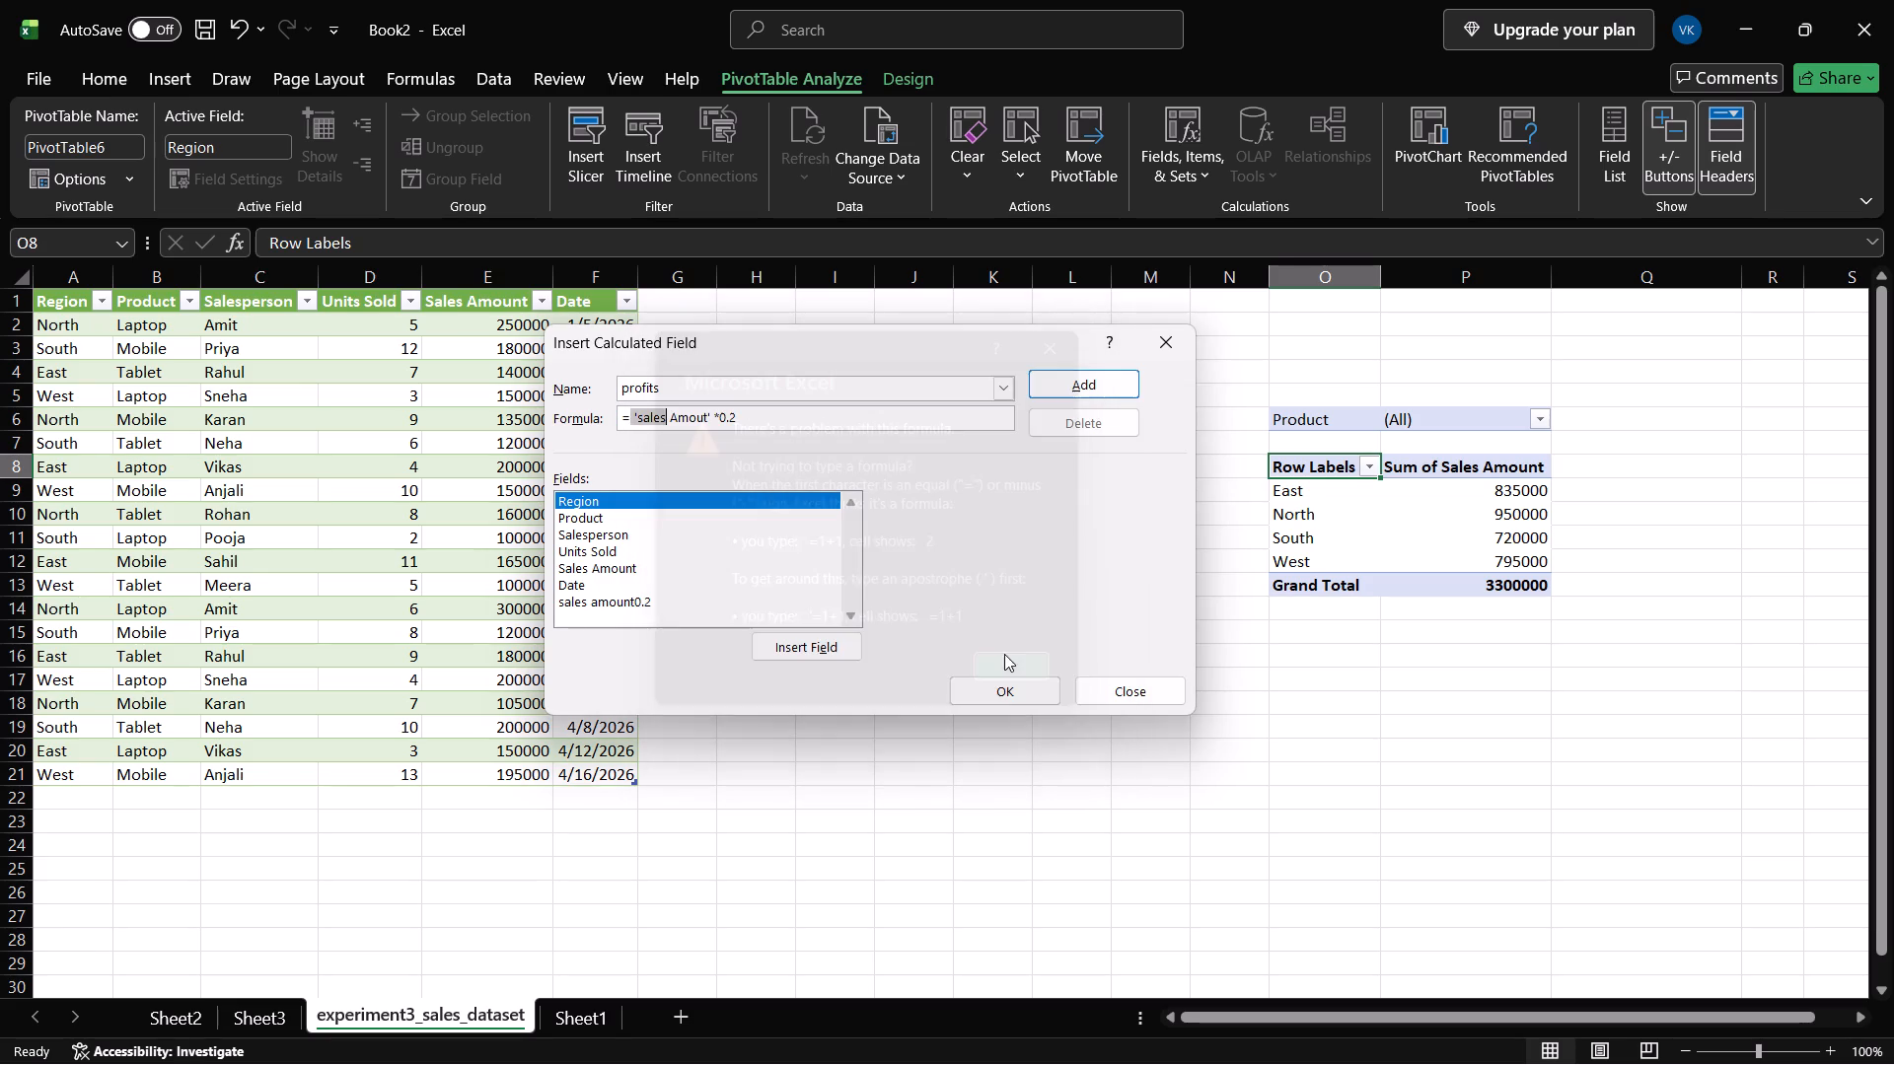
Capitalise Sales in the formula and try inserting the profits field with = 'Sales Amout' *0.2.
left_click(749, 416)
left_click(646, 416)
key("BackSpace")
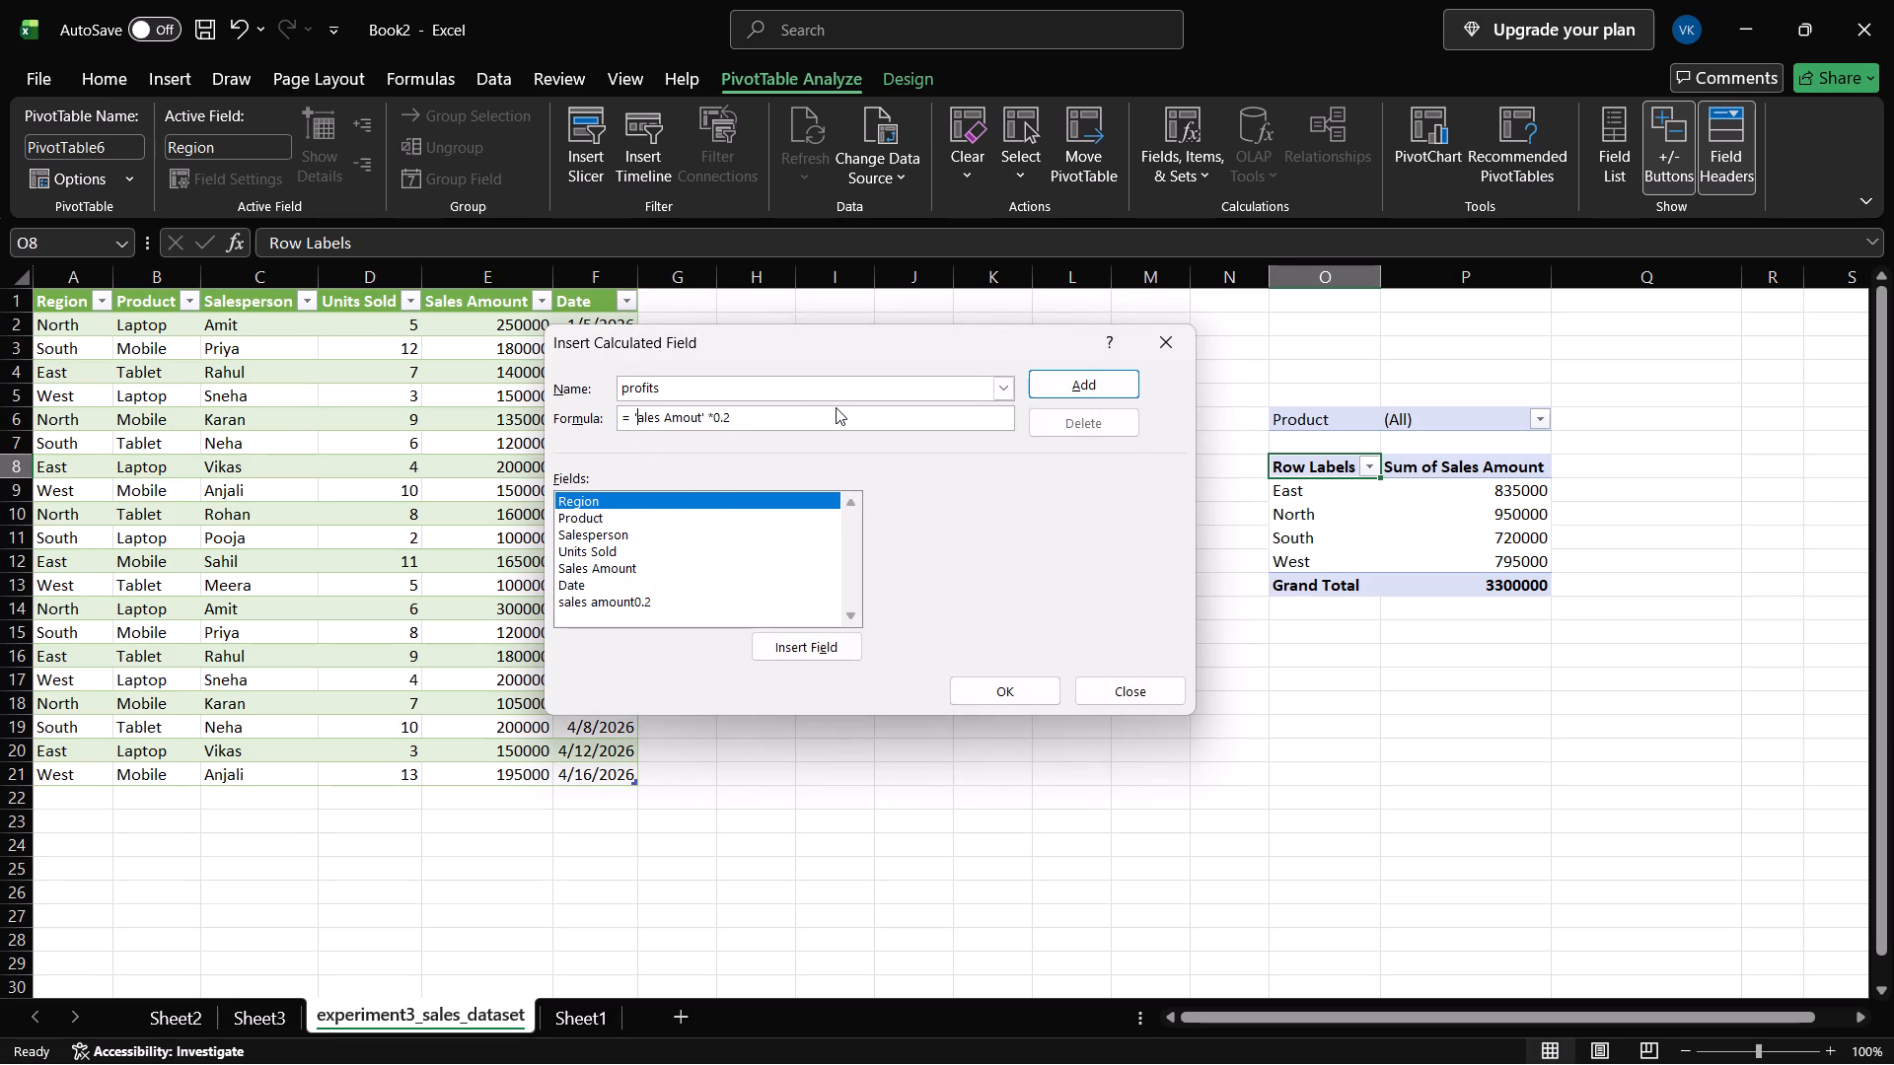
key("shift+s")
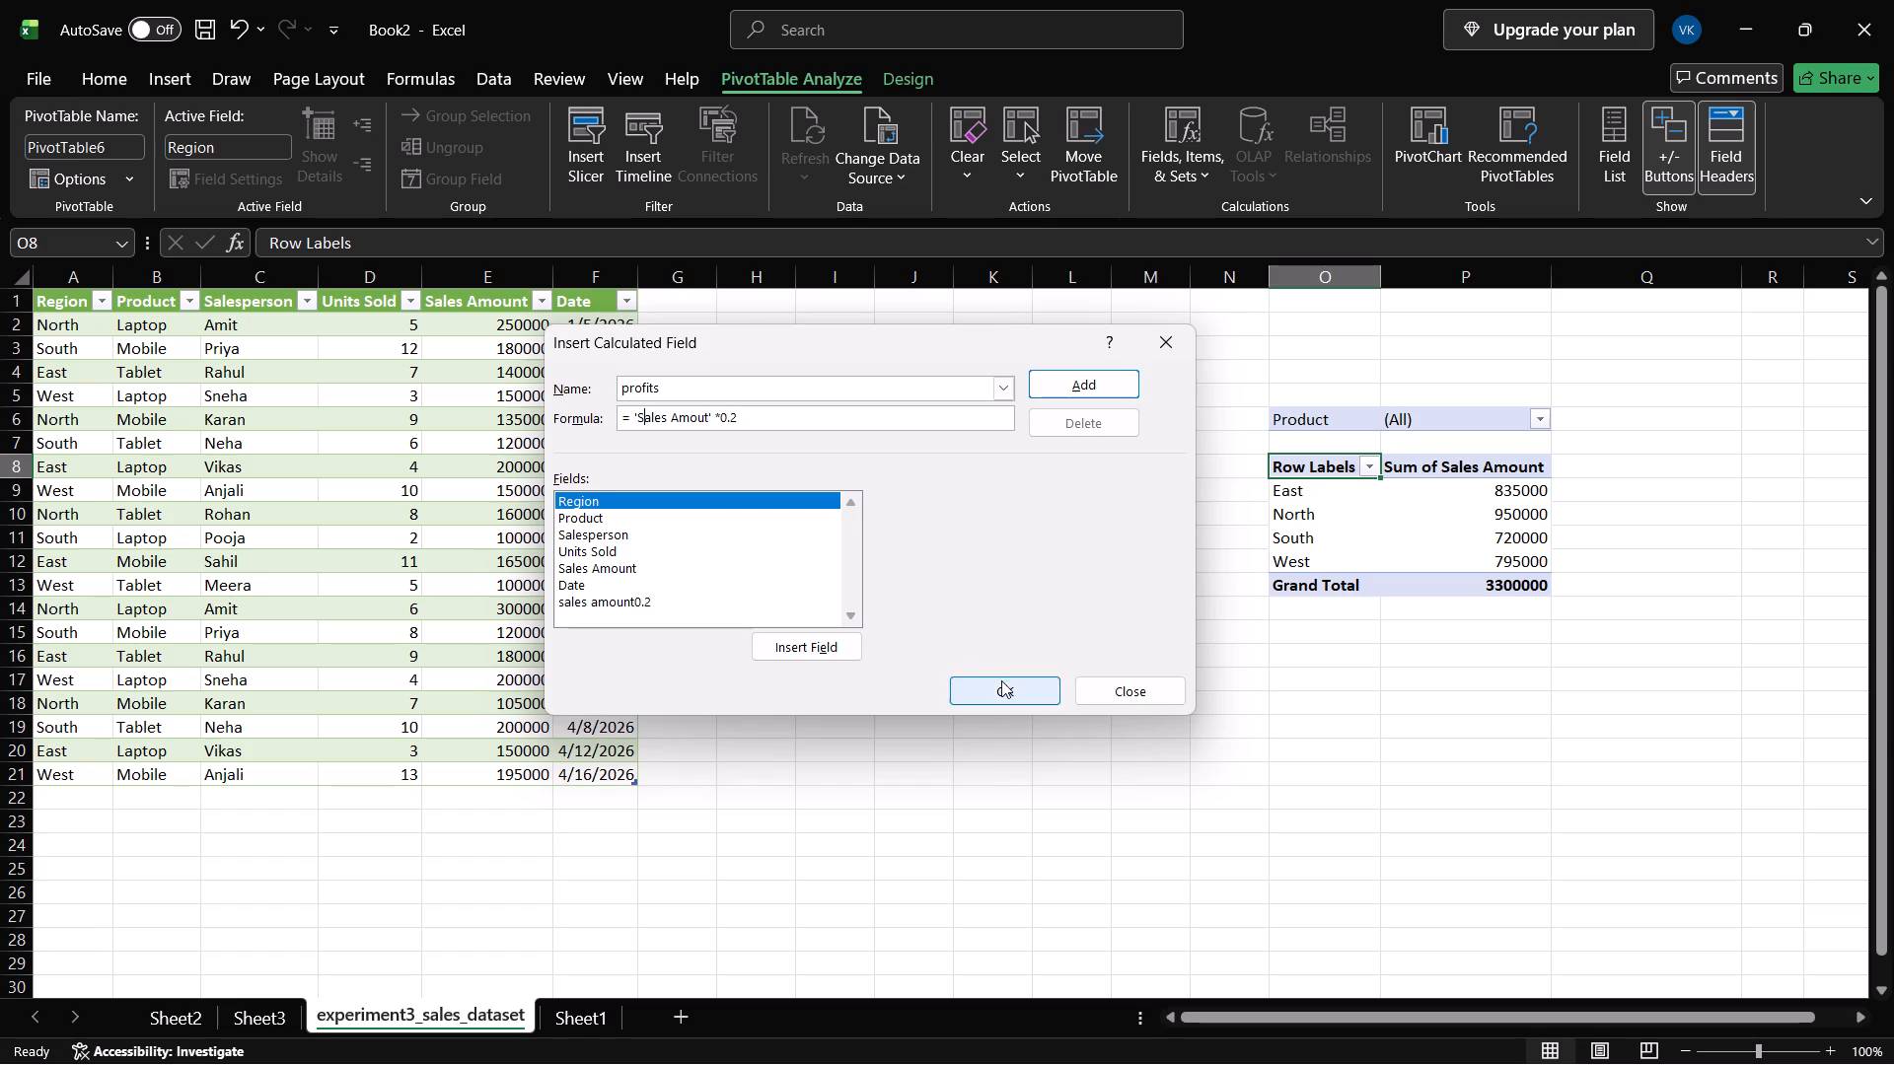
left_click(1001, 680)
left_click(1049, 675)
Change the formula's multiplier to 0.3 and try inserting the profits field with = 'Sales Amout' *0.3.
left_click(741, 419)
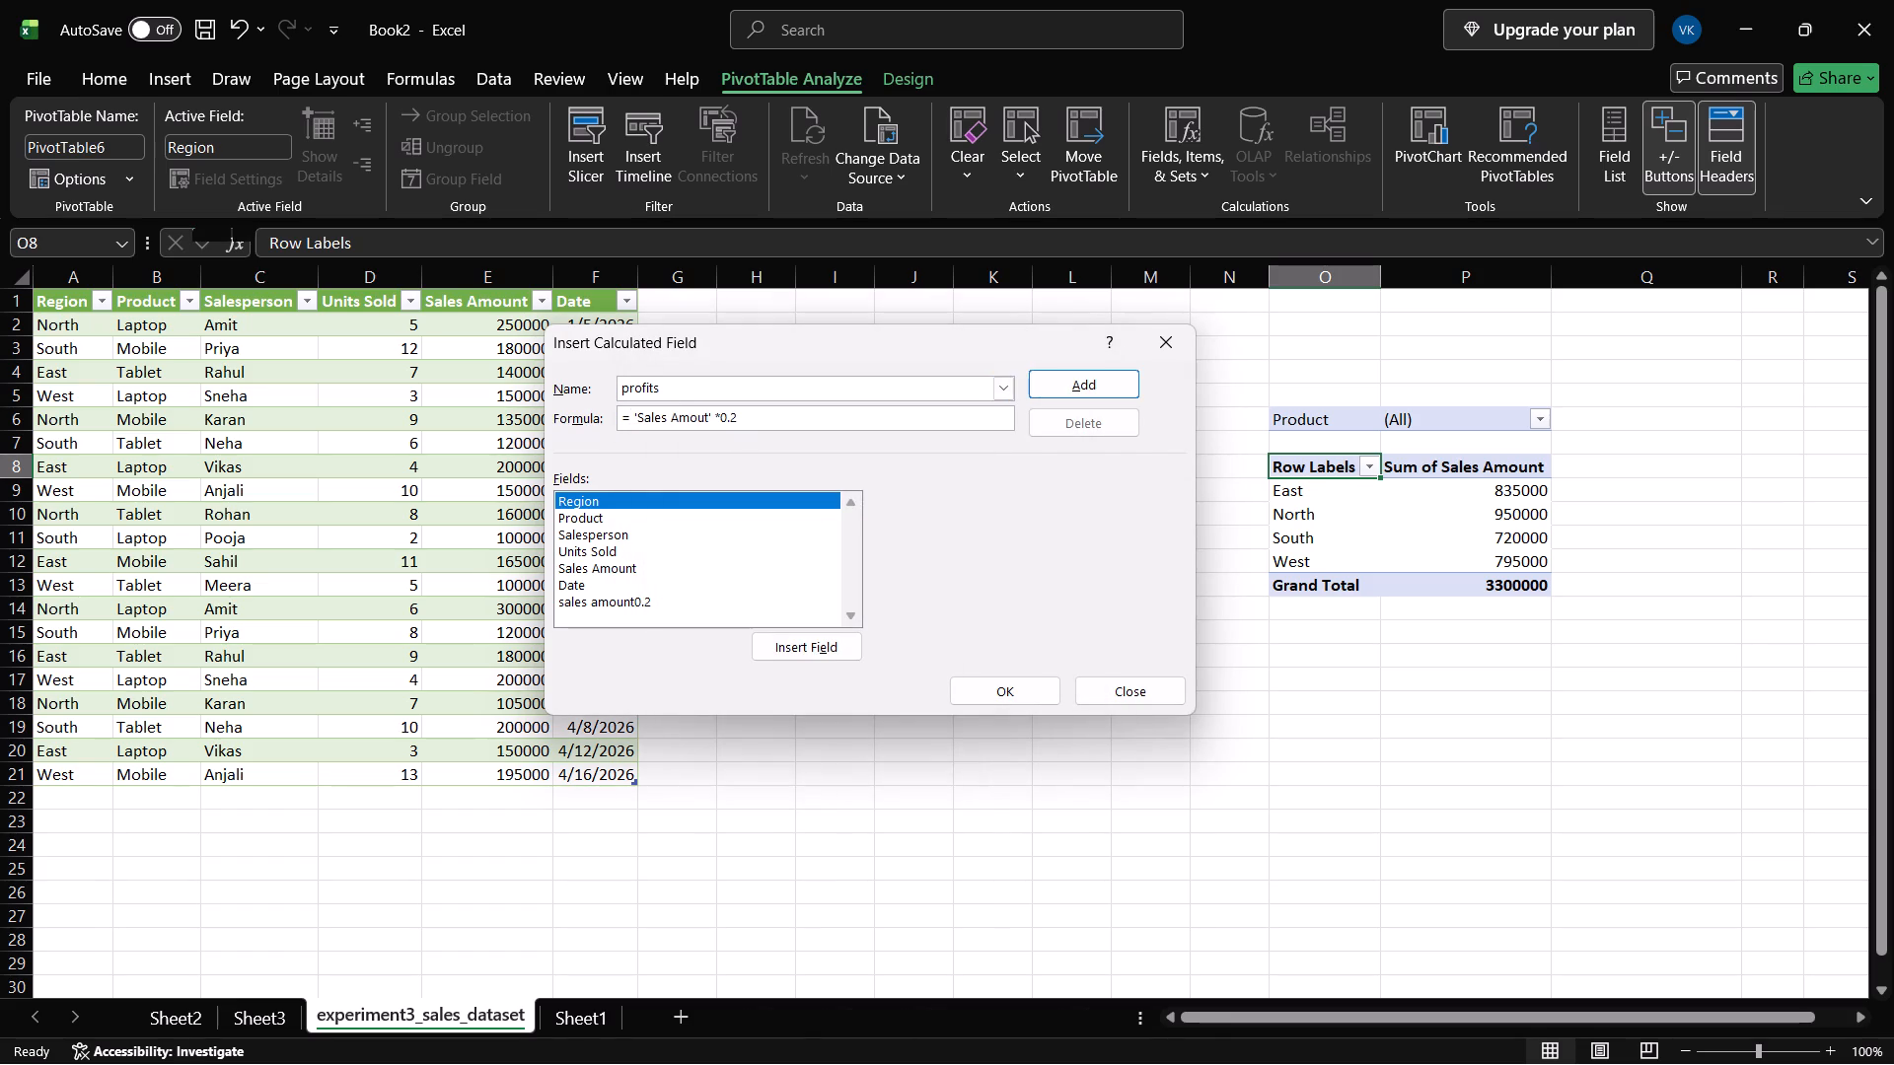
key("BackSpace")
key("3")
left_click(999, 676)
left_click(983, 673)
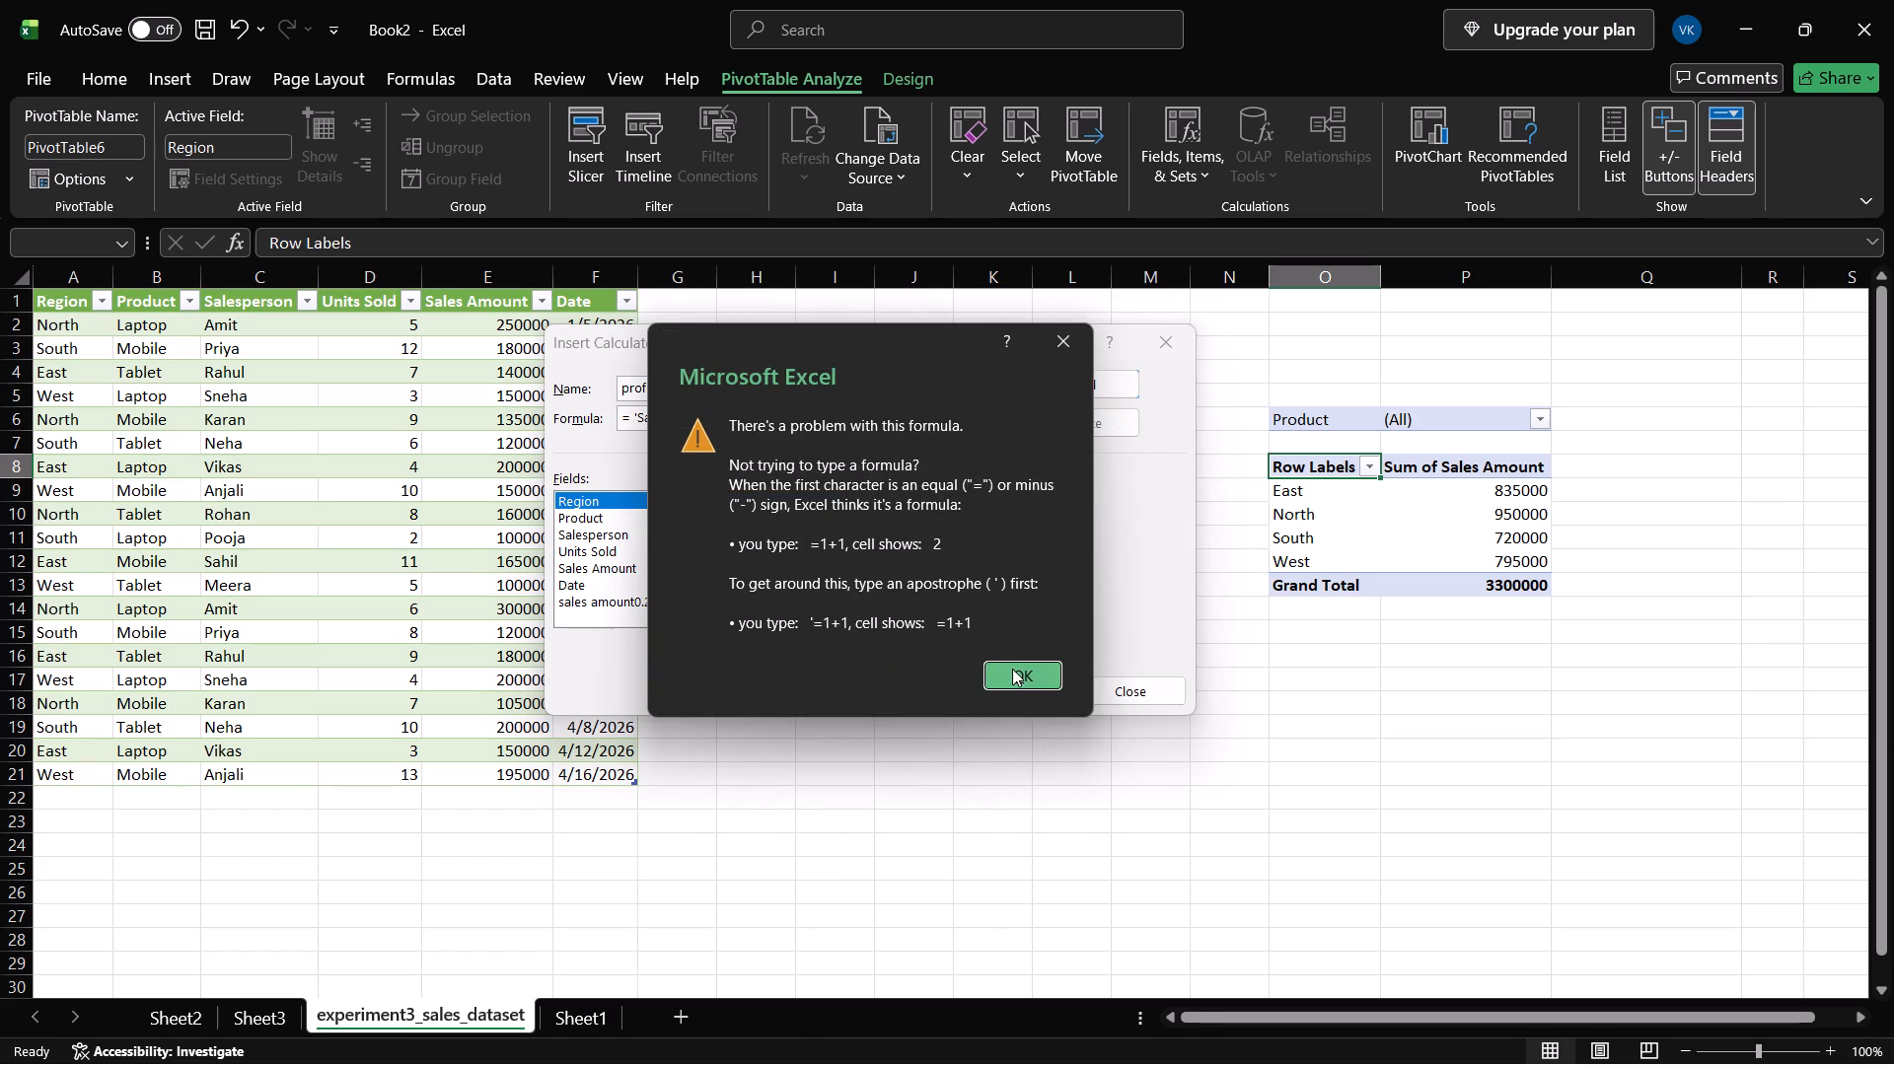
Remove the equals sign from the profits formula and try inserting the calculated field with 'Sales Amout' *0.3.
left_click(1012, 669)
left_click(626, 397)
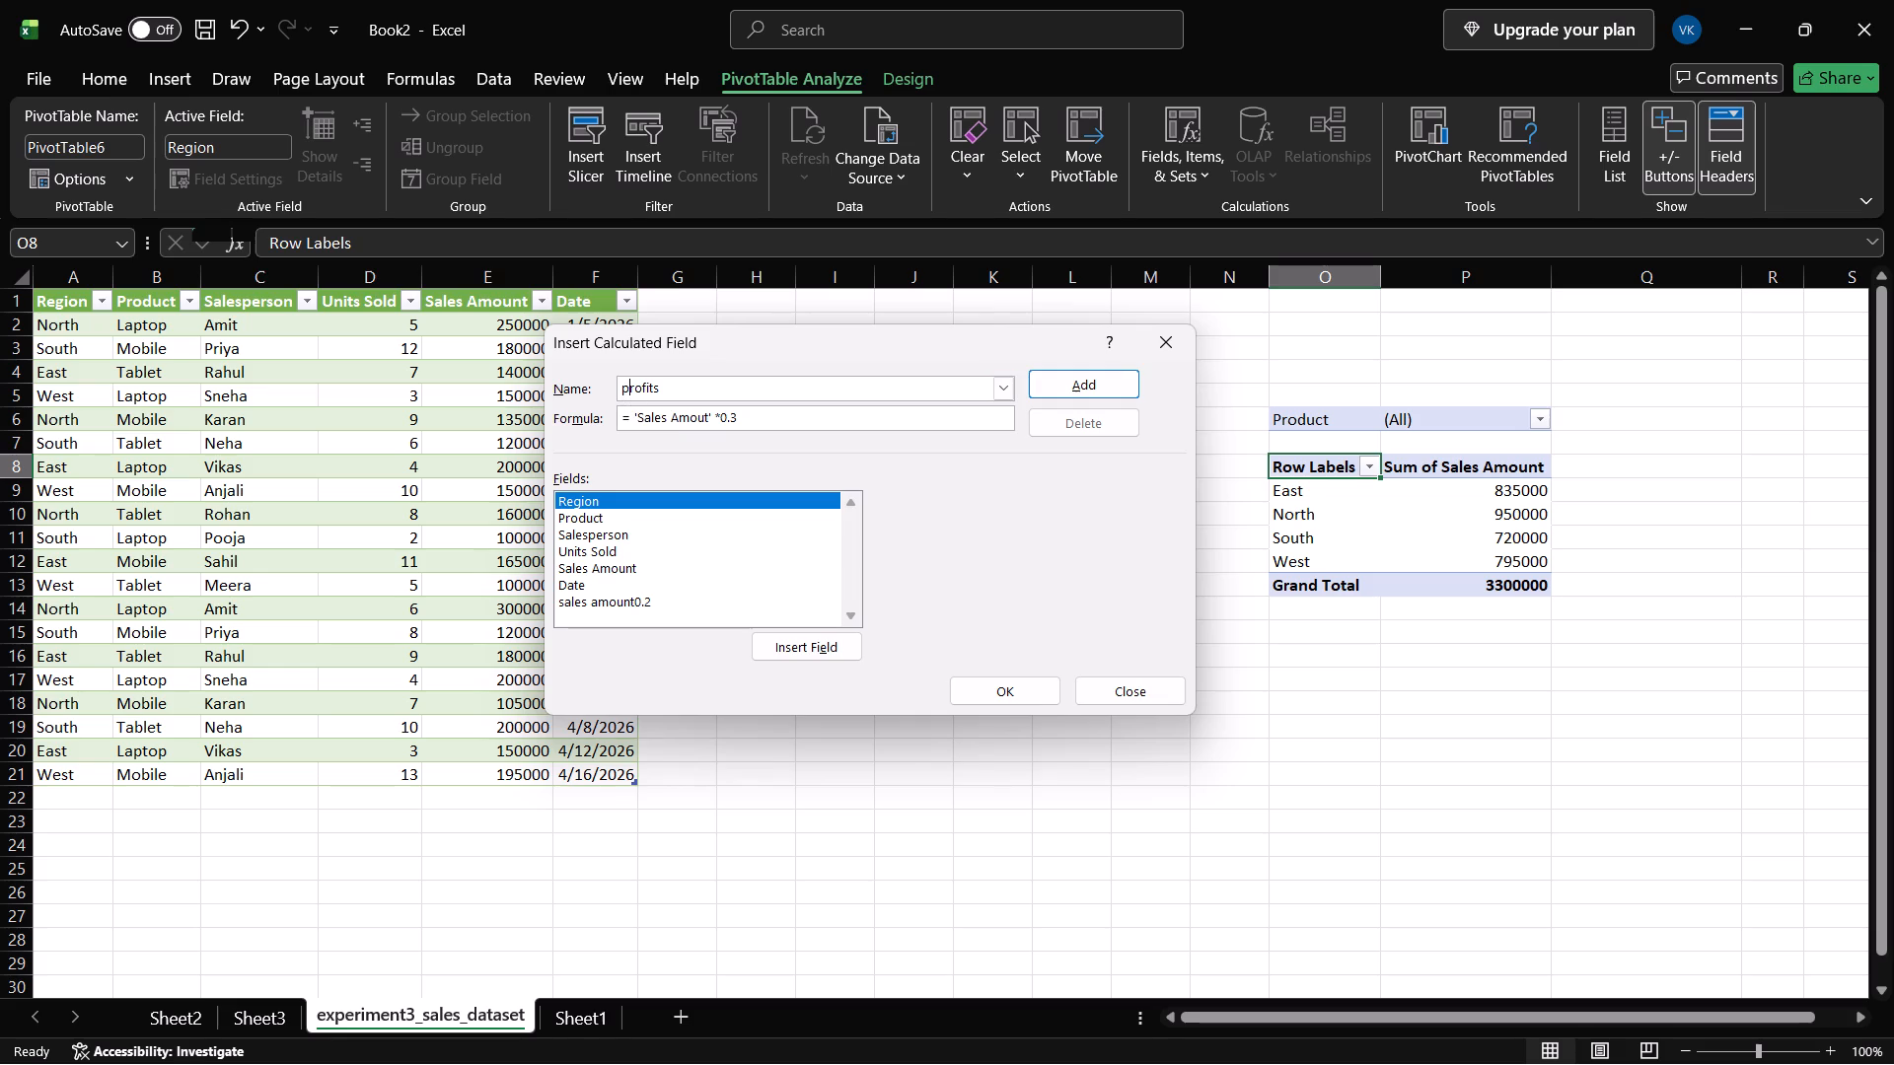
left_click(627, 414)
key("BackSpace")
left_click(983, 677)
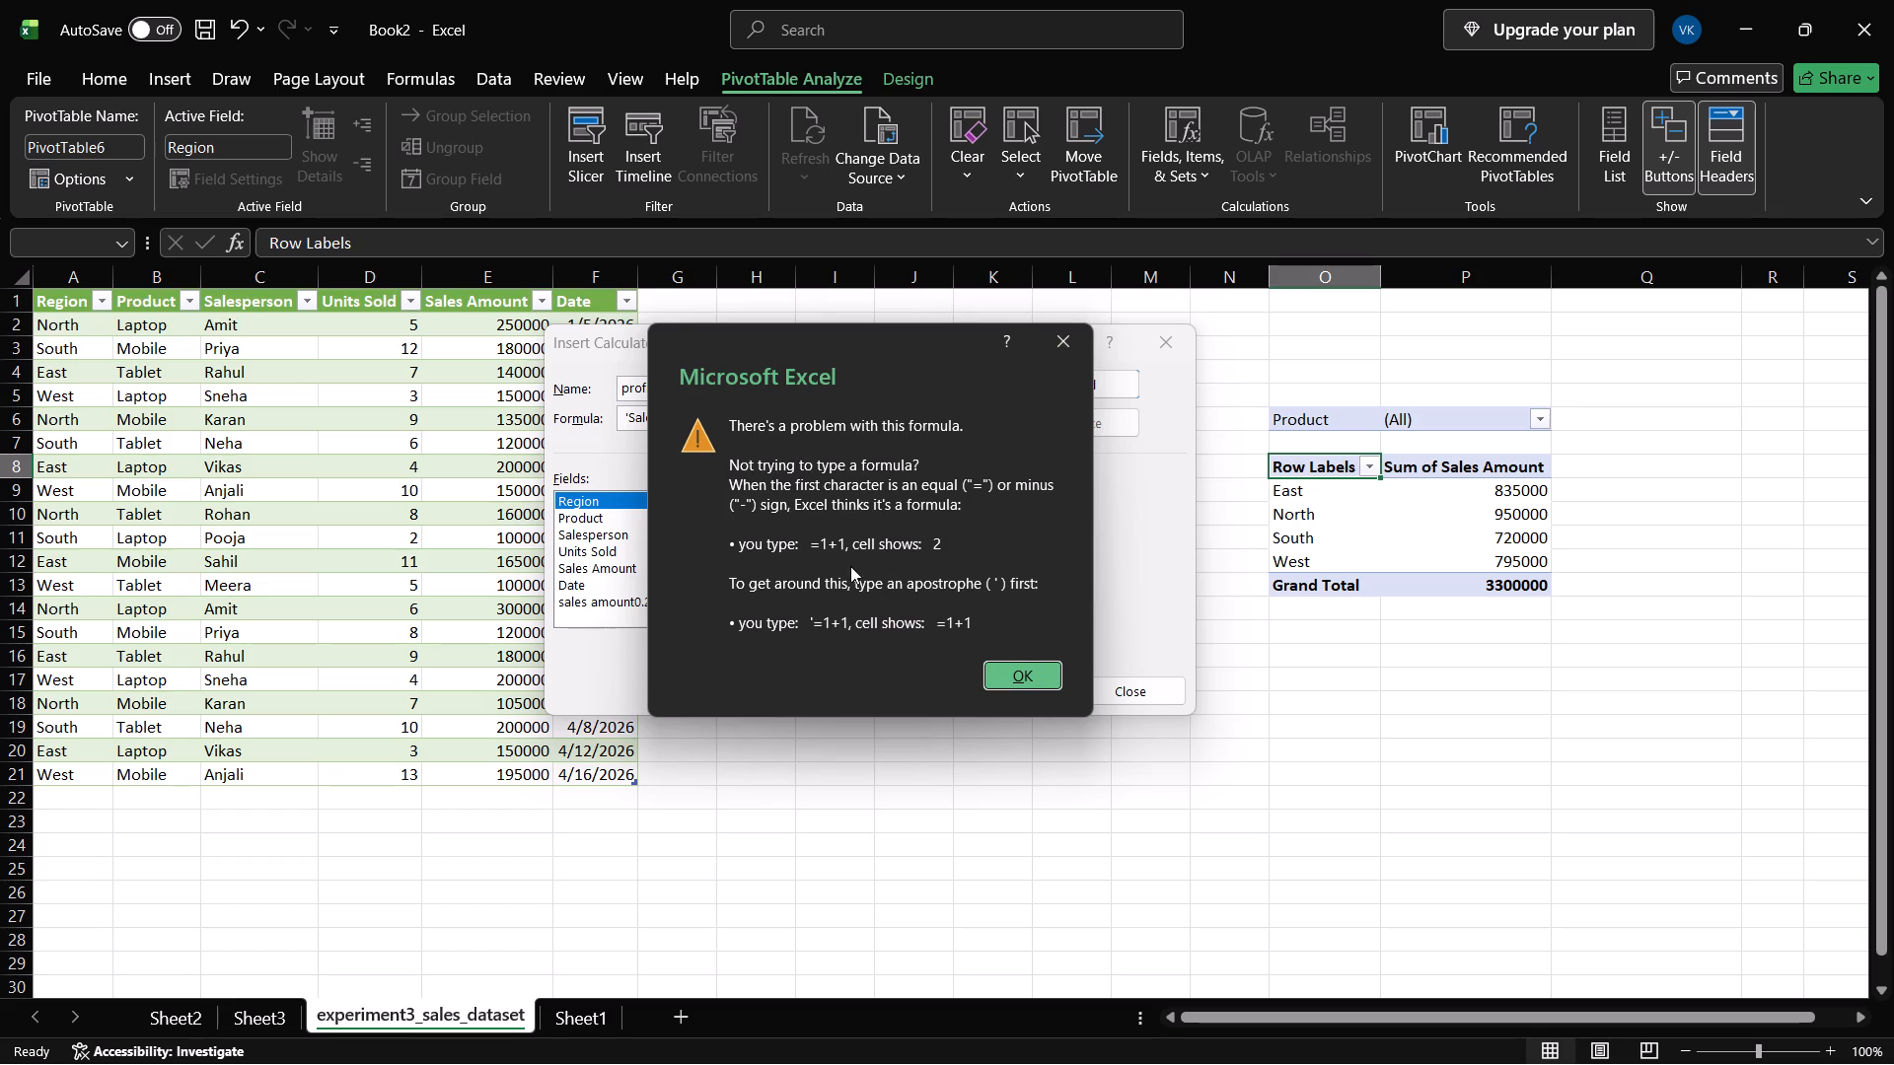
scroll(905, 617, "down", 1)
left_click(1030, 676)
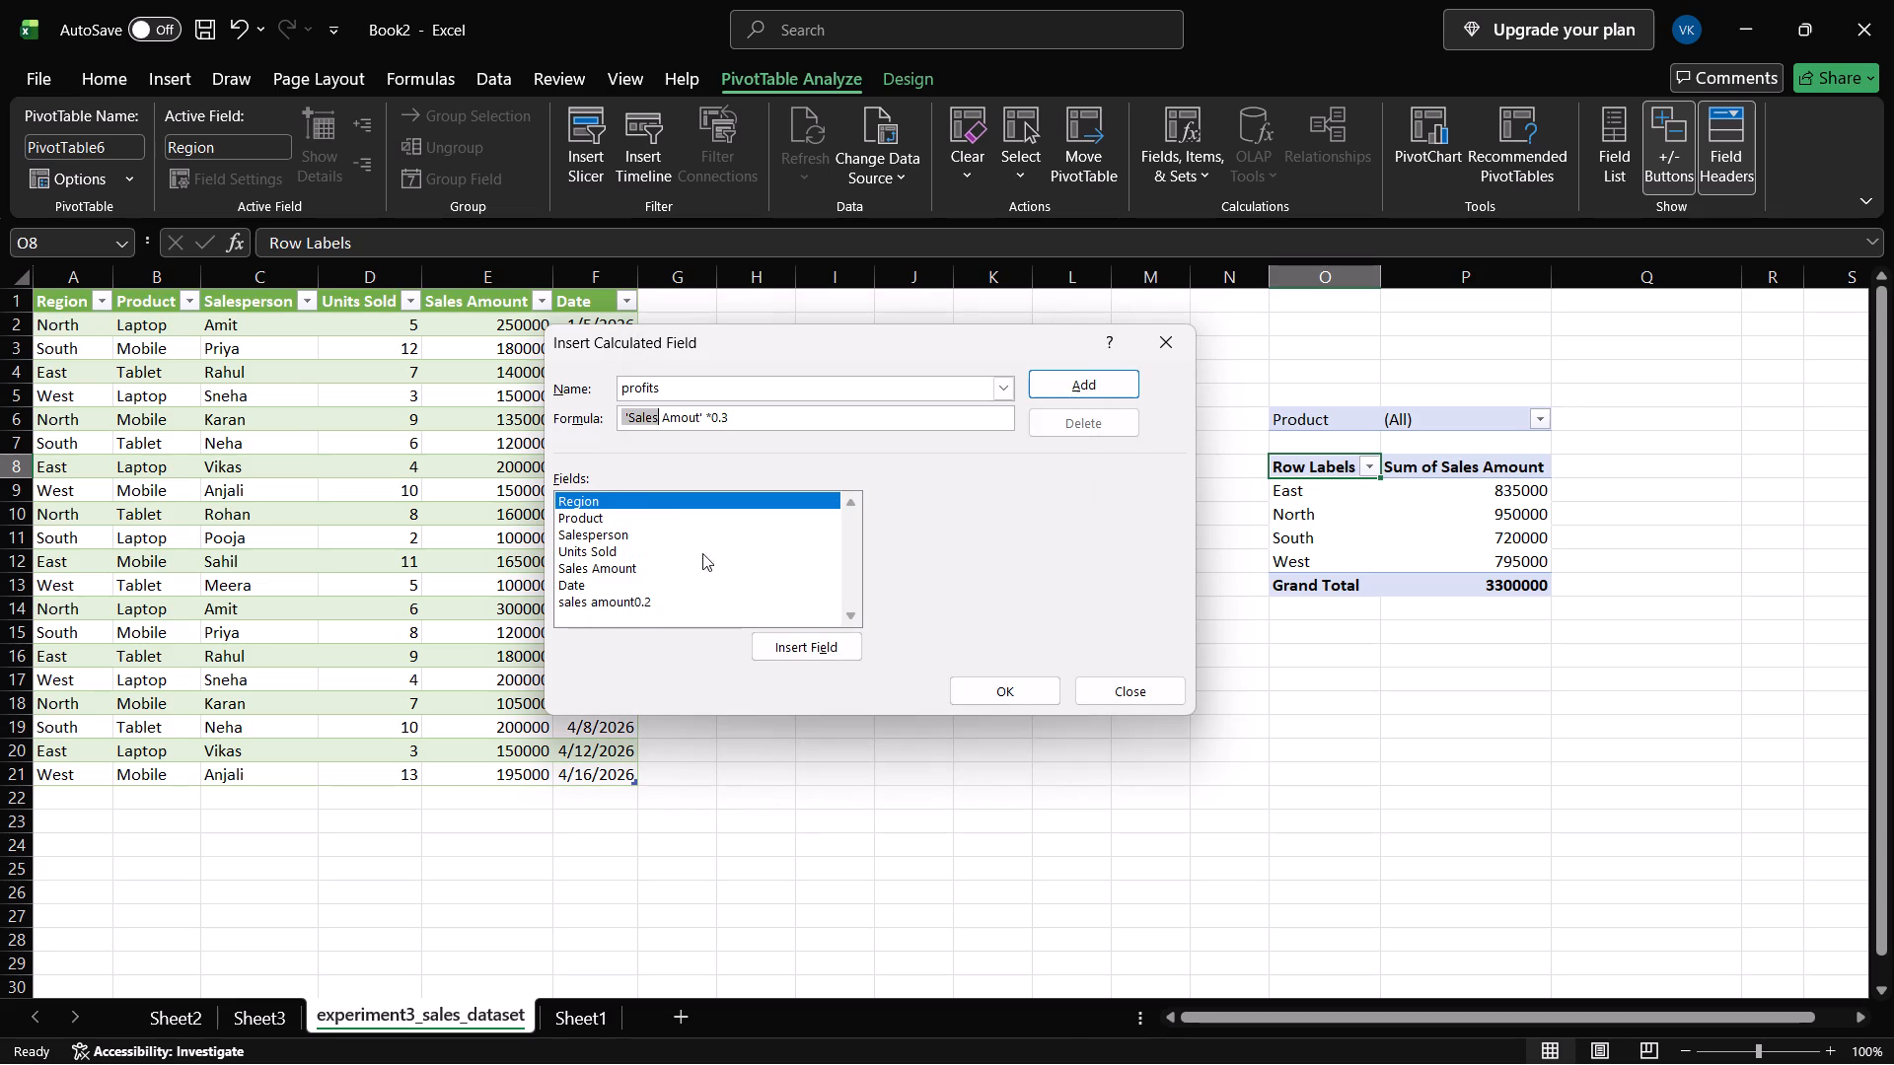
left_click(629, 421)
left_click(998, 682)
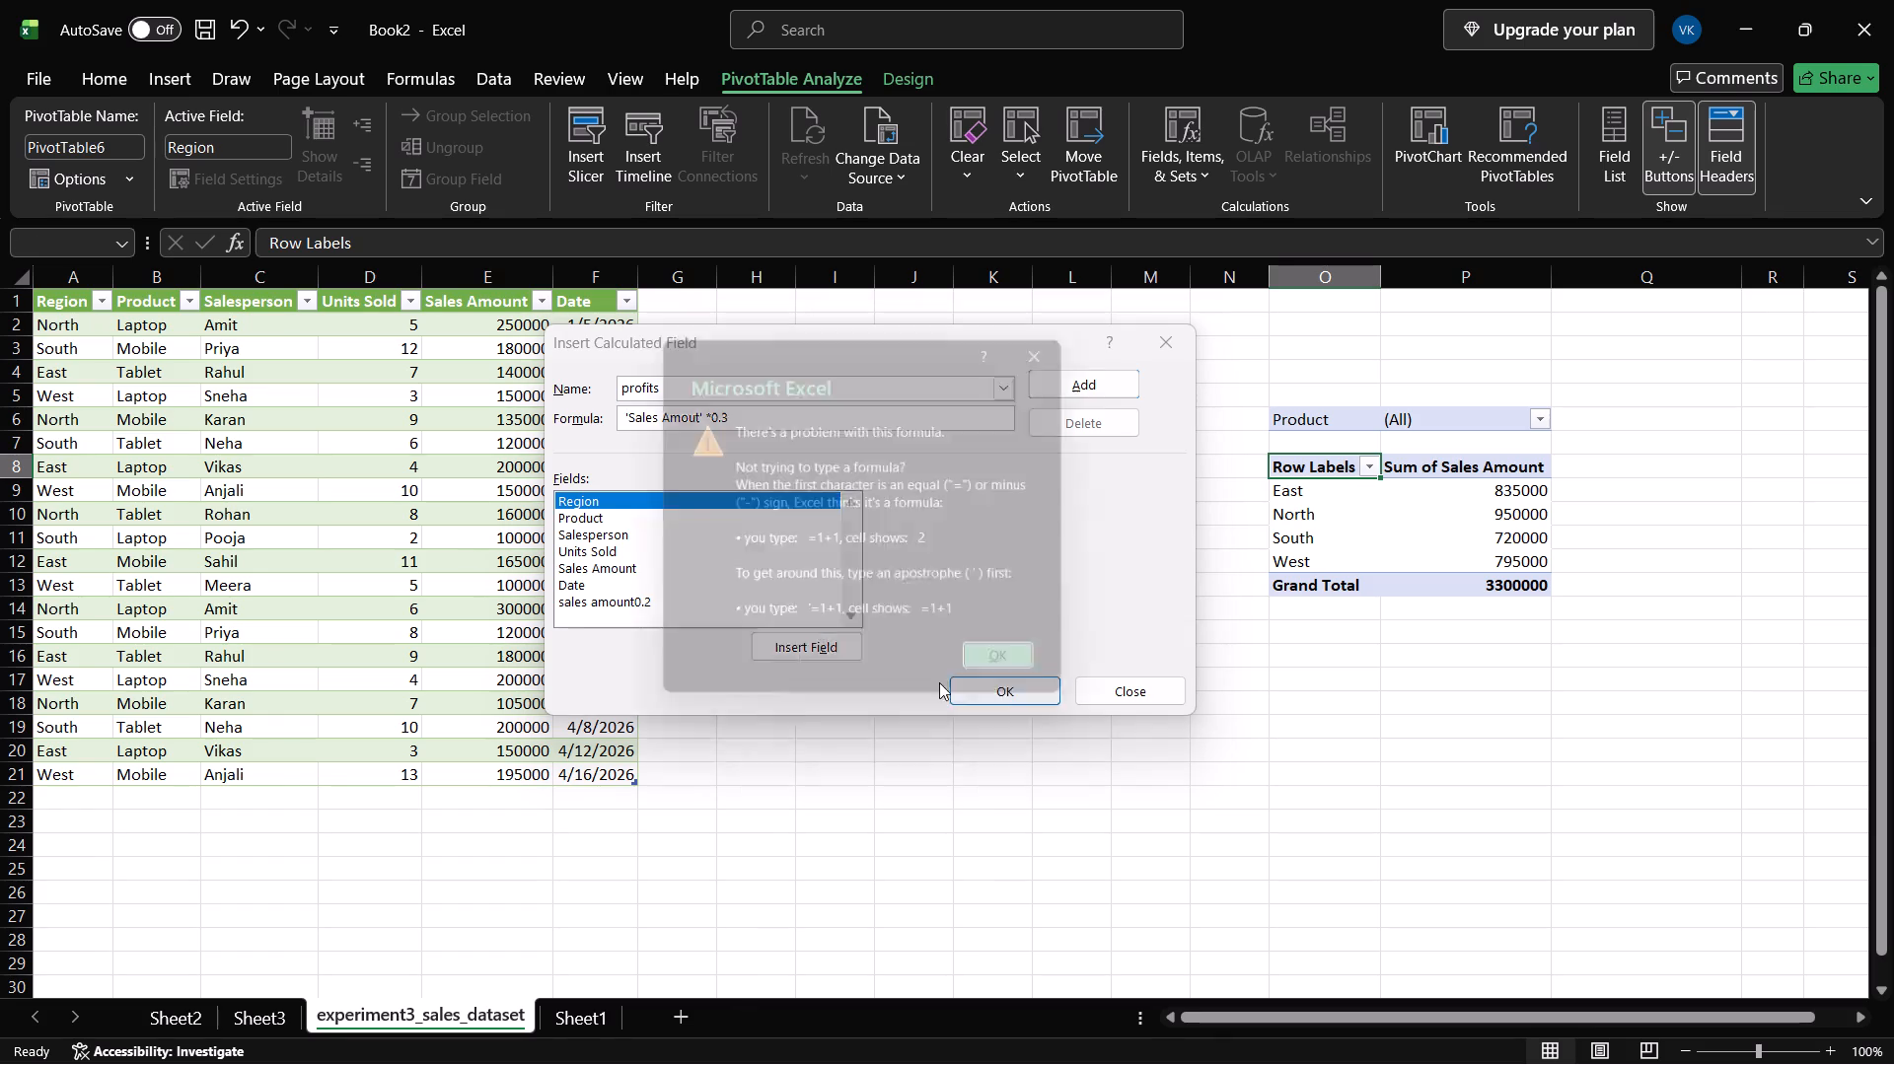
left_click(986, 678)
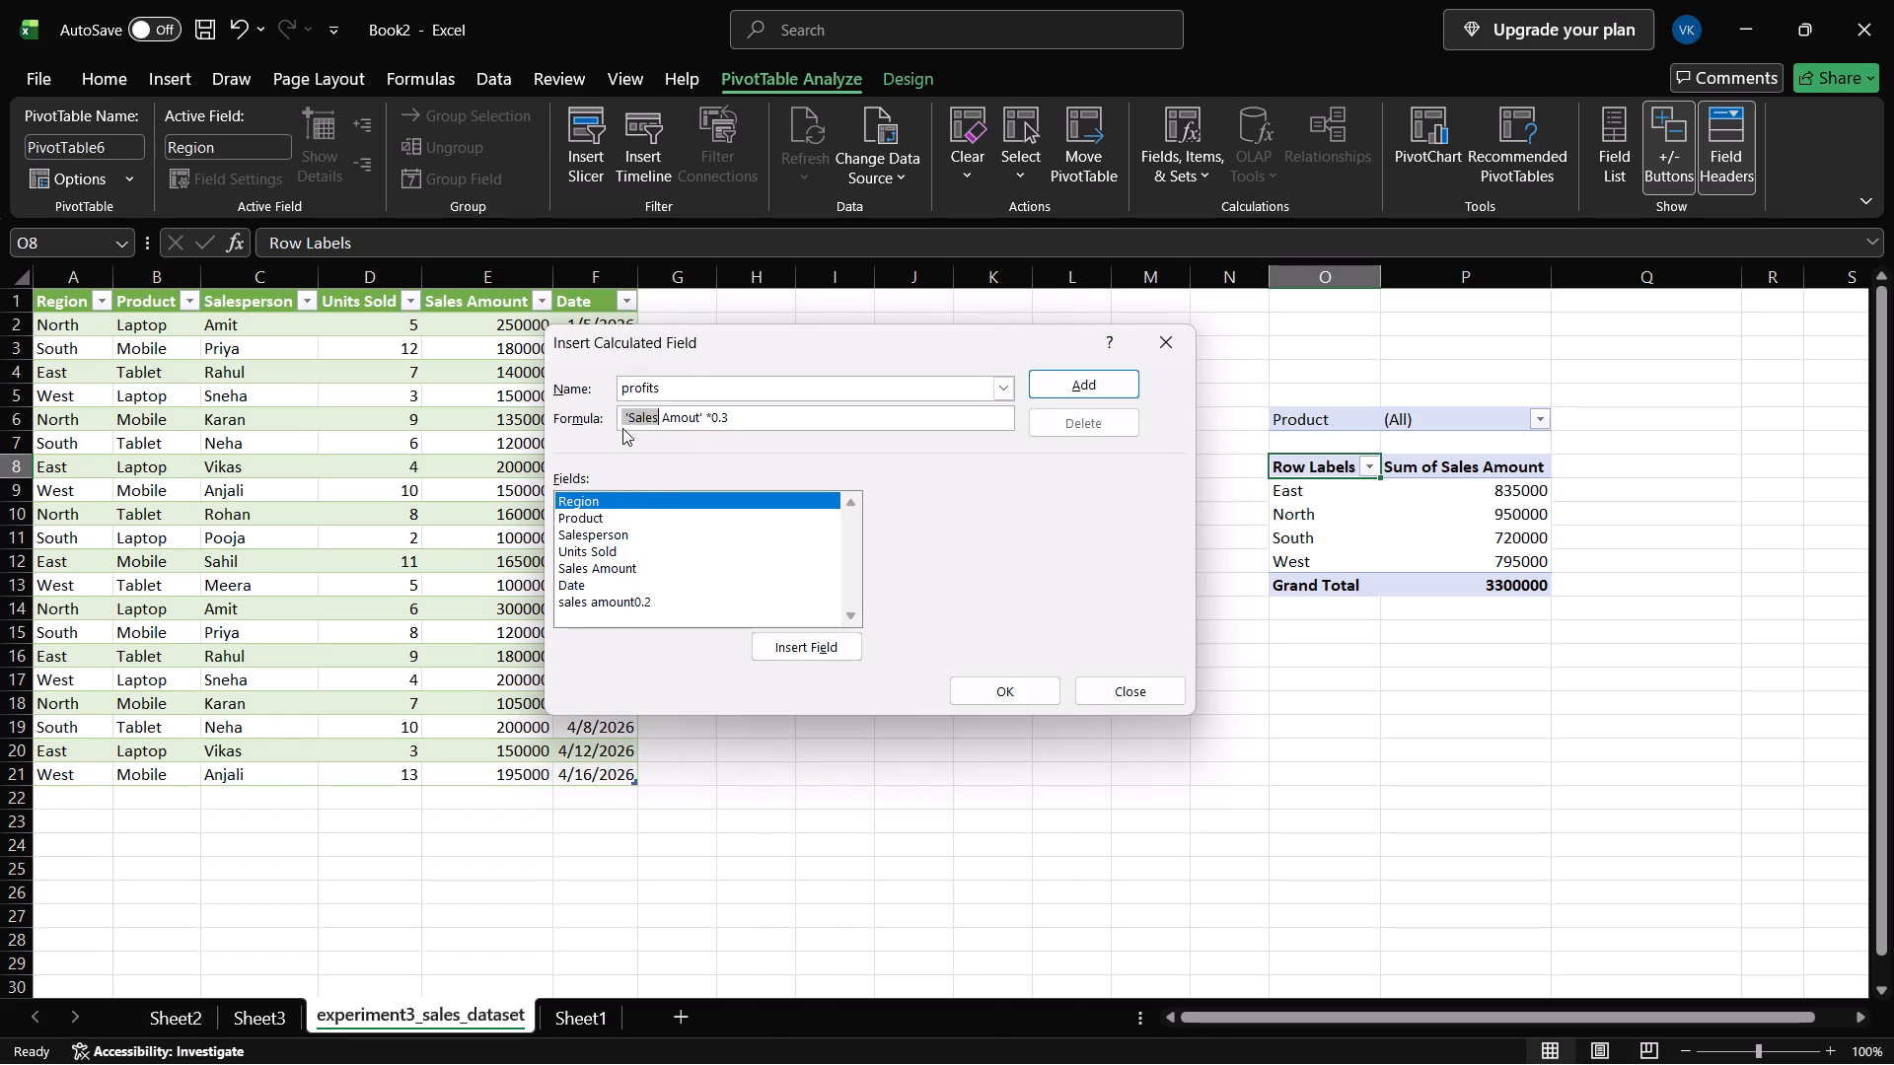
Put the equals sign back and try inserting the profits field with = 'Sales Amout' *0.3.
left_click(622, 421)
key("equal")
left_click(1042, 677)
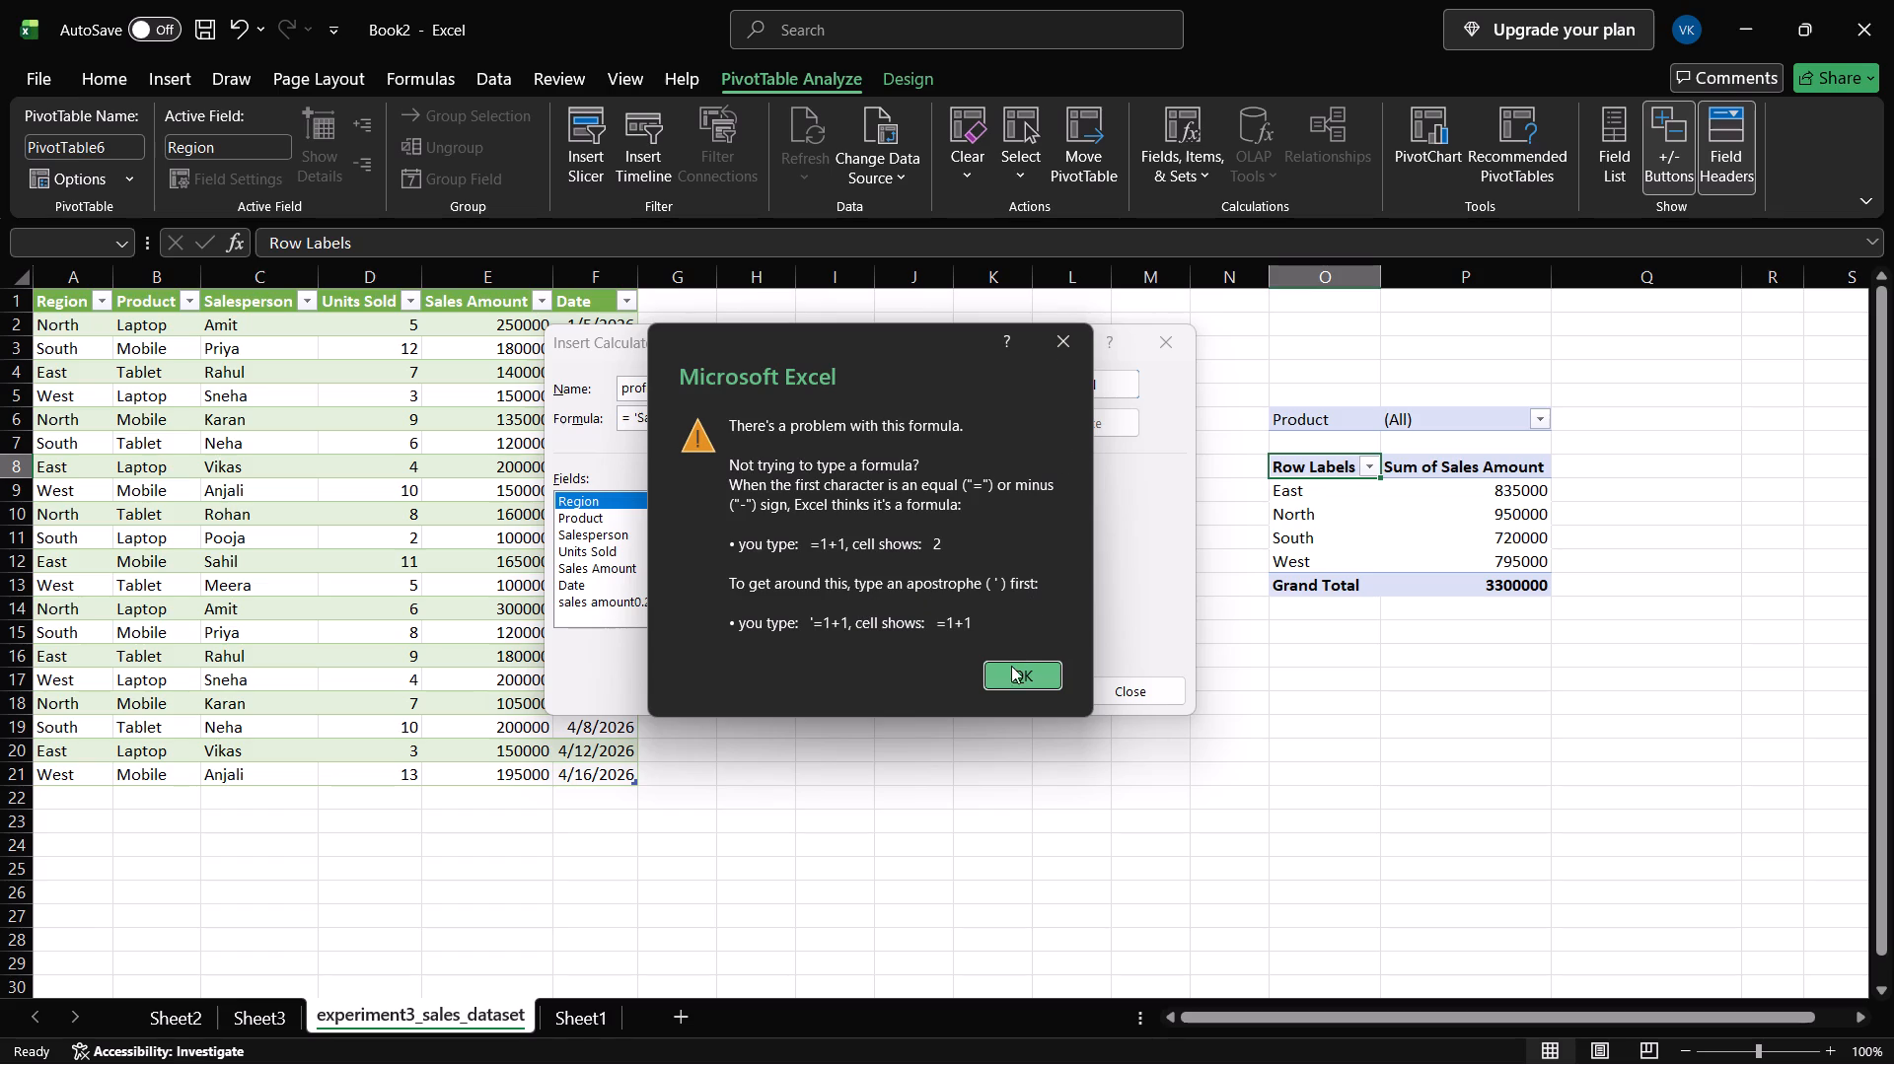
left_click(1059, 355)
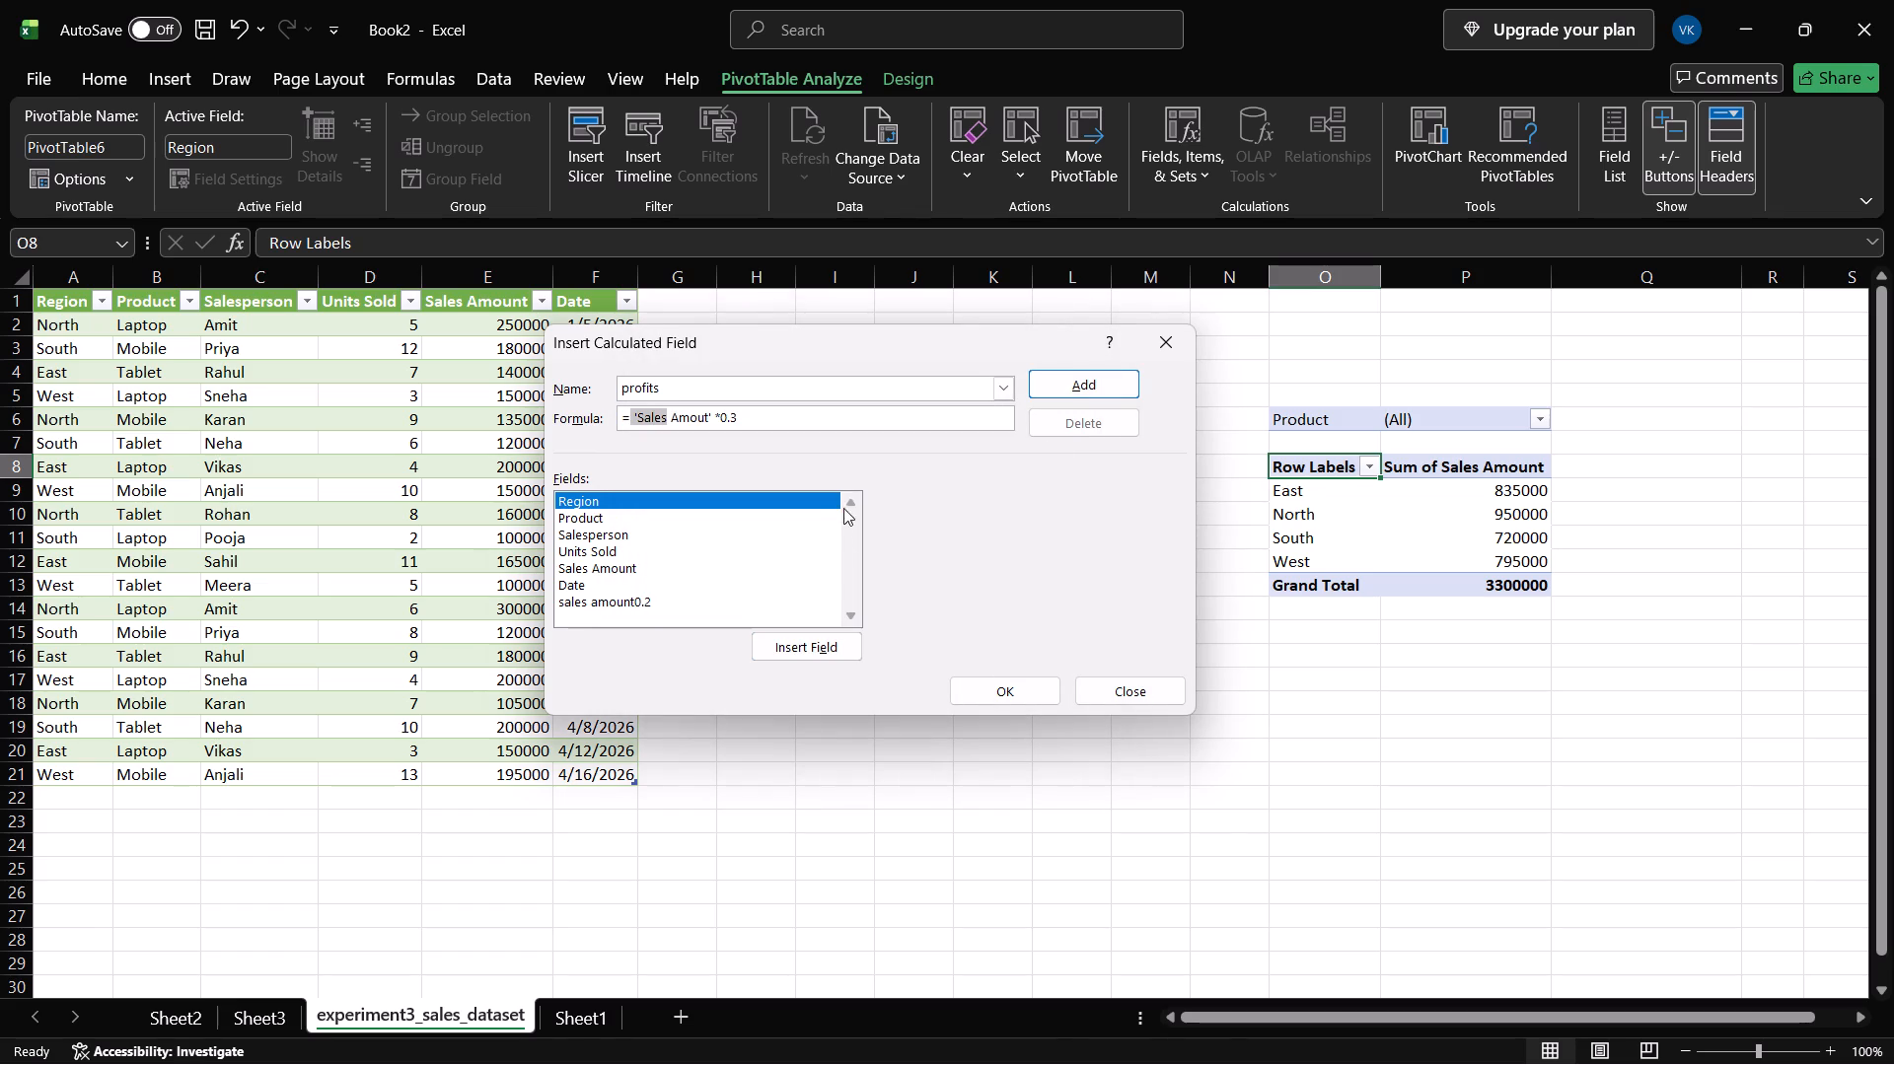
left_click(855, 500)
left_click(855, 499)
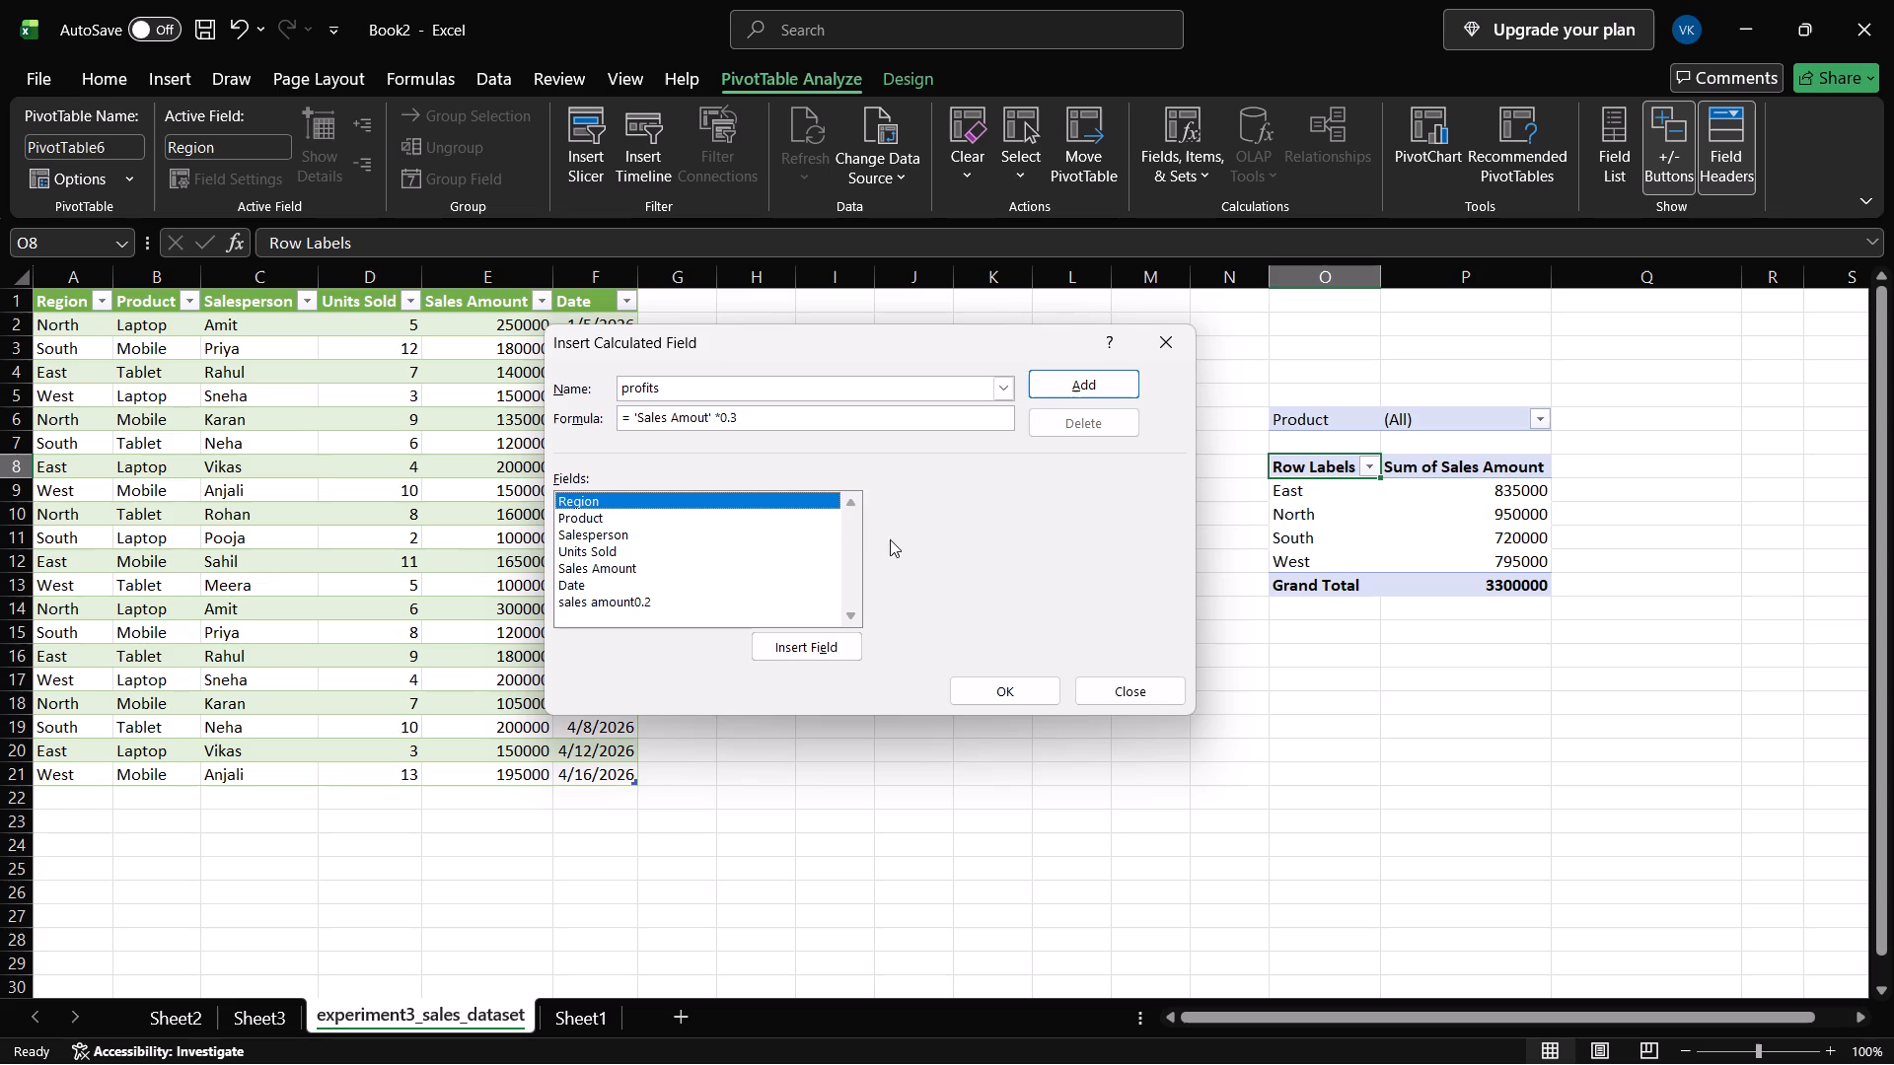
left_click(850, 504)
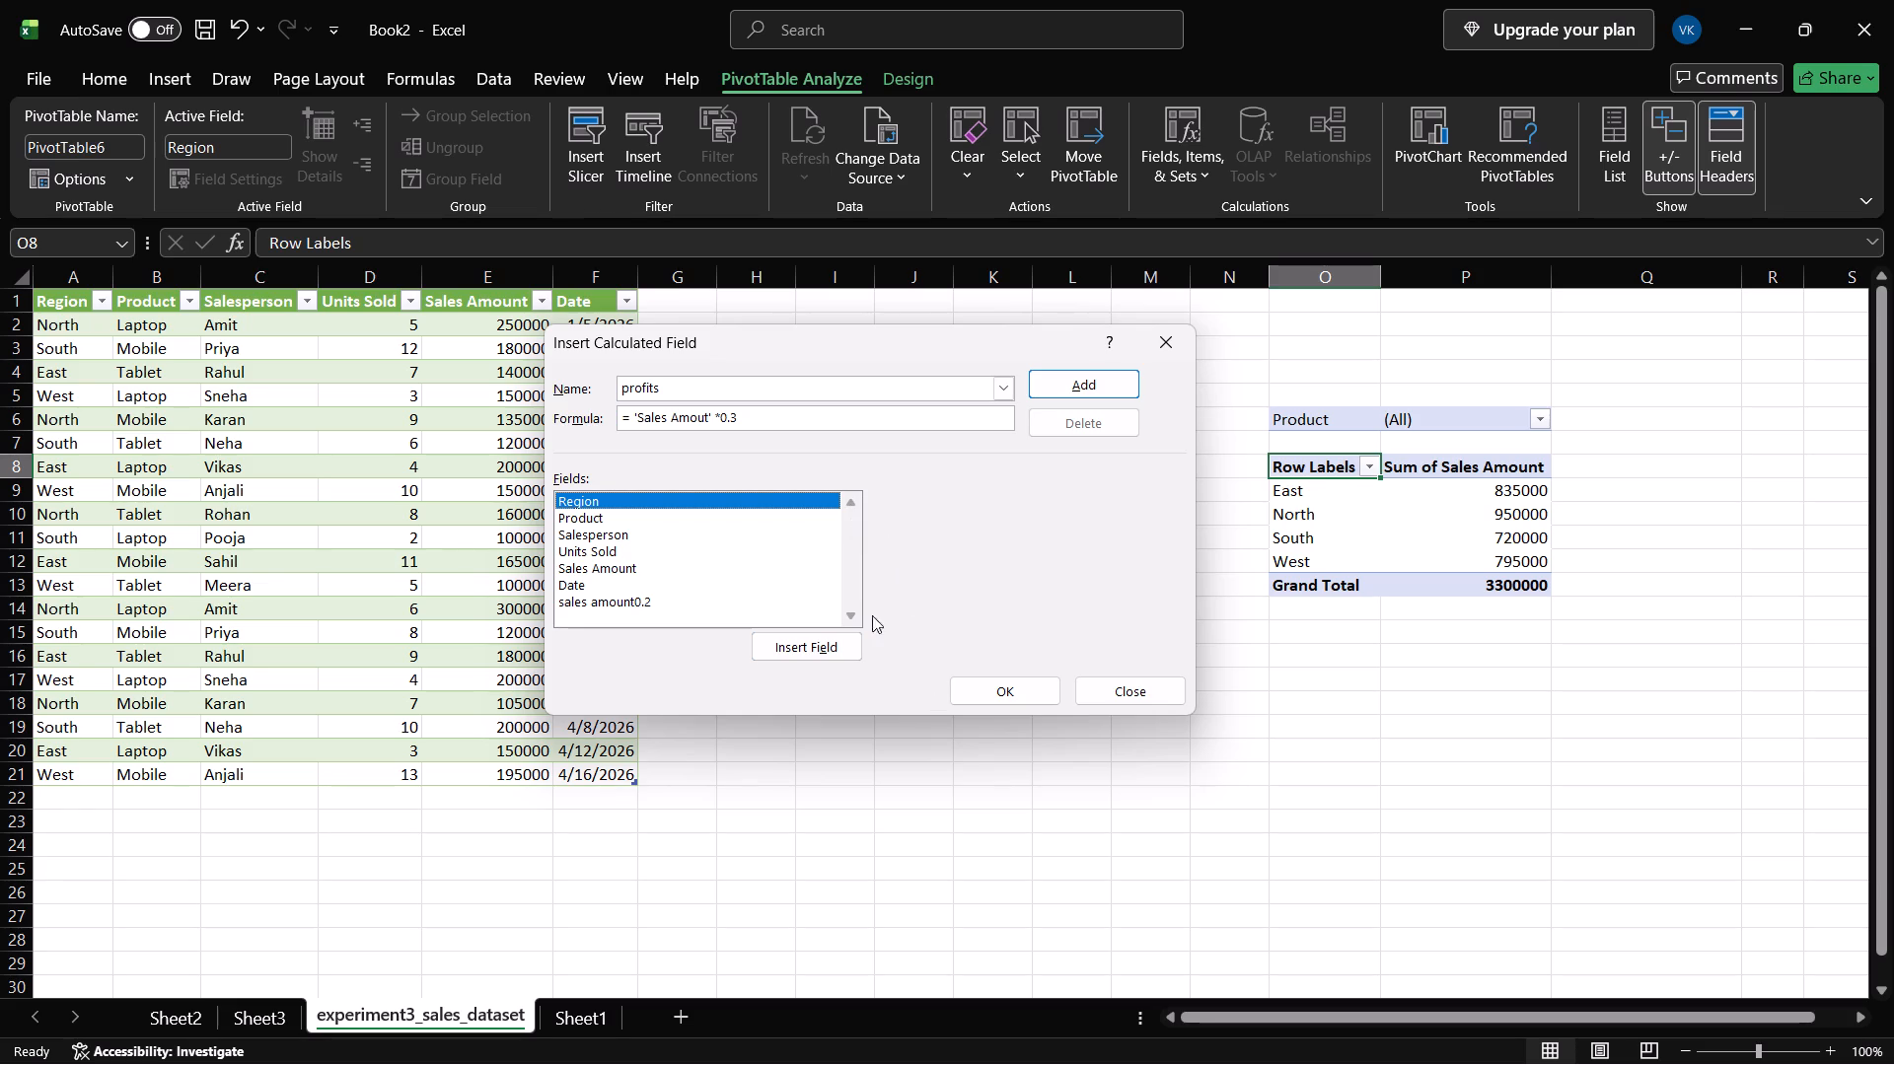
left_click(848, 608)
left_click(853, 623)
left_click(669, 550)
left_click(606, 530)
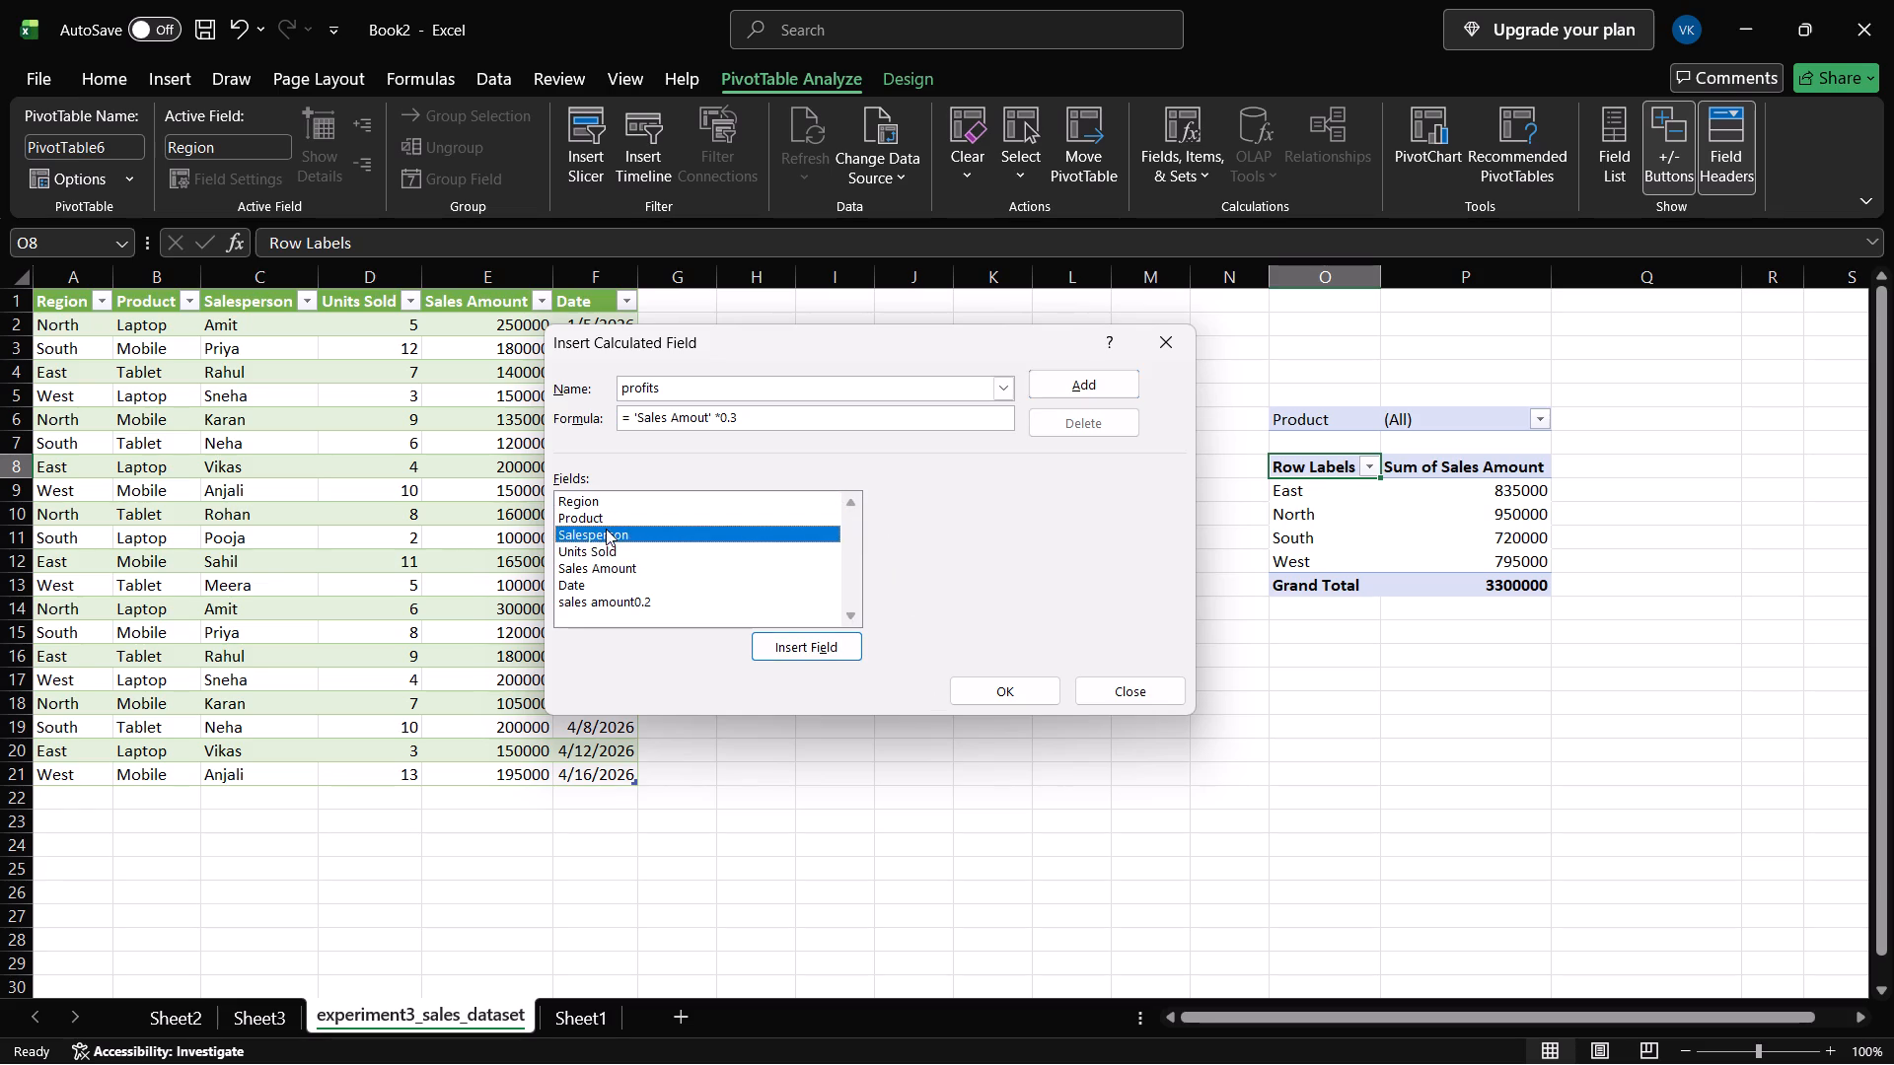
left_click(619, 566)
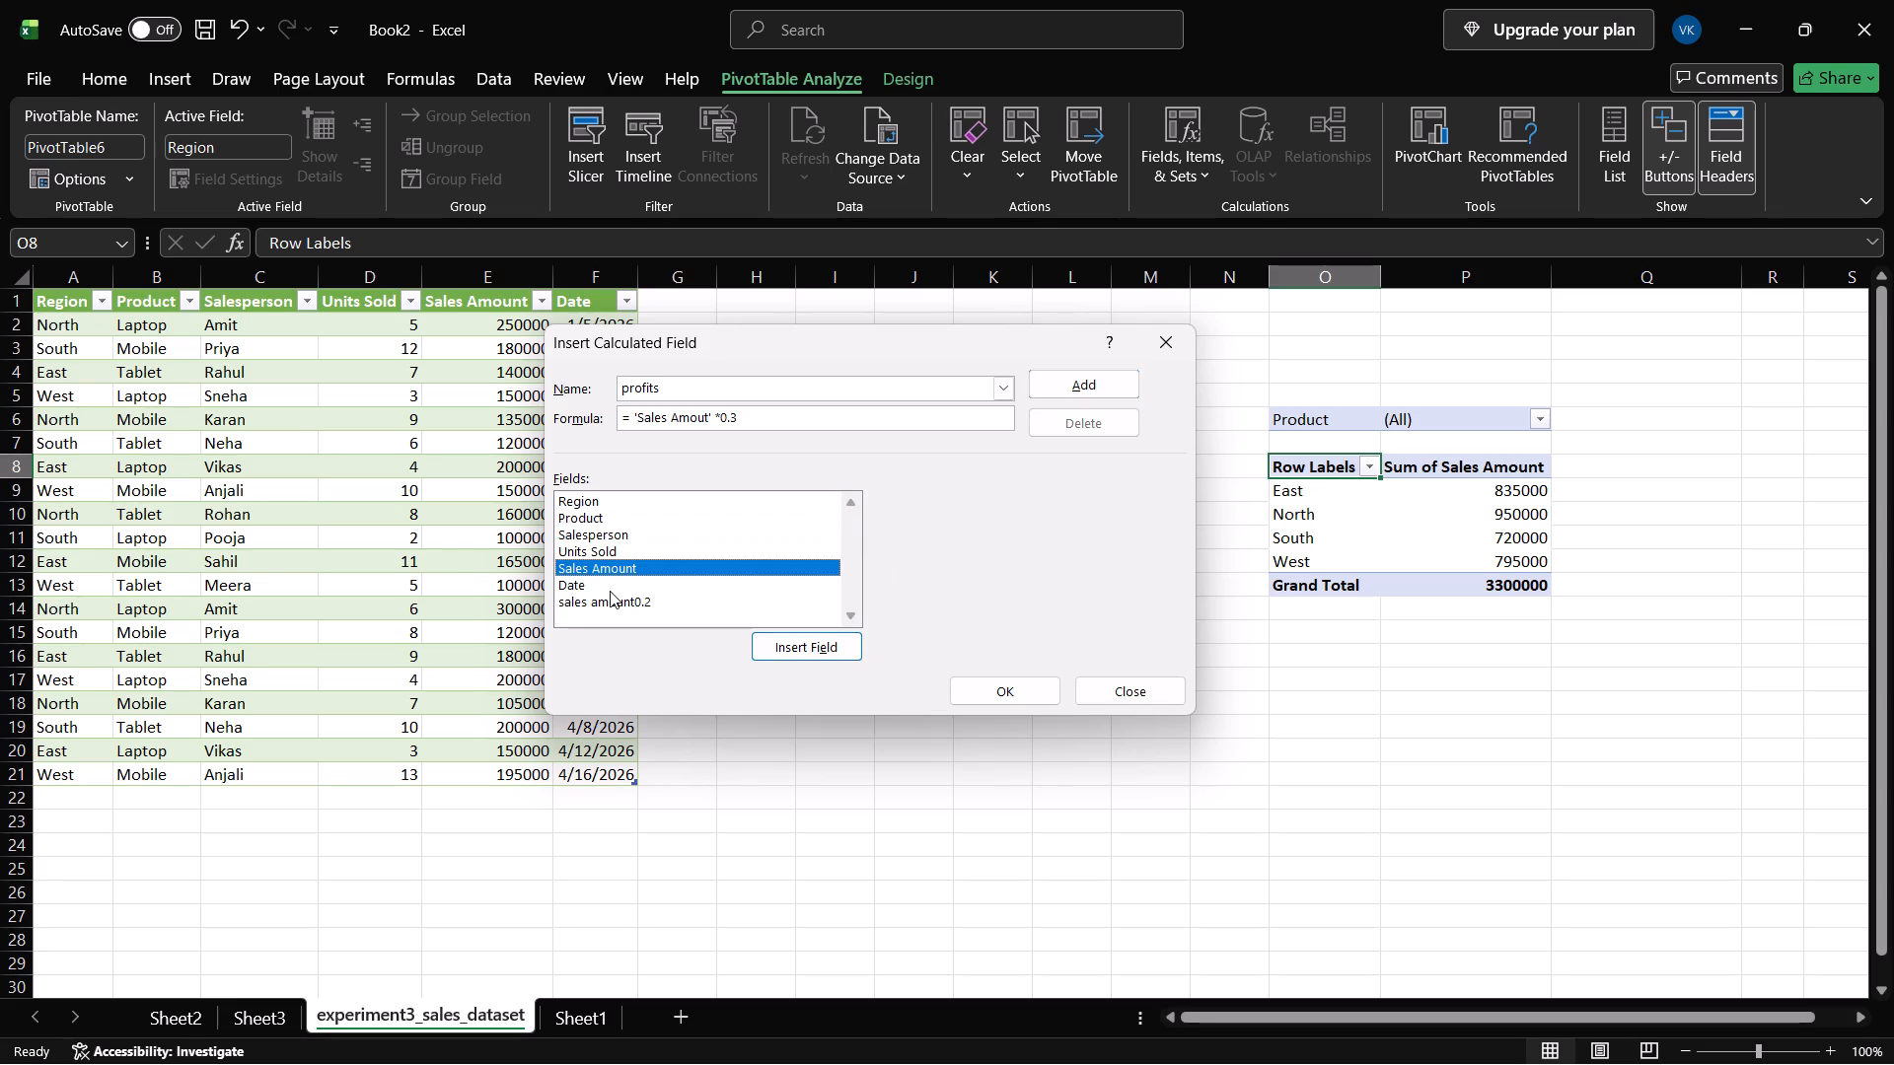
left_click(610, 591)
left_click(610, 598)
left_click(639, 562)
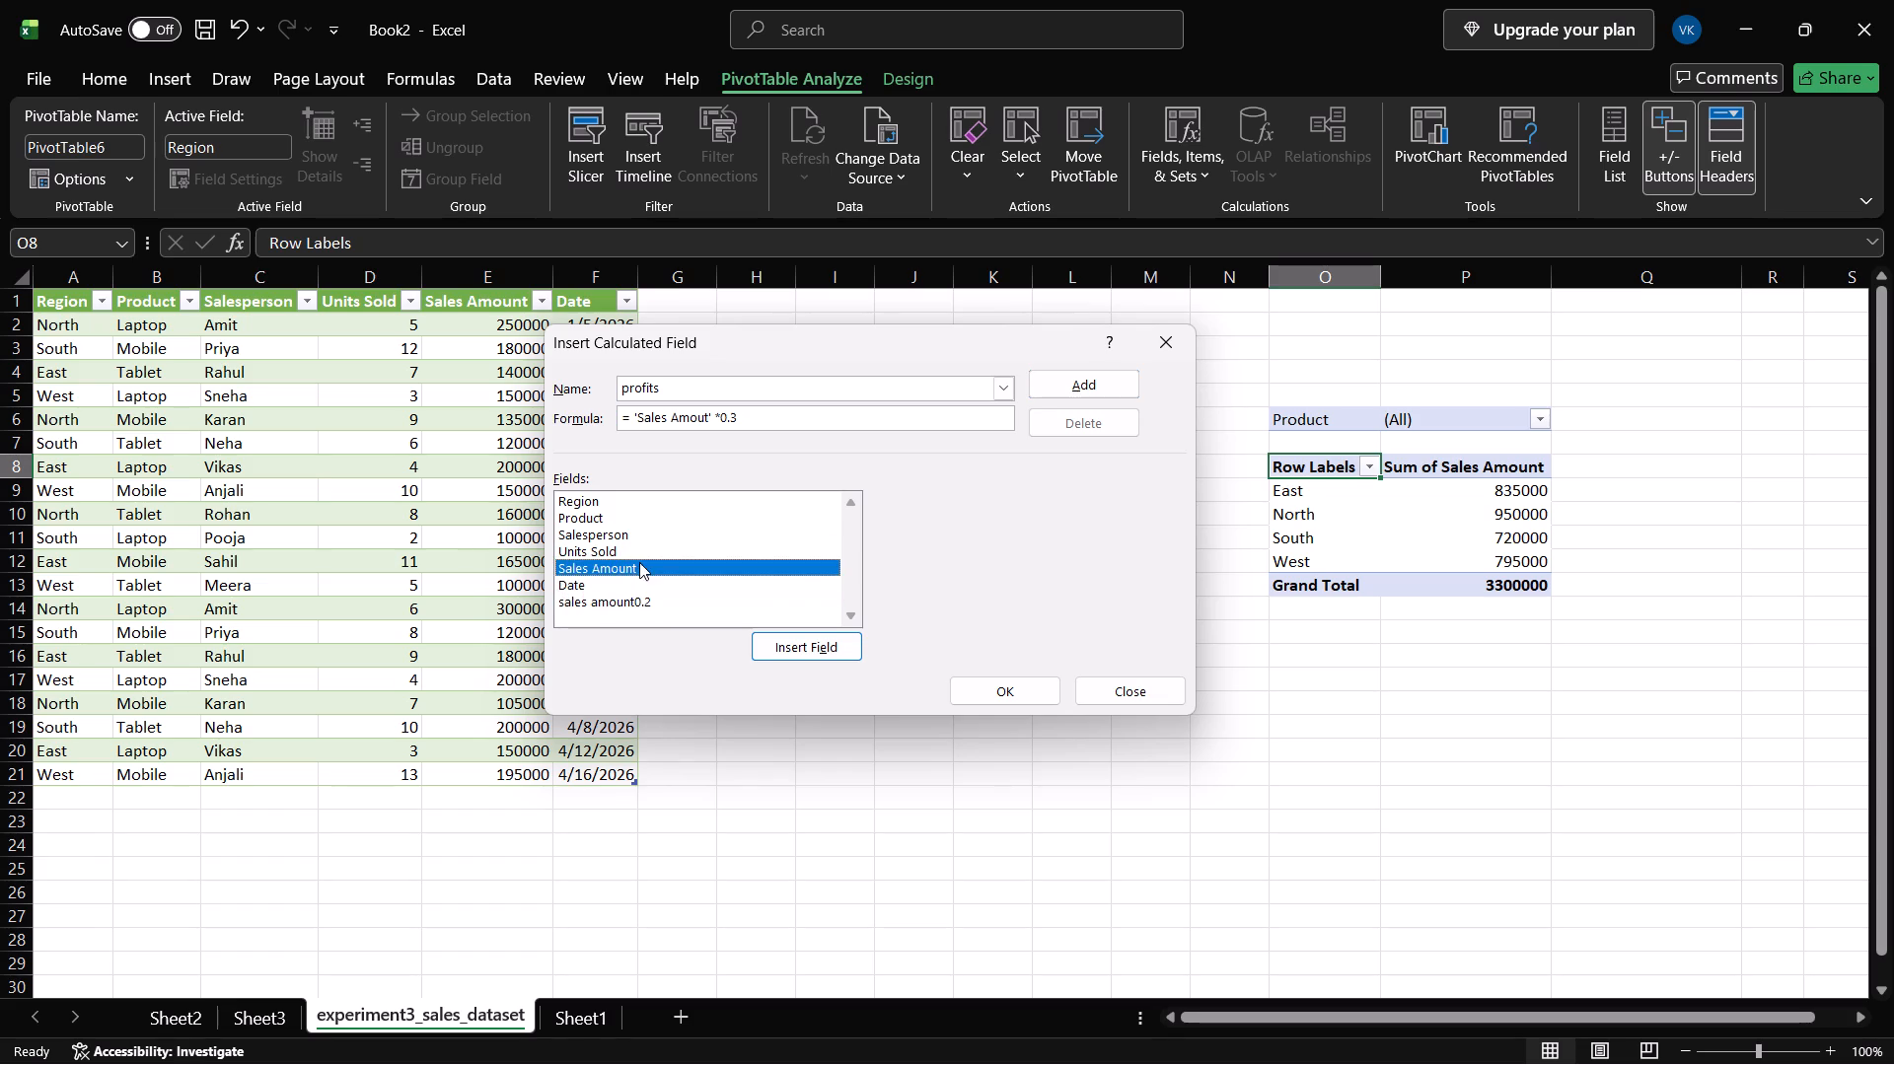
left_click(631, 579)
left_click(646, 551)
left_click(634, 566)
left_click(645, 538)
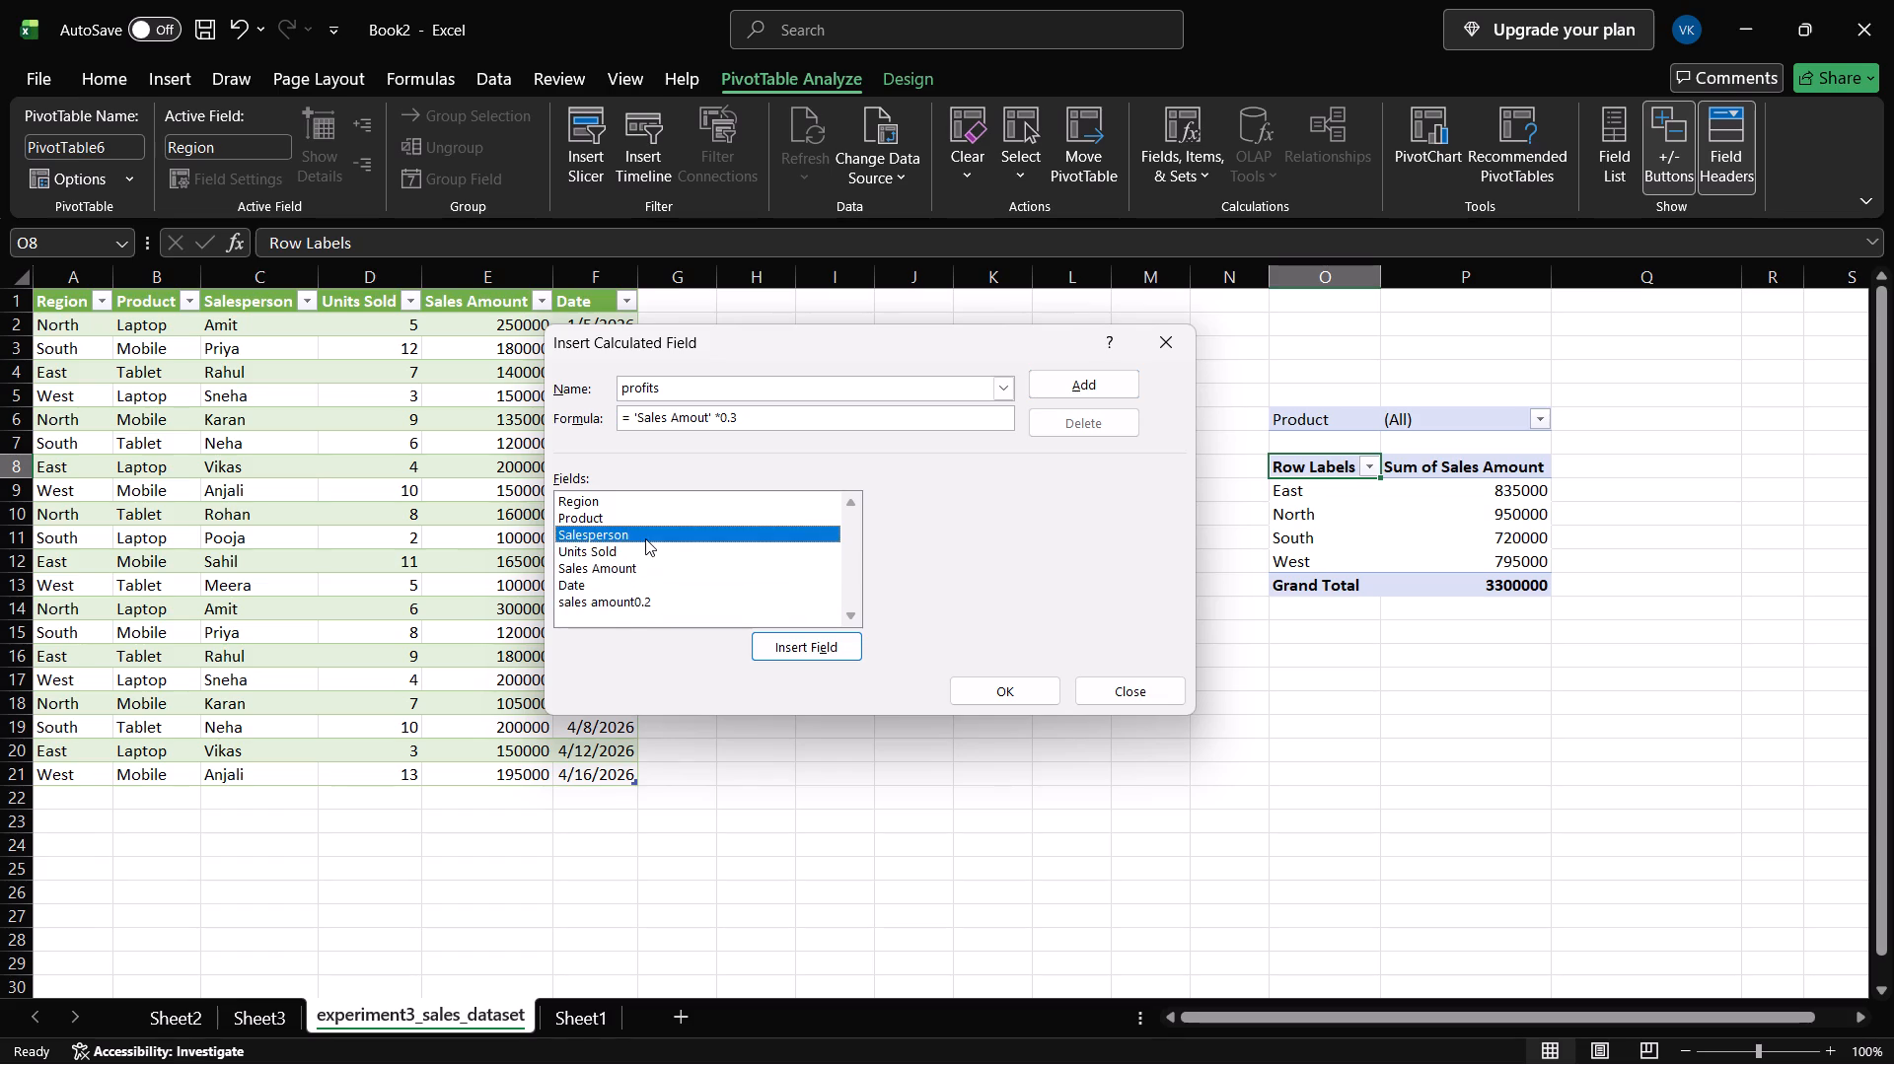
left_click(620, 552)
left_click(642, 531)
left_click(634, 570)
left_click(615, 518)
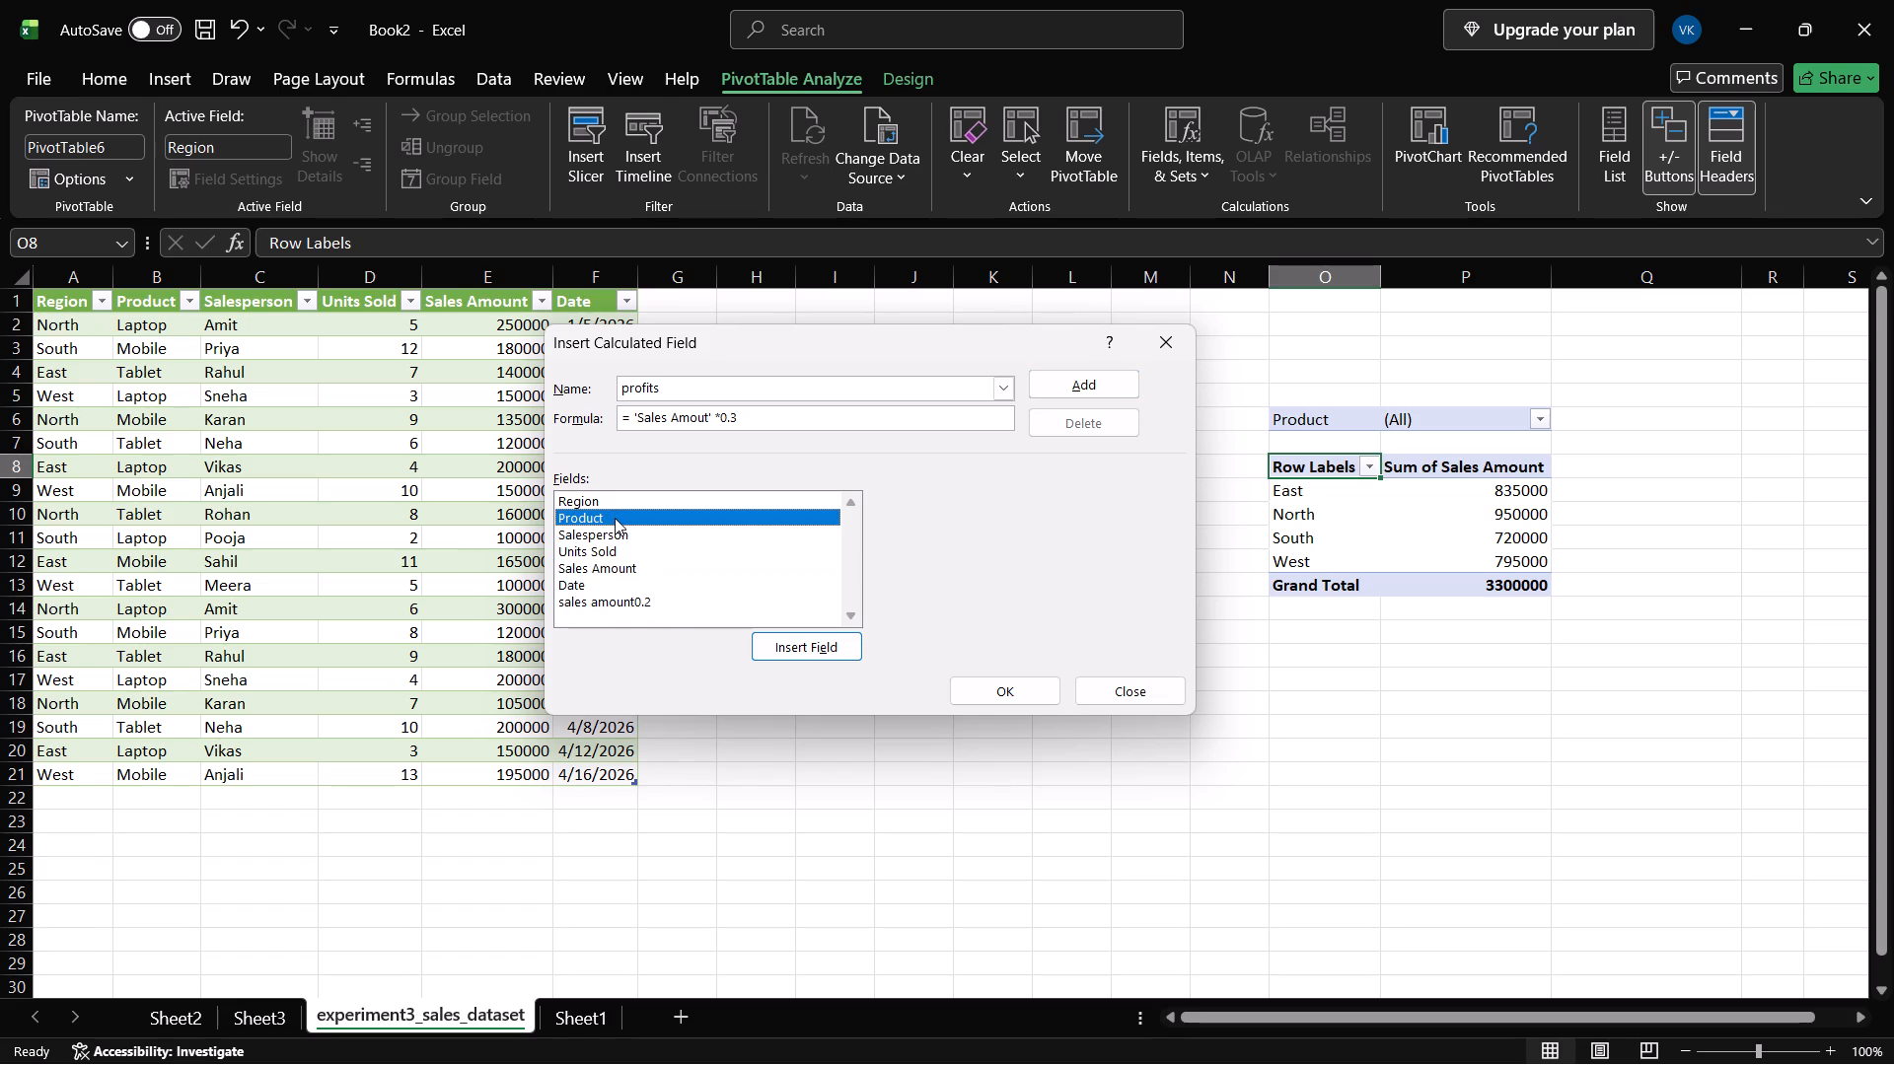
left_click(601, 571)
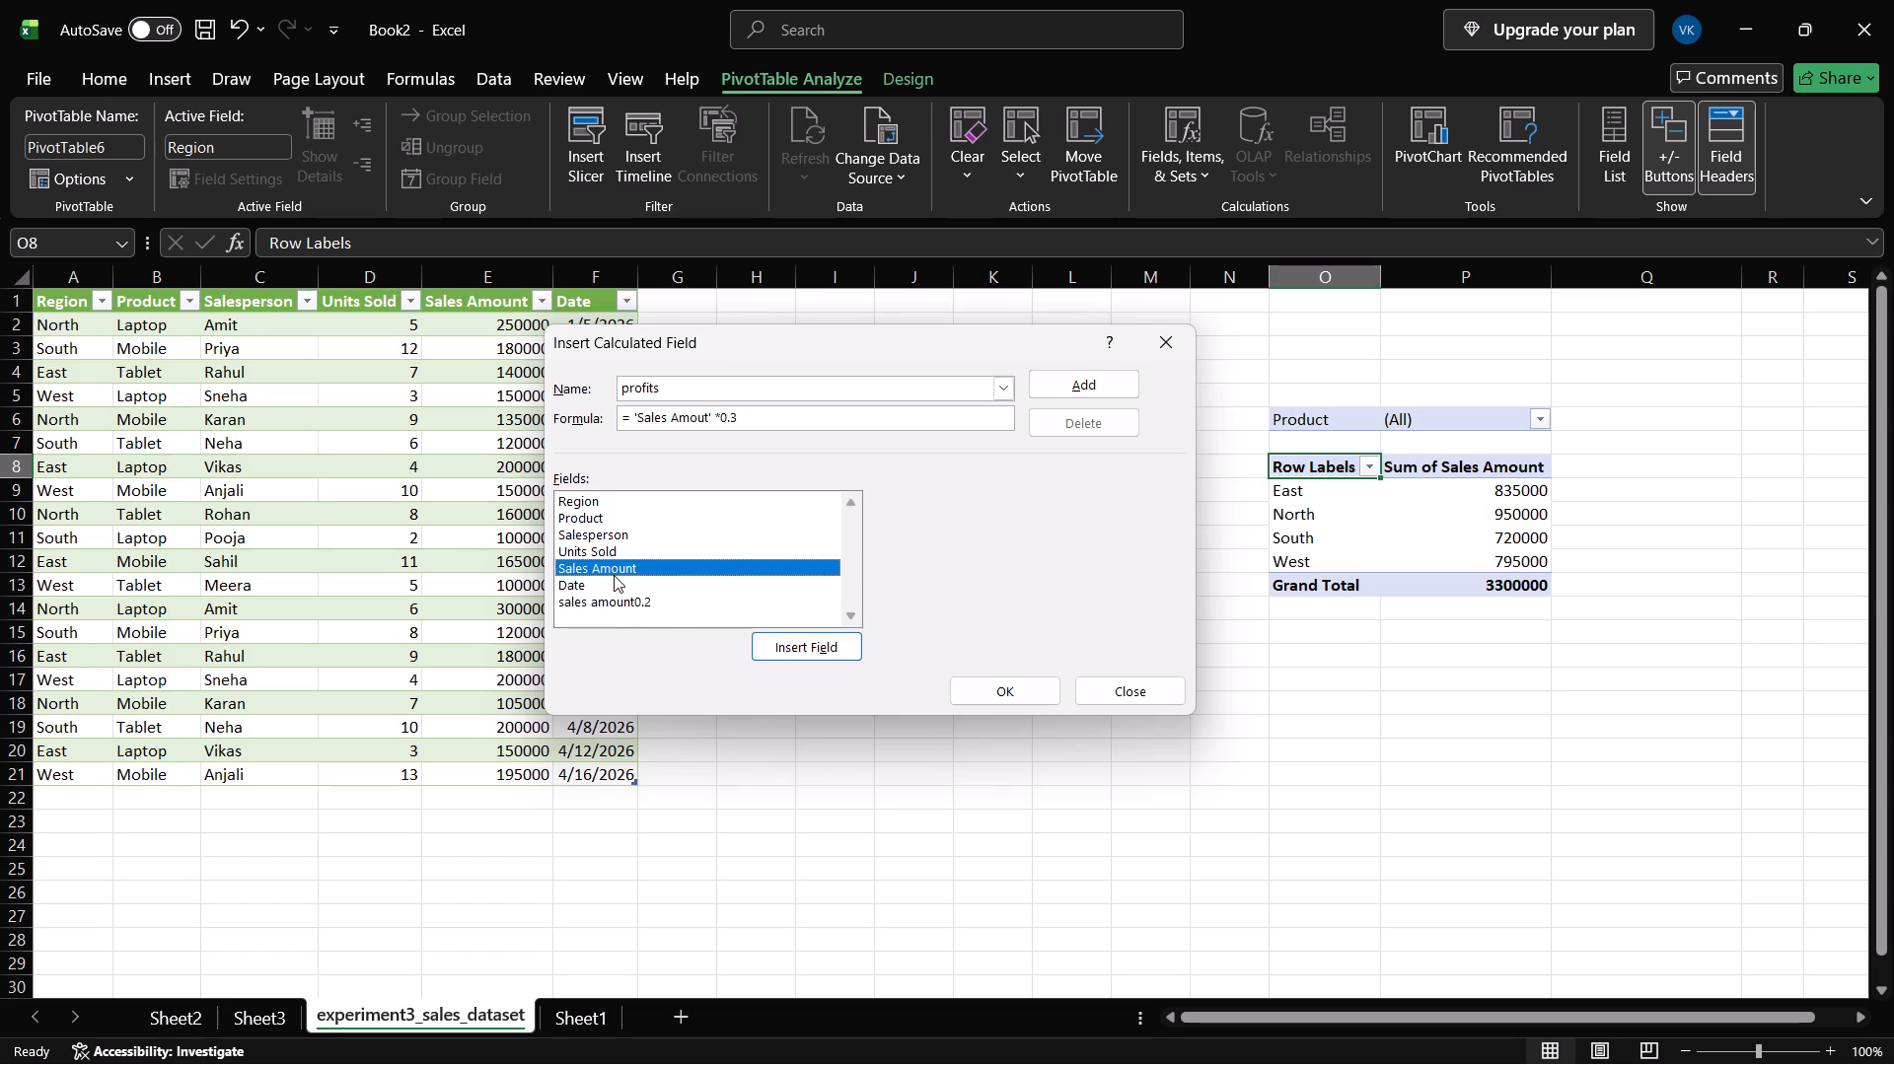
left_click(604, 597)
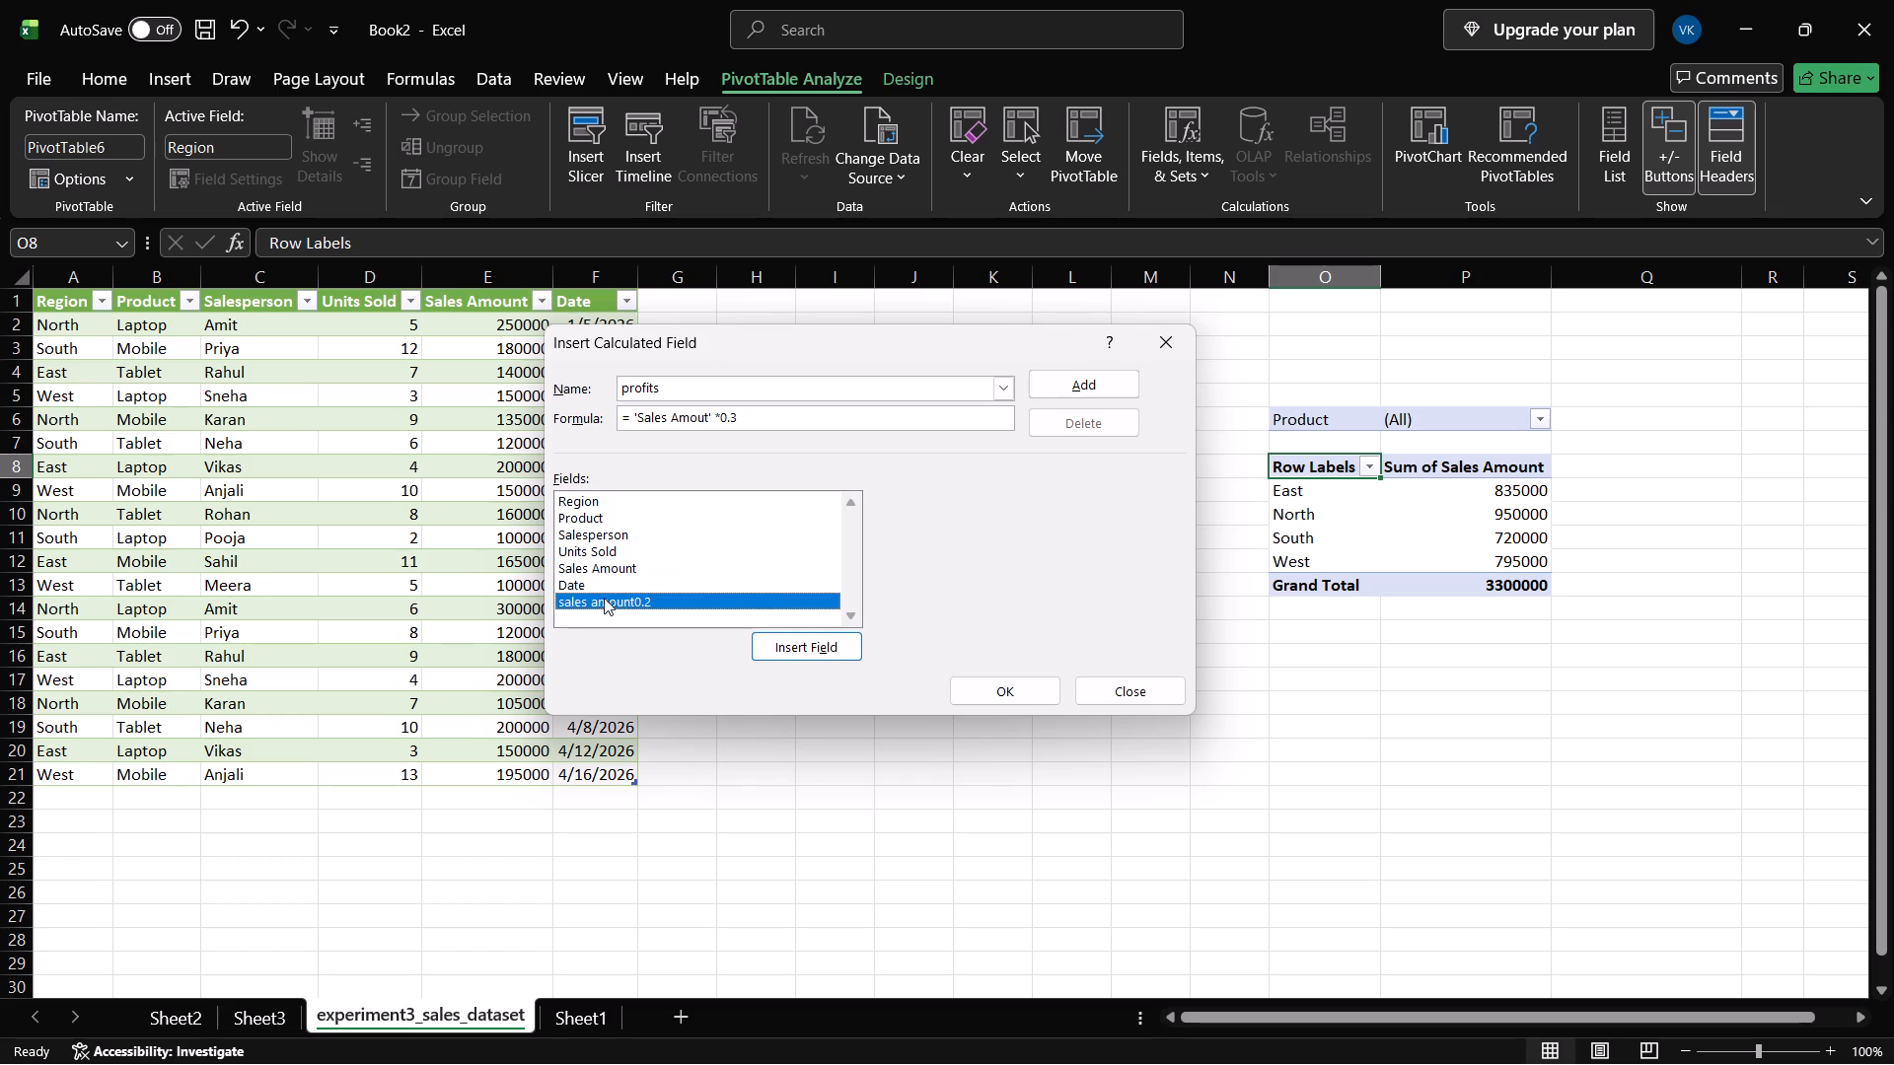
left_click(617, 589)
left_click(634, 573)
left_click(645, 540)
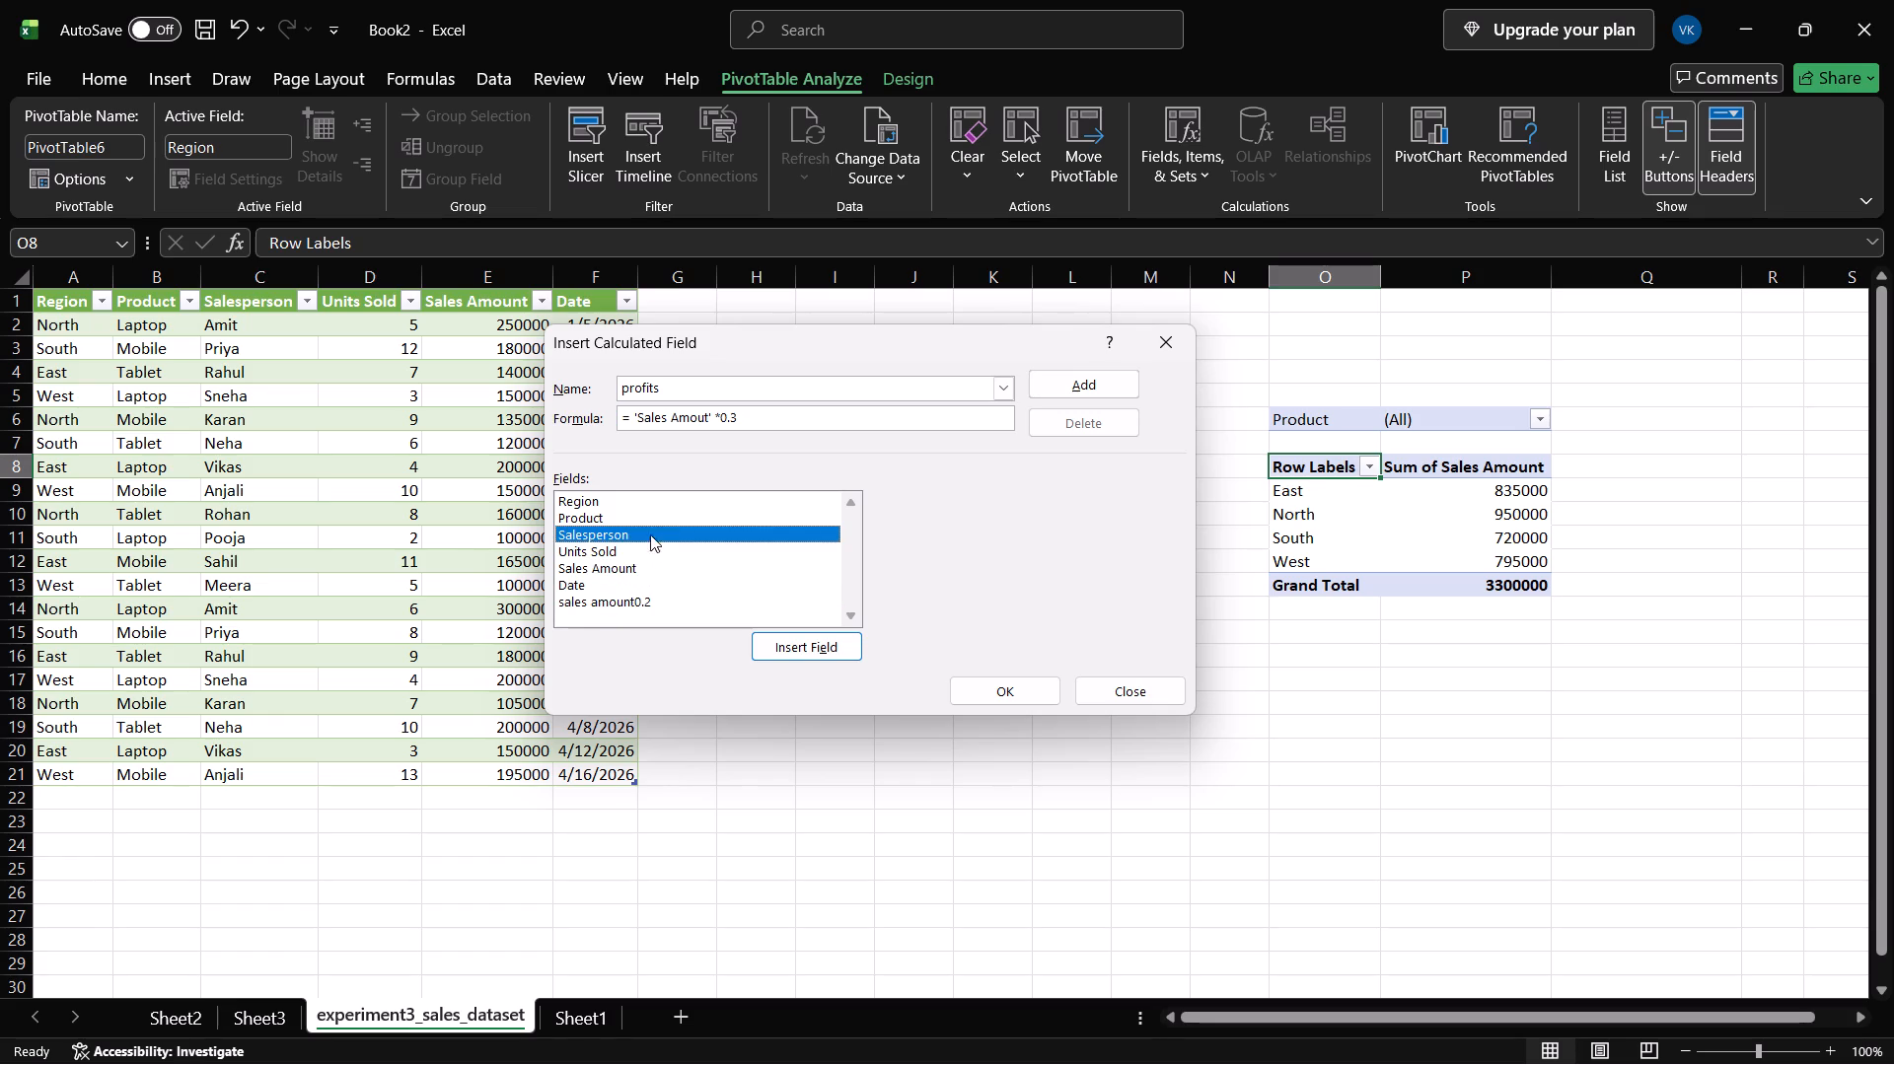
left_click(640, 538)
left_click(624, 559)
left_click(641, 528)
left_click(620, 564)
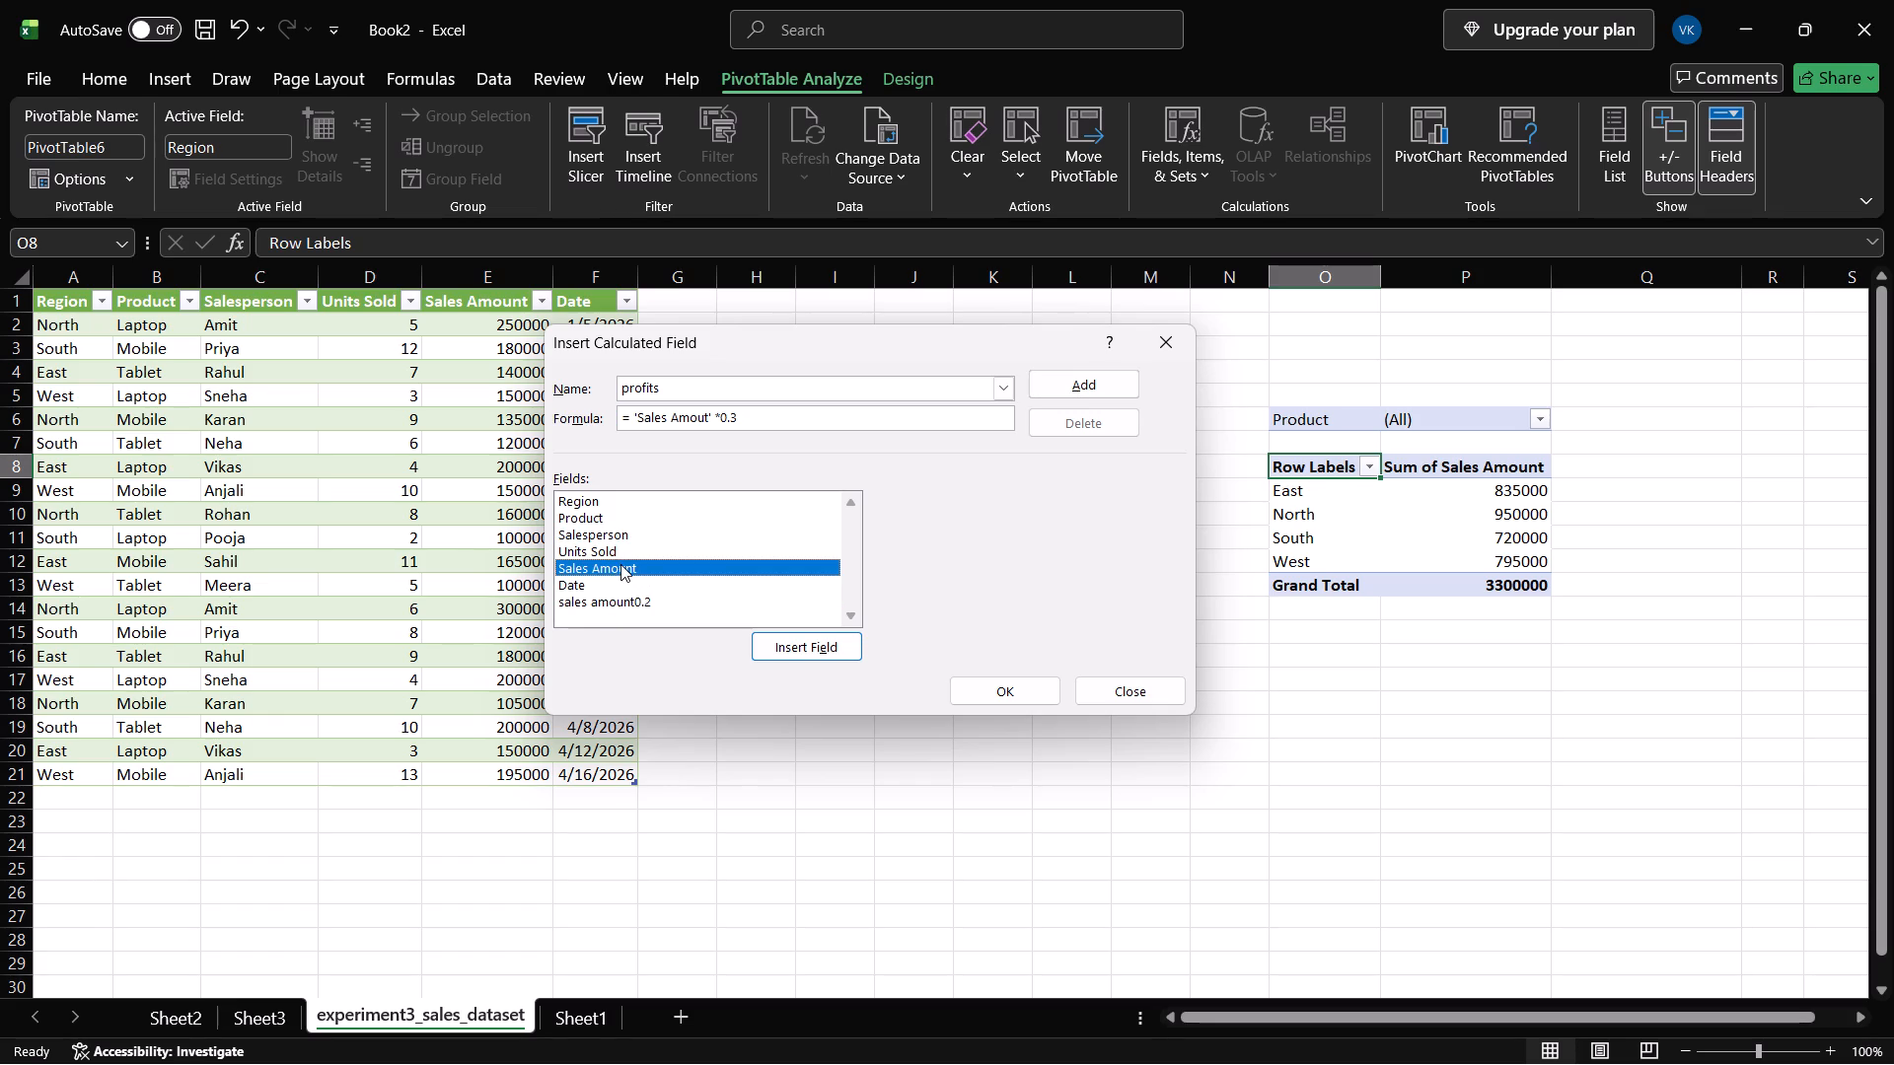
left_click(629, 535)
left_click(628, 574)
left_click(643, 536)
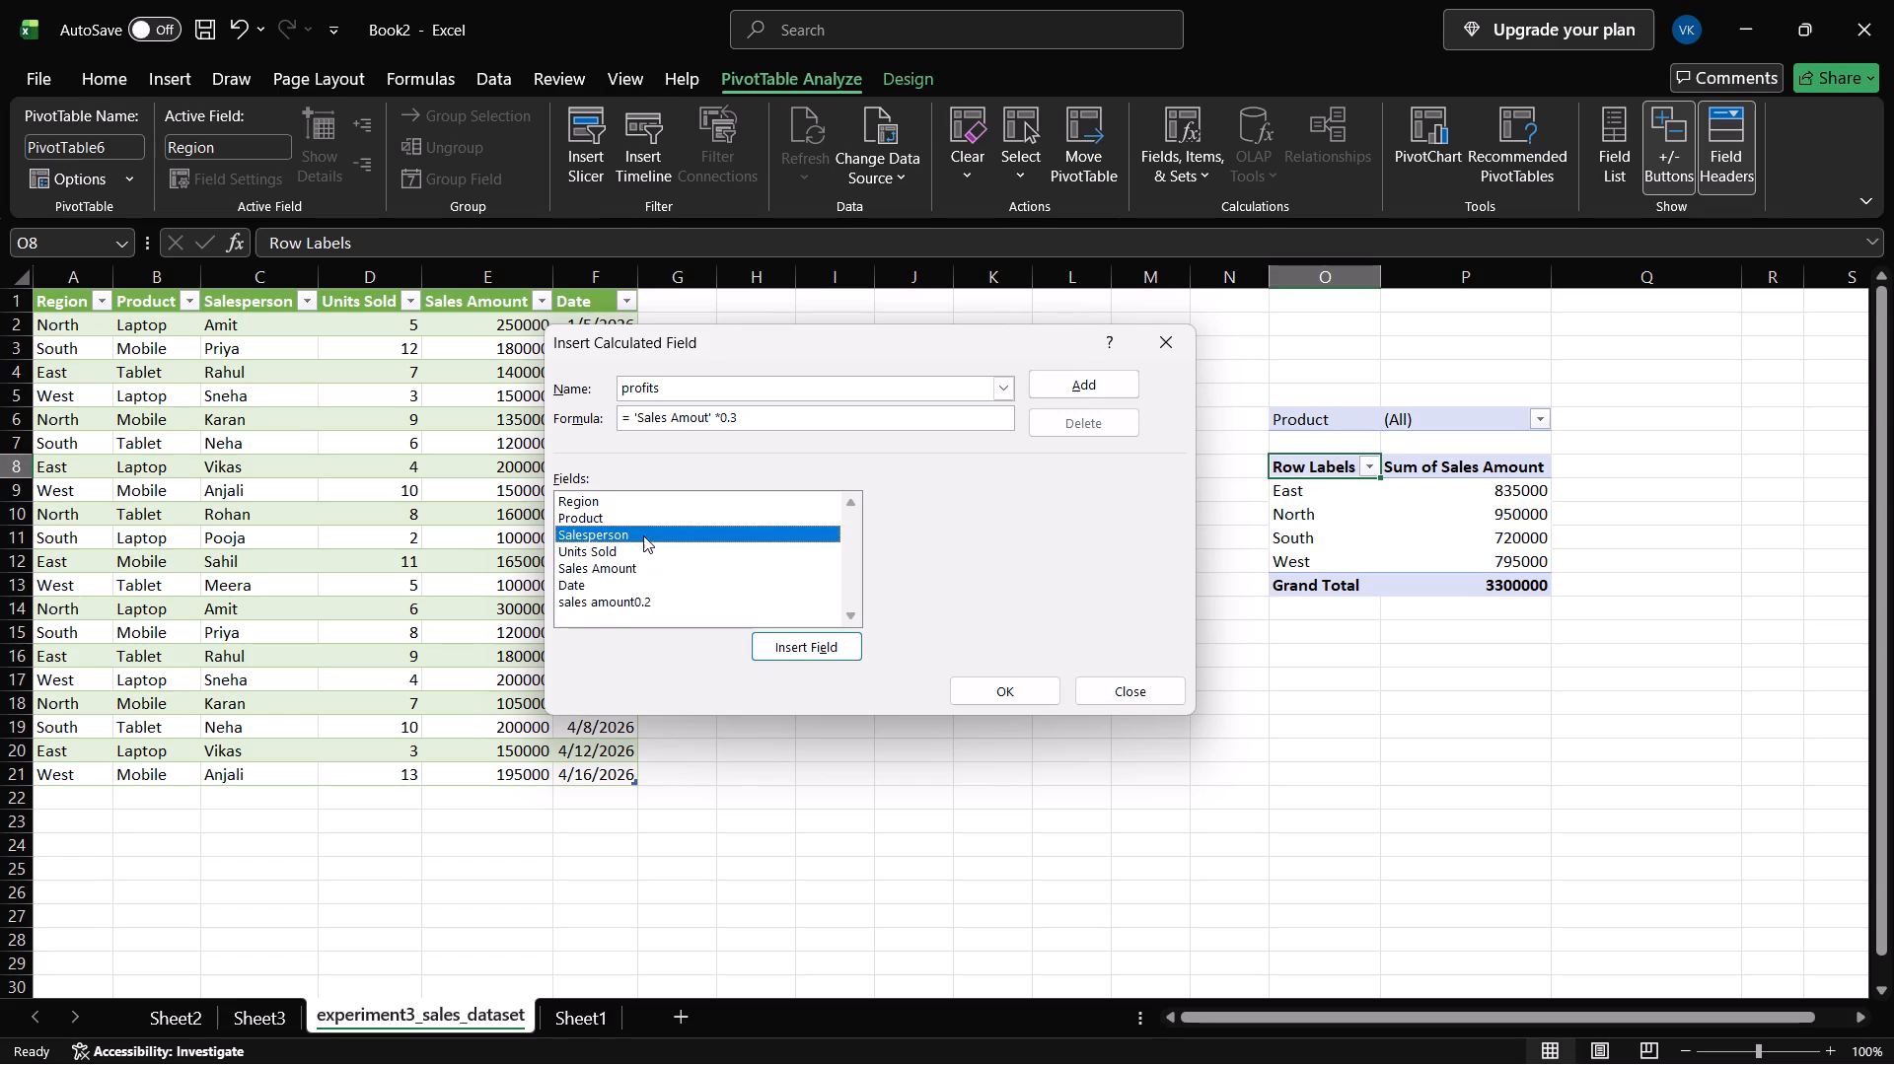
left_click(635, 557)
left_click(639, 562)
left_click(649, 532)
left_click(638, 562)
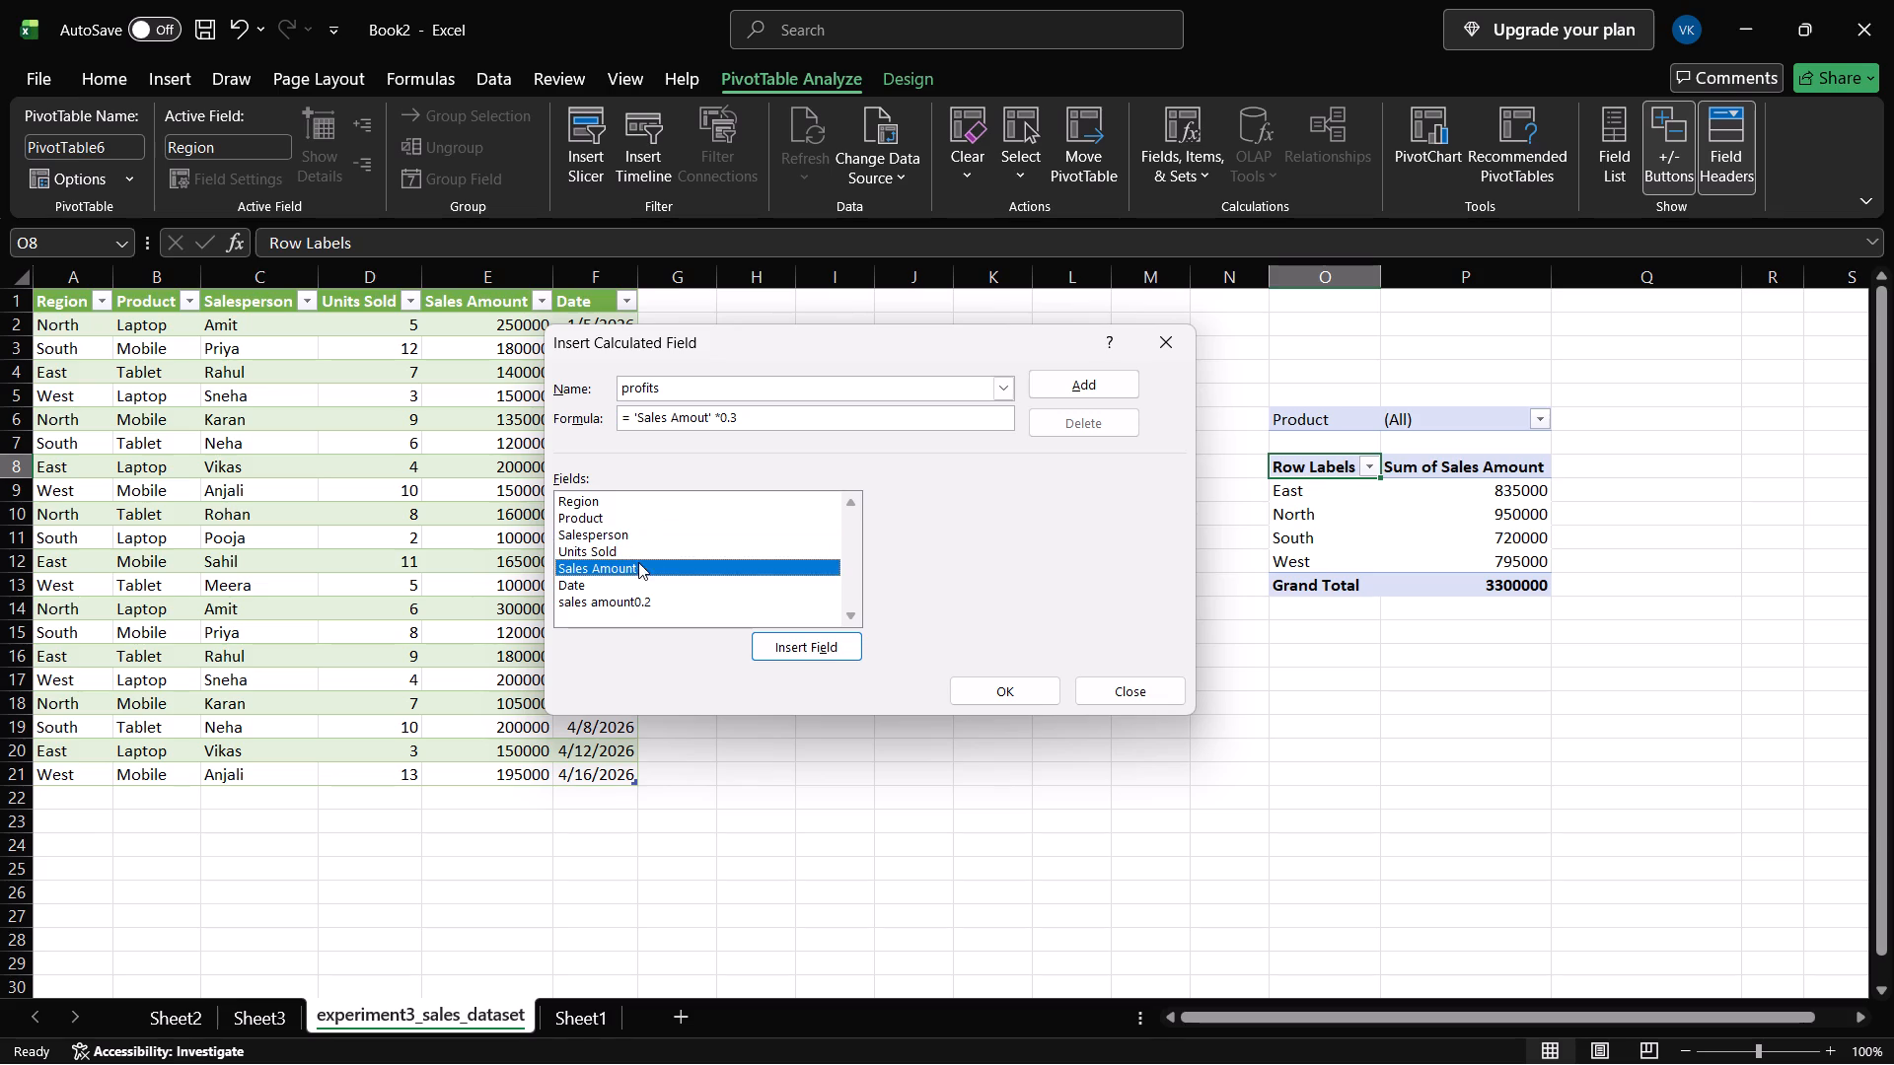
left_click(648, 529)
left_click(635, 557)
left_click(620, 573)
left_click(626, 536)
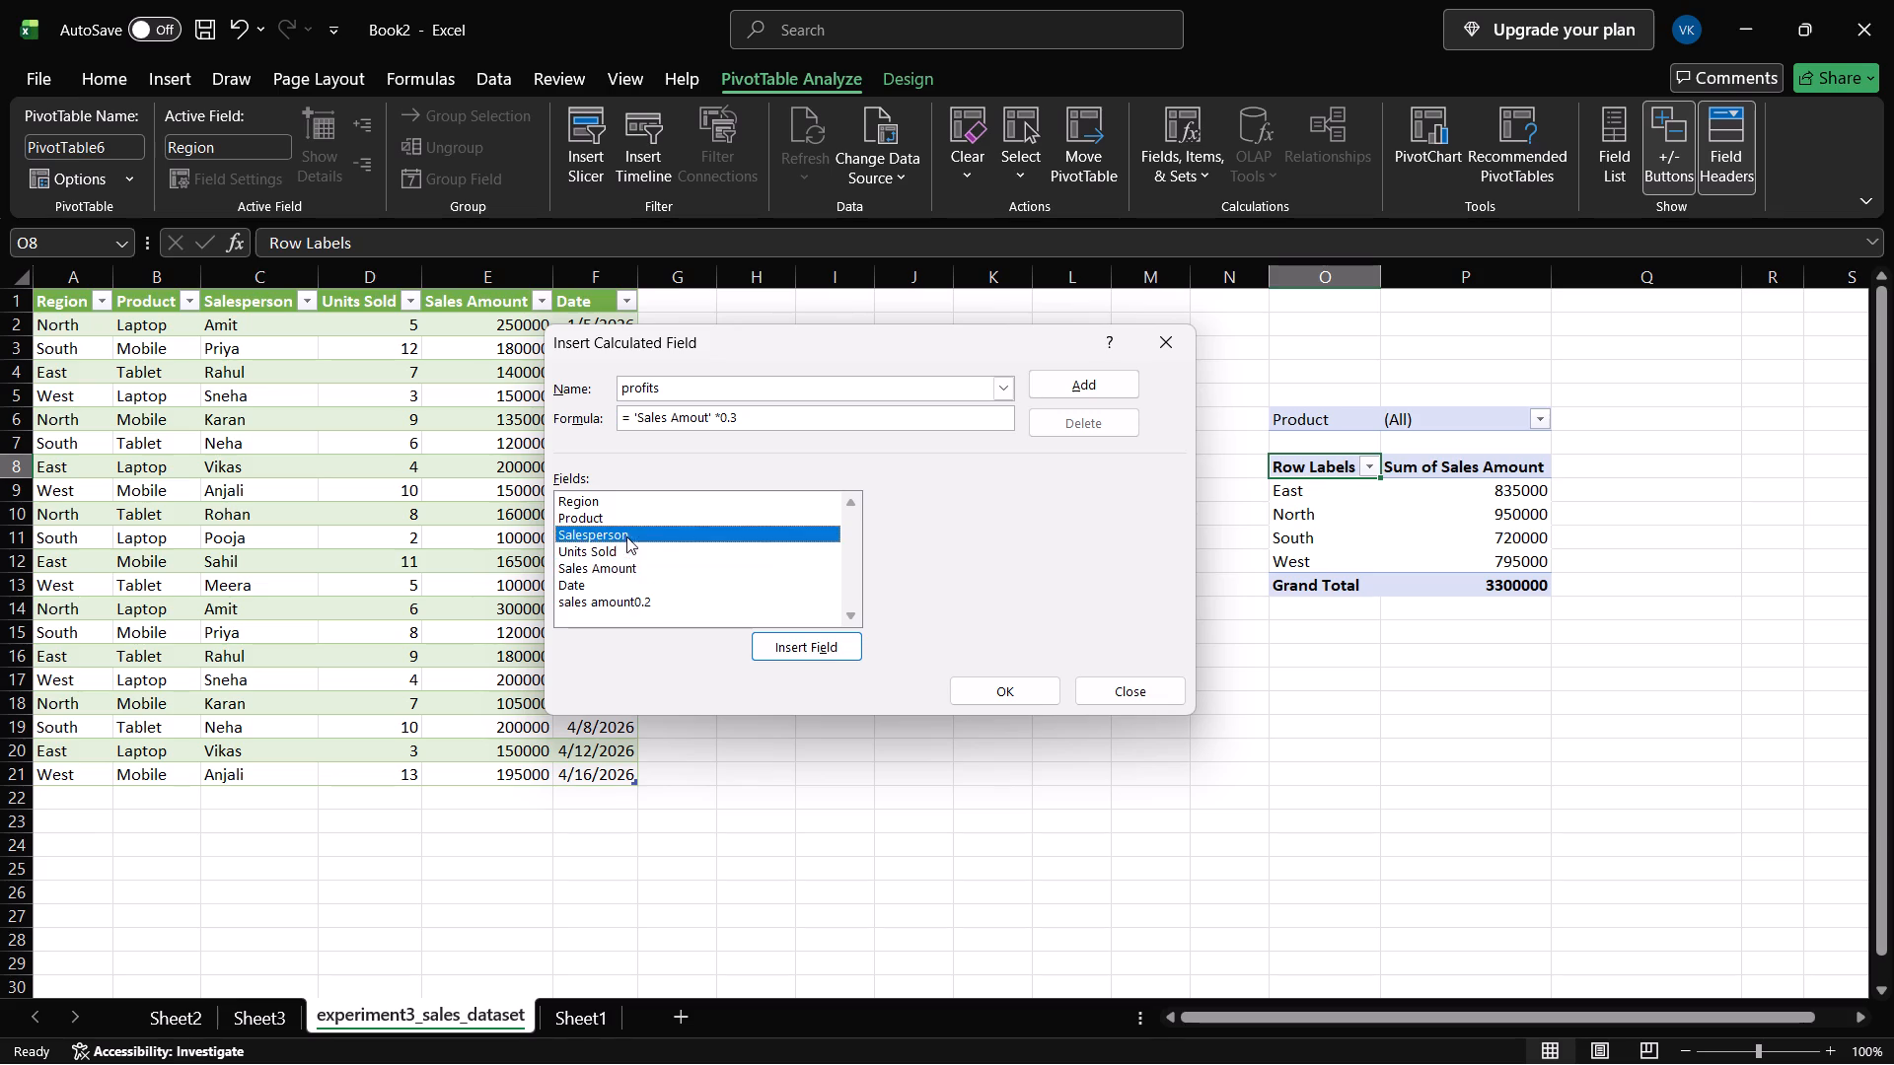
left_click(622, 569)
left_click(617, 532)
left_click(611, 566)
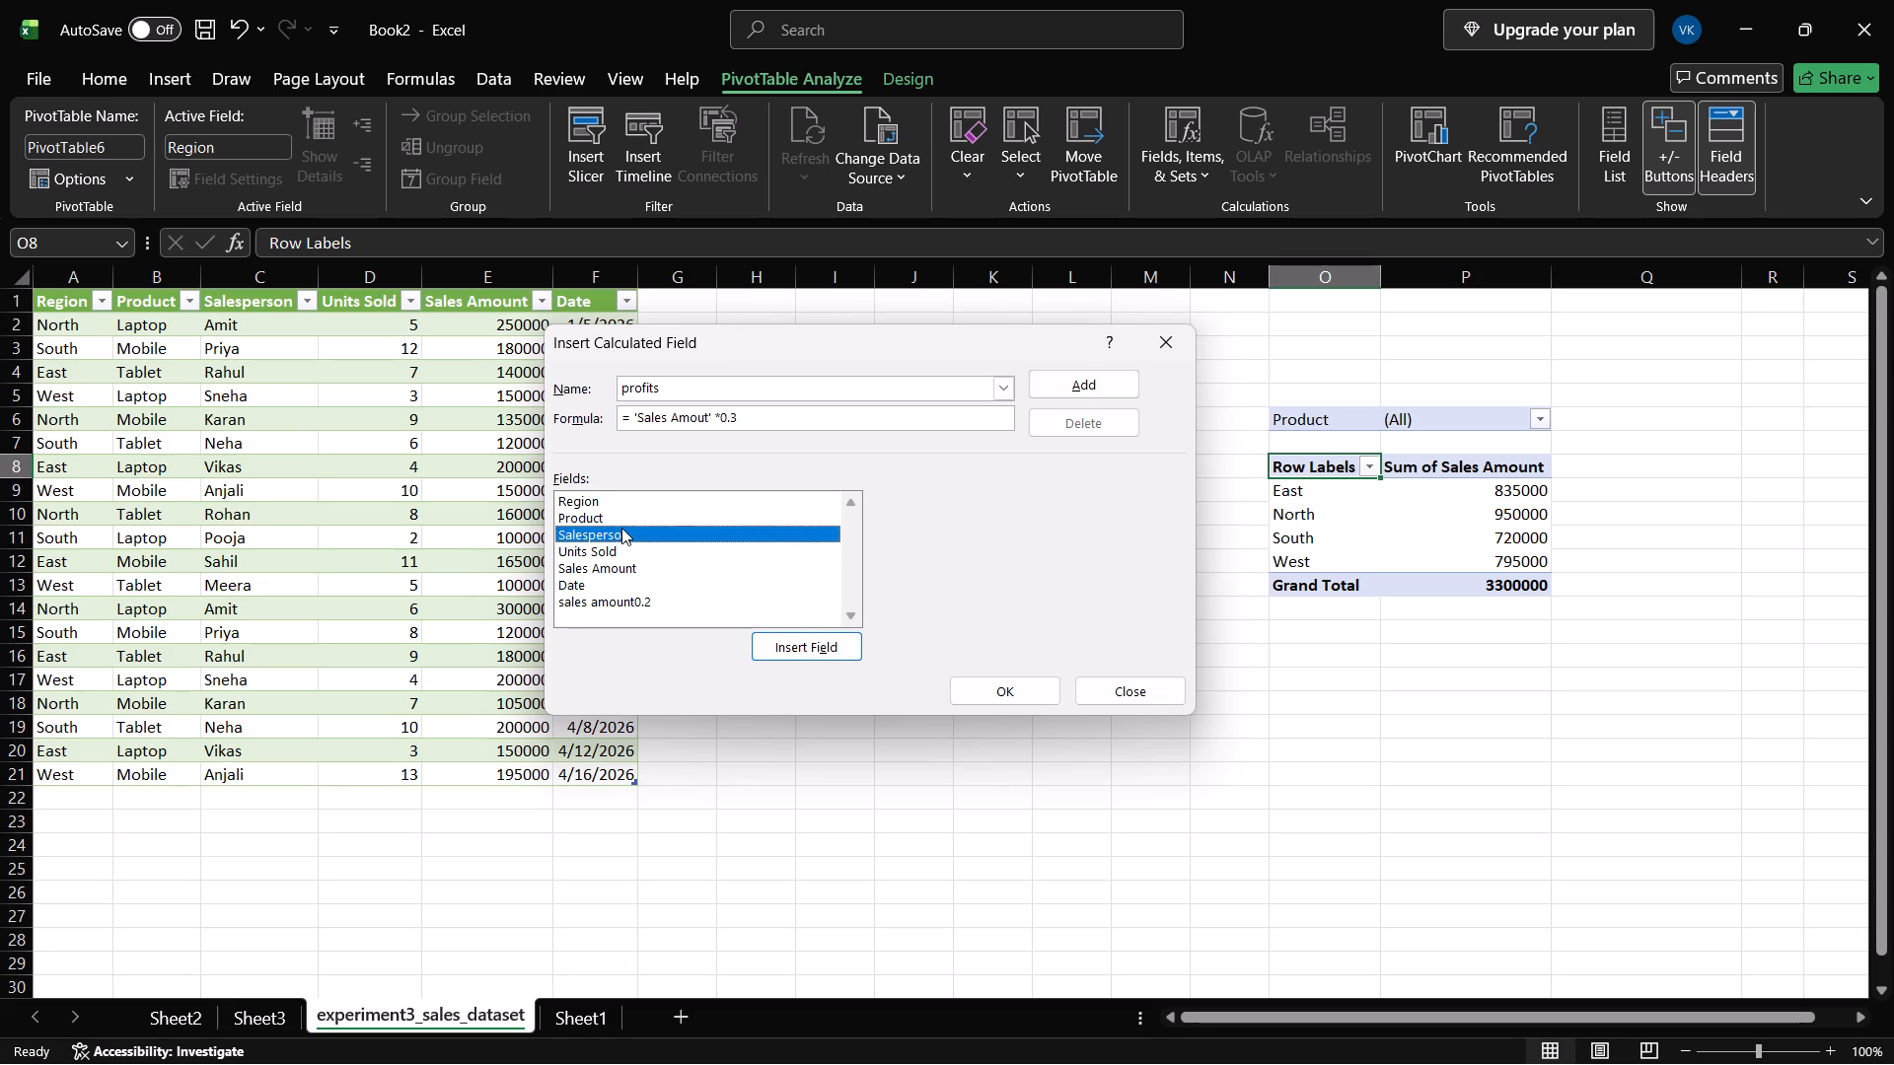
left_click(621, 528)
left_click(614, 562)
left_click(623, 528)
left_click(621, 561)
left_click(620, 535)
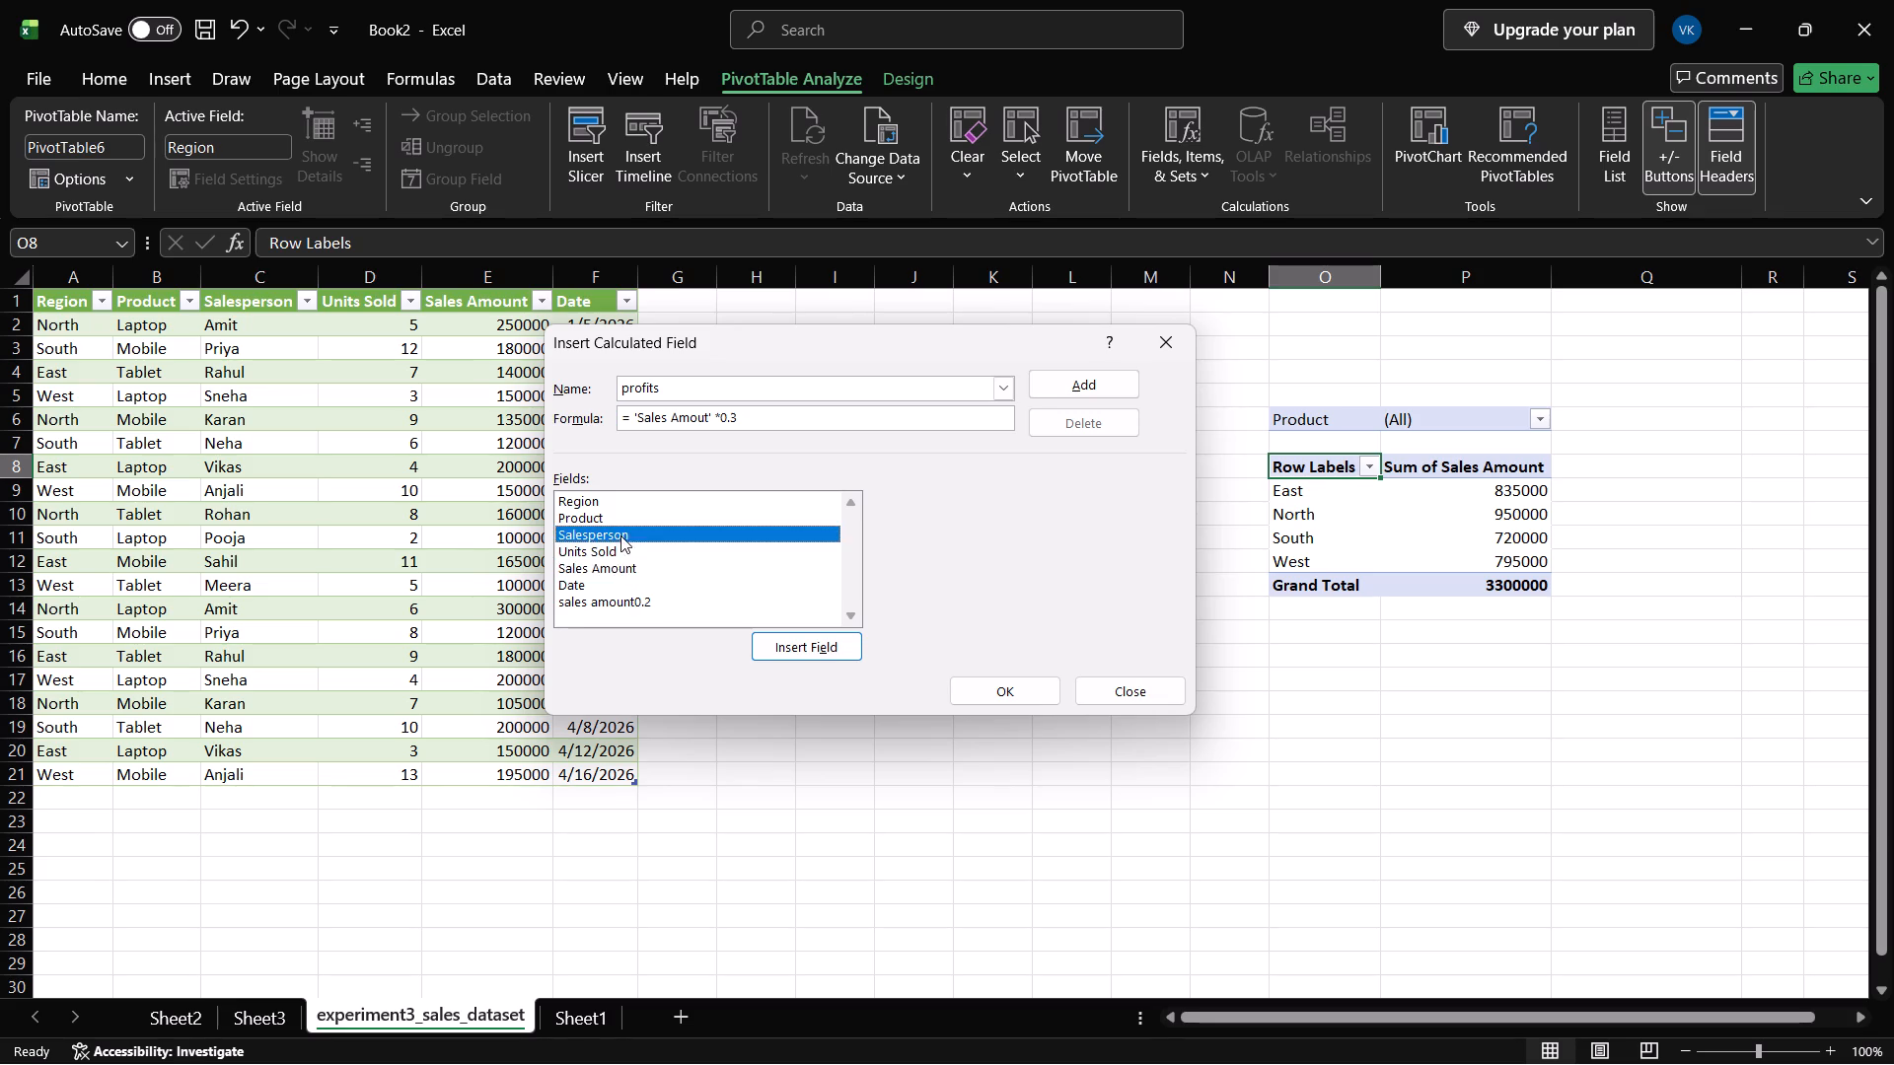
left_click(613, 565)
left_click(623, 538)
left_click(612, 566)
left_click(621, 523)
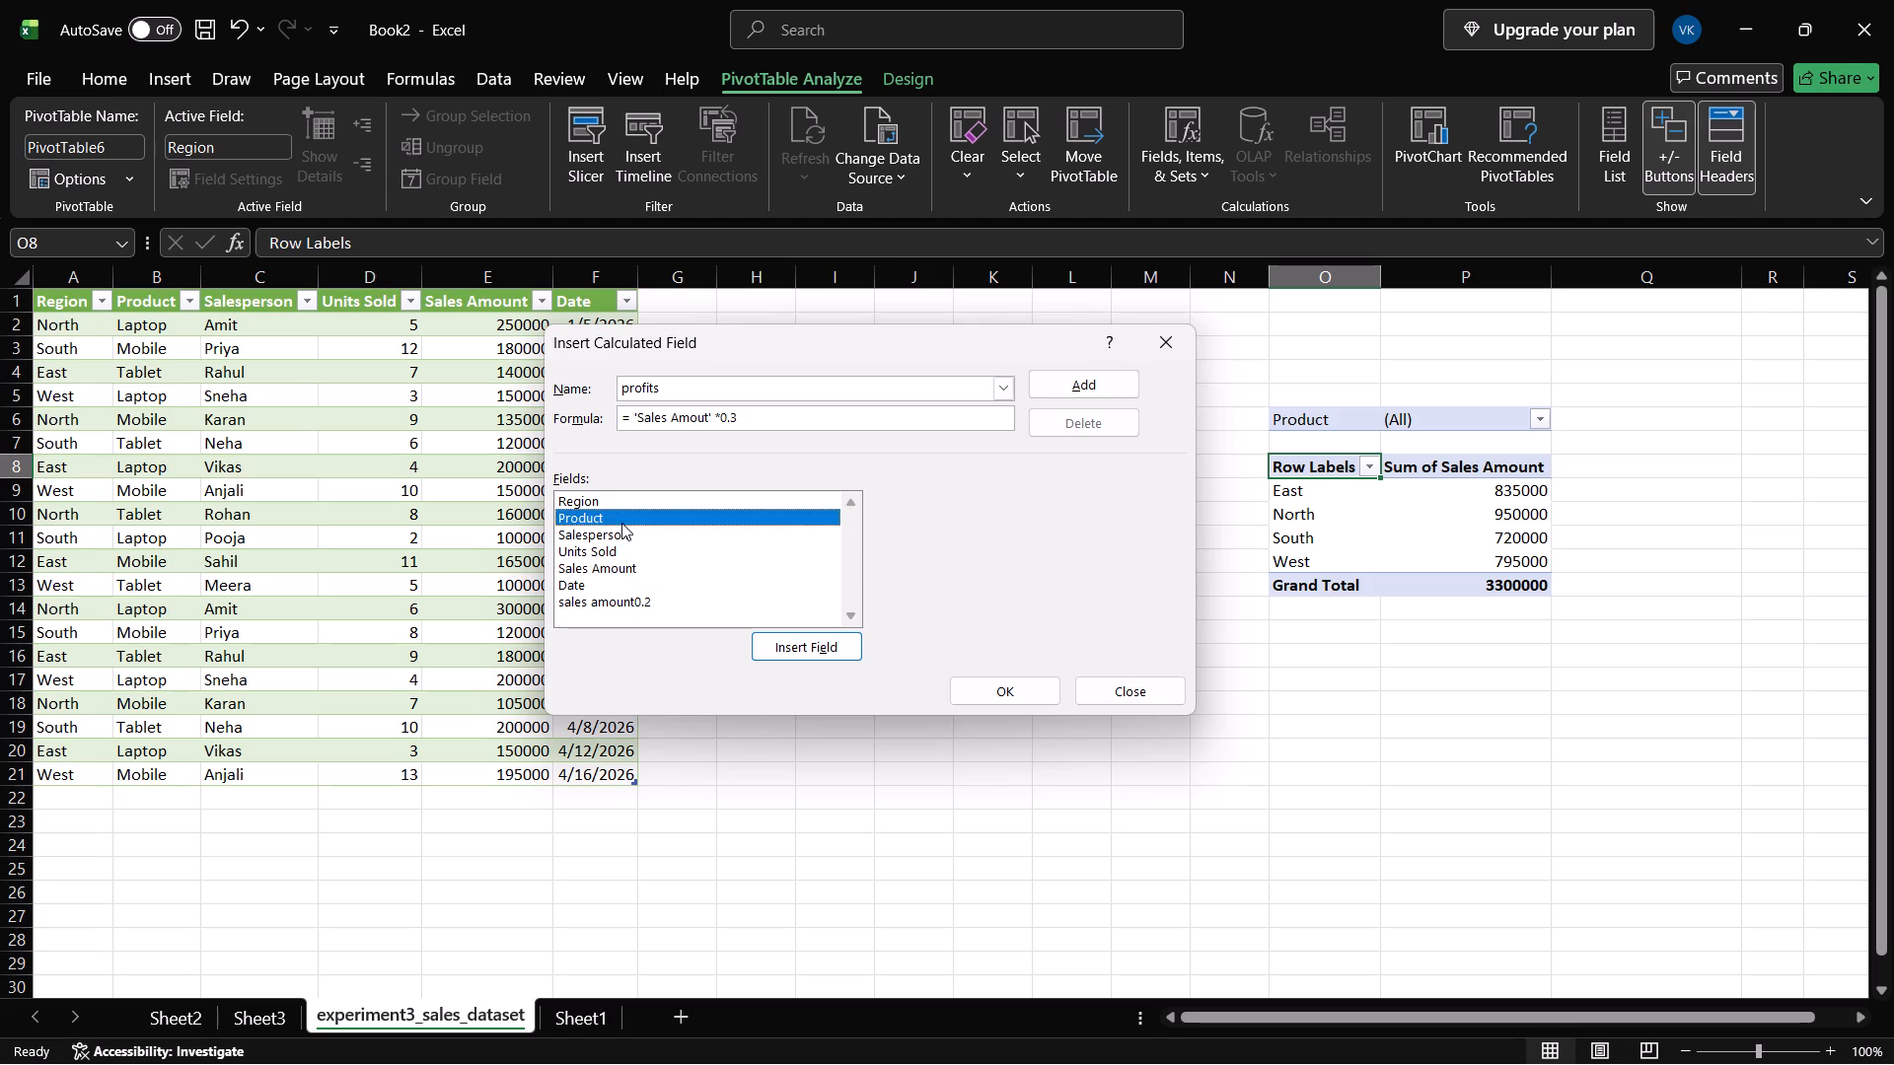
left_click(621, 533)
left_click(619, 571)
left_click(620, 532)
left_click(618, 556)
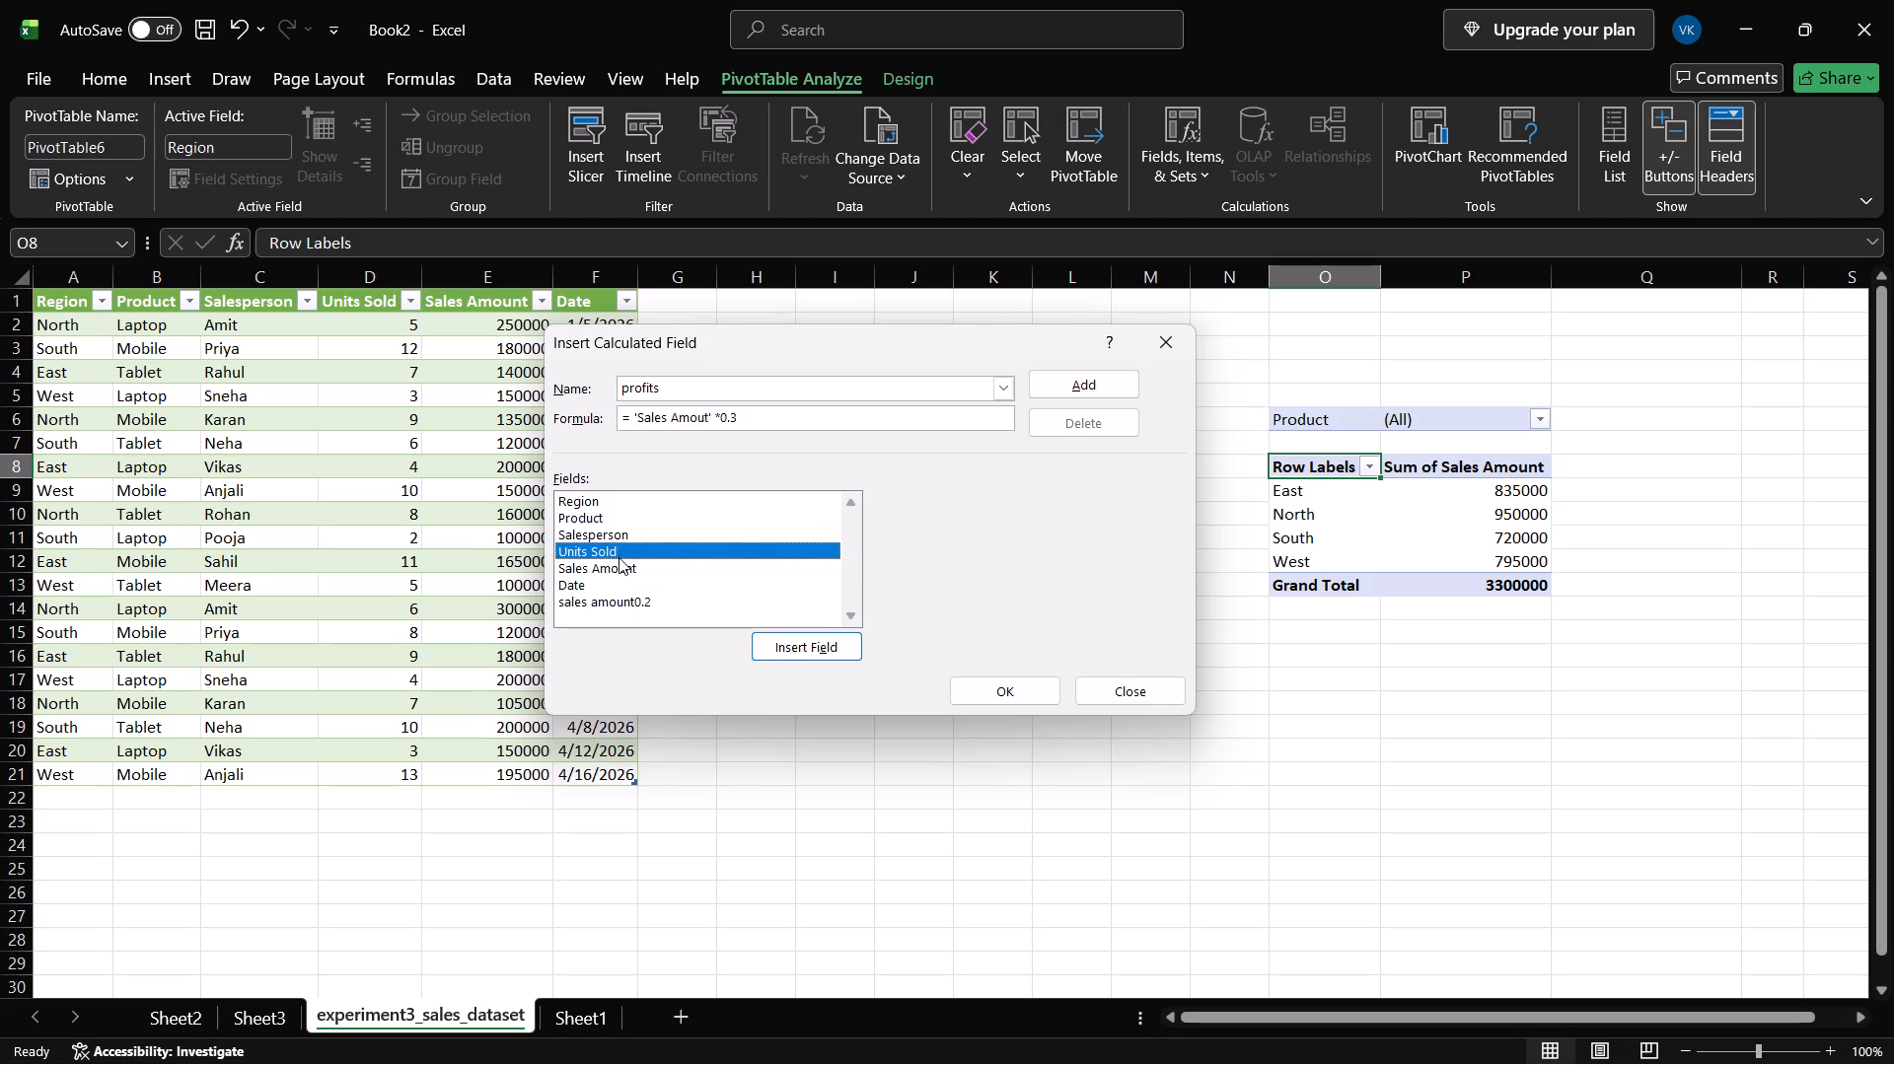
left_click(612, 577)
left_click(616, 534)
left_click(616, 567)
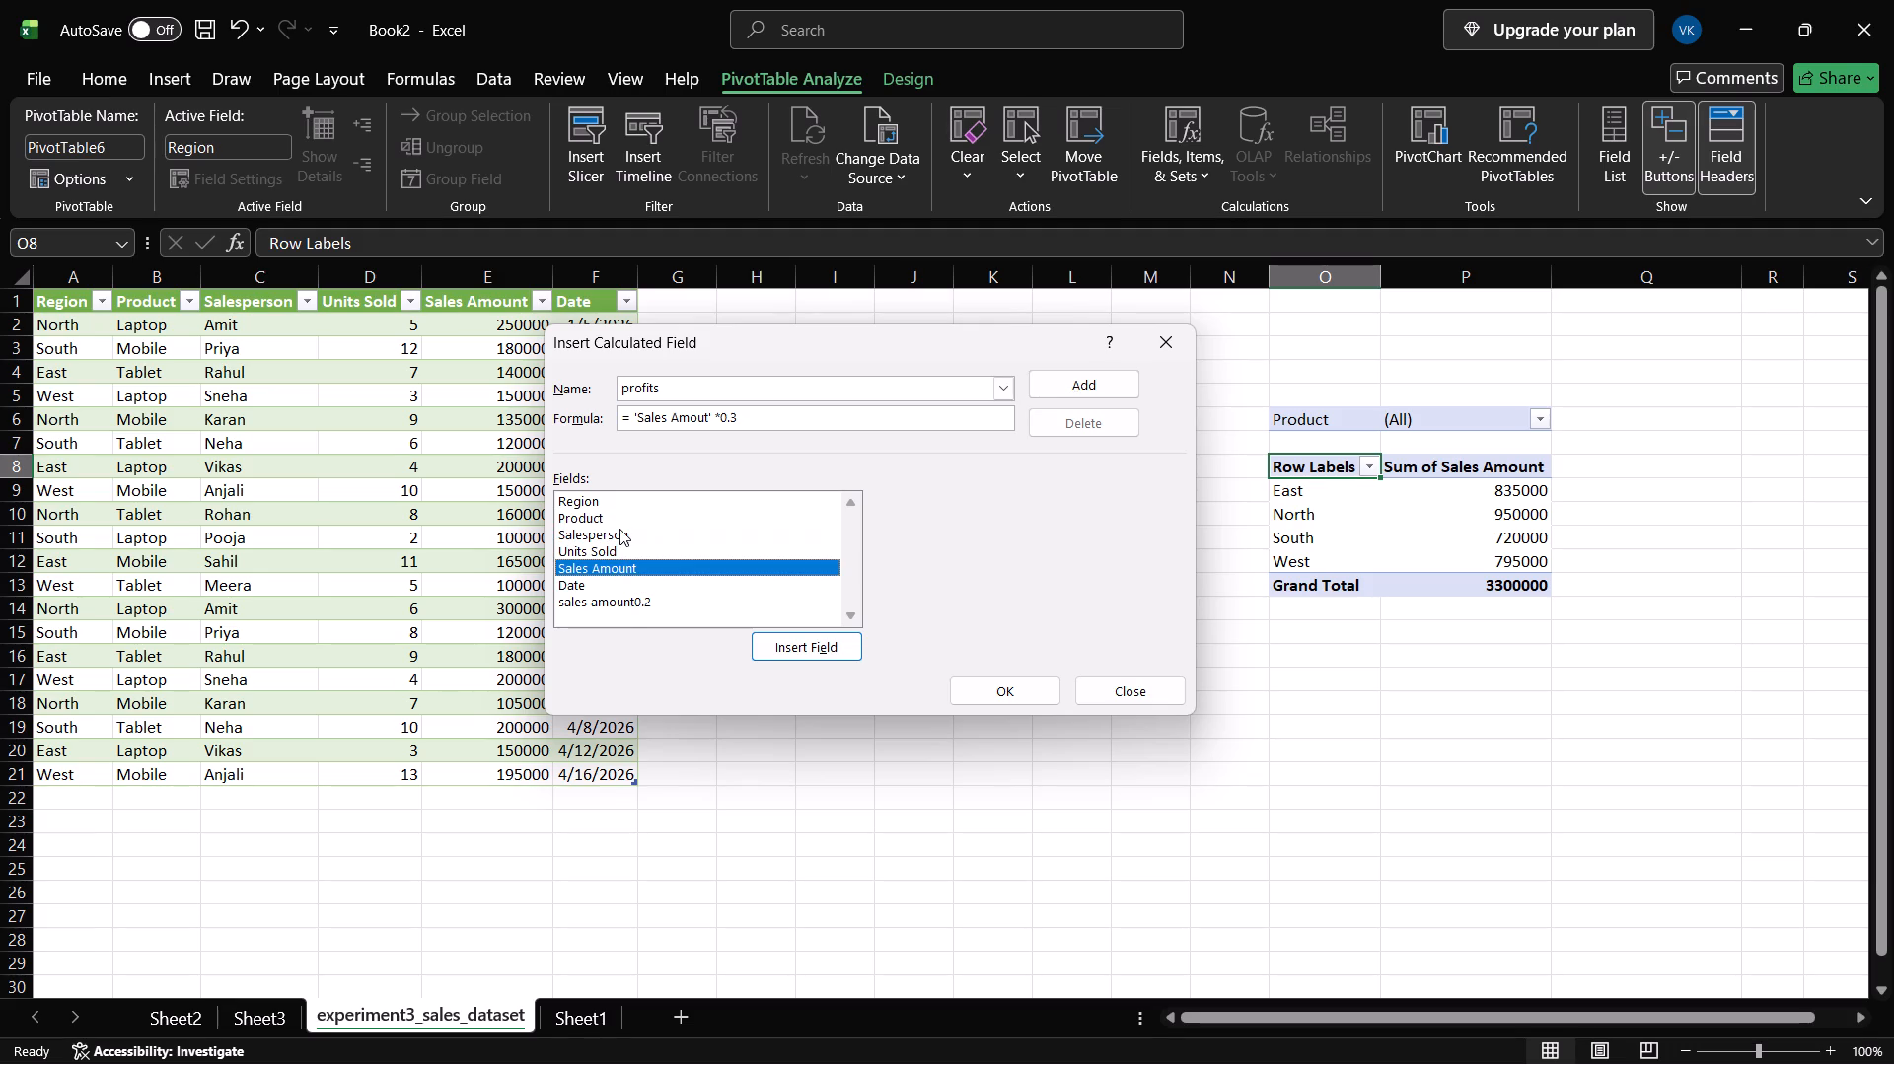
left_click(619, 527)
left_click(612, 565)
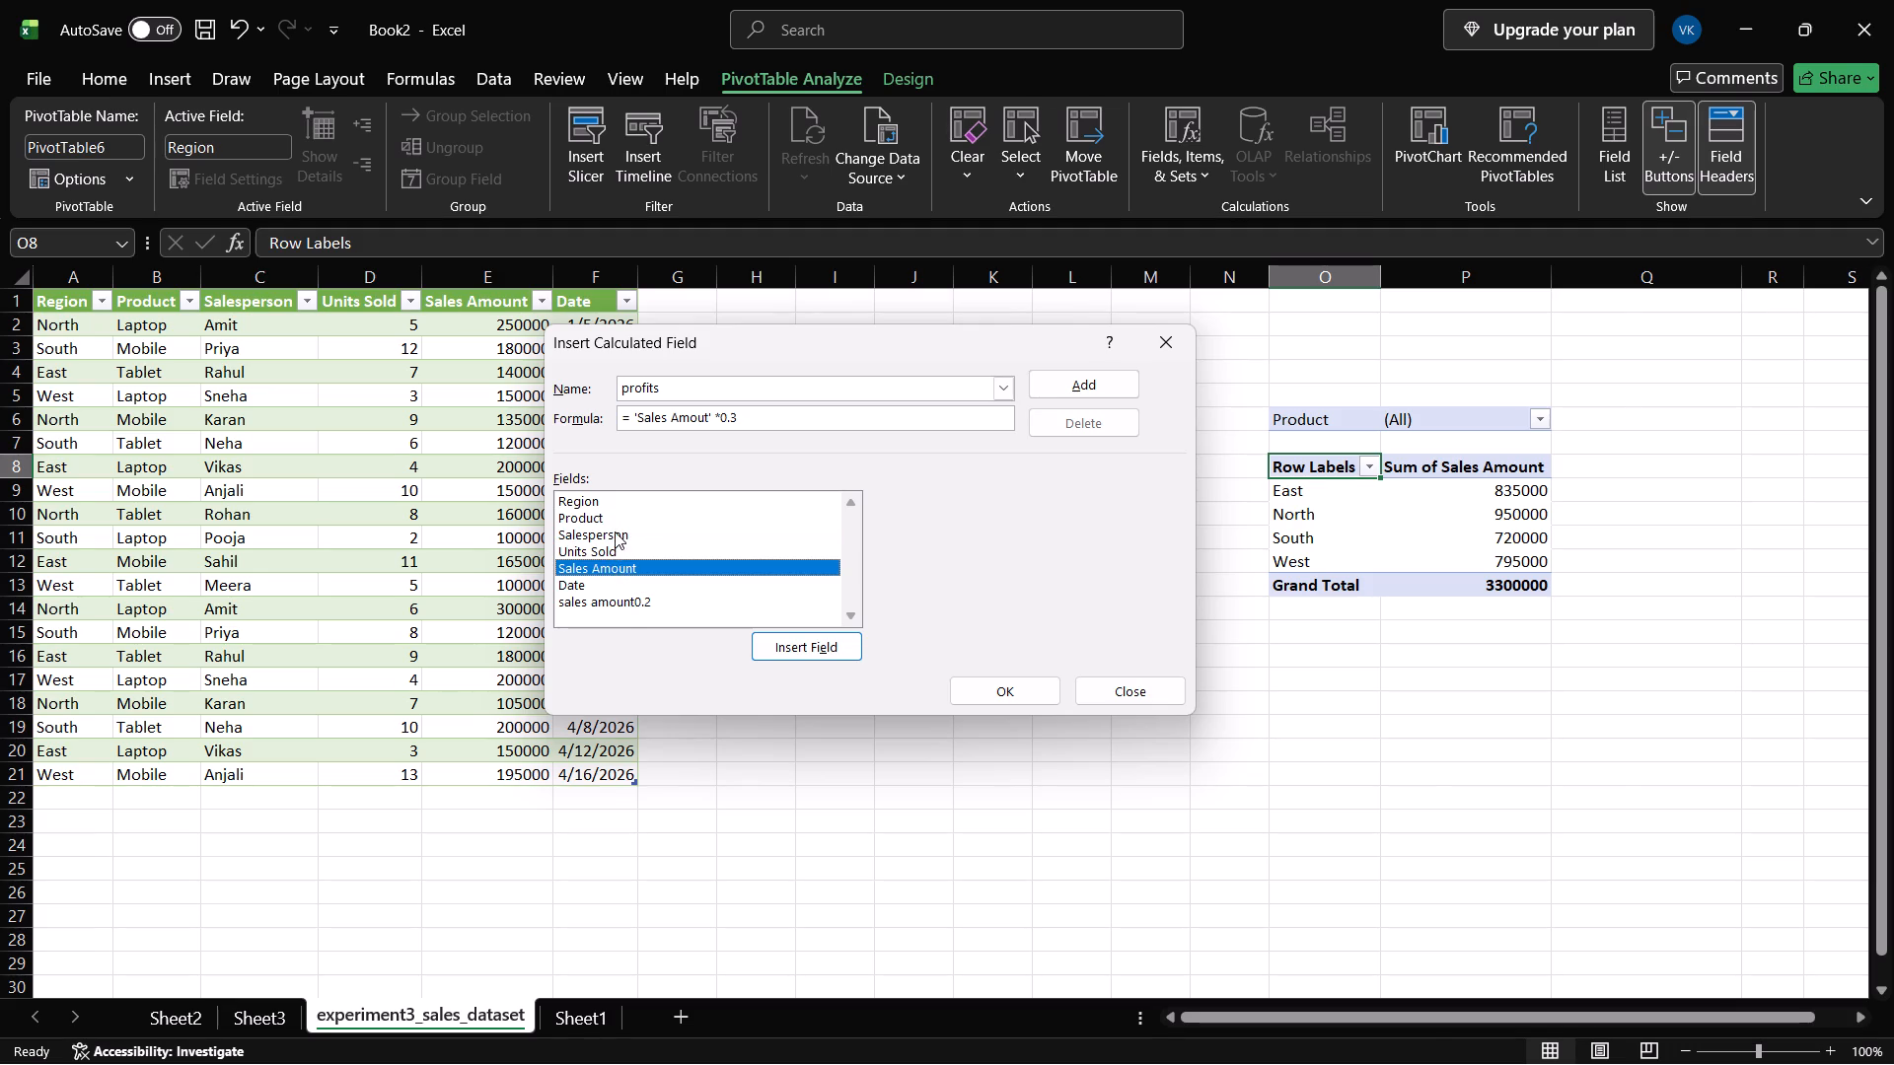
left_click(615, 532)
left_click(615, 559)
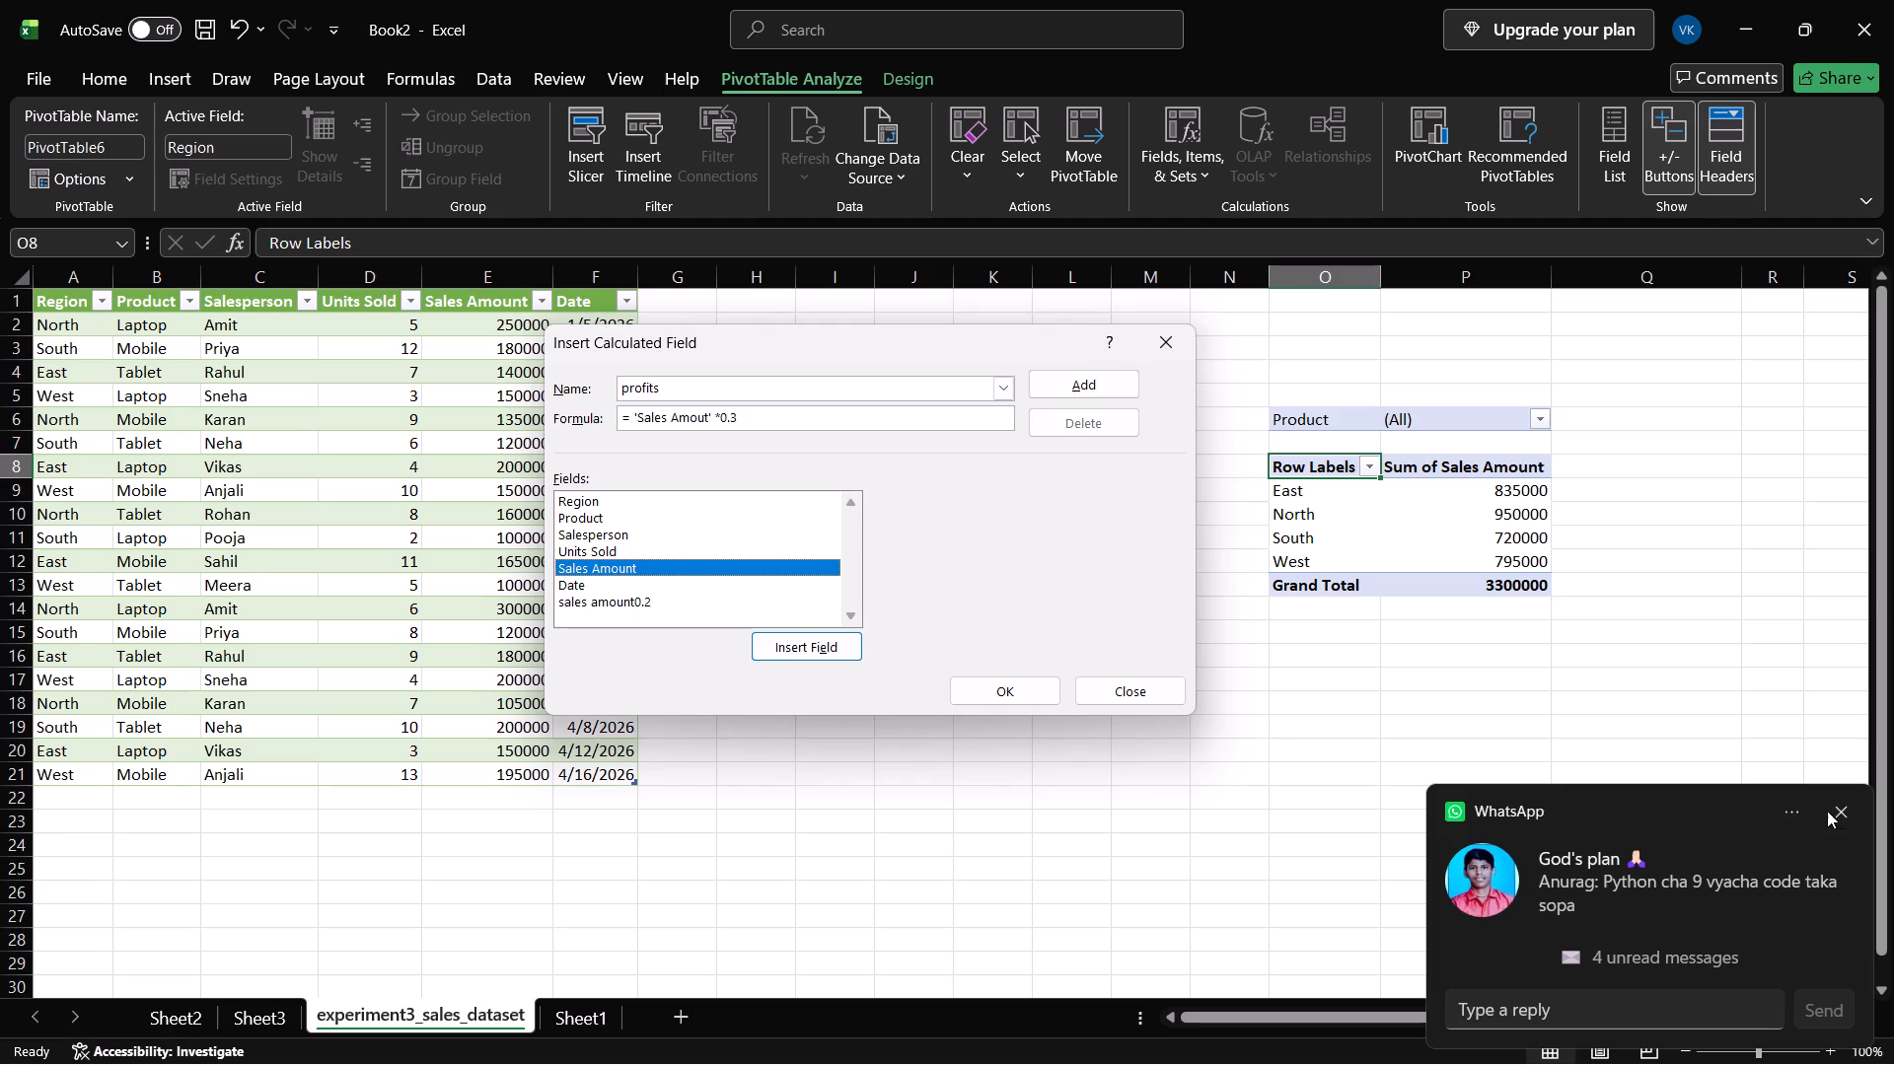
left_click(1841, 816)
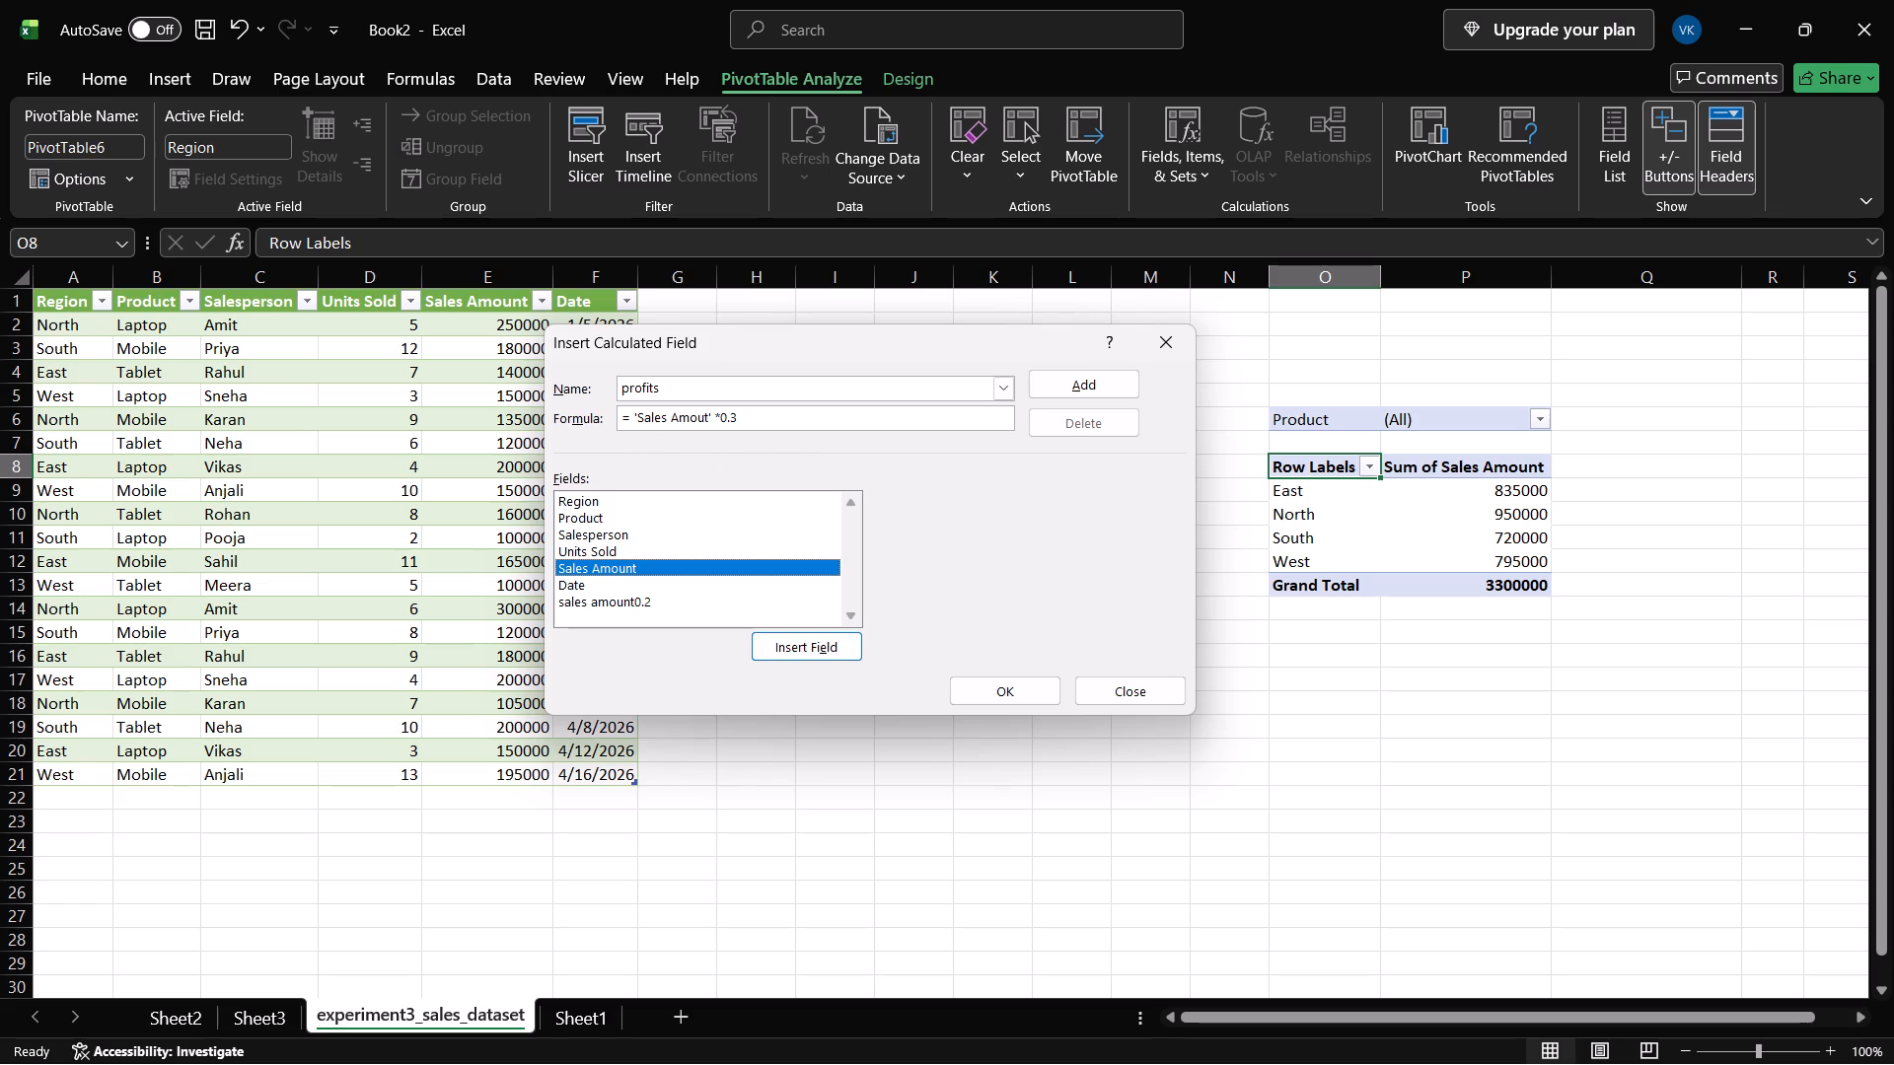
Correct the field name's spelling to Amount and add the profits calculated field with = 'Sales Amount' *0.3.
left_click(1056, 390)
left_click(1066, 355)
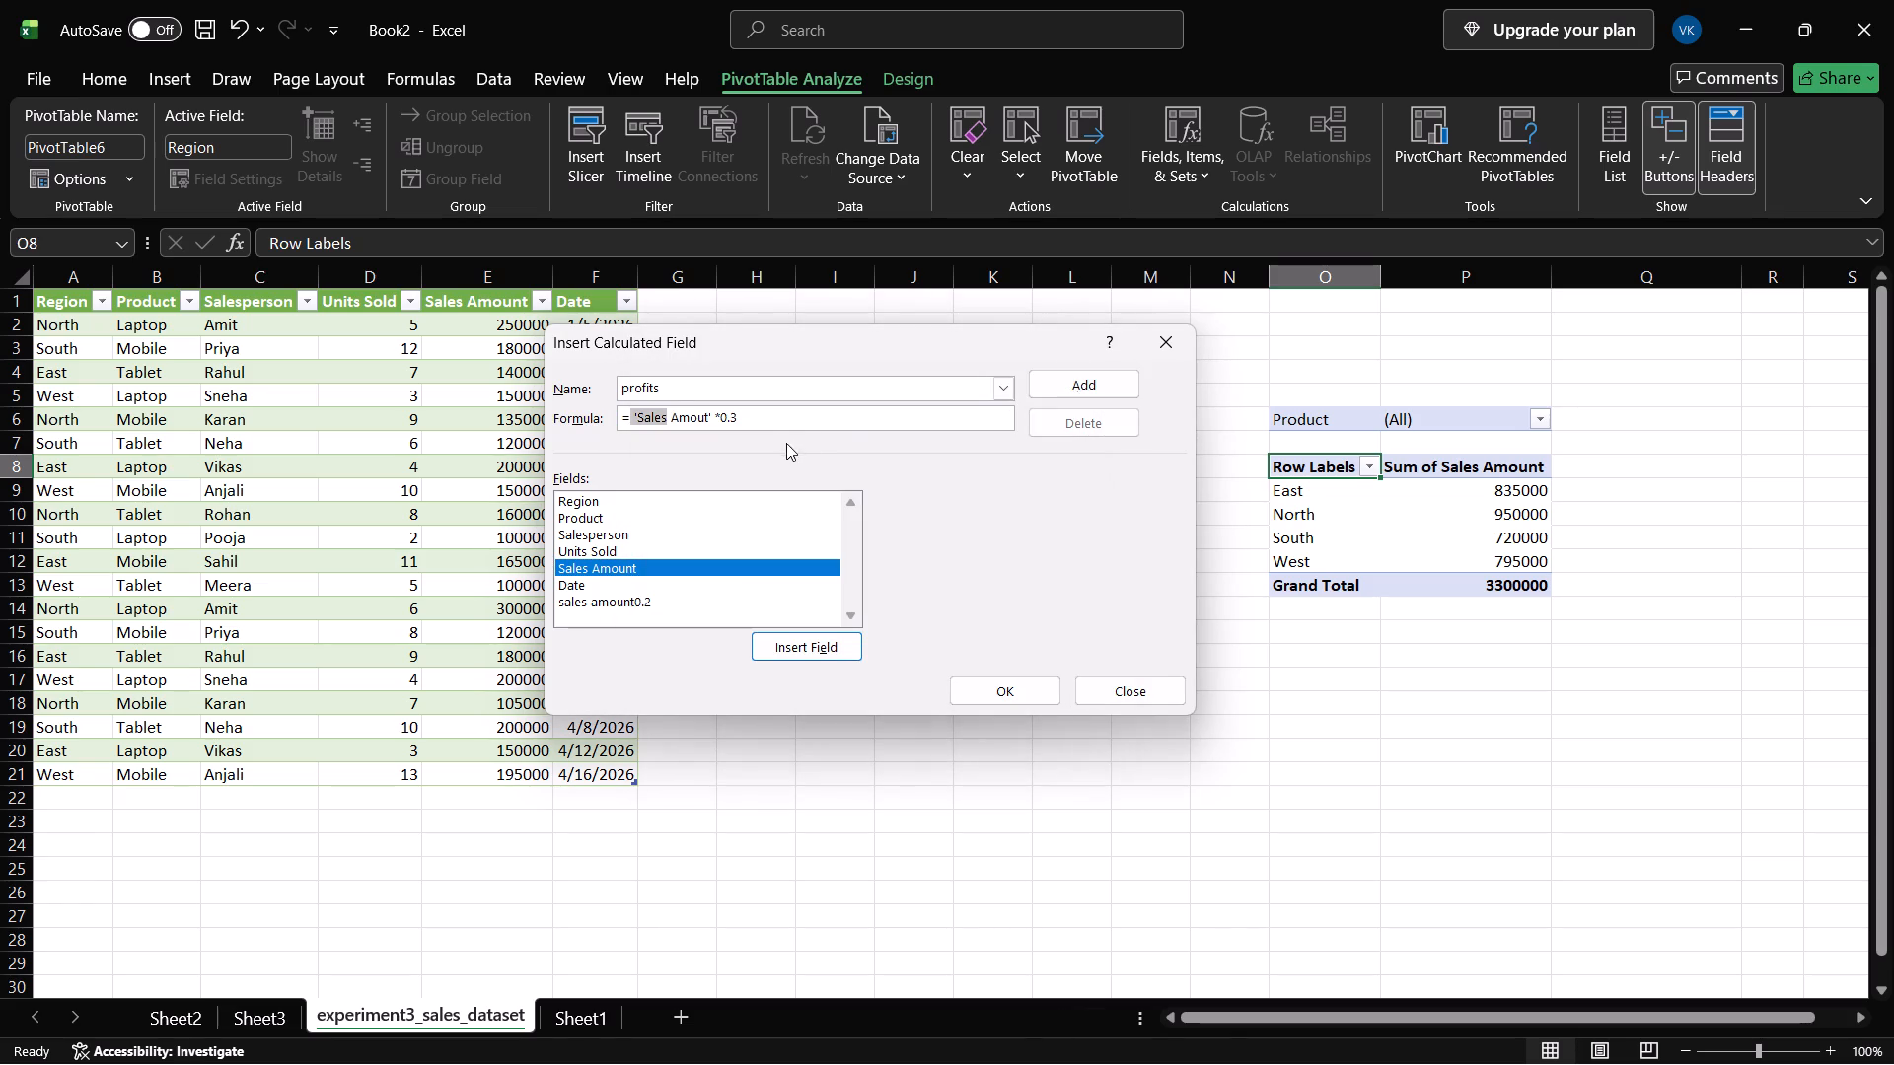
left_click(715, 421)
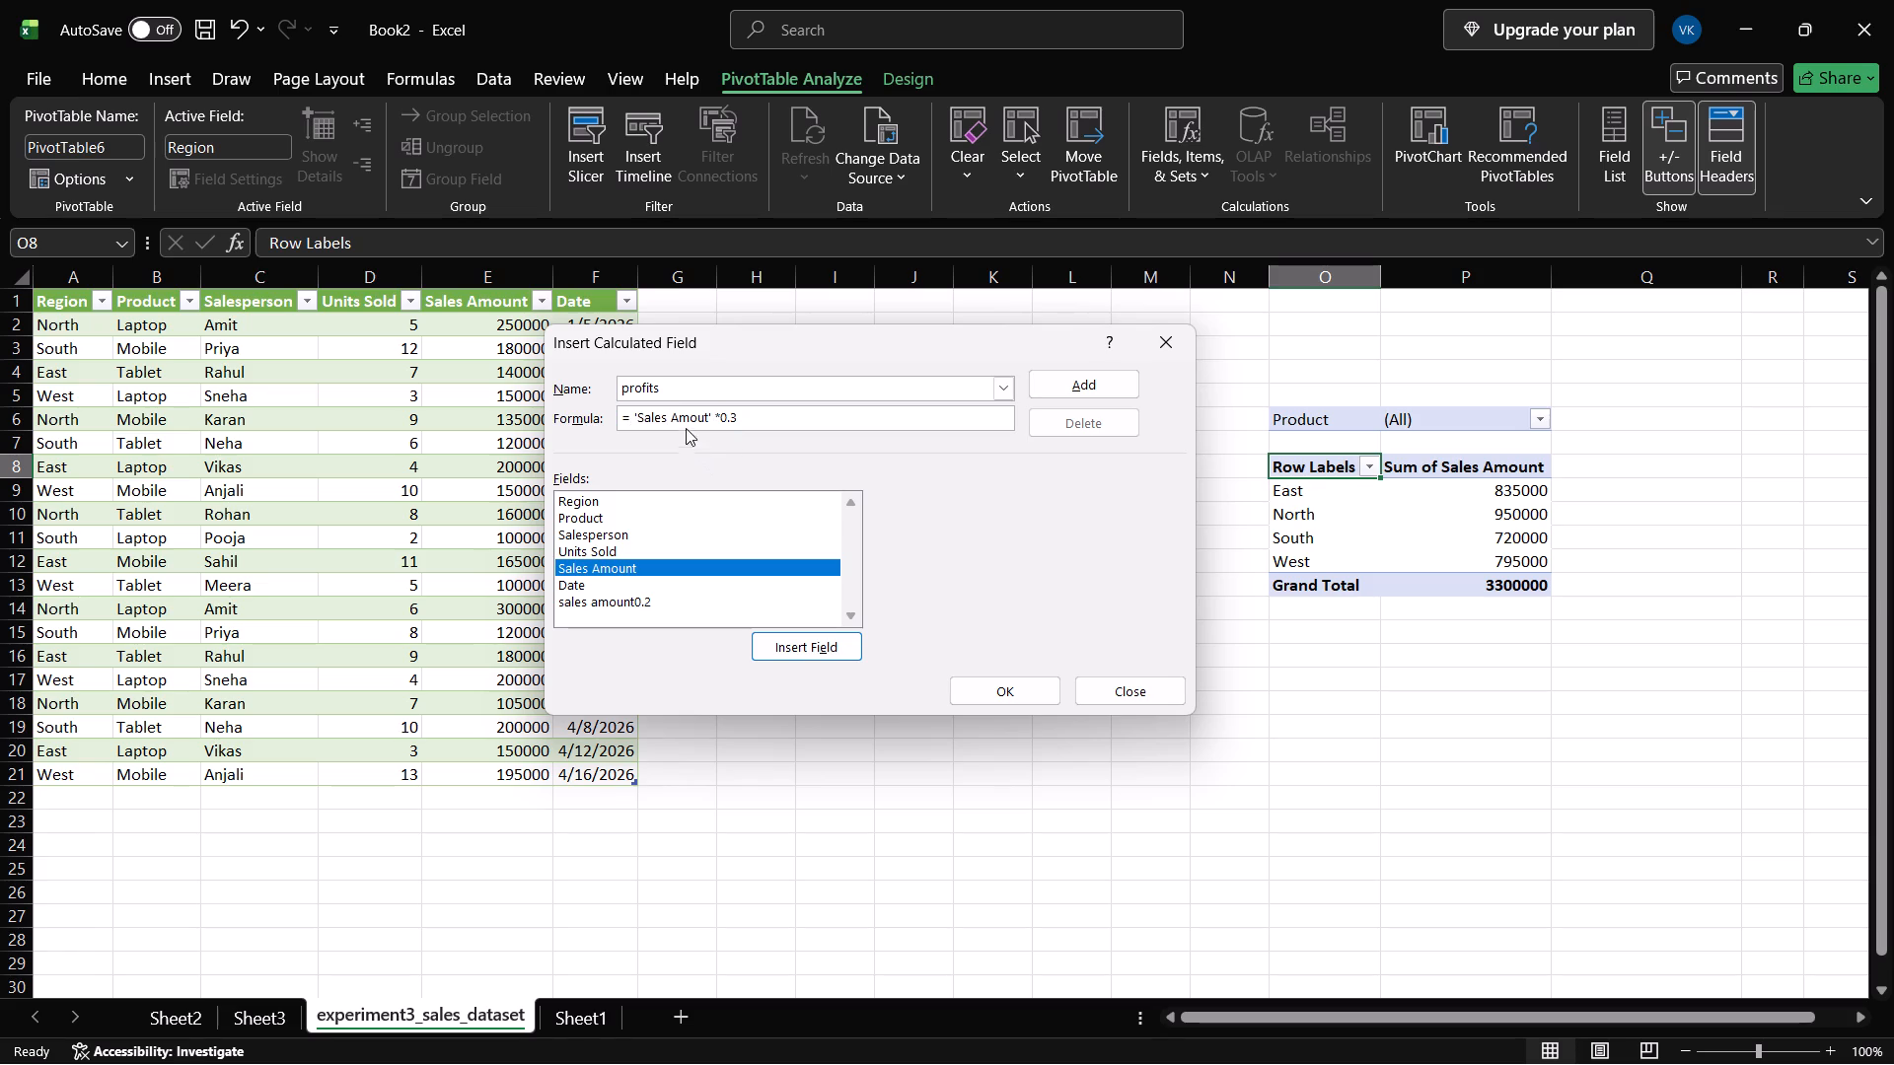
left_click(694, 419)
key("Right")
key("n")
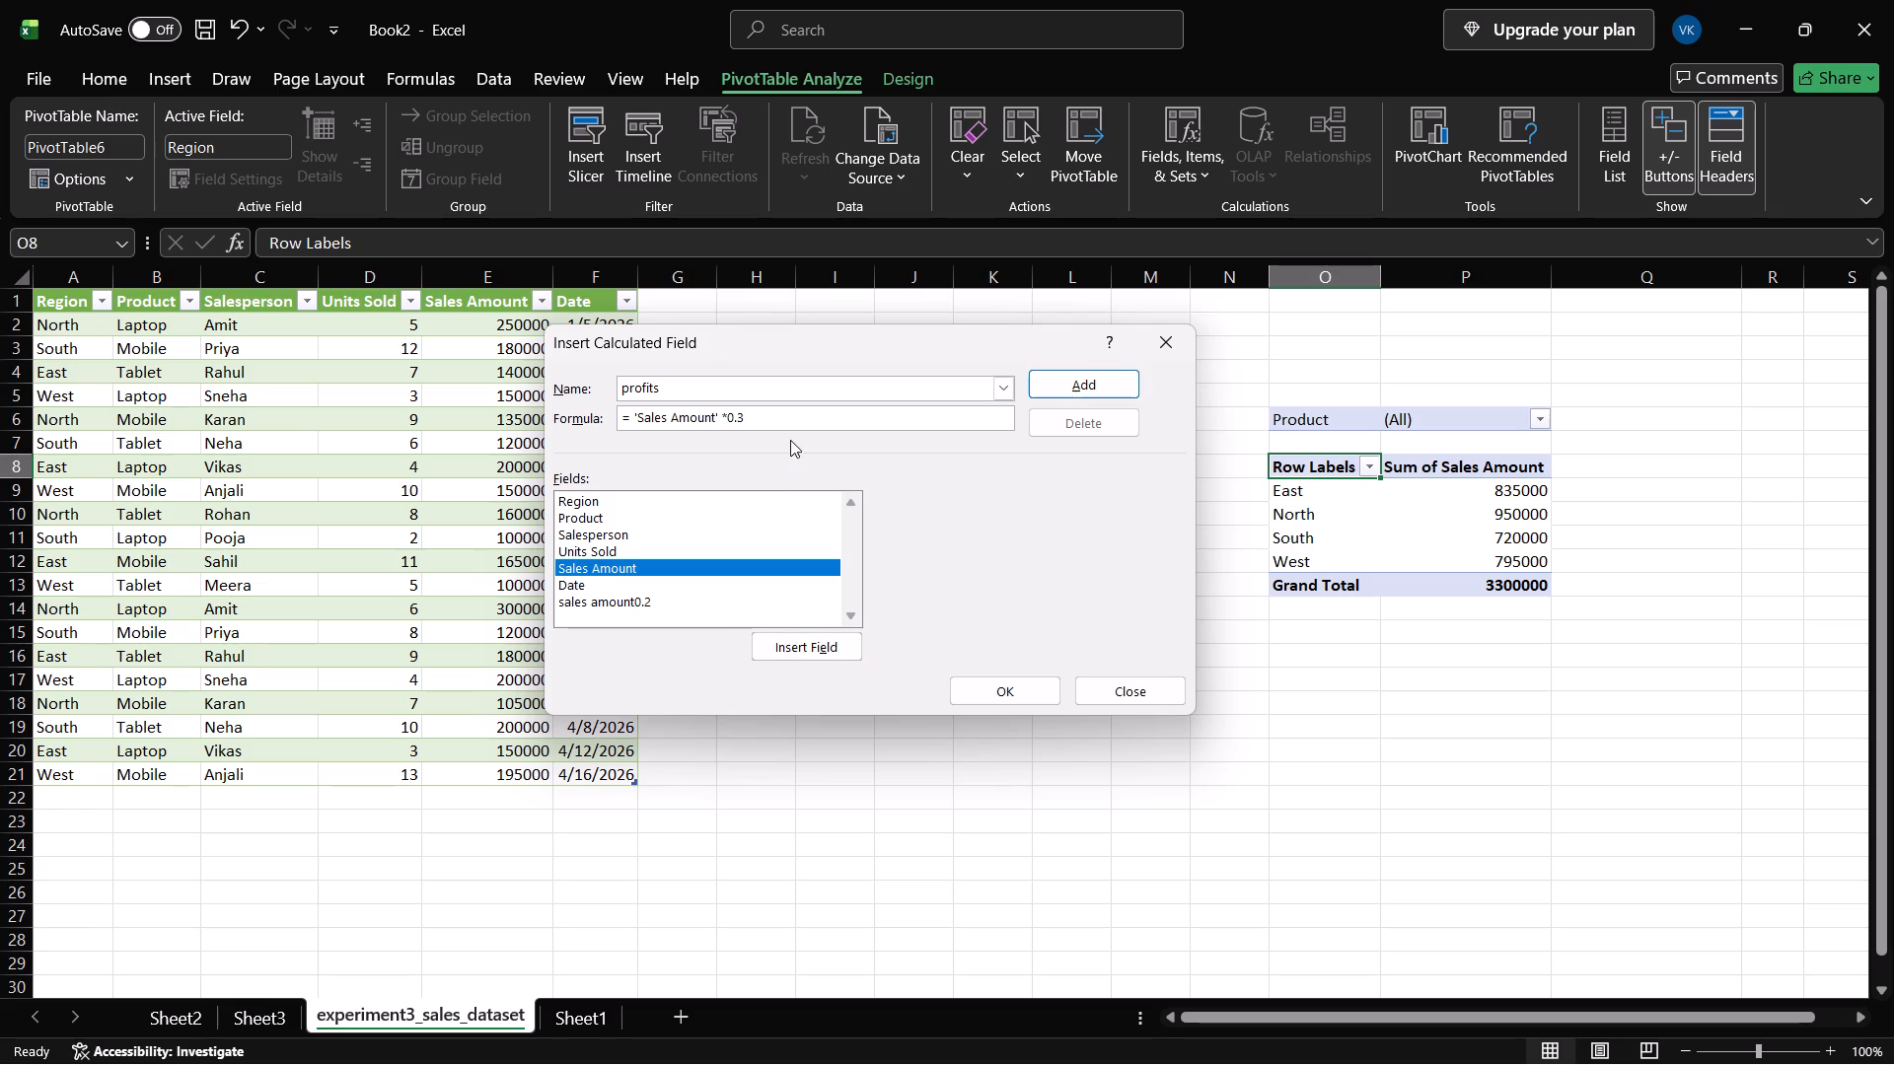
left_click(986, 686)
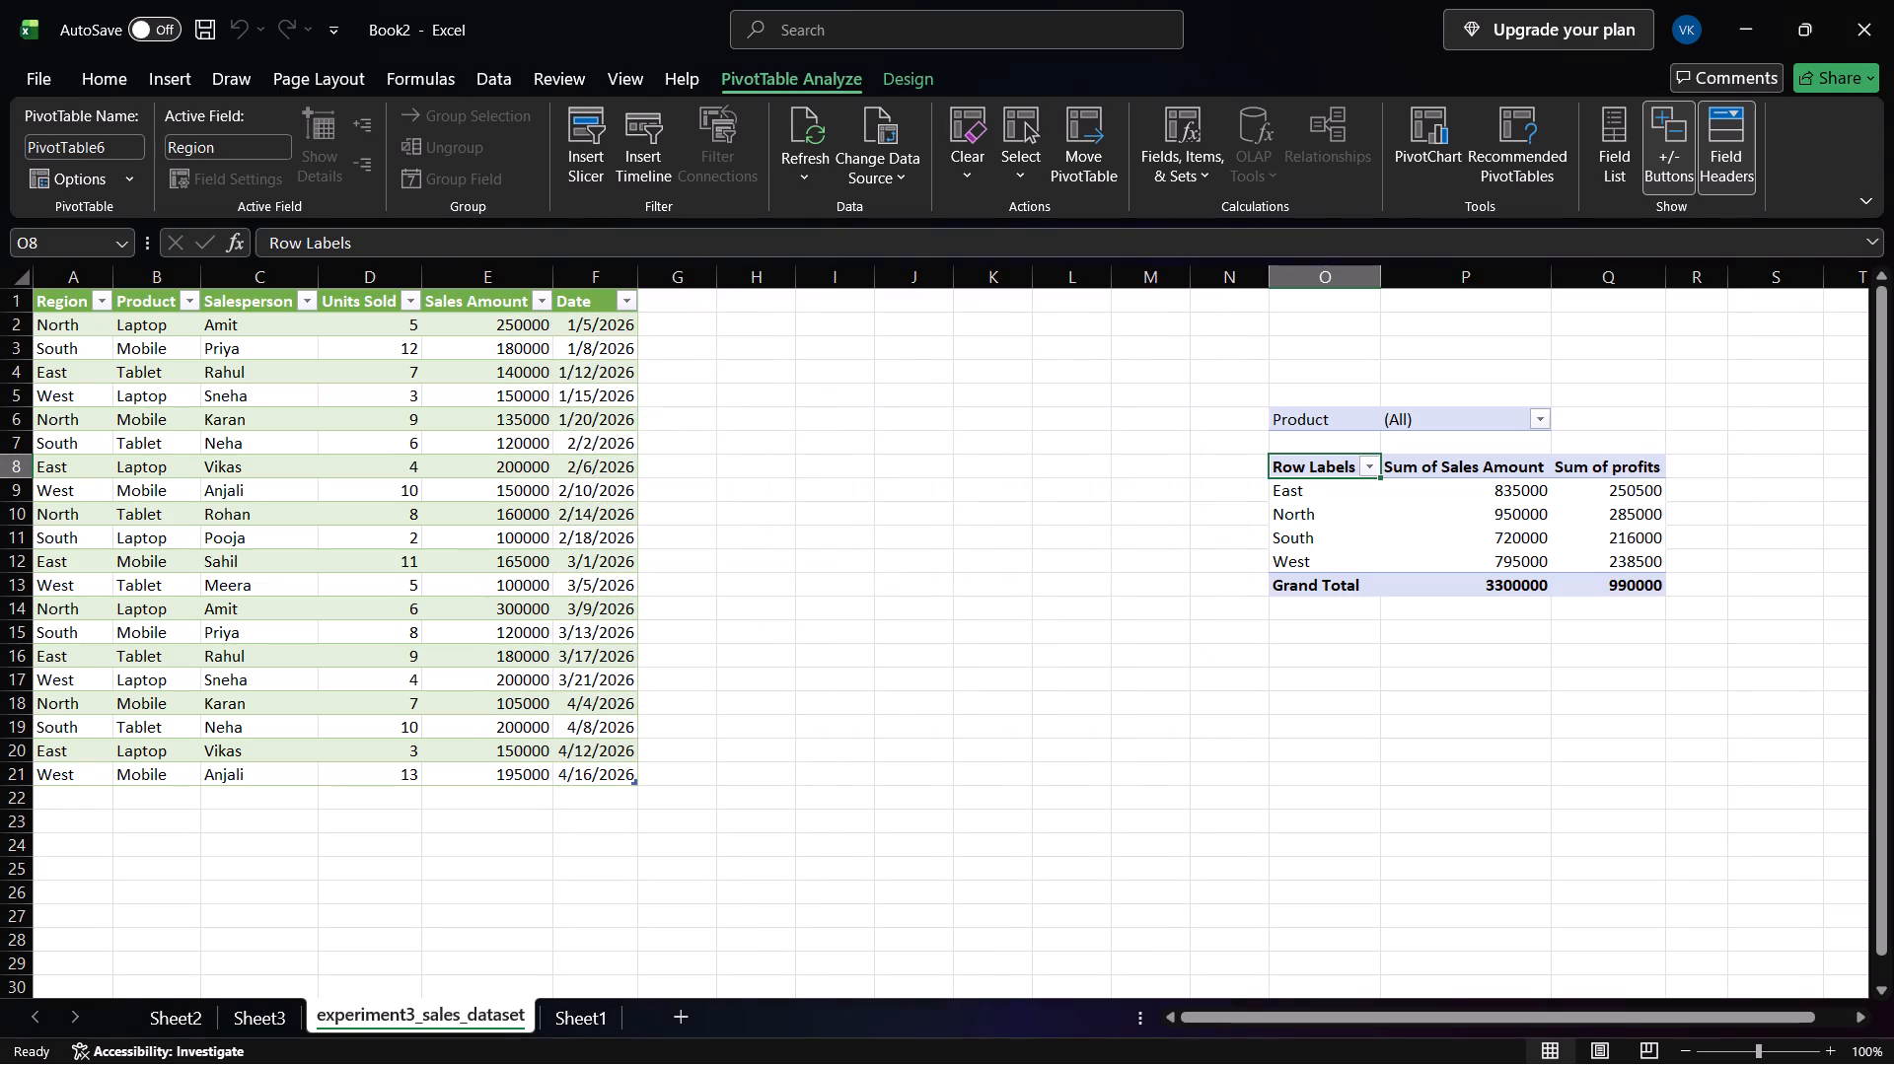
left_click(1566, 645)
left_click(1632, 635)
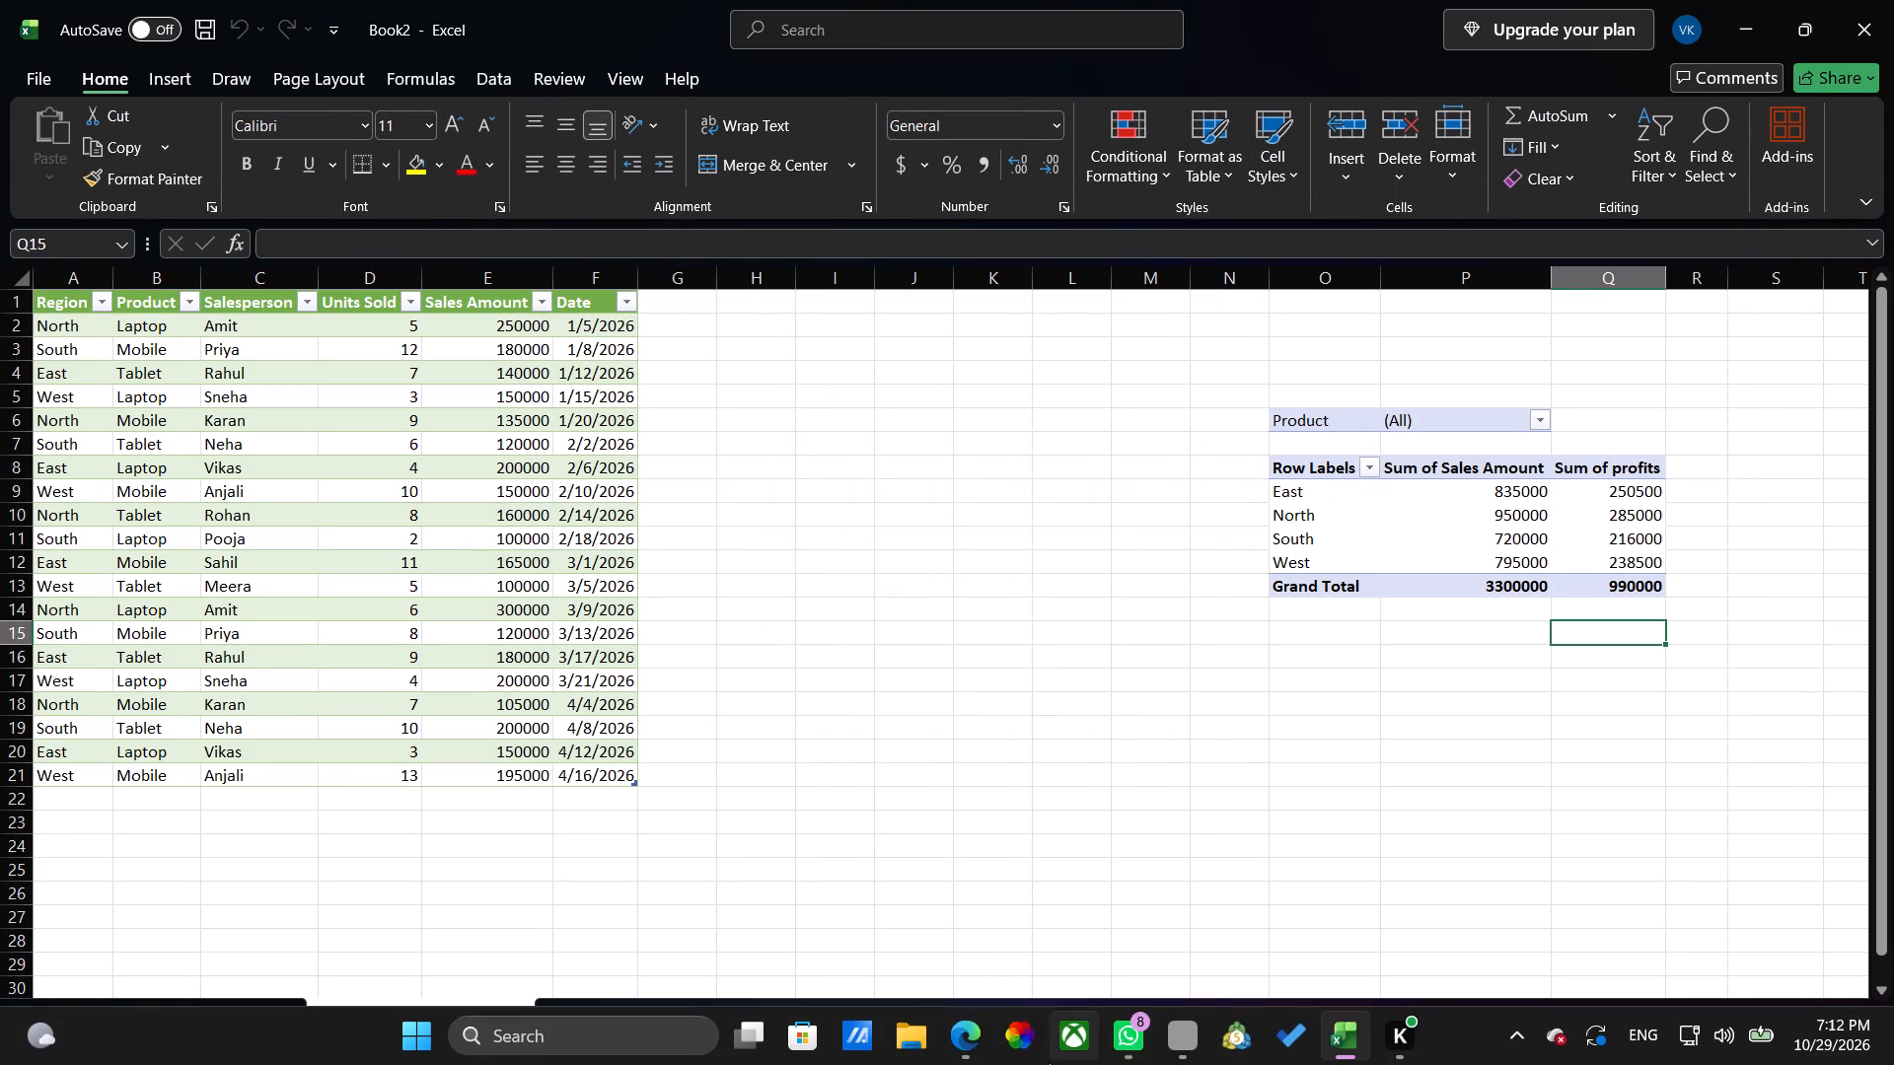
Switch to daspracticals.pdf in Edge and read the instructions from 4(c) Add a Calculated Field through Part 2 on filtering and sorting.
left_click(979, 1034)
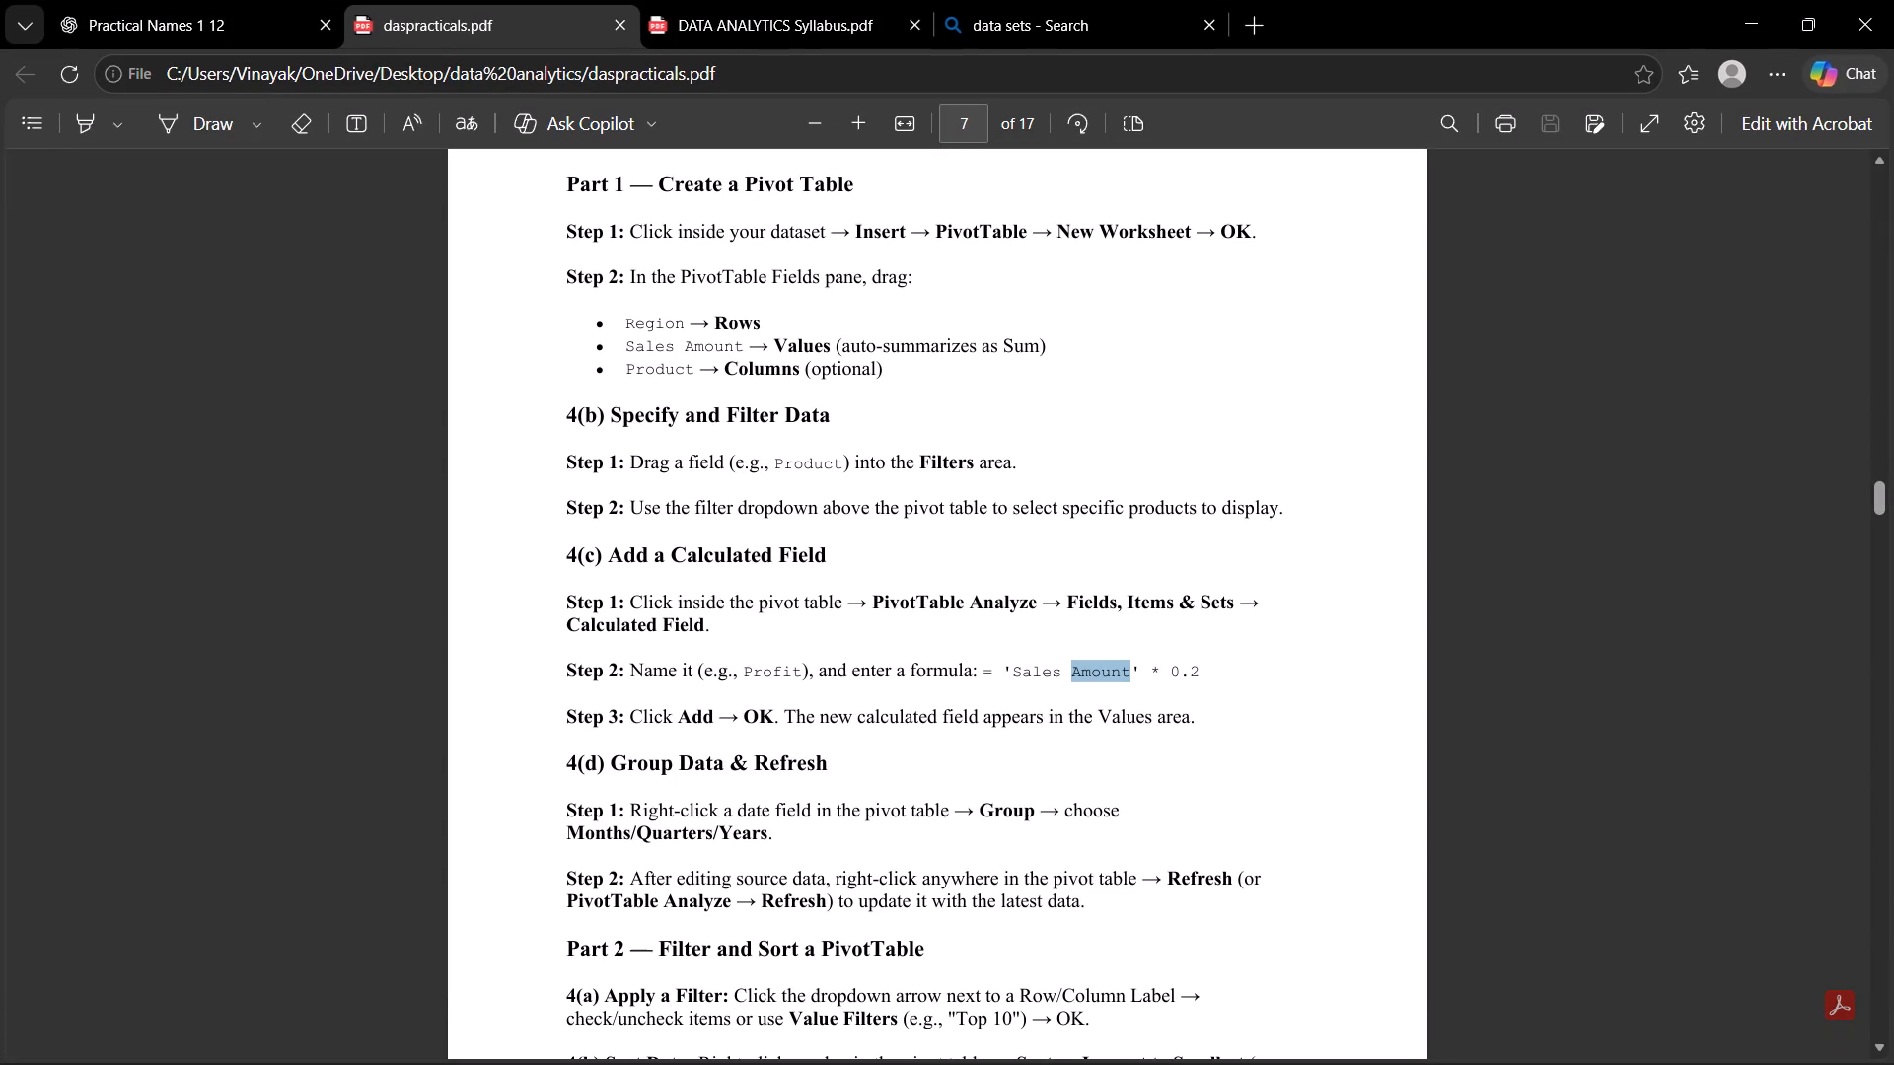
left_click(834, 742)
left_click_drag(563, 773, 842, 771)
left_click(842, 771)
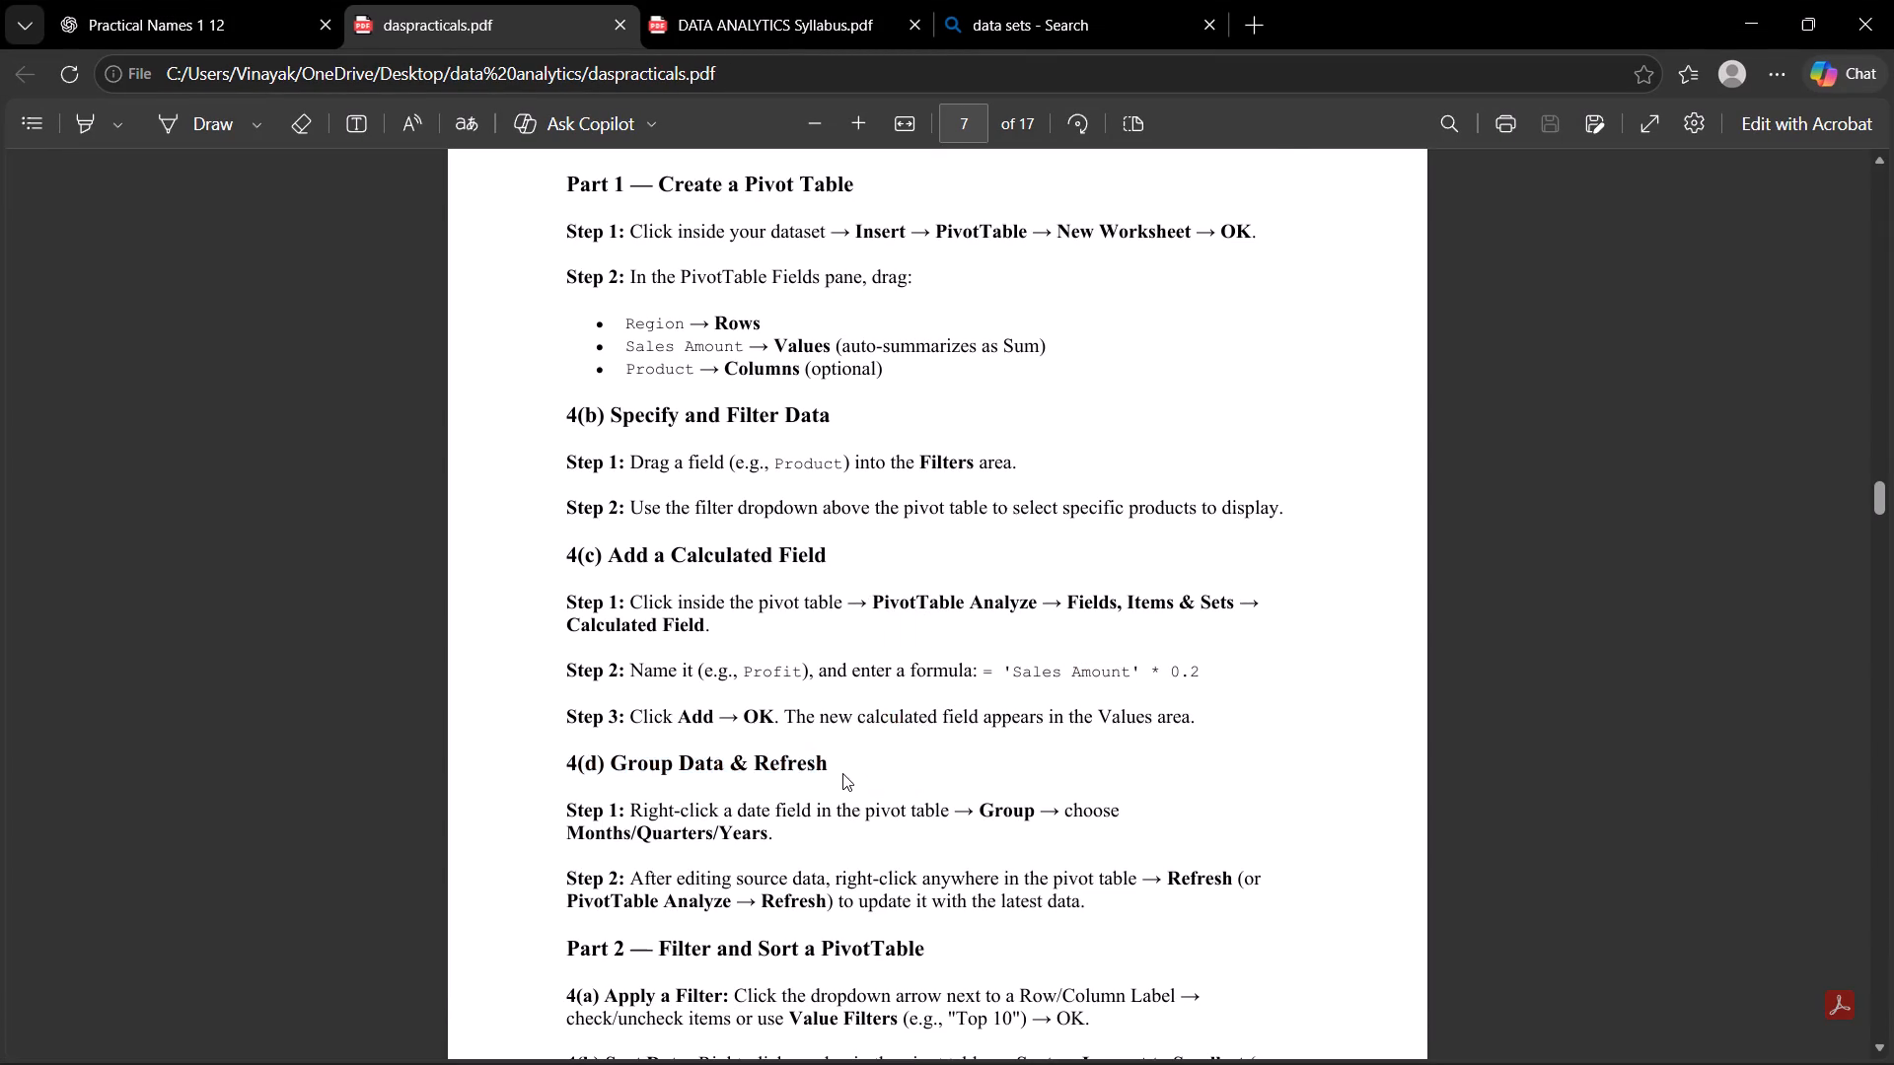
scroll(742, 851, "down", 3)
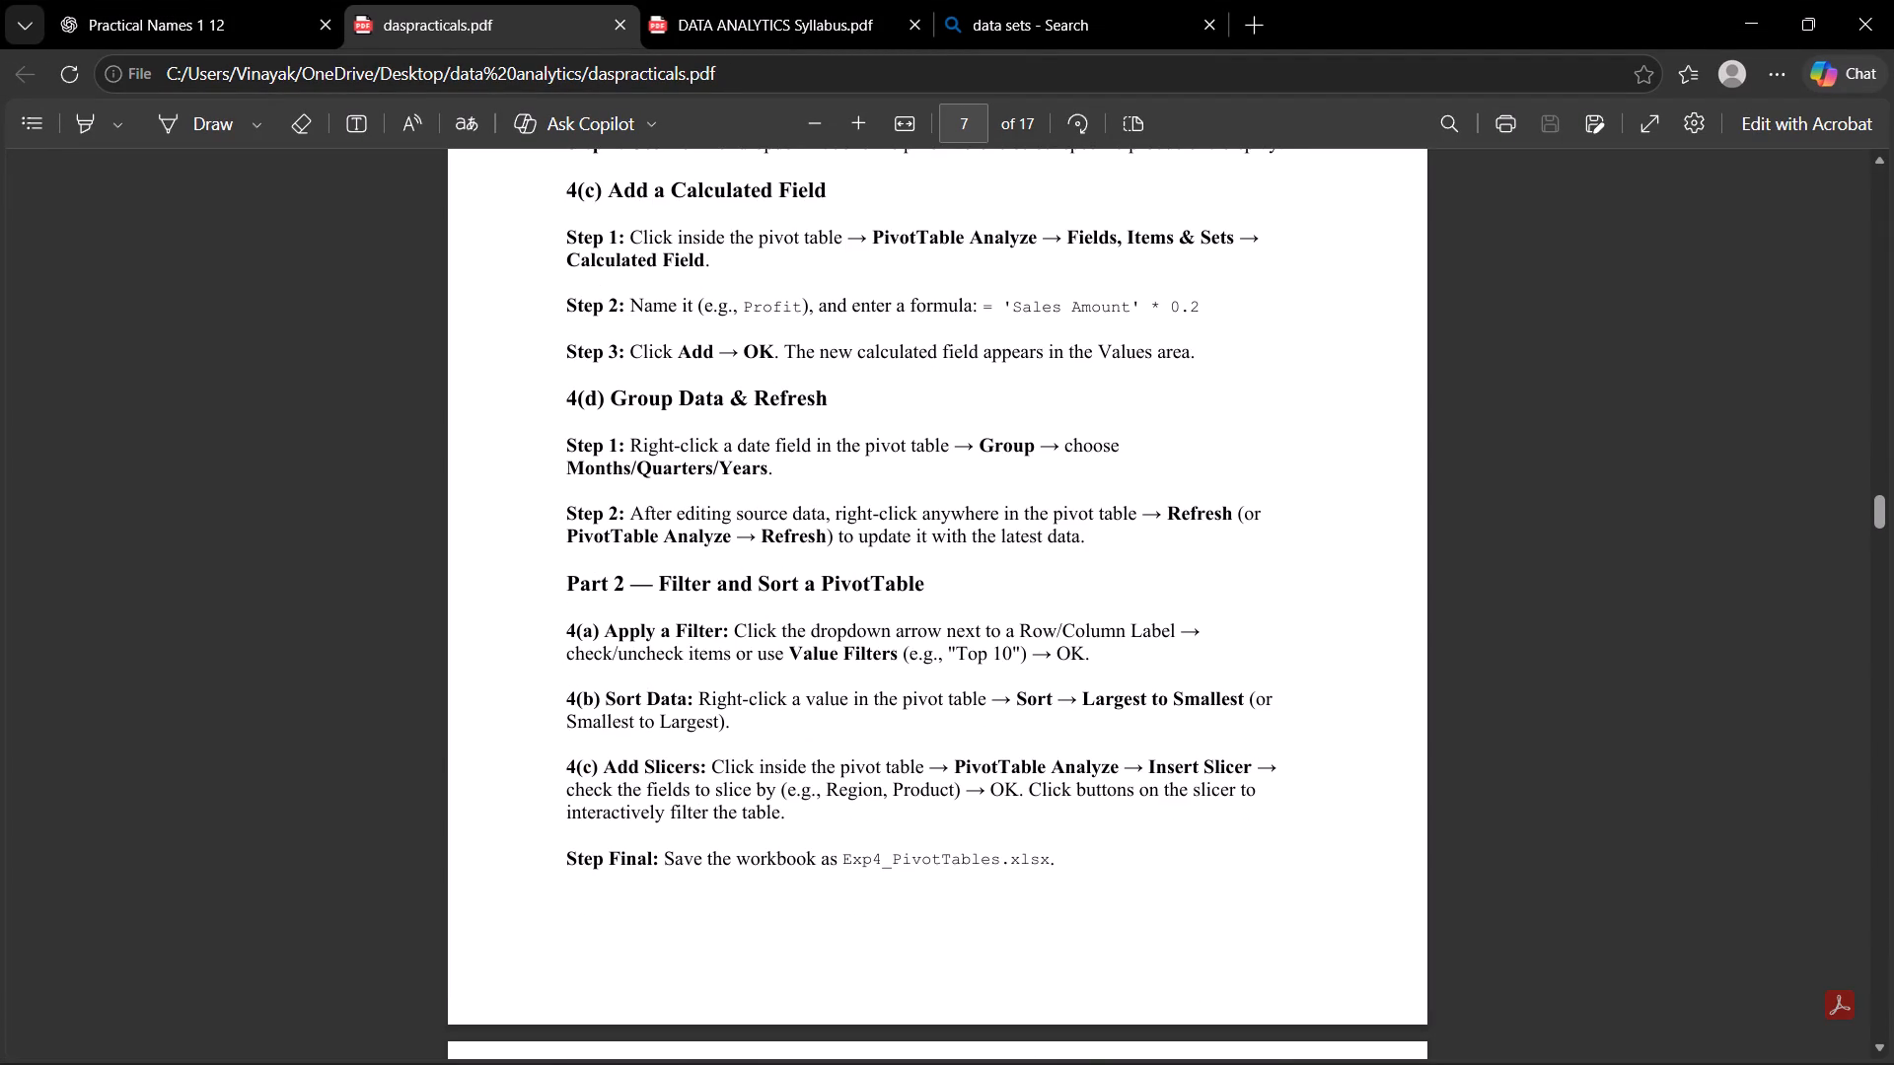
double_click(992, 431)
left_click(958, 467)
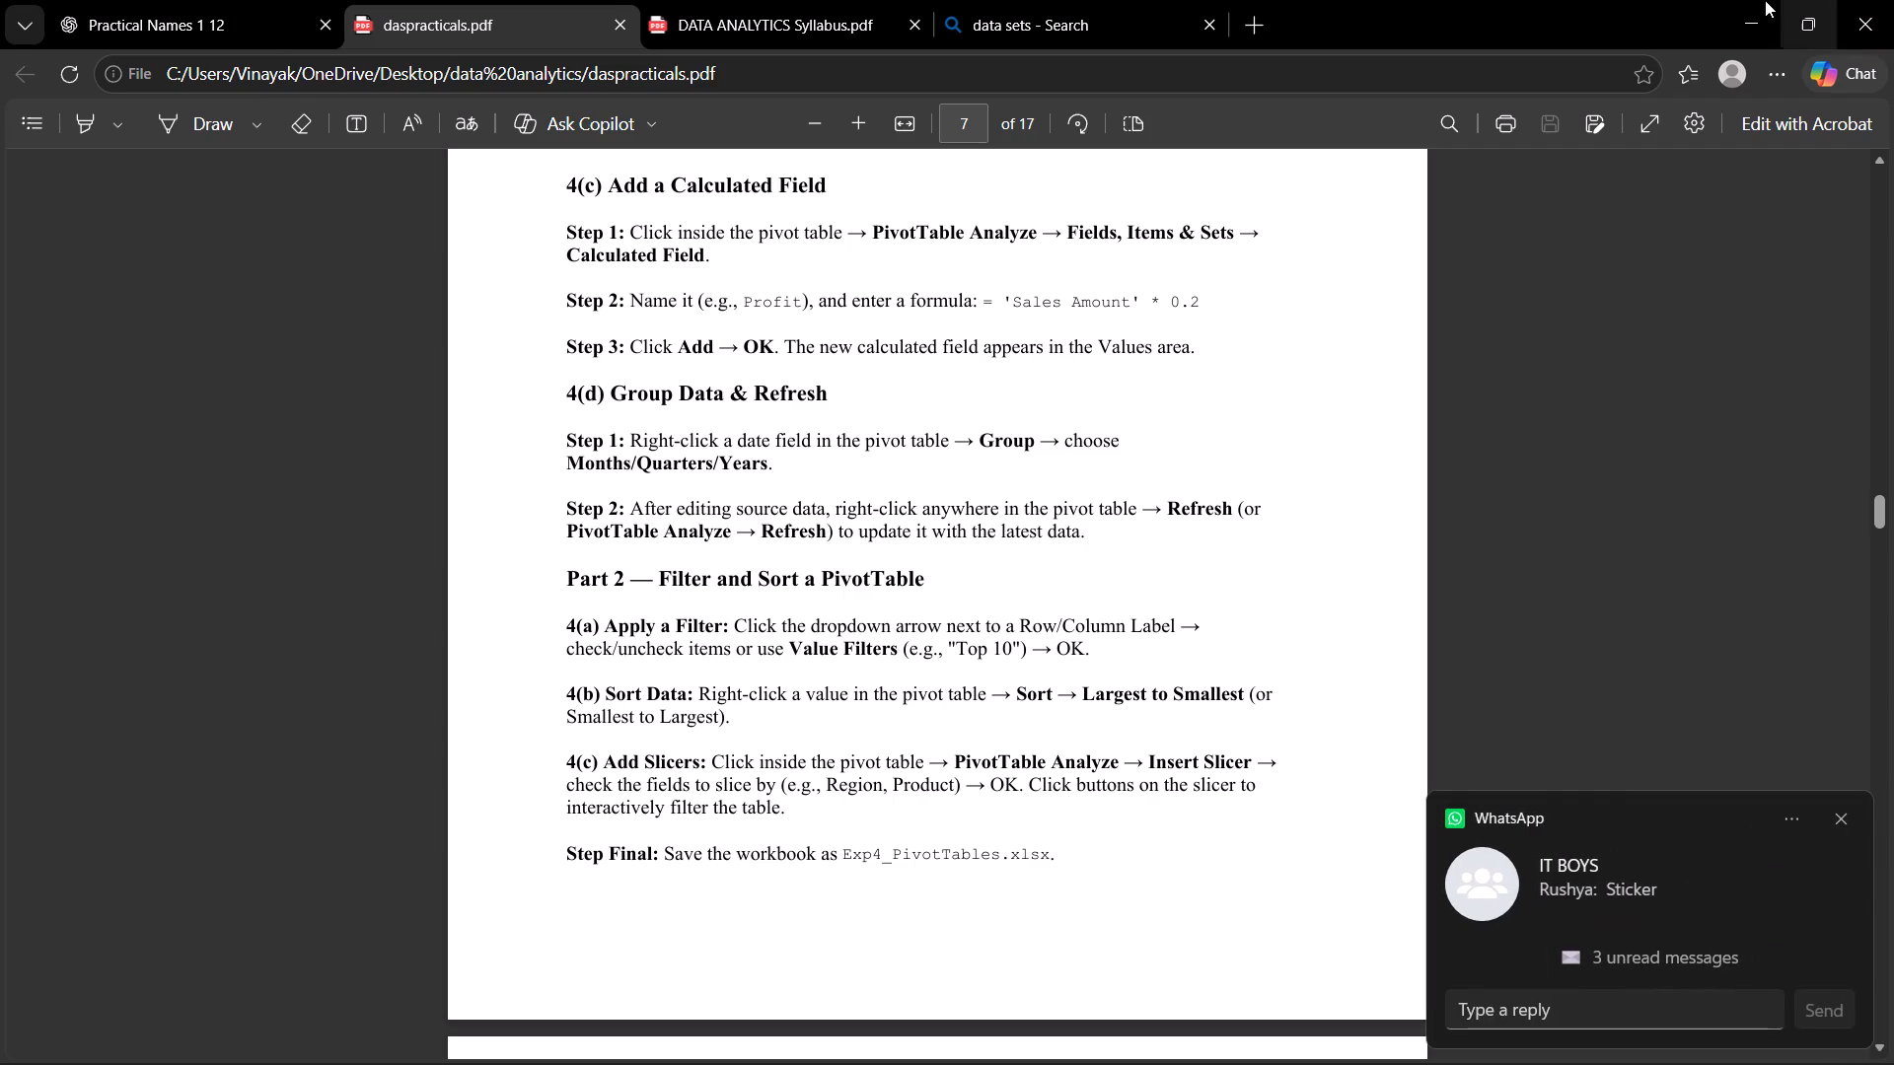
left_click(1843, 832)
scroll(769, 696, "down", 2)
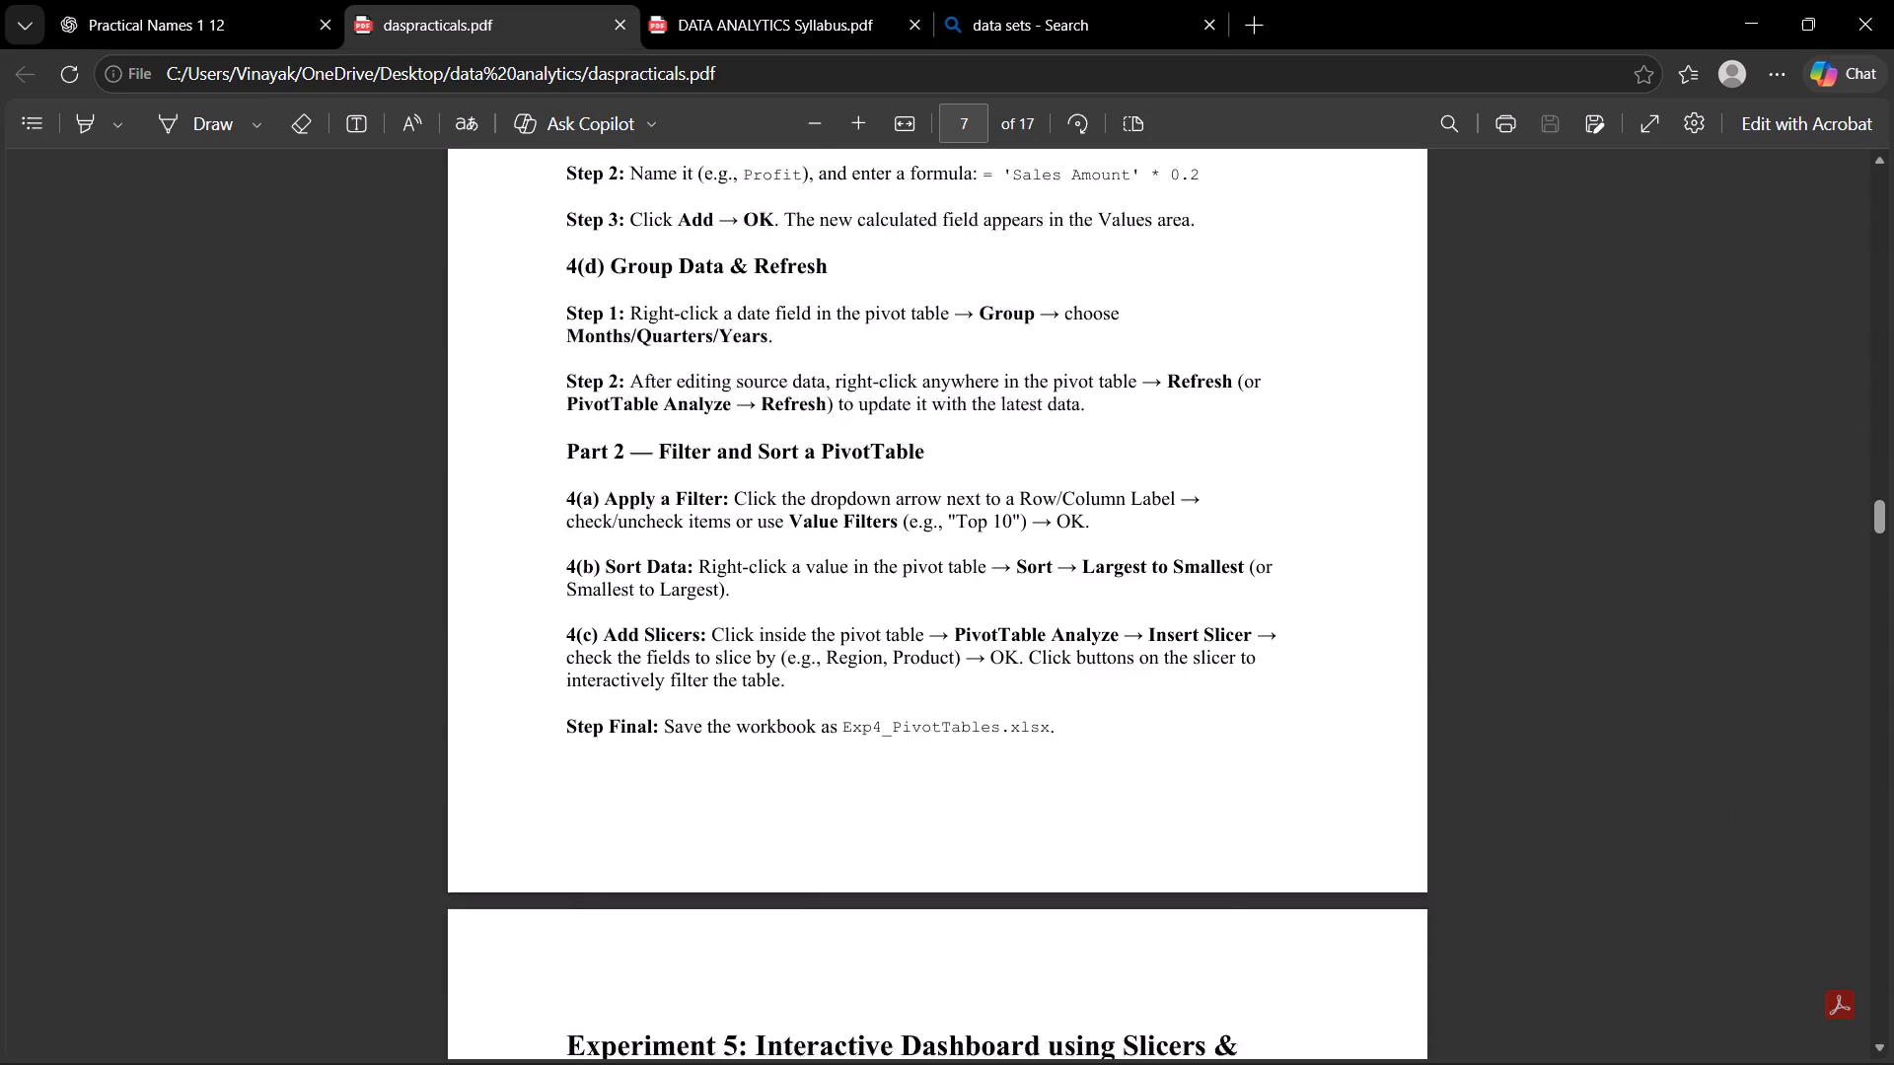
scroll(769, 696, "down", 3)
scroll(758, 660, "up", 5)
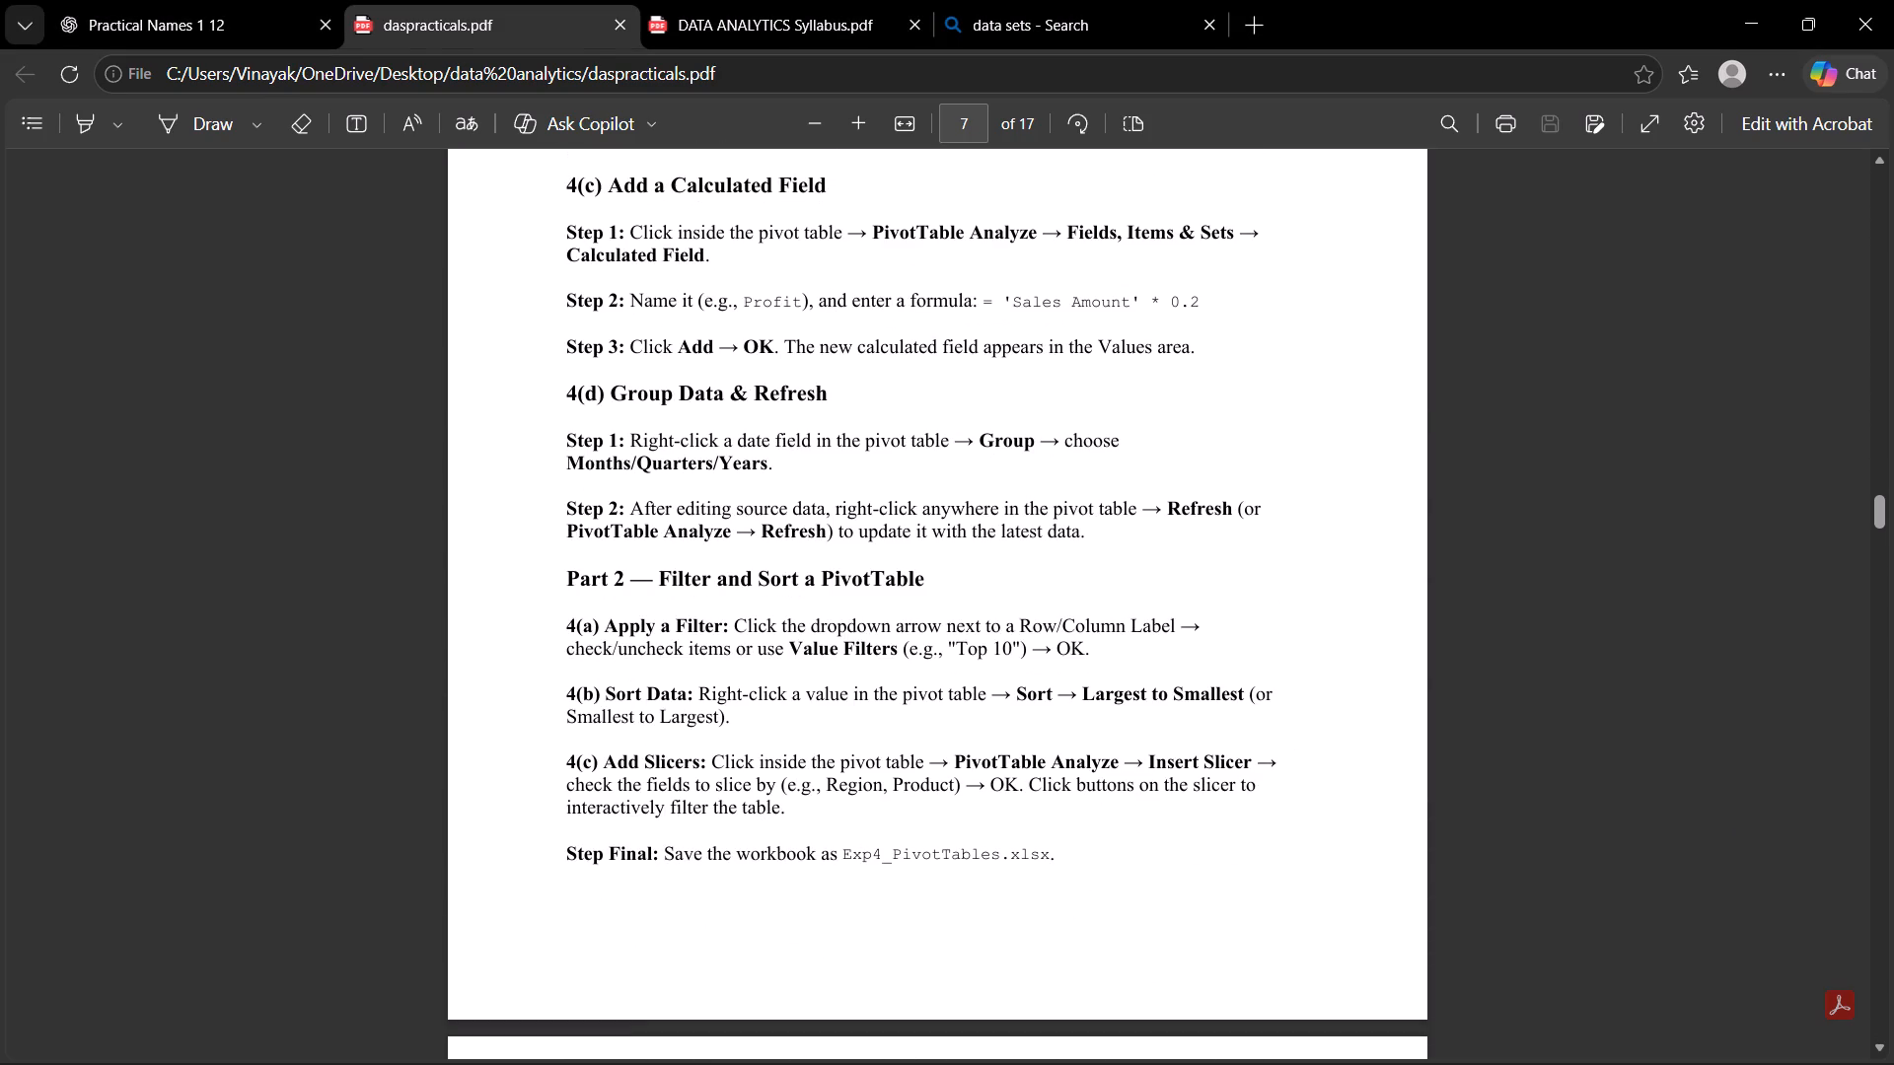
left_click_drag(886, 234, 966, 234)
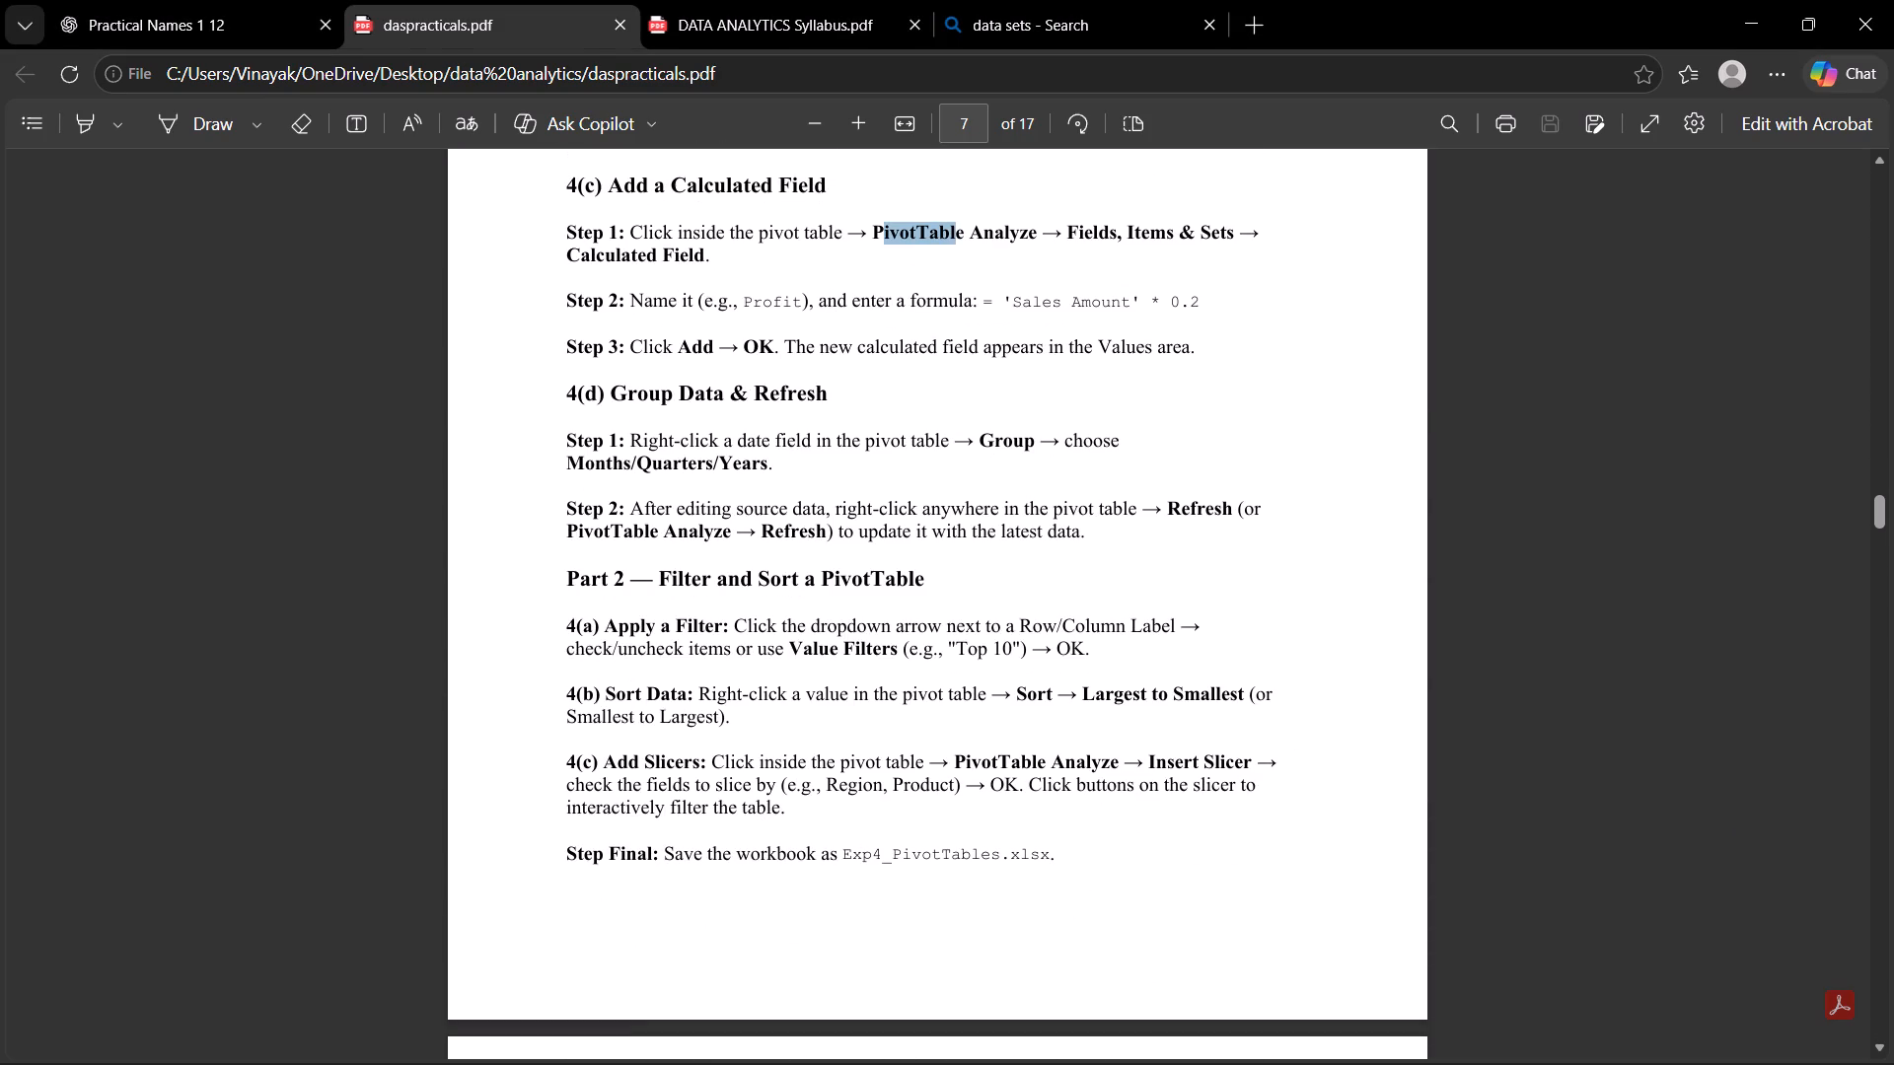
left_click_drag(966, 234, 994, 234)
left_click(994, 234)
left_click_drag(878, 231, 1030, 238)
left_click(788, 392)
left_click_drag(565, 388, 874, 398)
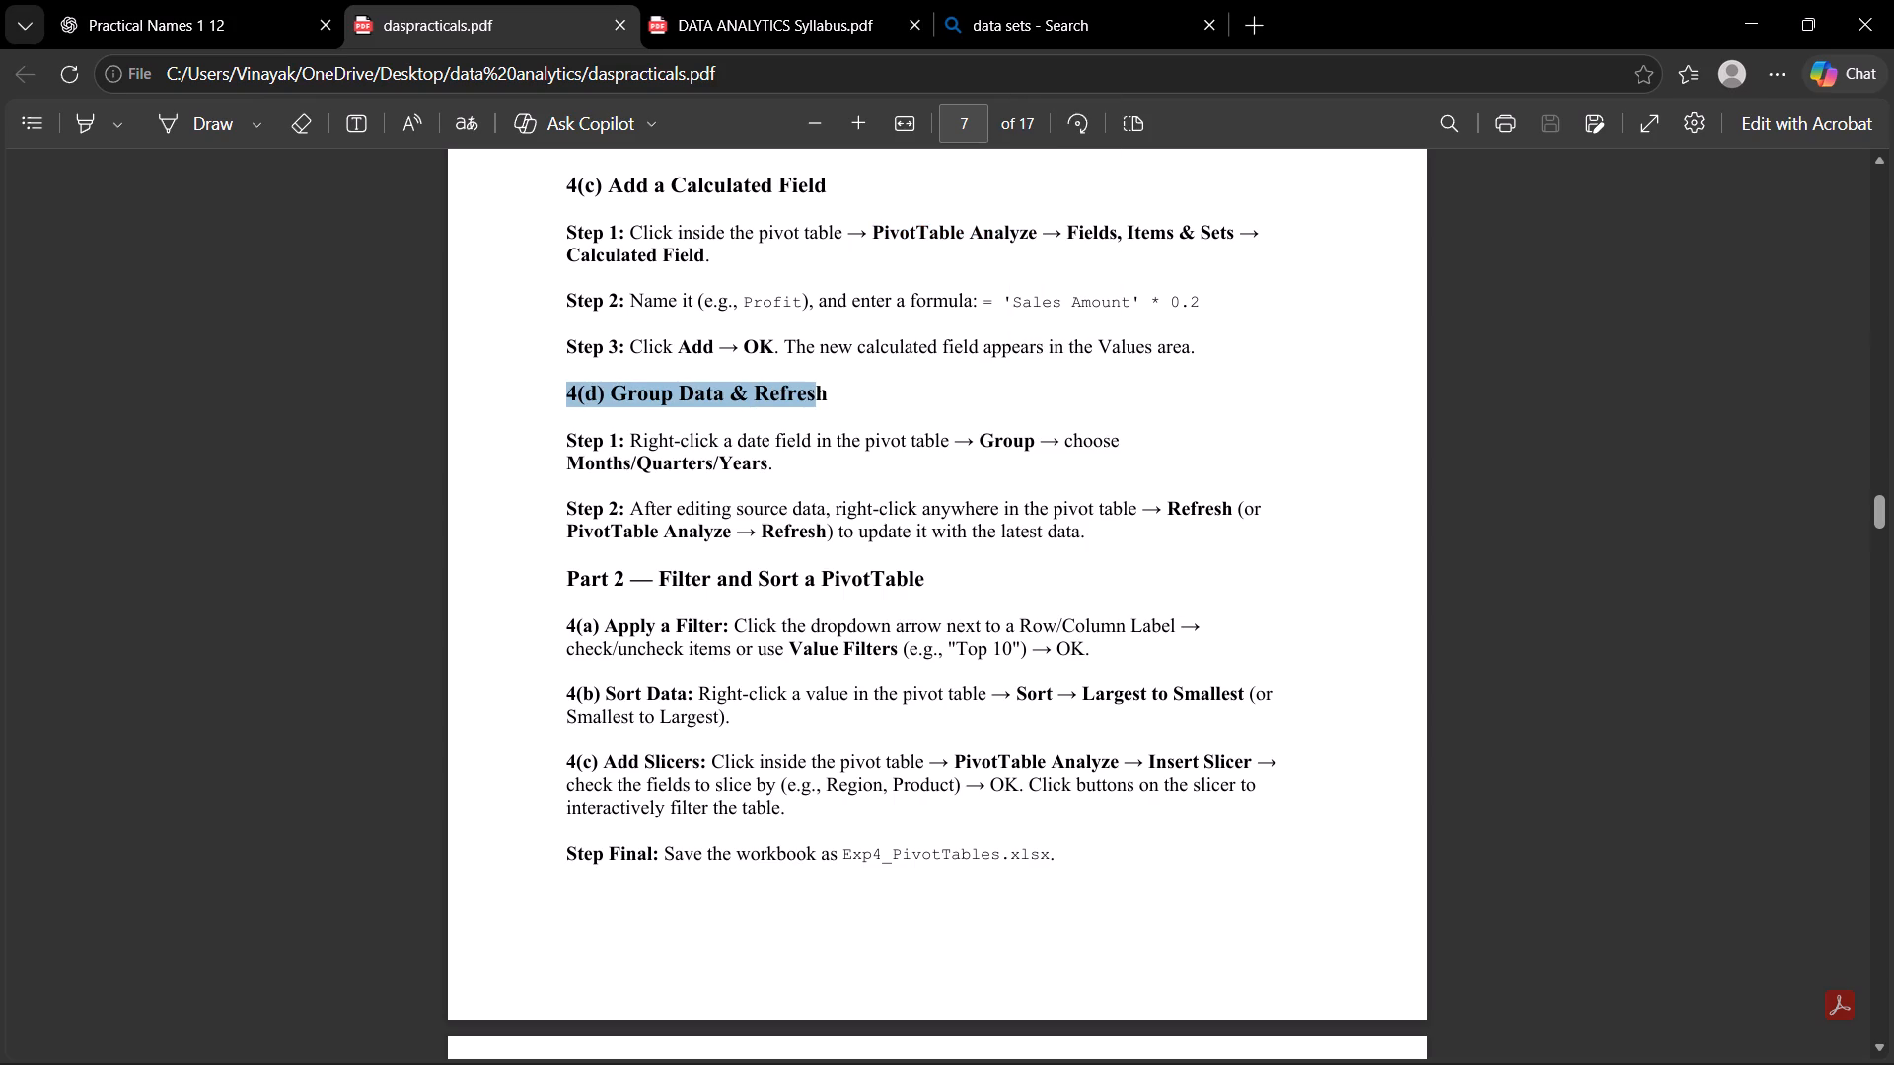
left_click_drag(874, 398, 830, 396)
left_click(829, 395)
left_click_drag(830, 389, 548, 411)
left_click(548, 411)
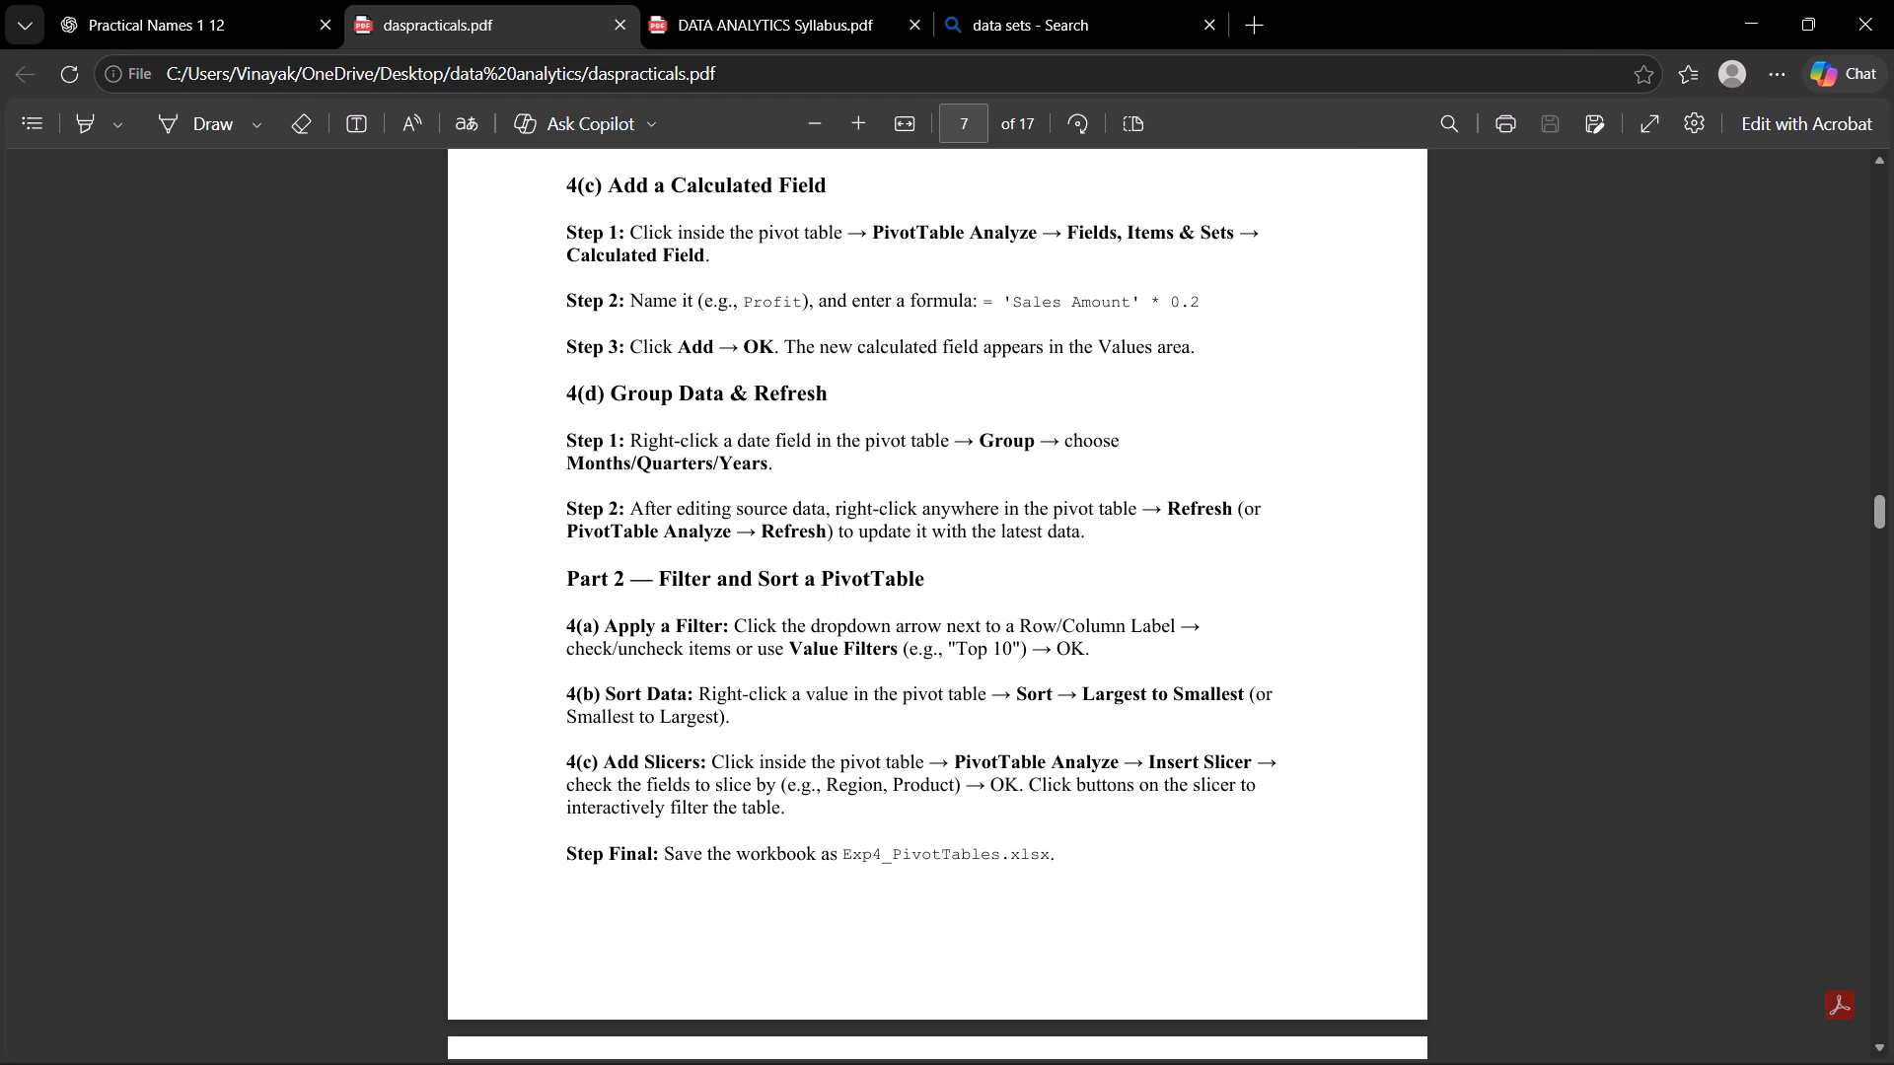
Switch back to Excel and open the available options for South's Sum of Sales Amount value in the pivot table.
left_click(1742, 0)
left_click(1504, 495)
right_click(1467, 538)
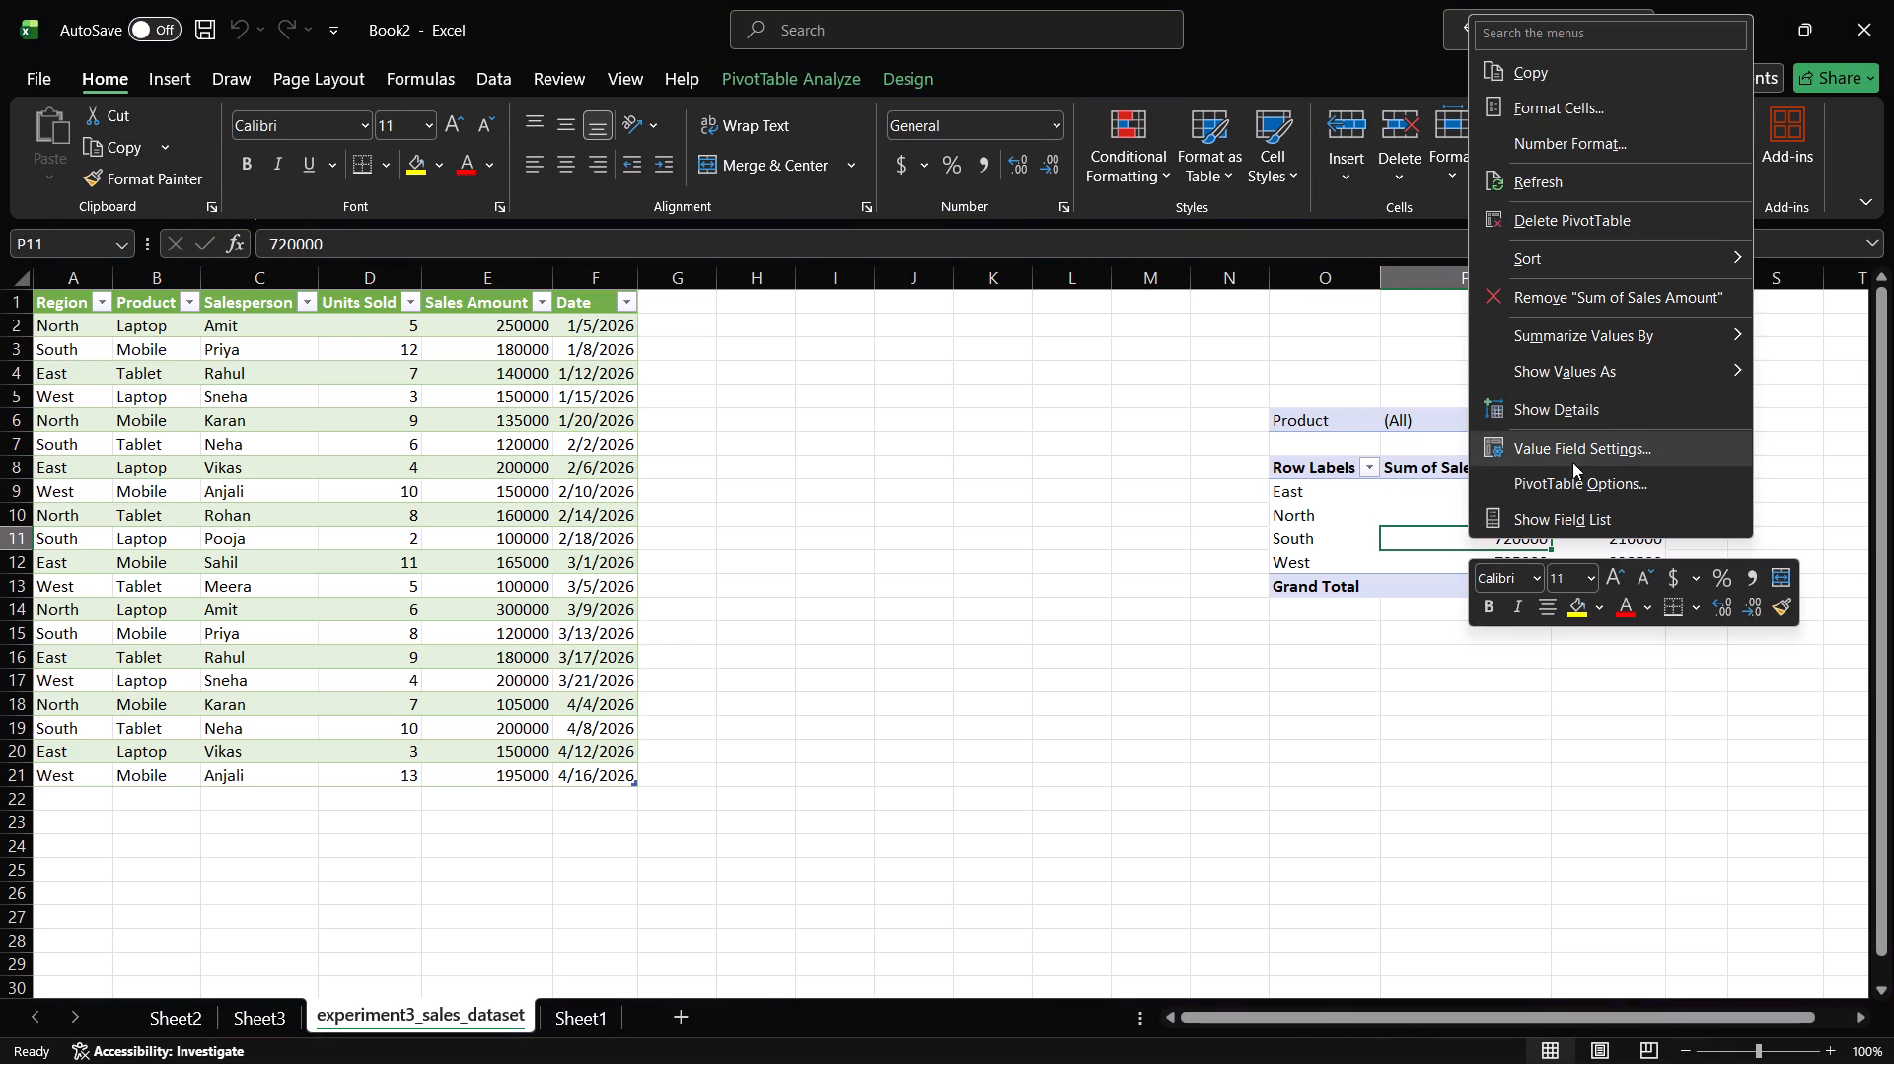
Switch to daspracticals.pdf in Edge and read Step 1 of 4(d) on grouping a date field by Months/Quarters/Years.
key("alt+Tab")
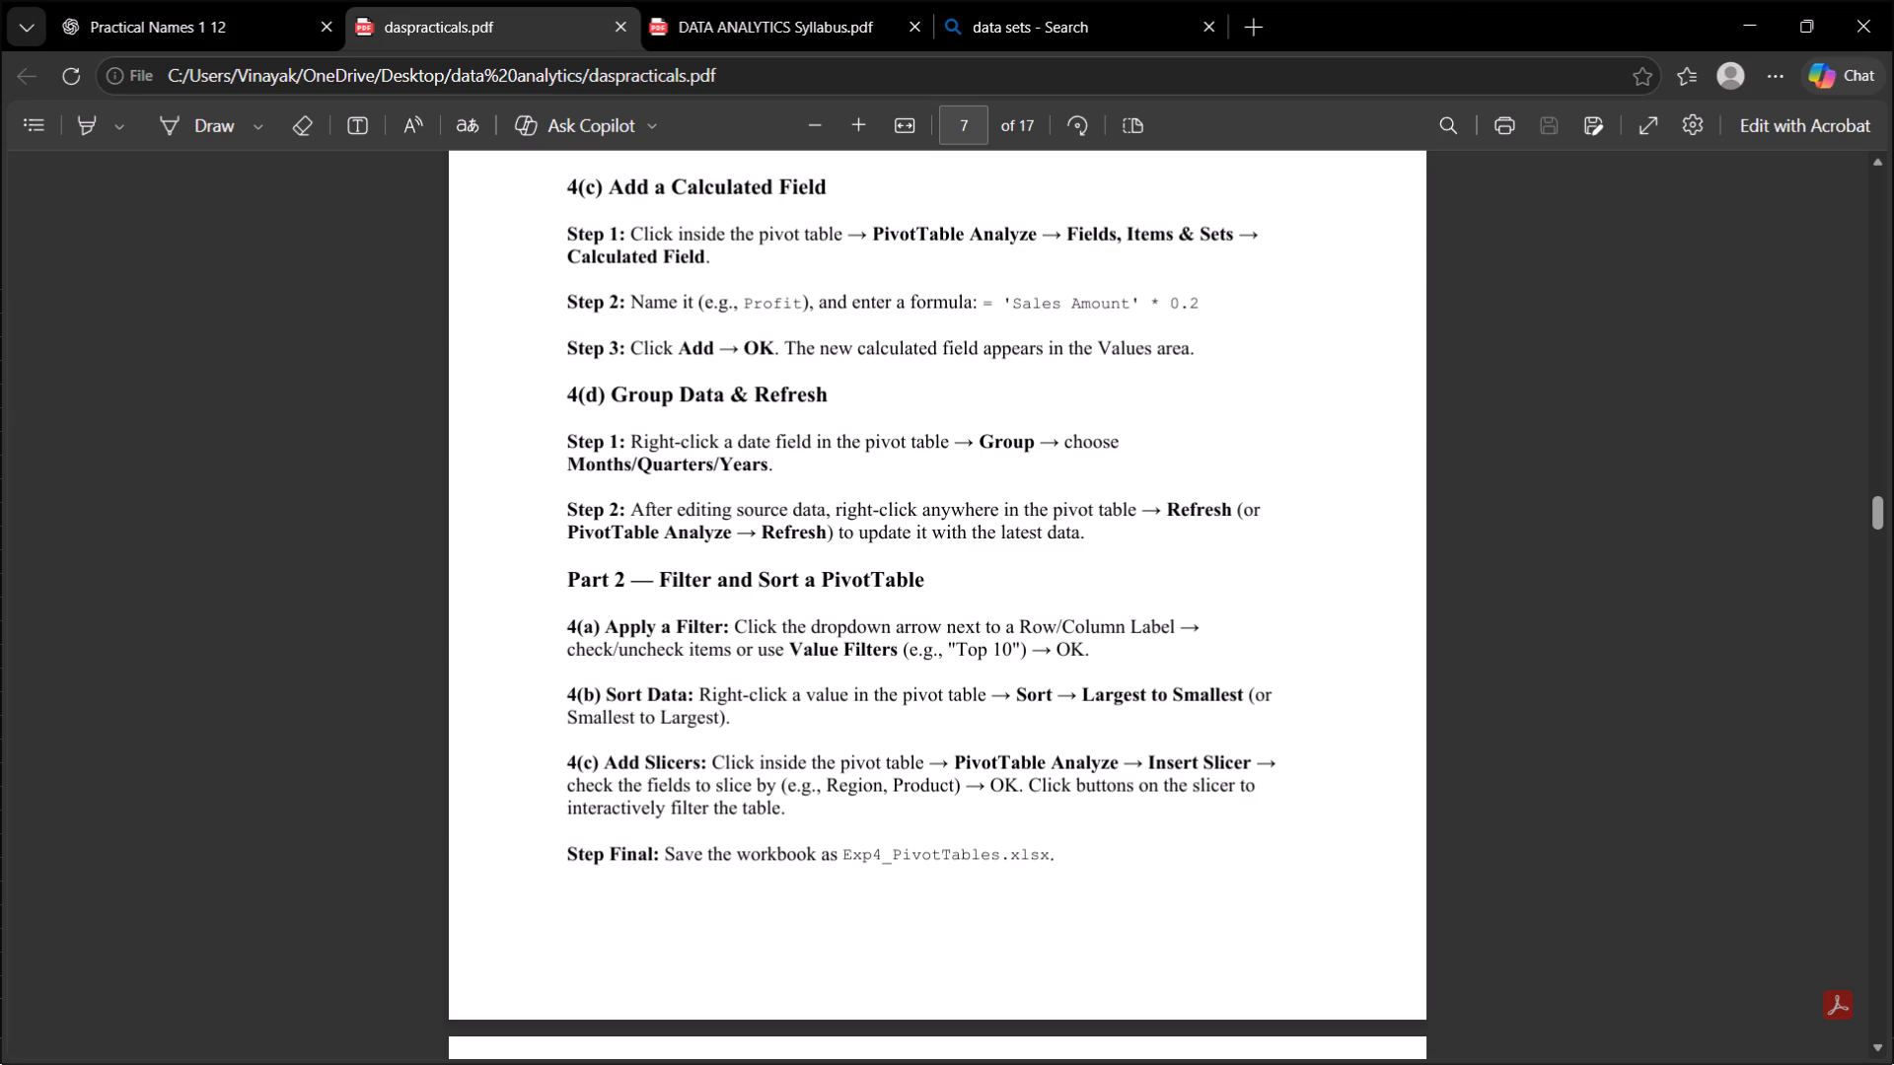
left_click_drag(769, 463, 549, 442)
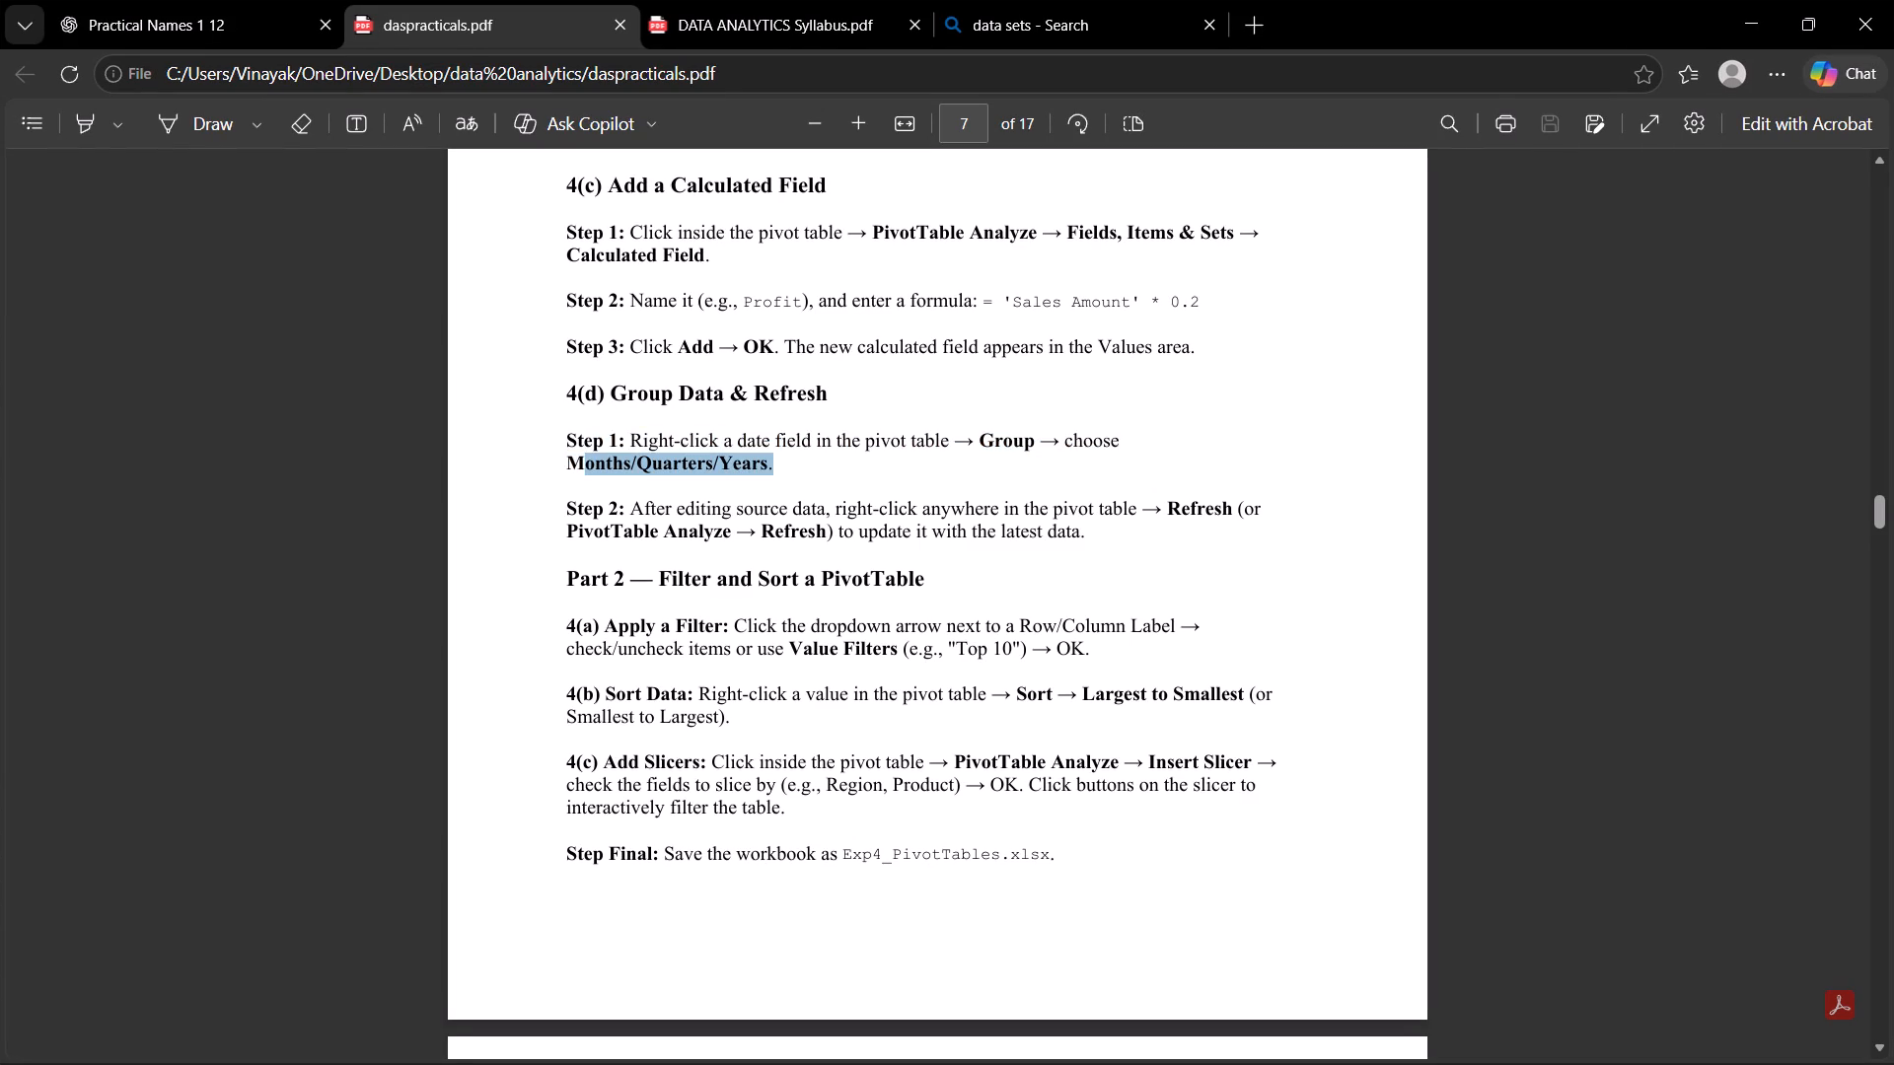
left_click_drag(549, 442, 549, 439)
left_click(549, 439)
left_click_drag(569, 440, 765, 461)
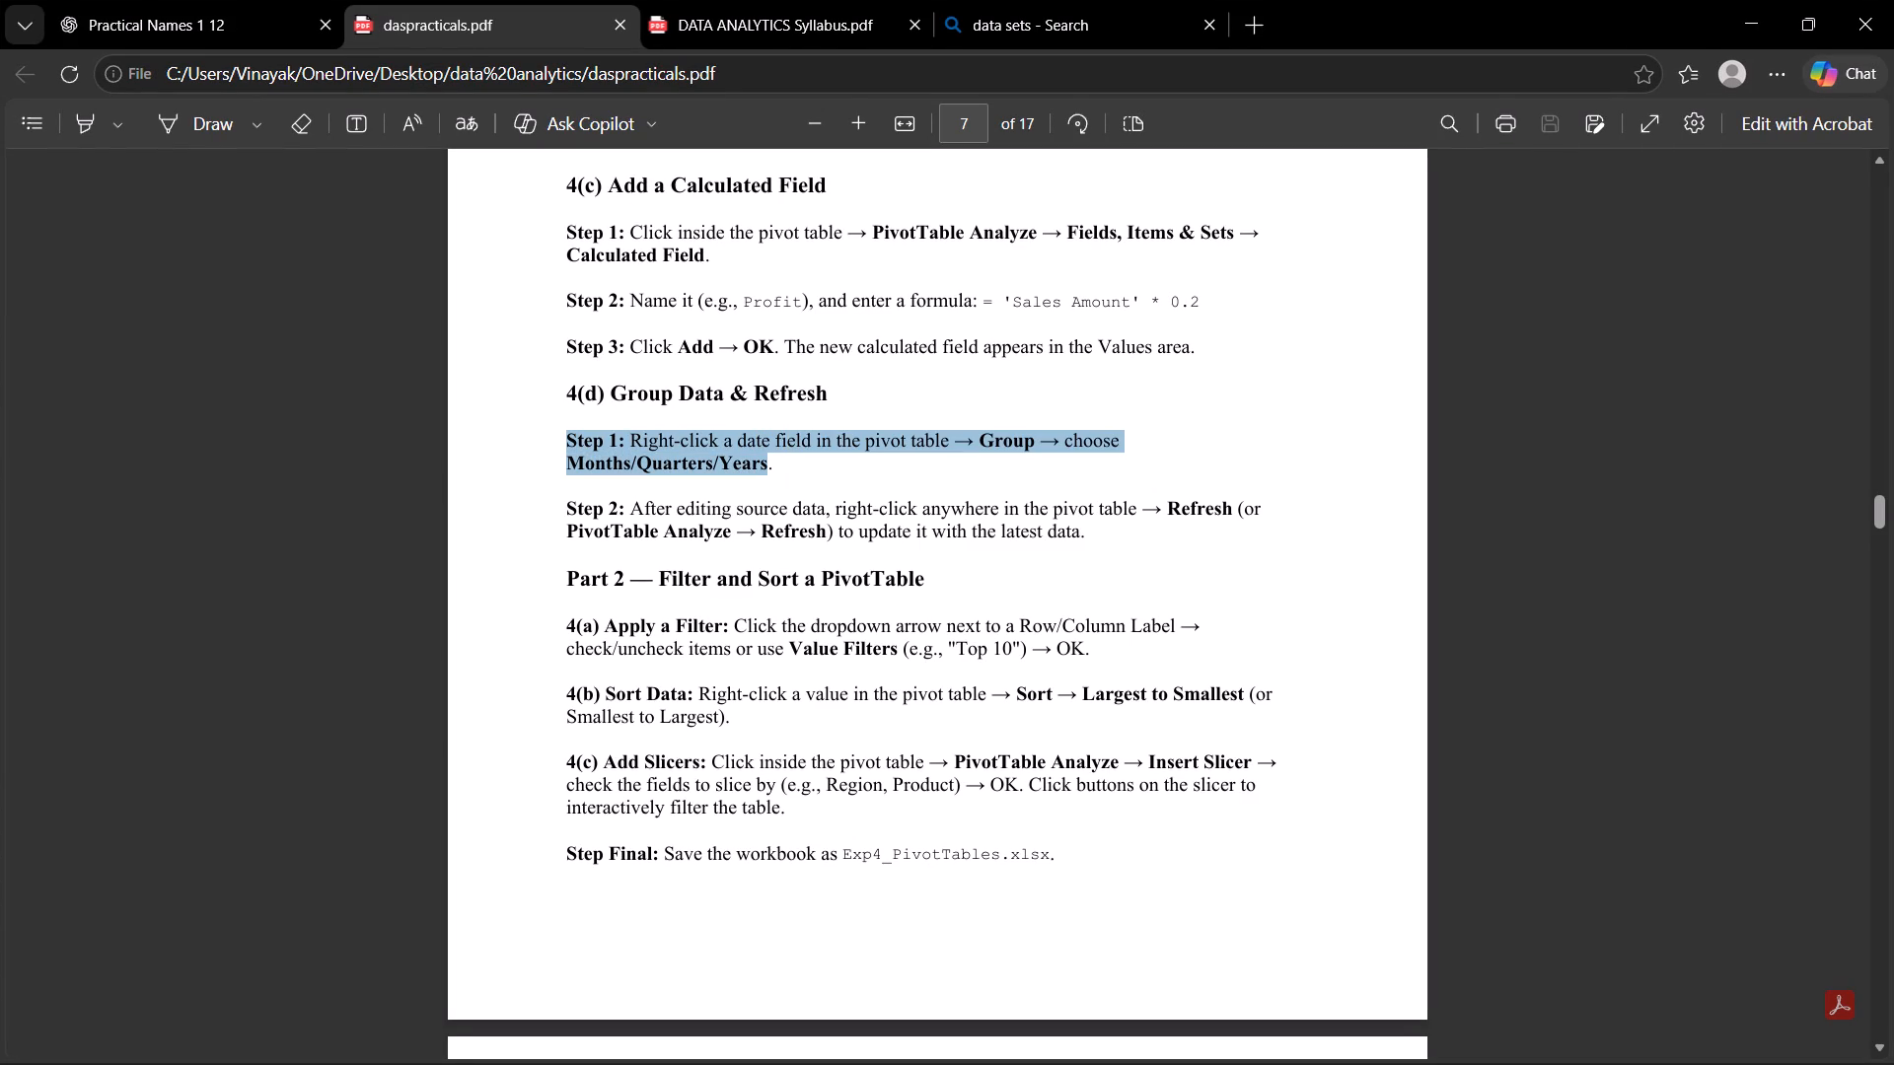
left_click_drag(765, 461, 762, 461)
left_click(750, 502)
double_click(794, 398)
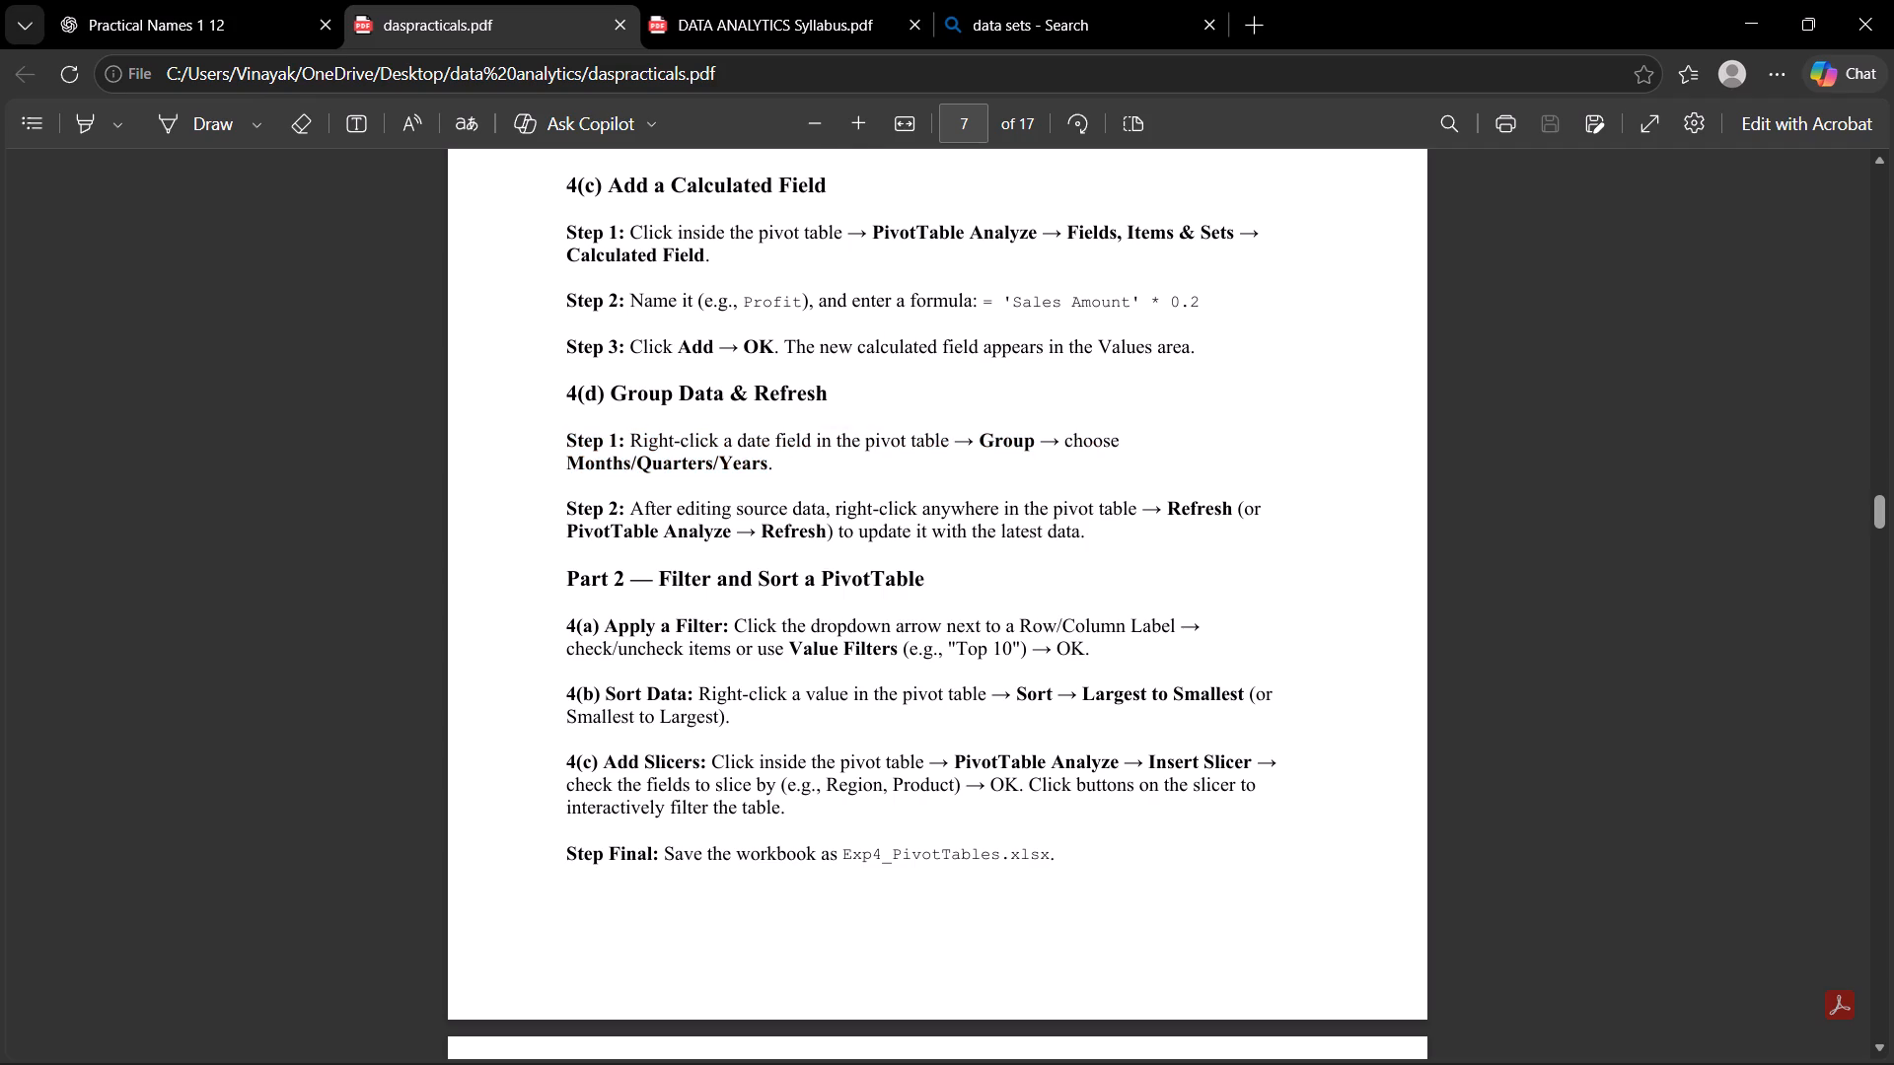
double_click(700, 395)
left_click(688, 443)
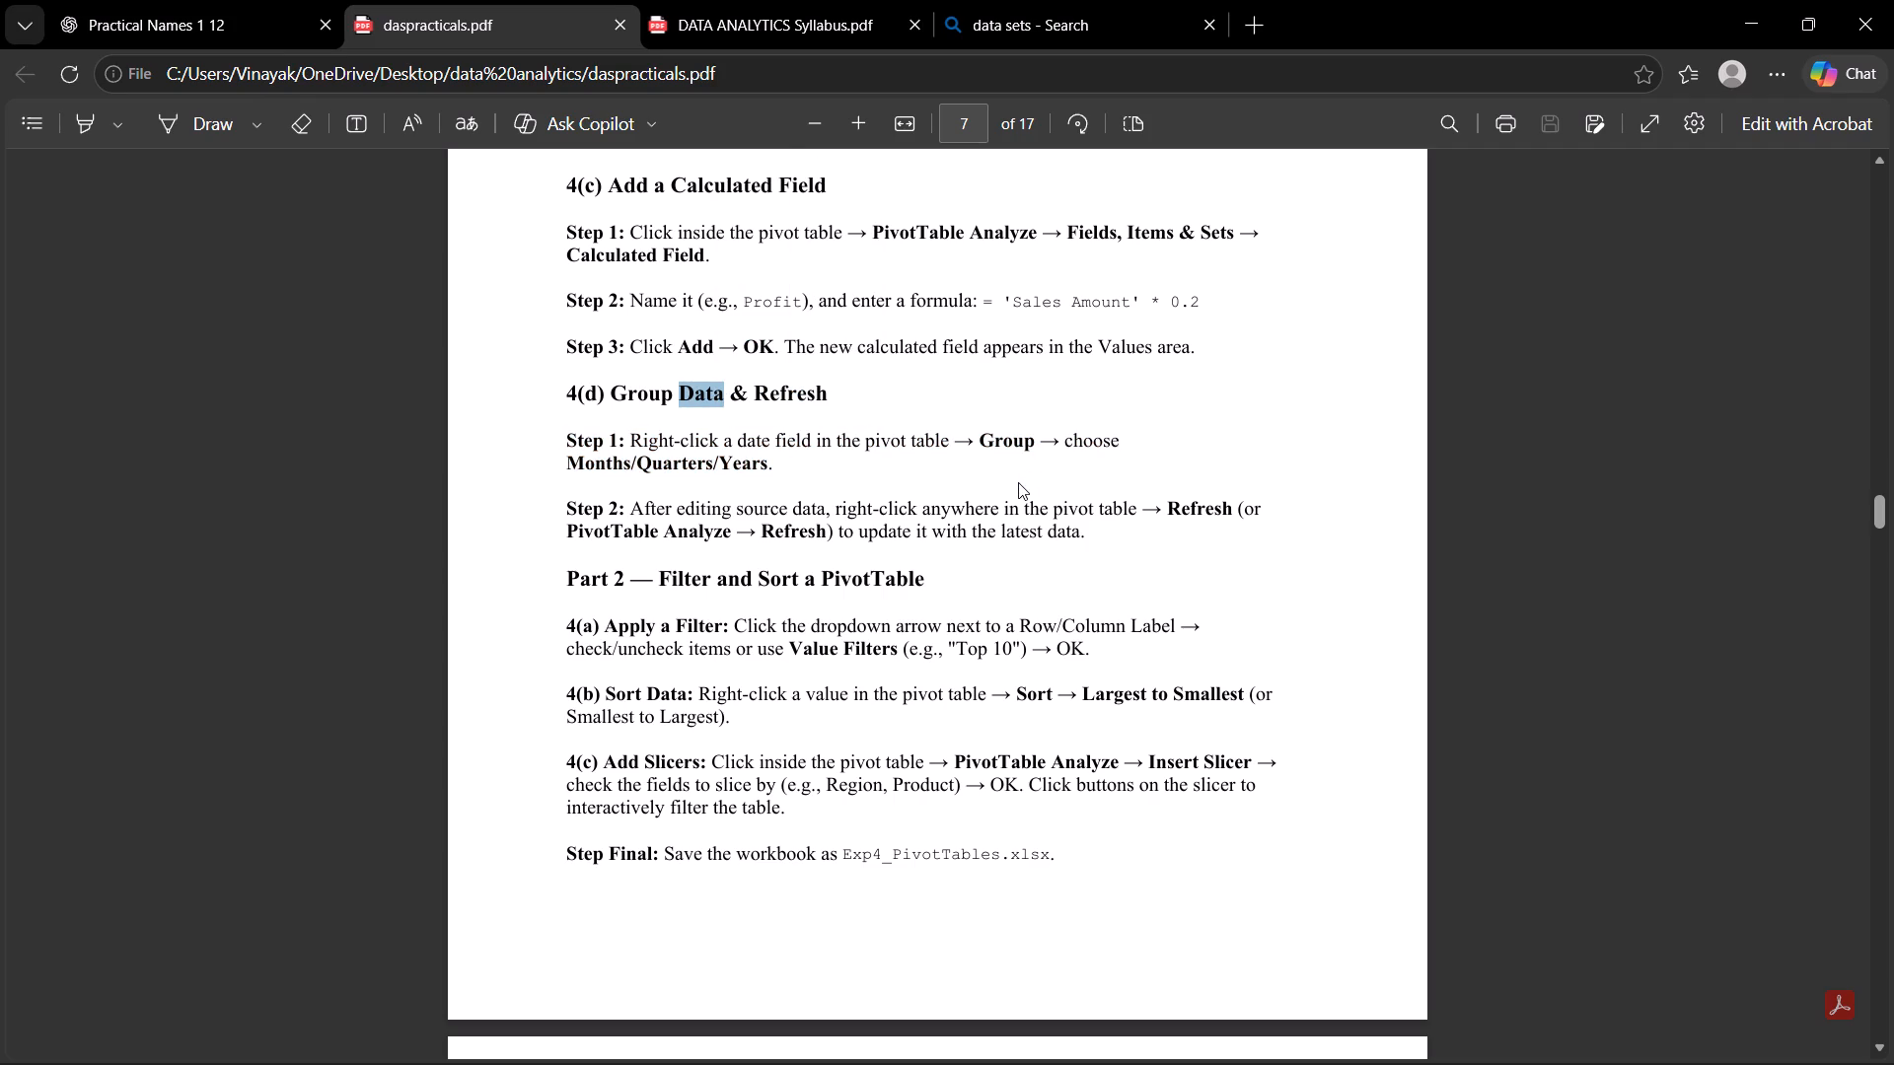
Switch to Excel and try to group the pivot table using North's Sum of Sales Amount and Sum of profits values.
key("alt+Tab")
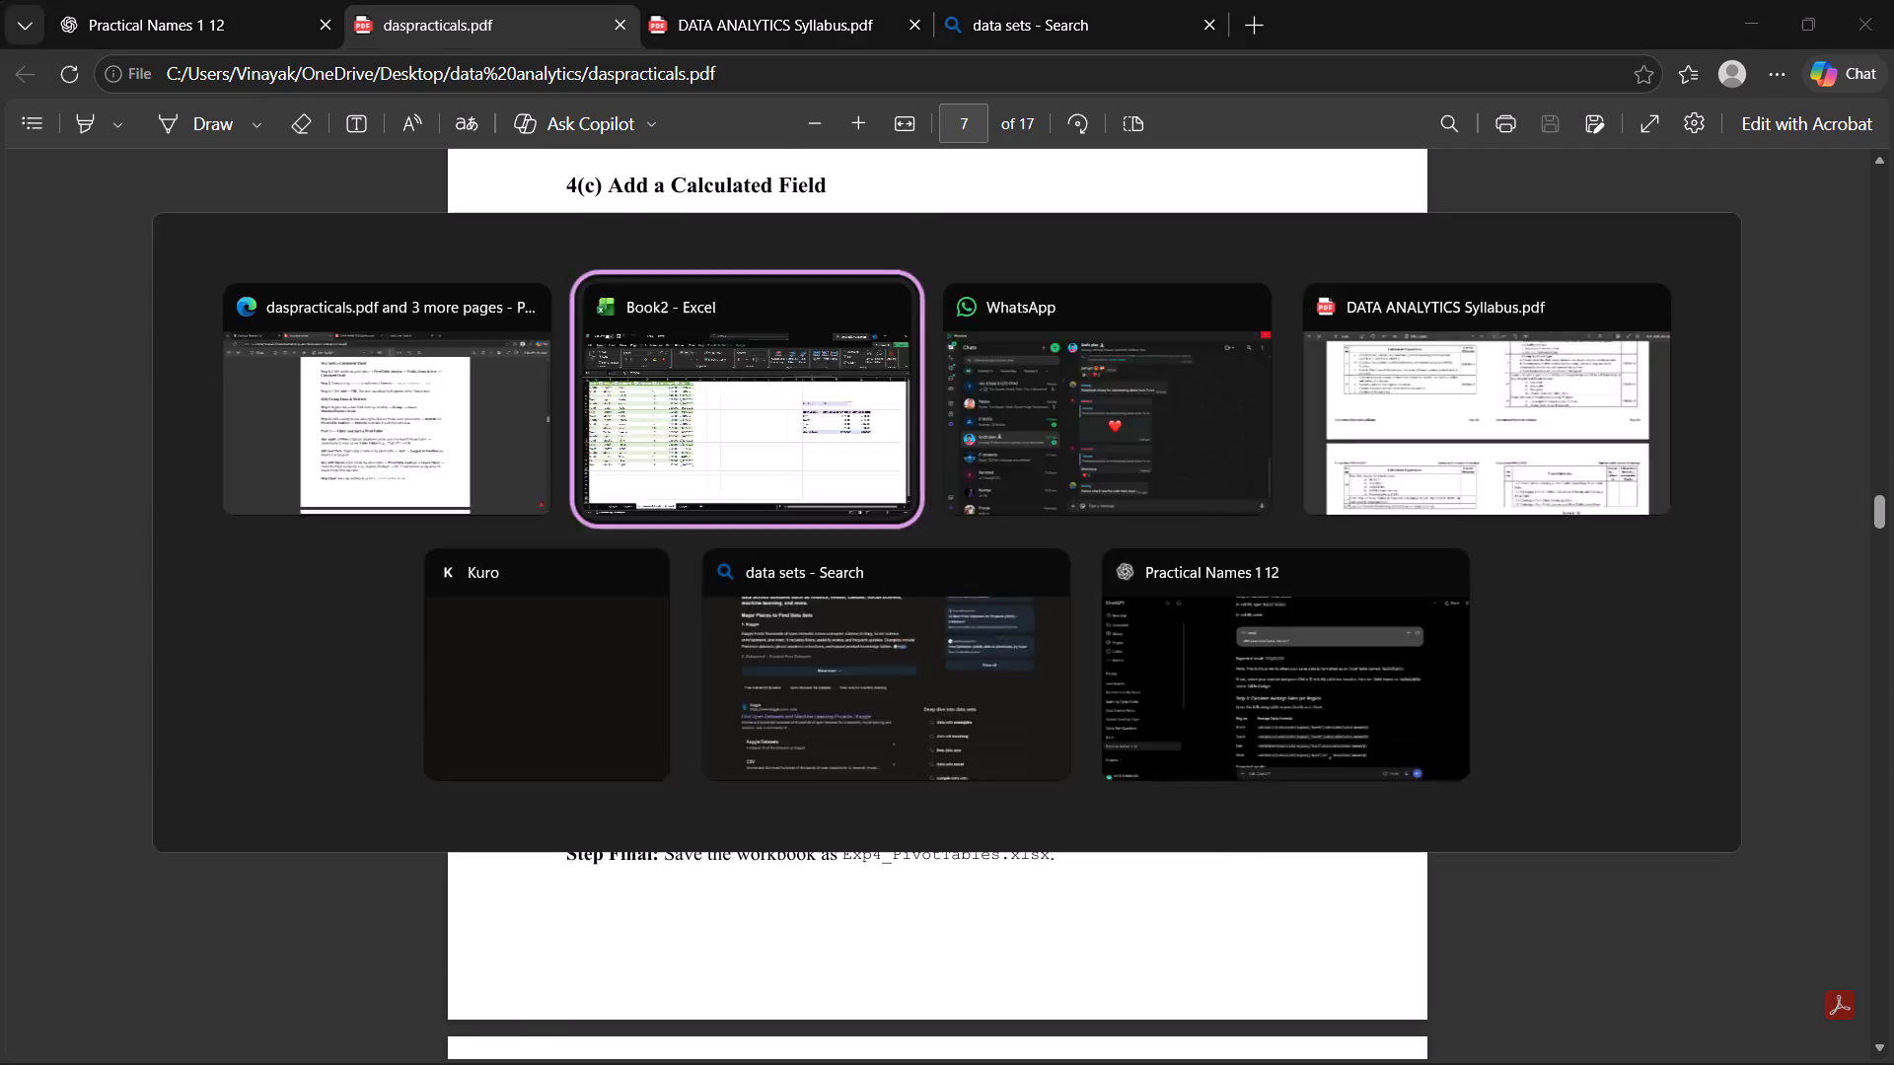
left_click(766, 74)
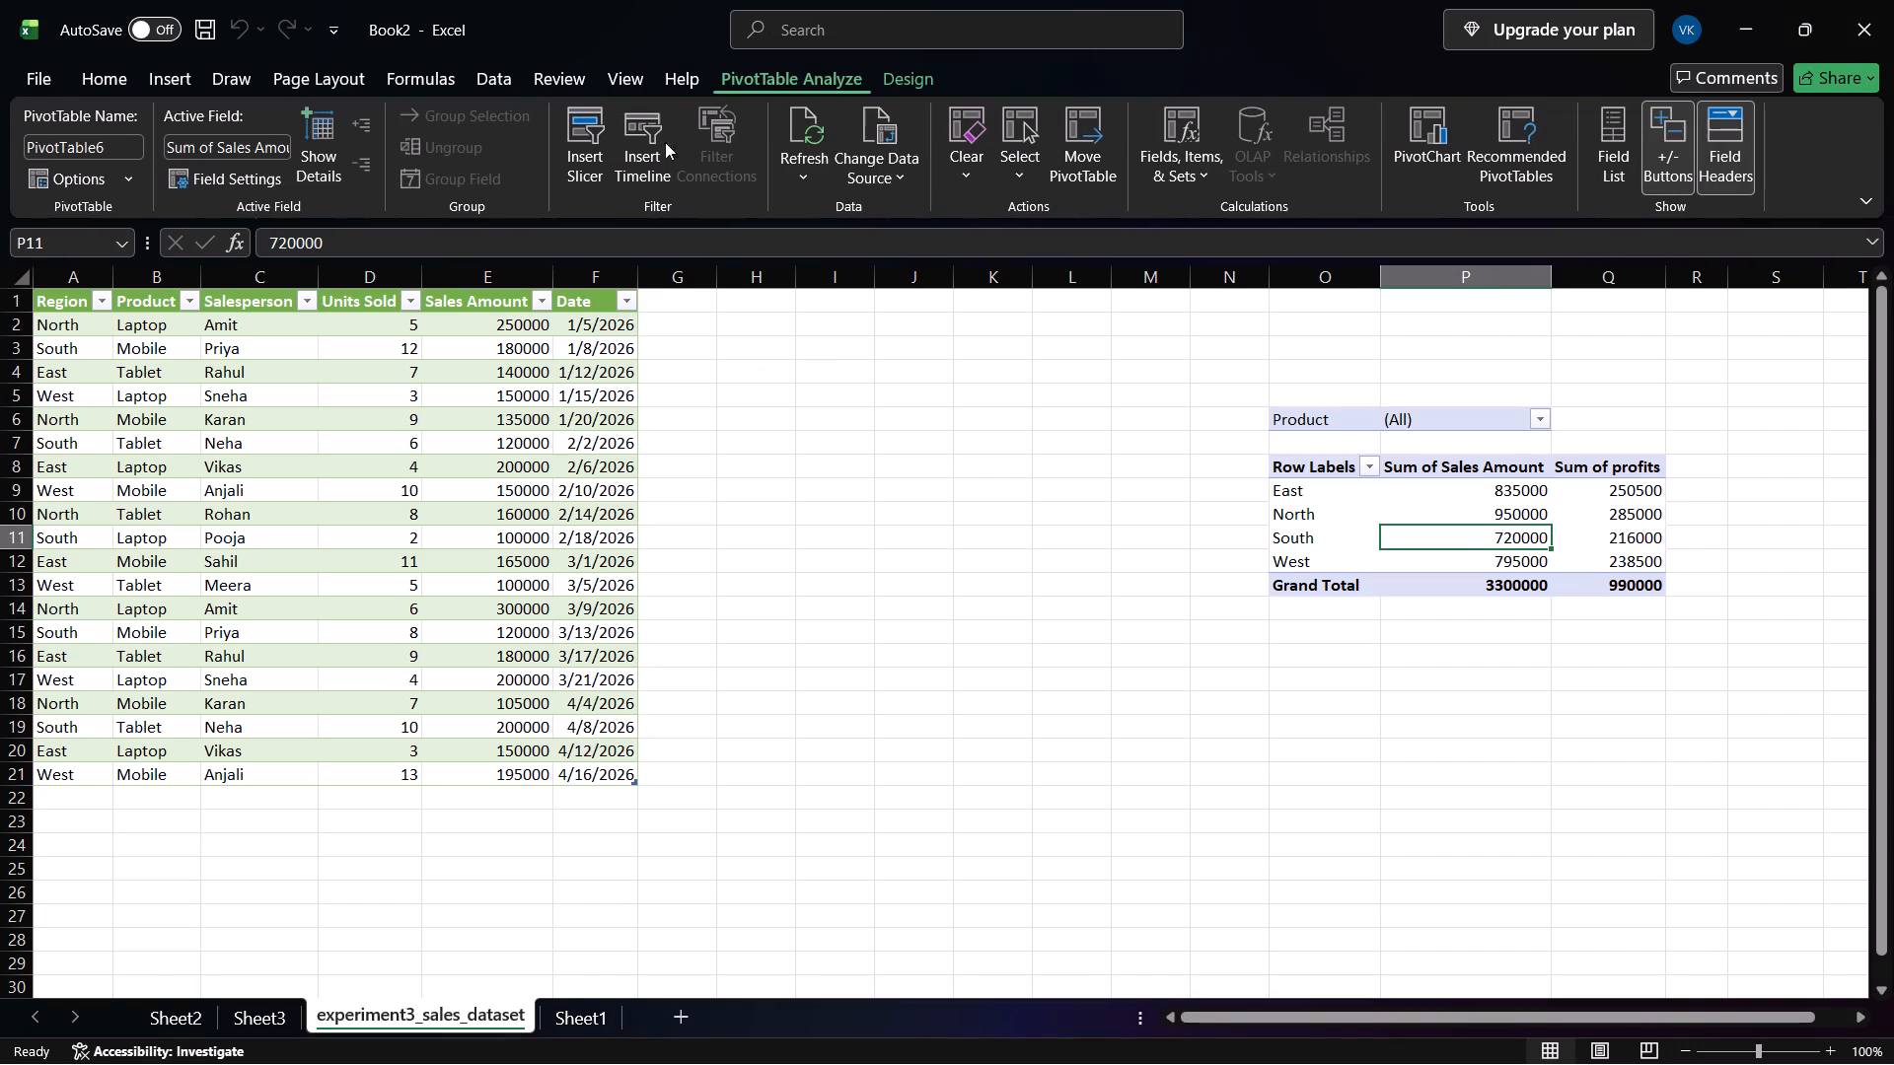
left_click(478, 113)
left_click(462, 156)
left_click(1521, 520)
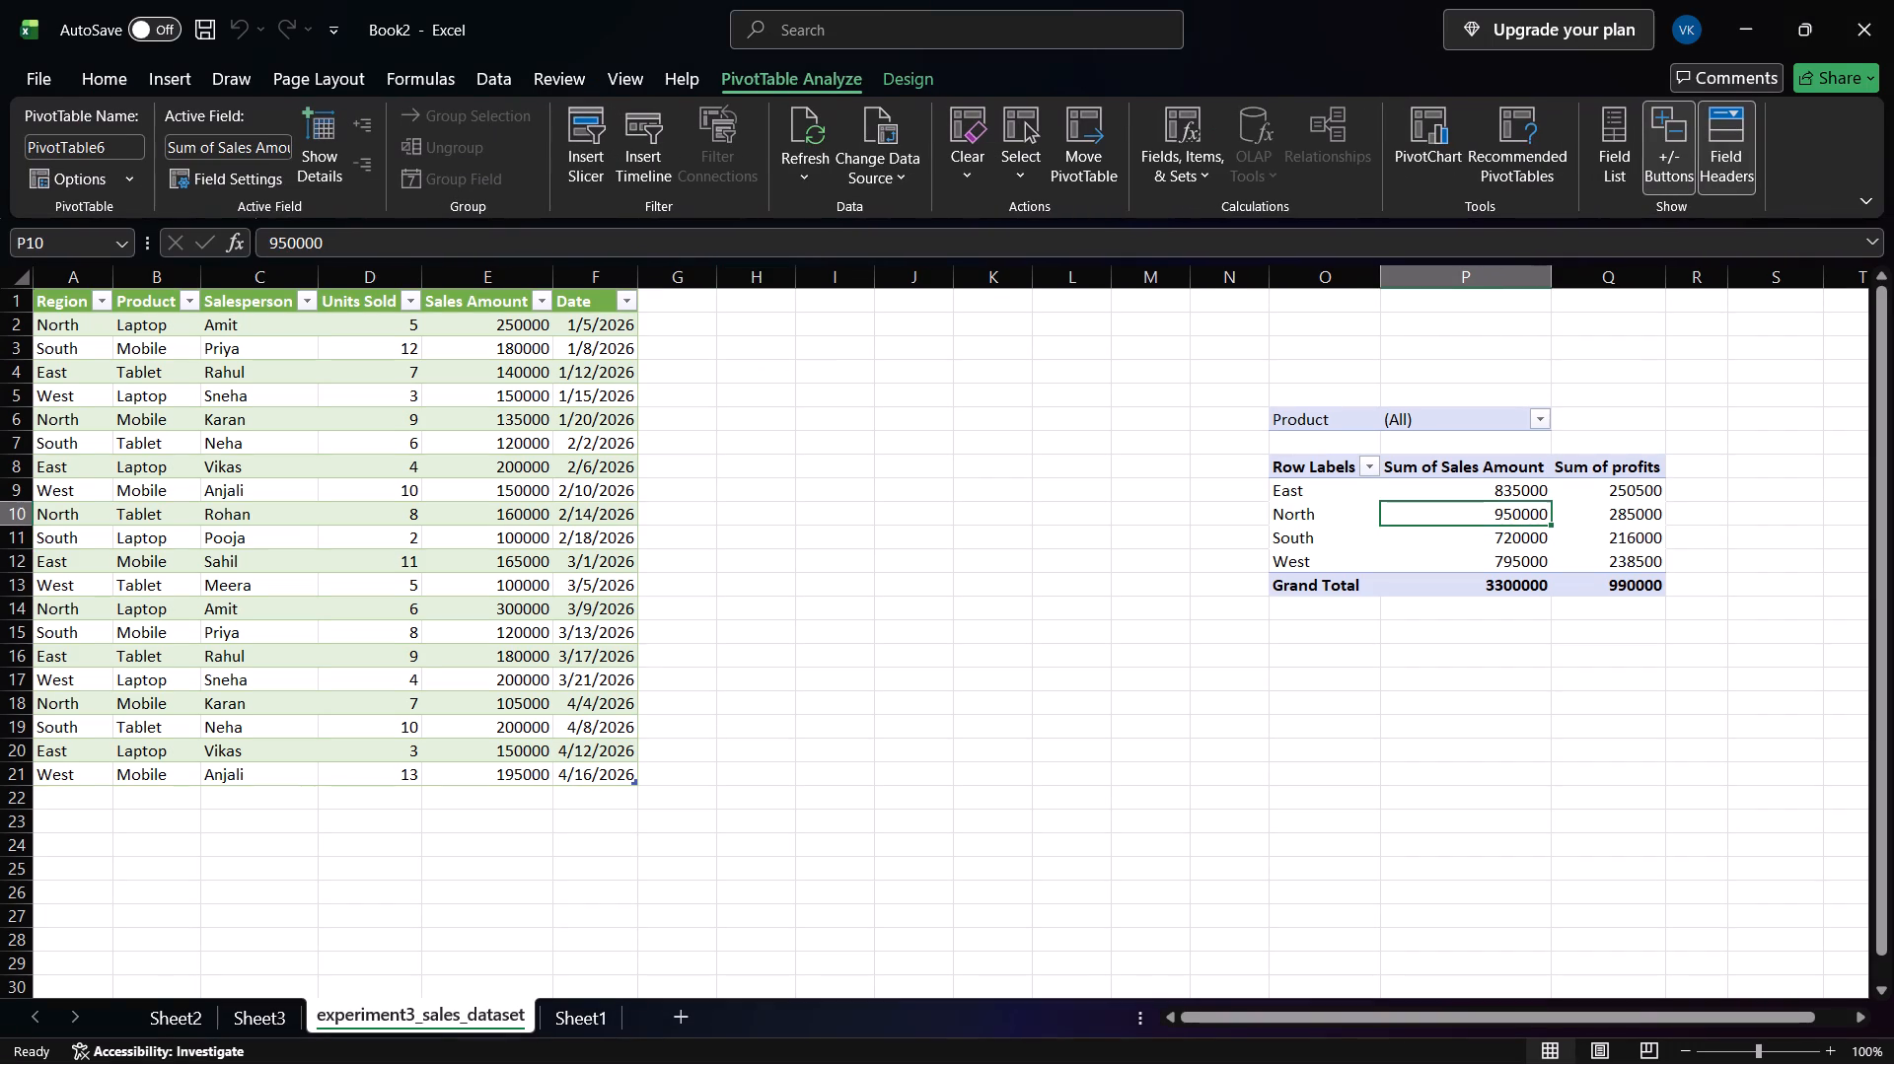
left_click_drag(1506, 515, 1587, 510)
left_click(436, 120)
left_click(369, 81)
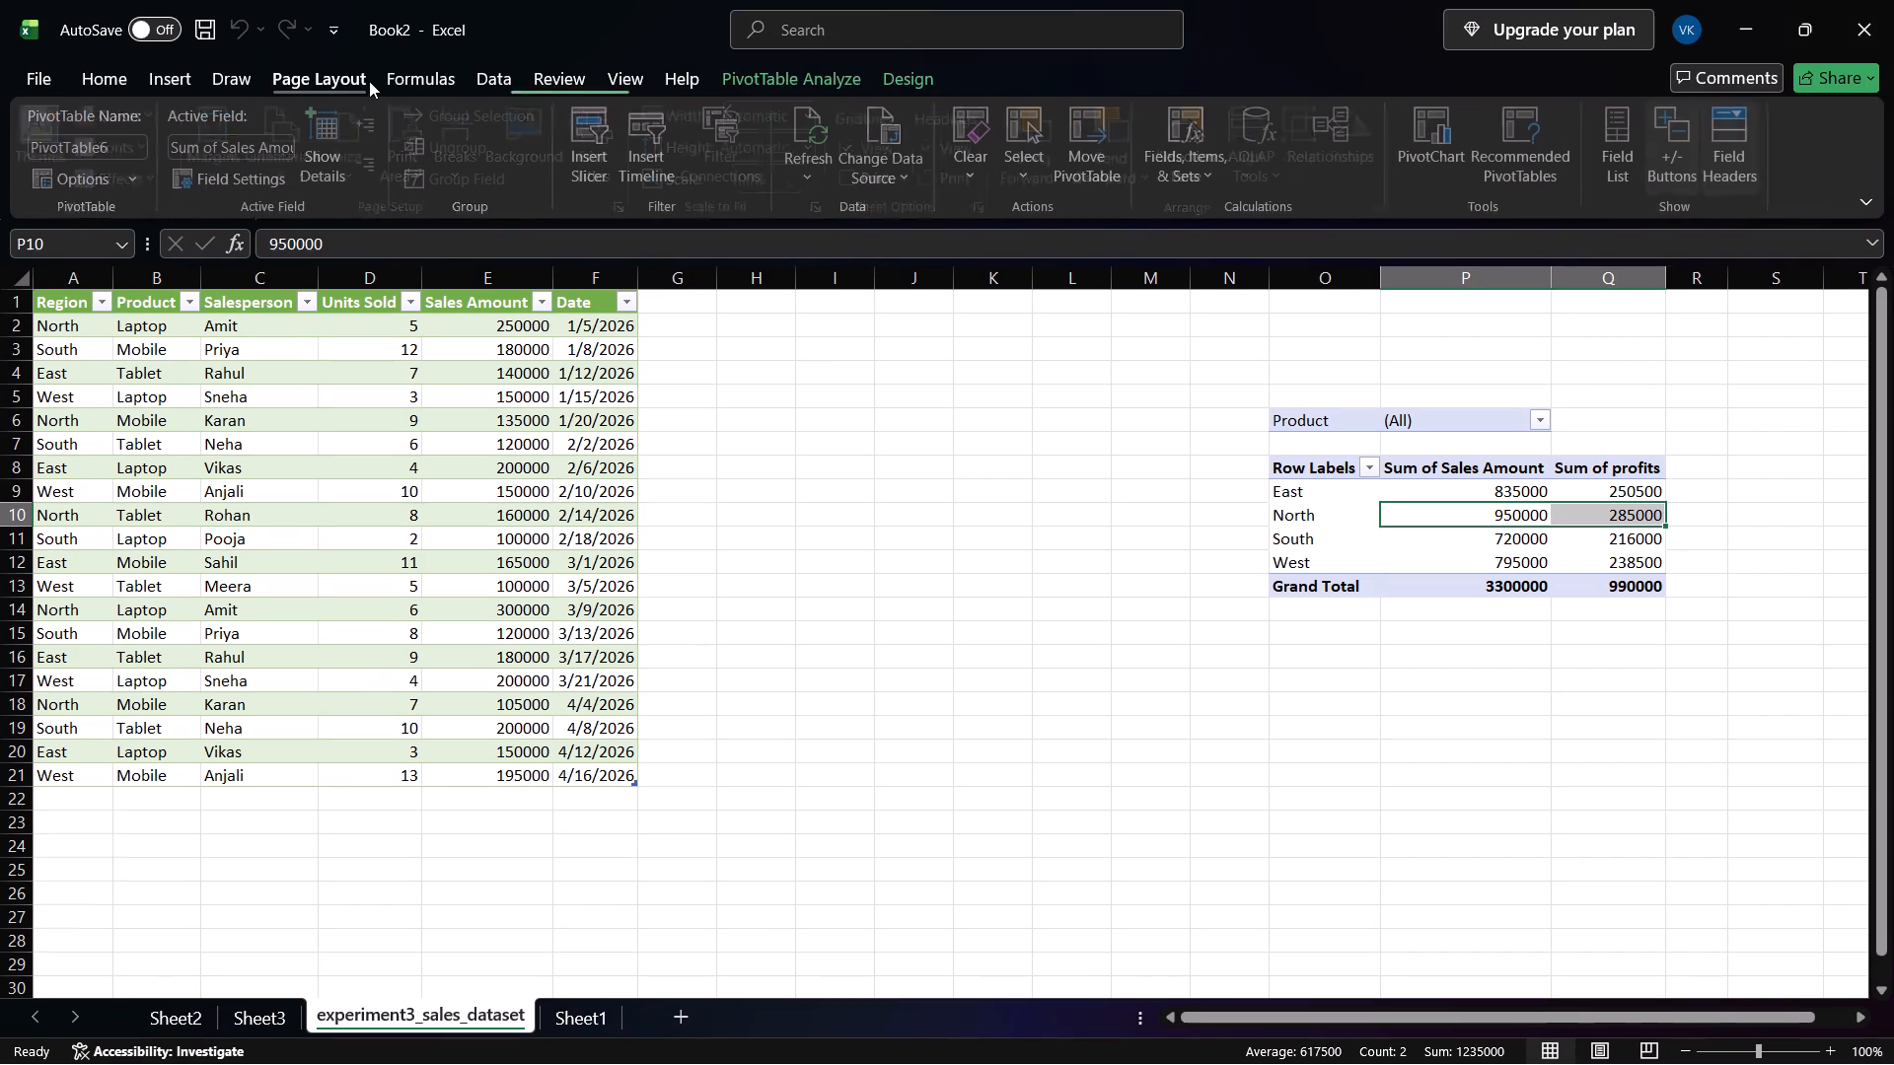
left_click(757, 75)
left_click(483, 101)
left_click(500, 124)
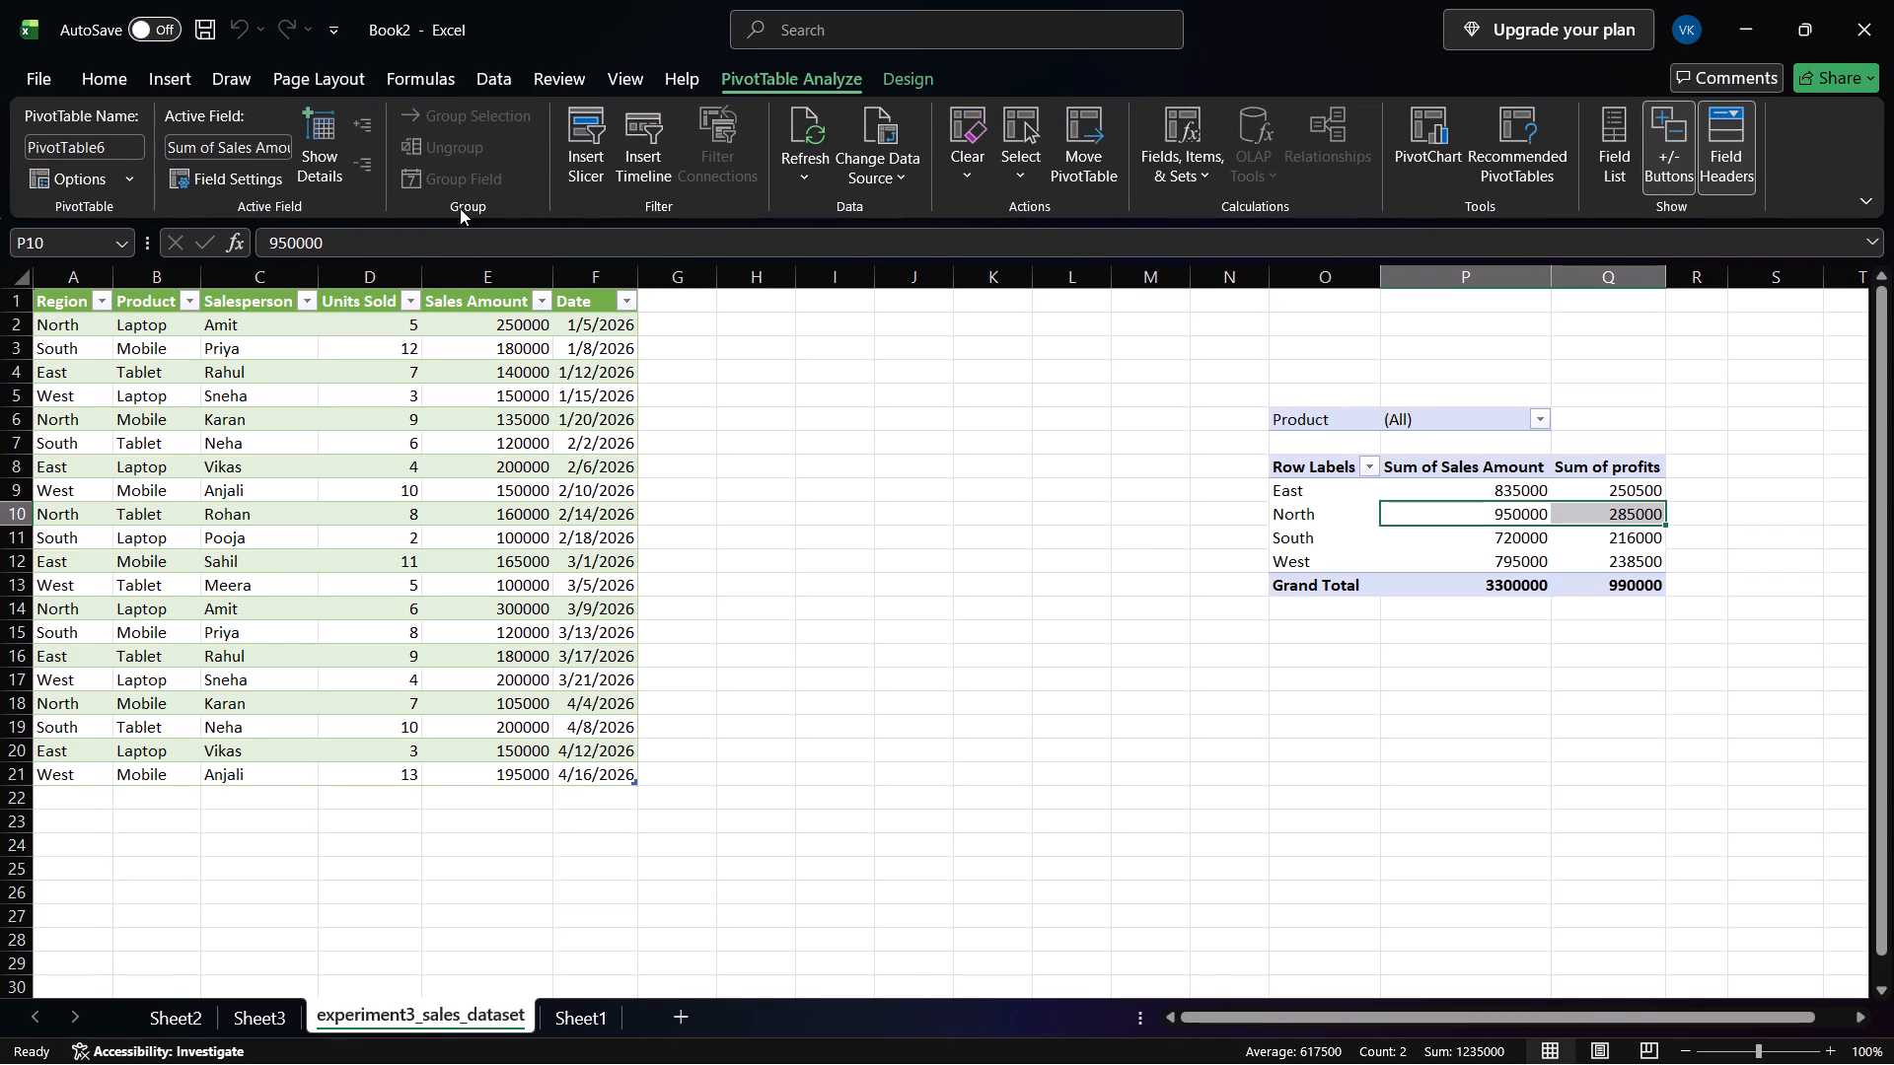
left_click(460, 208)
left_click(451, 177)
Recheck 4(d) in daspracticals.pdf, and look for grouping options on the first date of the source sales table in Excel.
key("alt+Tab")
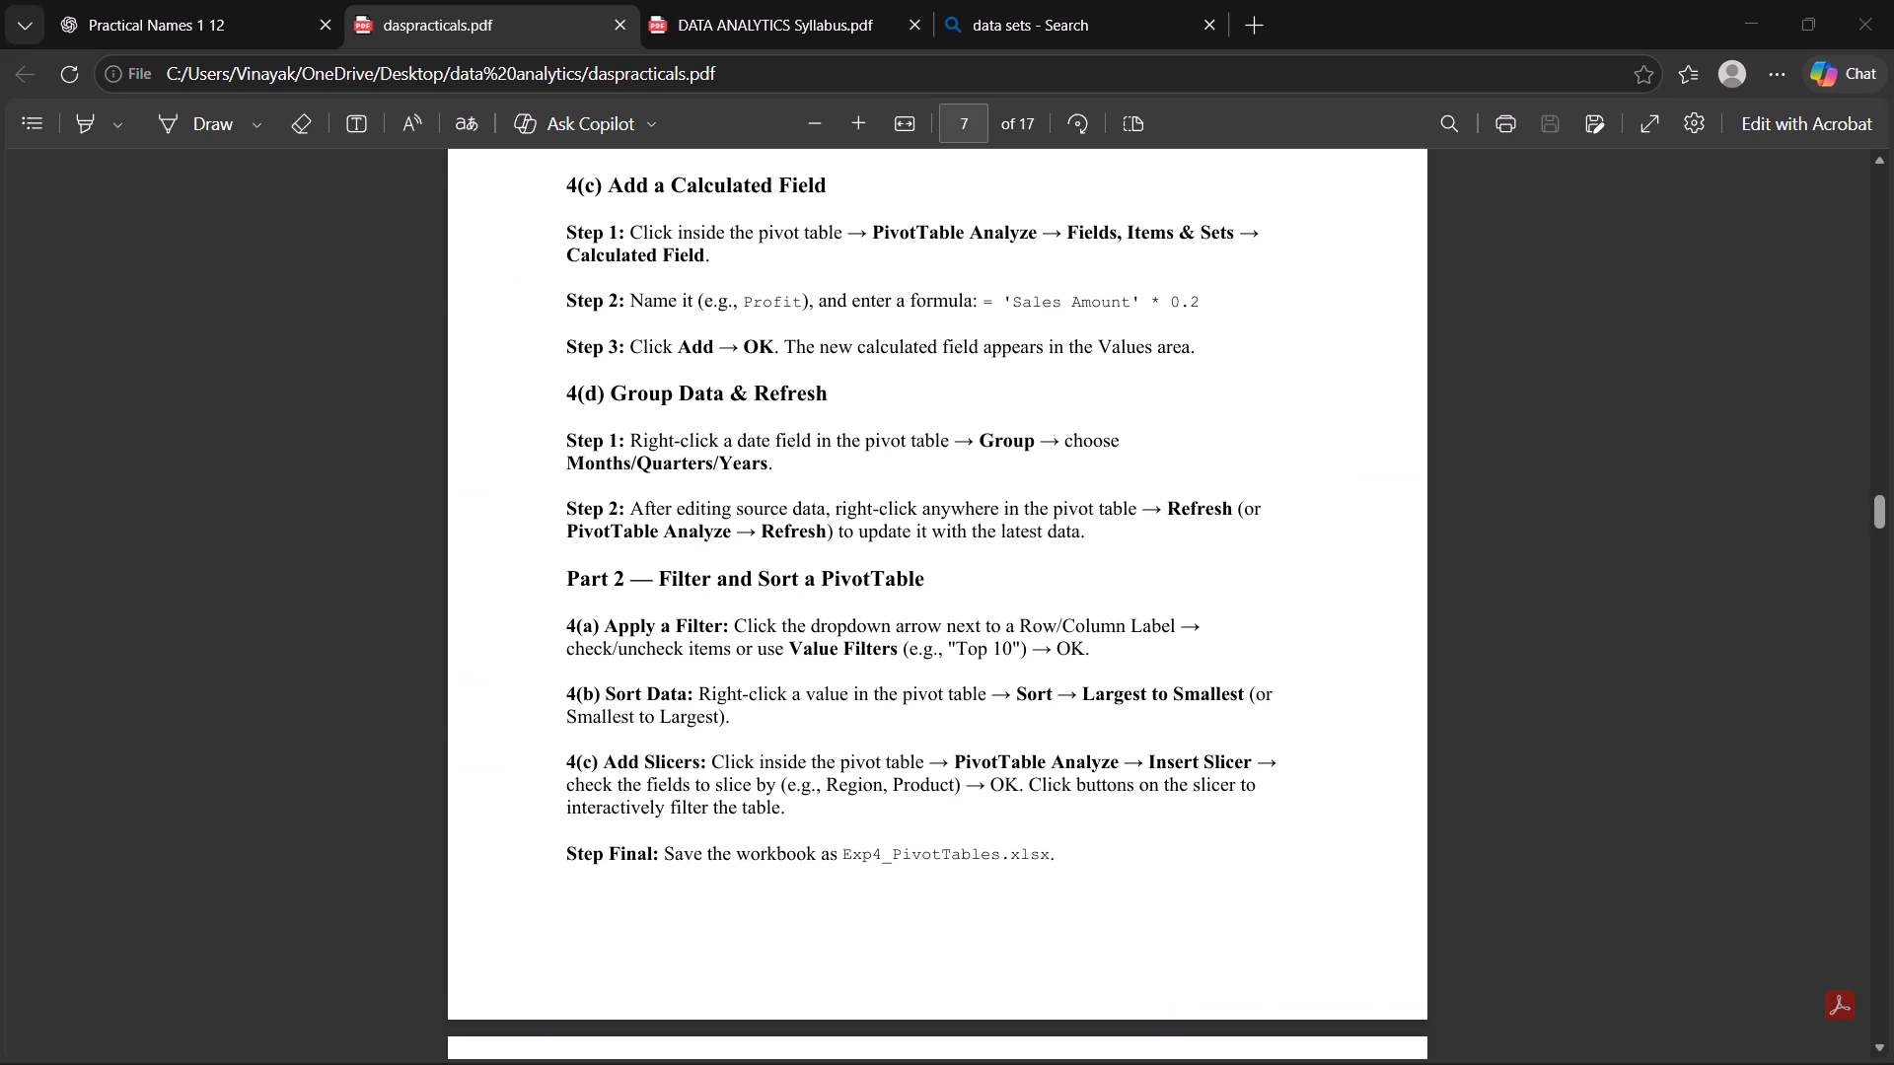
key("alt+Tab")
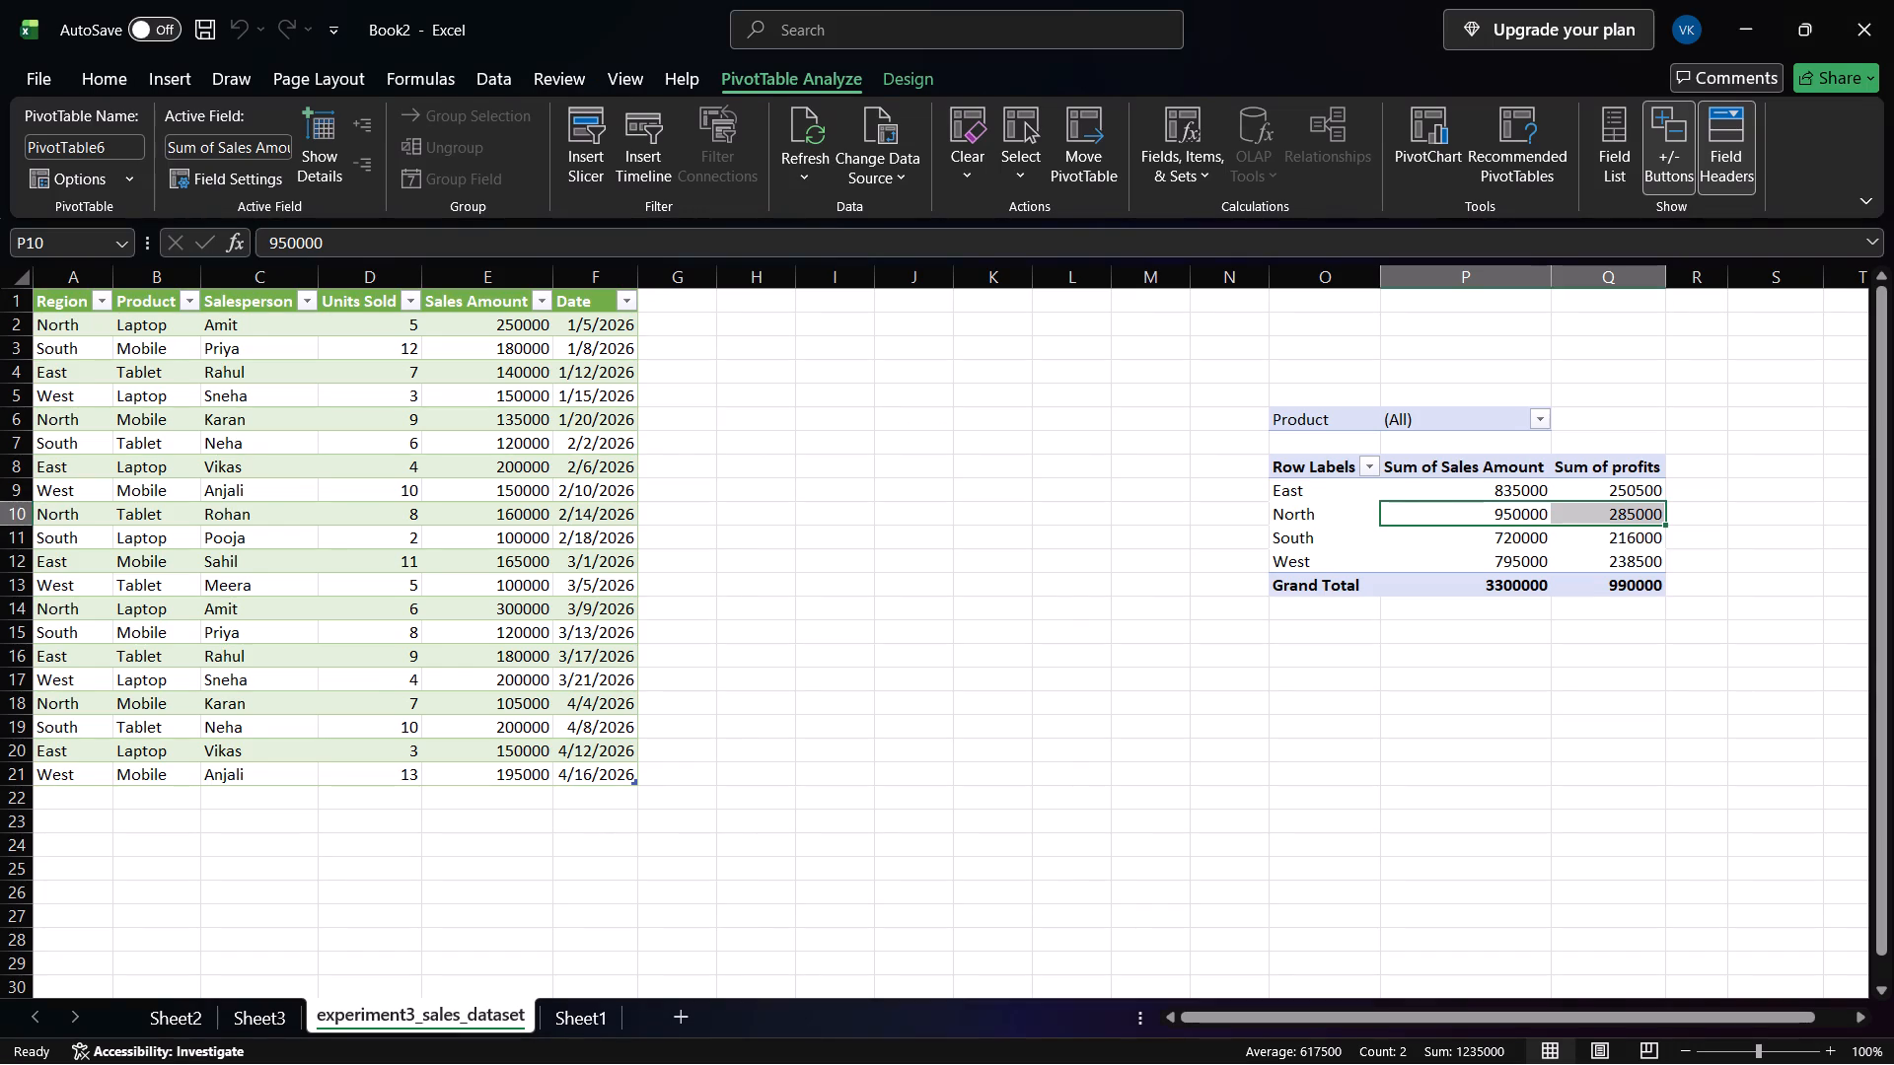
left_click(611, 334)
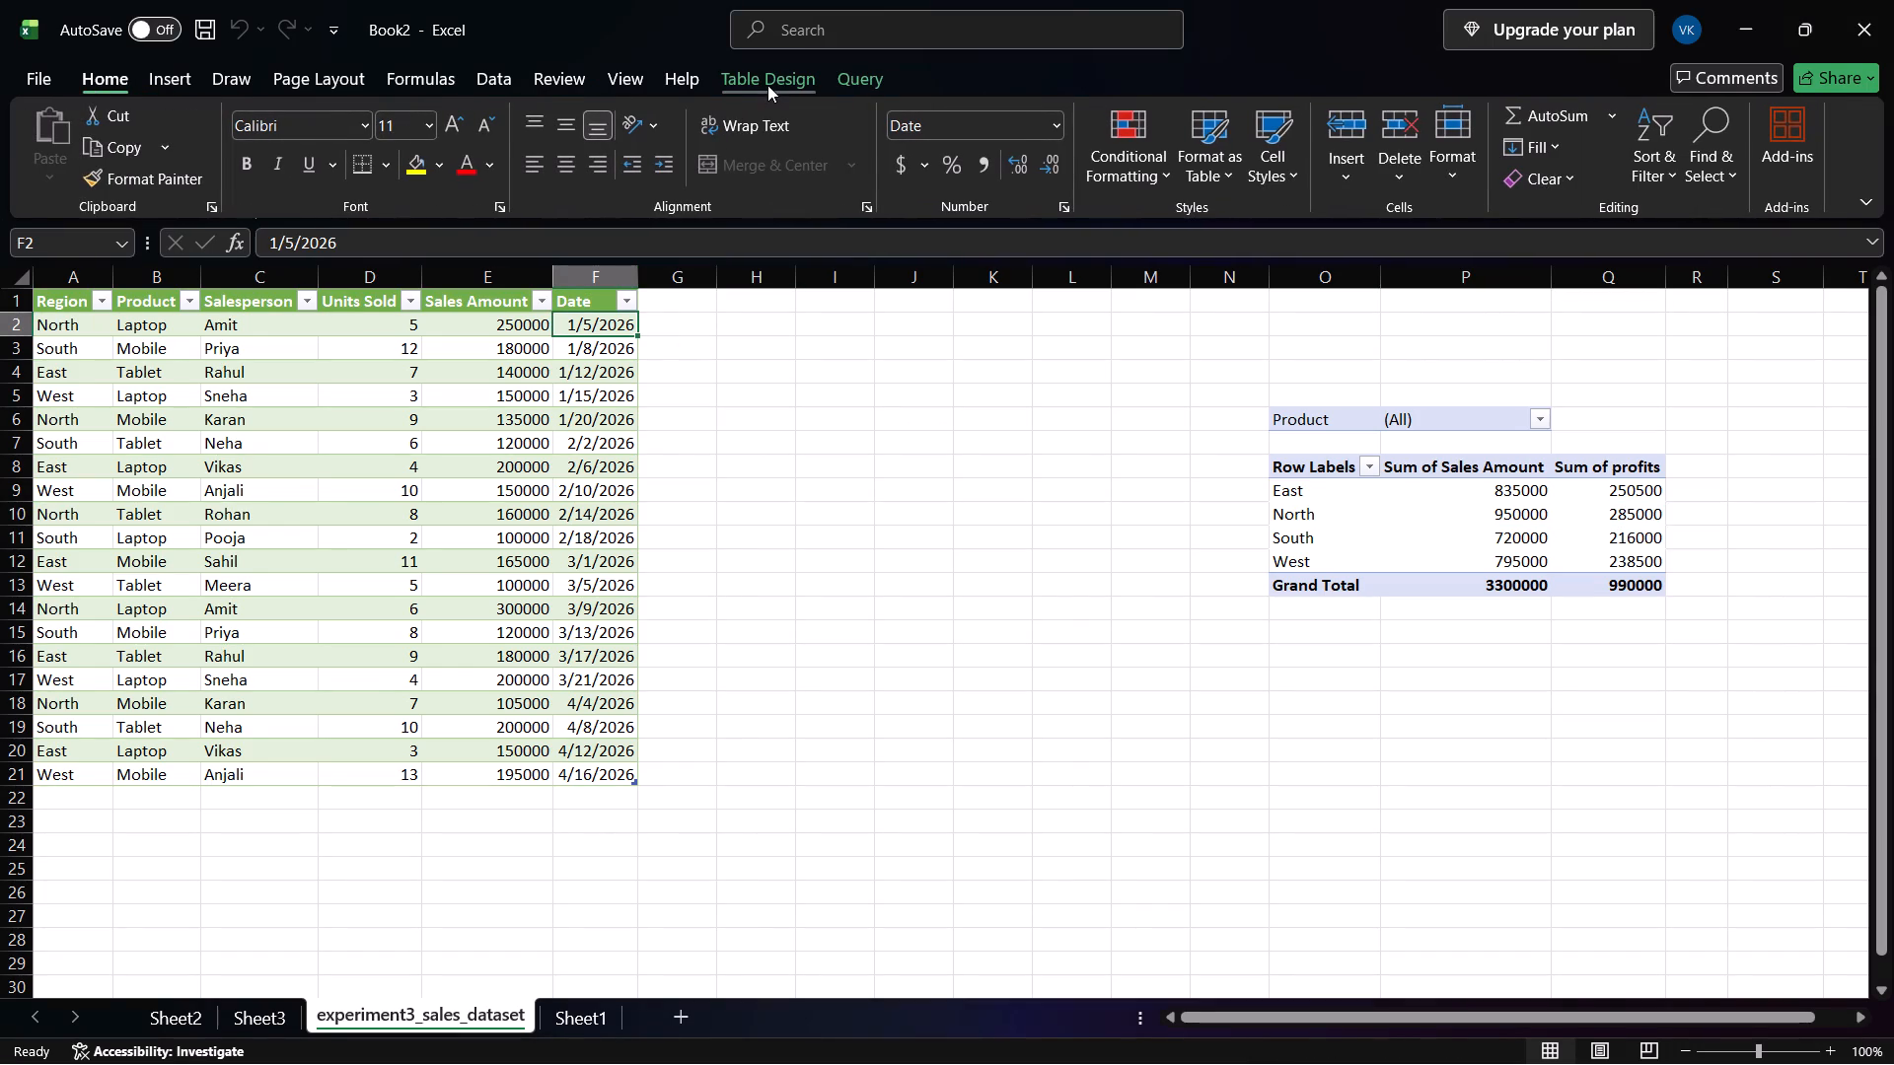
left_click(767, 85)
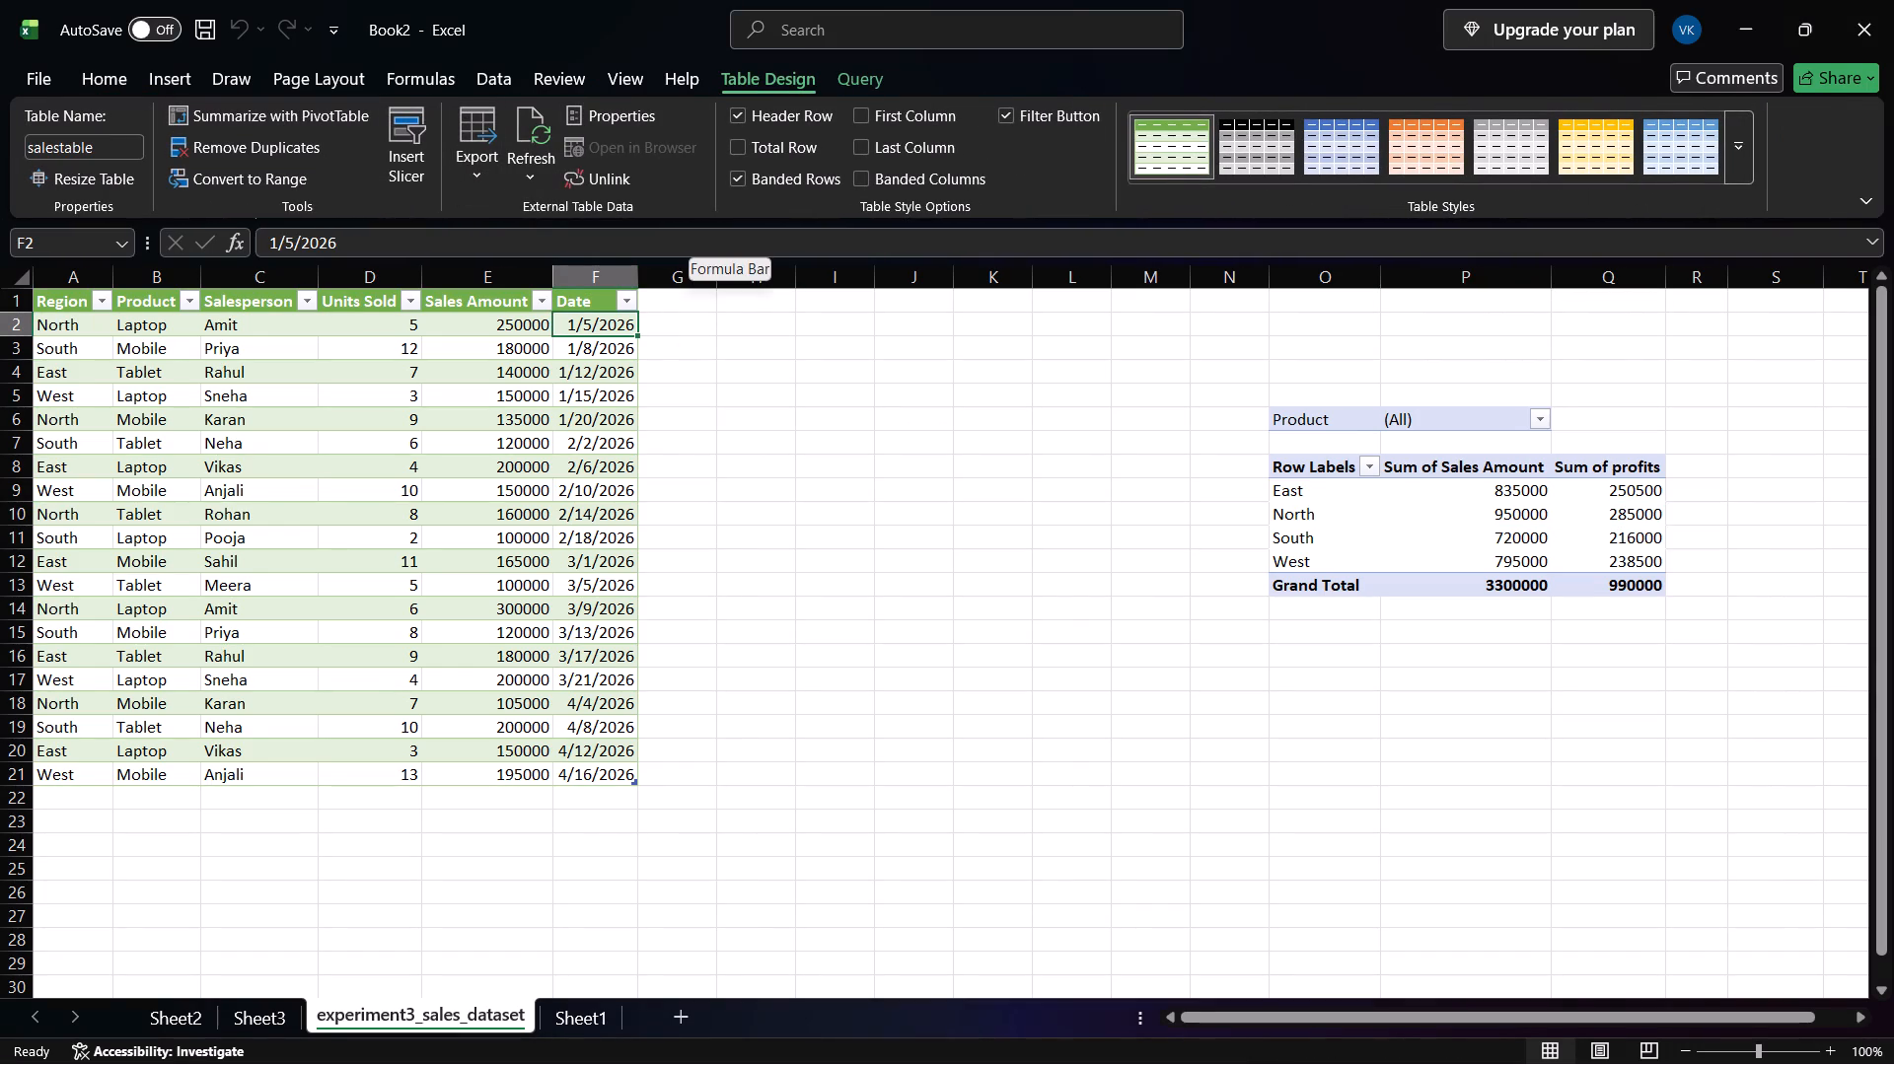
Reopen the pivot table's field list and add the Date field to the report.
left_click(1639, 472)
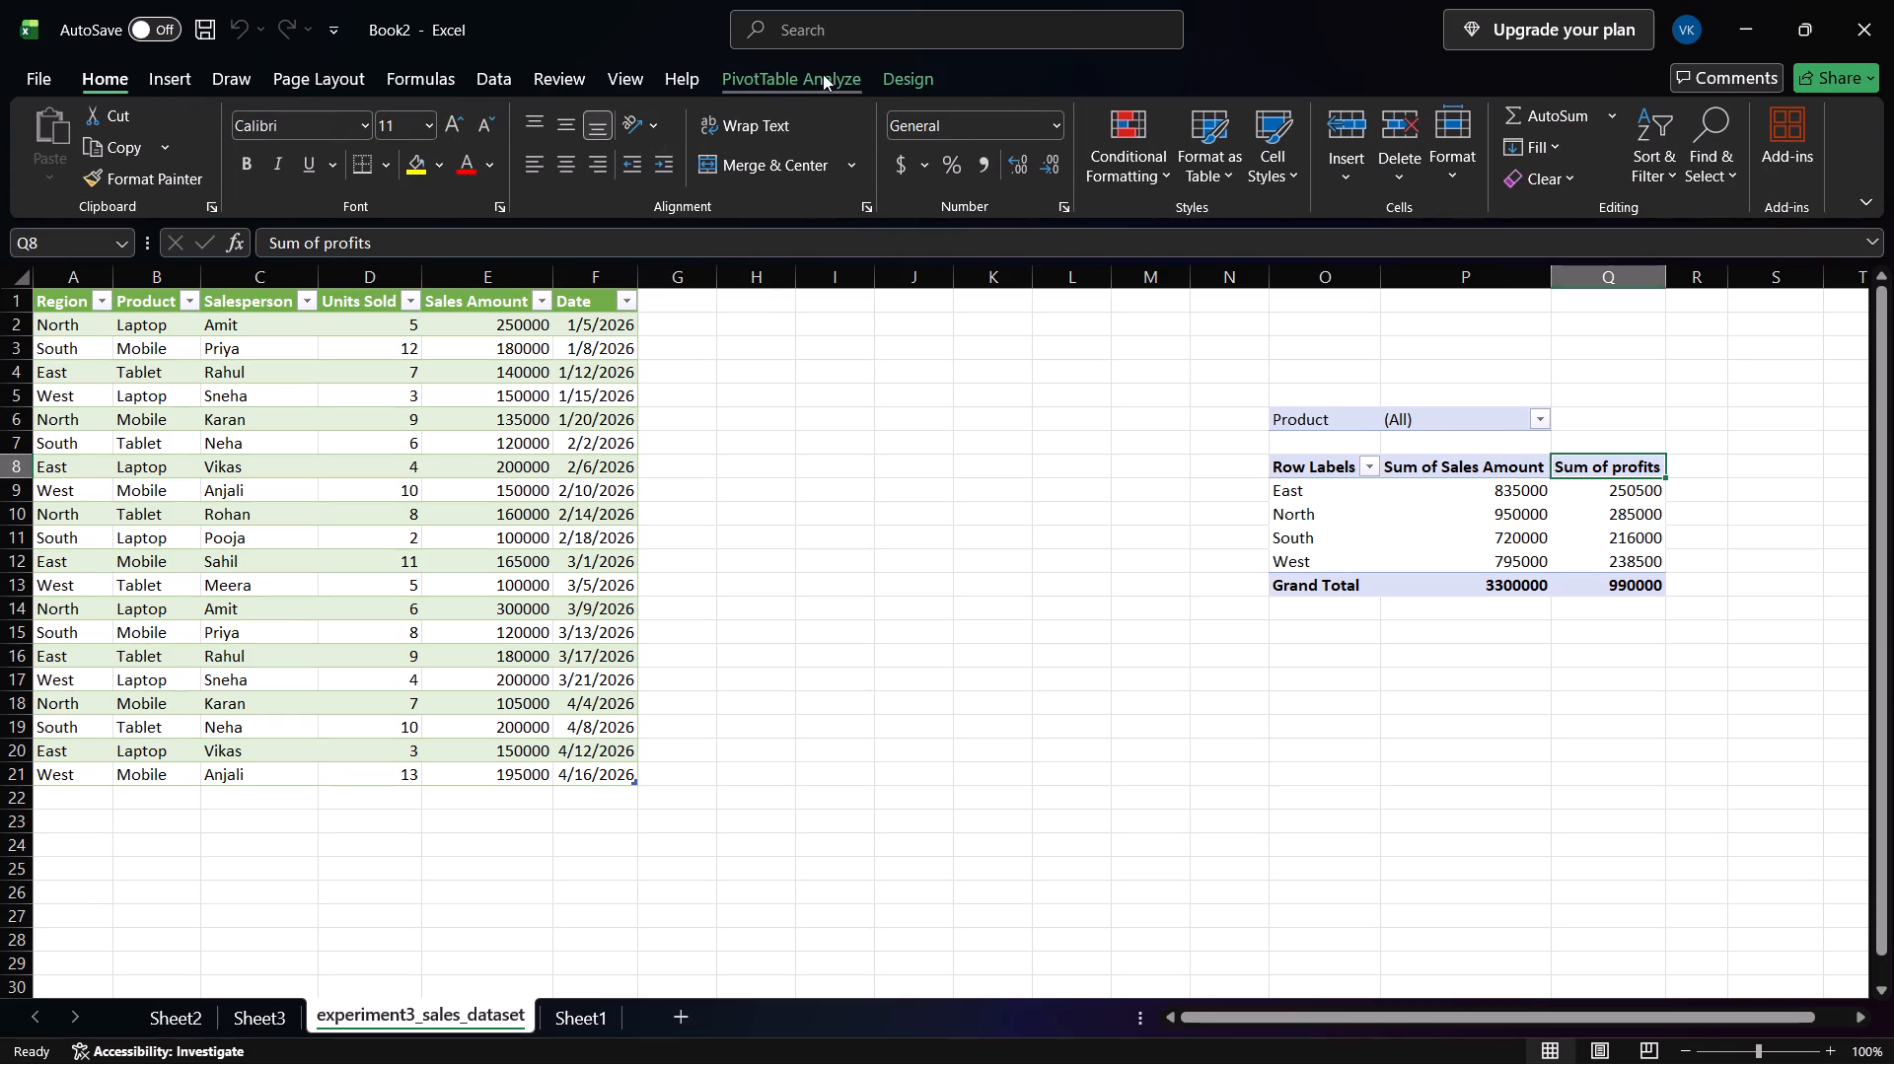
left_click(823, 74)
left_click(1618, 160)
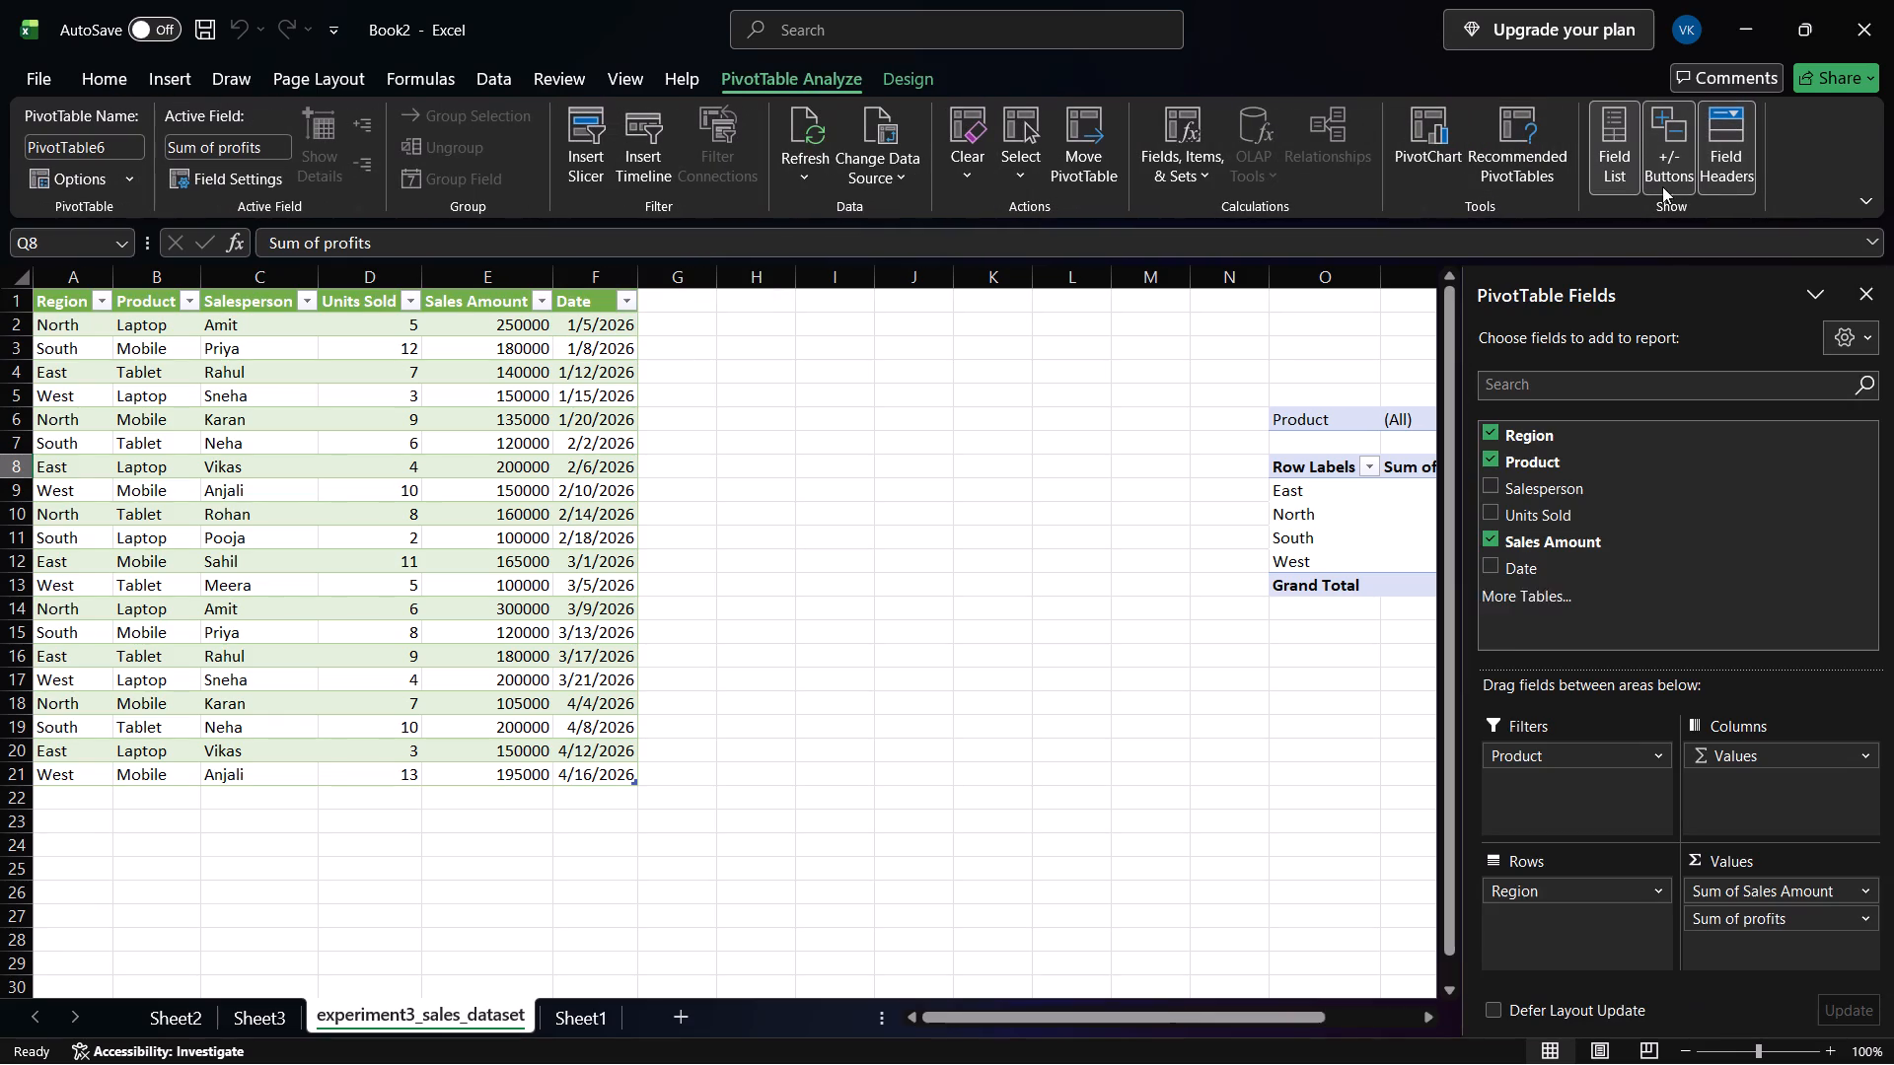
scroll(1532, 551, "down", 1)
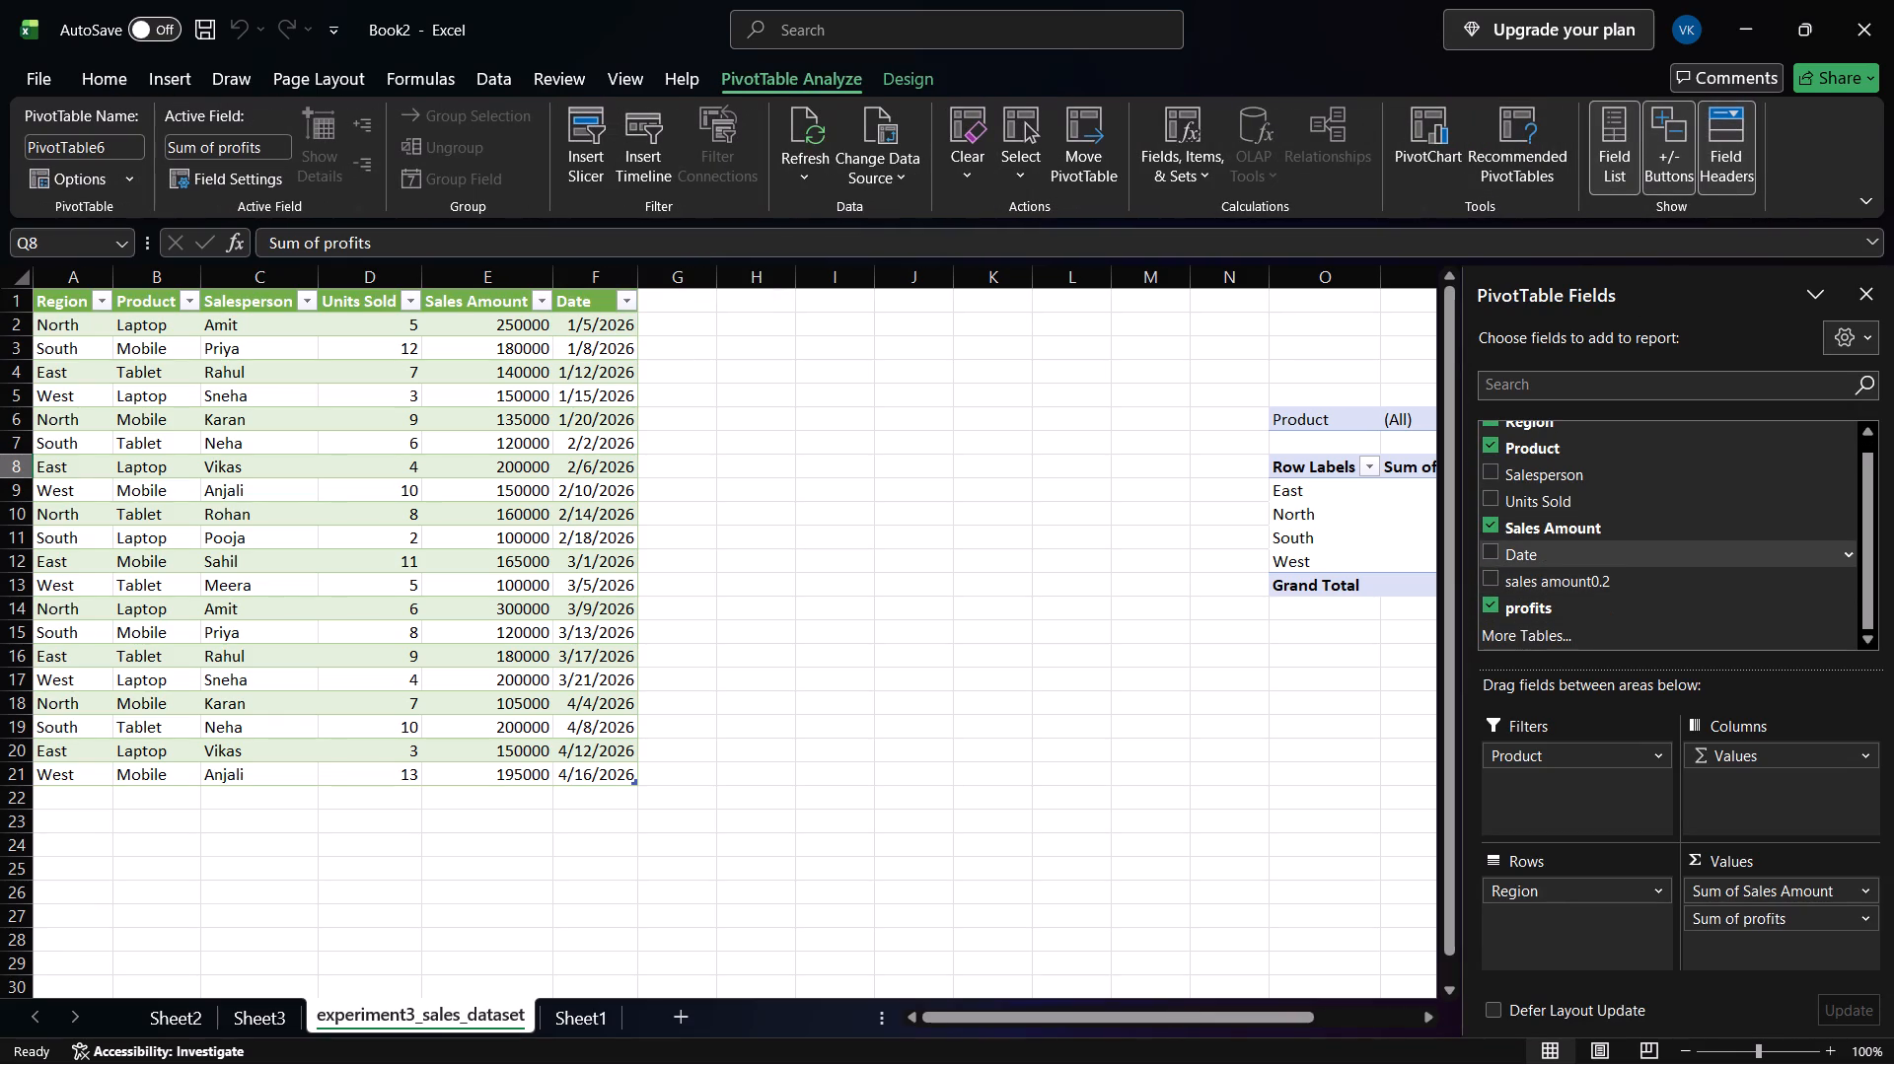
left_click(1490, 547)
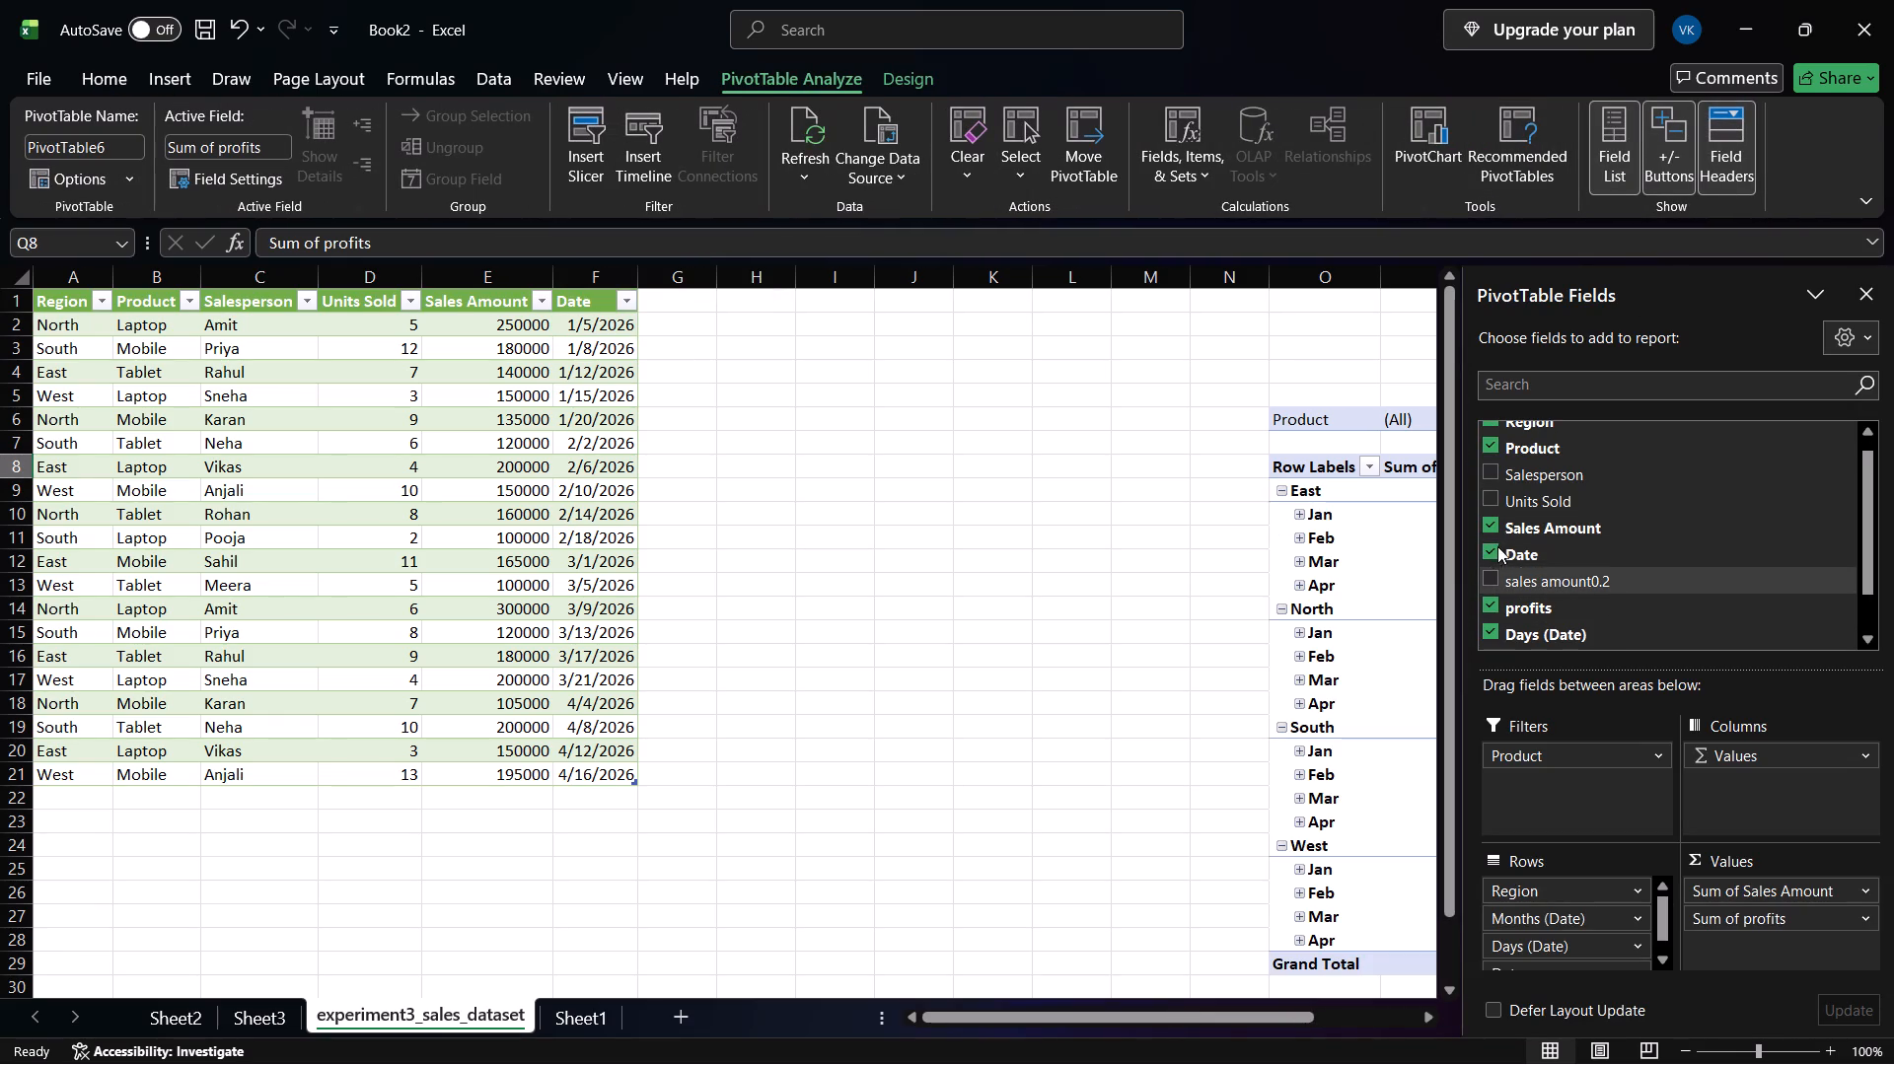
Remove the profits, Product and Region fields from the pivot table, keeping Sales Amount and the date fields, and close the field list.
scroll(1506, 474, "up", 2)
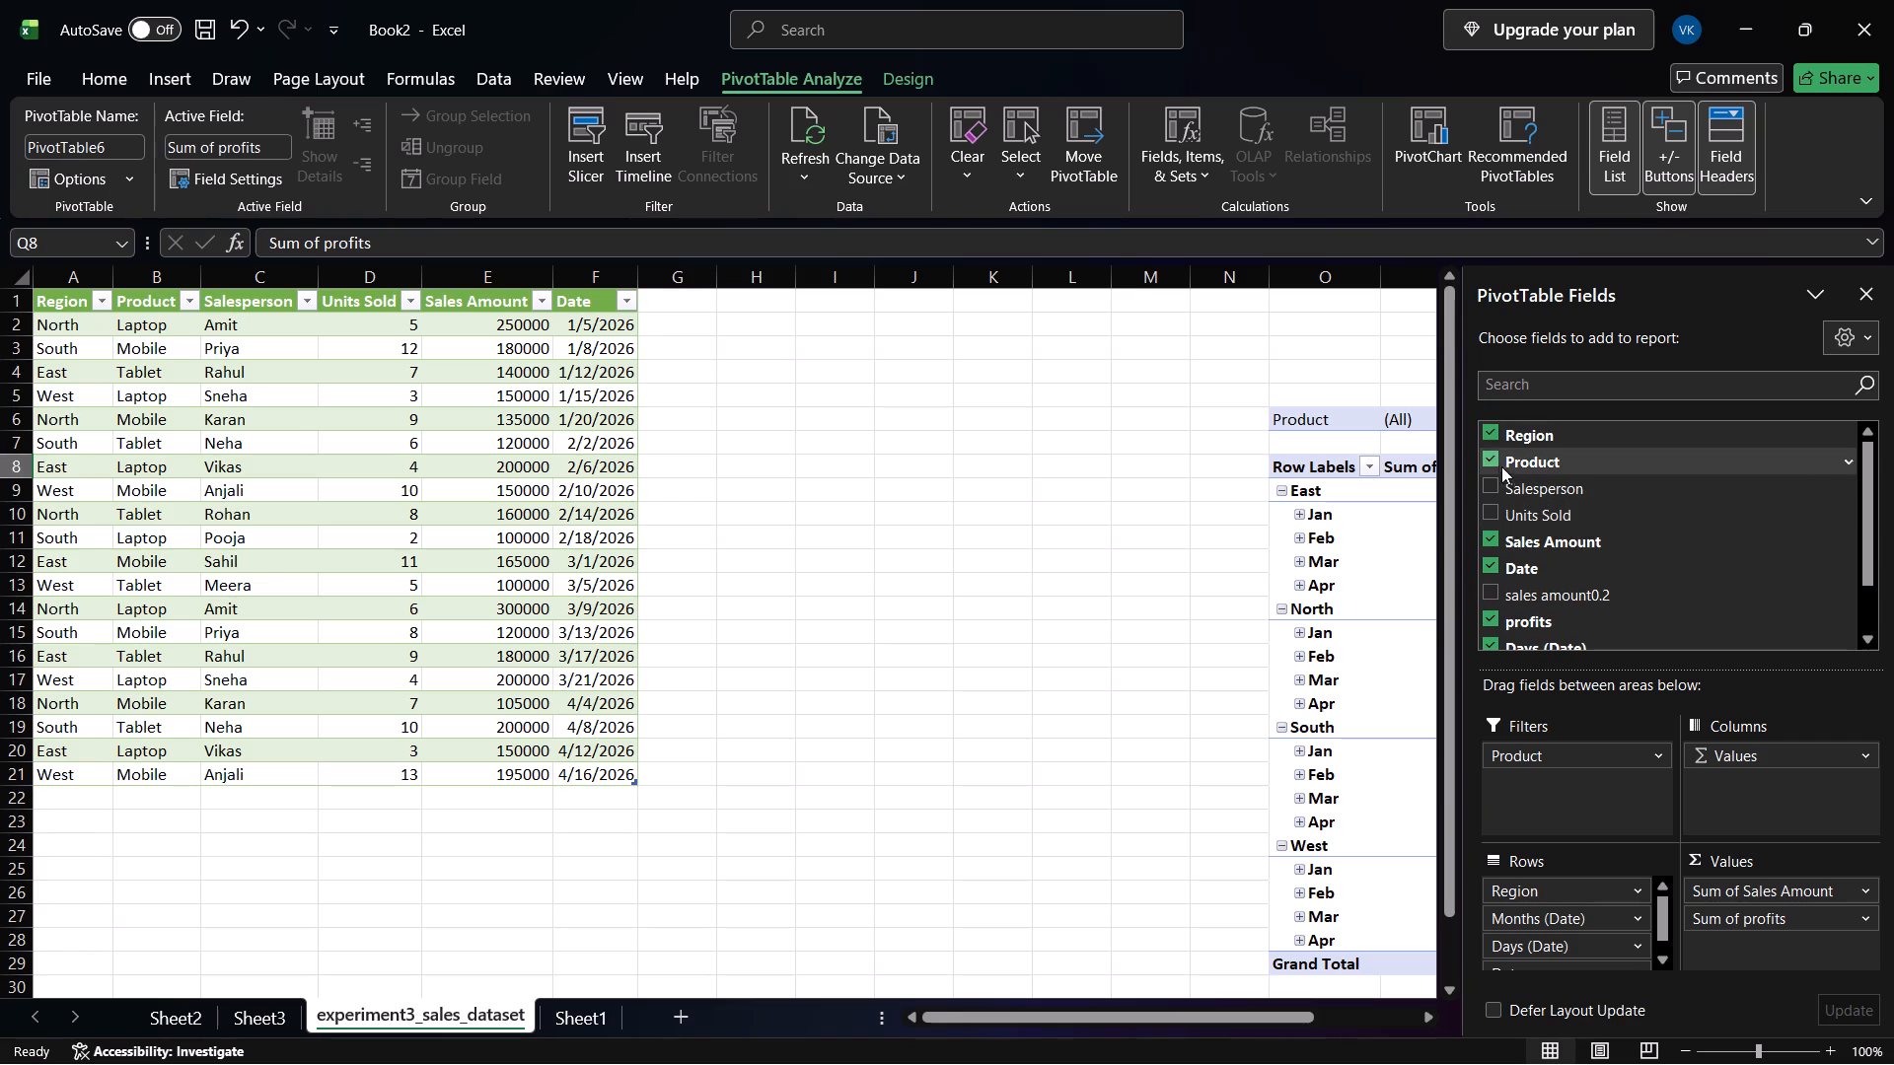
left_click(1493, 457)
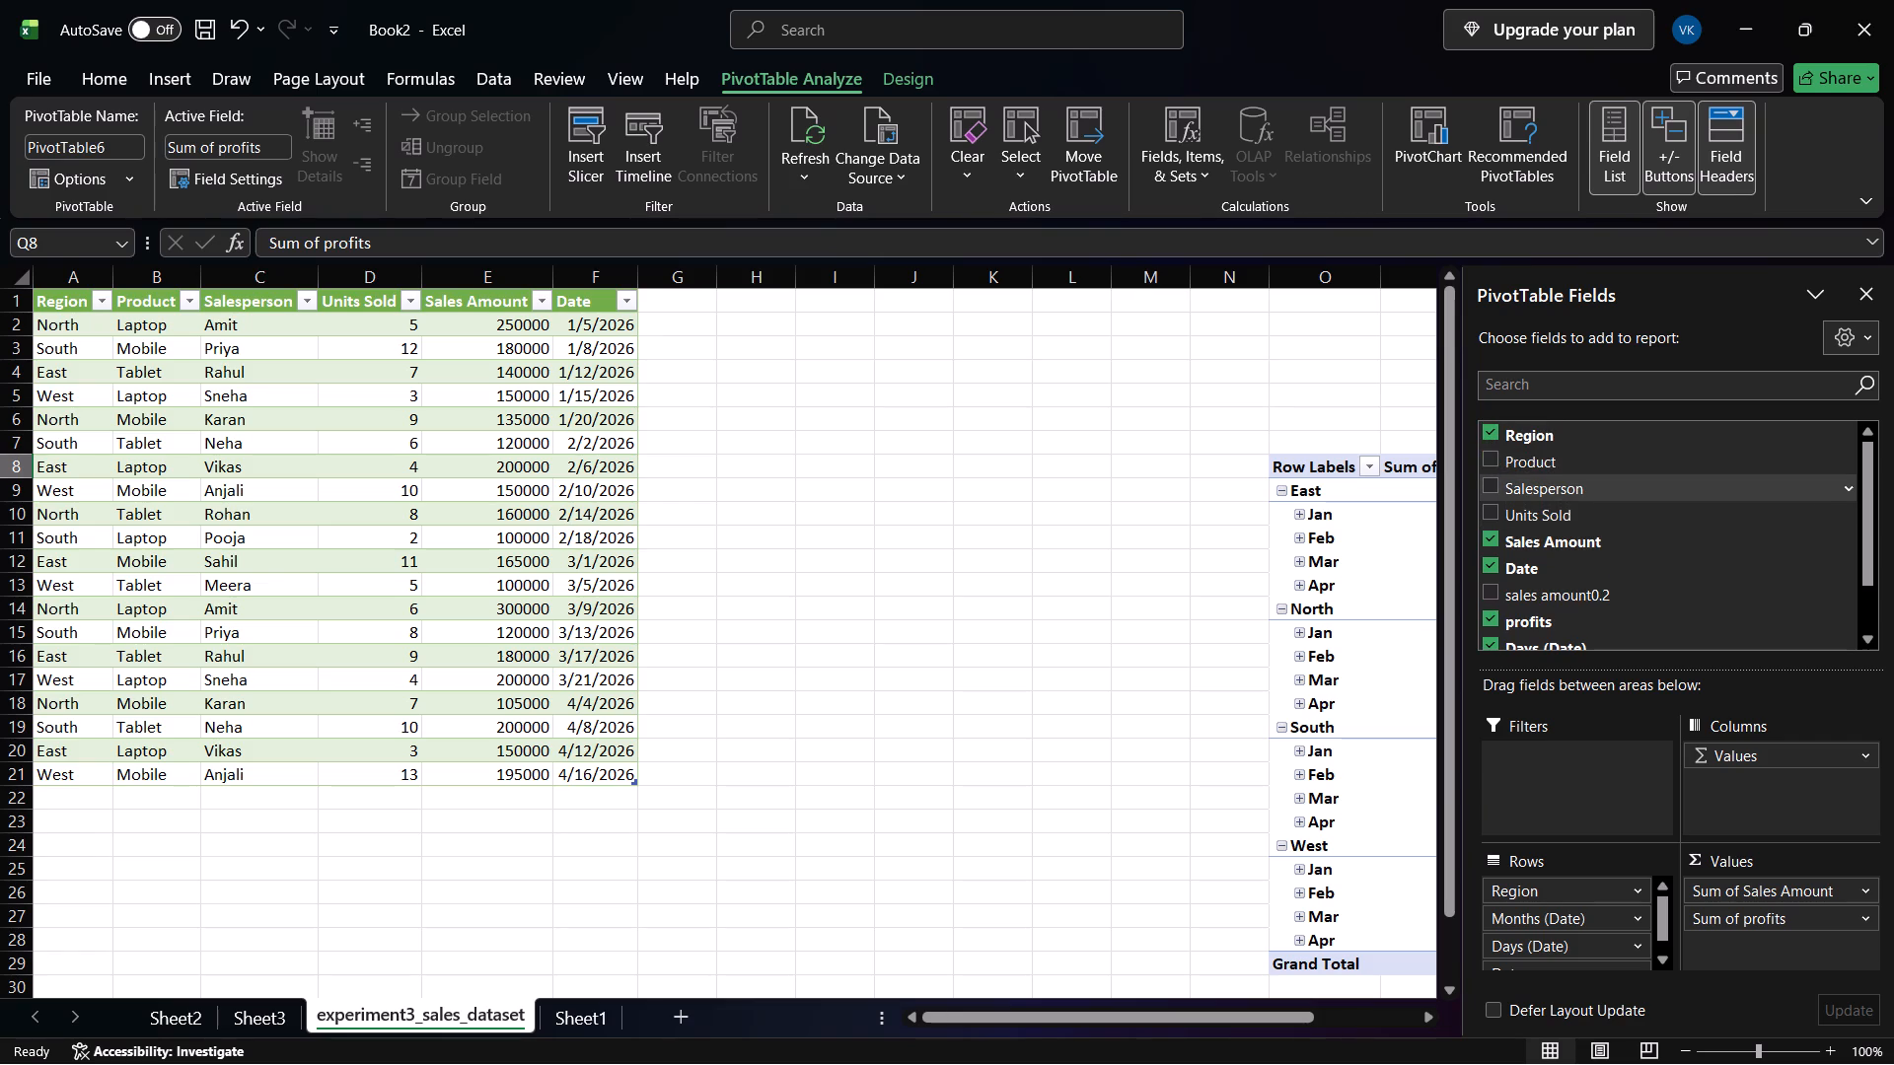
left_click(1496, 461)
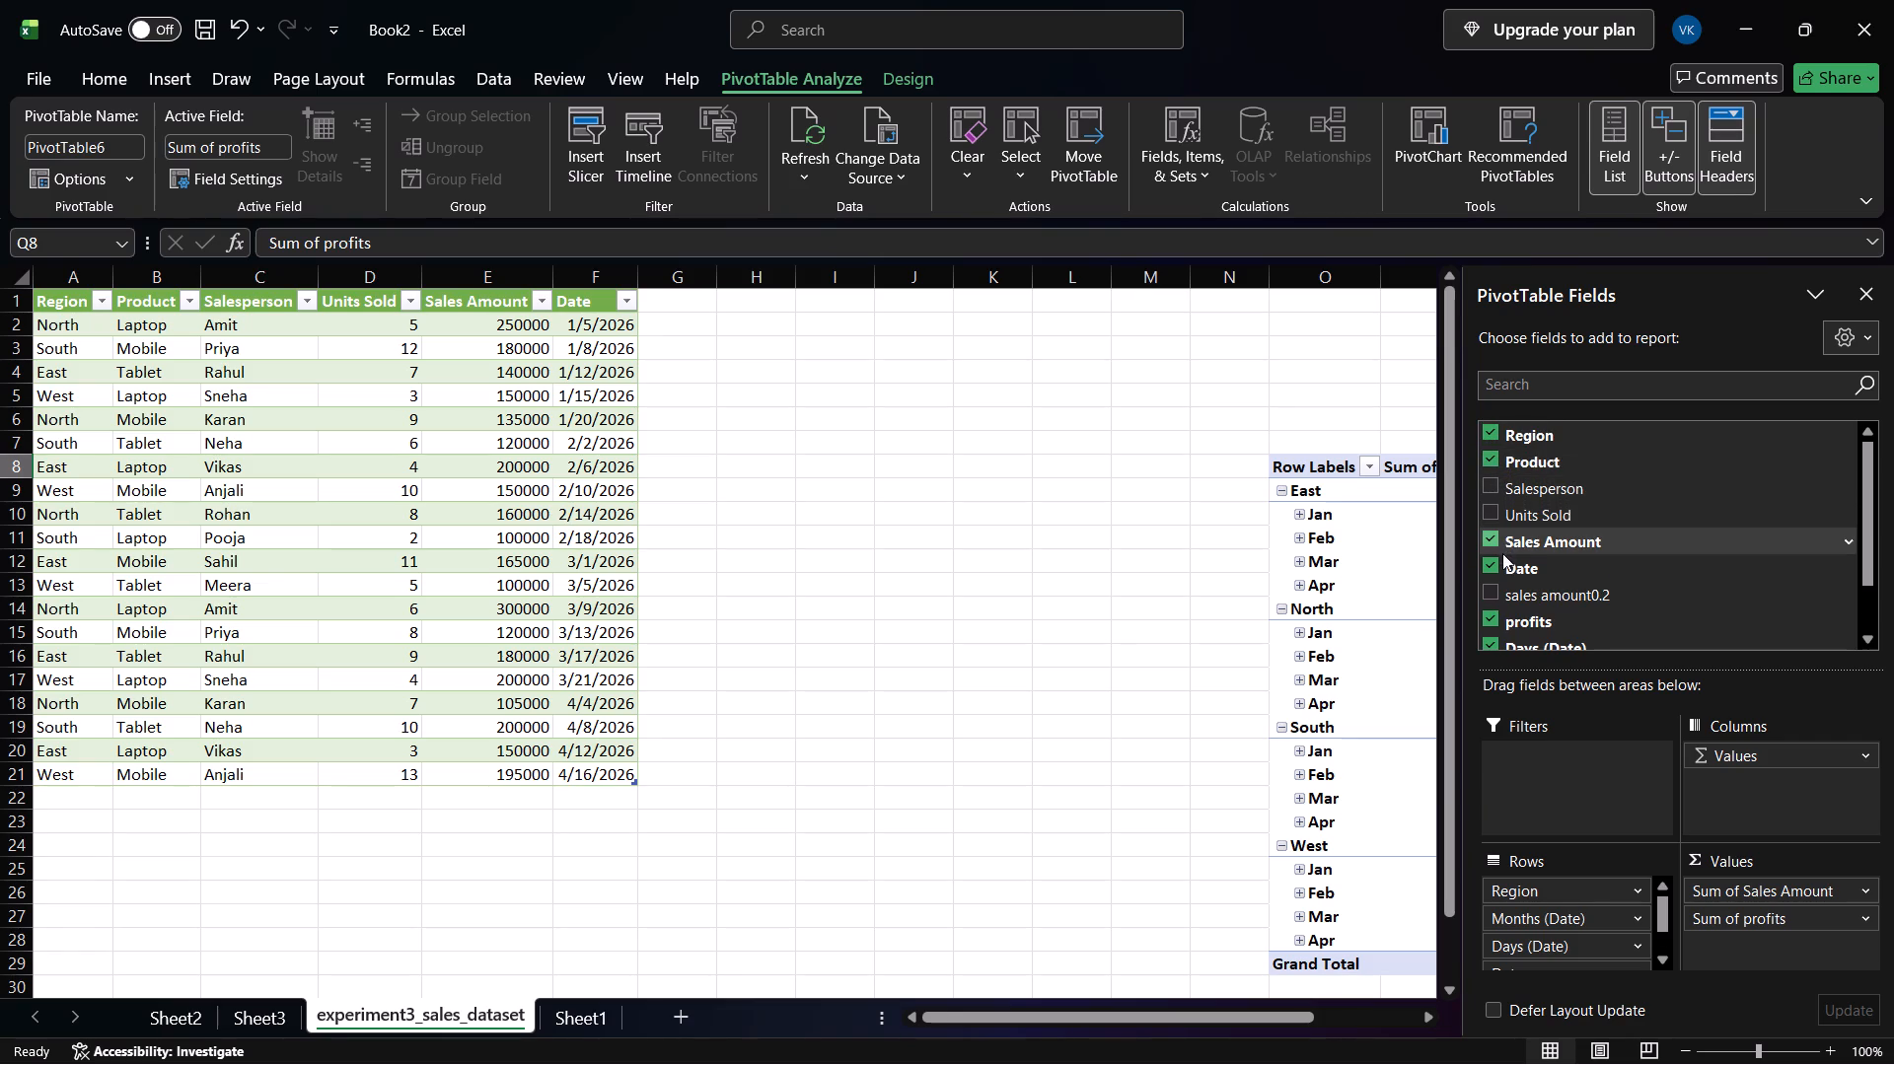
scroll(1543, 663, "down", 1)
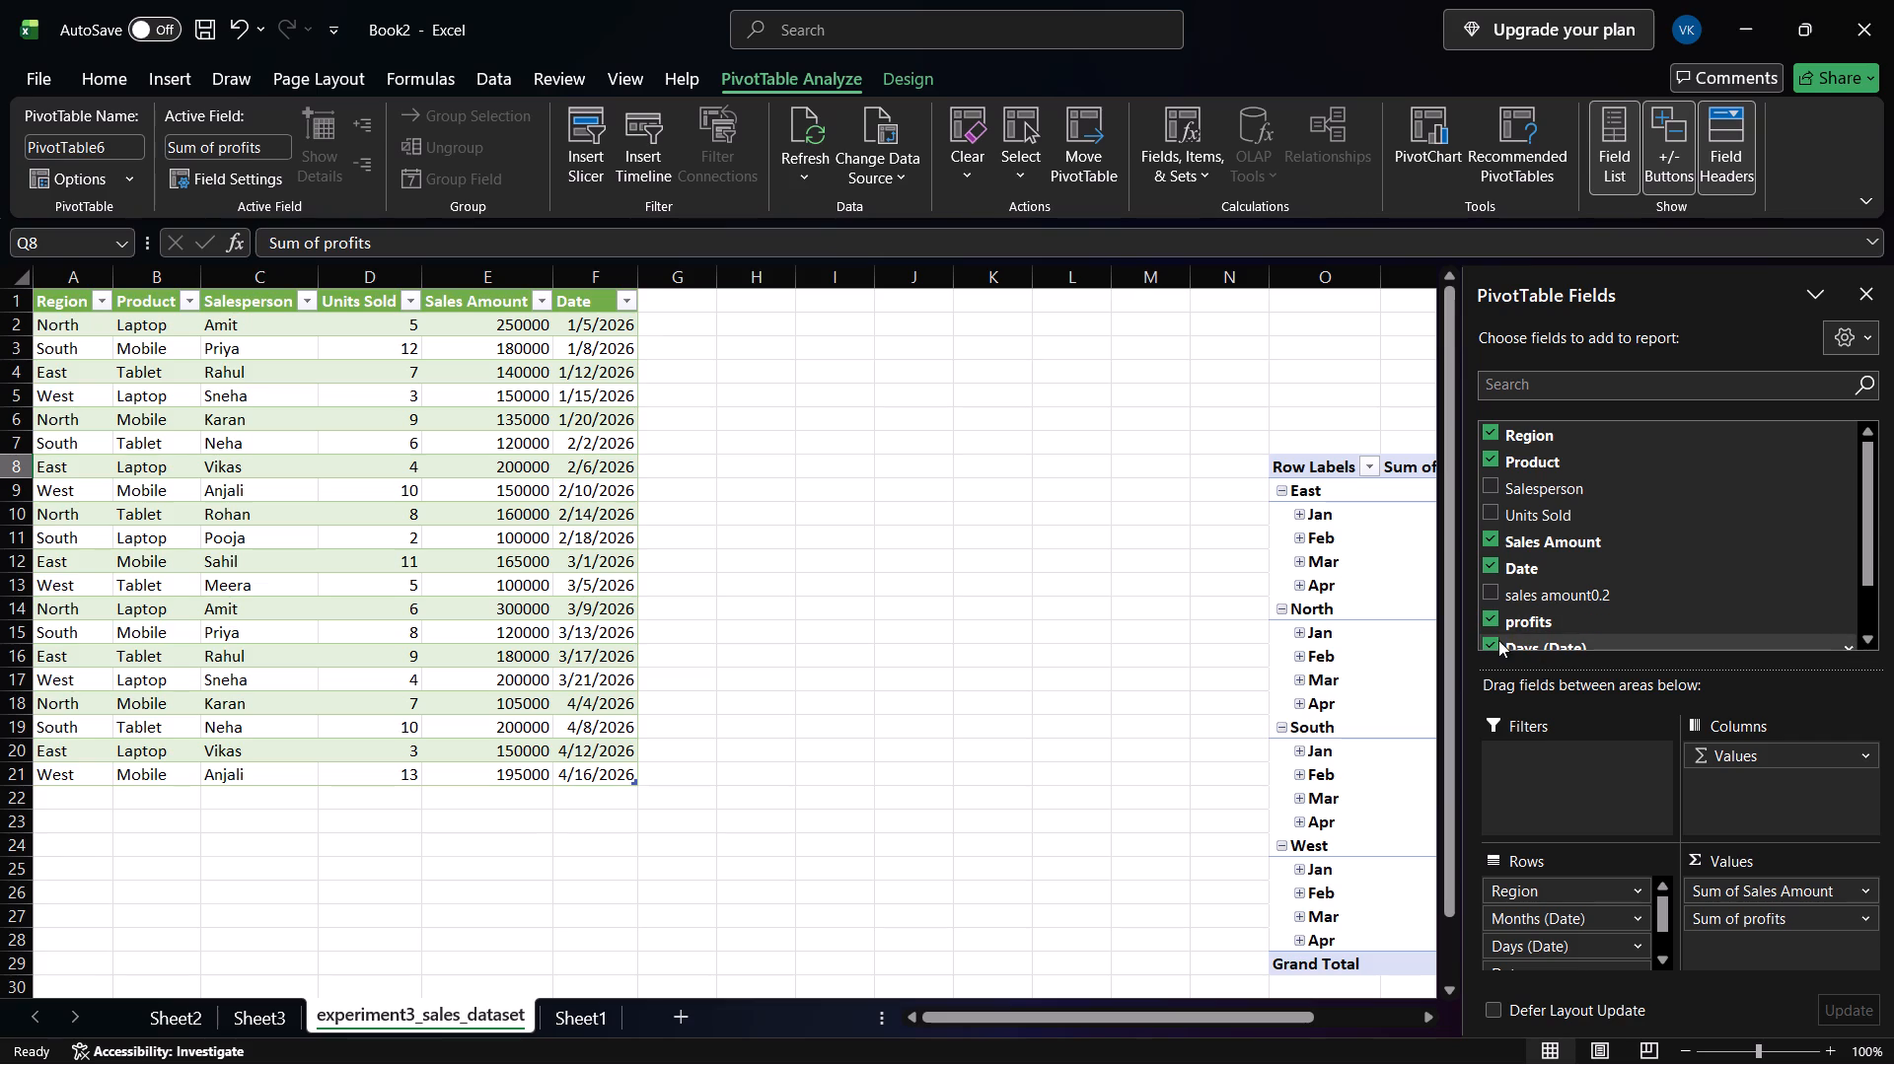
left_click(1490, 619)
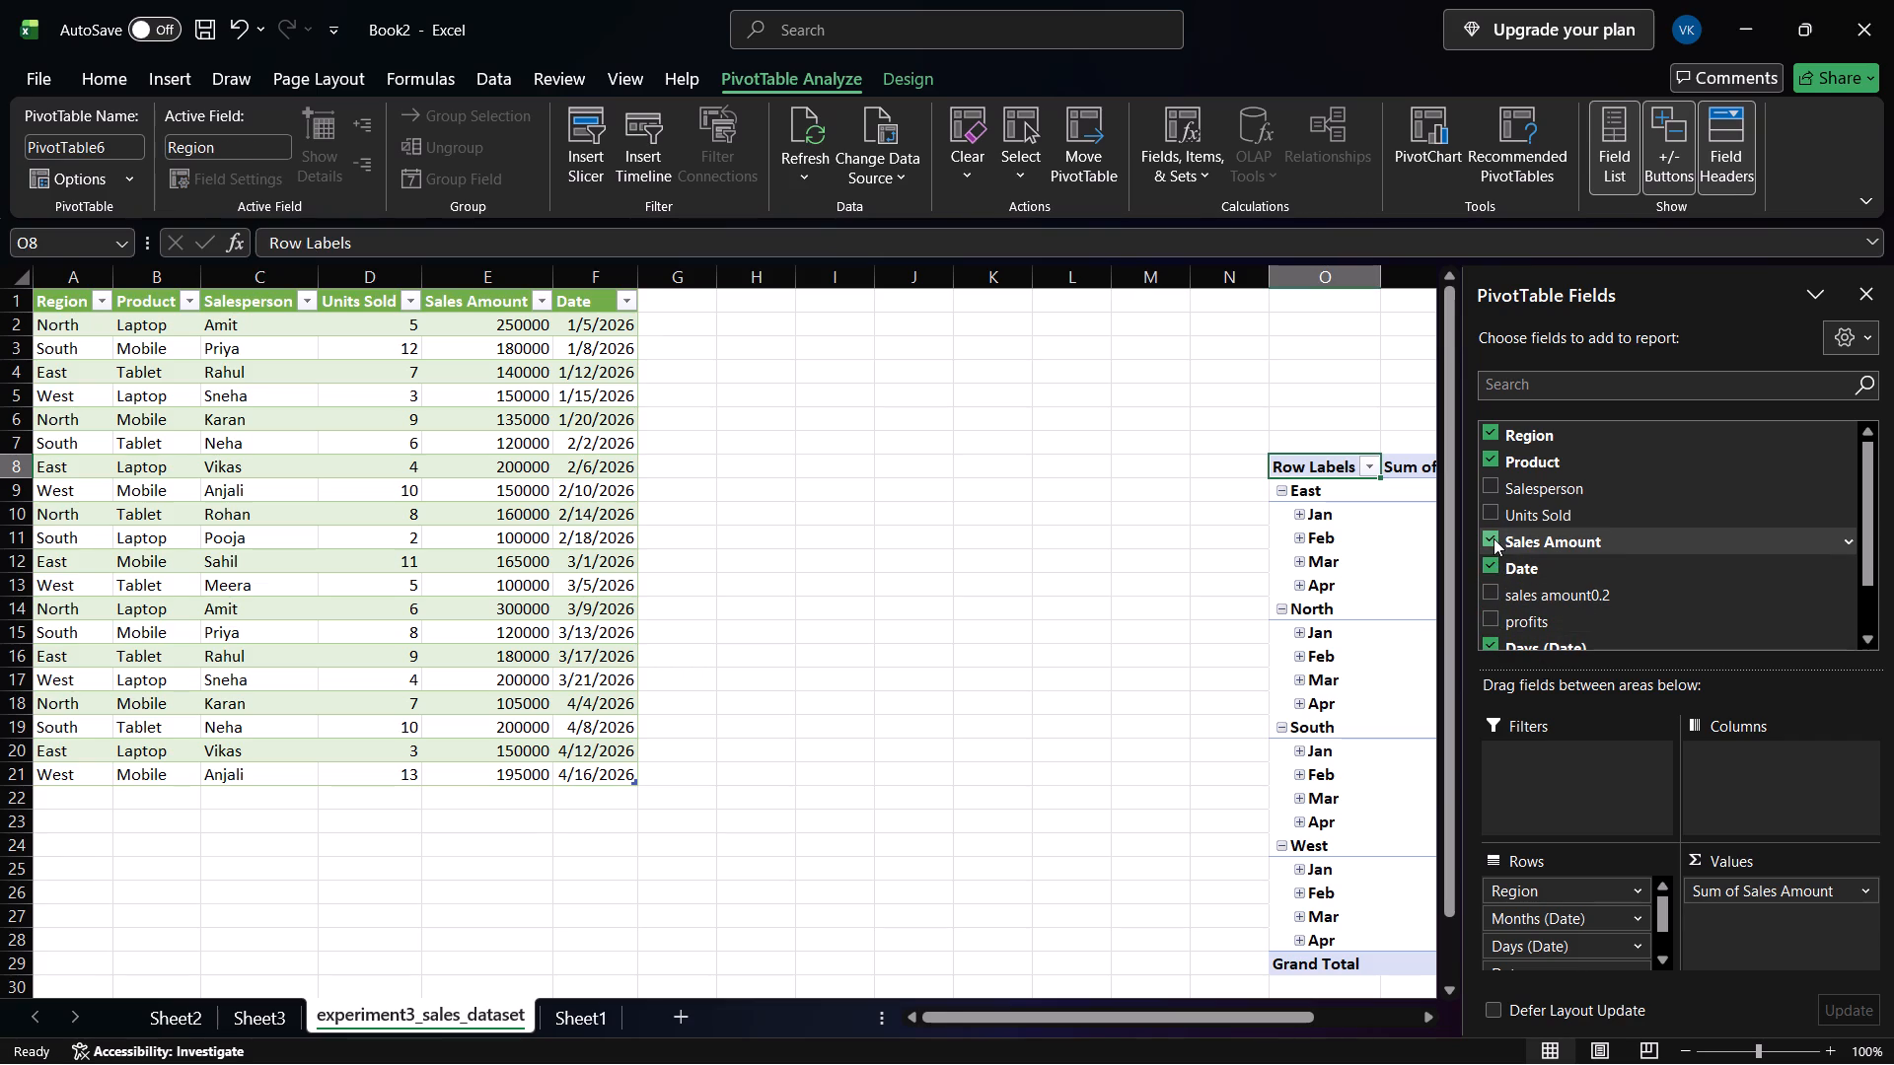
scroll(1504, 584, "down", 3)
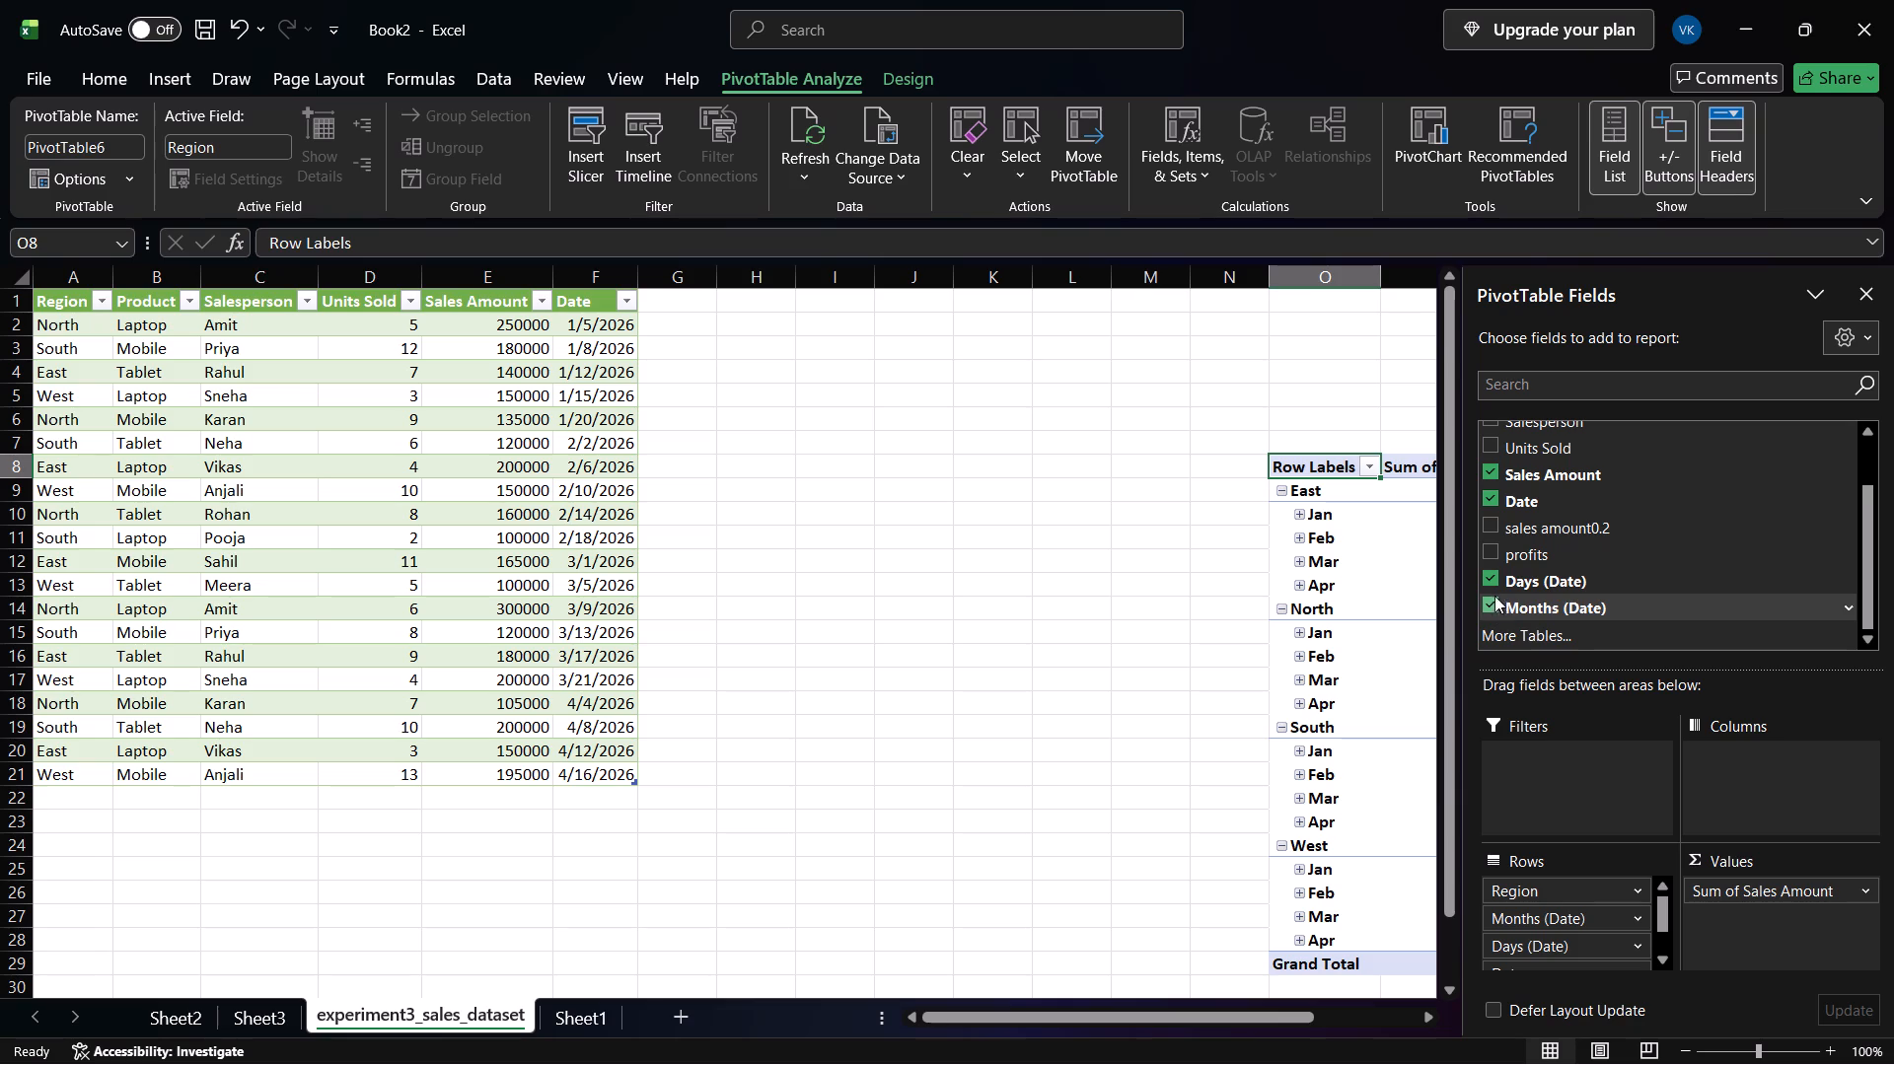
scroll(1503, 584, "up", 2)
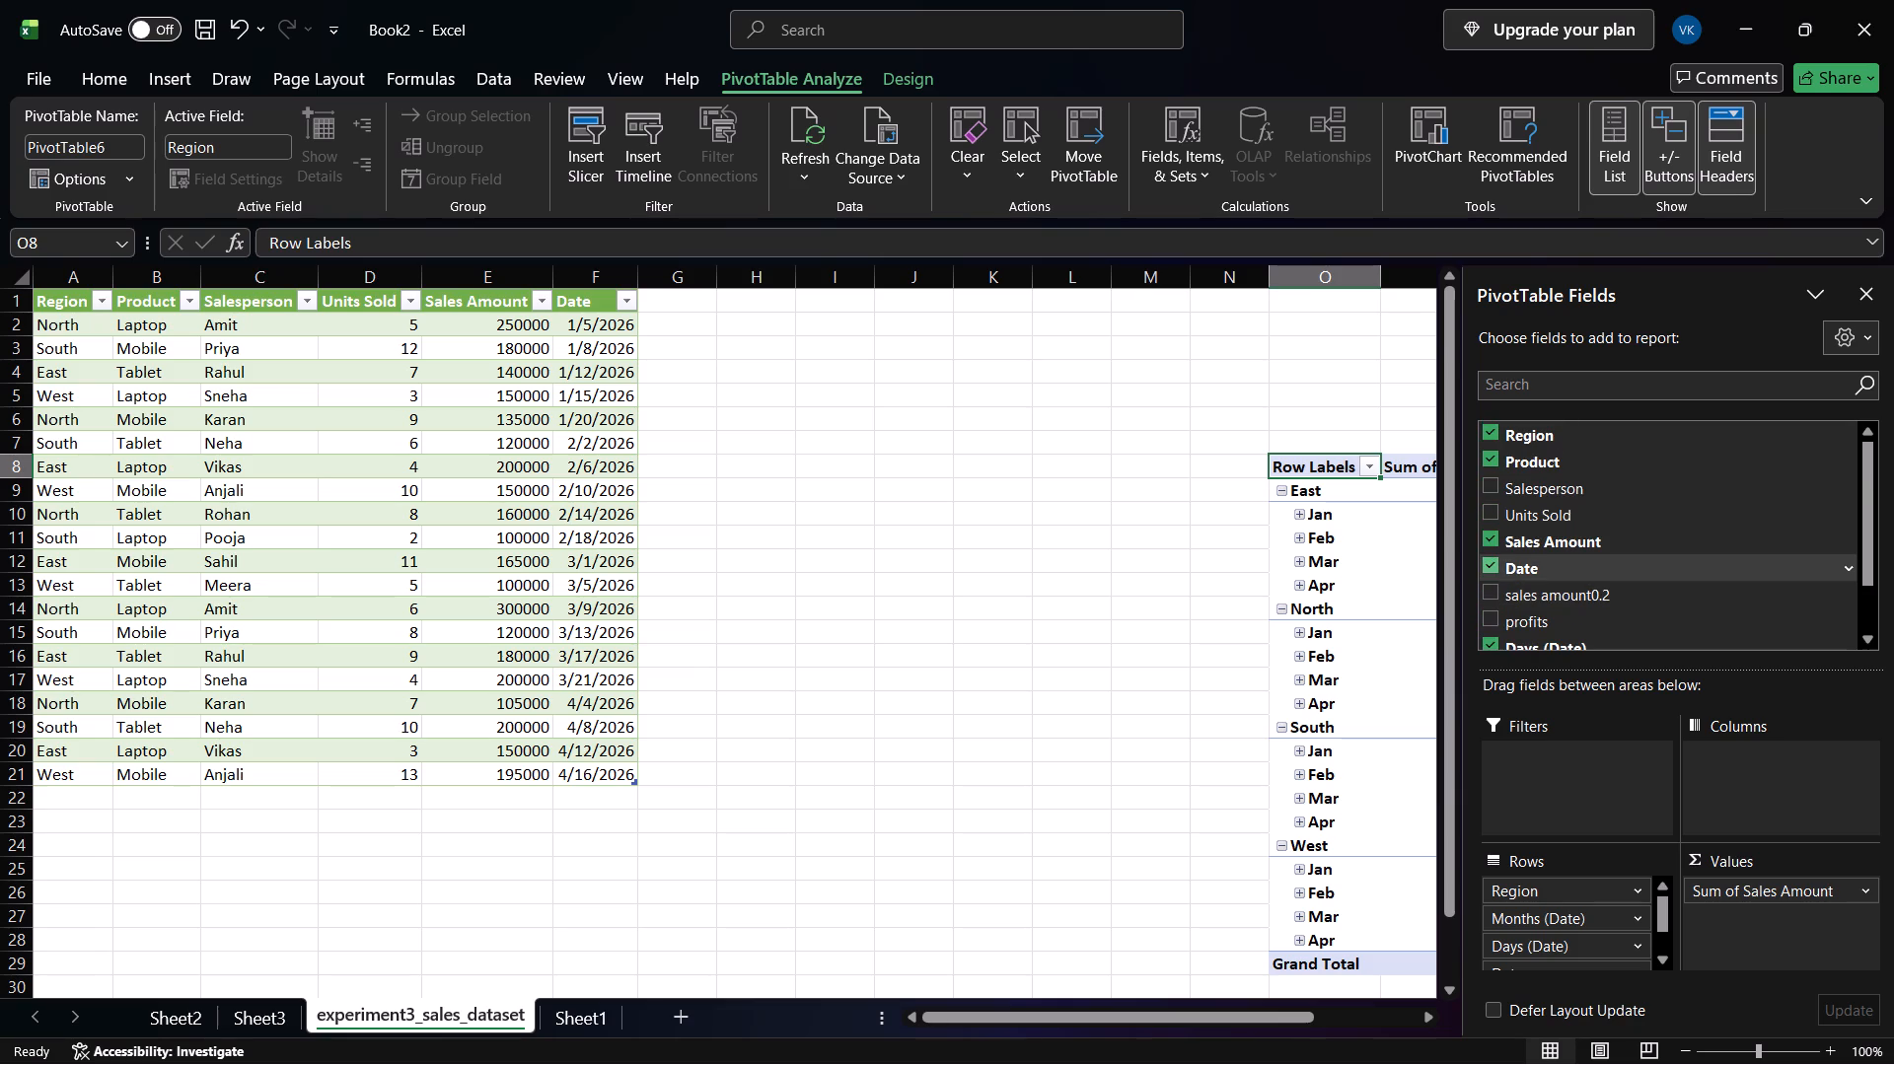
scroll(1503, 579, "up", 1)
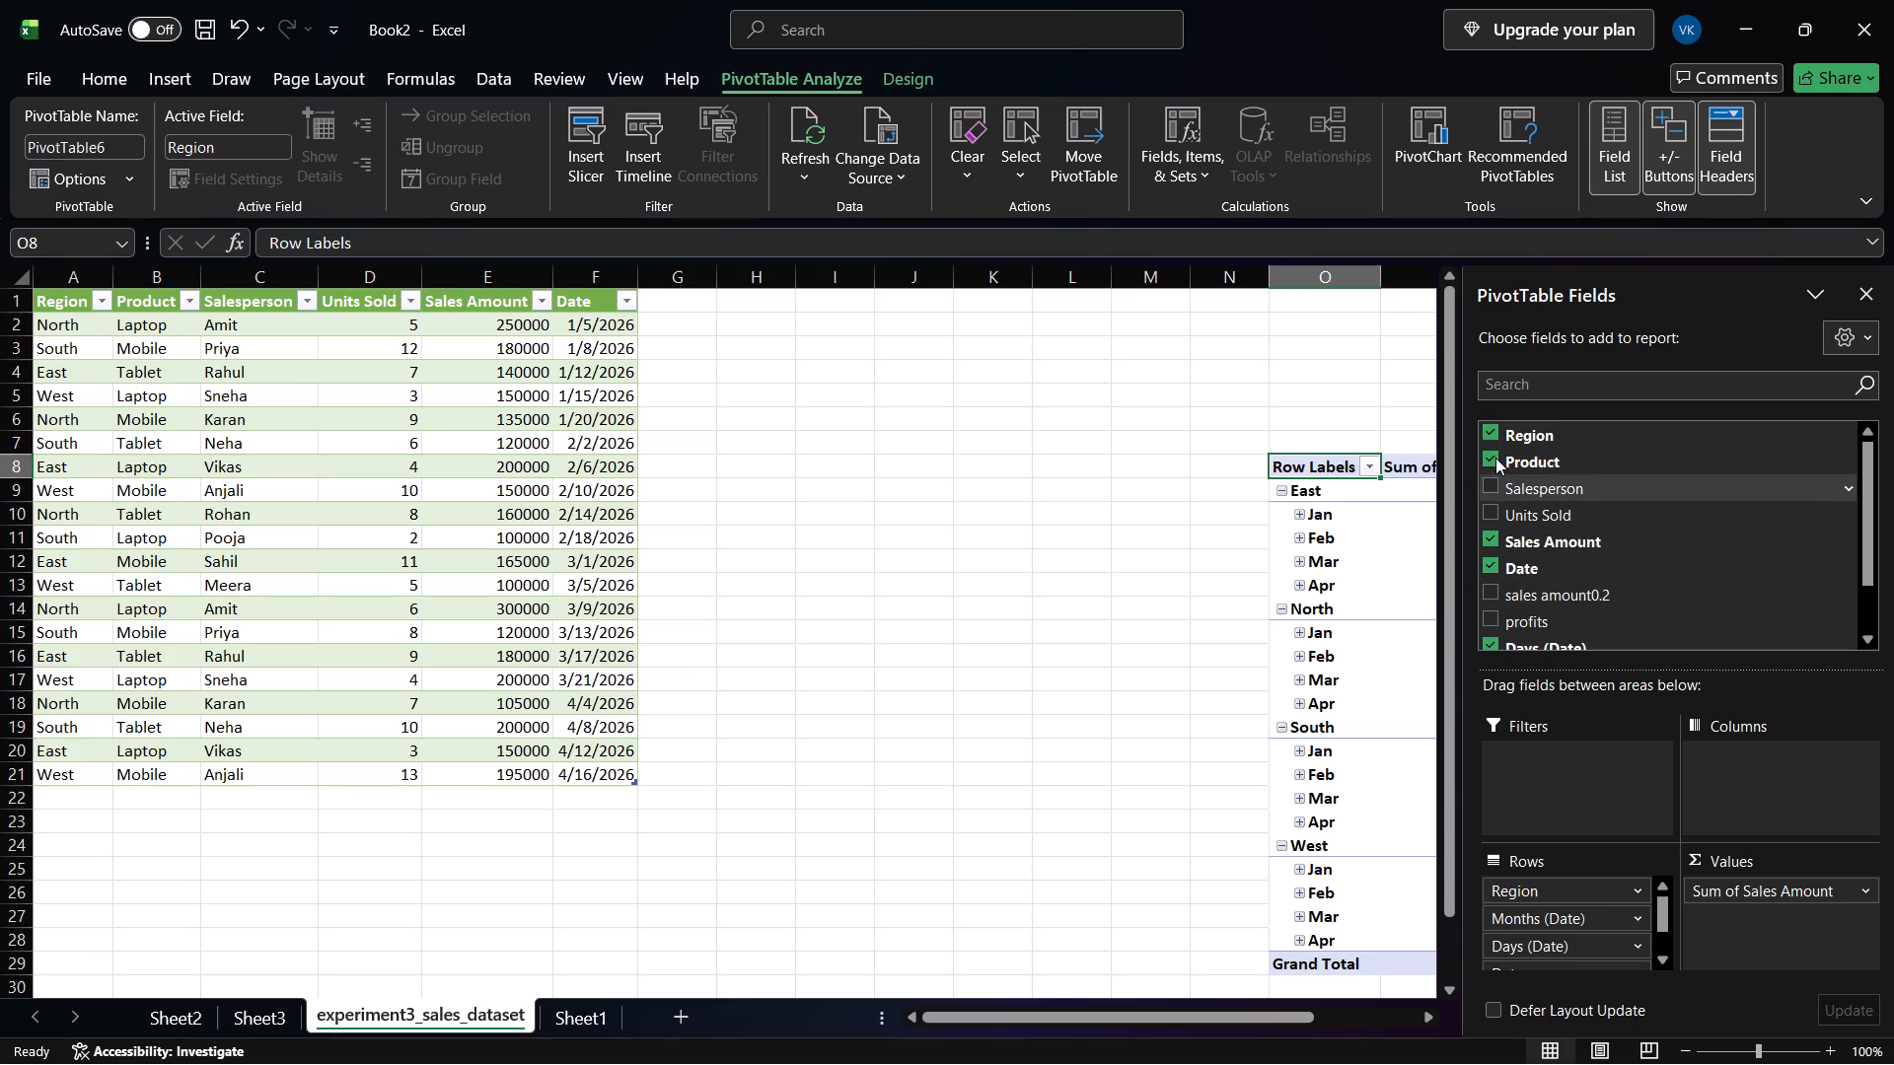
left_click(1493, 461)
left_click(1492, 428)
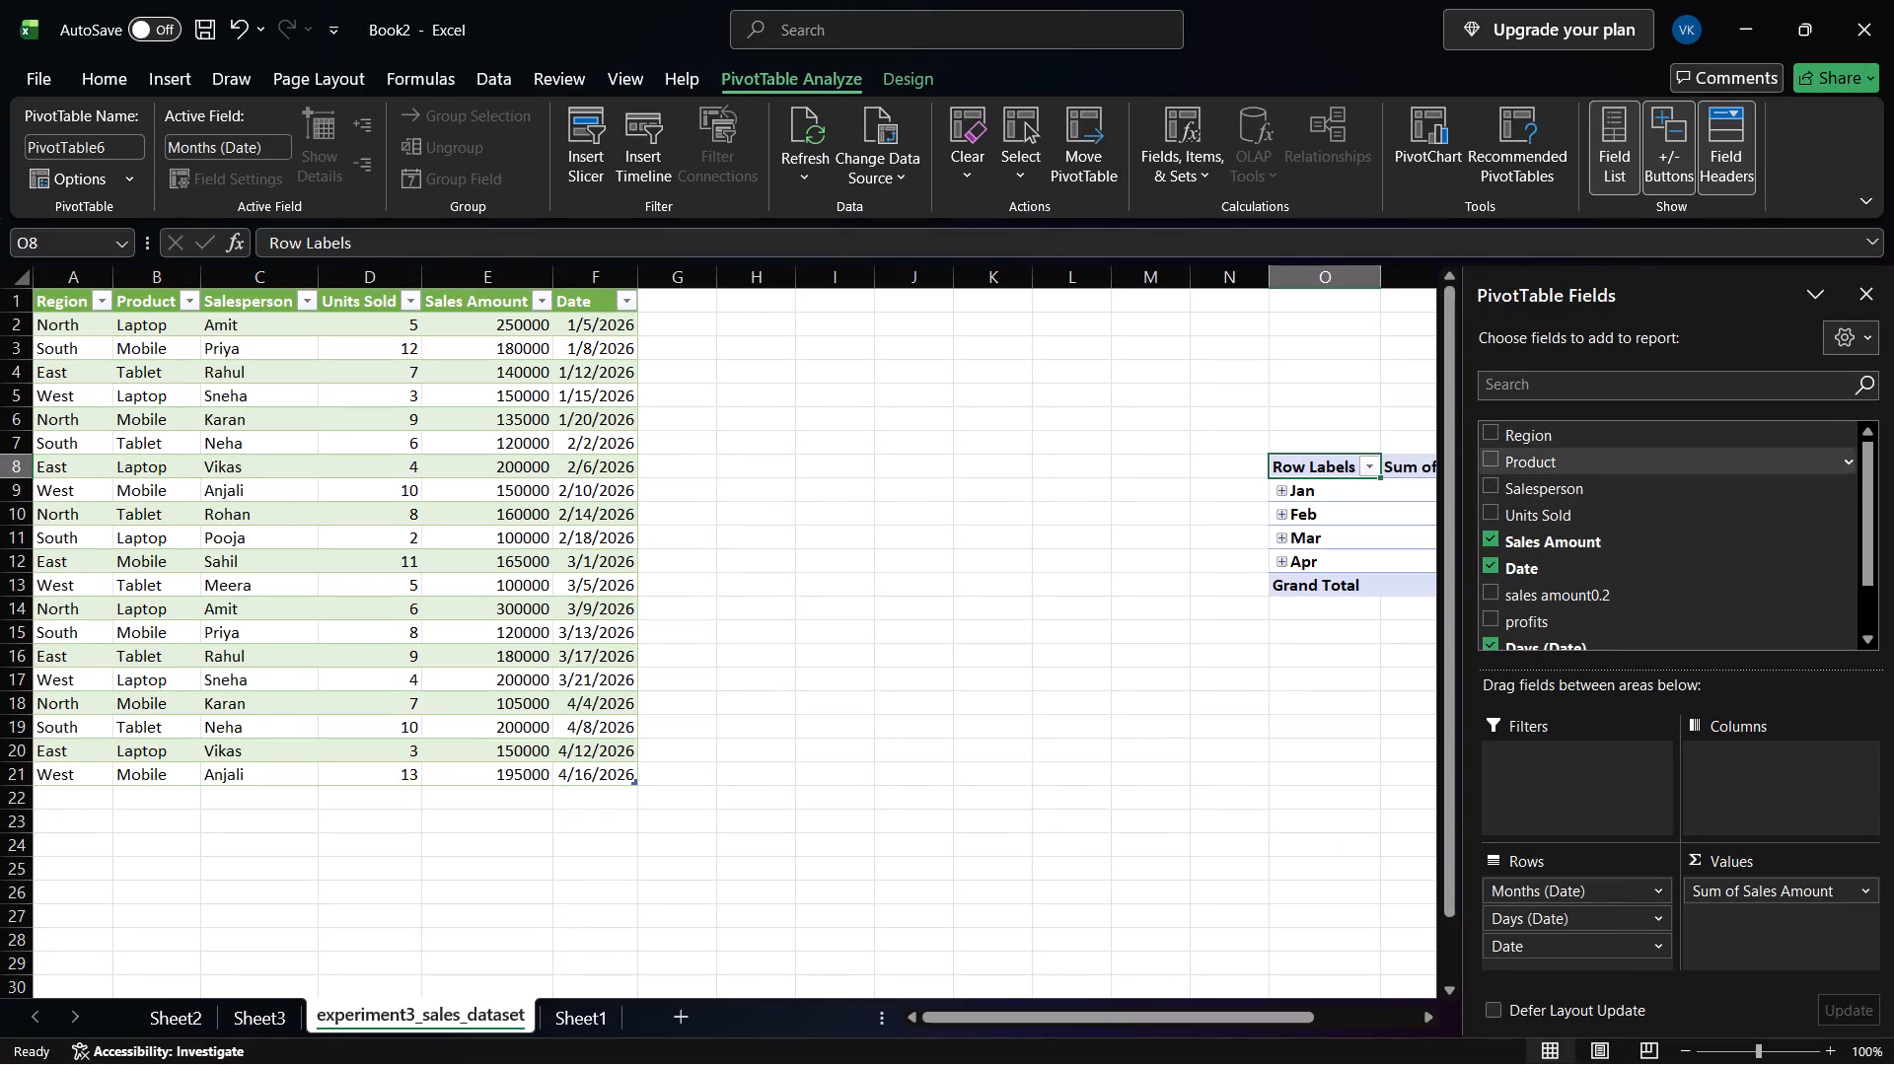
scroll(1731, 804, "down", 3)
left_click(1870, 290)
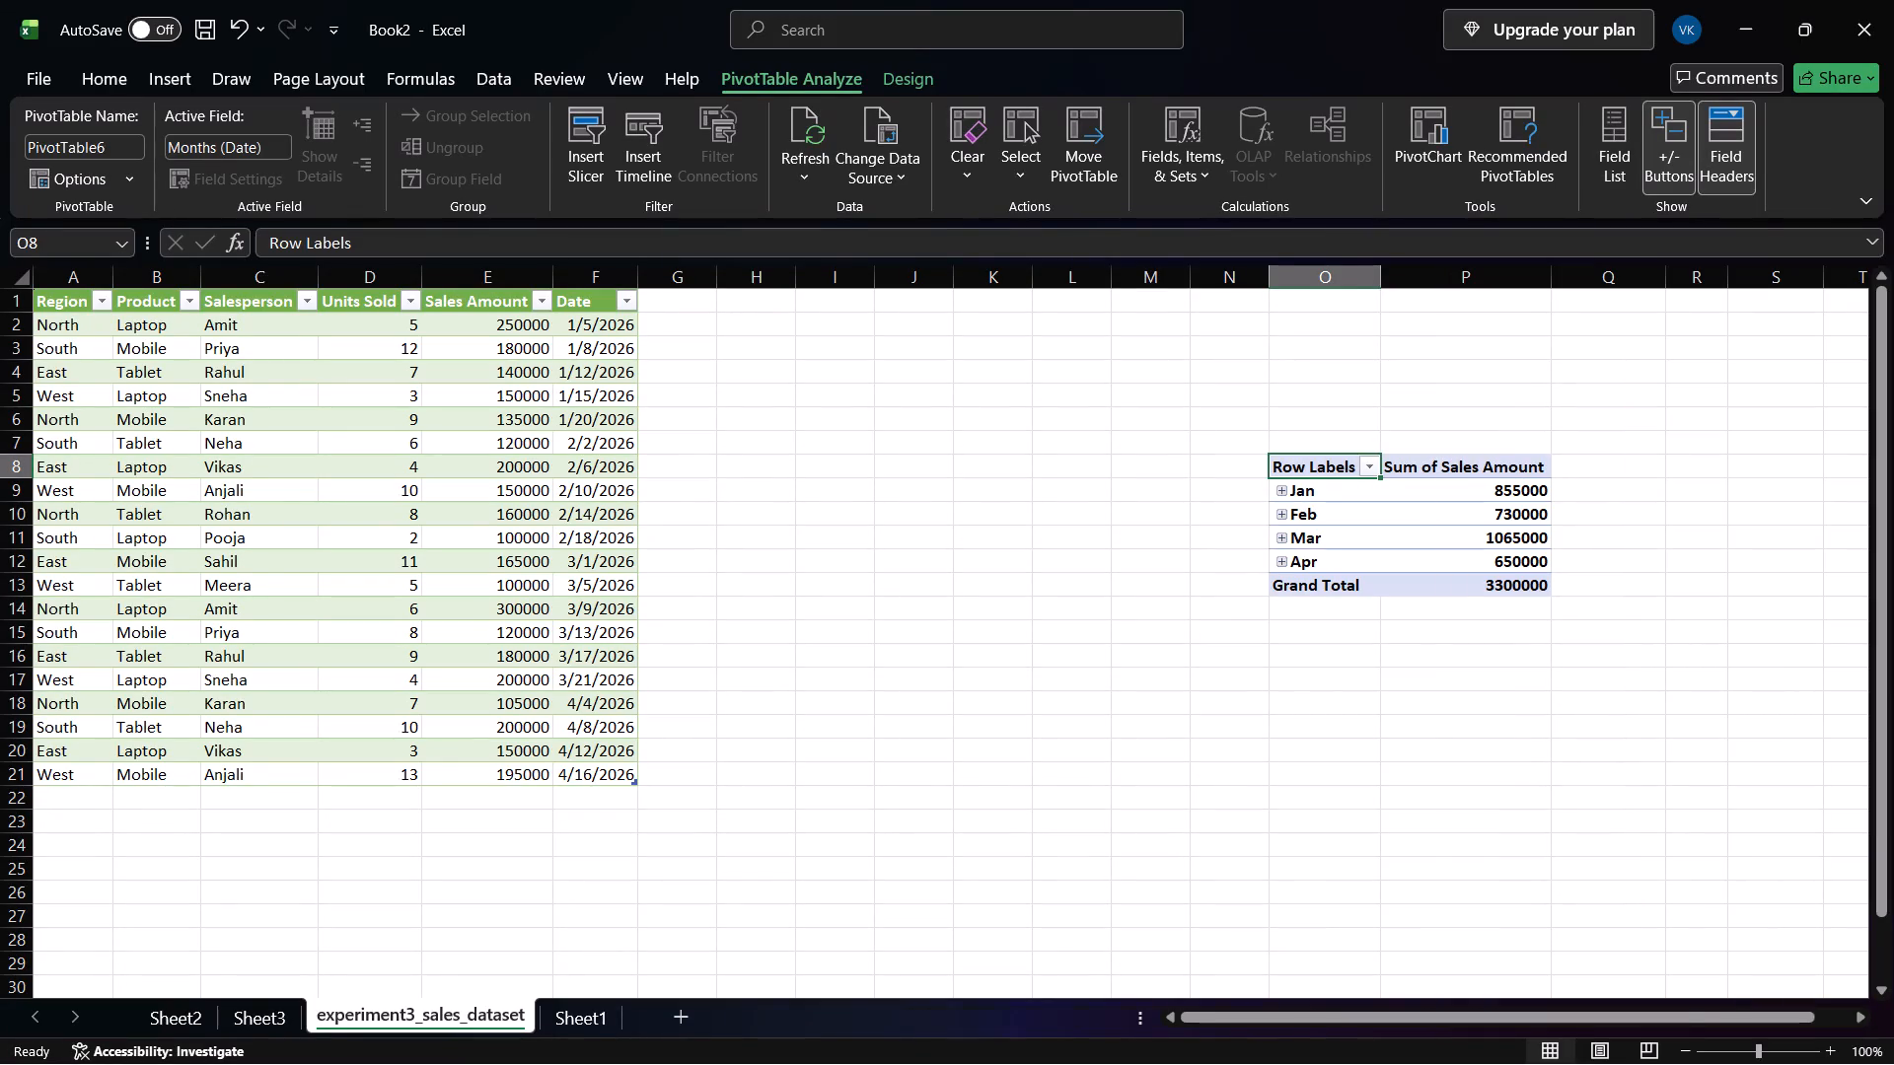
Select the Sum of Sales Amount header, and switch to daspracticals.pdf in Edge to re-read the Group instruction in 4(d) Step 1.
left_click(1497, 475)
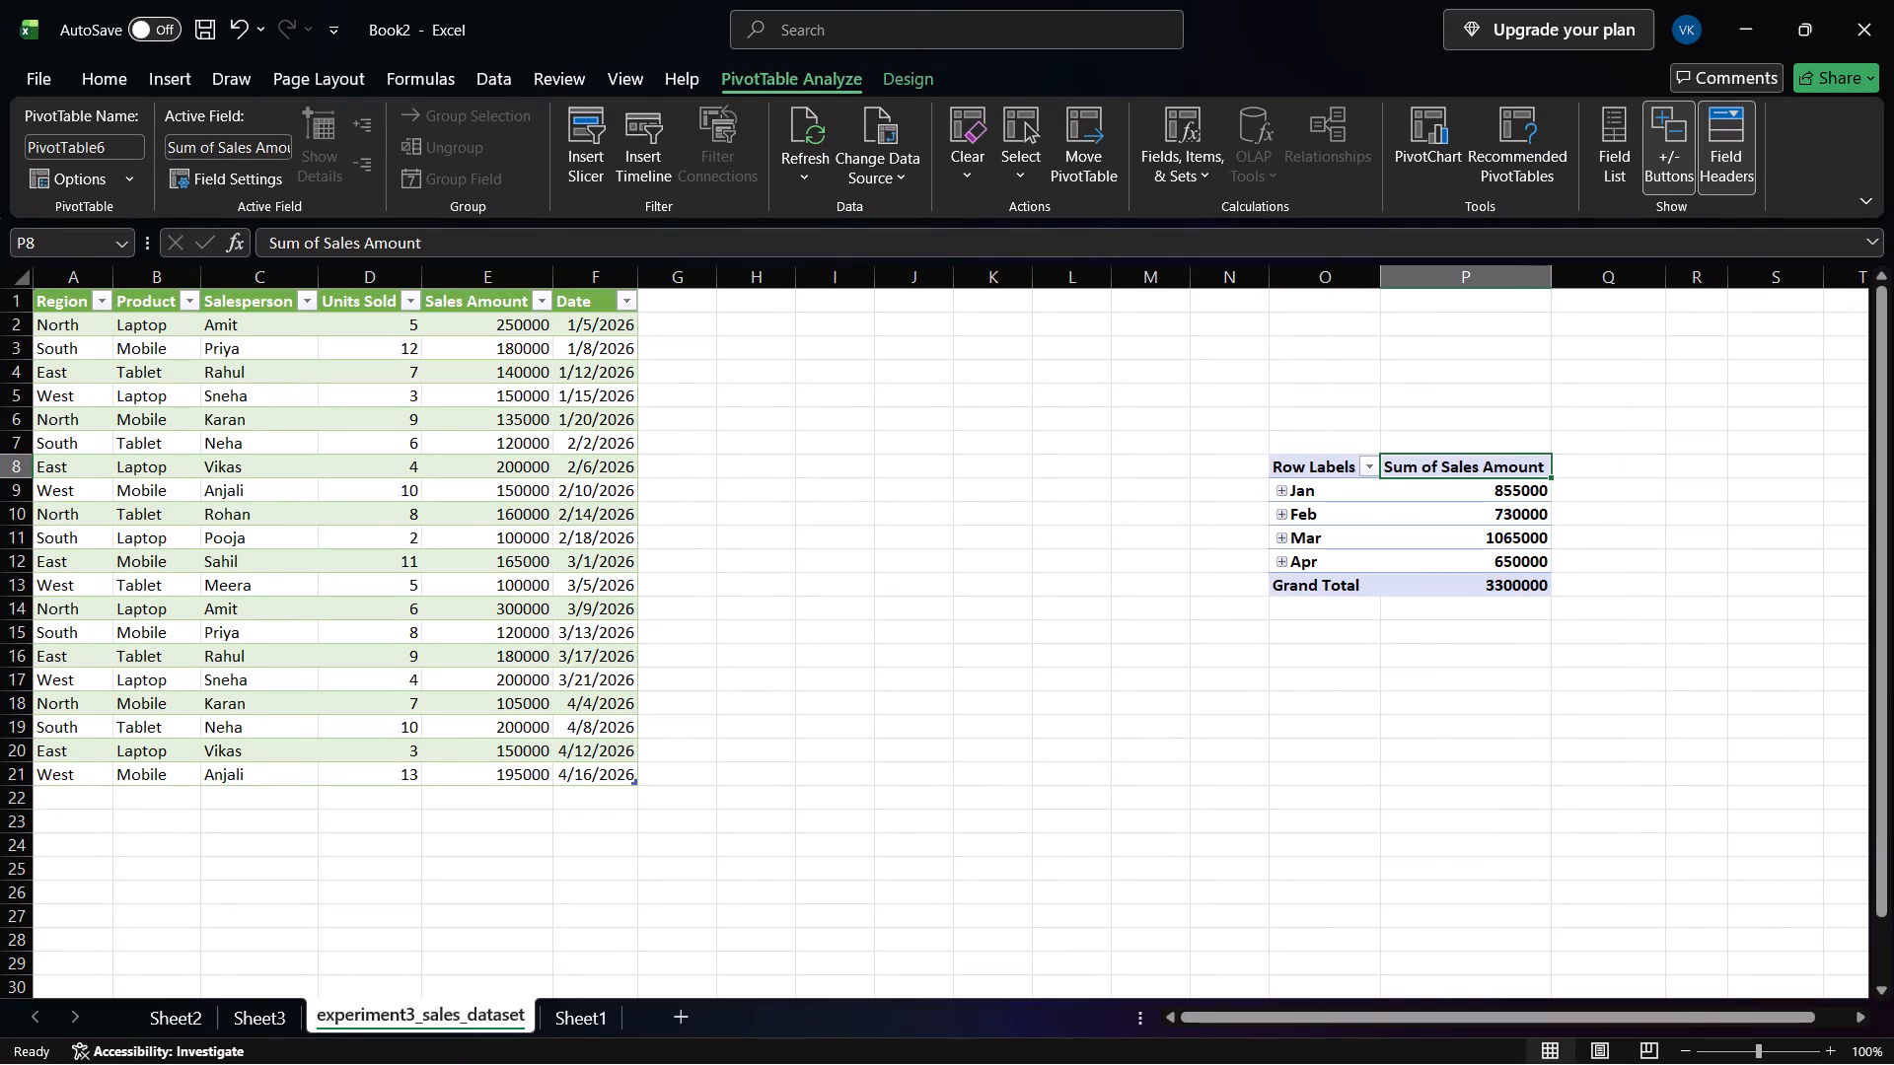
key("alt+Tab")
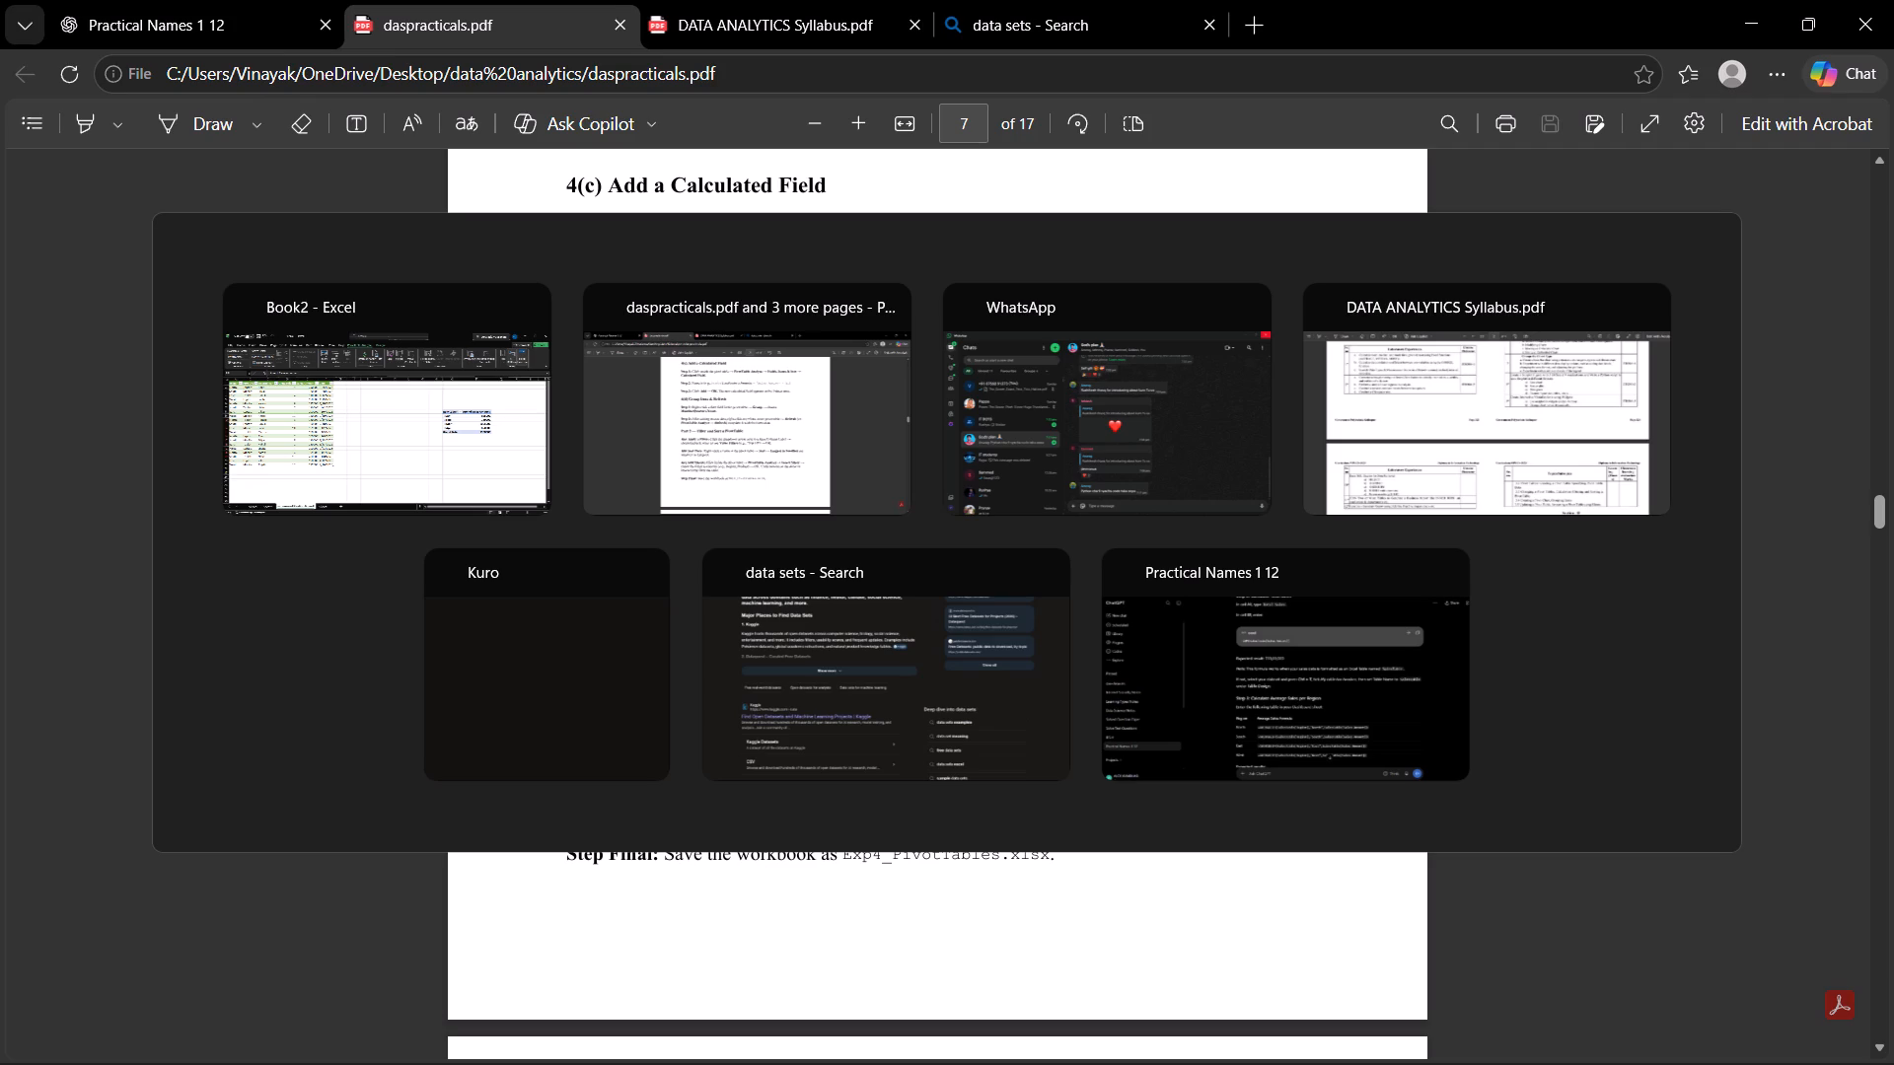
double_click(996, 432)
left_click(806, 465)
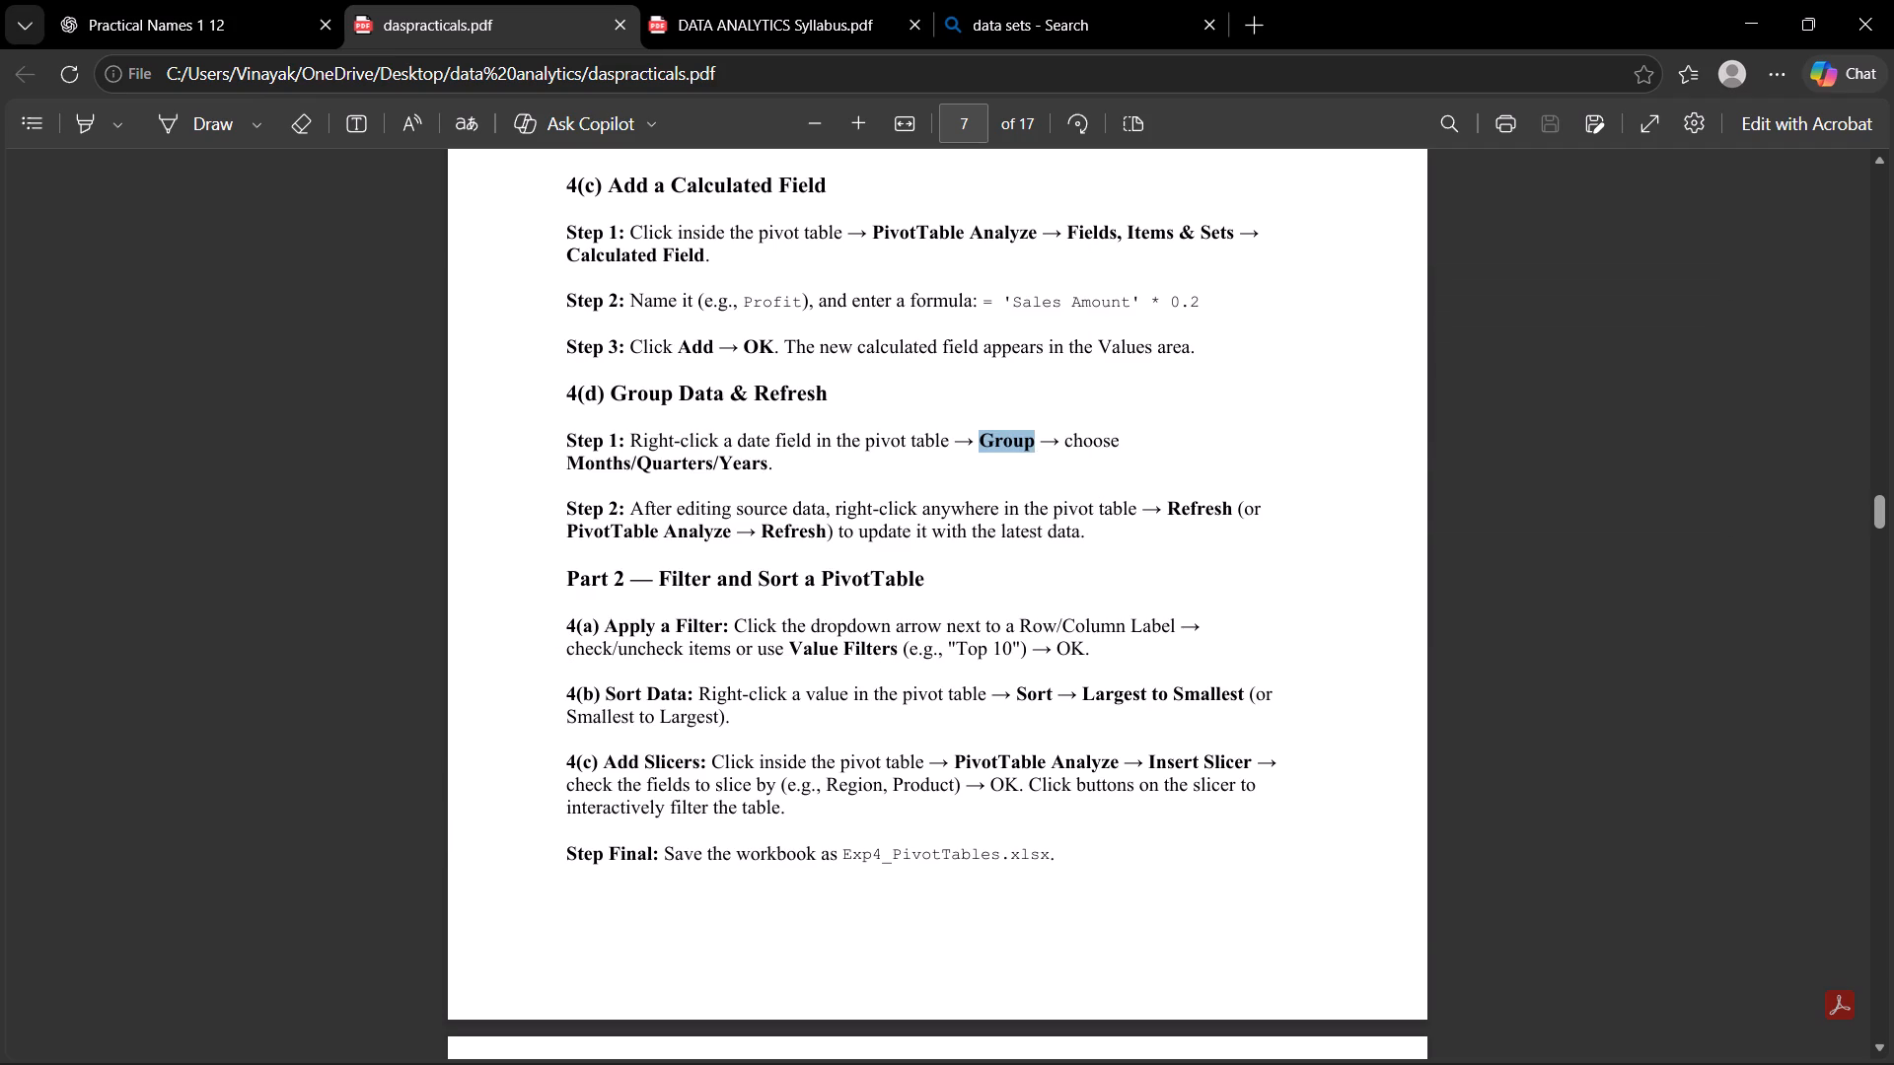
Switch back to Excel, expand Jan in the pivot table to view its individual dates, and collapse it again.
key("alt+Tab")
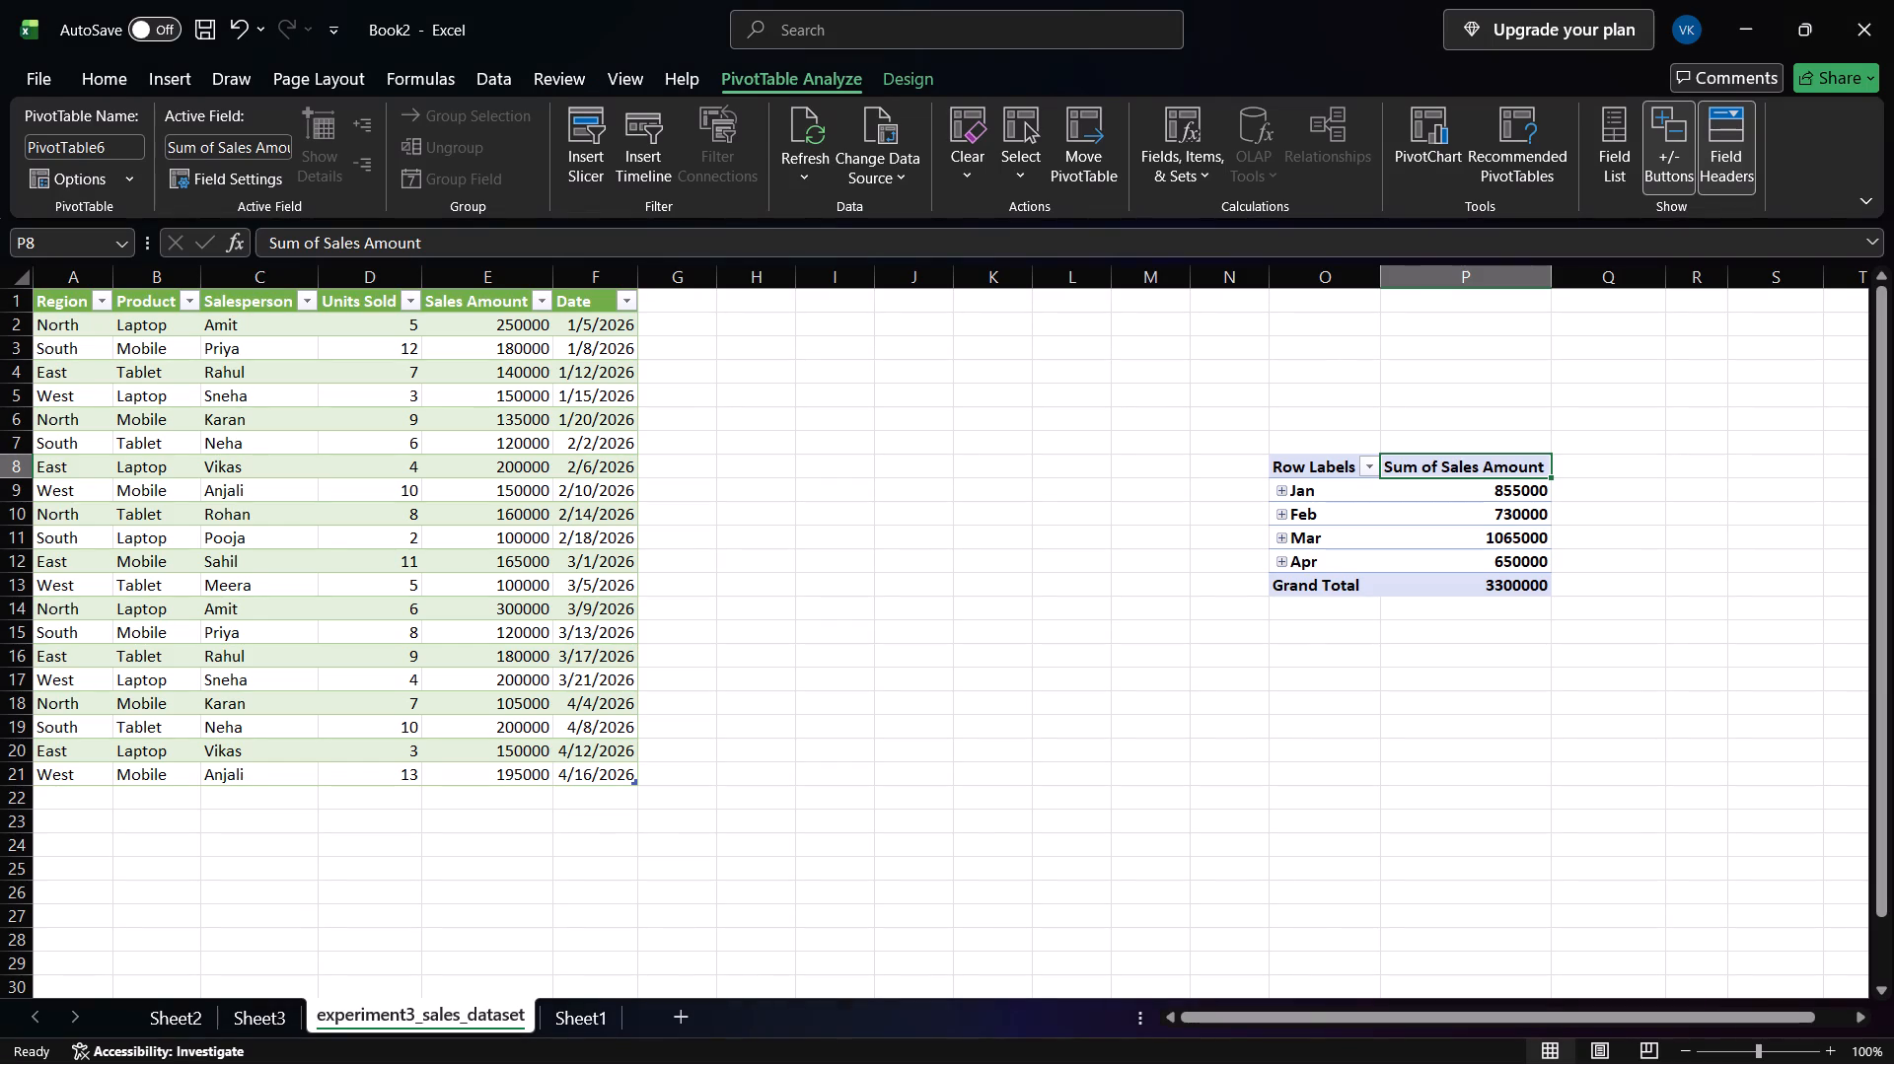
left_click(1284, 494)
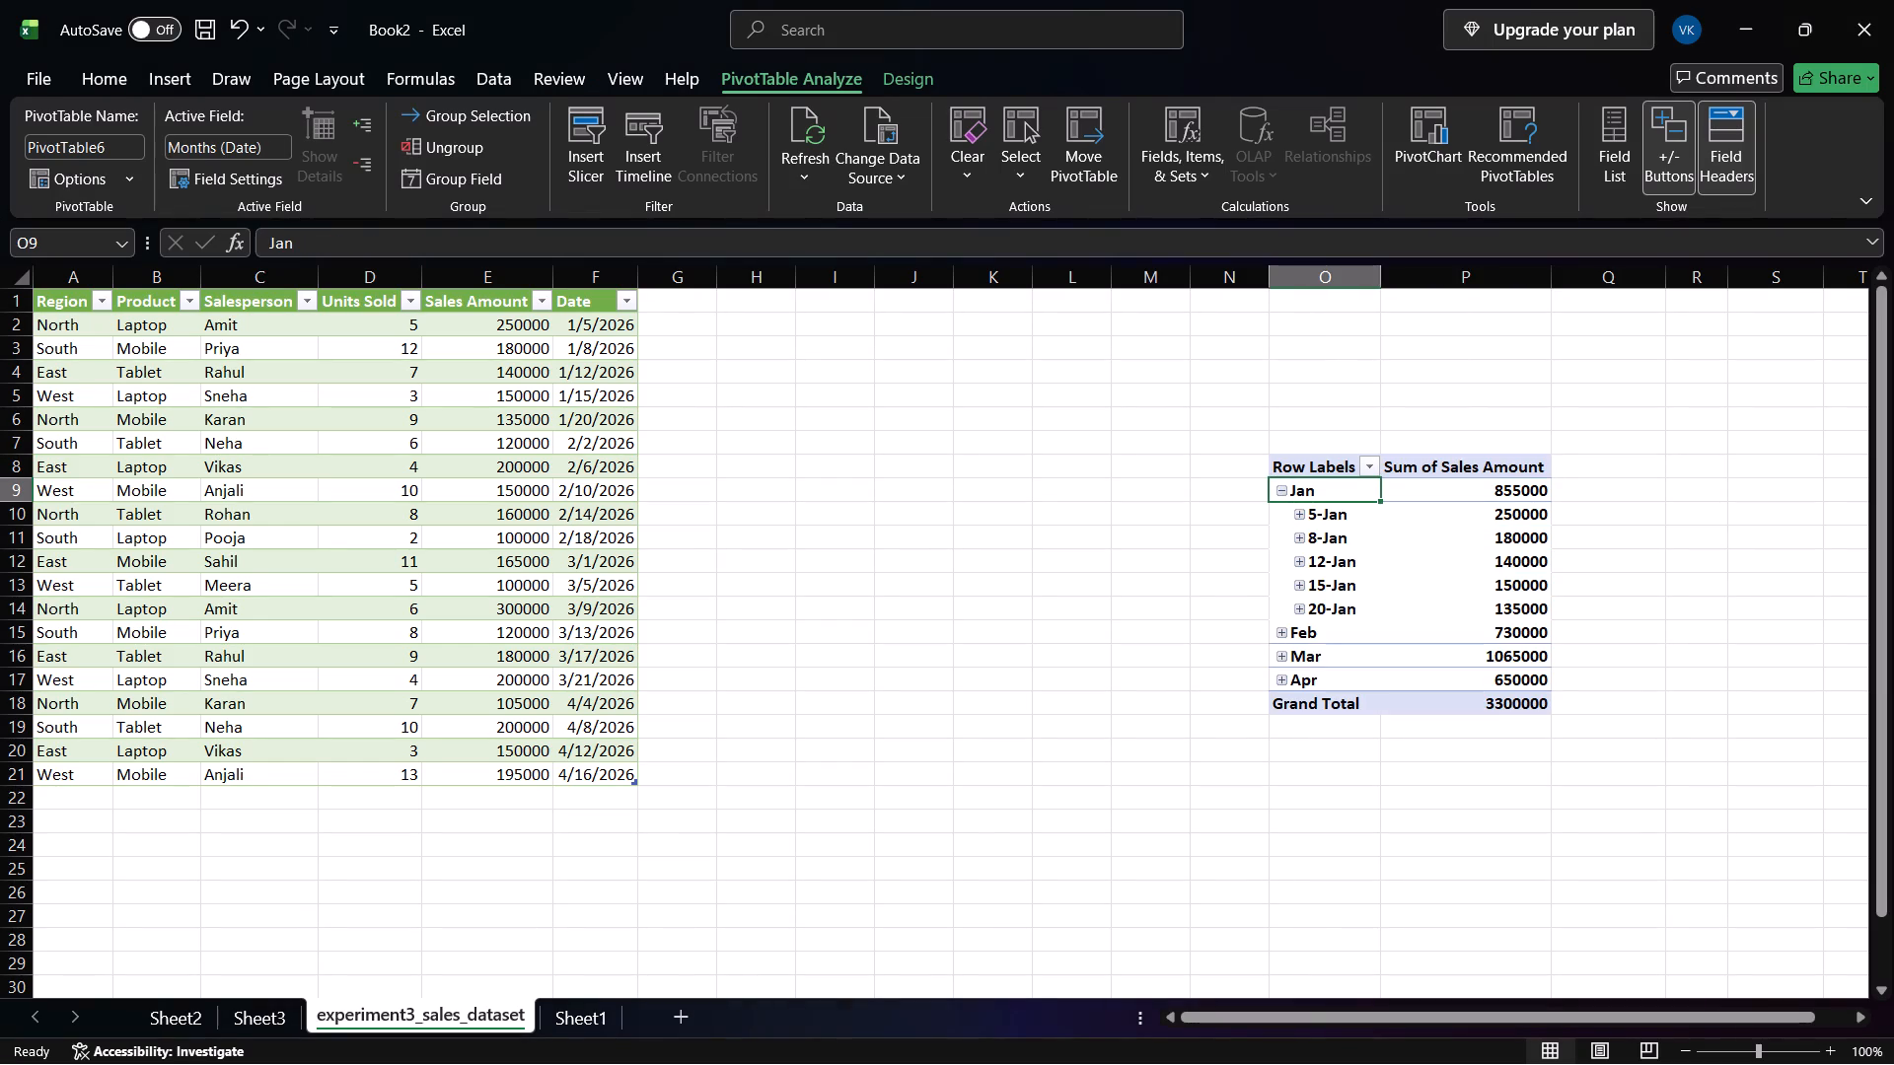
left_click(1283, 488)
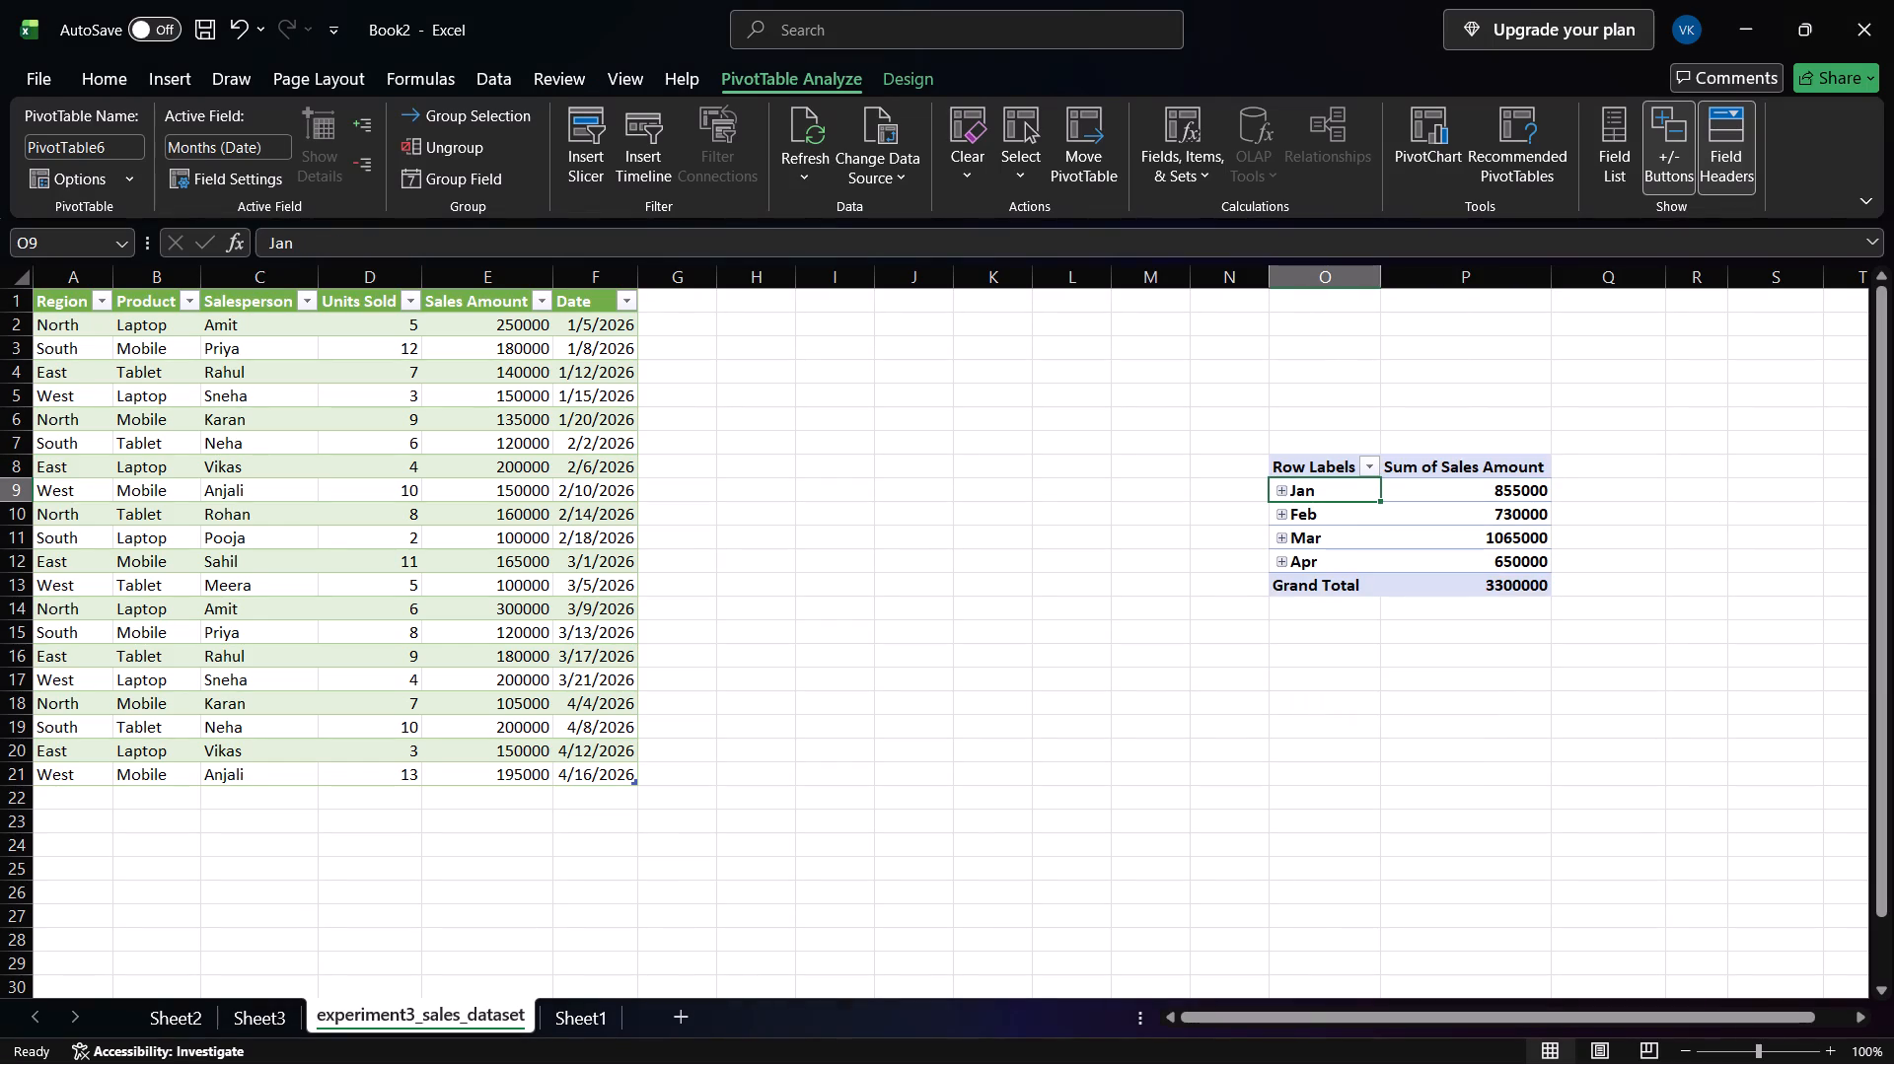
Switch to daspracticals.pdf in Edge and check the Months/Quarters/Years choices in 4(d) Step 1.
key("alt+Tab")
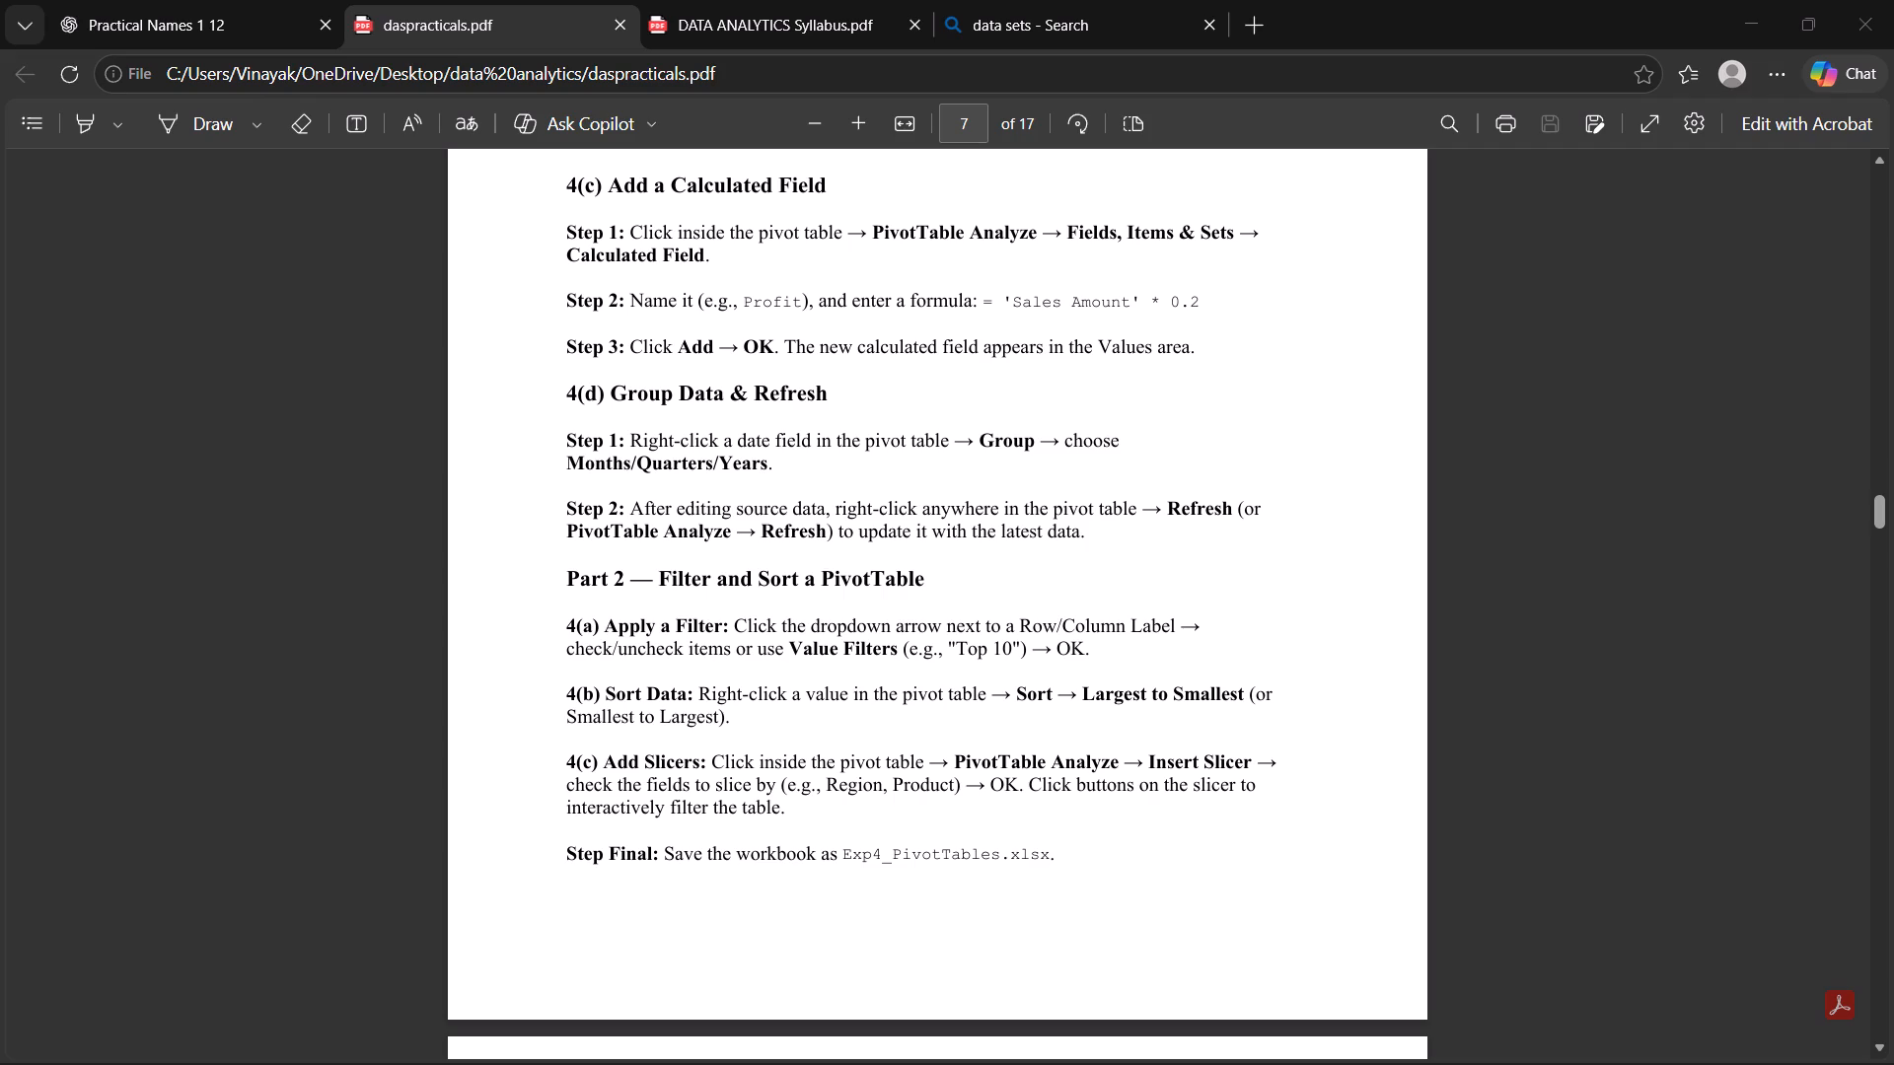
double_click(753, 468)
left_click(734, 578)
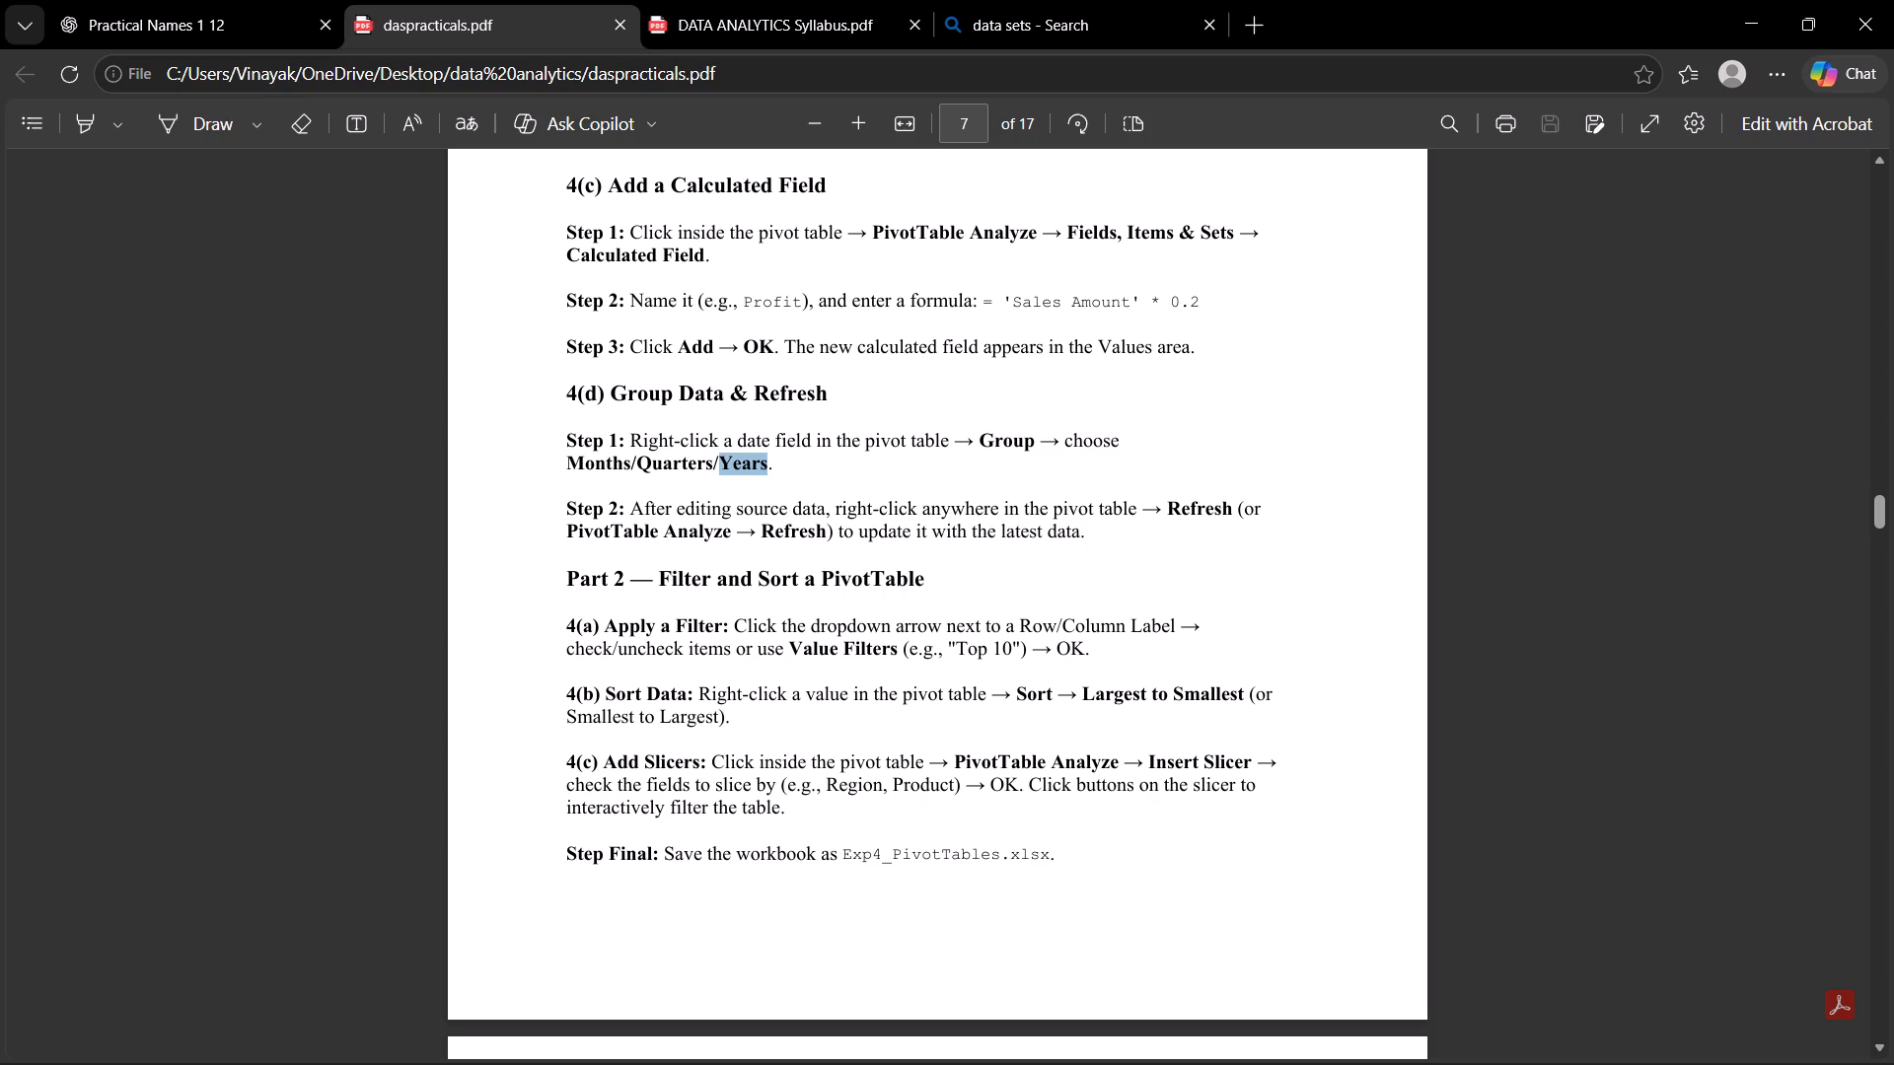
Switch back to Excel and group the pivot table's dates by Months, Quarters and Years, leaving Days out.
left_click(1771, 0)
left_click(1354, 517)
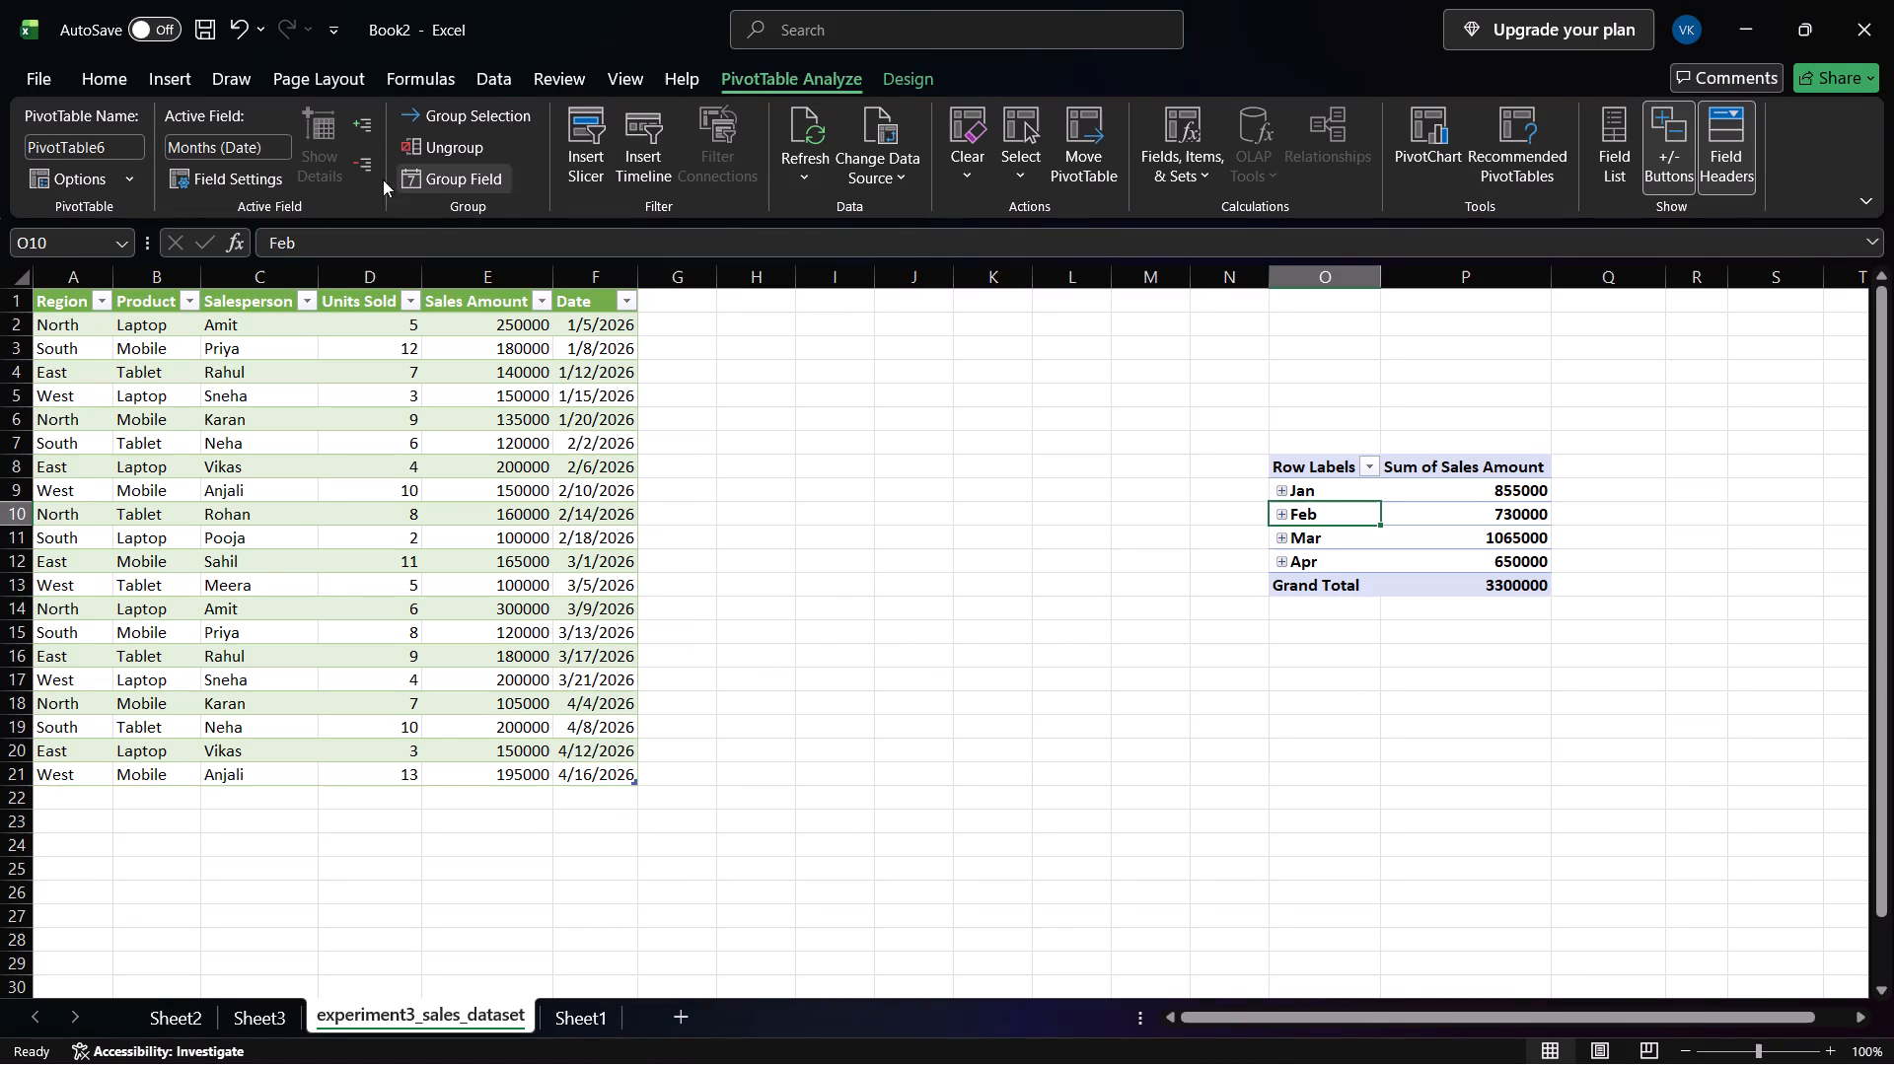
left_click(259, 148)
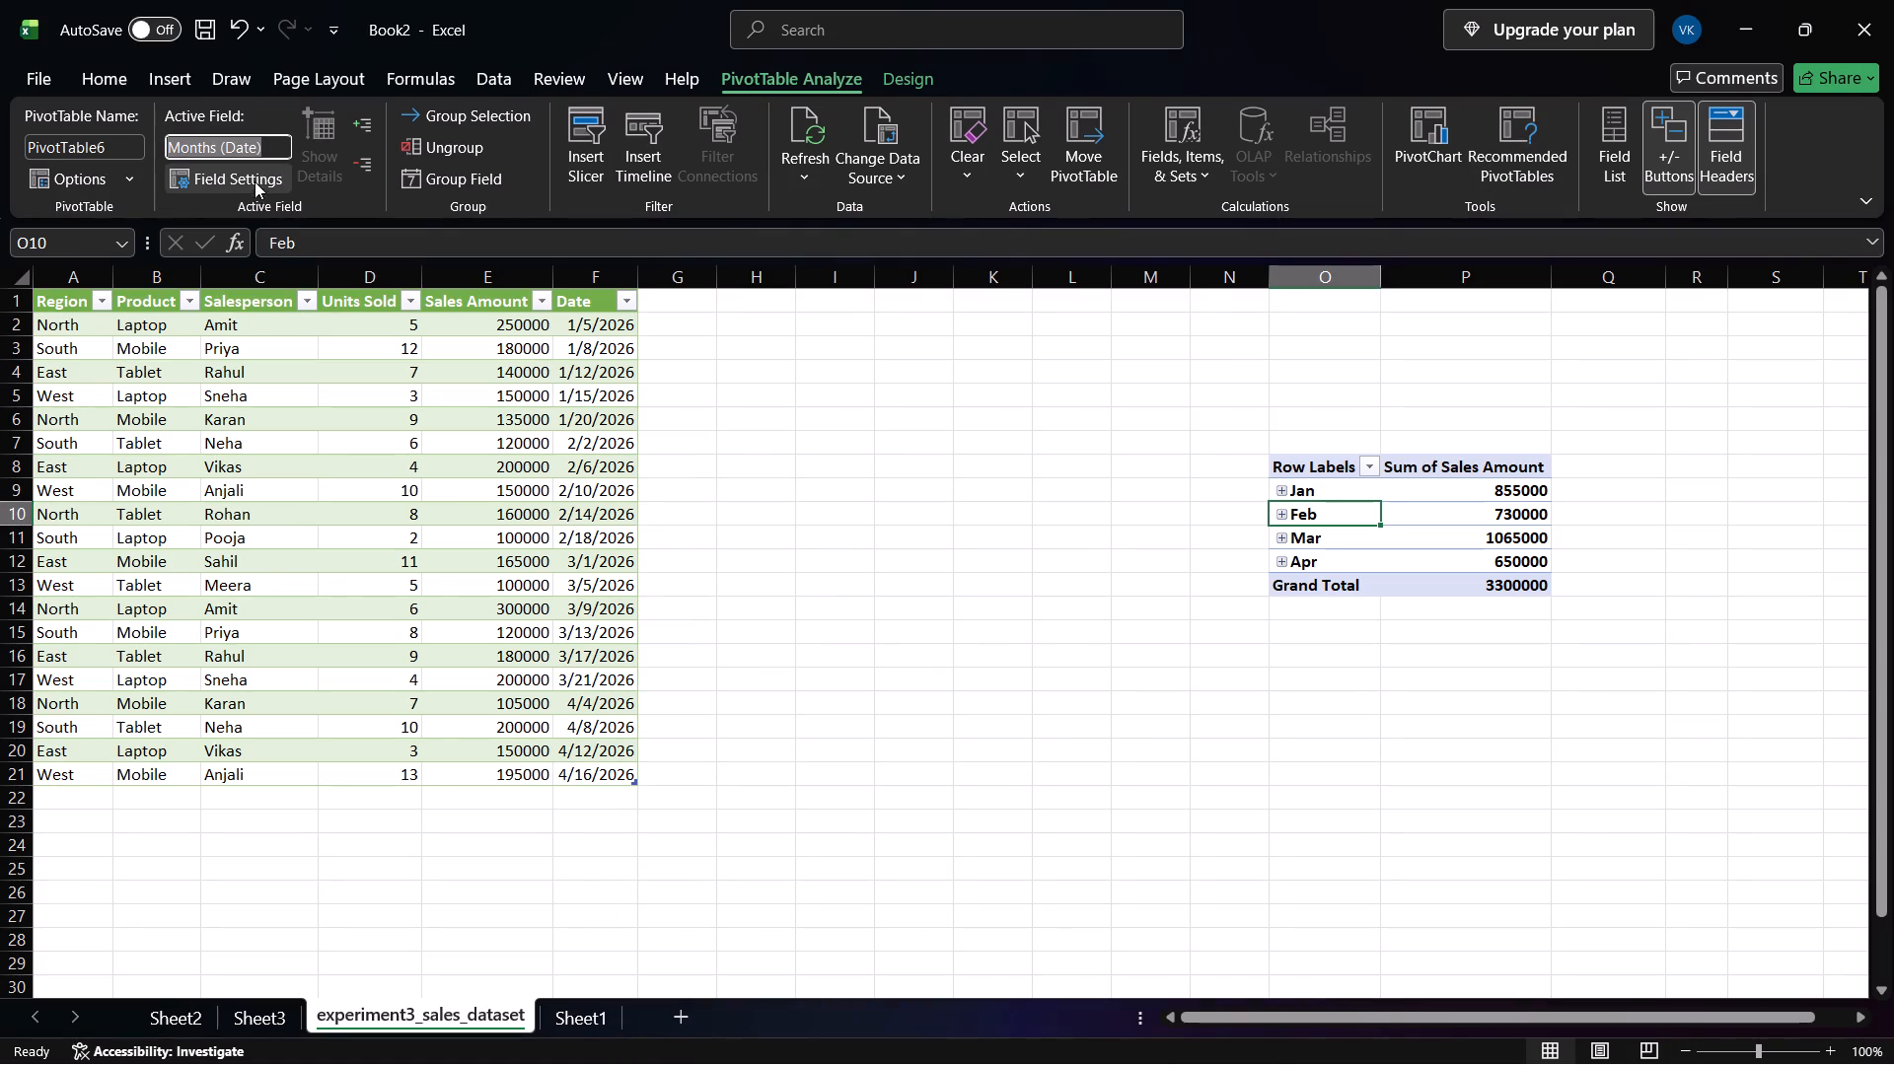
left_click(252, 110)
left_click(418, 120)
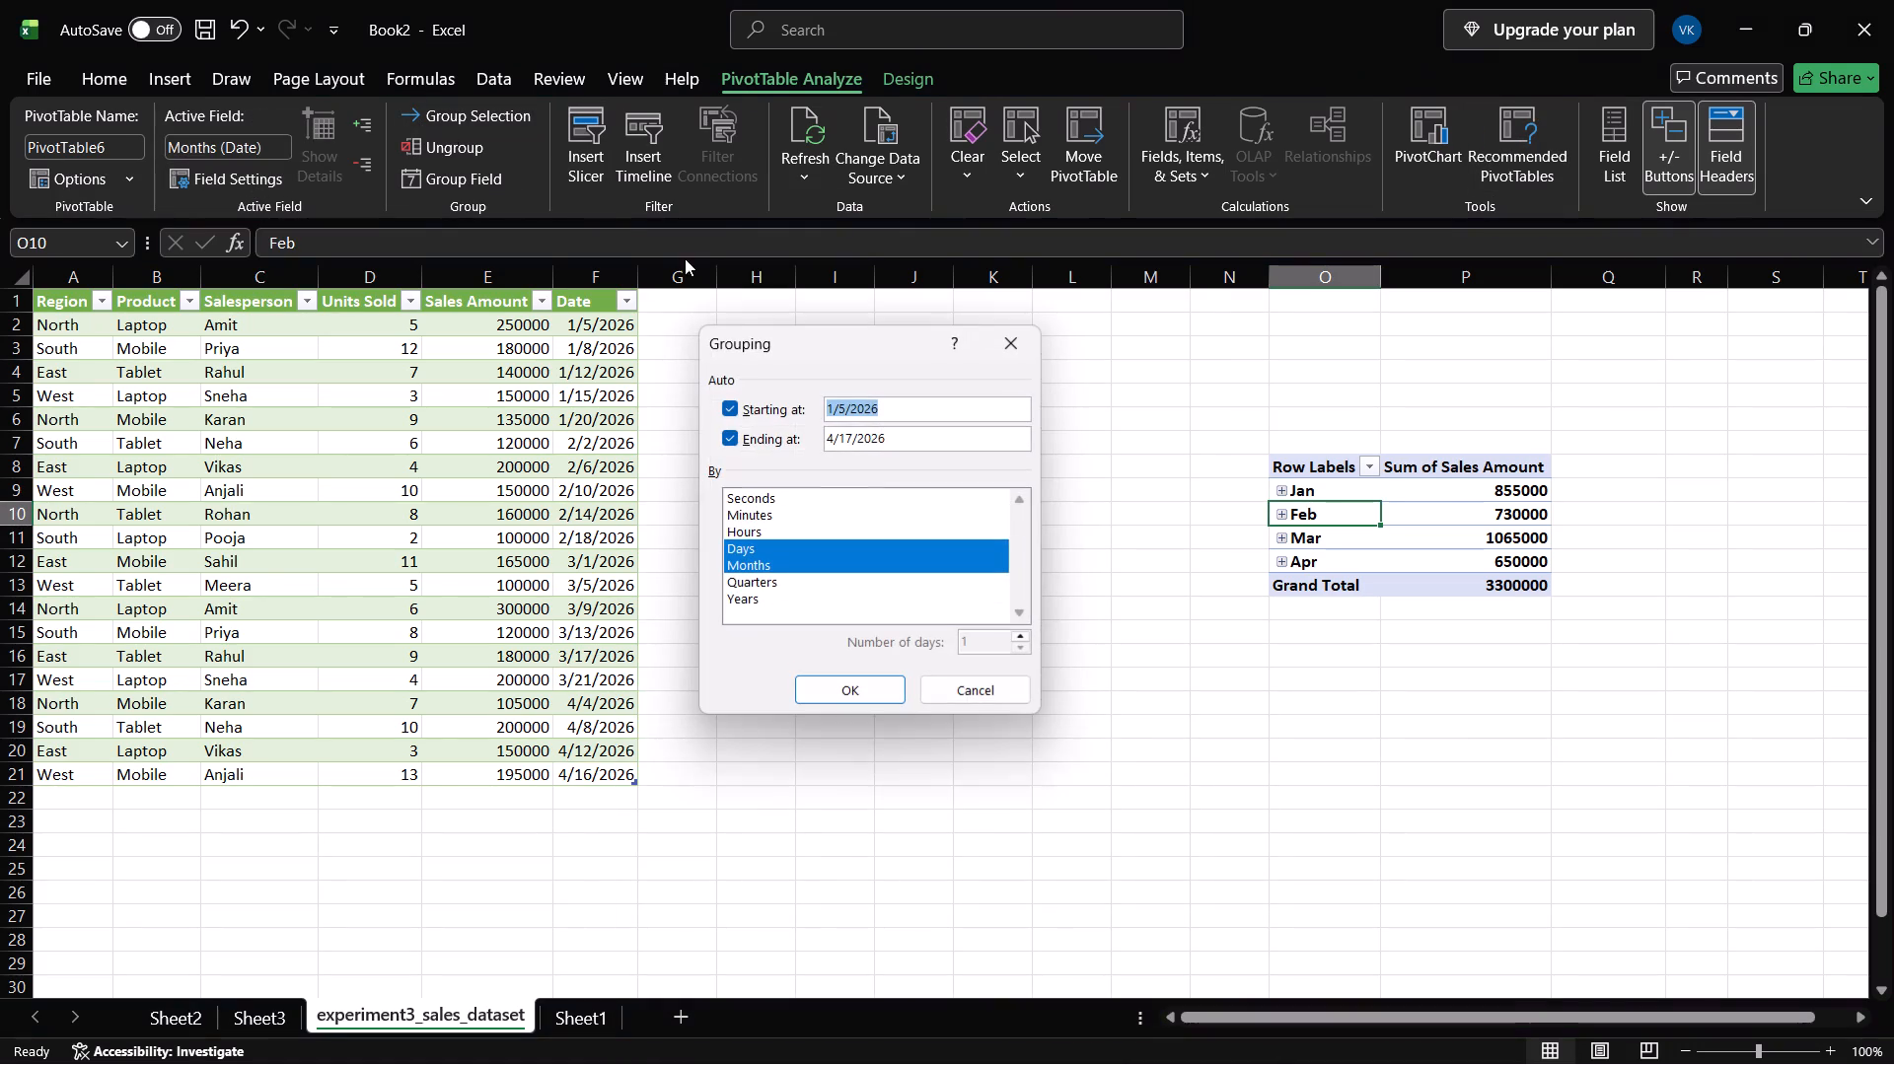
left_click(762, 586)
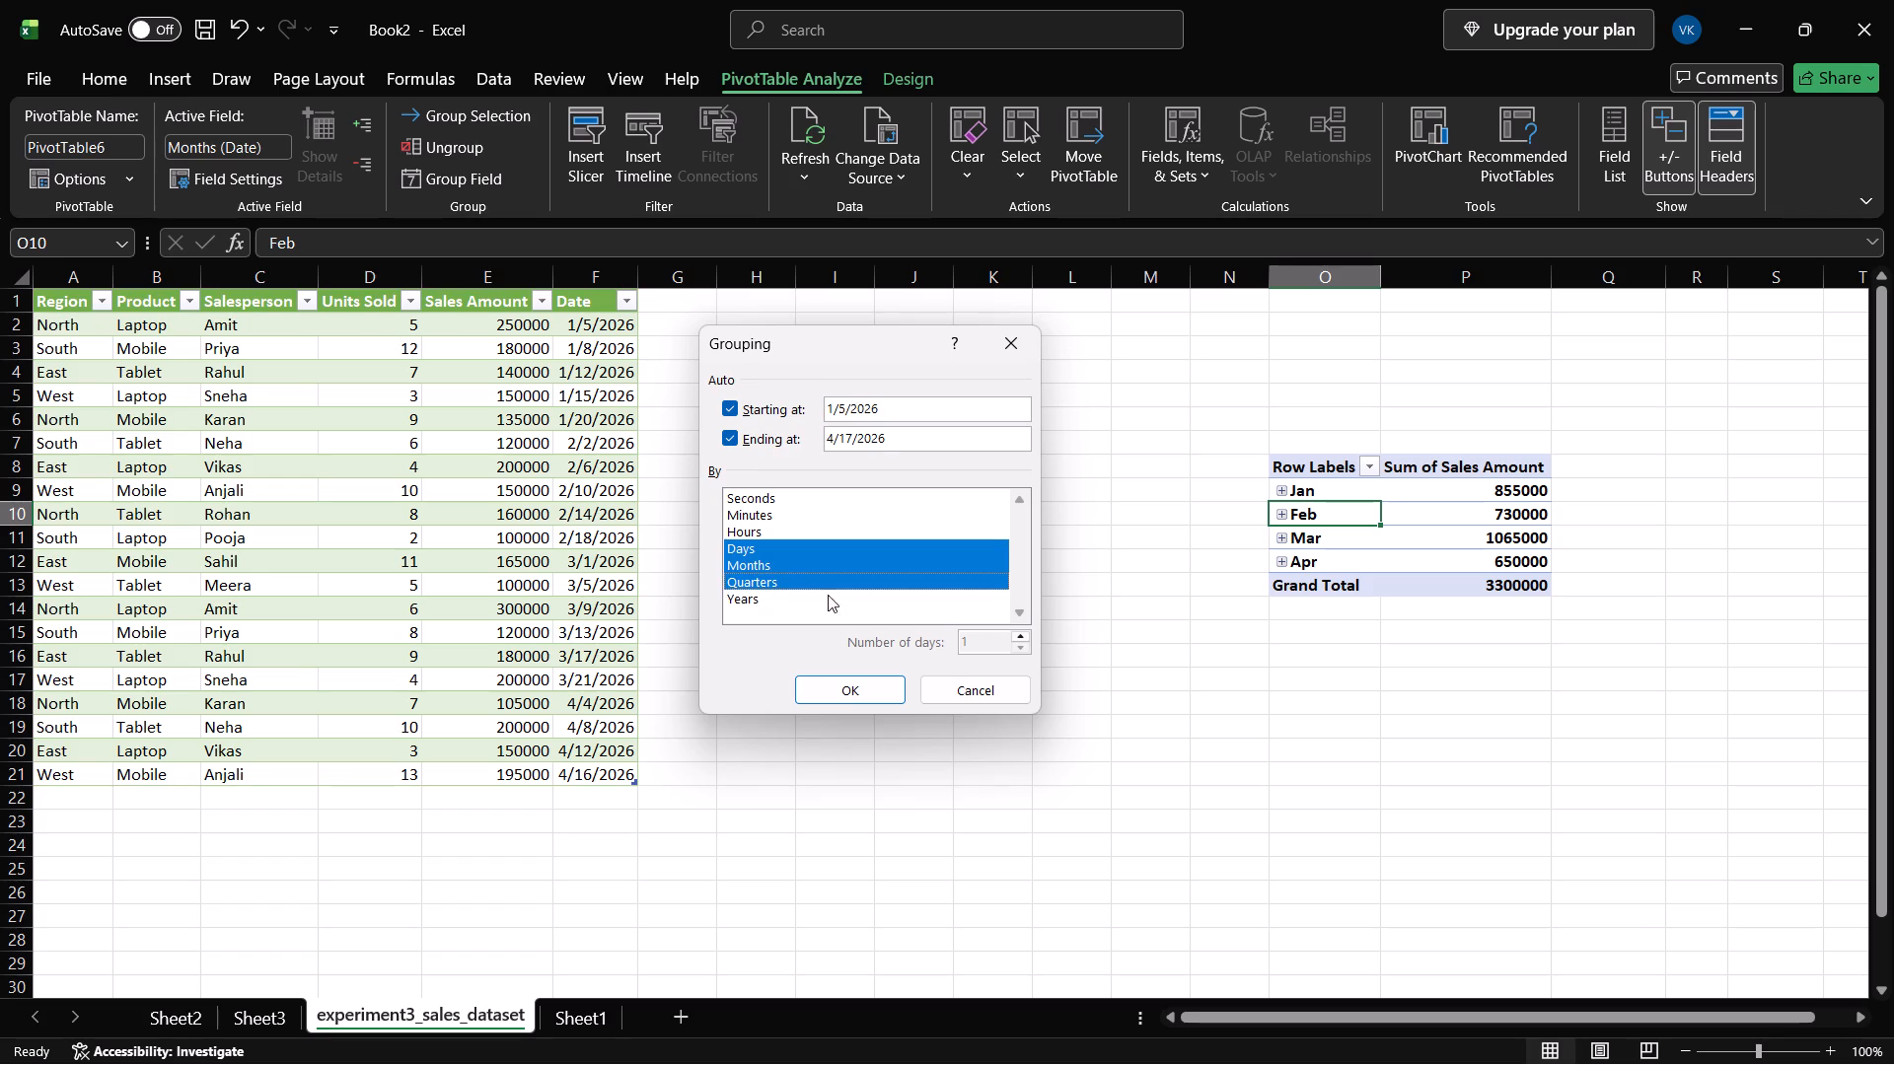
left_click(811, 595)
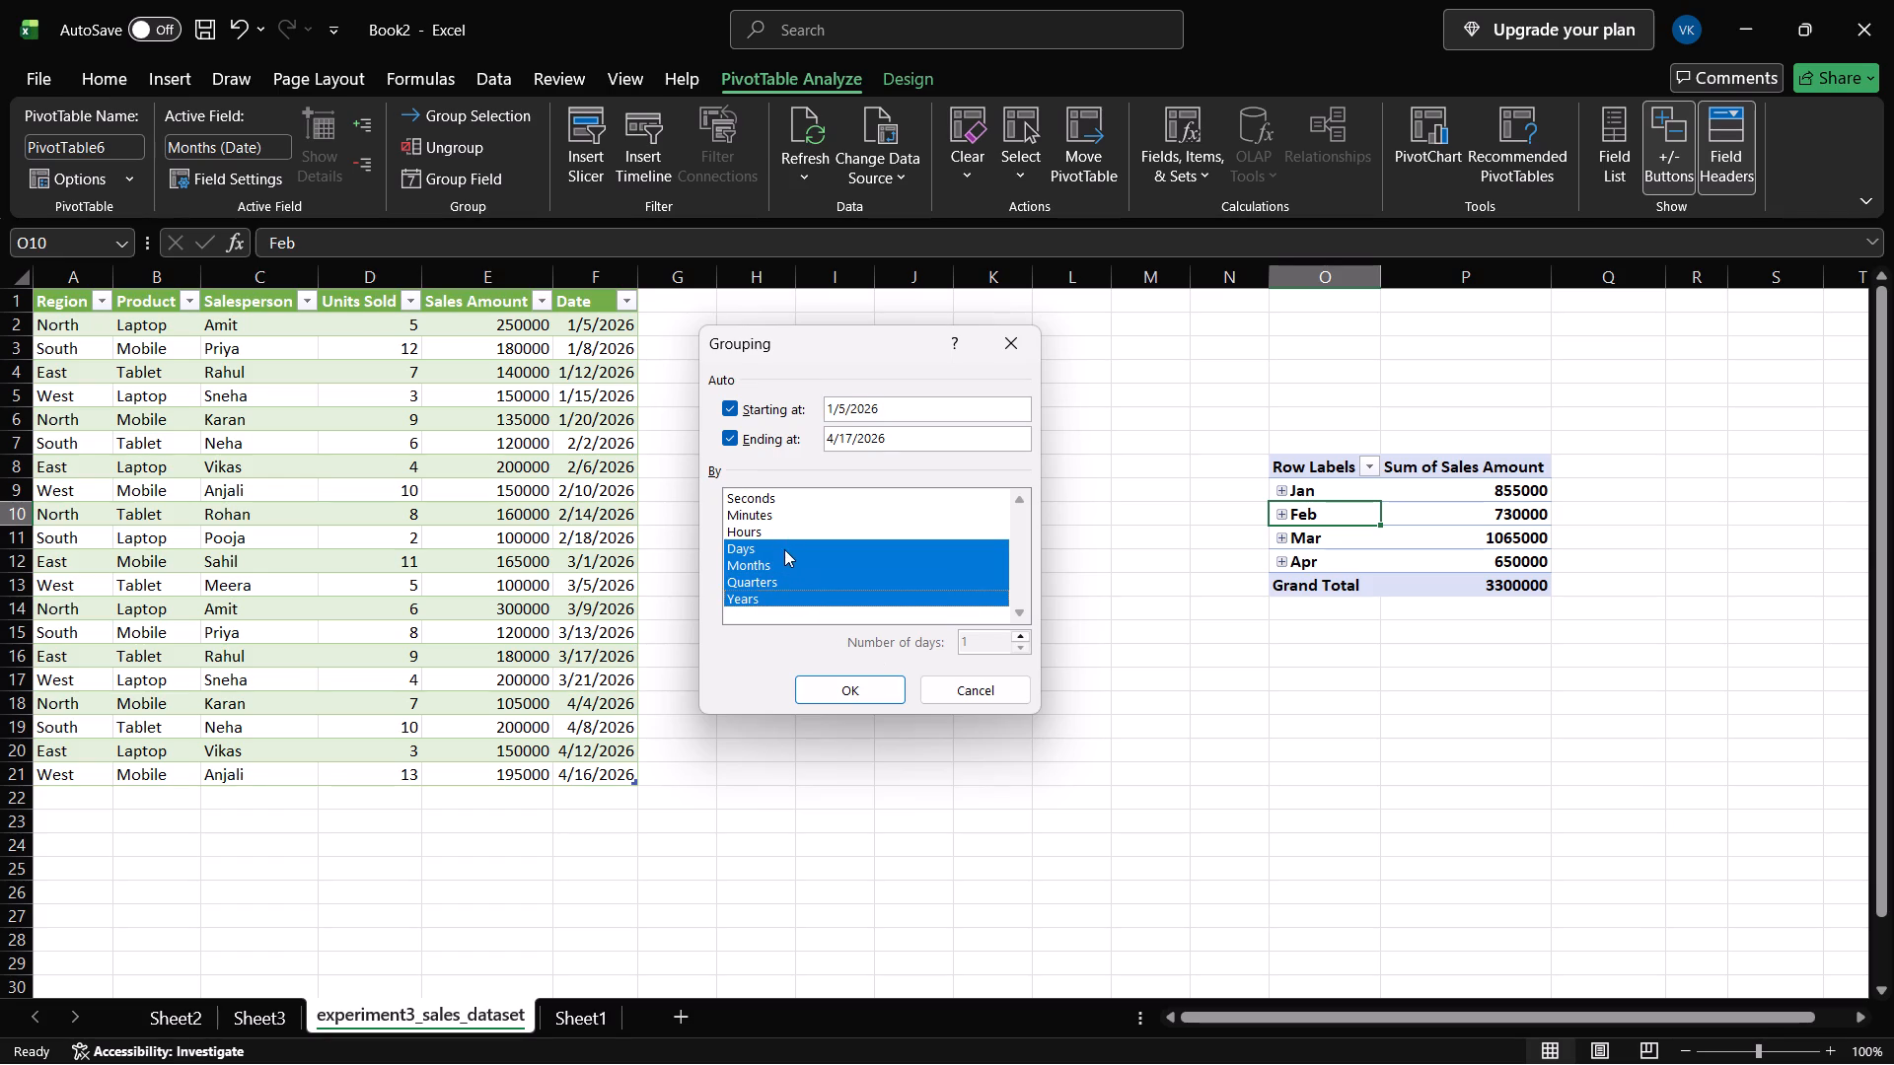
left_click(784, 549)
left_click(878, 681)
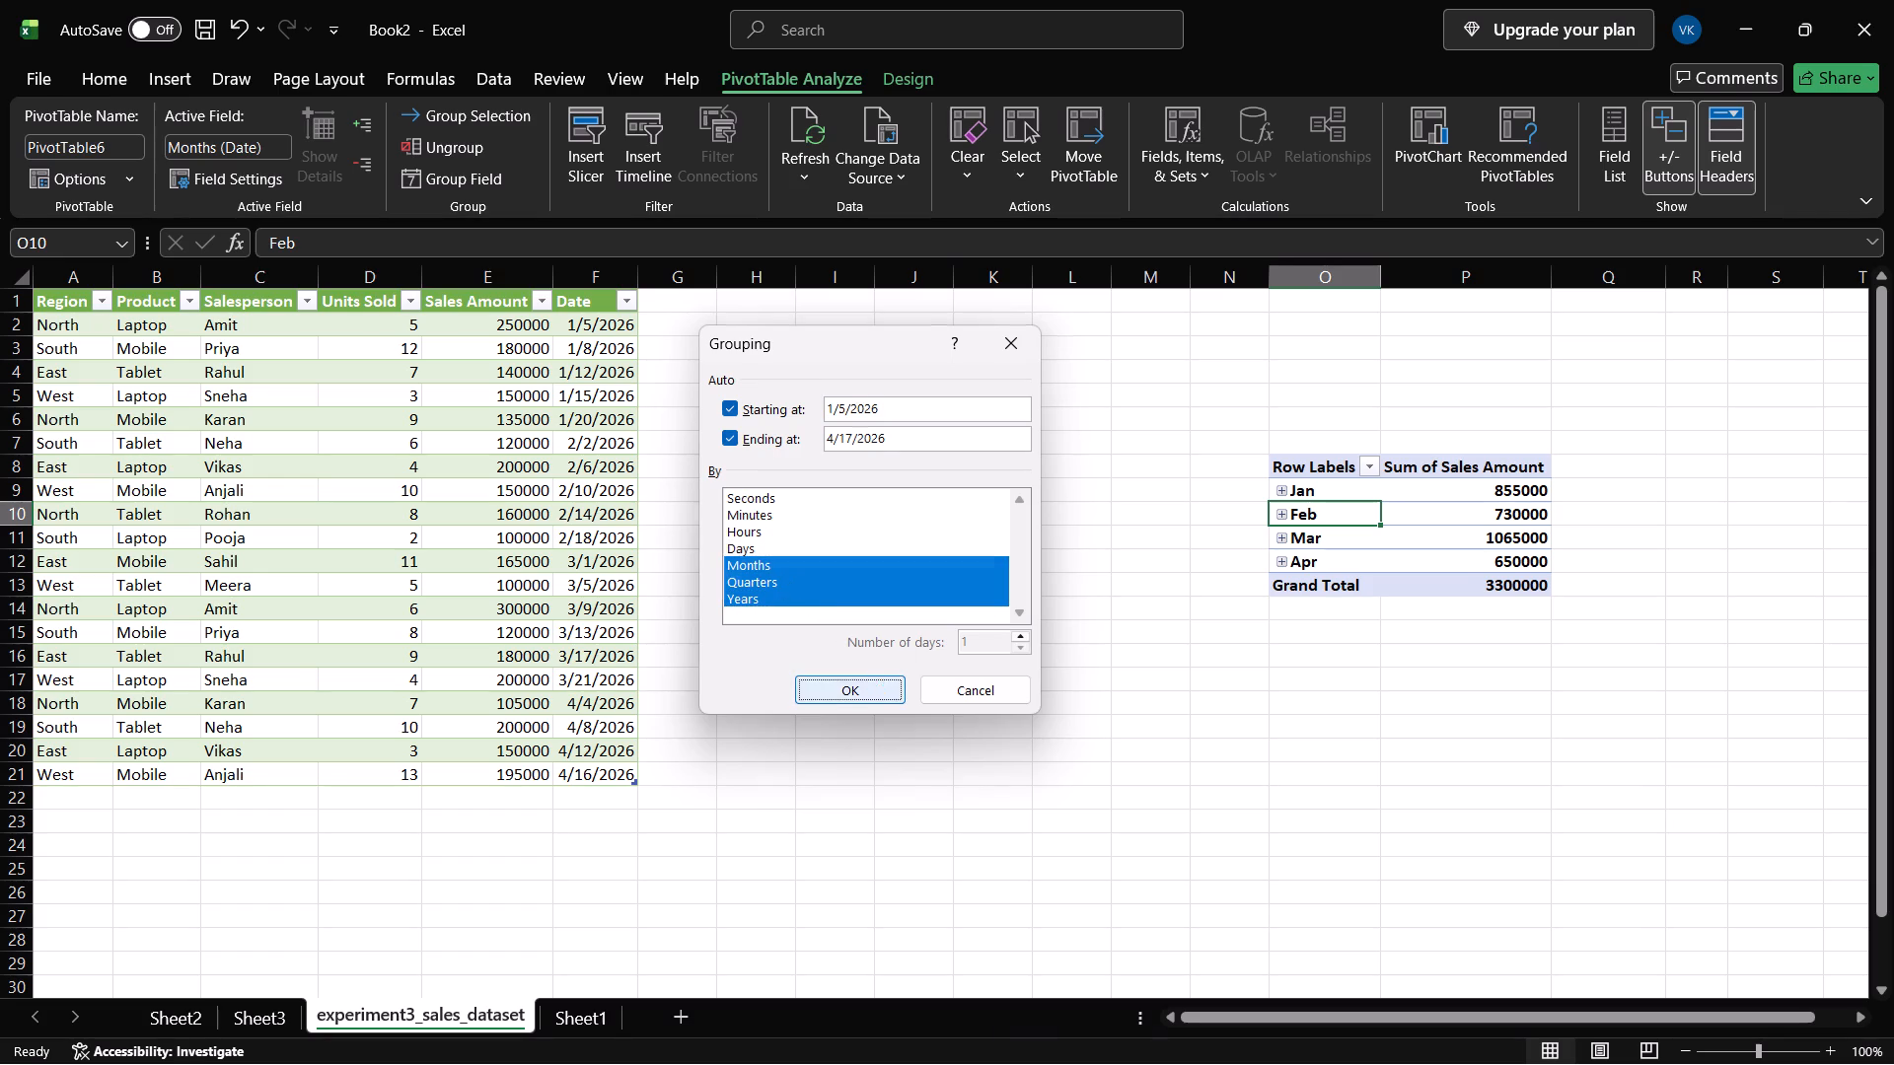
left_click(1339, 716)
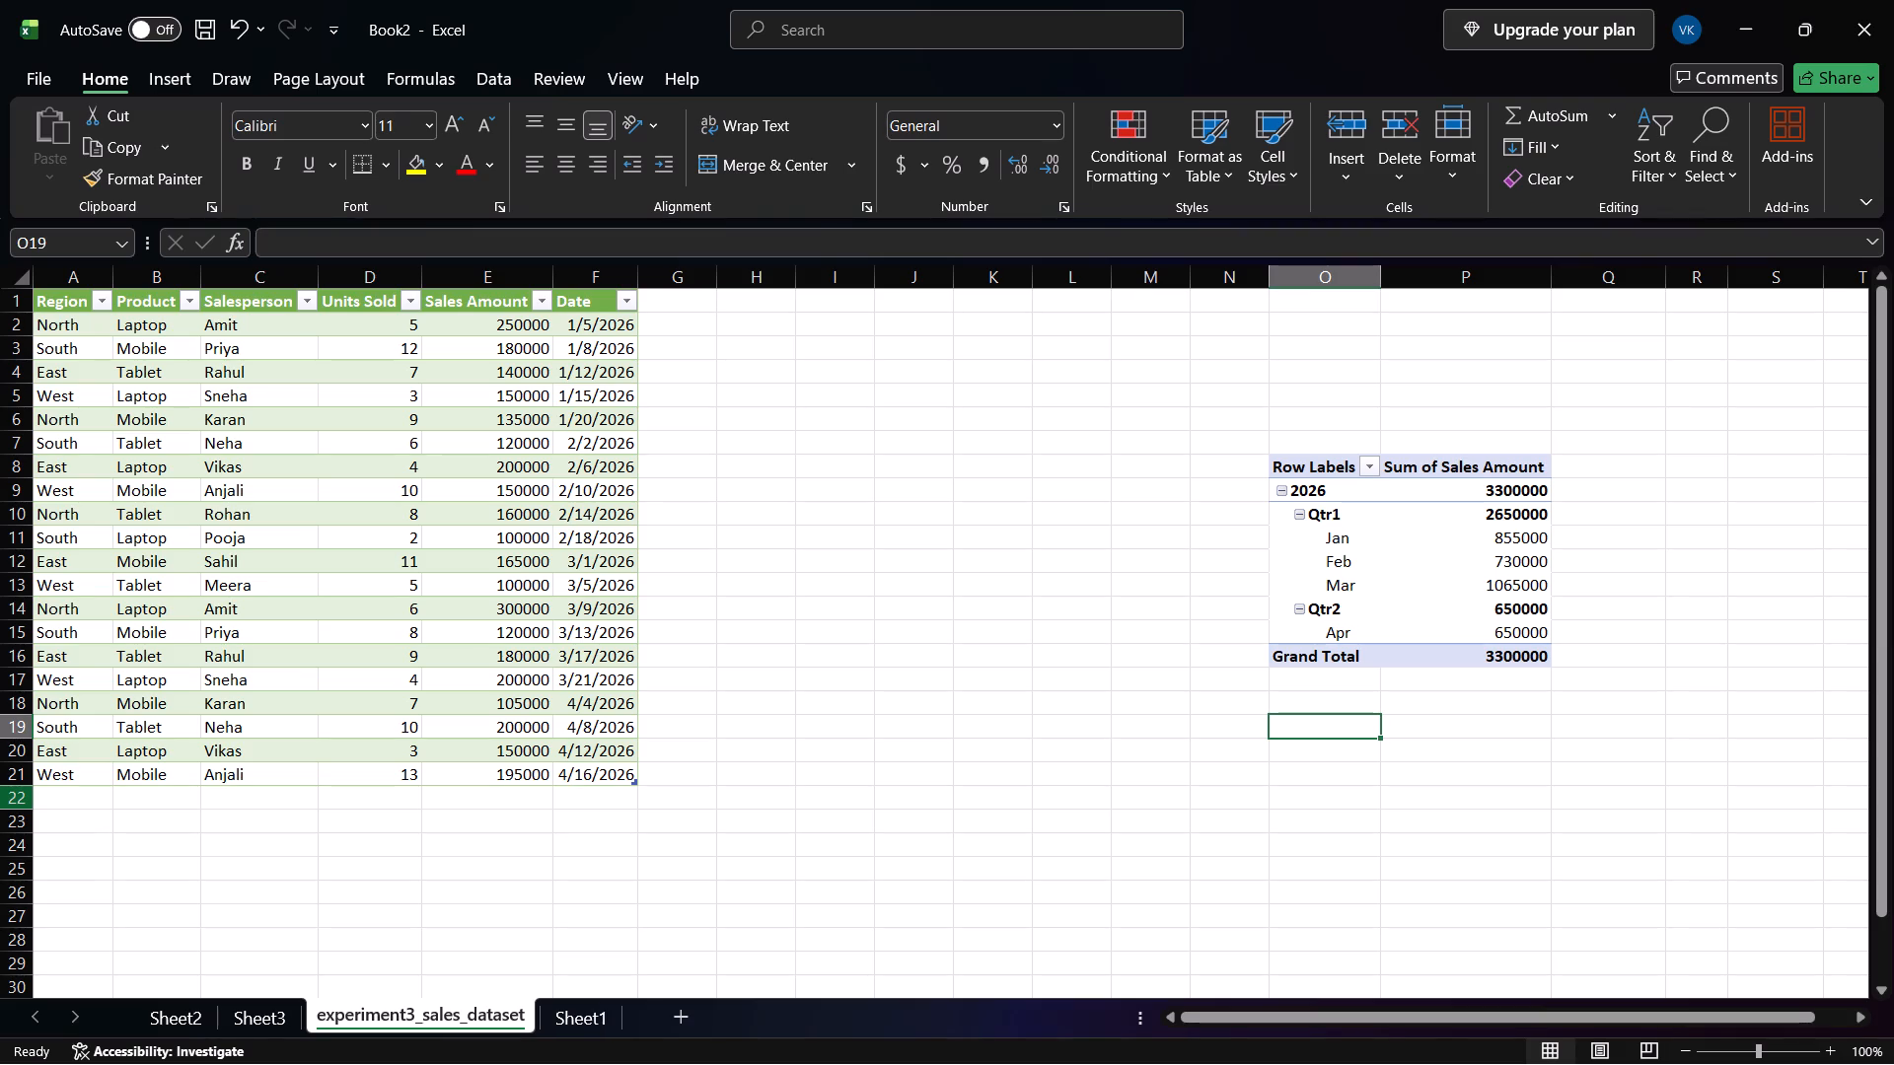
Collapse and re-expand Qtr2 in the pivot table, and examine the year, quarter and month amounts.
left_click(1308, 607)
left_click(1303, 609)
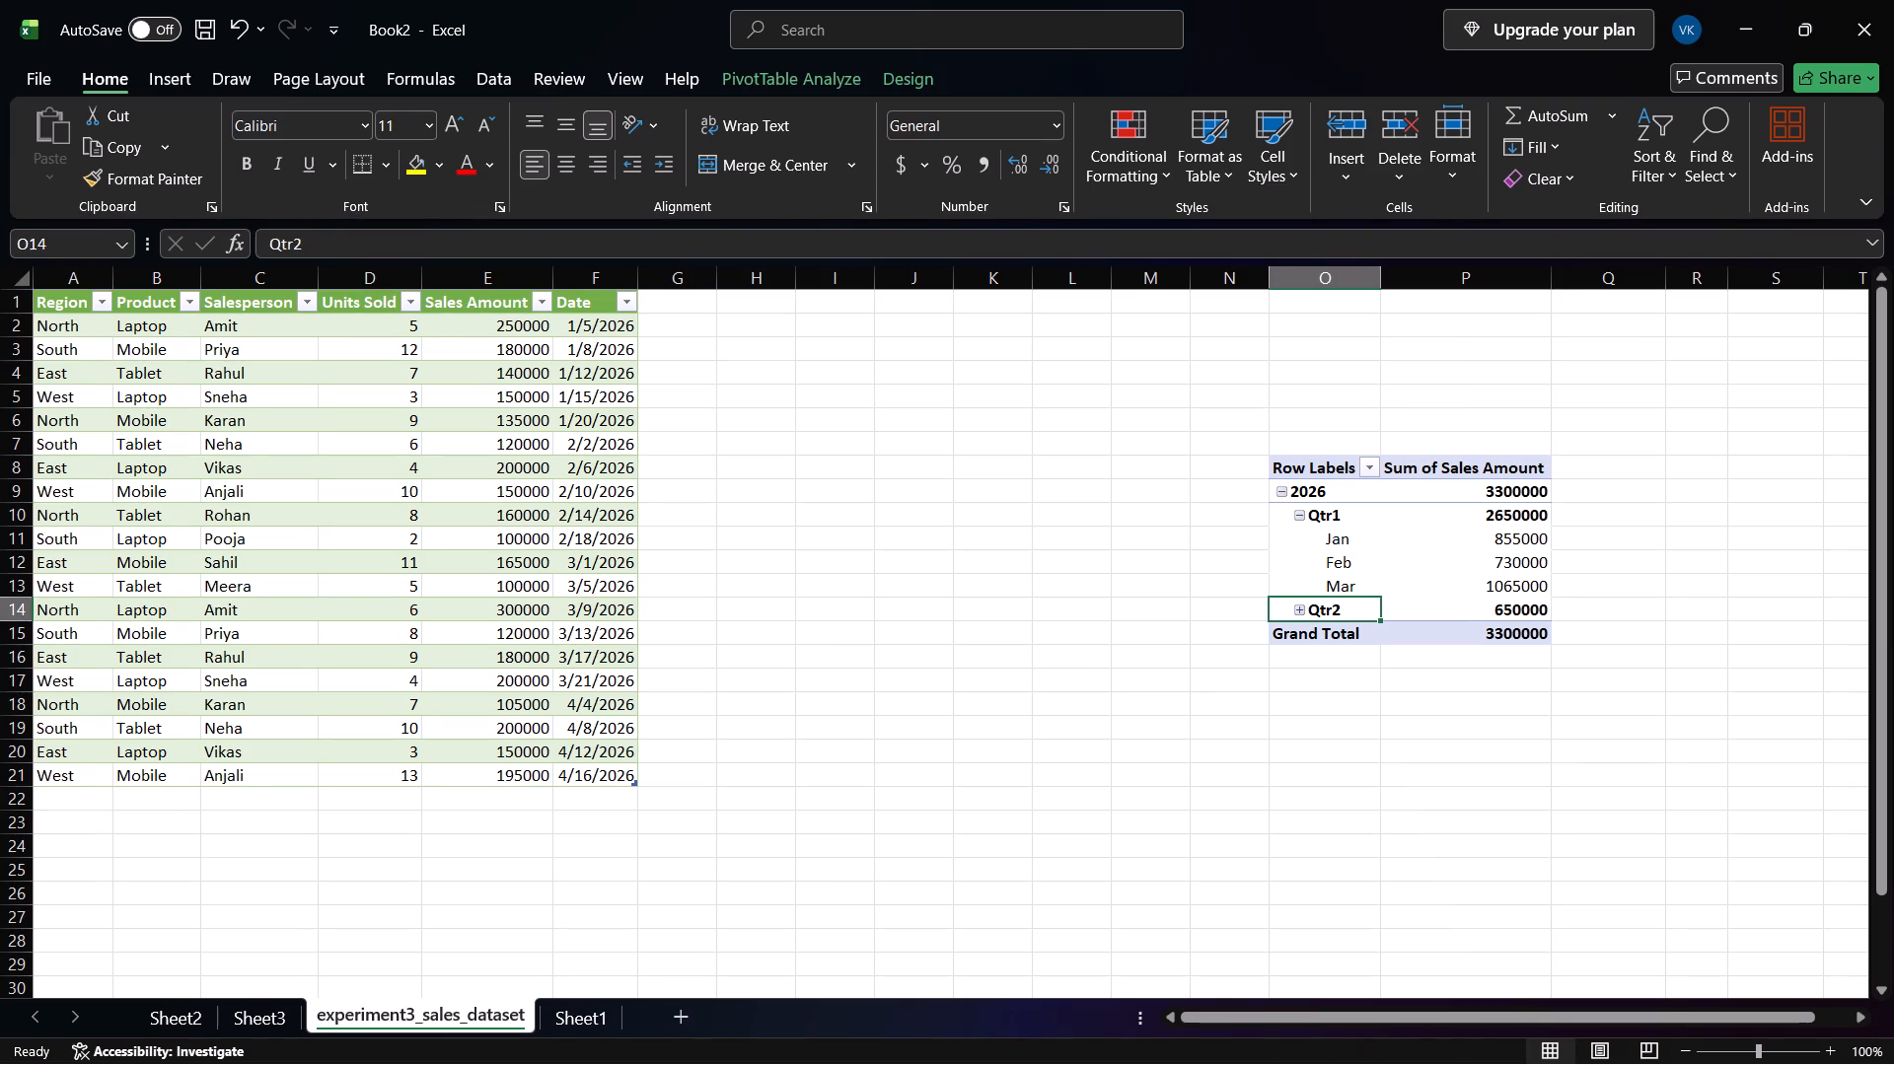
left_click(1309, 610)
left_click(1299, 613)
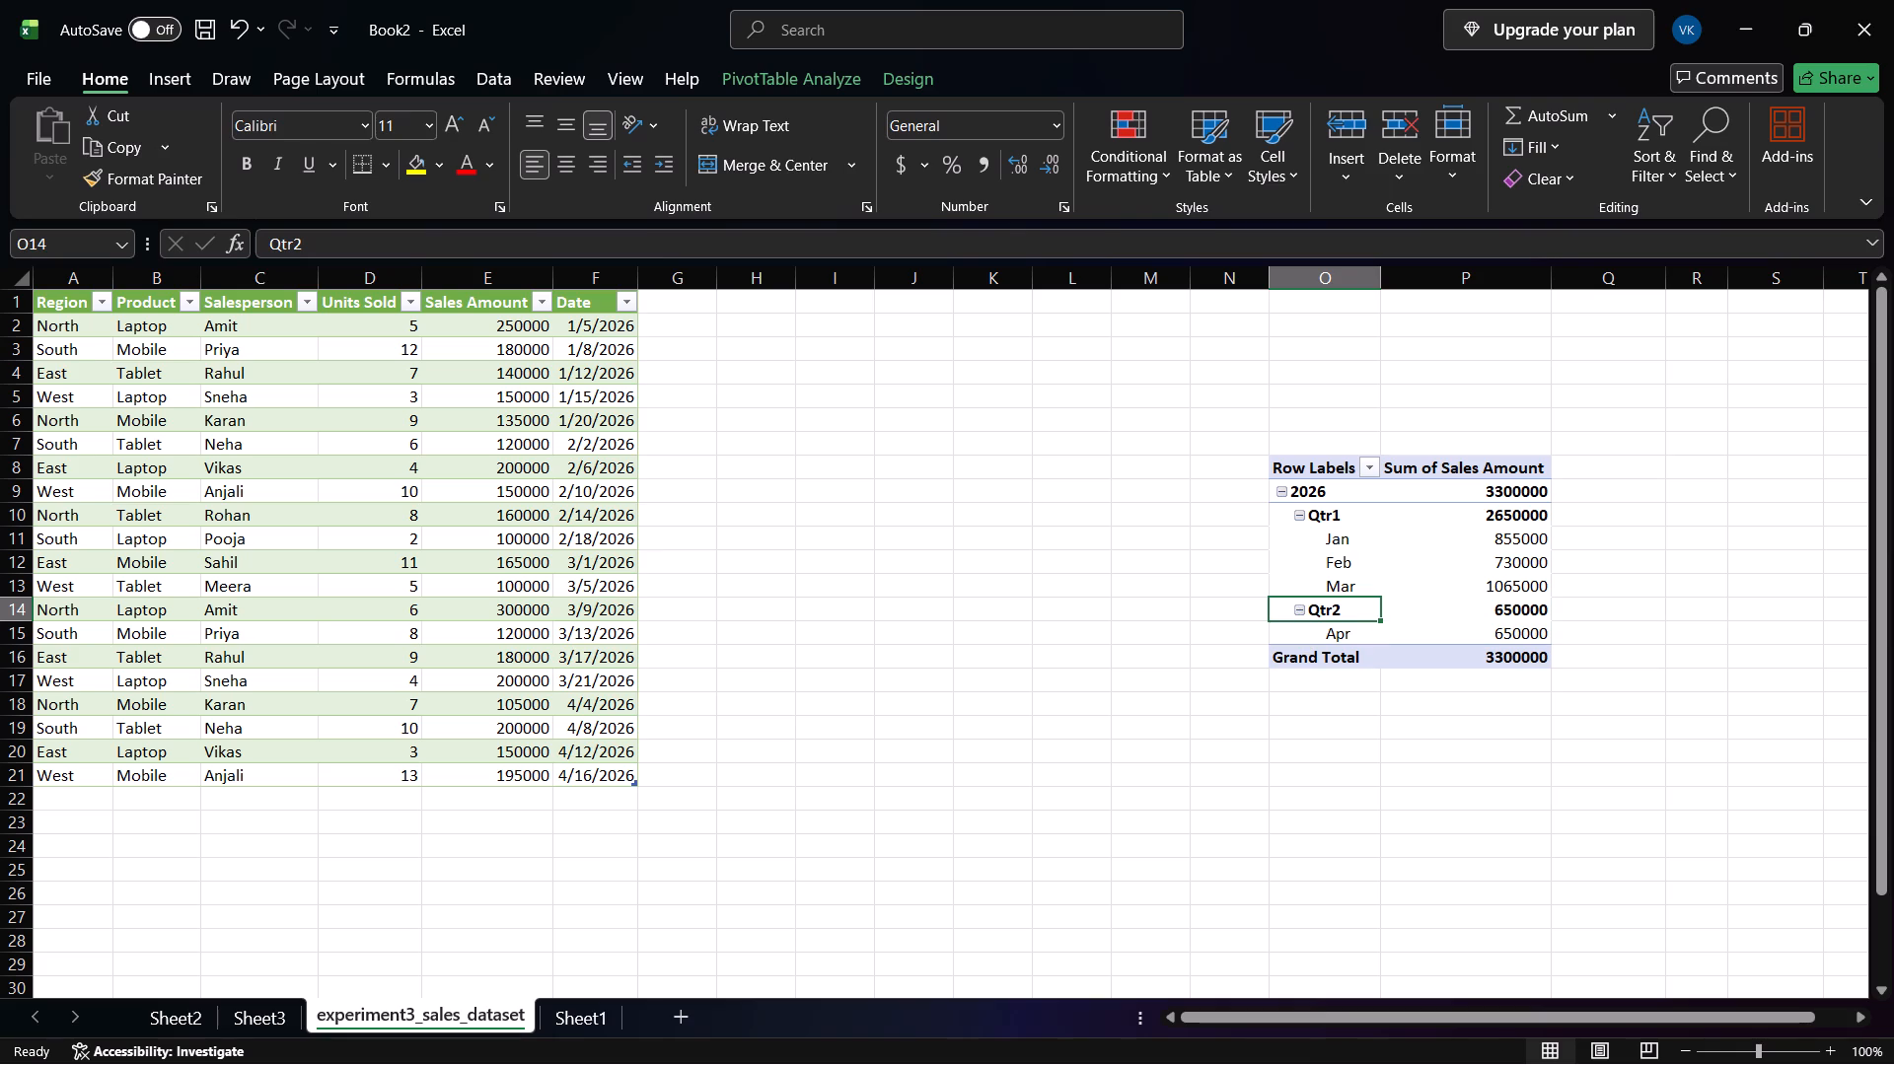
left_click(1290, 494)
left_click(1453, 559)
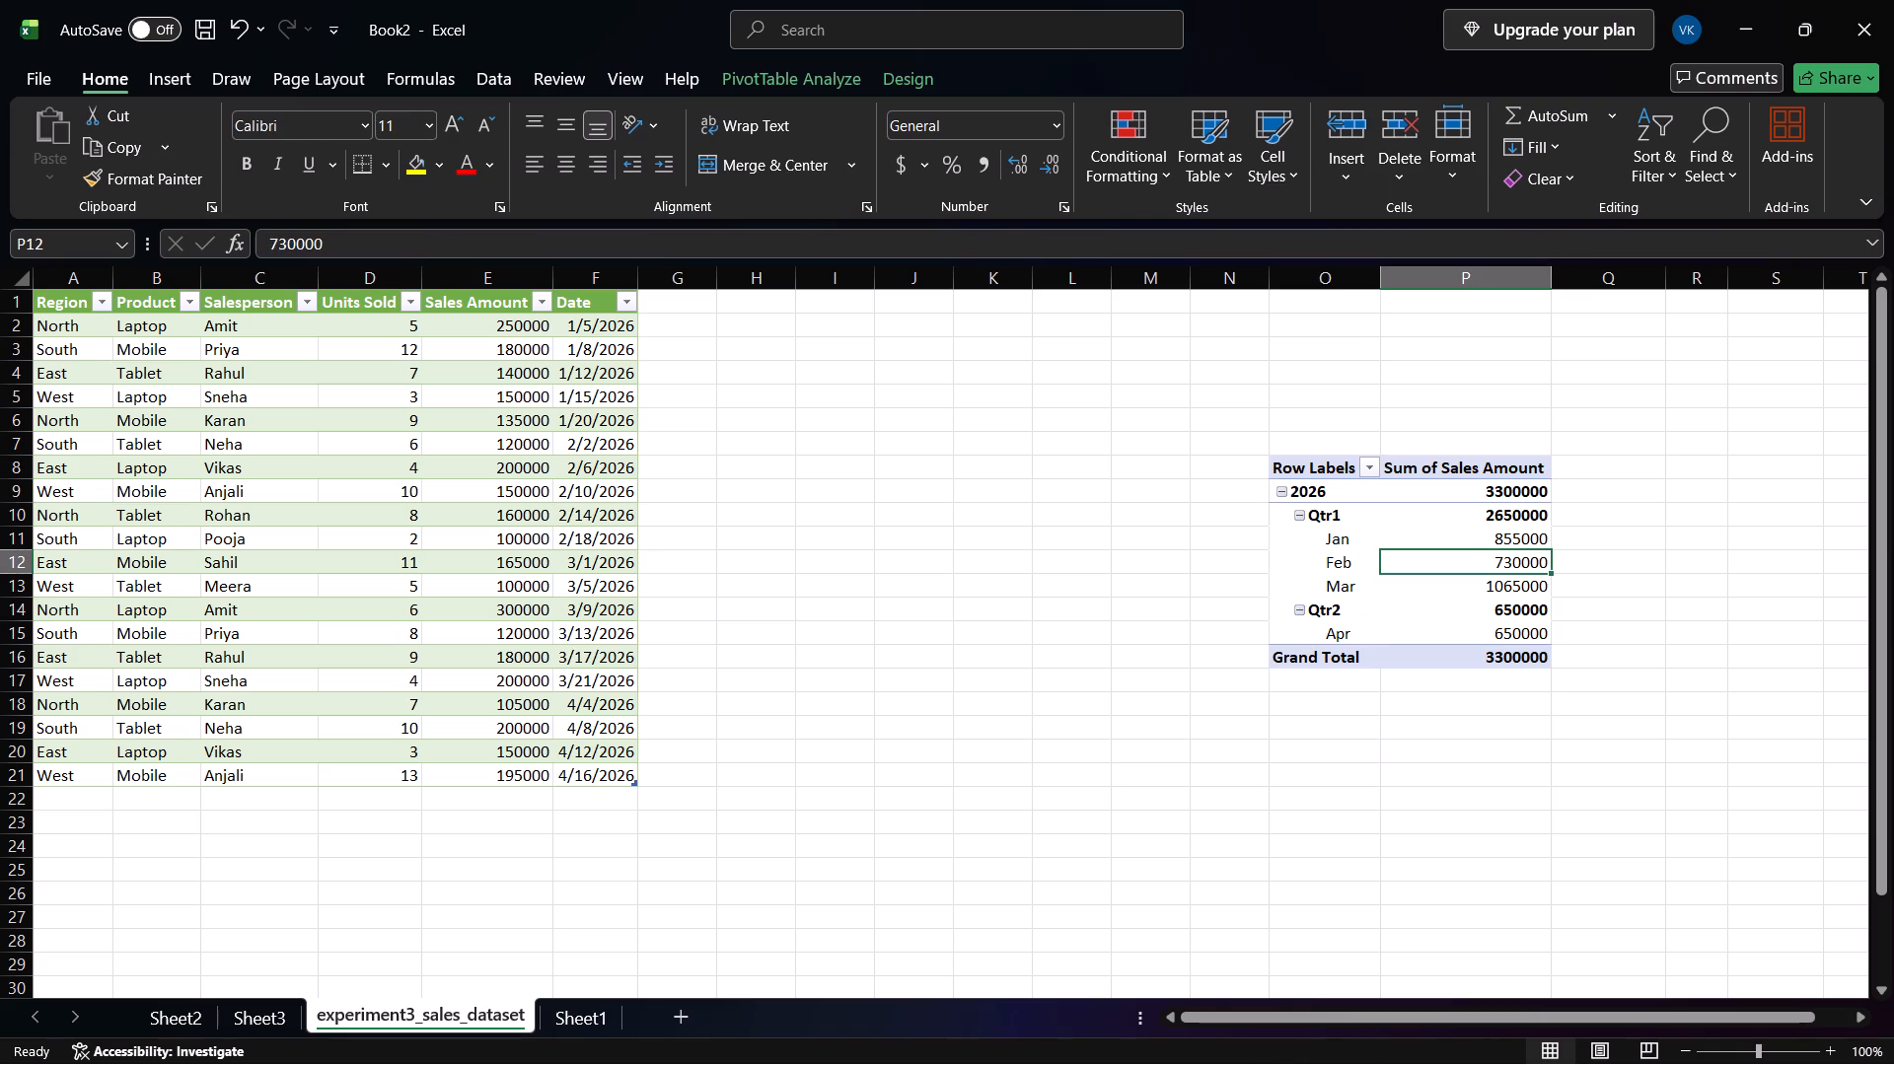
left_click(1507, 520)
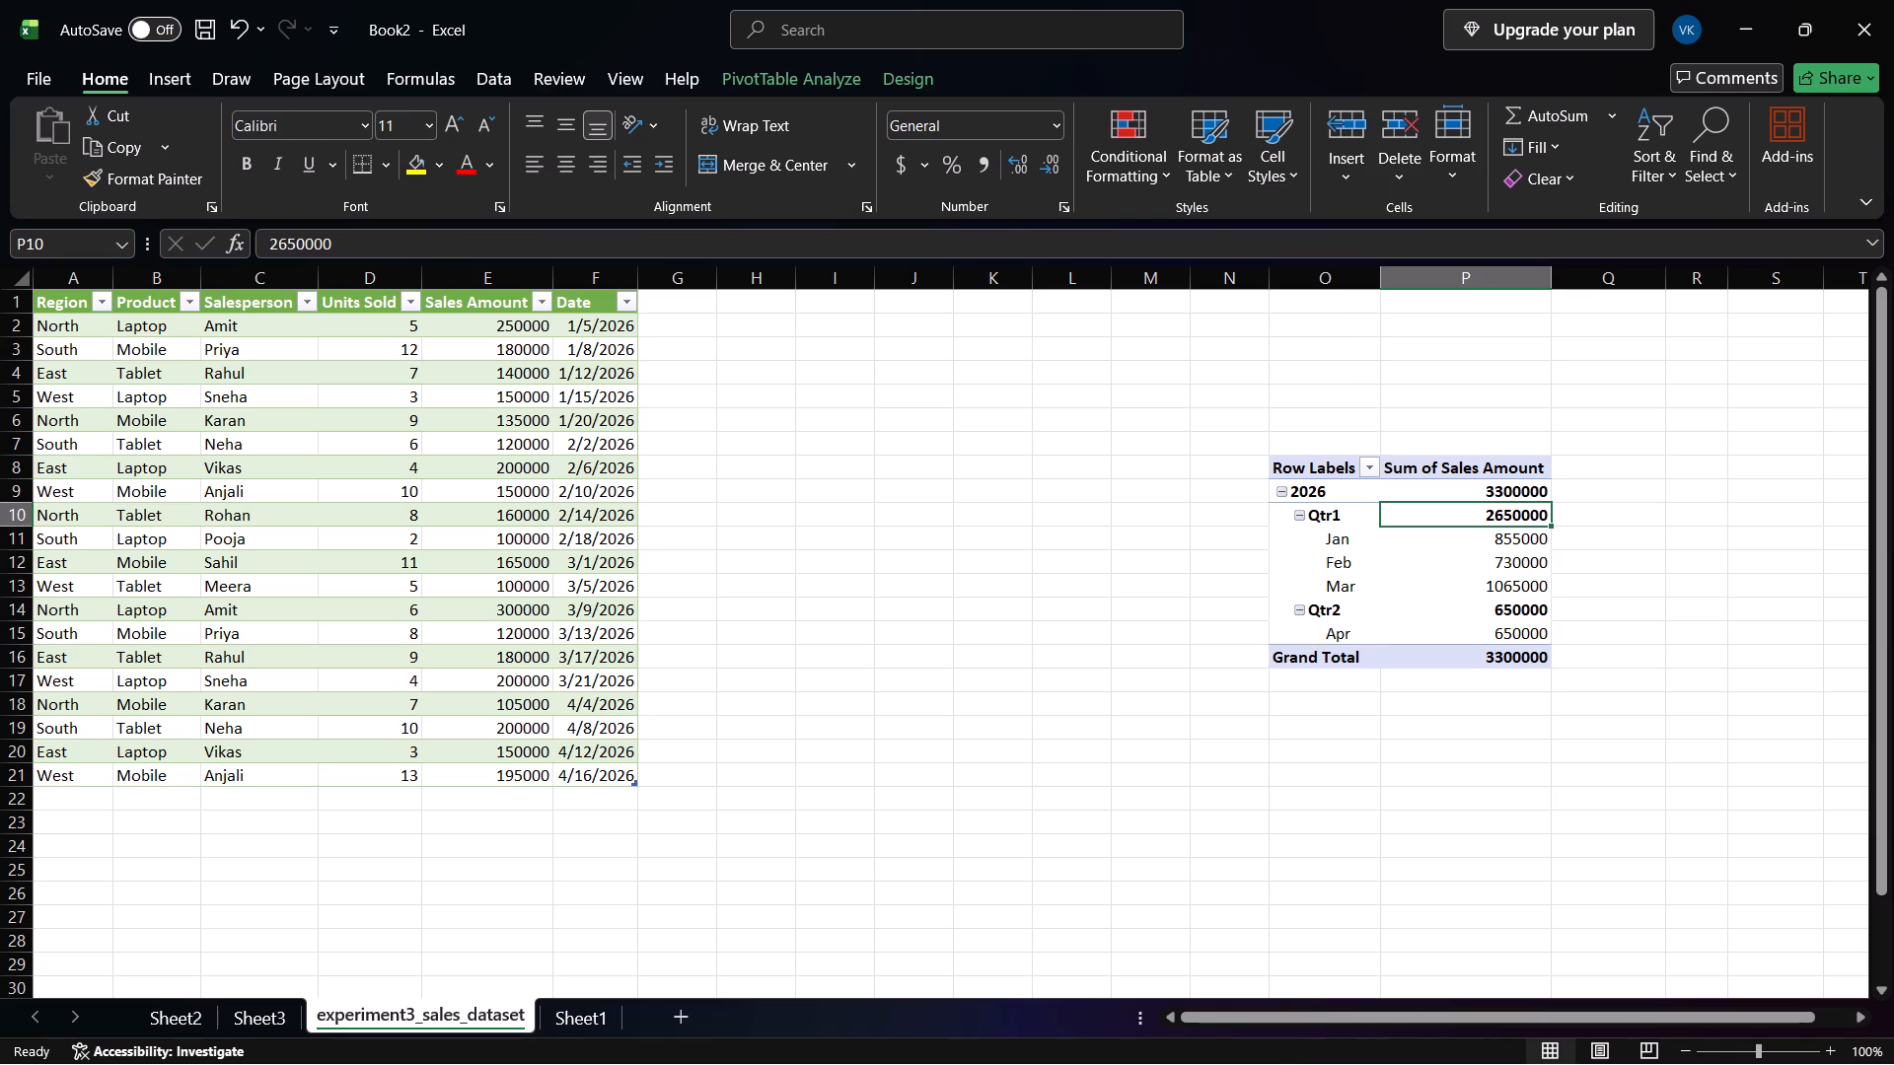
Switch to daspracticals.pdf in Edge and read the Refresh instruction in 4(d) Step 2.
key("alt+Tab")
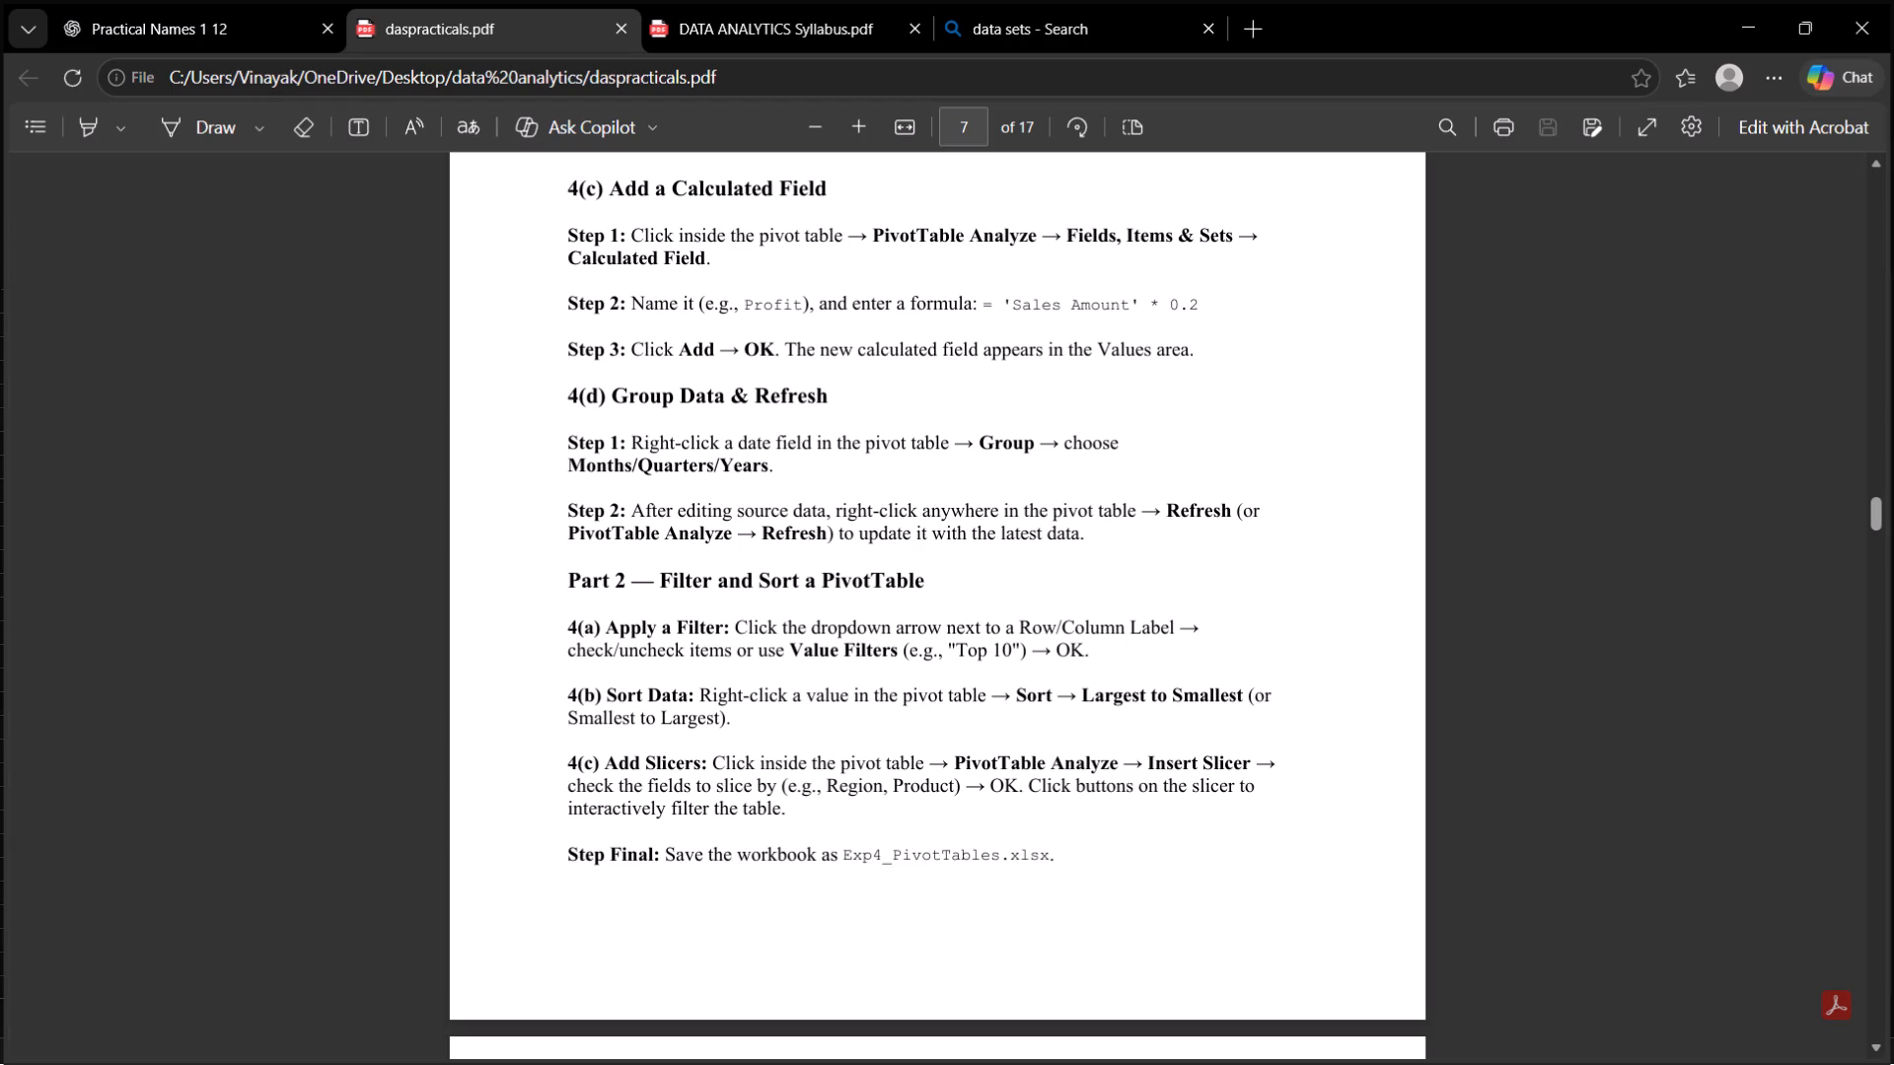
left_click_drag(771, 457, 467, 471)
left_click(453, 524)
left_click_drag(645, 508, 1006, 501)
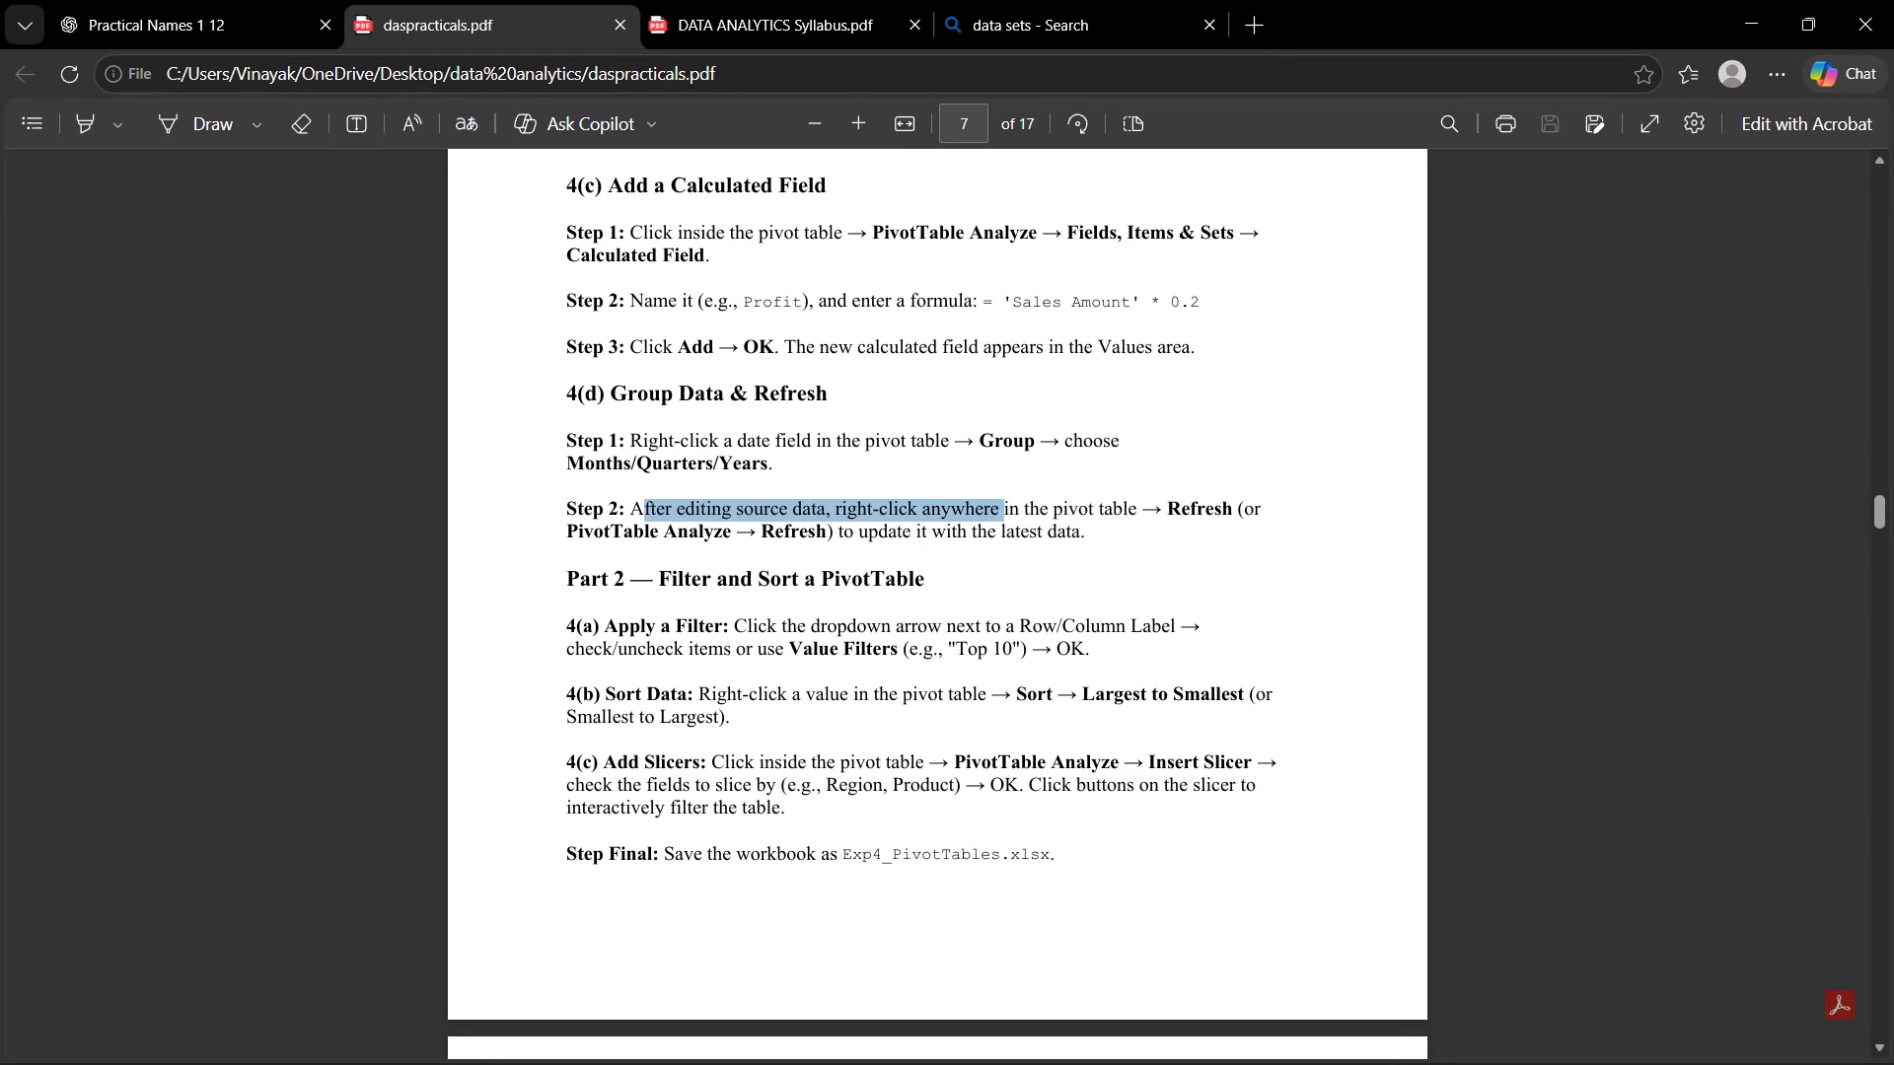
left_click_drag(1006, 501, 1144, 495)
left_click(1131, 502)
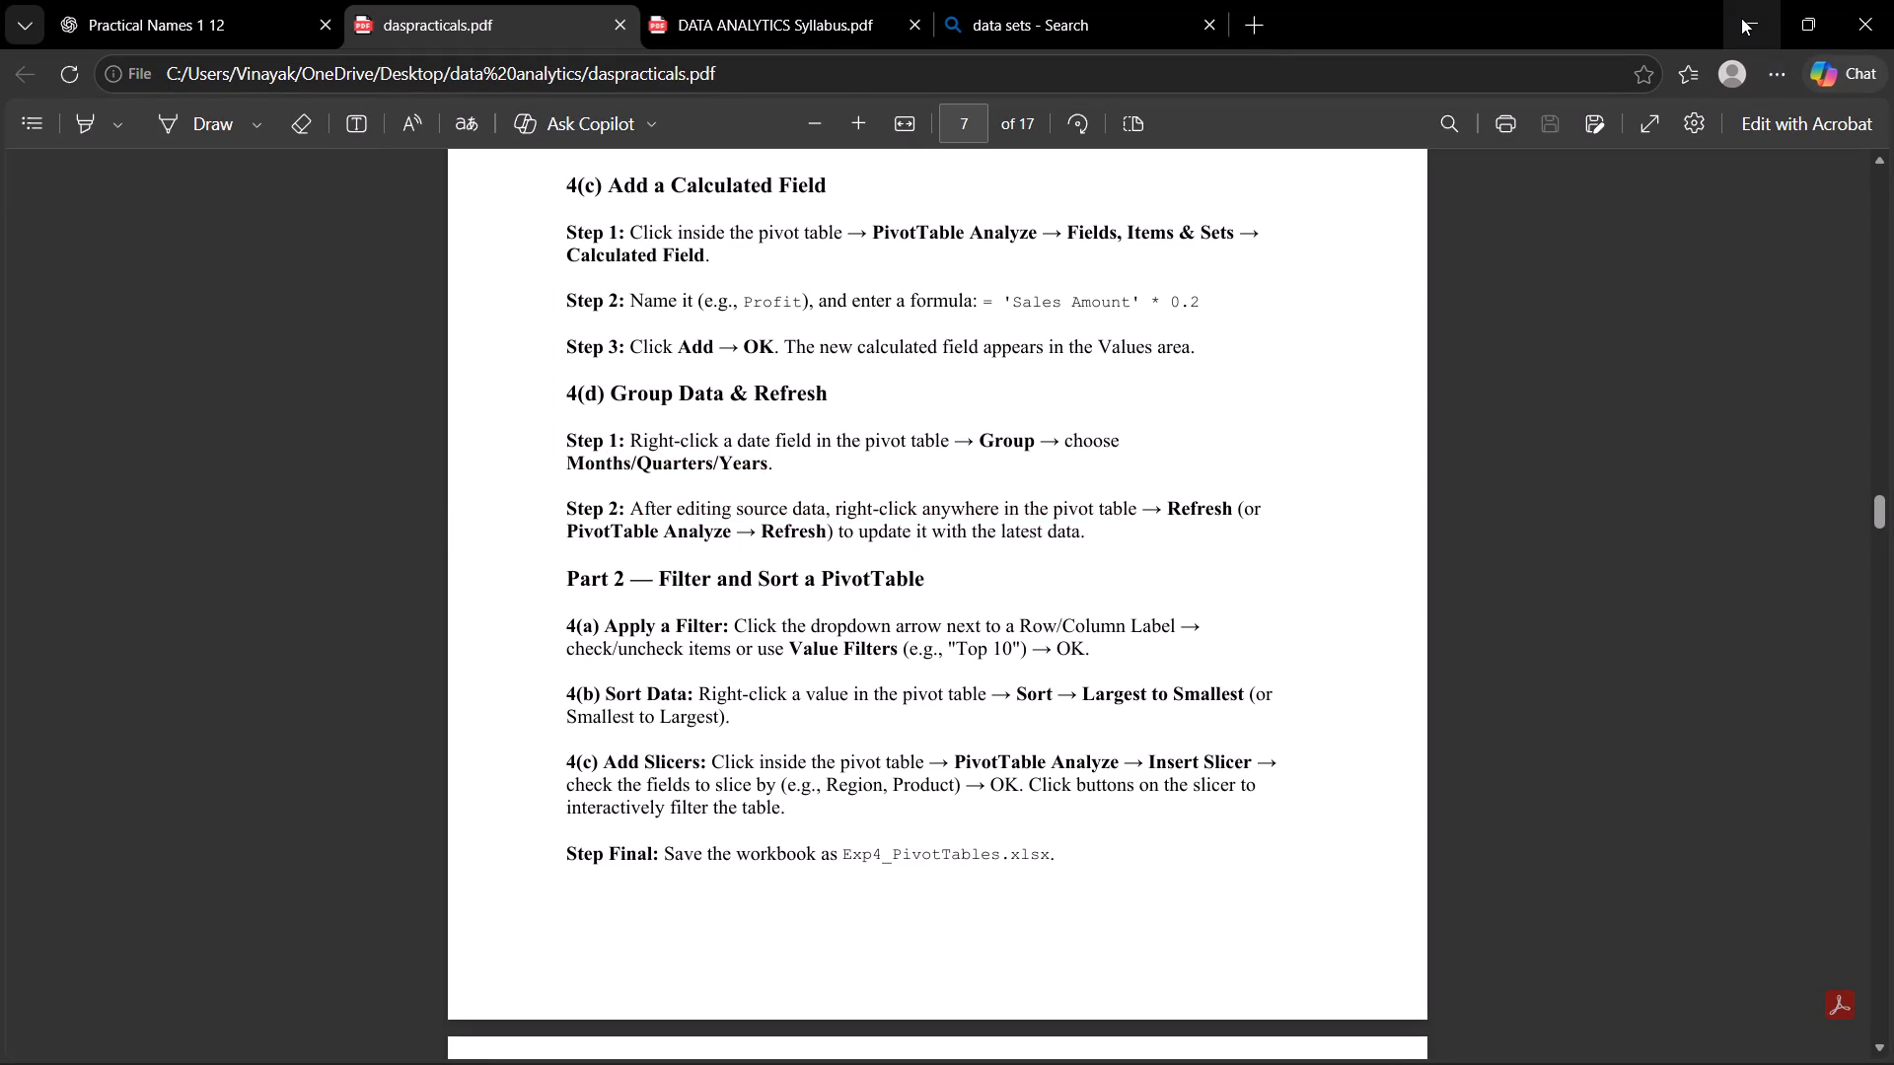
Switch back to Excel, select the 2026 sales amount in the pivot table, and bring up the PivotTable refresh command.
left_click(1741, 18)
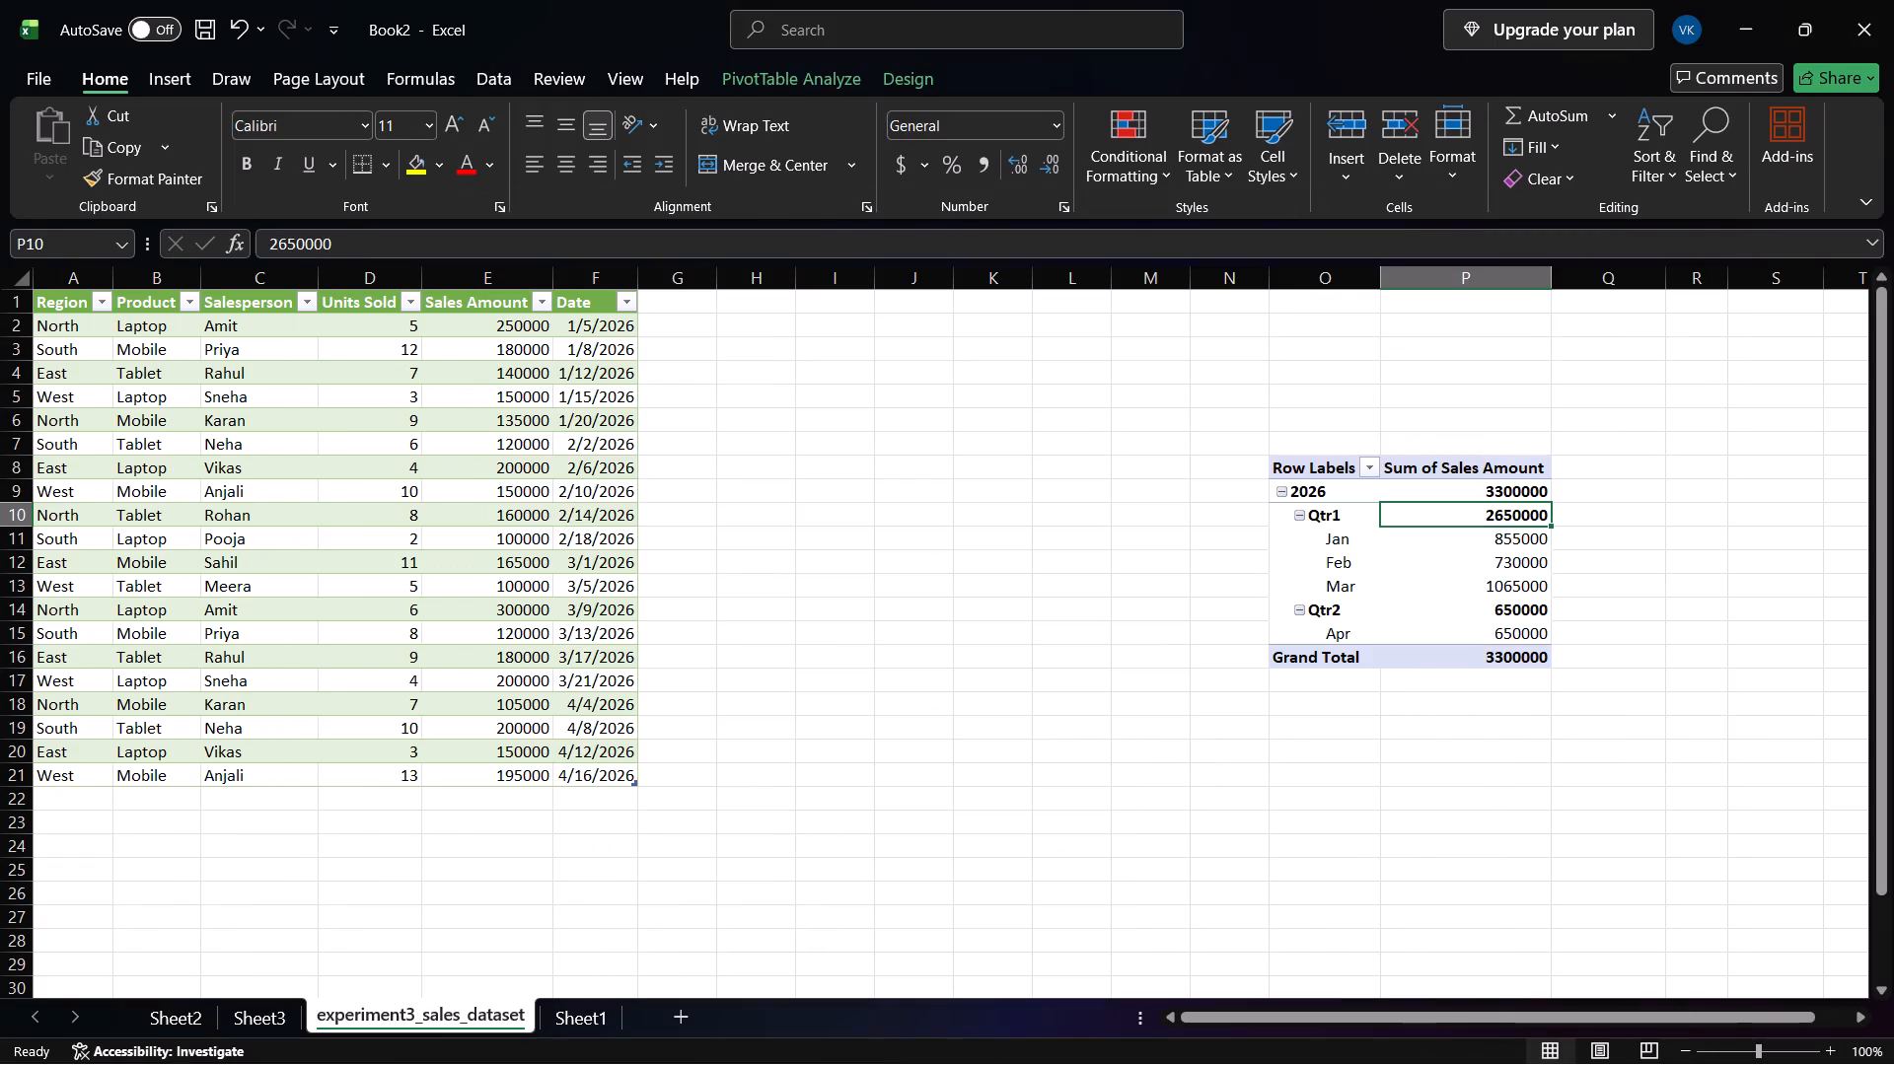
left_click(1396, 493)
left_click(801, 76)
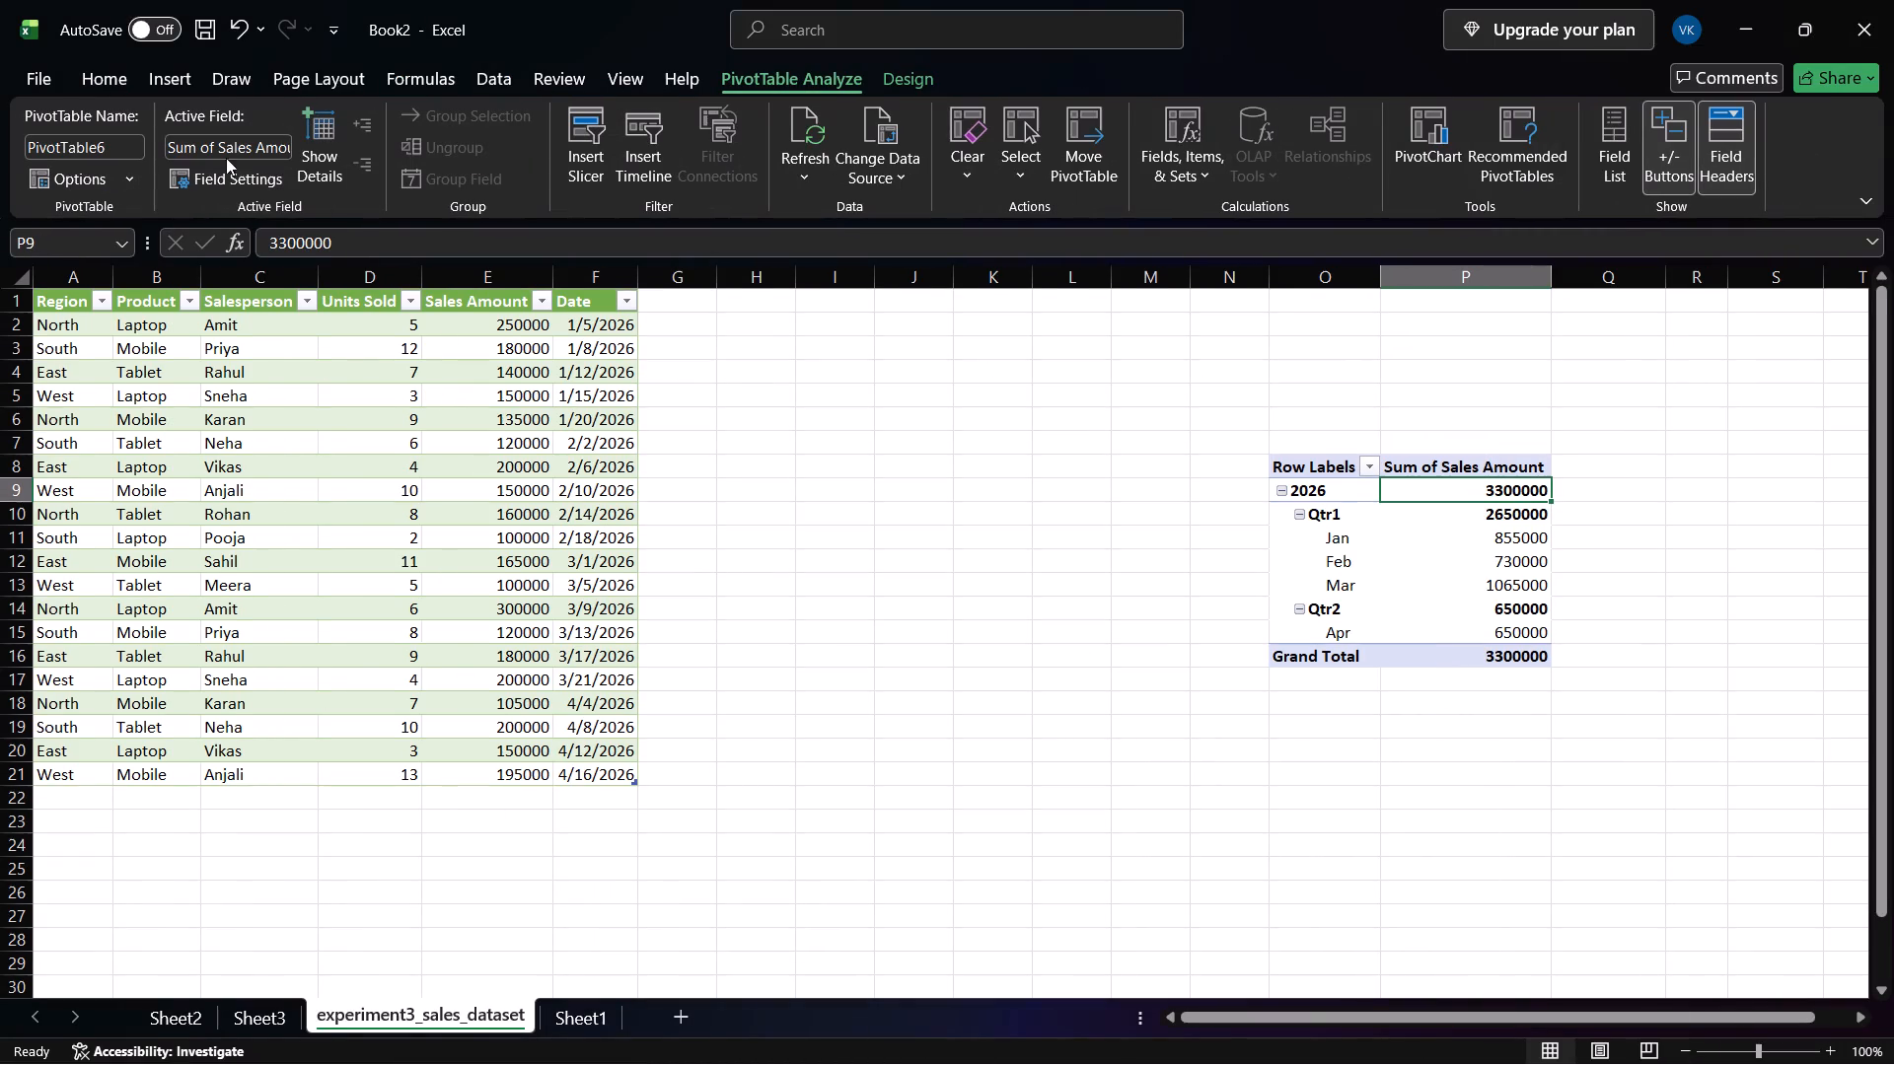
Refresh the pivot table of sales amounts by year, quarter and month.
left_click(785, 149)
left_click(872, 242)
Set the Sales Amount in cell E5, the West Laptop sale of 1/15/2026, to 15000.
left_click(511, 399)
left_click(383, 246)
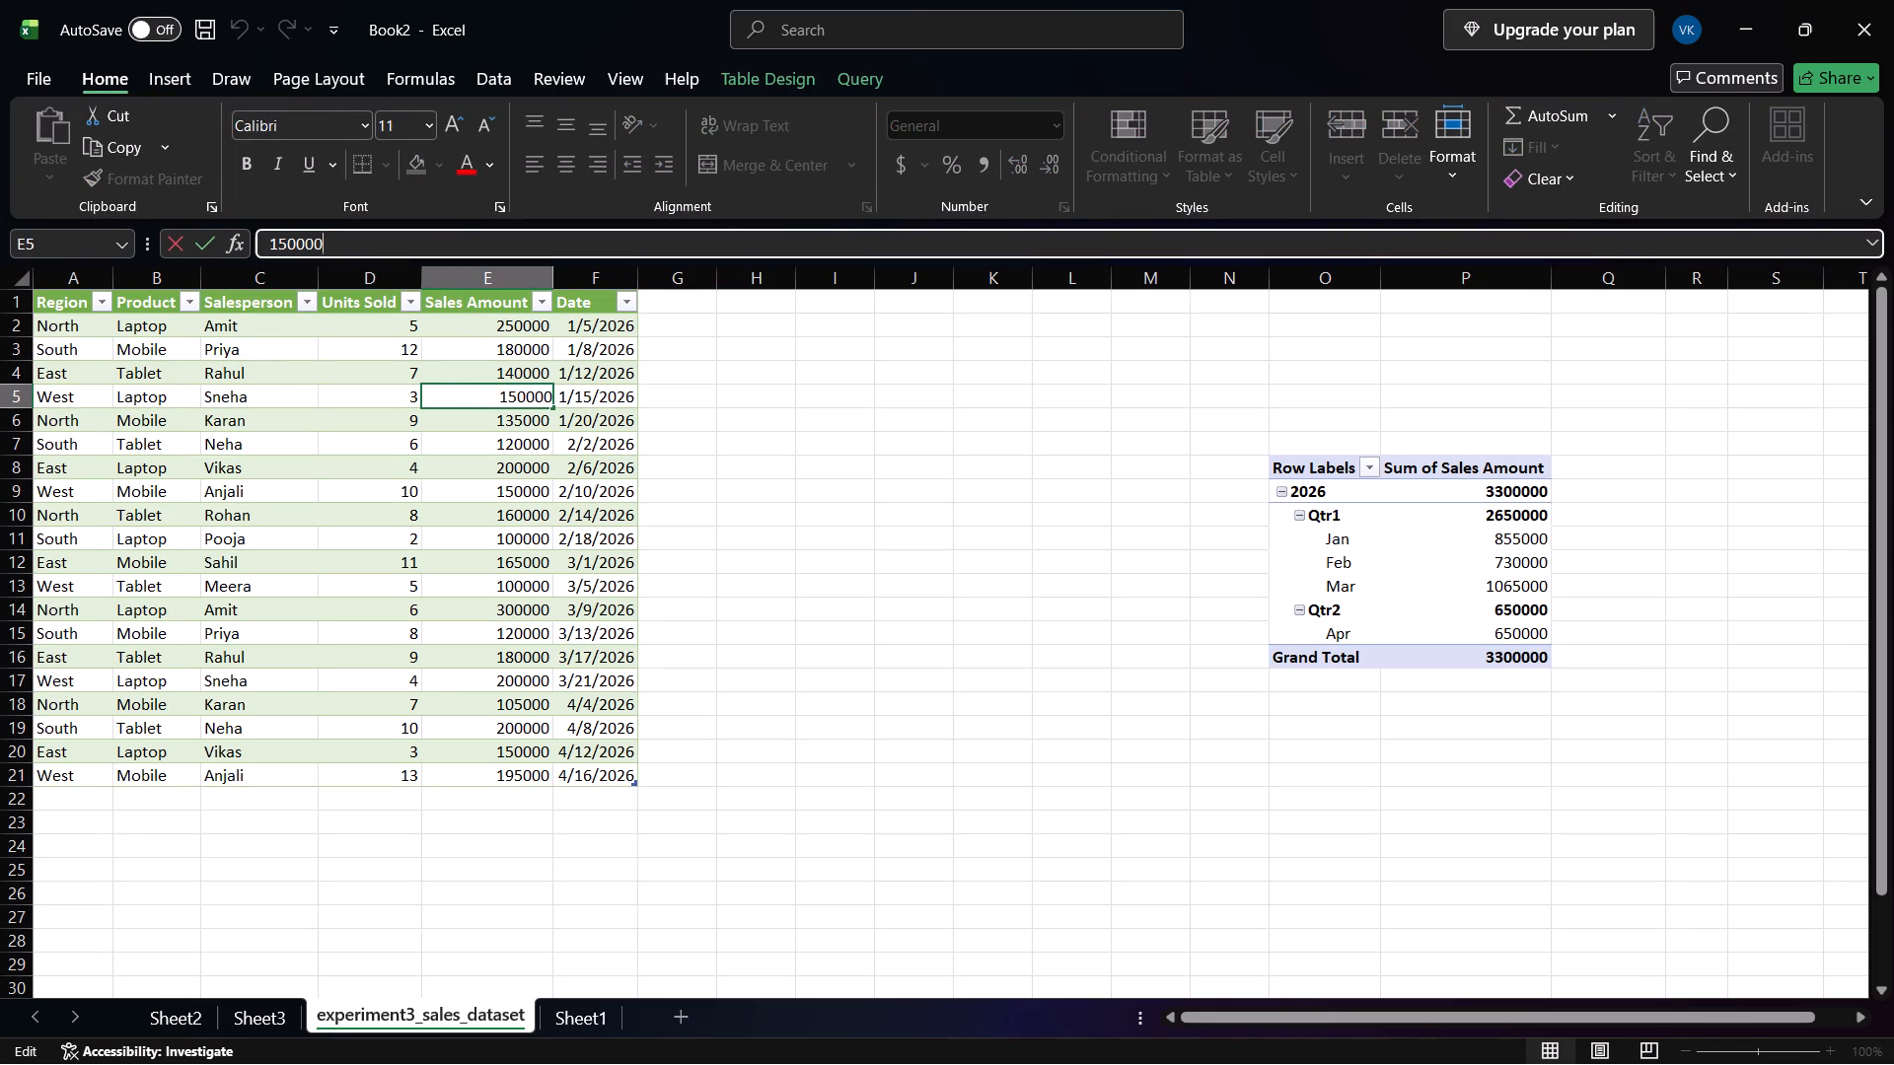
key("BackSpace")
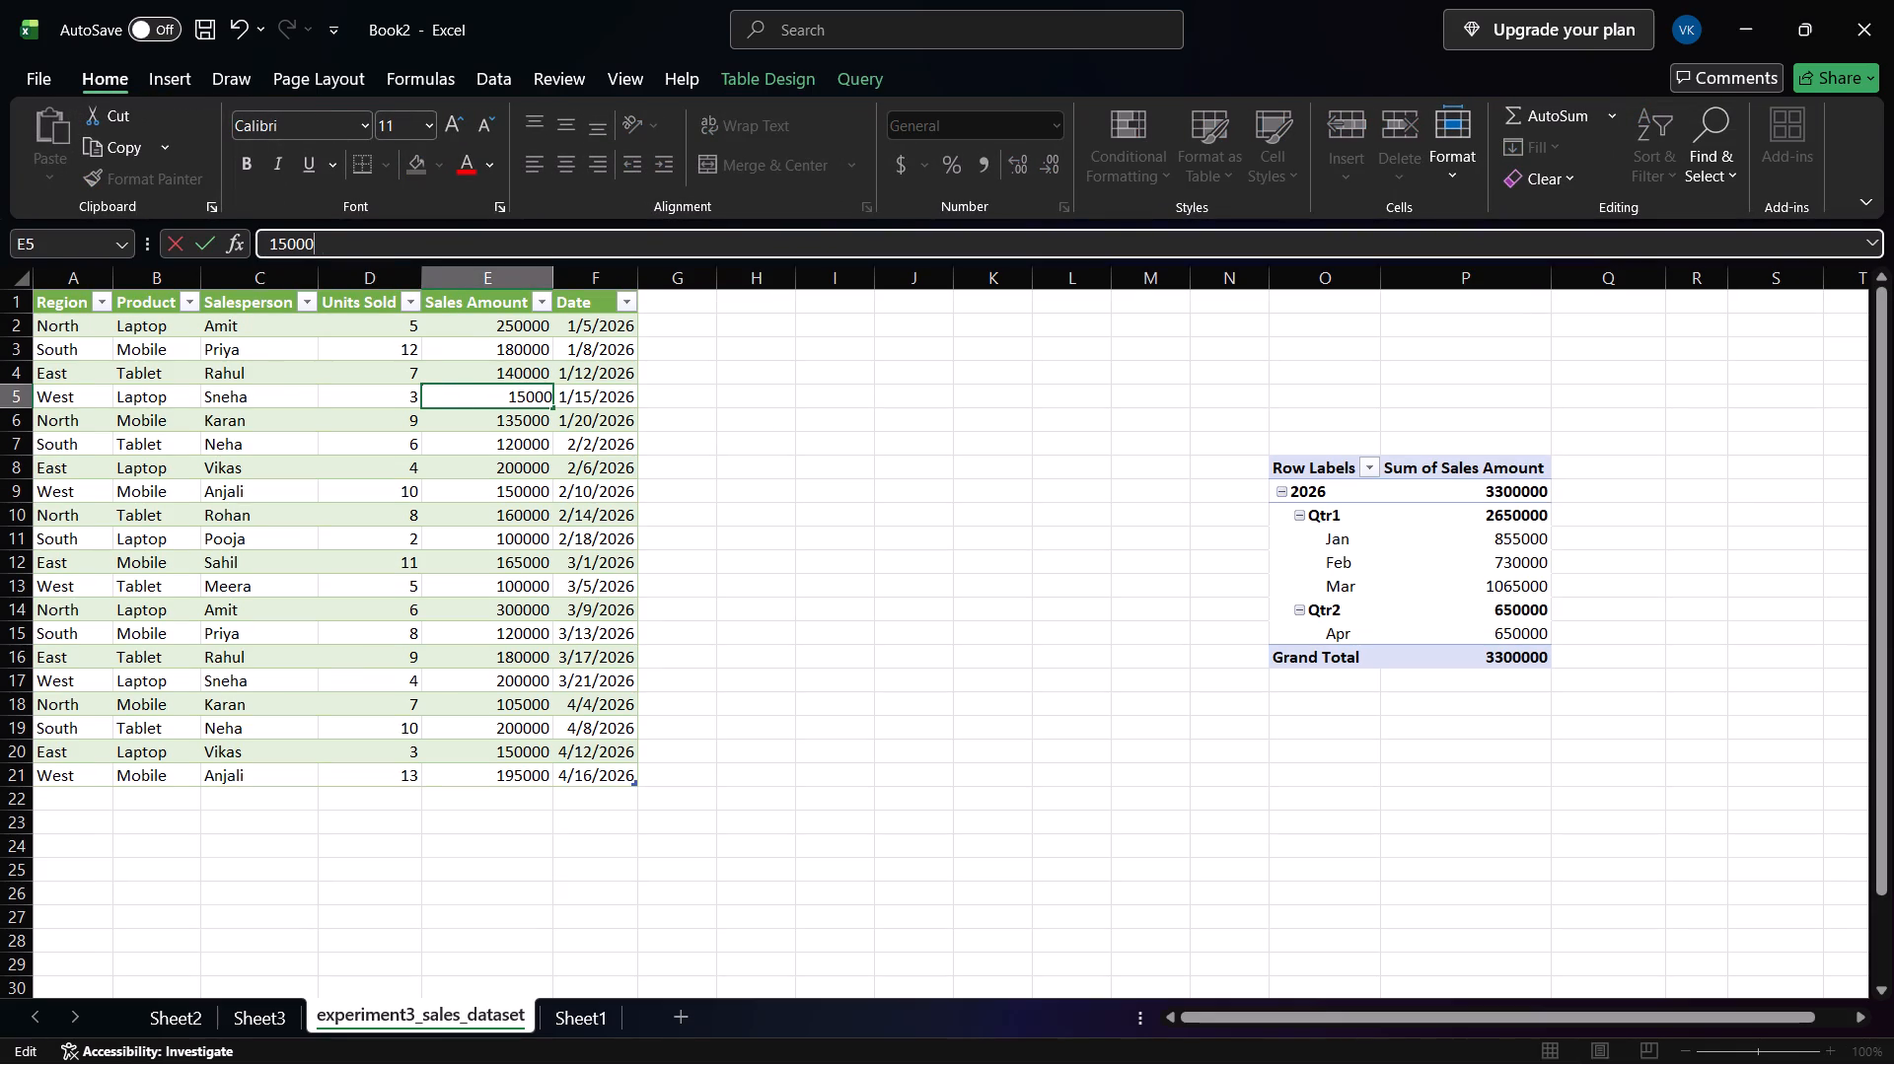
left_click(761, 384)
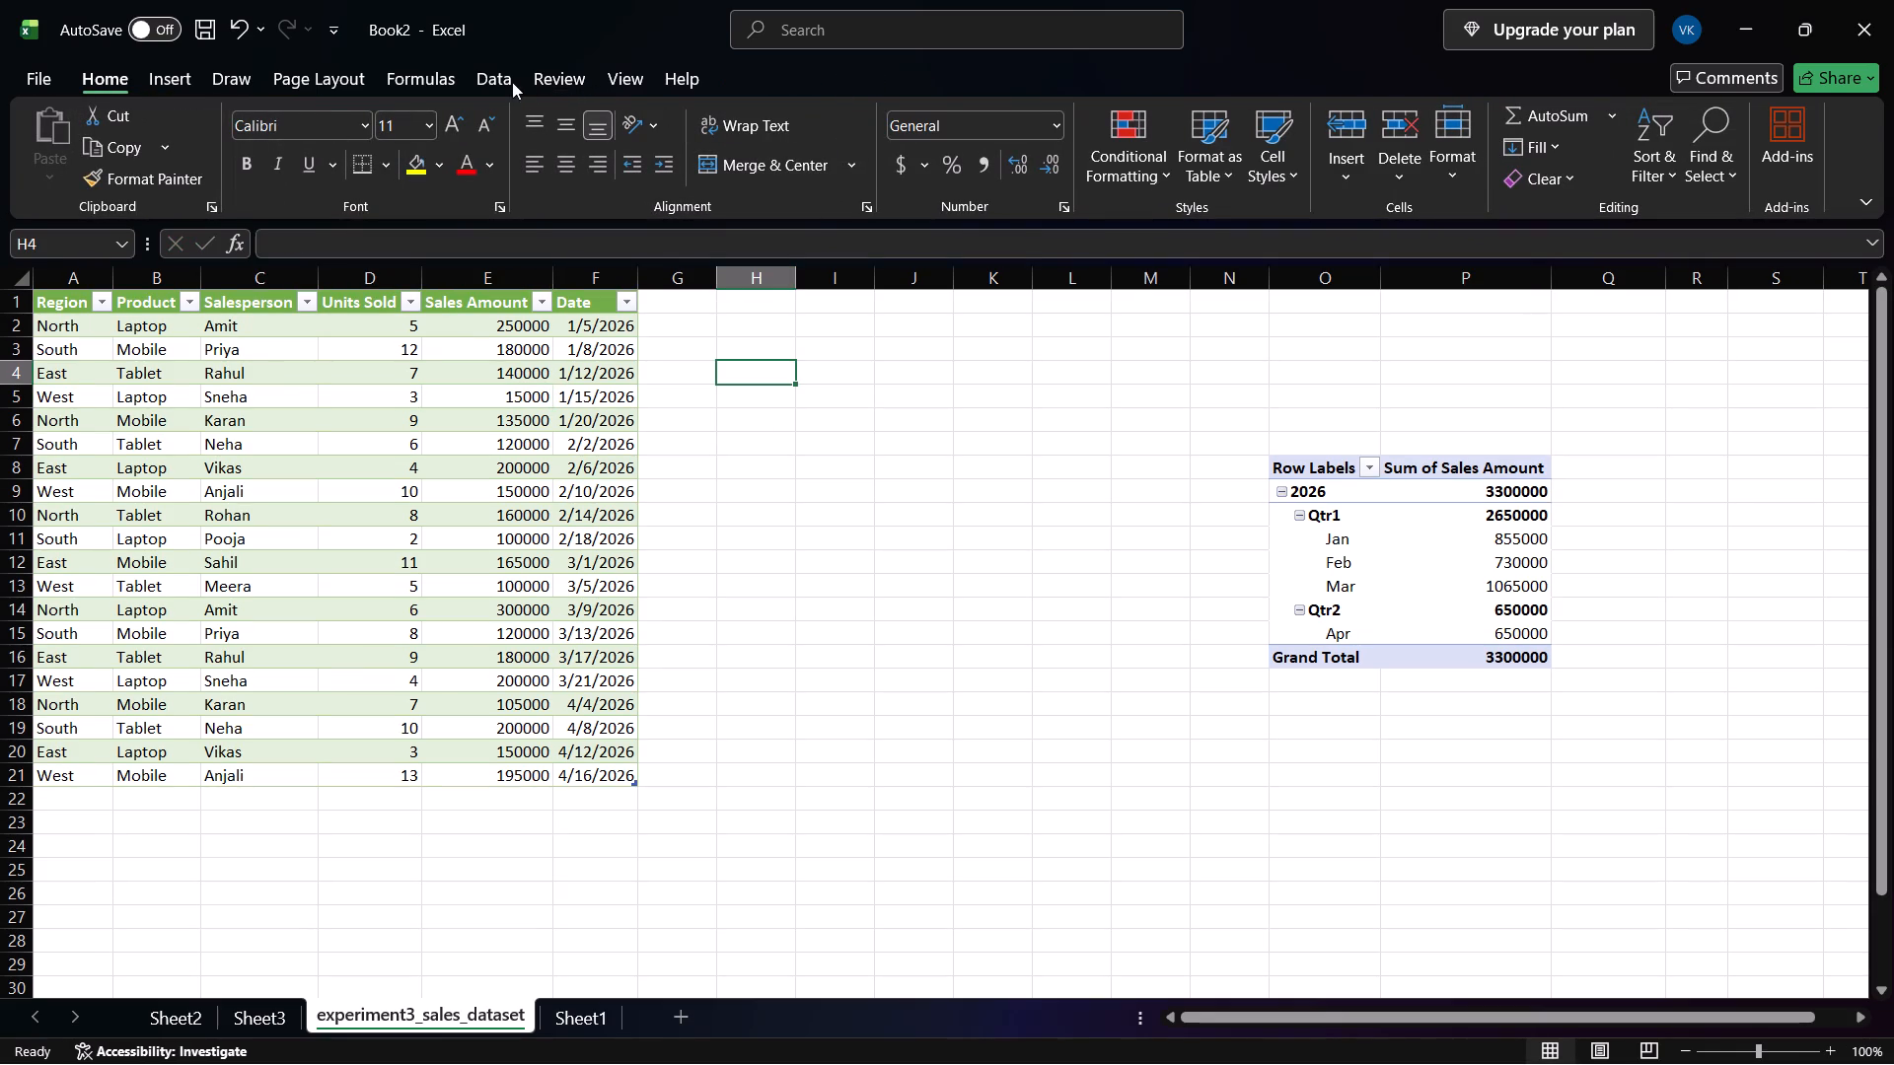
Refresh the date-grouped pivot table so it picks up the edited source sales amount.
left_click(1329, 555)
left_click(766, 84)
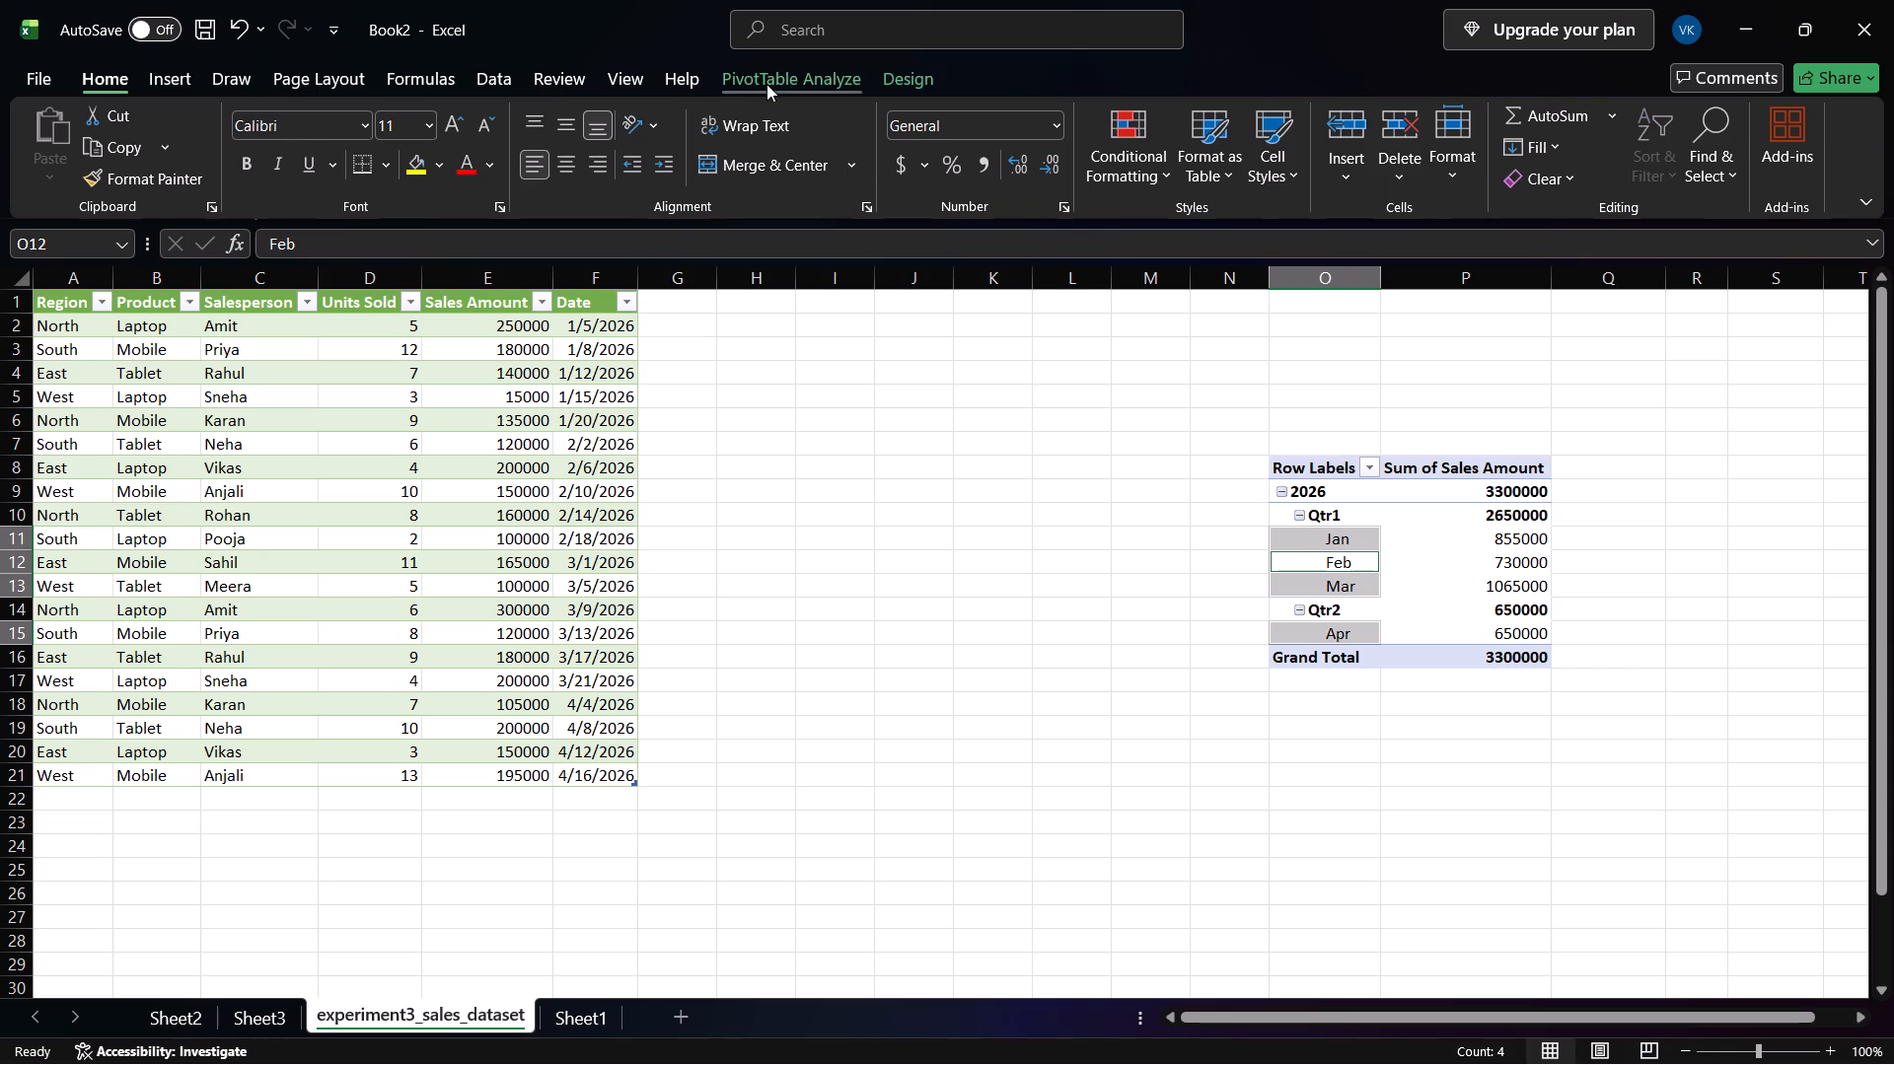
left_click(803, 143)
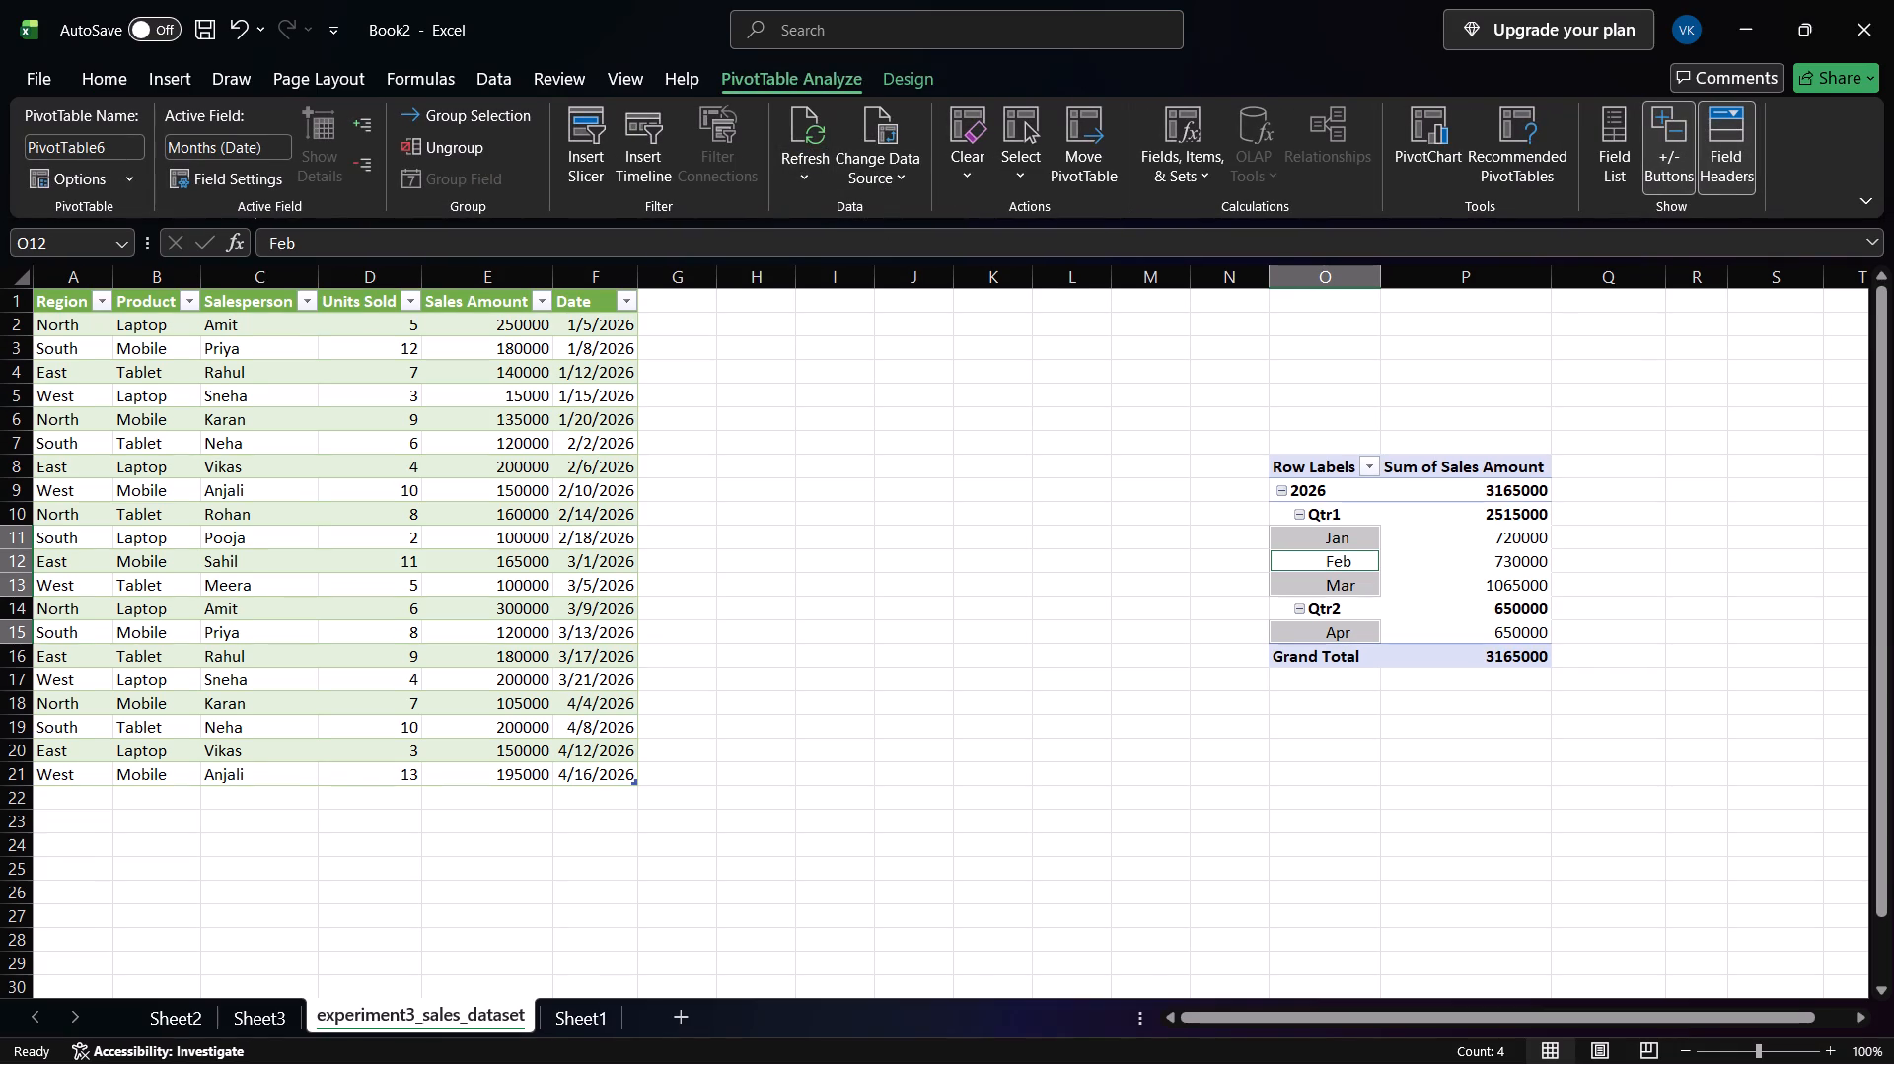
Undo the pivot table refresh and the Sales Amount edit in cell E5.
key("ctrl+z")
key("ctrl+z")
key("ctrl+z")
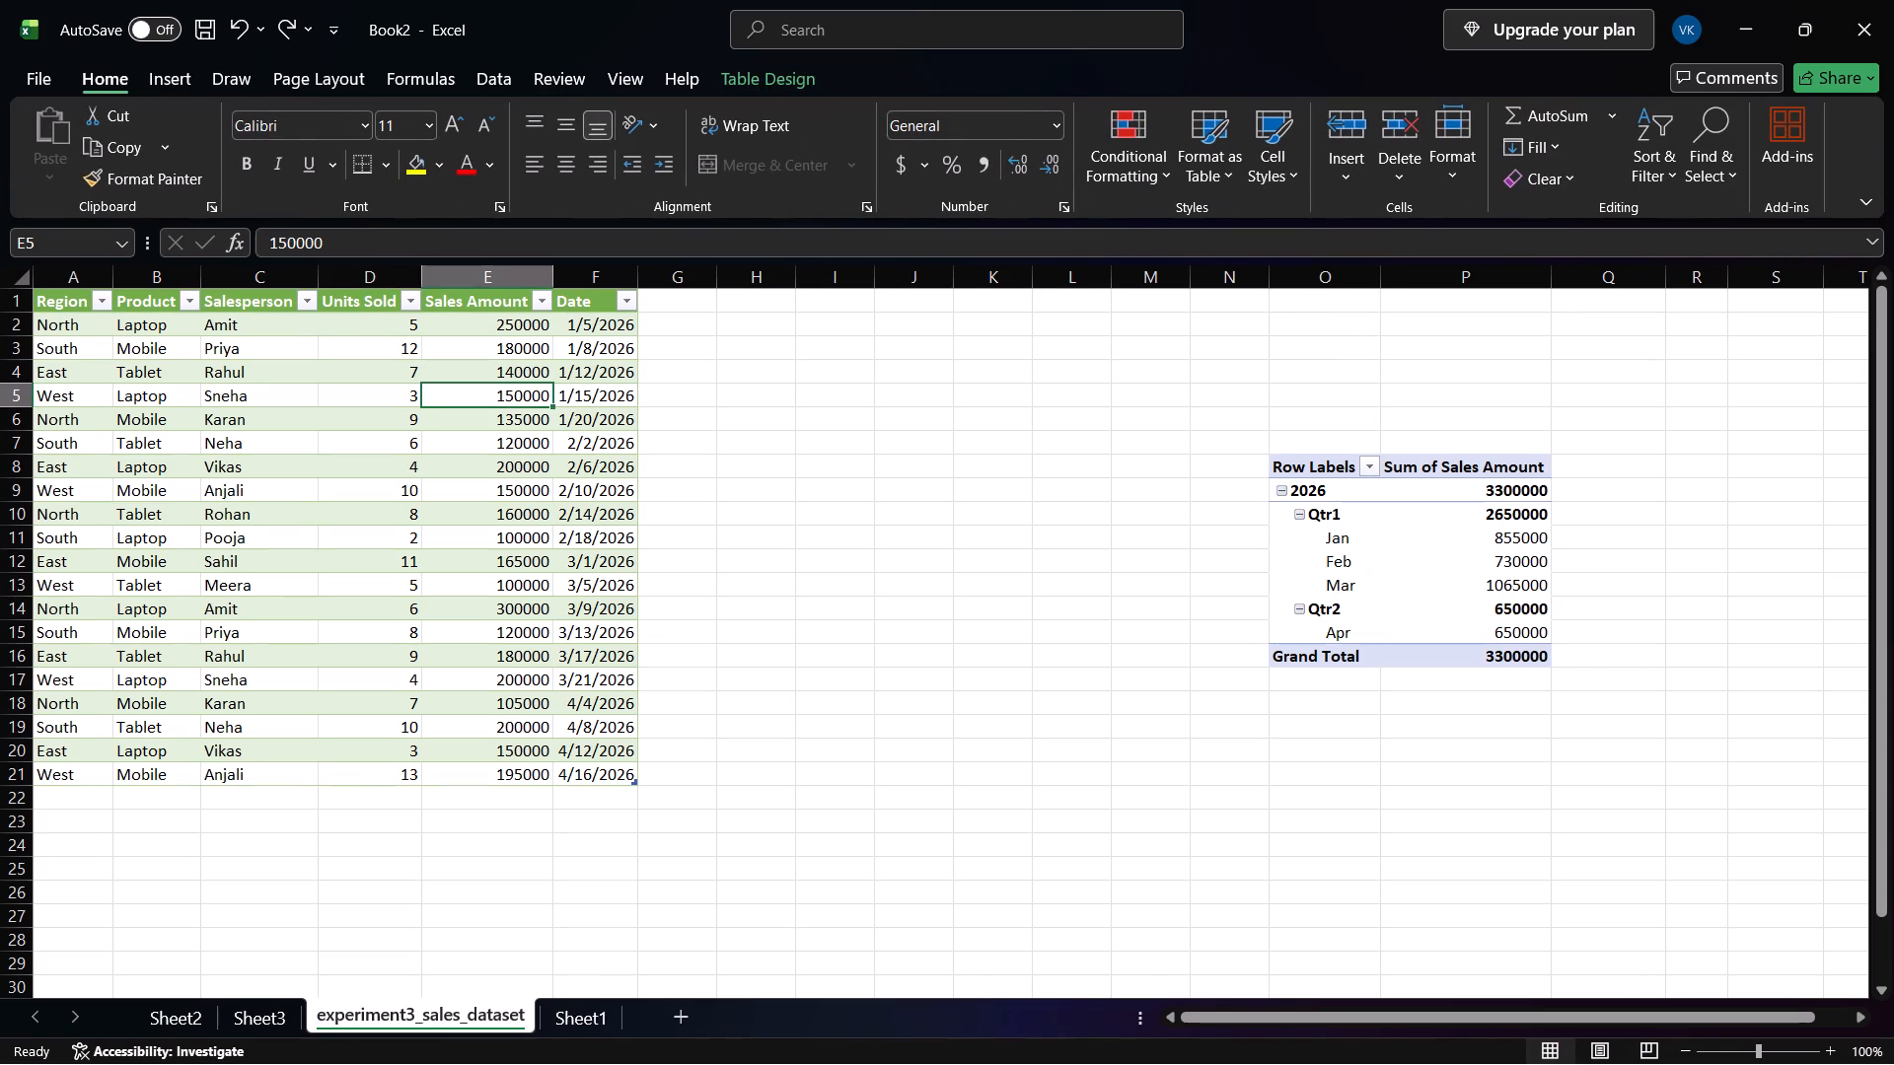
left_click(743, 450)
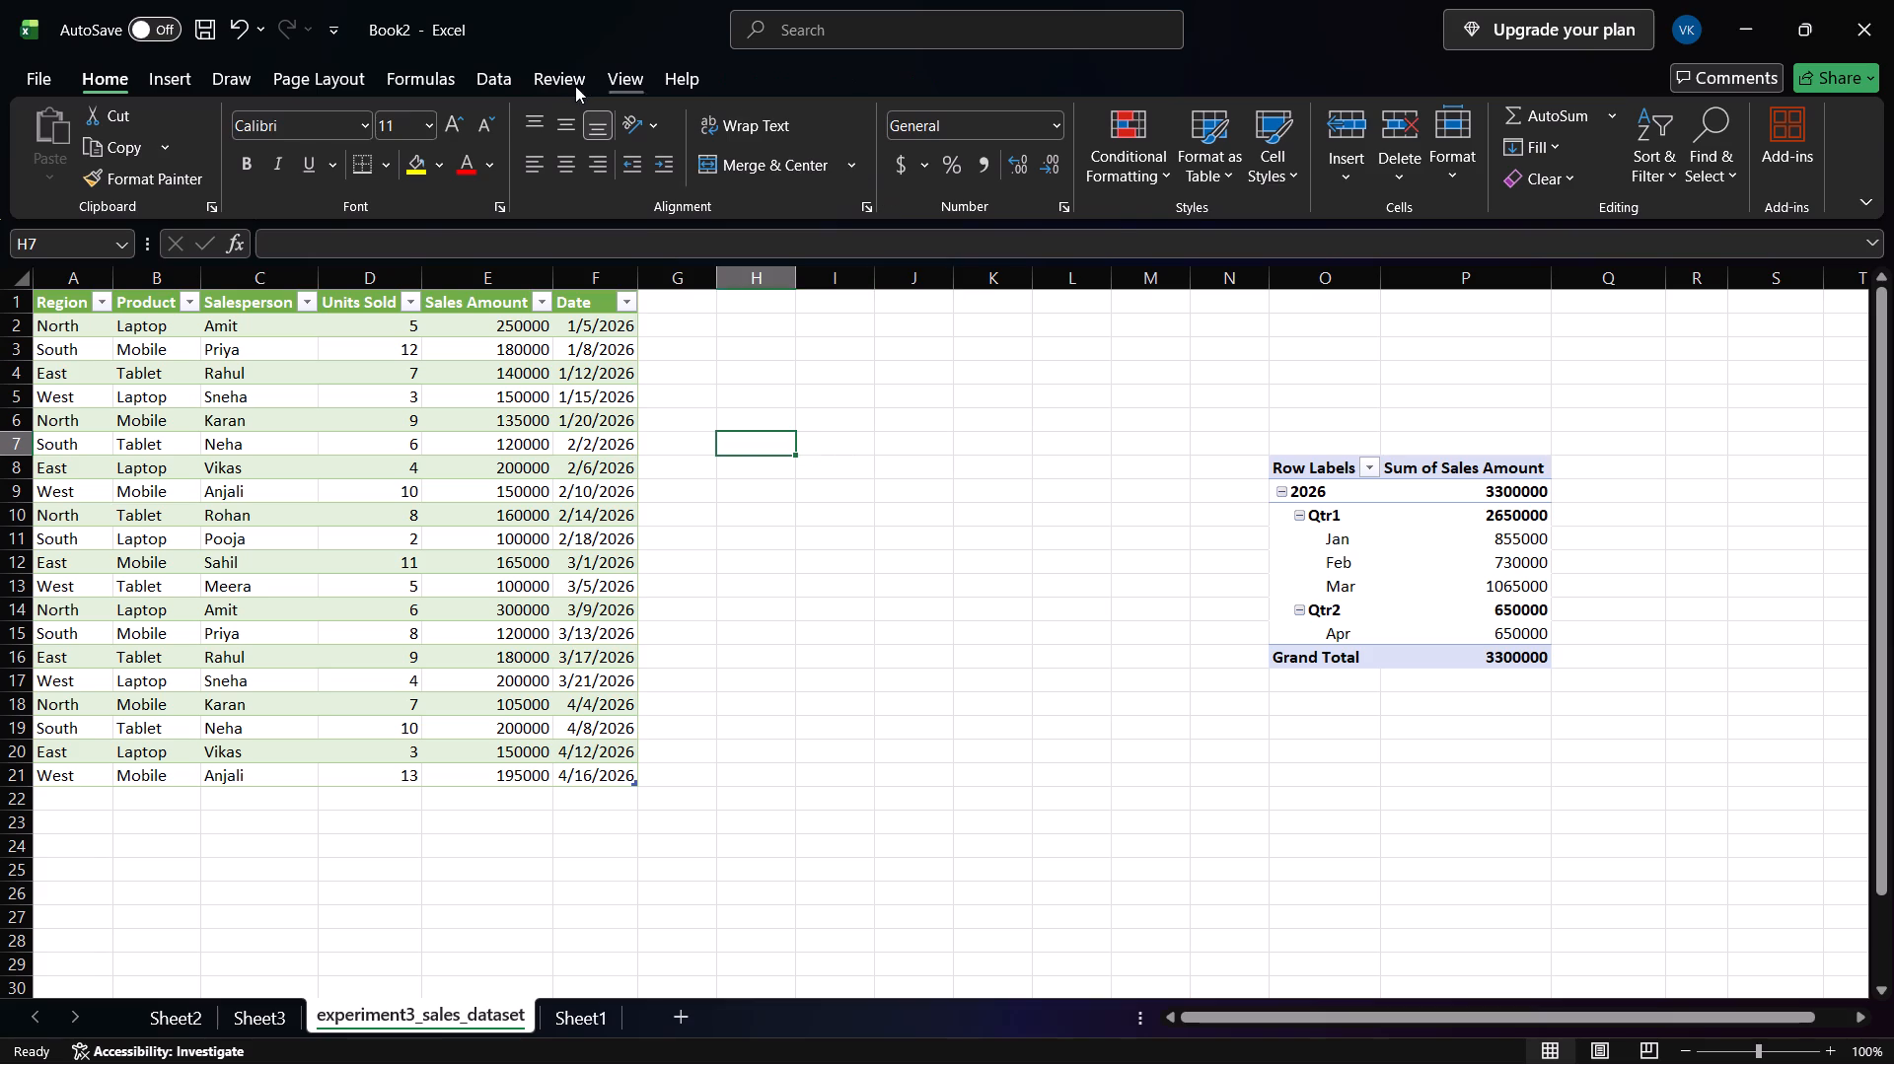
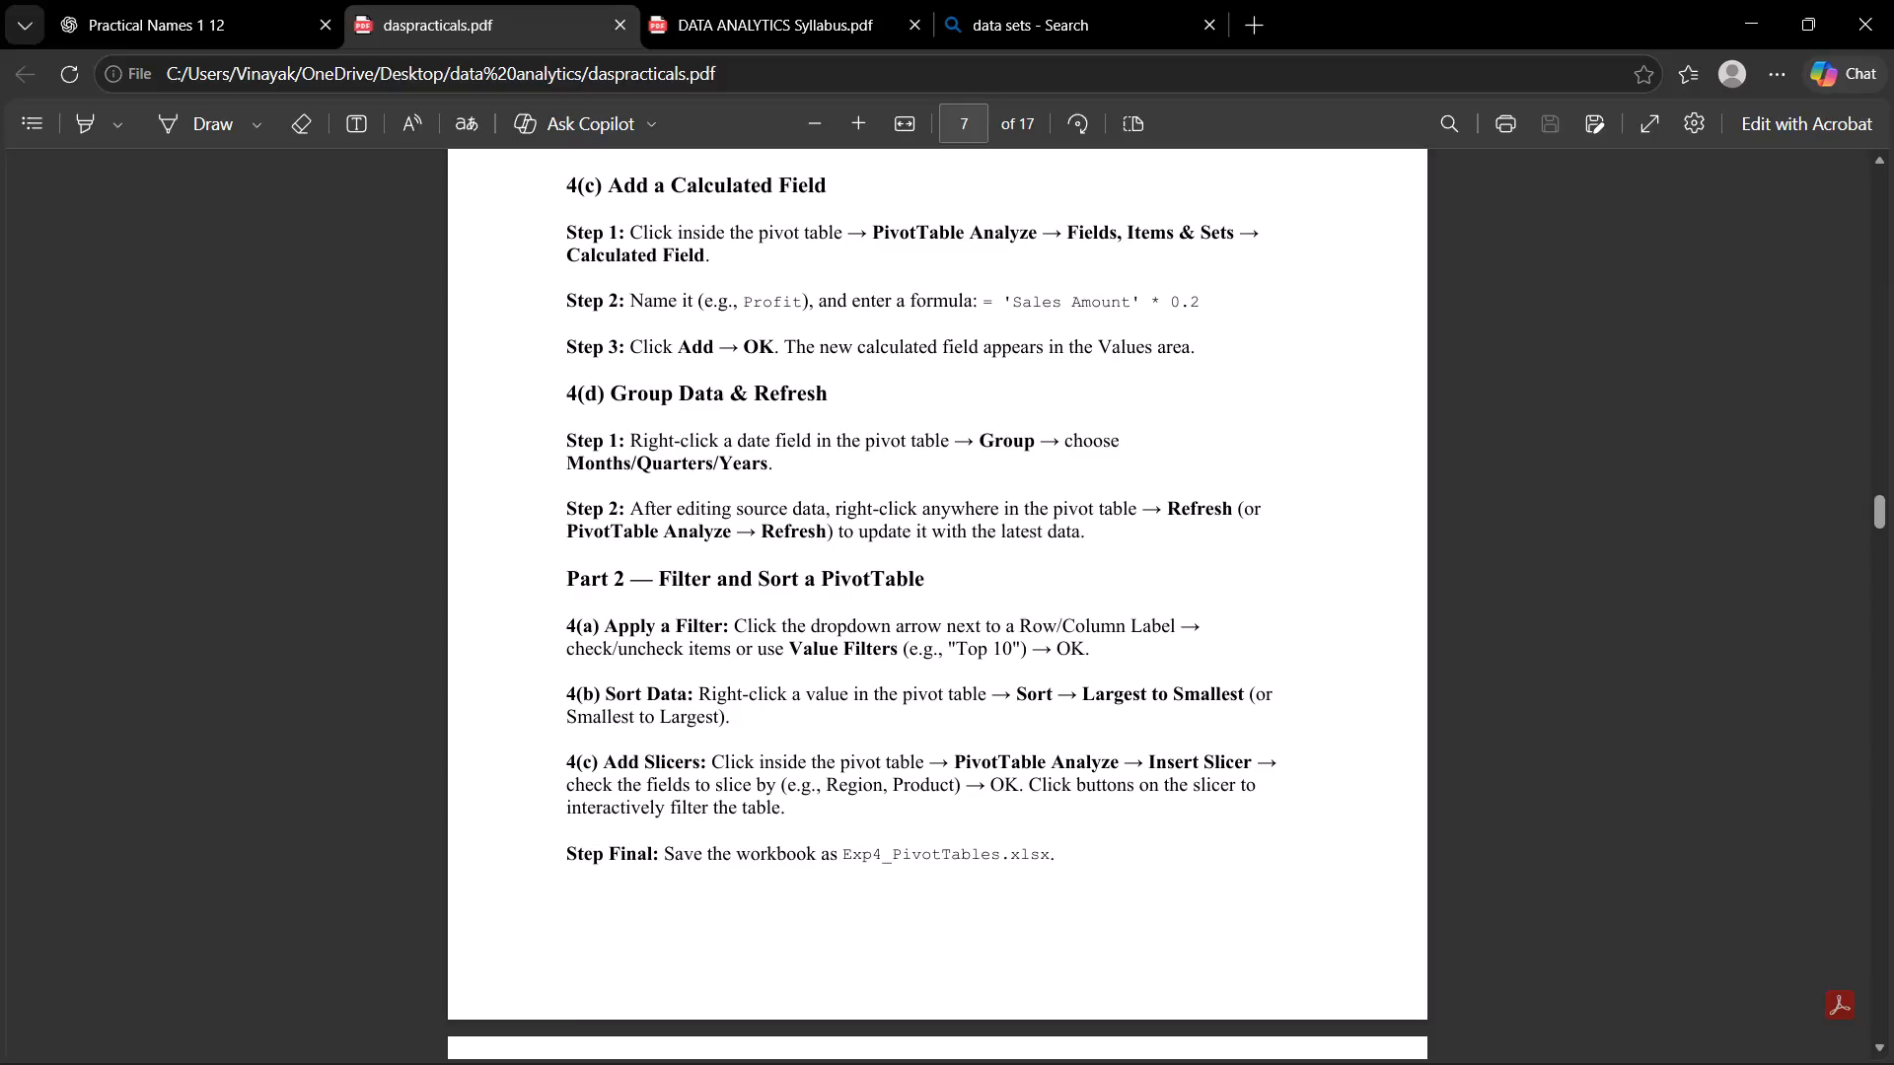
Read the Part 2 section on filtering and sorting a PivotTable in daspracticals.pdf, starting from its heading.
left_click(672, 594)
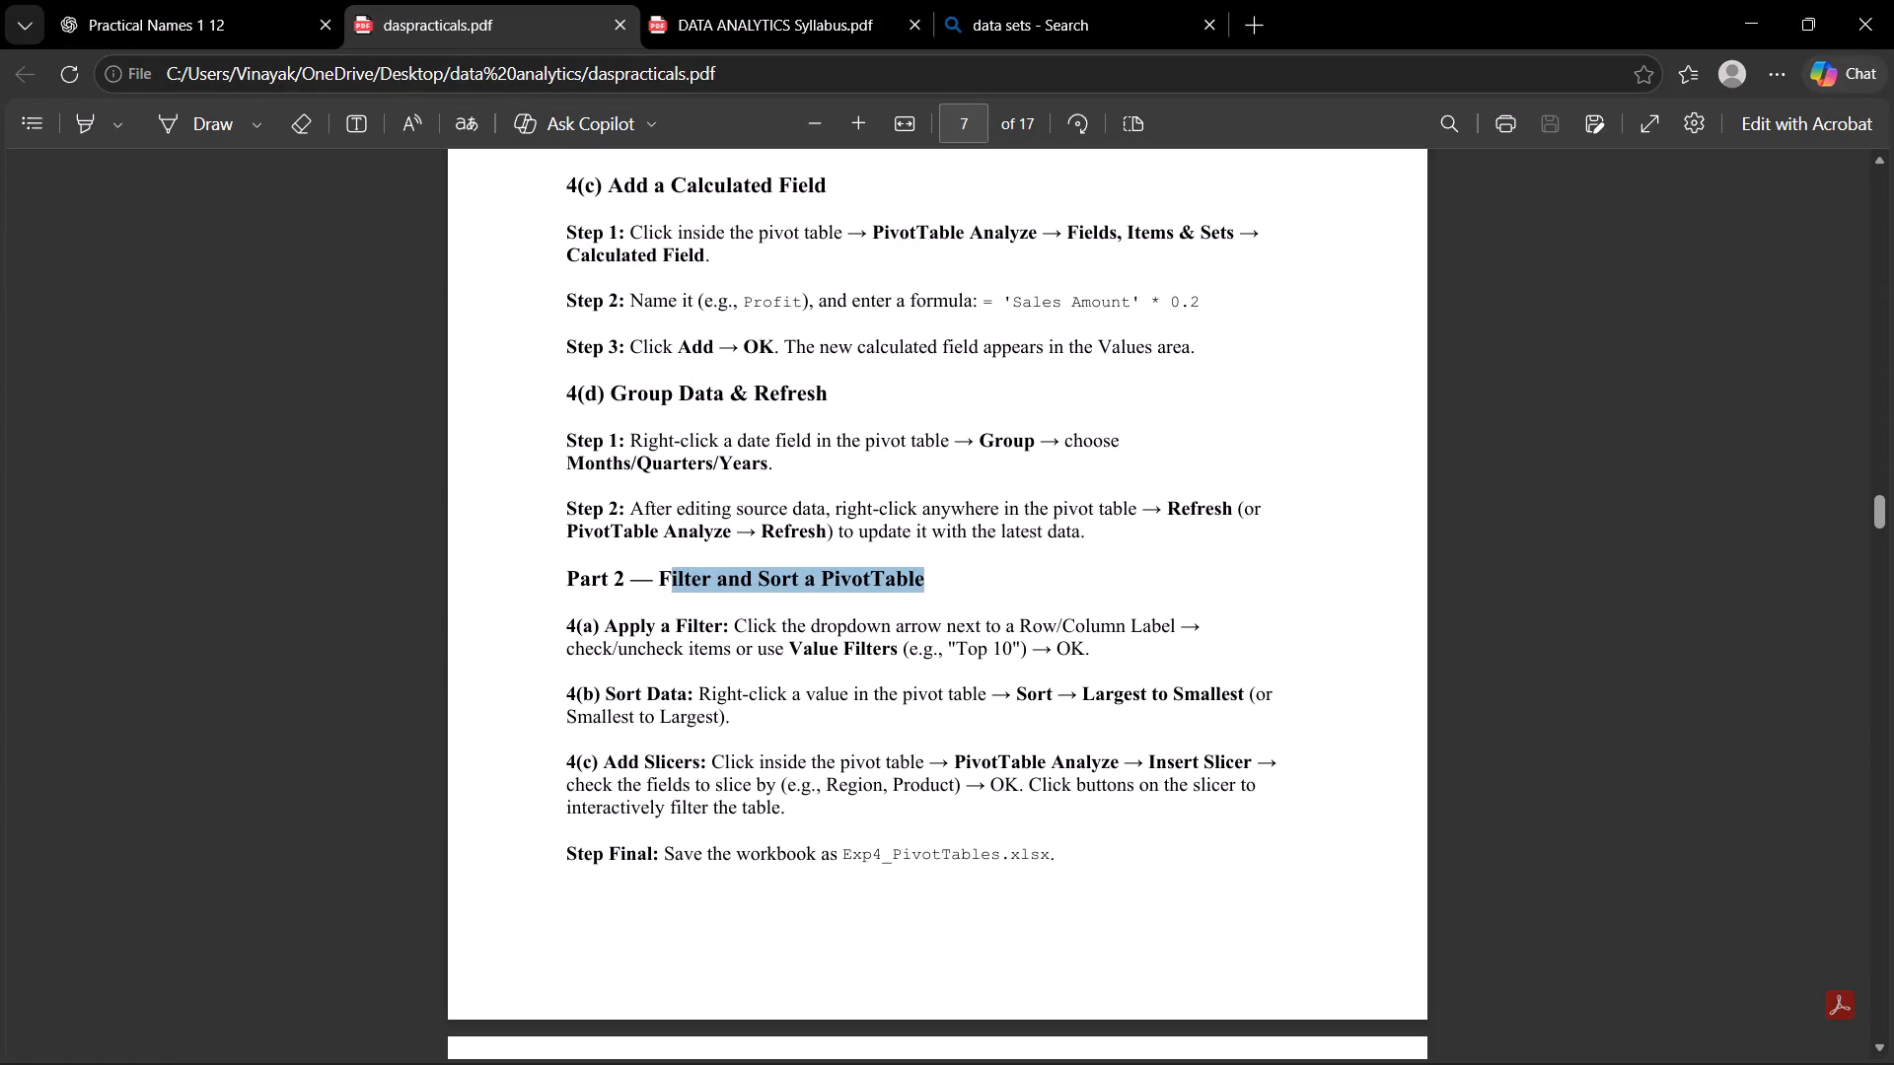
left_click_drag(662, 577, 914, 576)
left_click(847, 618)
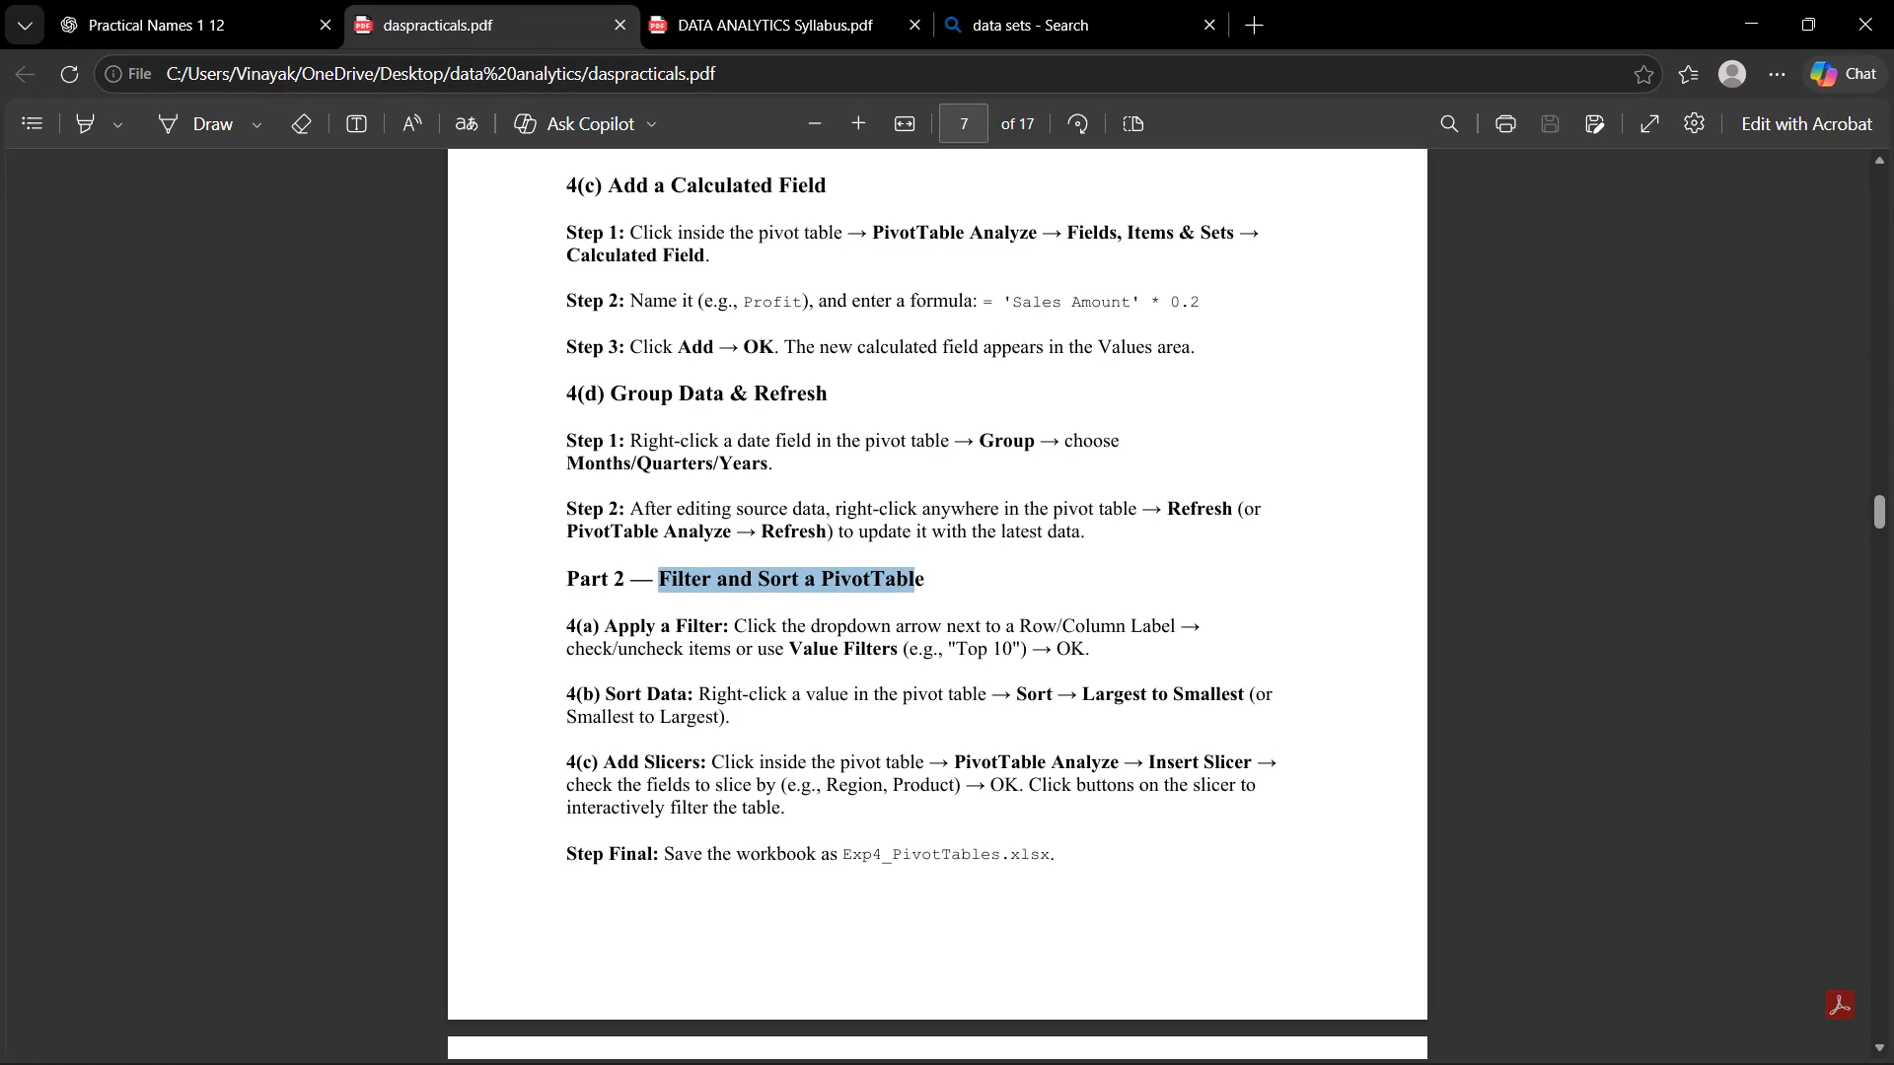
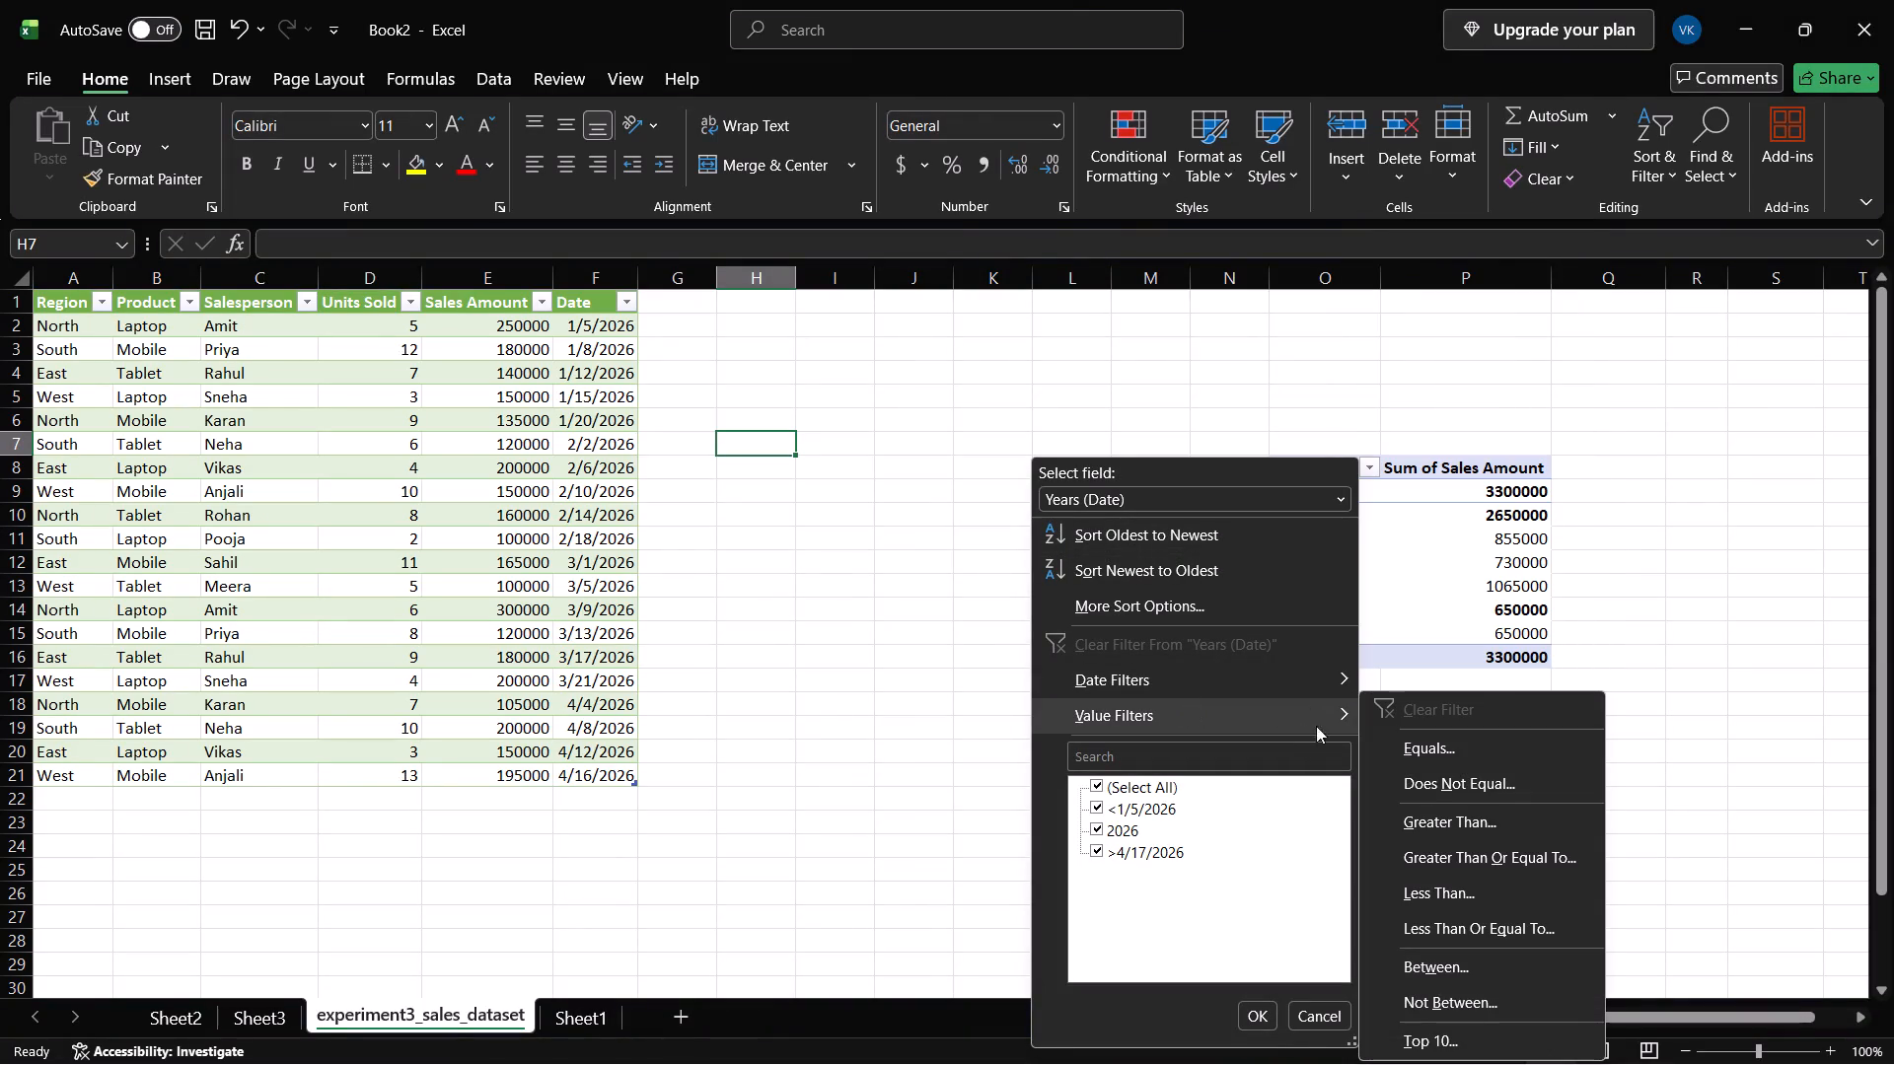
Add the Product field to the pivot table as a report filter, and close the field list.
left_click(1485, 685)
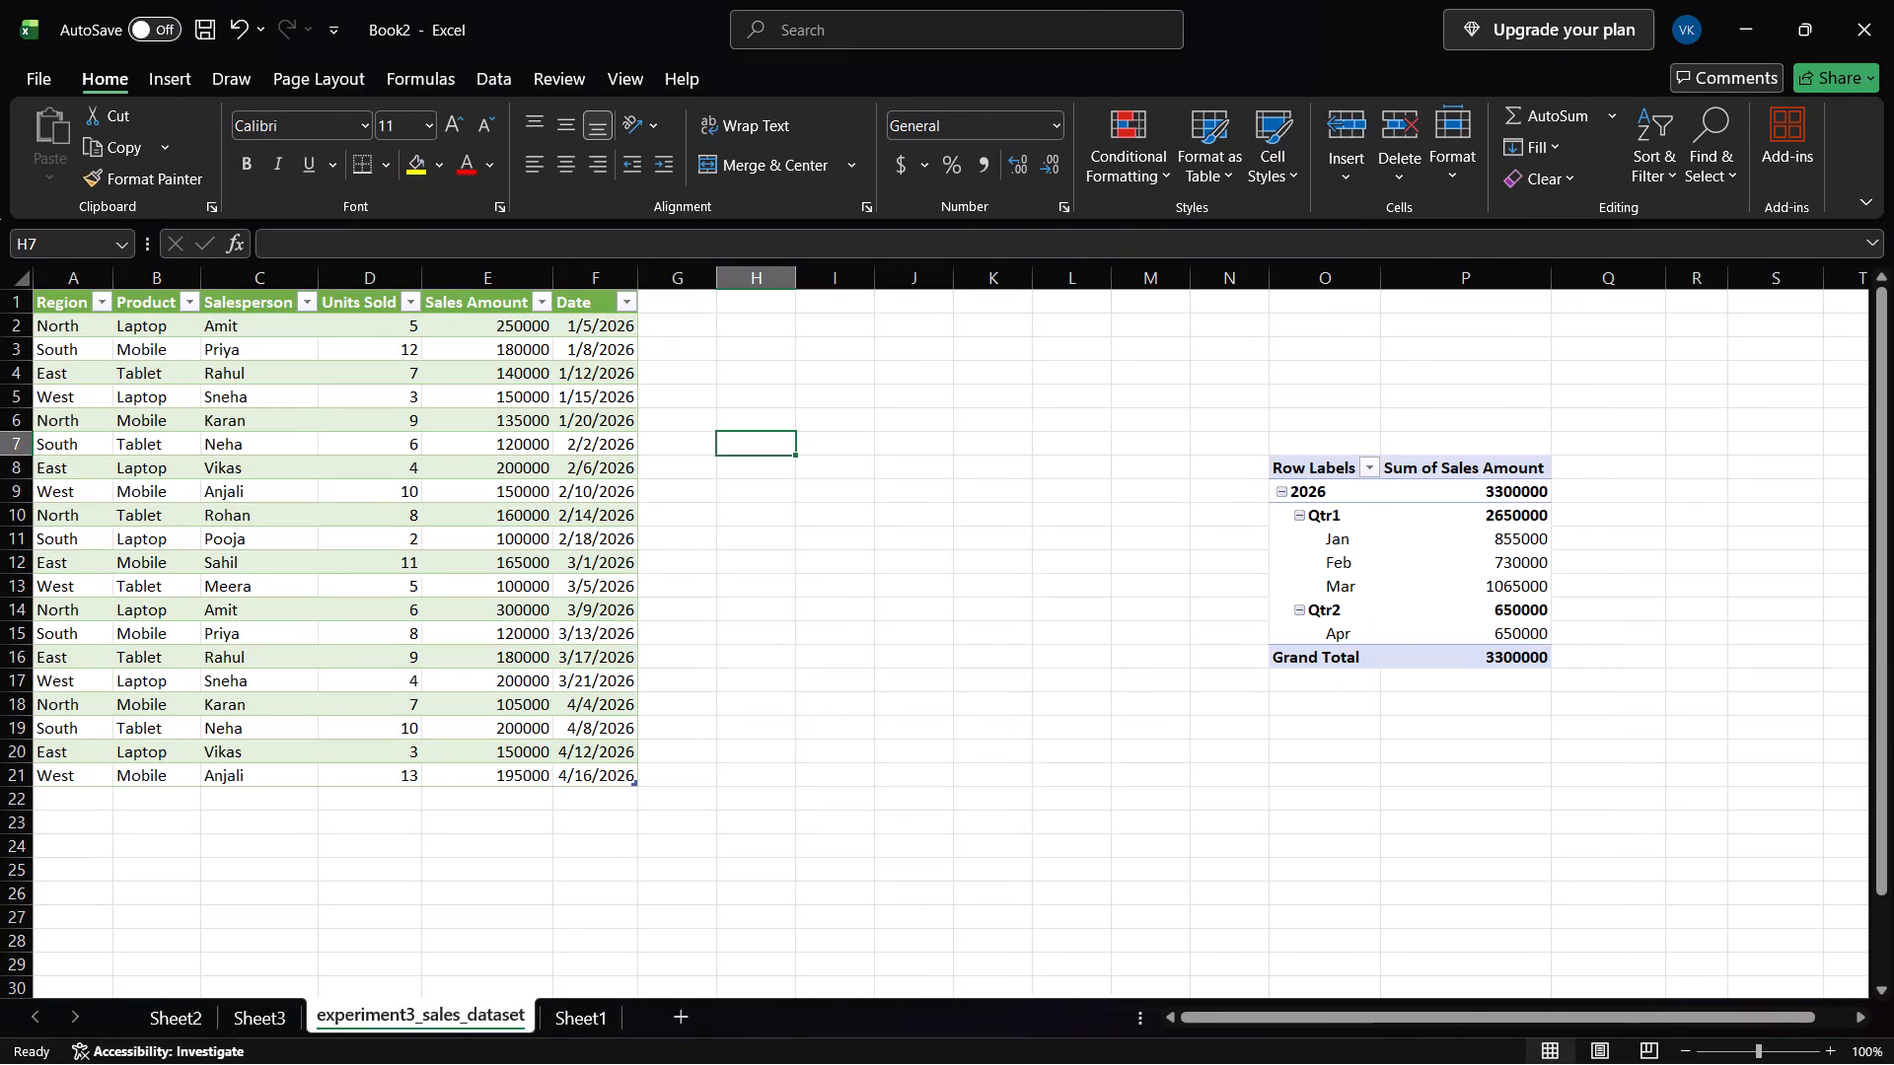
left_click(1490, 461)
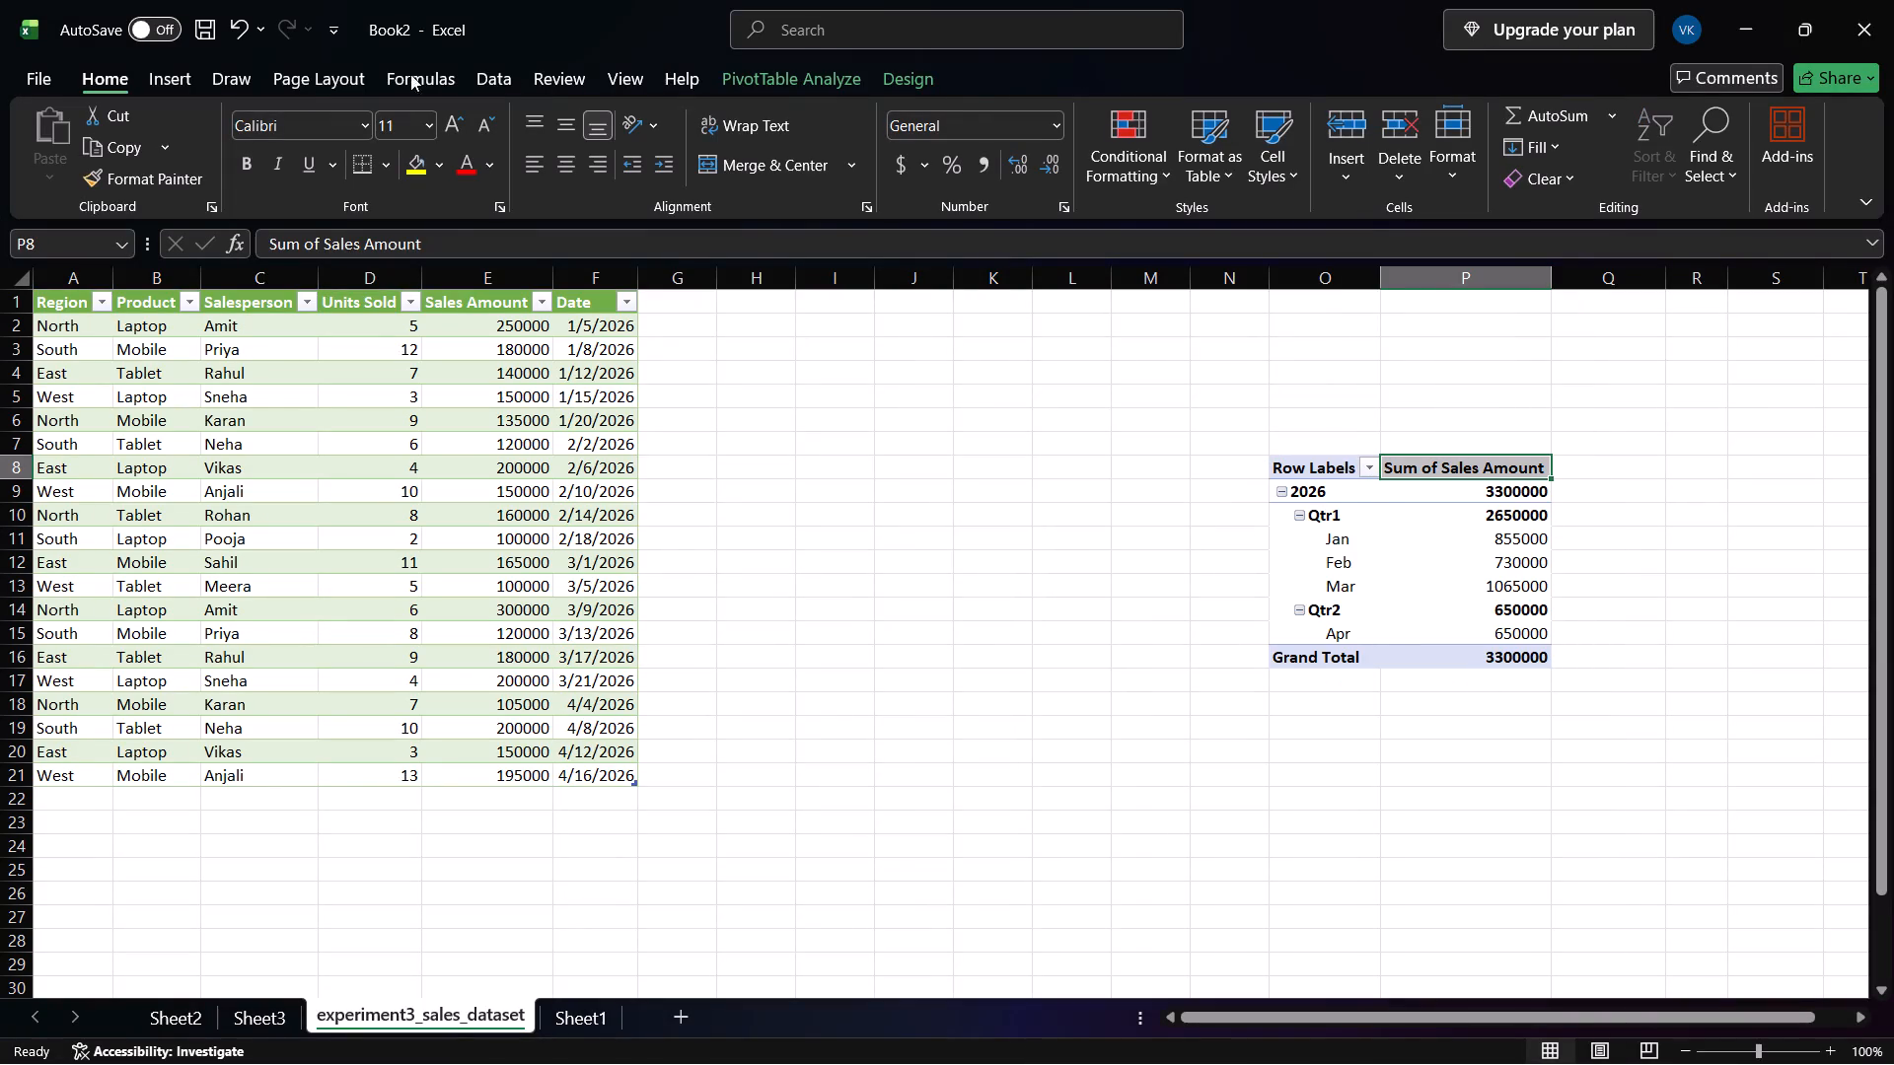
left_click(799, 88)
left_click(1628, 145)
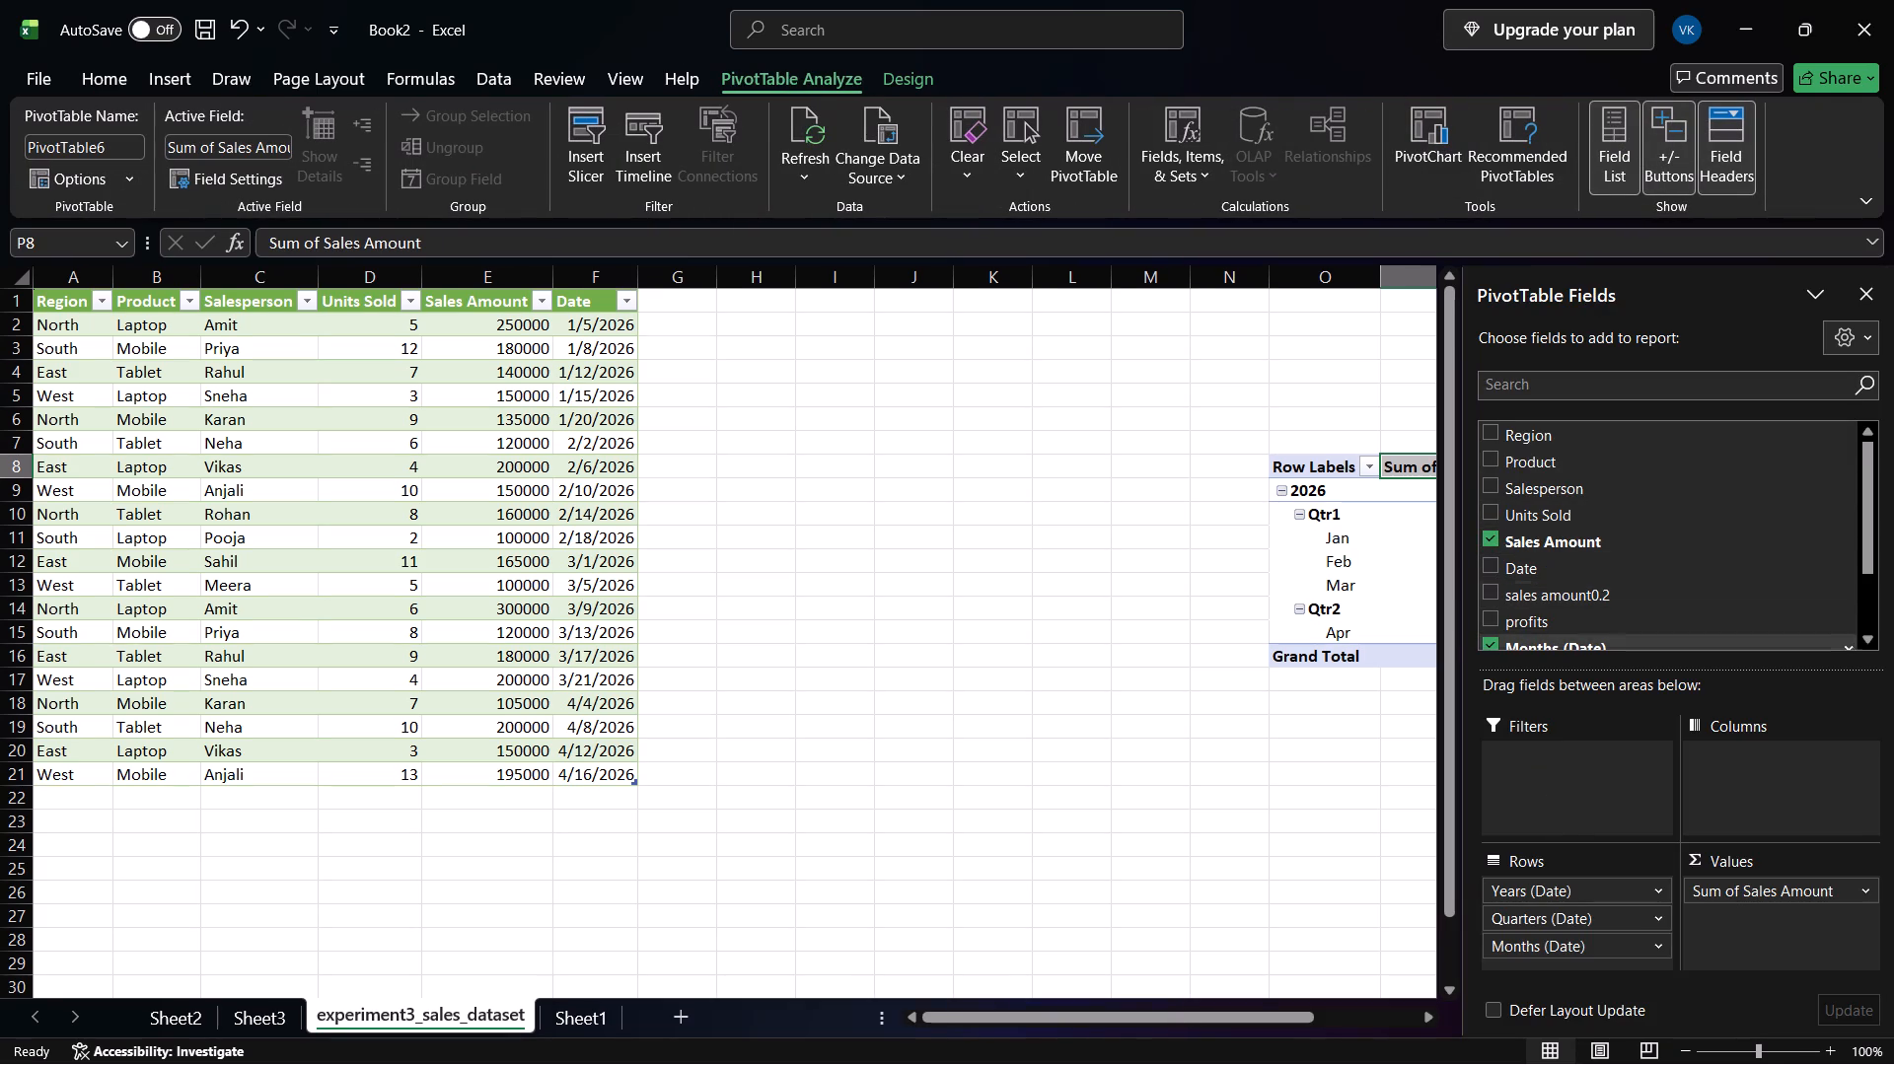
left_click(1493, 454)
scroll(1561, 929, "down", 2)
left_click_drag(1550, 953, 1606, 750)
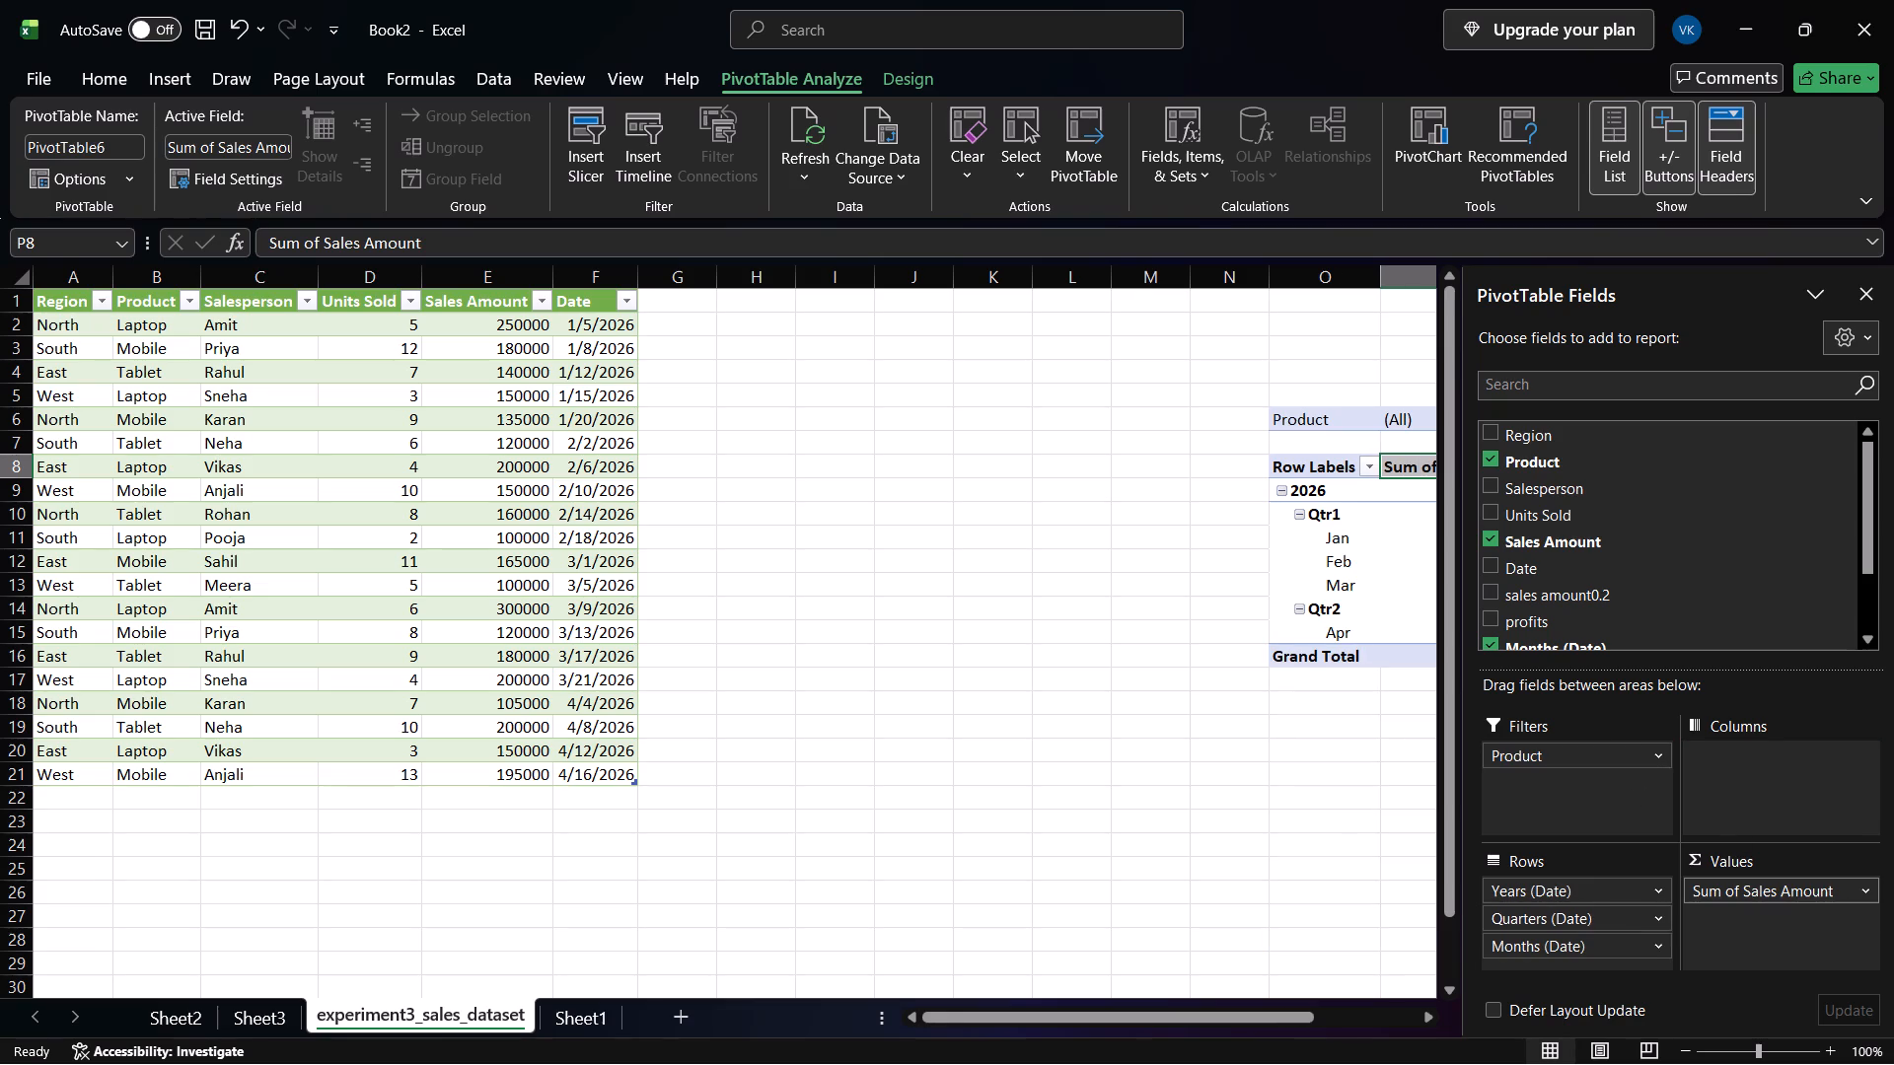
left_click(1863, 287)
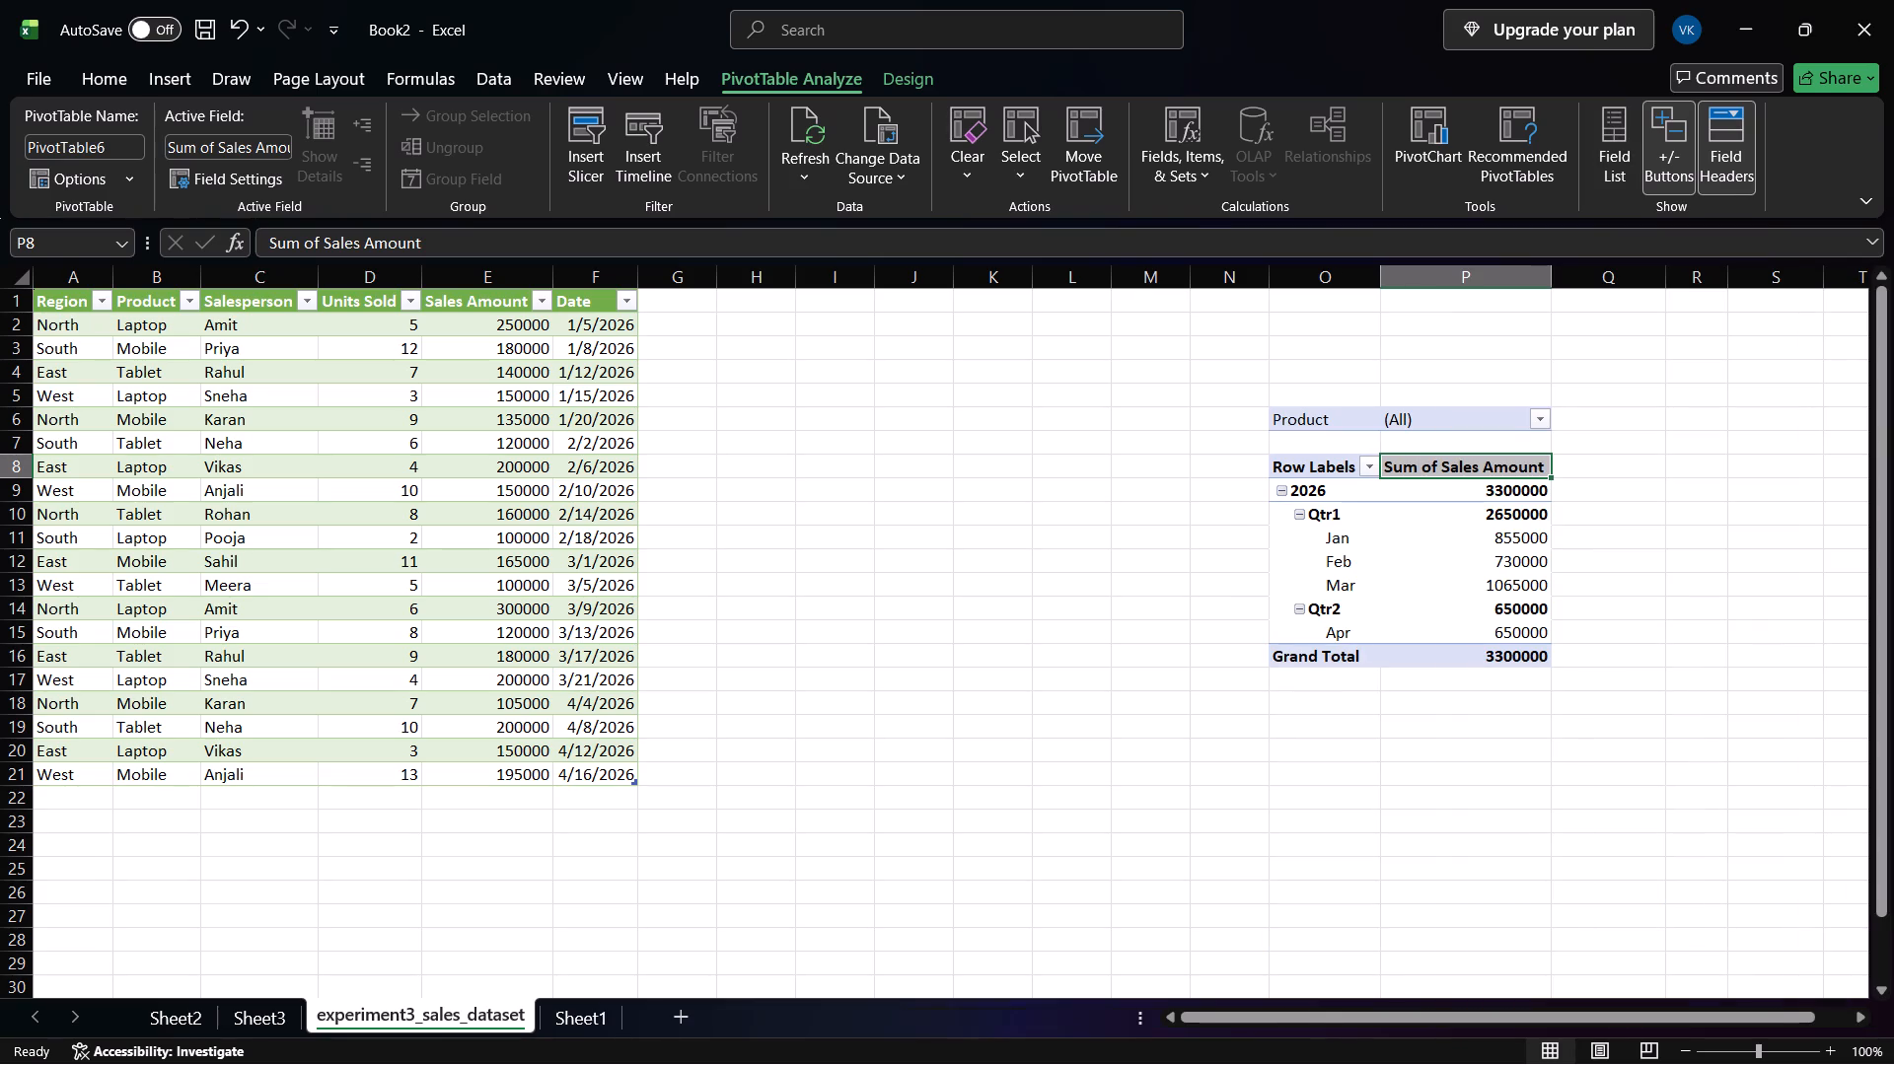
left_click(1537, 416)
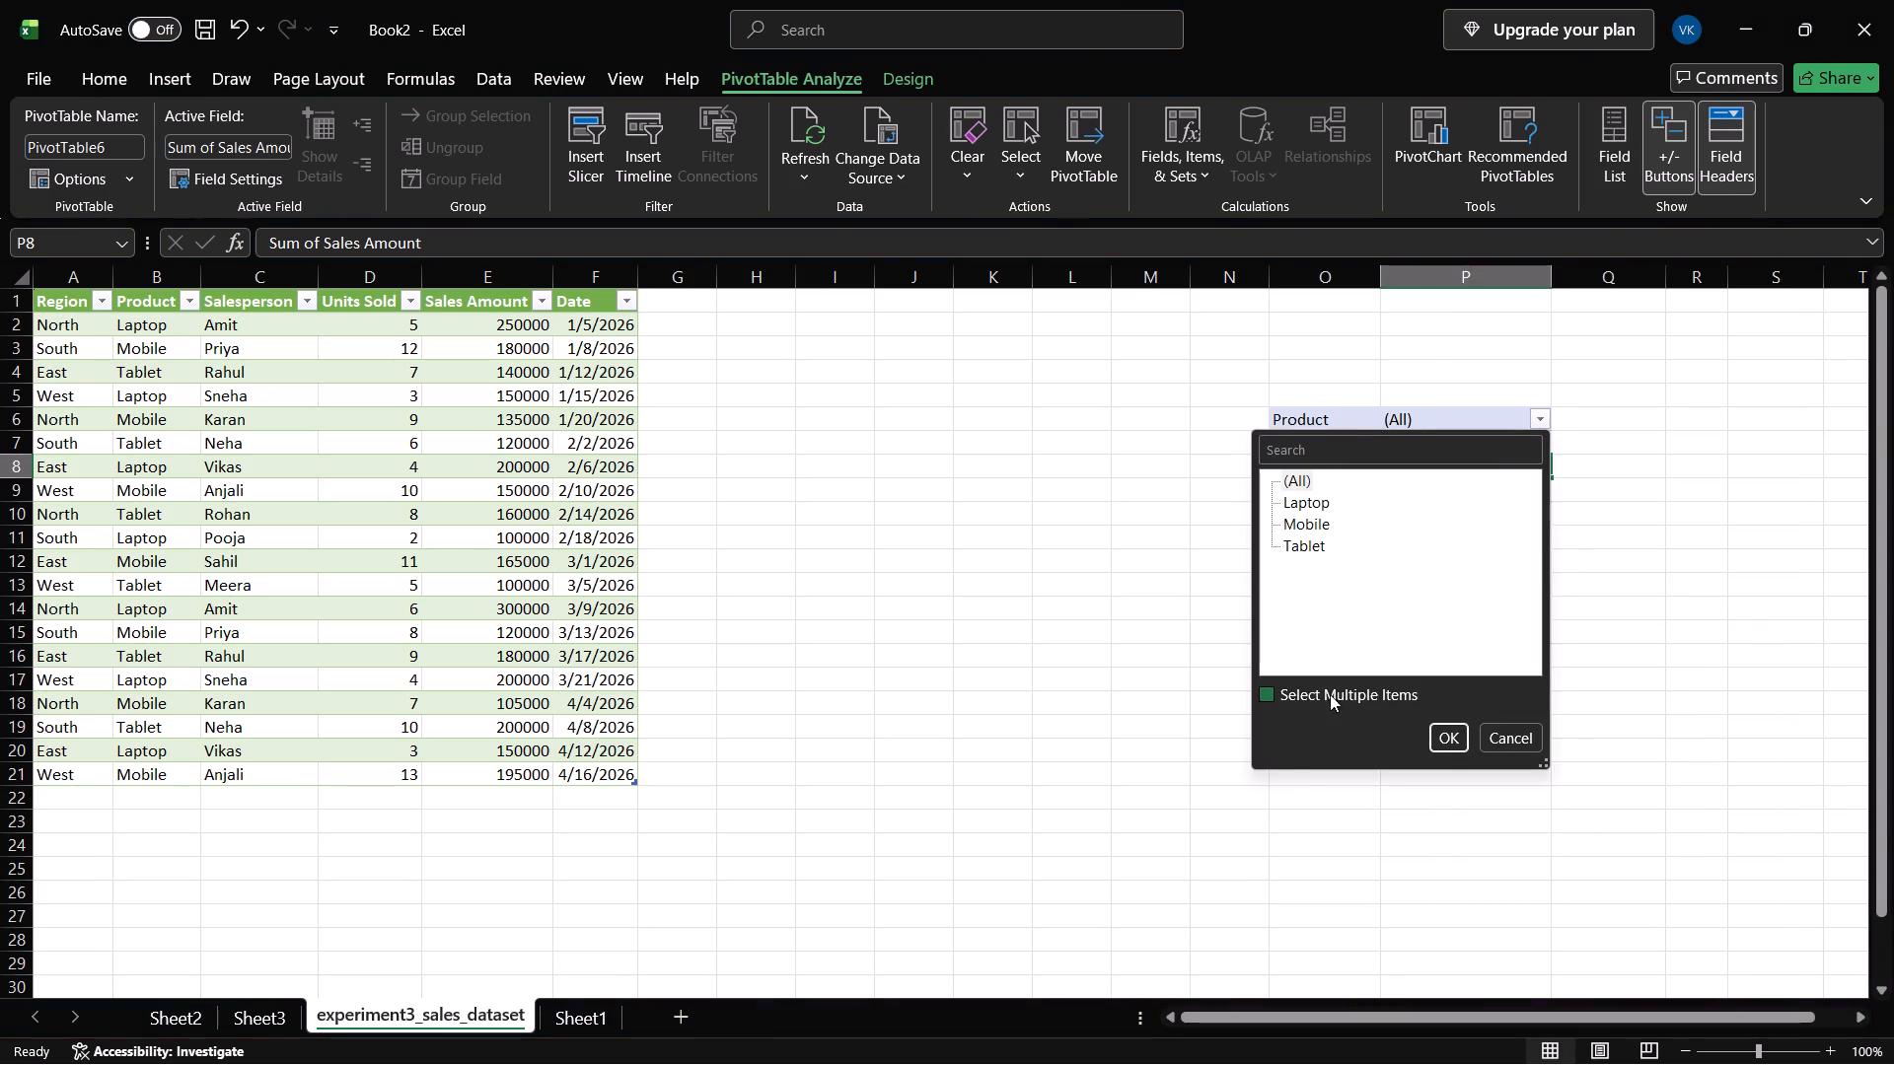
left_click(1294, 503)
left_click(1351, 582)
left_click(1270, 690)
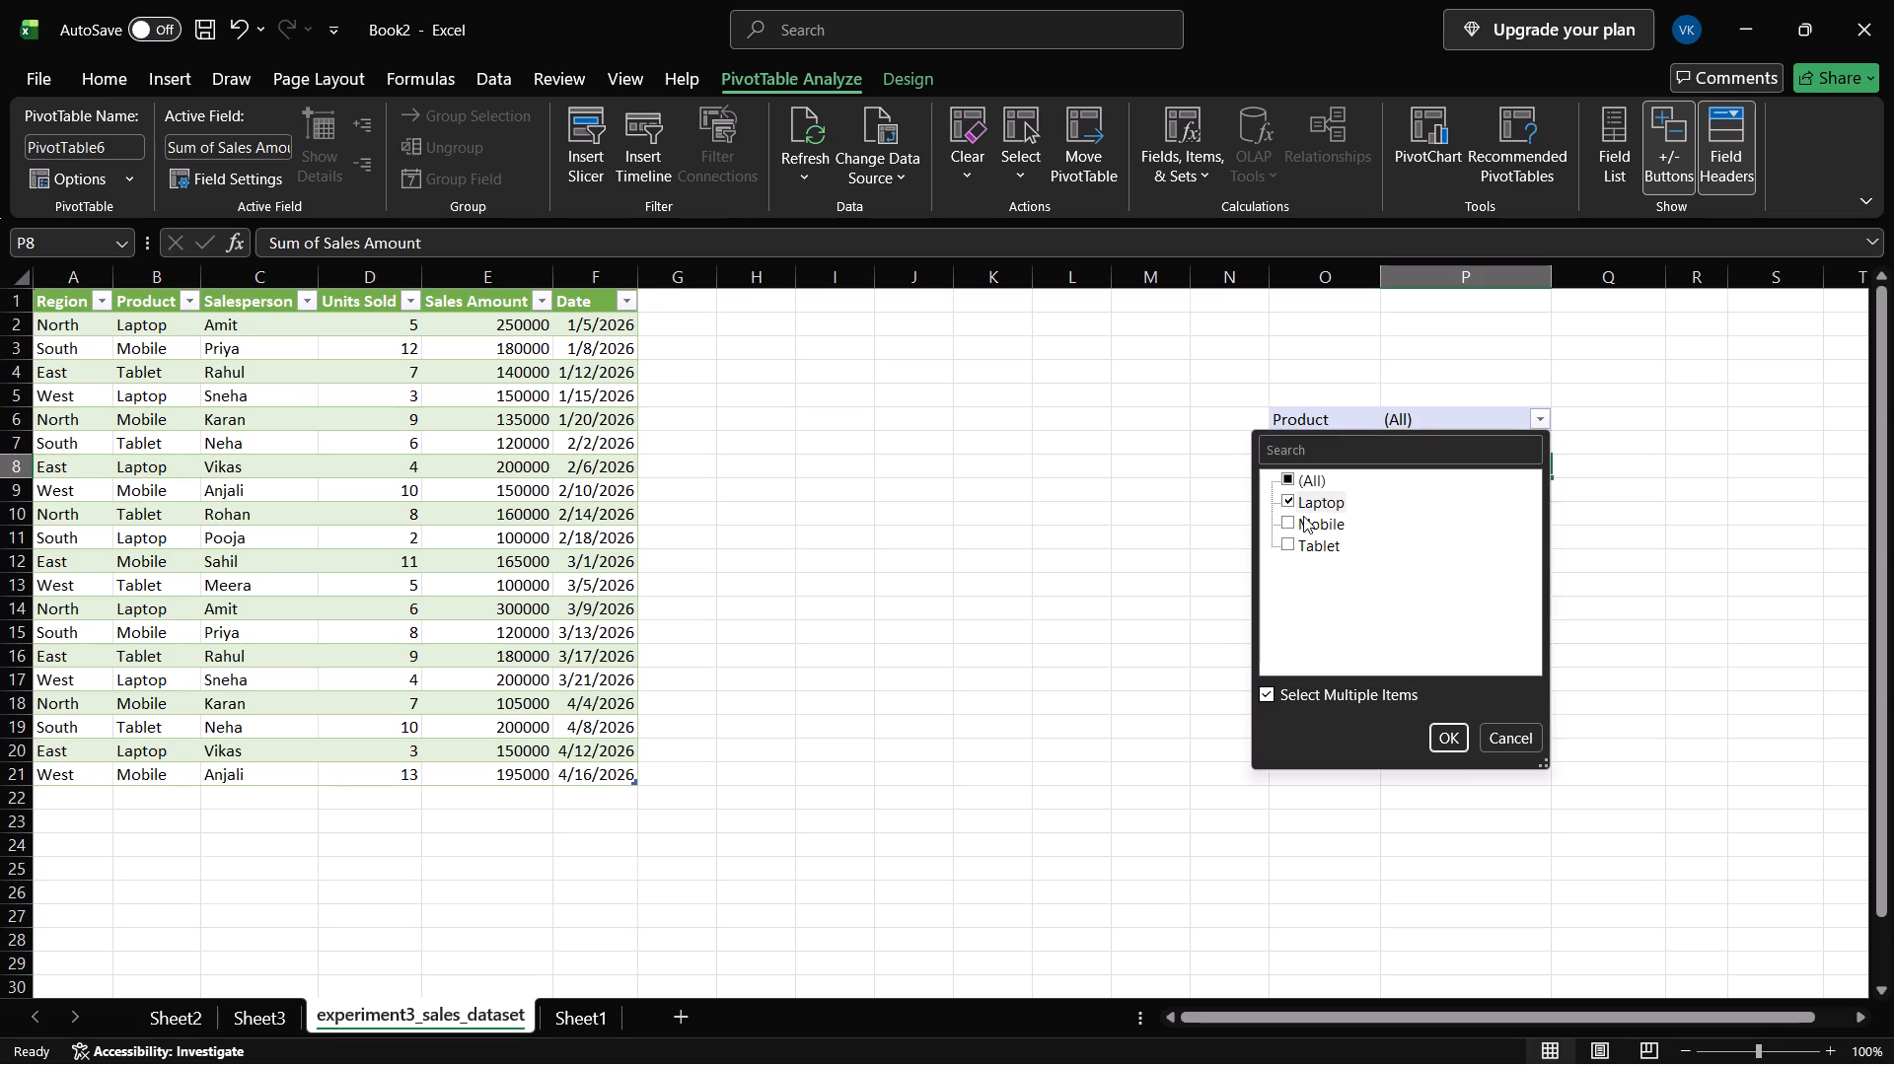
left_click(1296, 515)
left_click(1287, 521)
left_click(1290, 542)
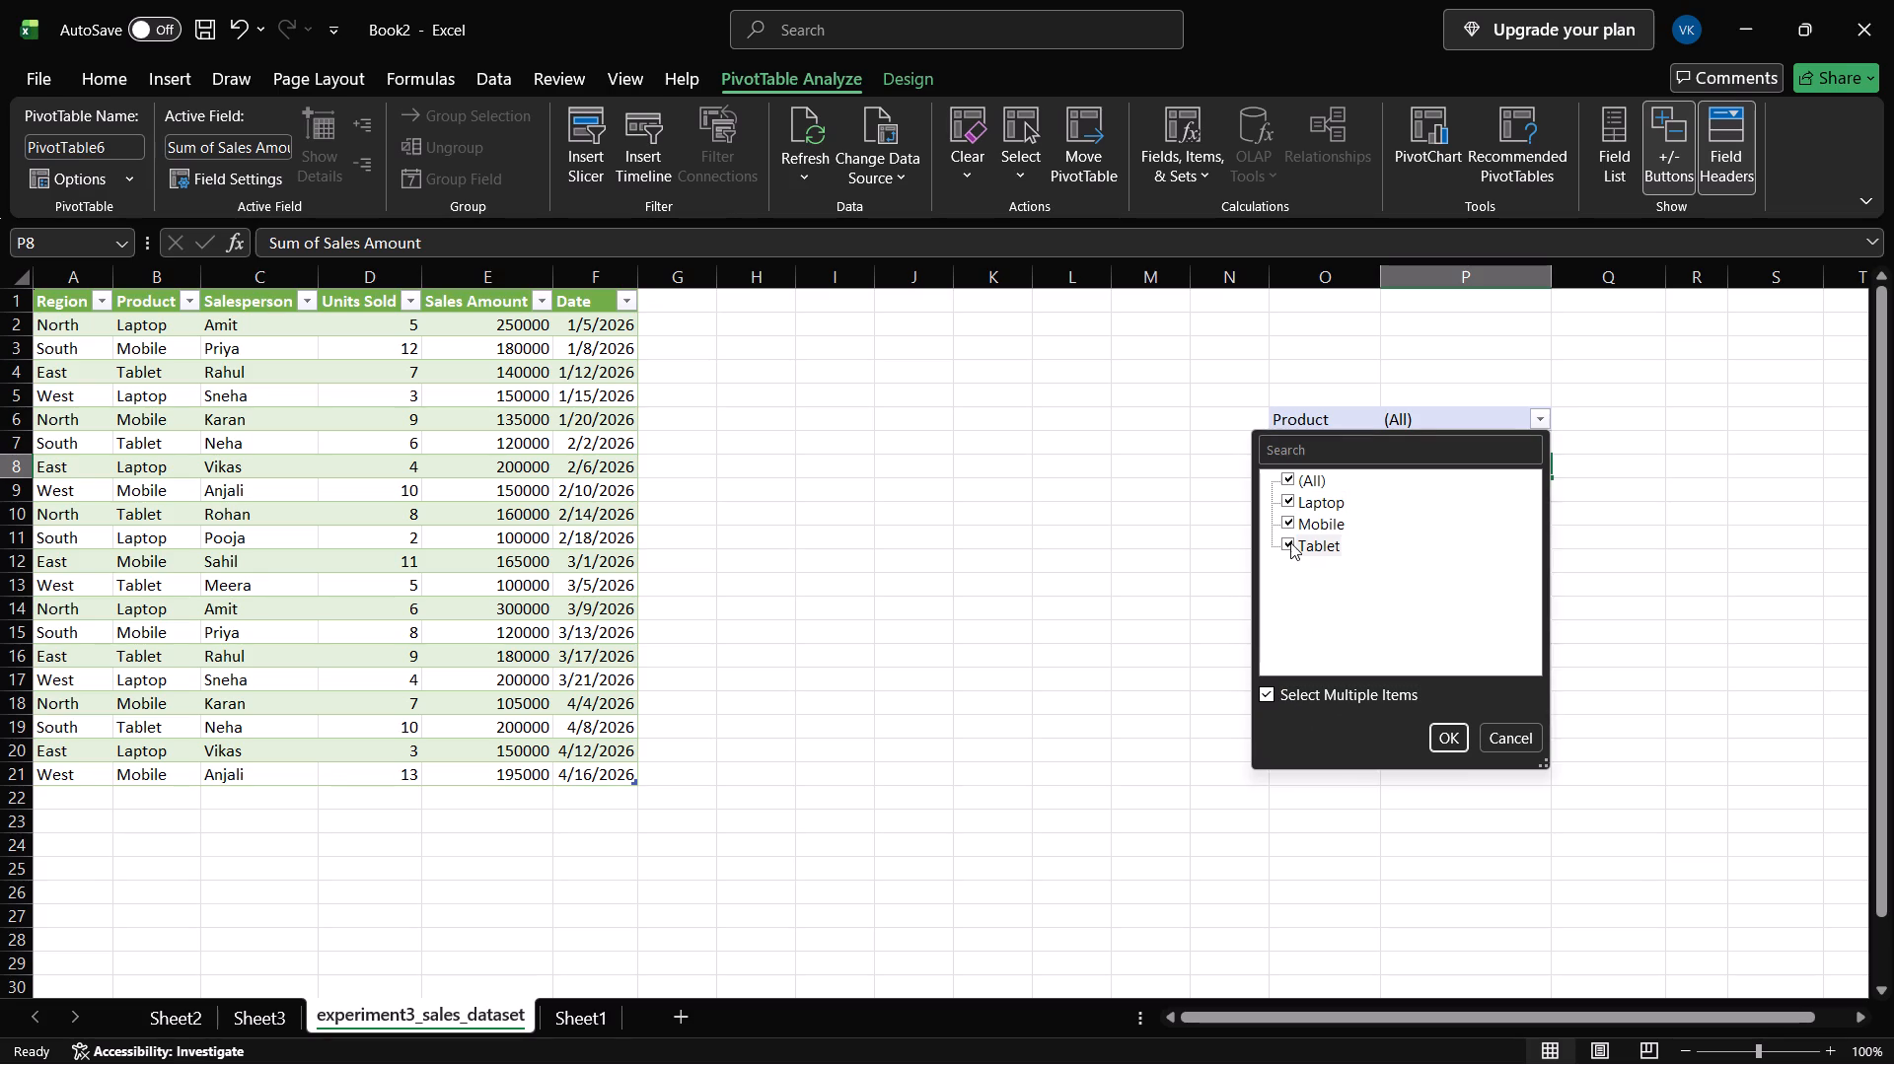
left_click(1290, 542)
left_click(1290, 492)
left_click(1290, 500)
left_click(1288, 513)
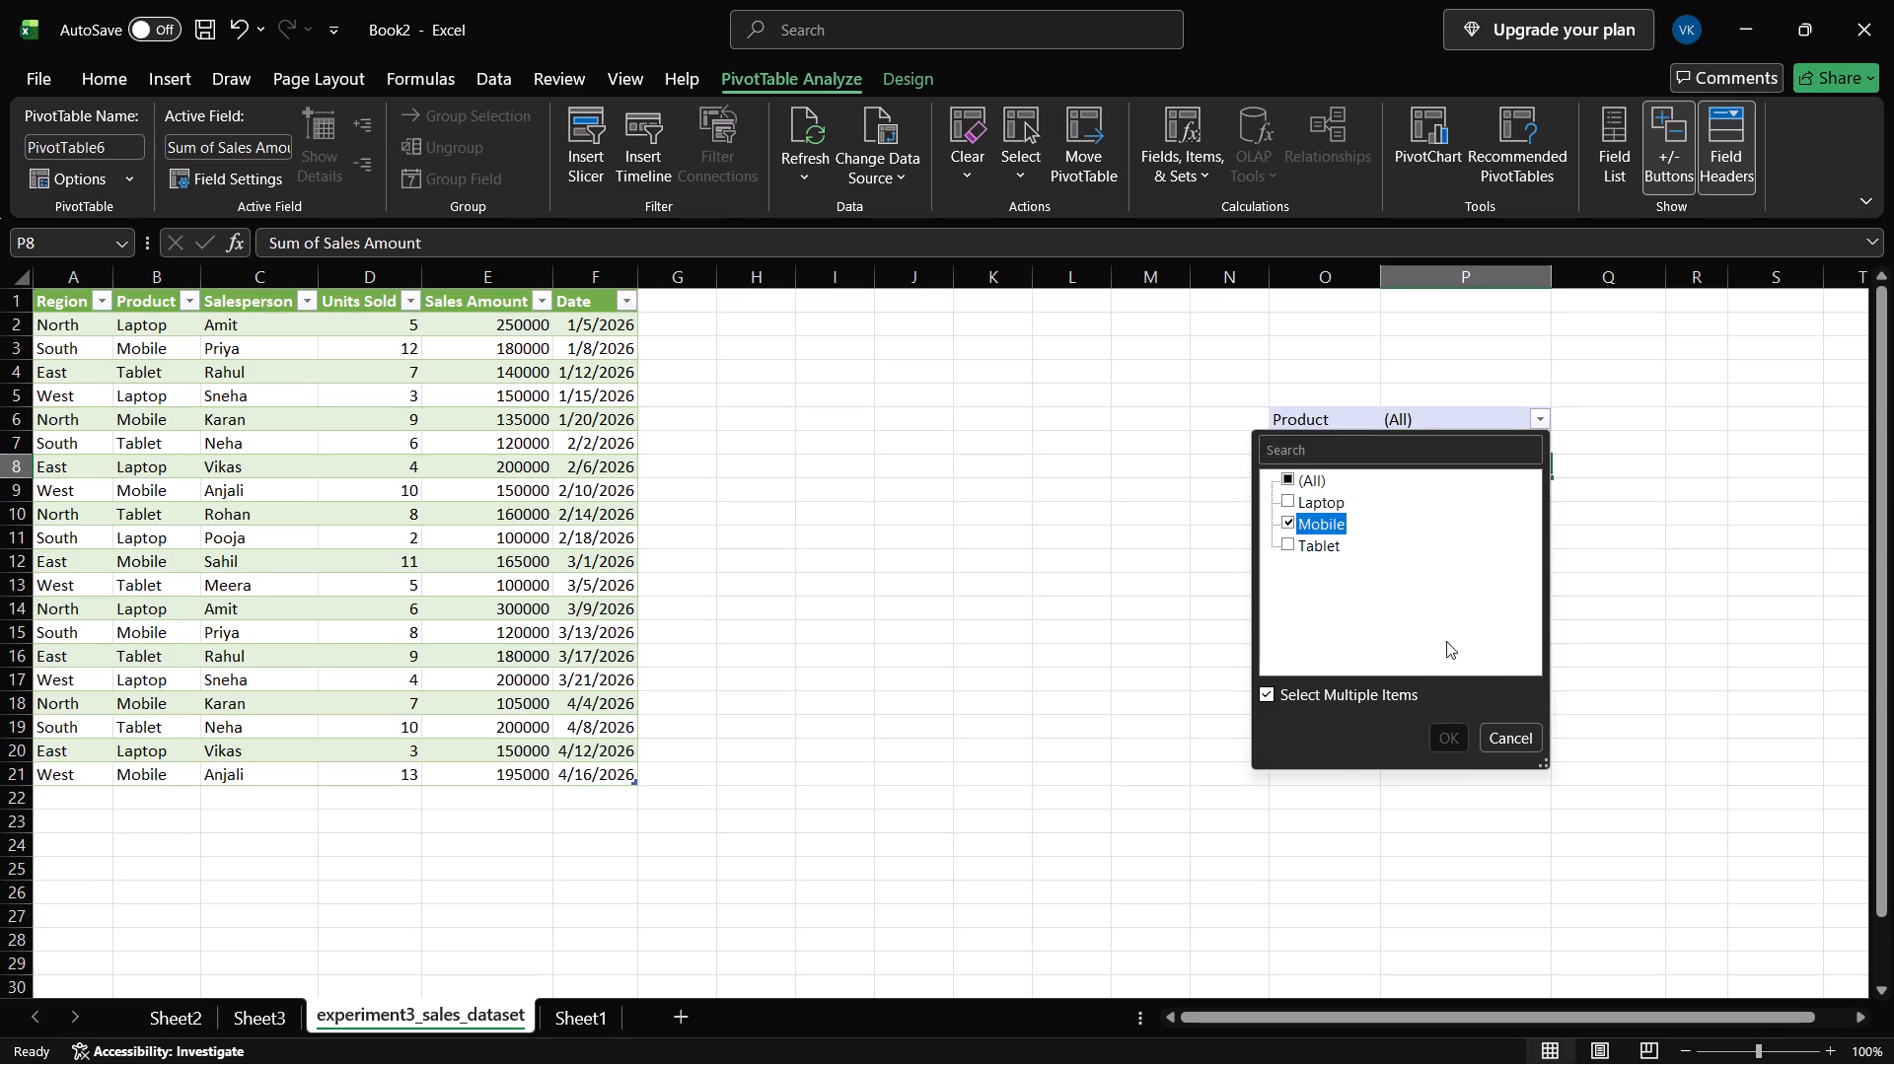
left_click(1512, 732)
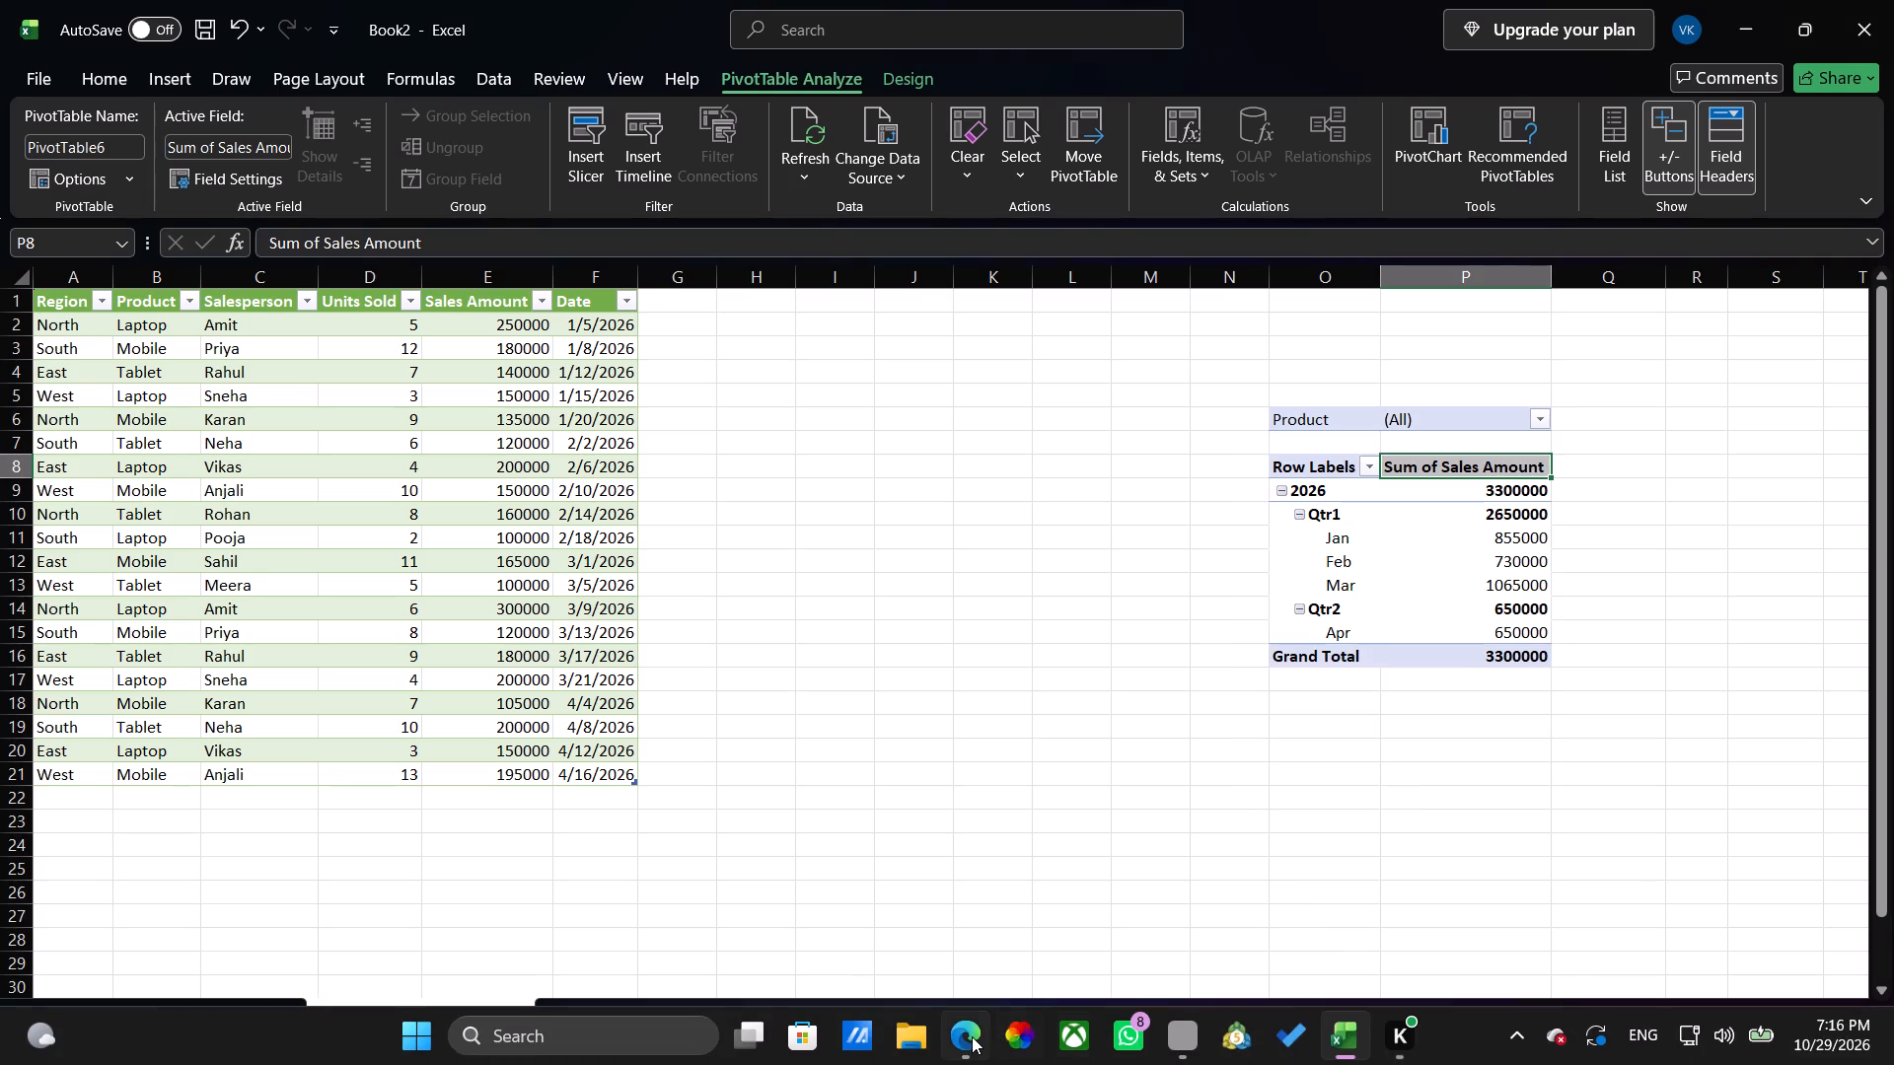
Switch to daspracticals.pdf in Edge and read the Part 2 instructions 4(a) Apply a Filter and 4(b) Sort Data.
left_click(972, 1035)
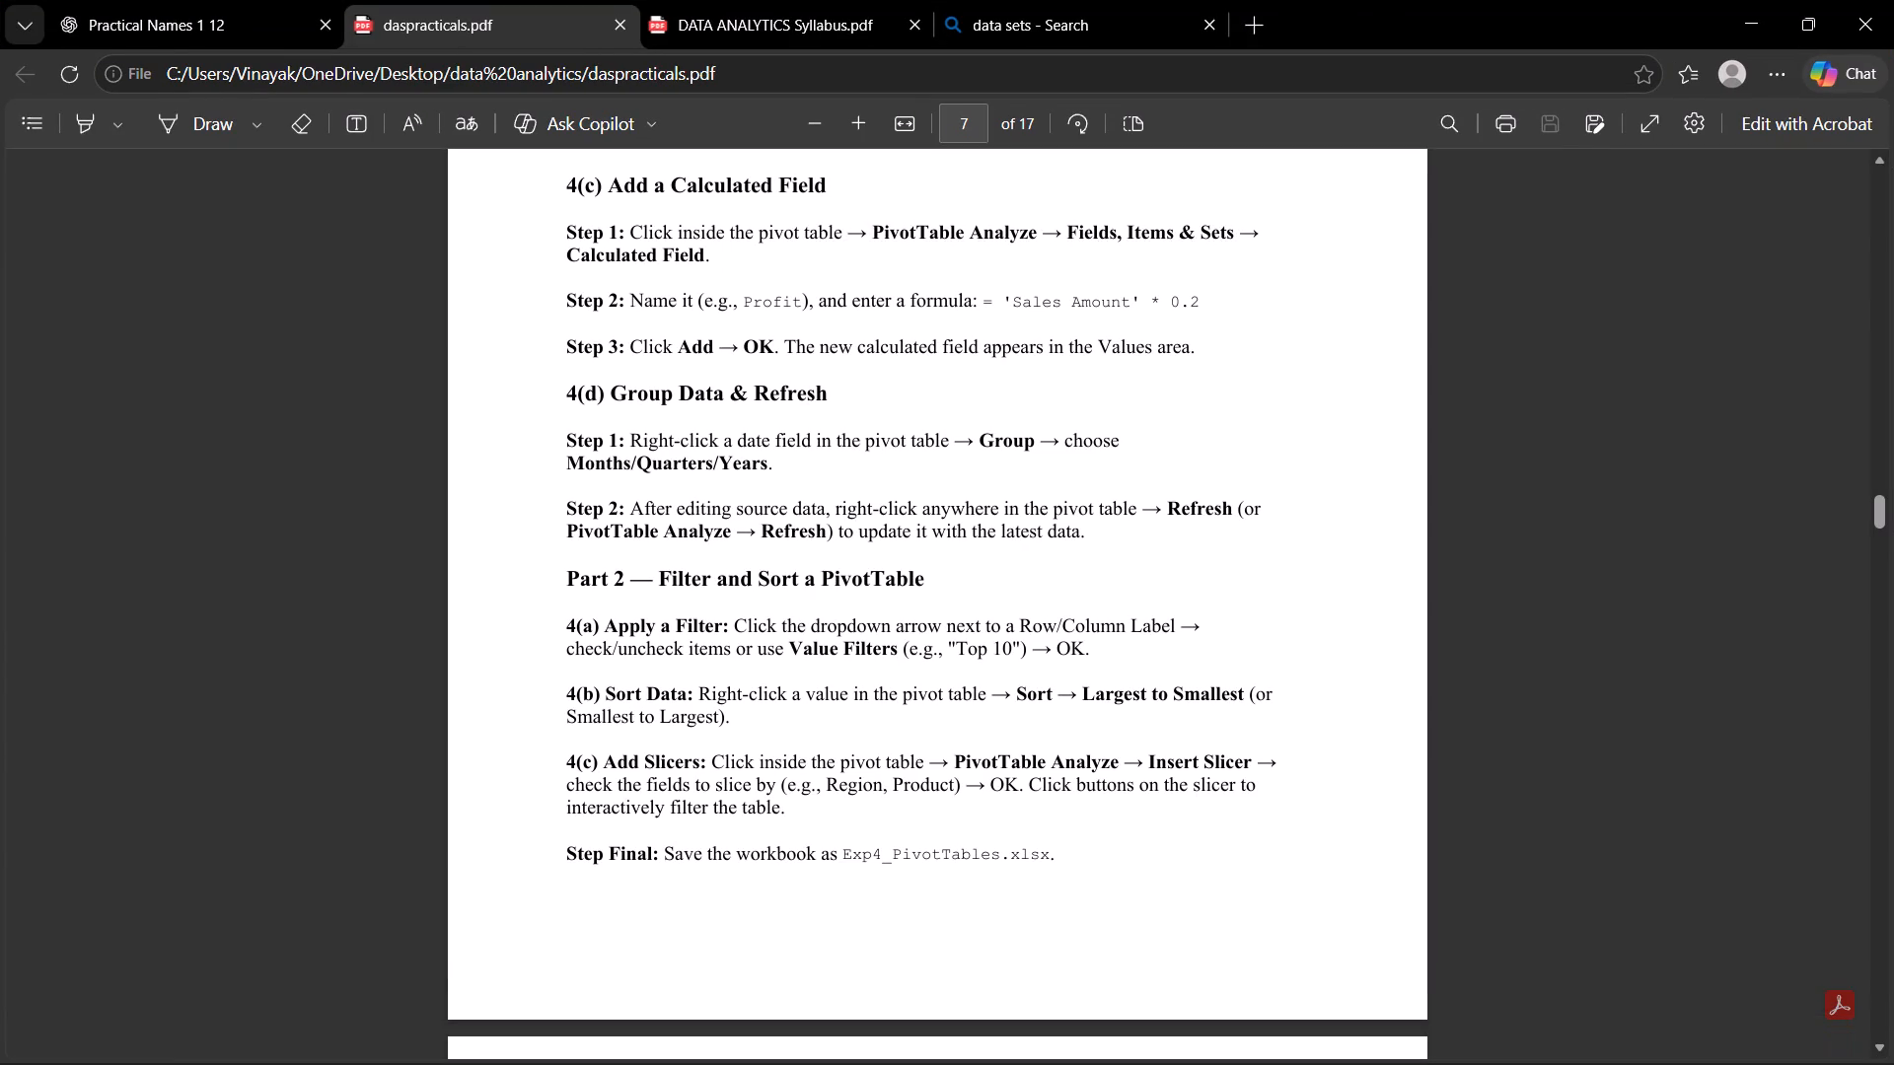
left_click_drag(1008, 651, 986, 647)
left_click(985, 647)
left_click_drag(607, 690, 682, 683)
left_click(661, 741)
Switch back to Excel and apply a Top 10 Items filter by Sum of Sales Amount to the pivot table's quarters.
left_click(1724, 0)
left_click(1337, 509)
right_click(1349, 520)
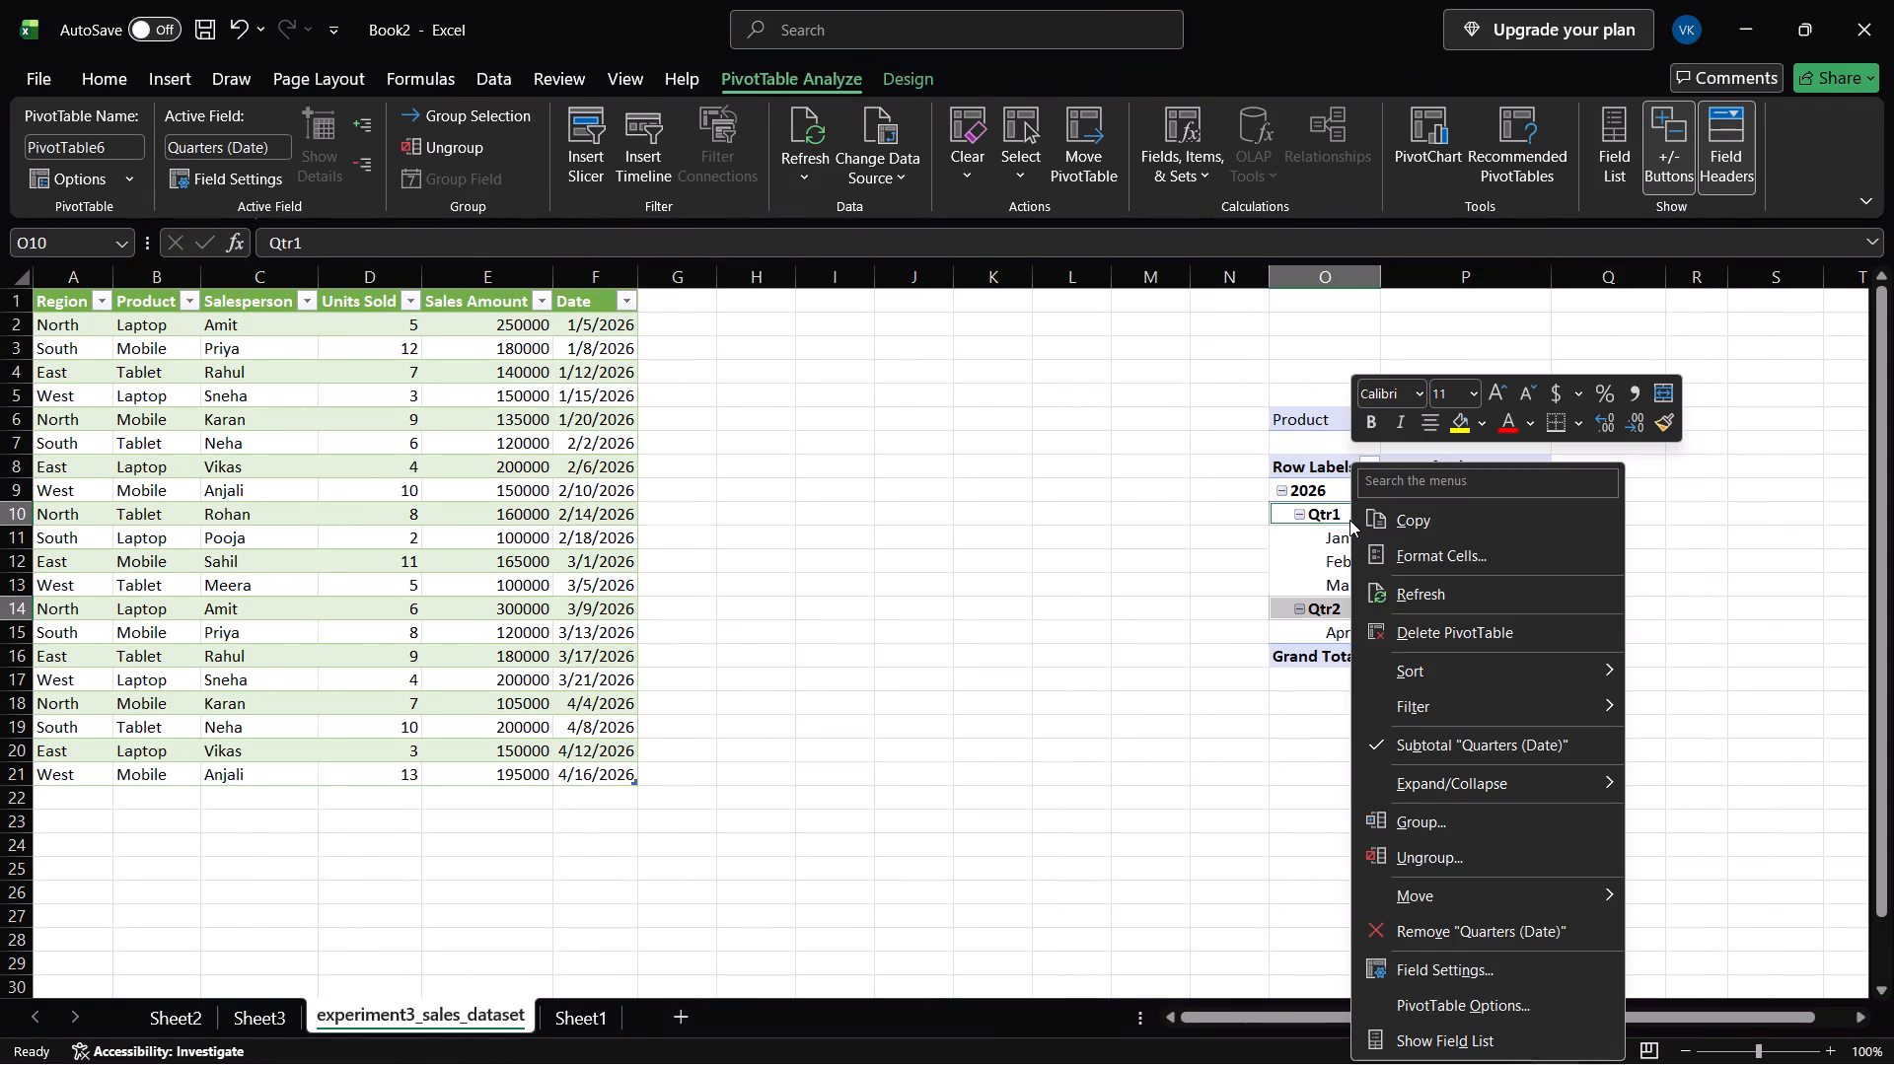
left_click(1484, 664)
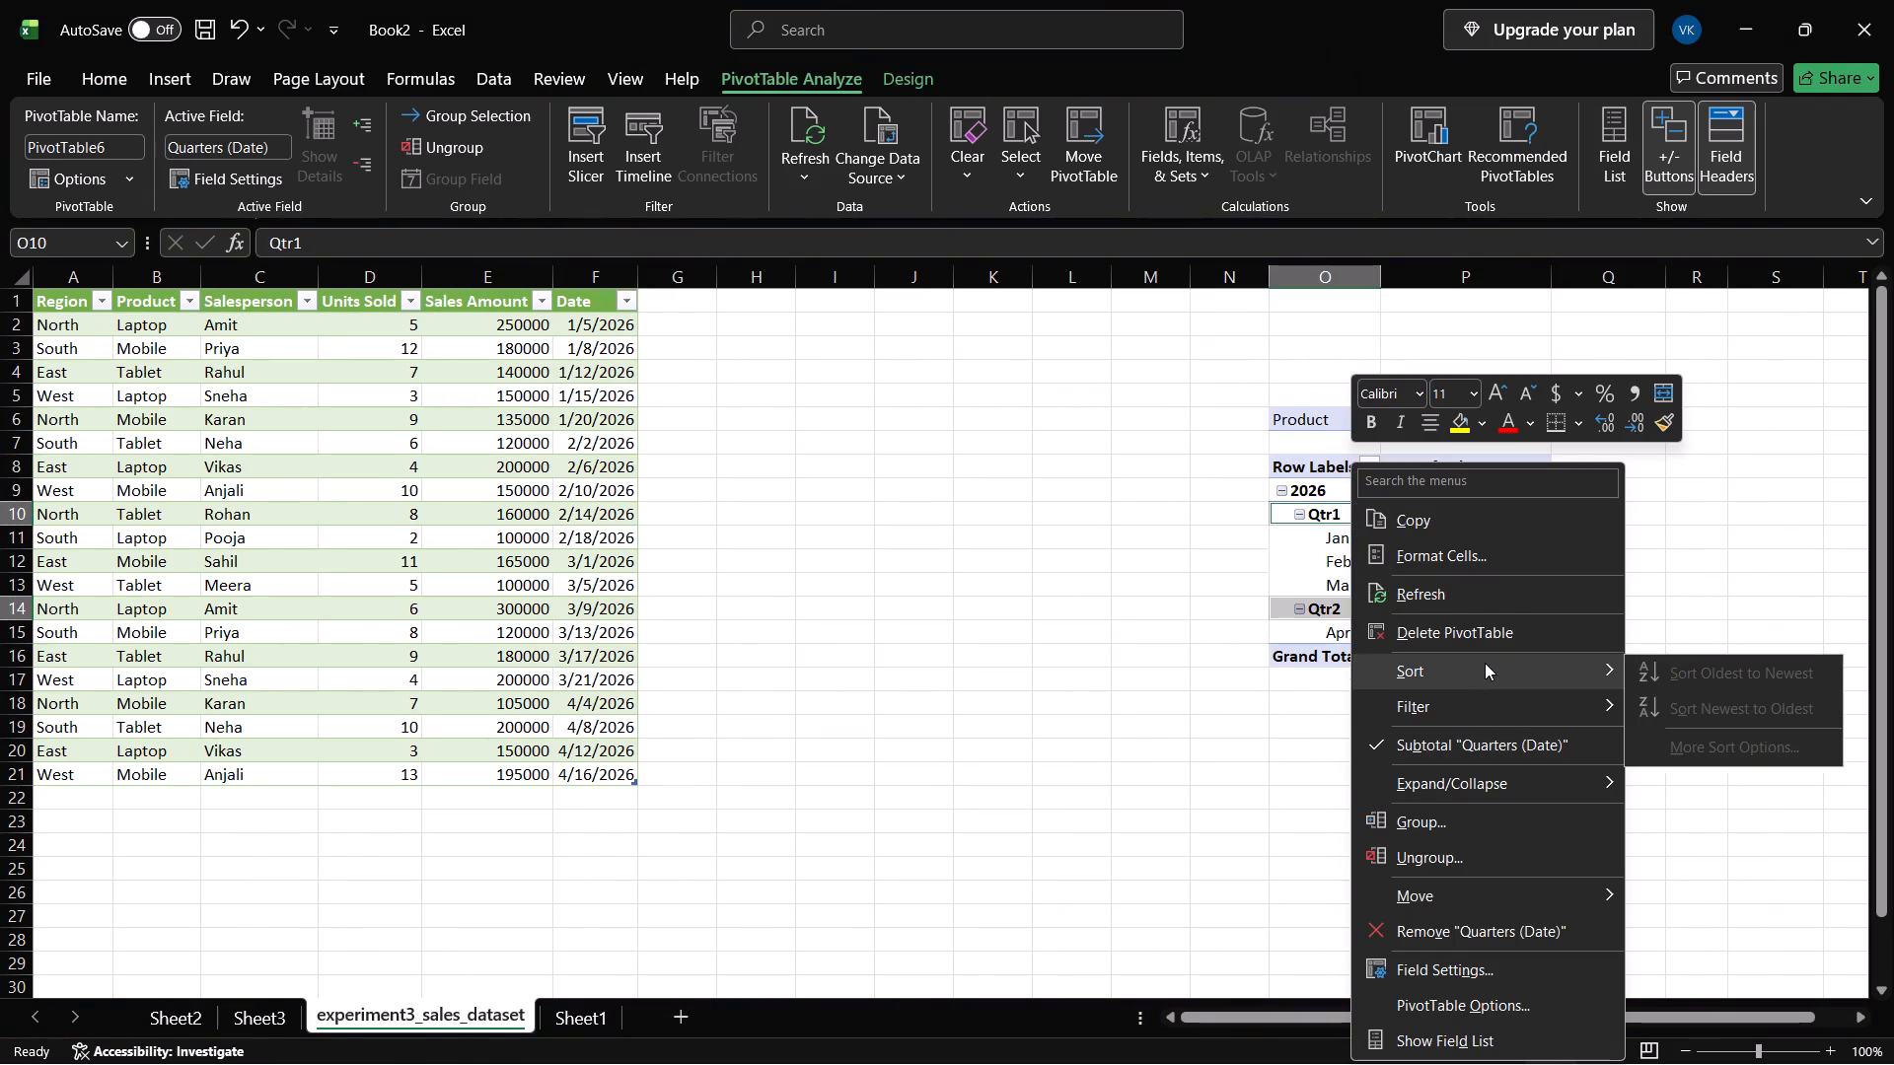
left_click(1524, 701)
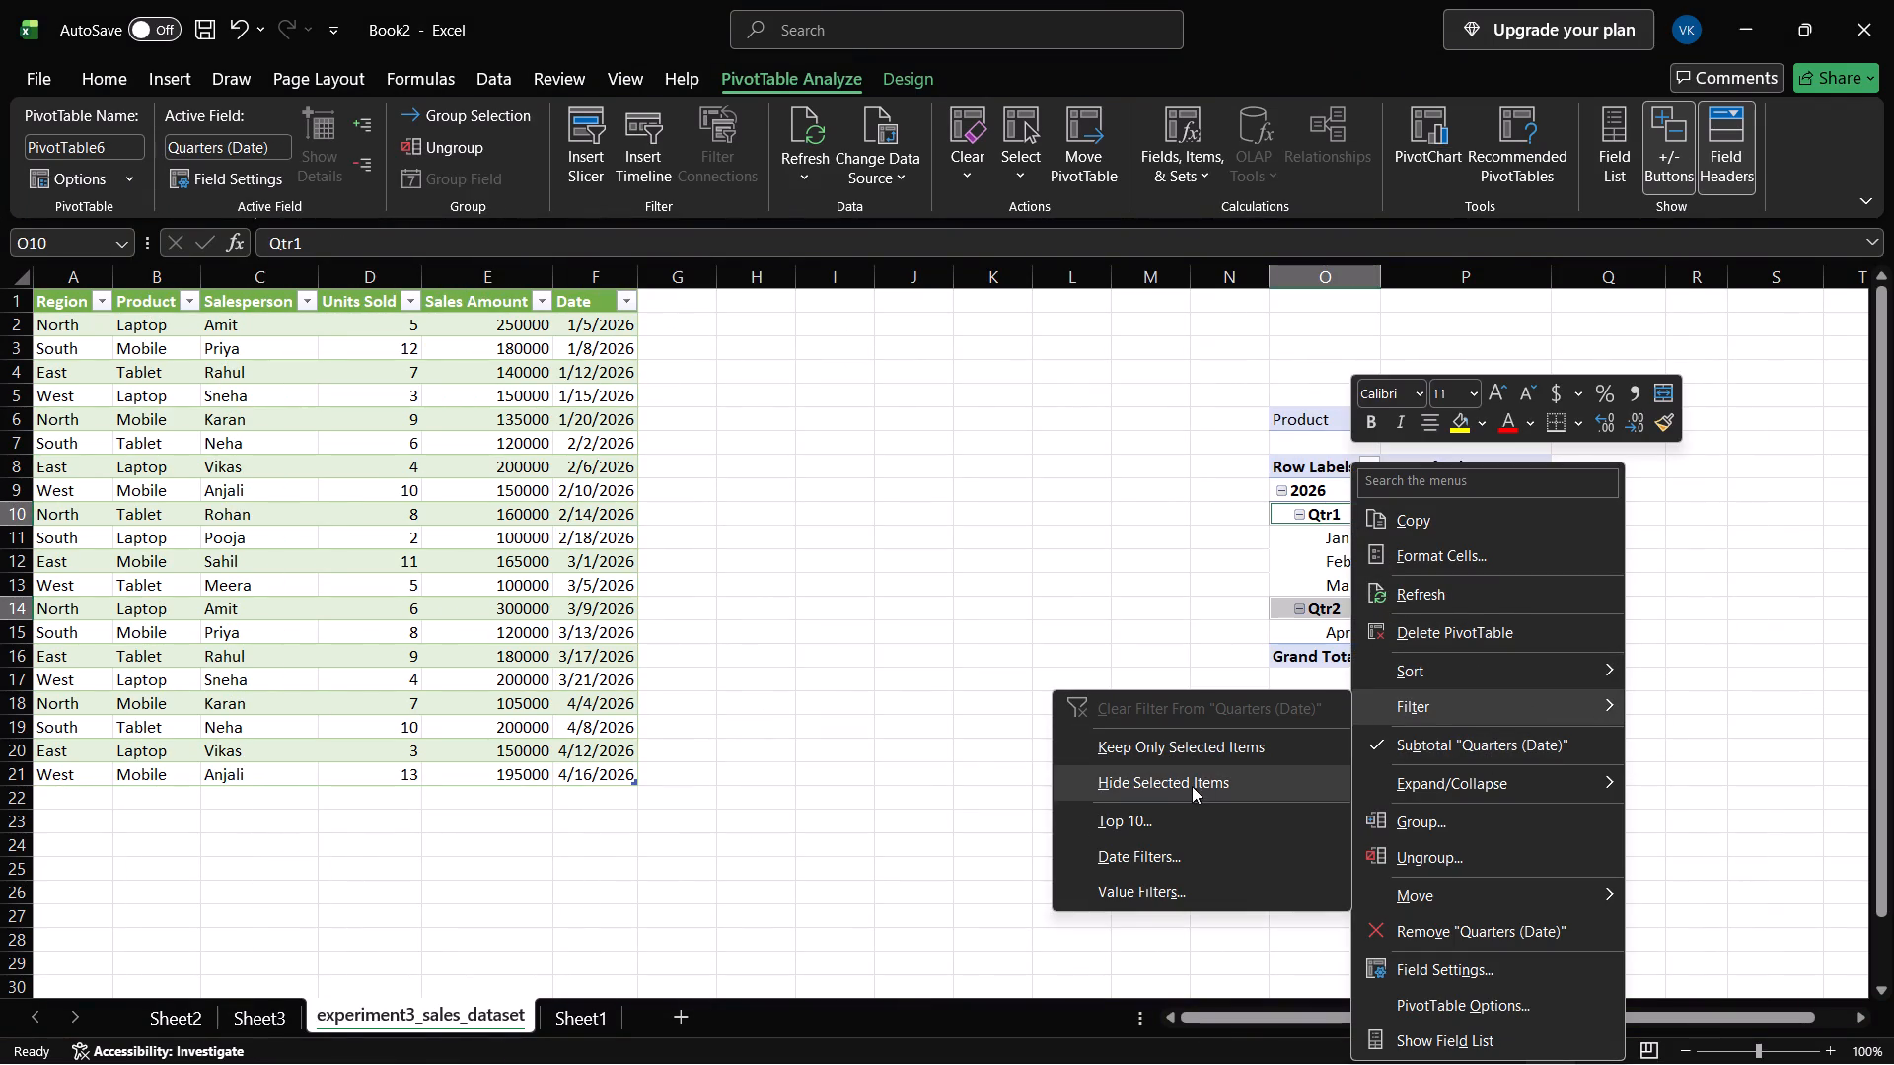
left_click(1167, 817)
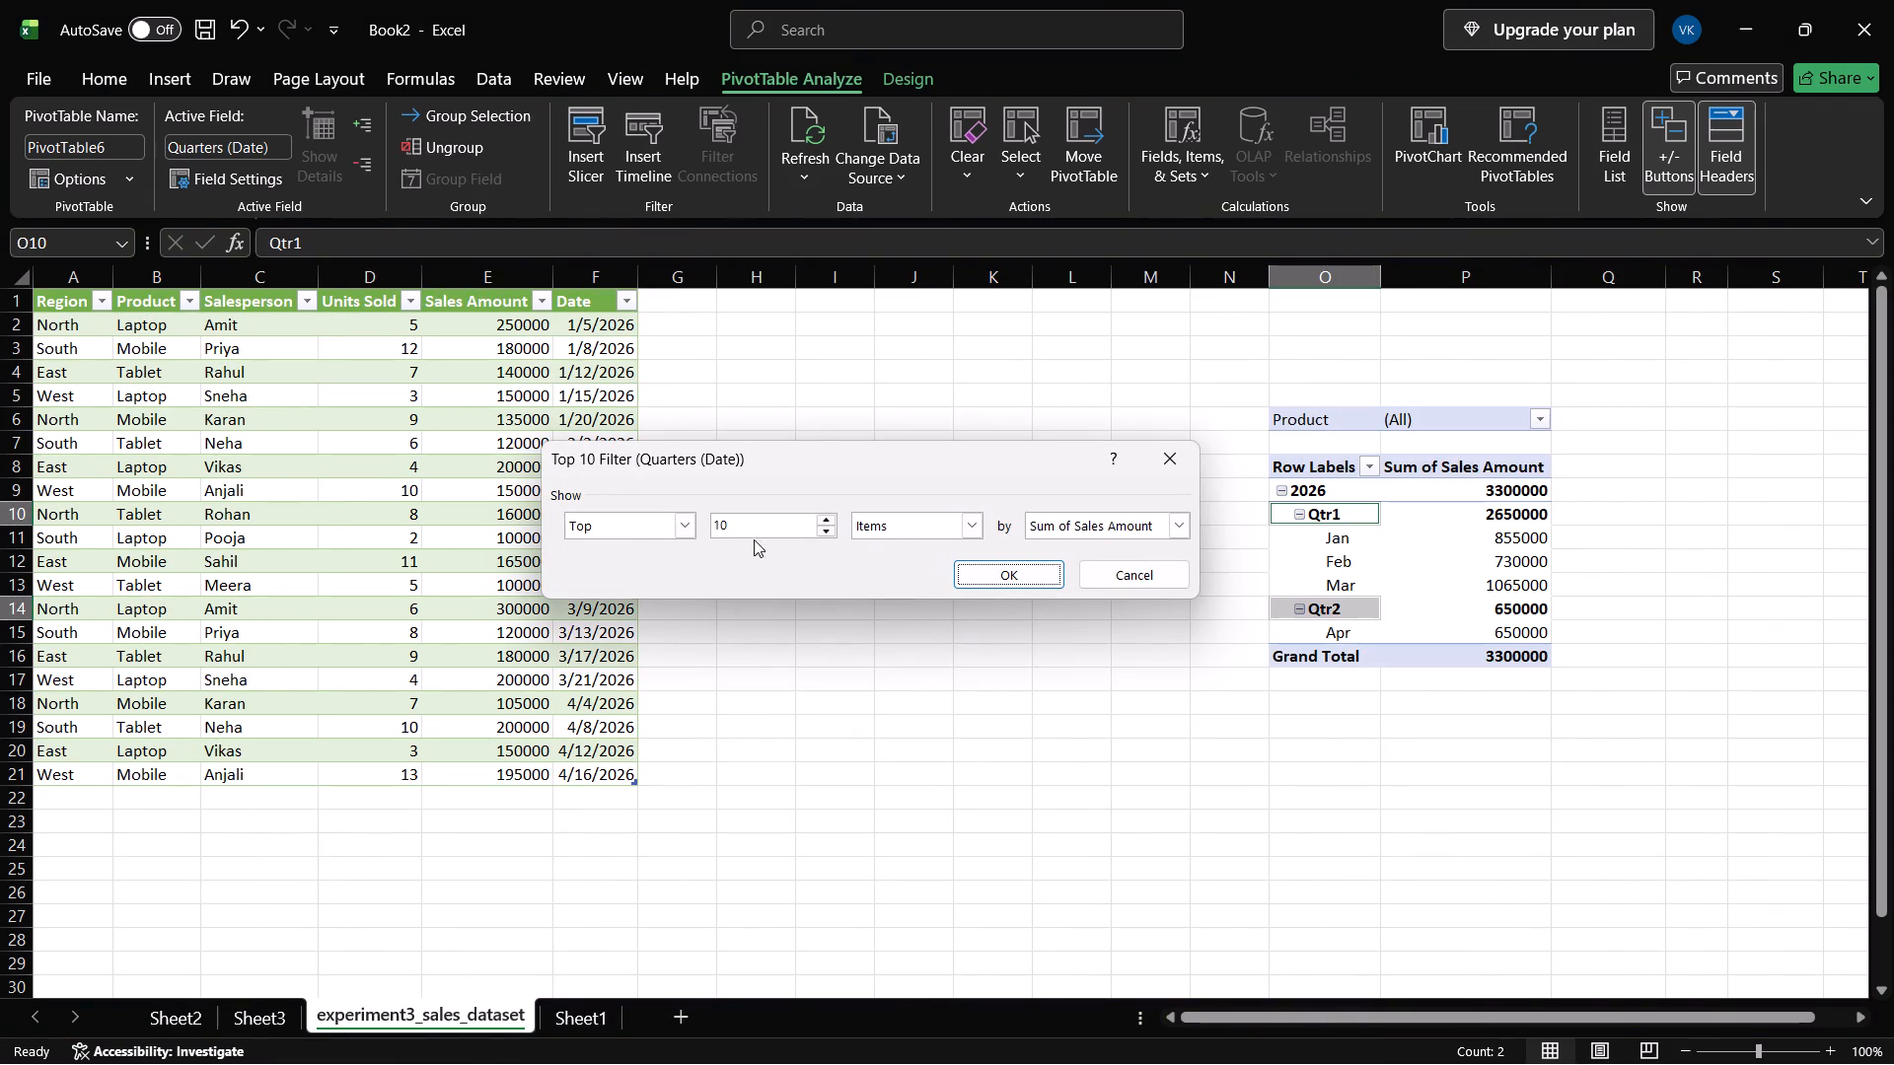
left_click(1039, 566)
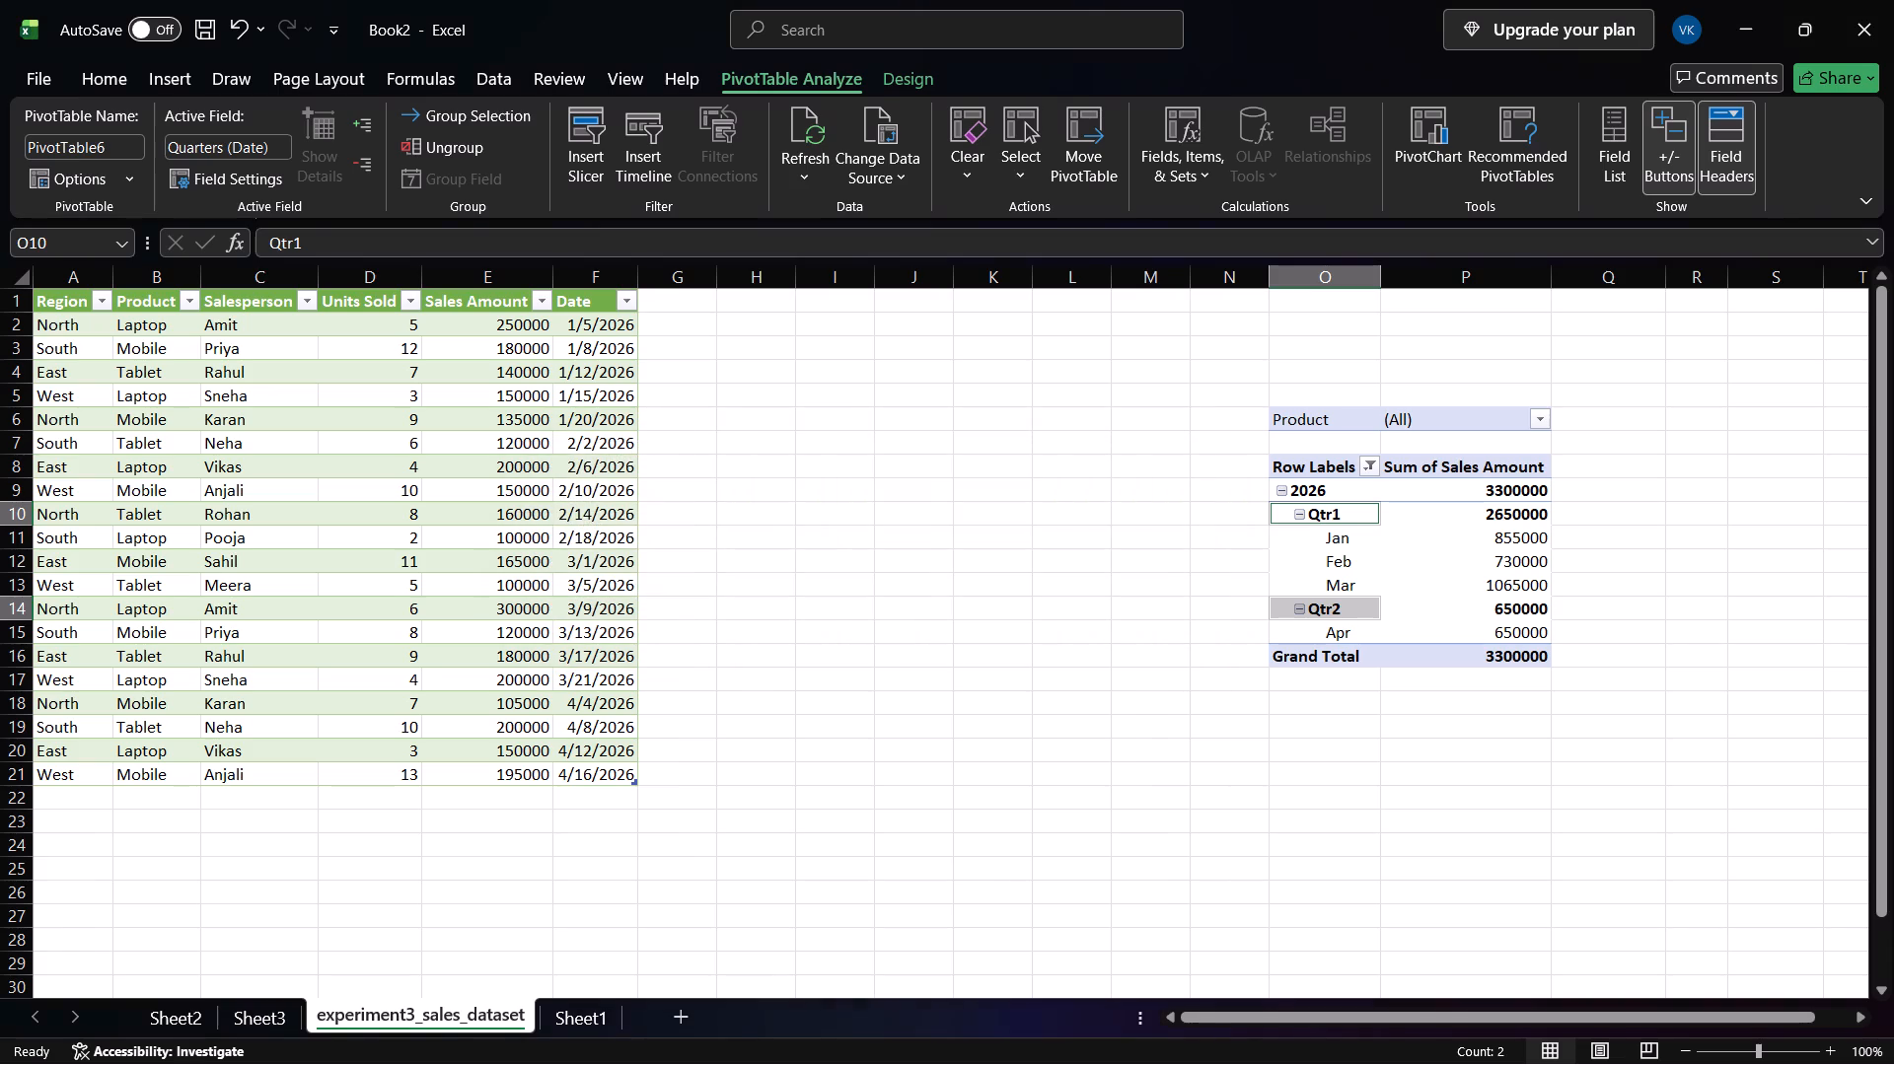
Sort the pivot table's quarters by Sum of Sales Amount from smallest to largest.
left_click(1421, 553)
left_click(1414, 444)
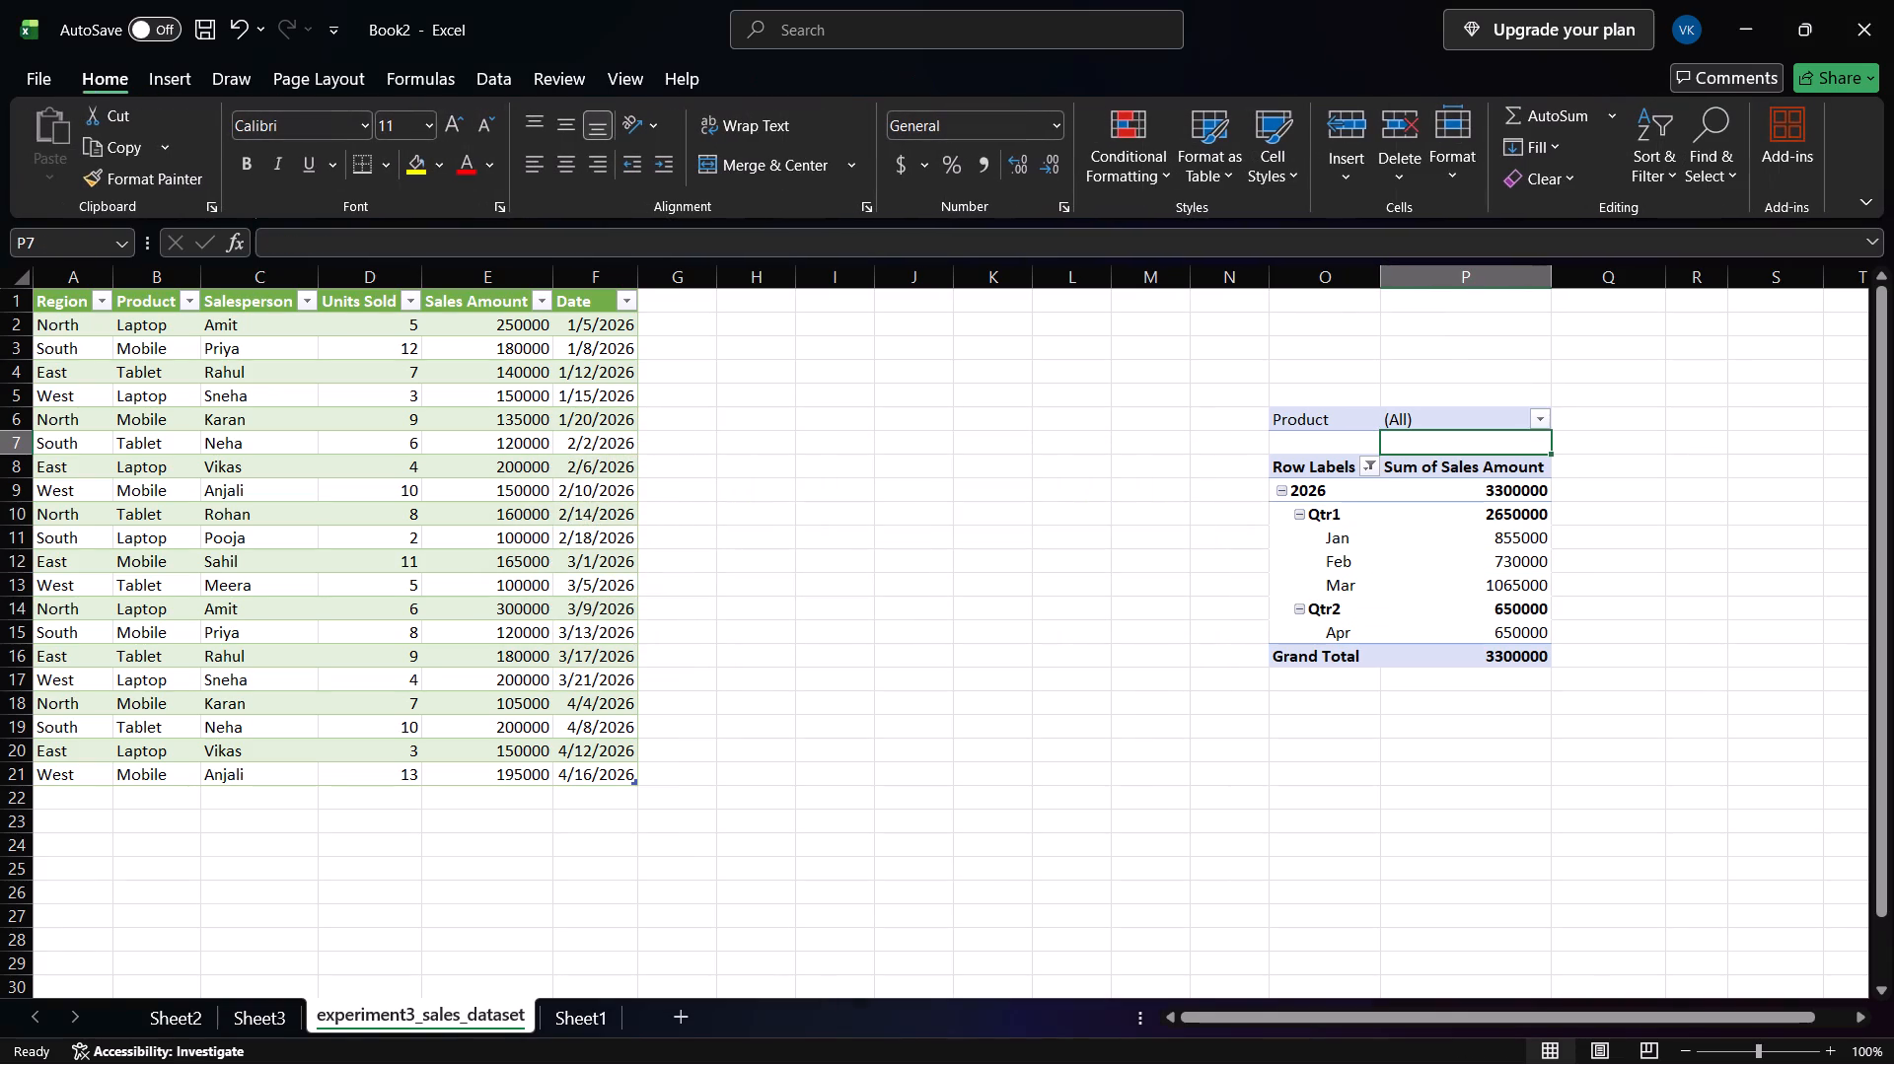
right_click_drag(1409, 516, 1398, 524)
left_click(1505, 753)
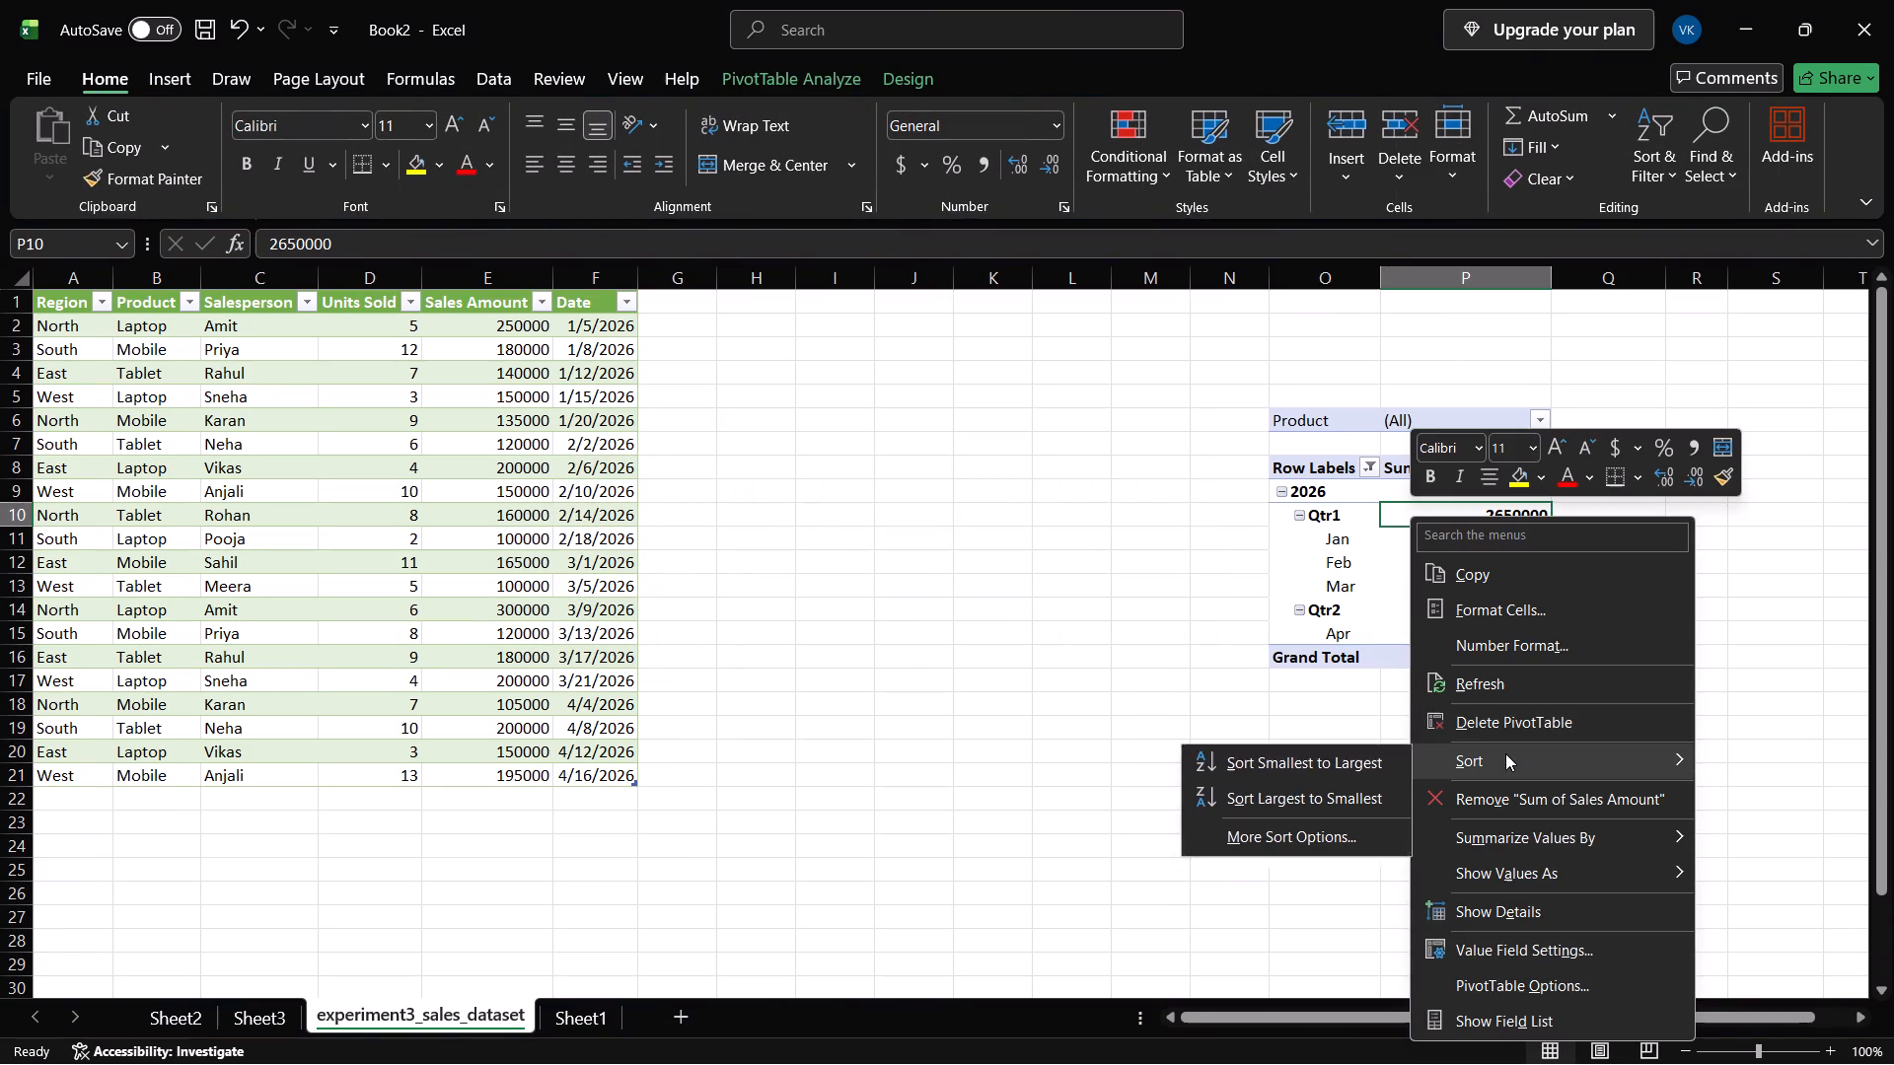
left_click(1333, 771)
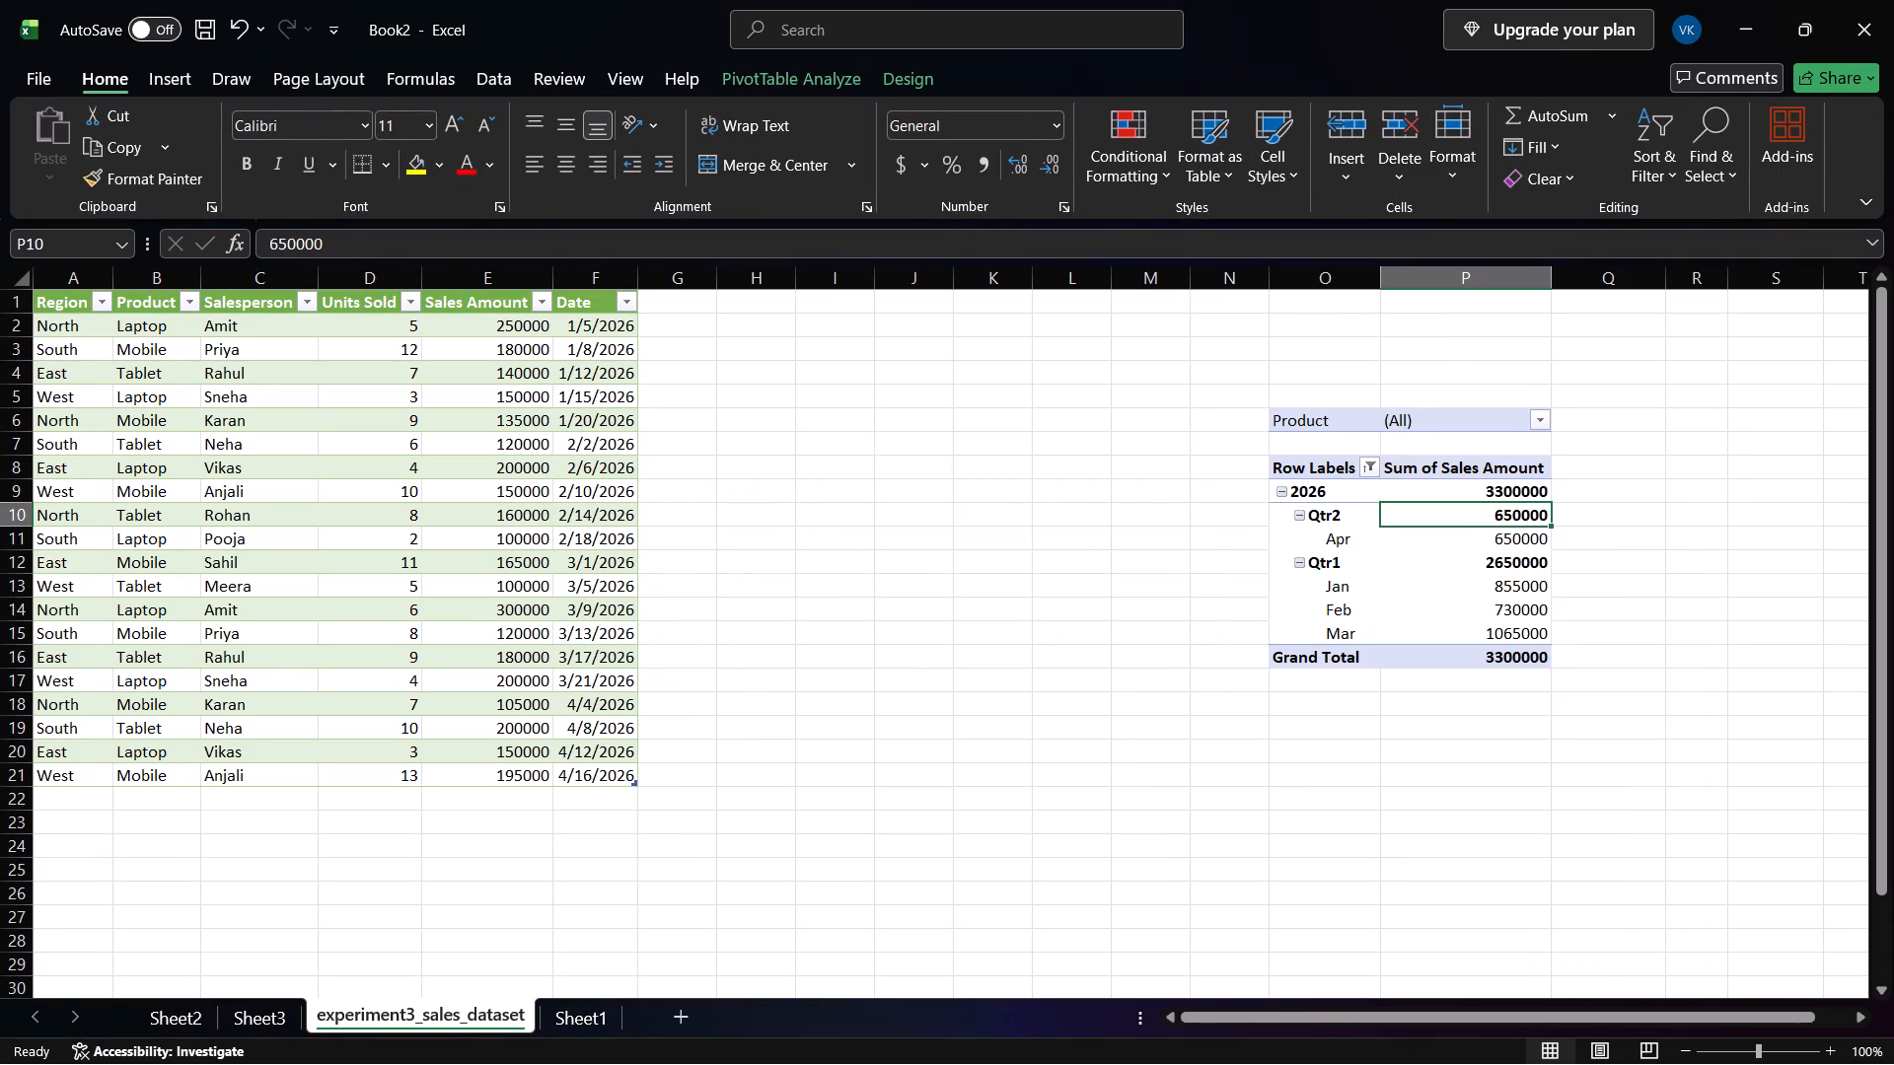
left_click(1421, 552)
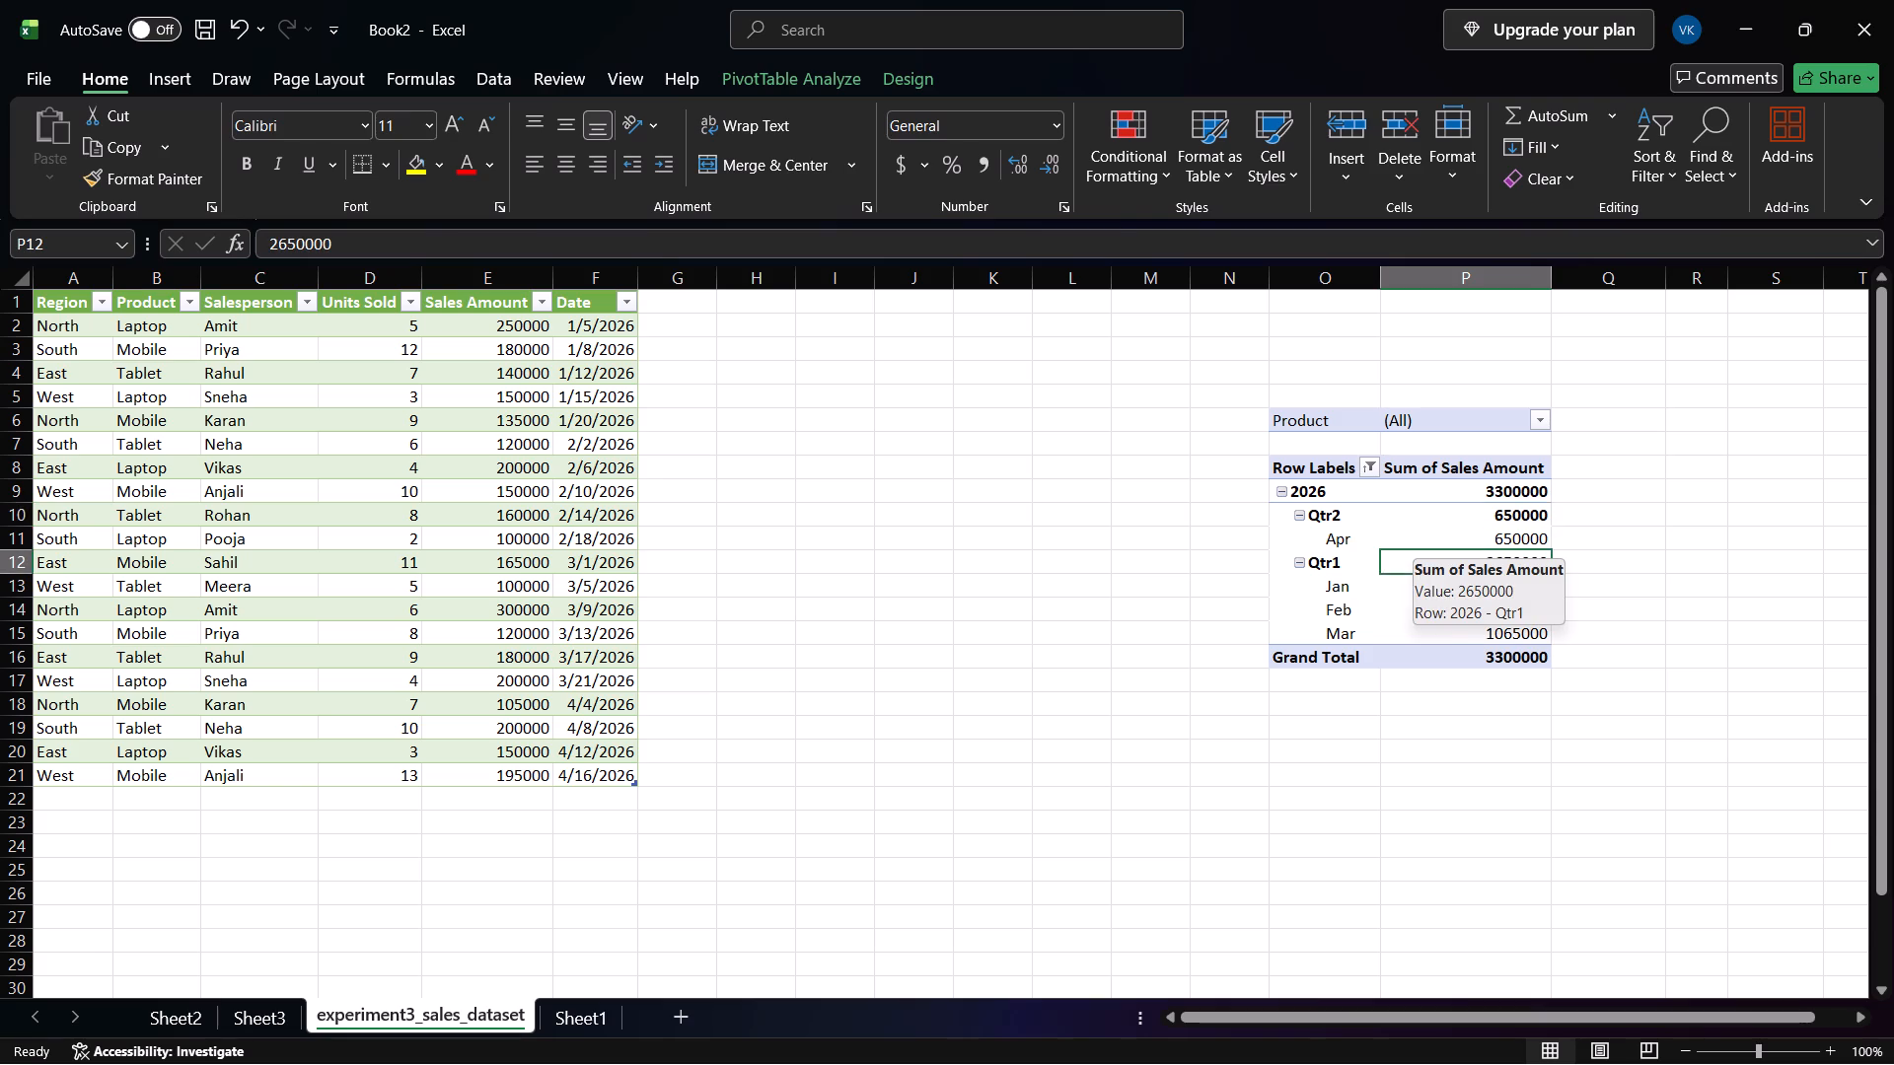
left_click(1603, 520)
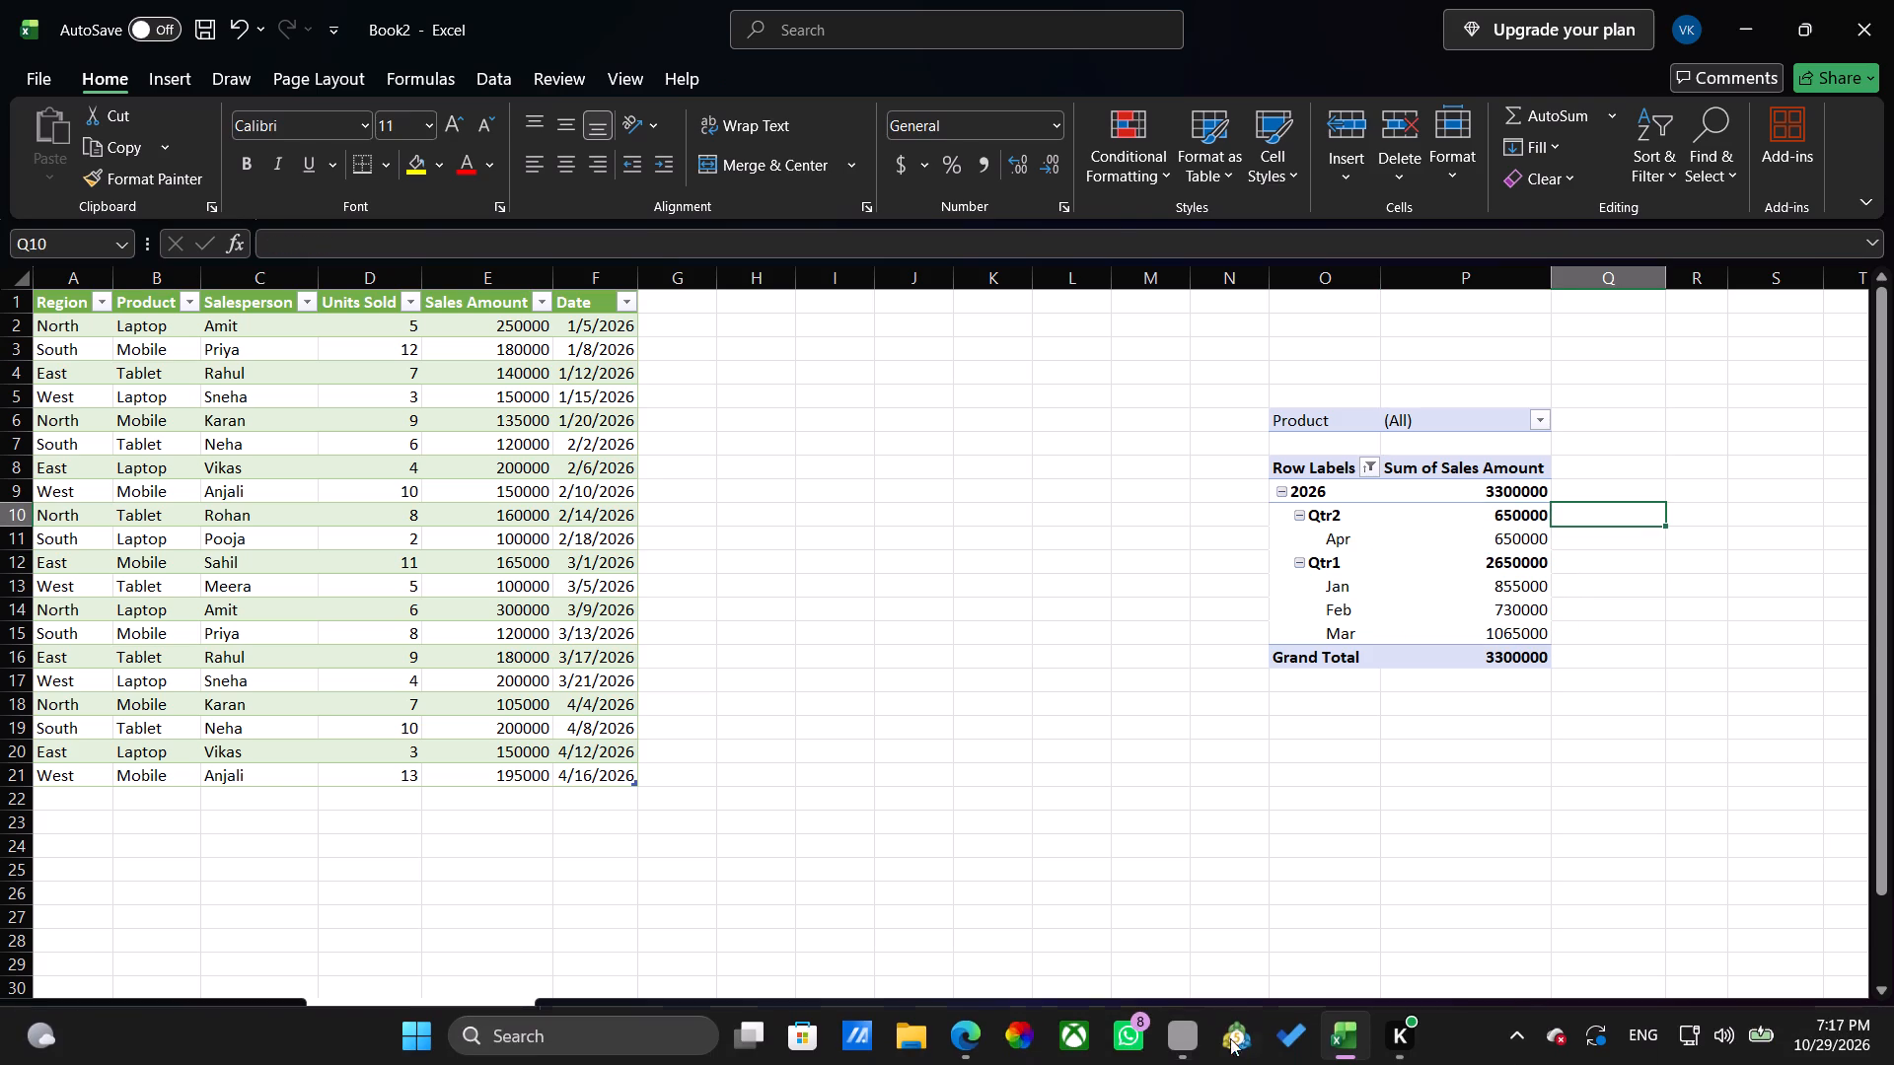
Switch to daspracticals.pdf in Edge and read the Part 2 instruction 4(c) Add Slicers.
left_click(972, 1030)
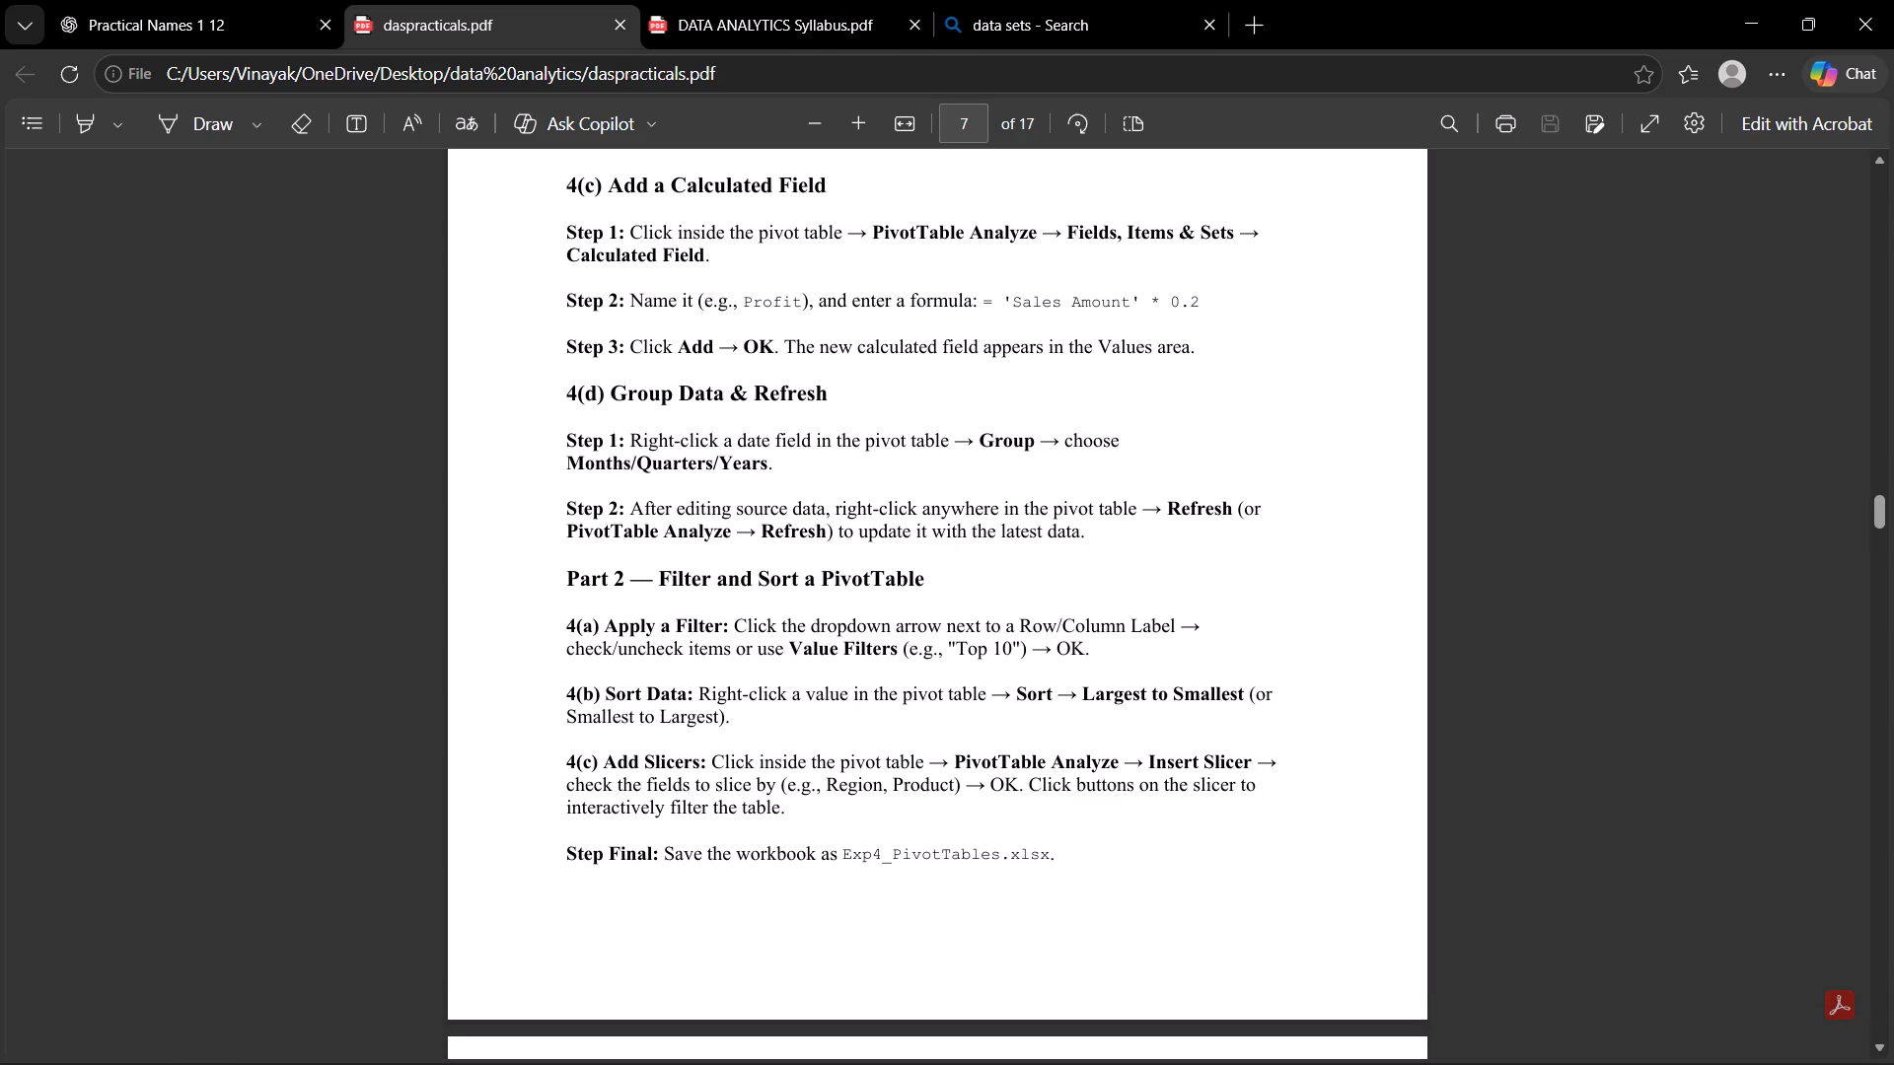
left_click_drag(694, 759, 595, 763)
left_click(599, 763)
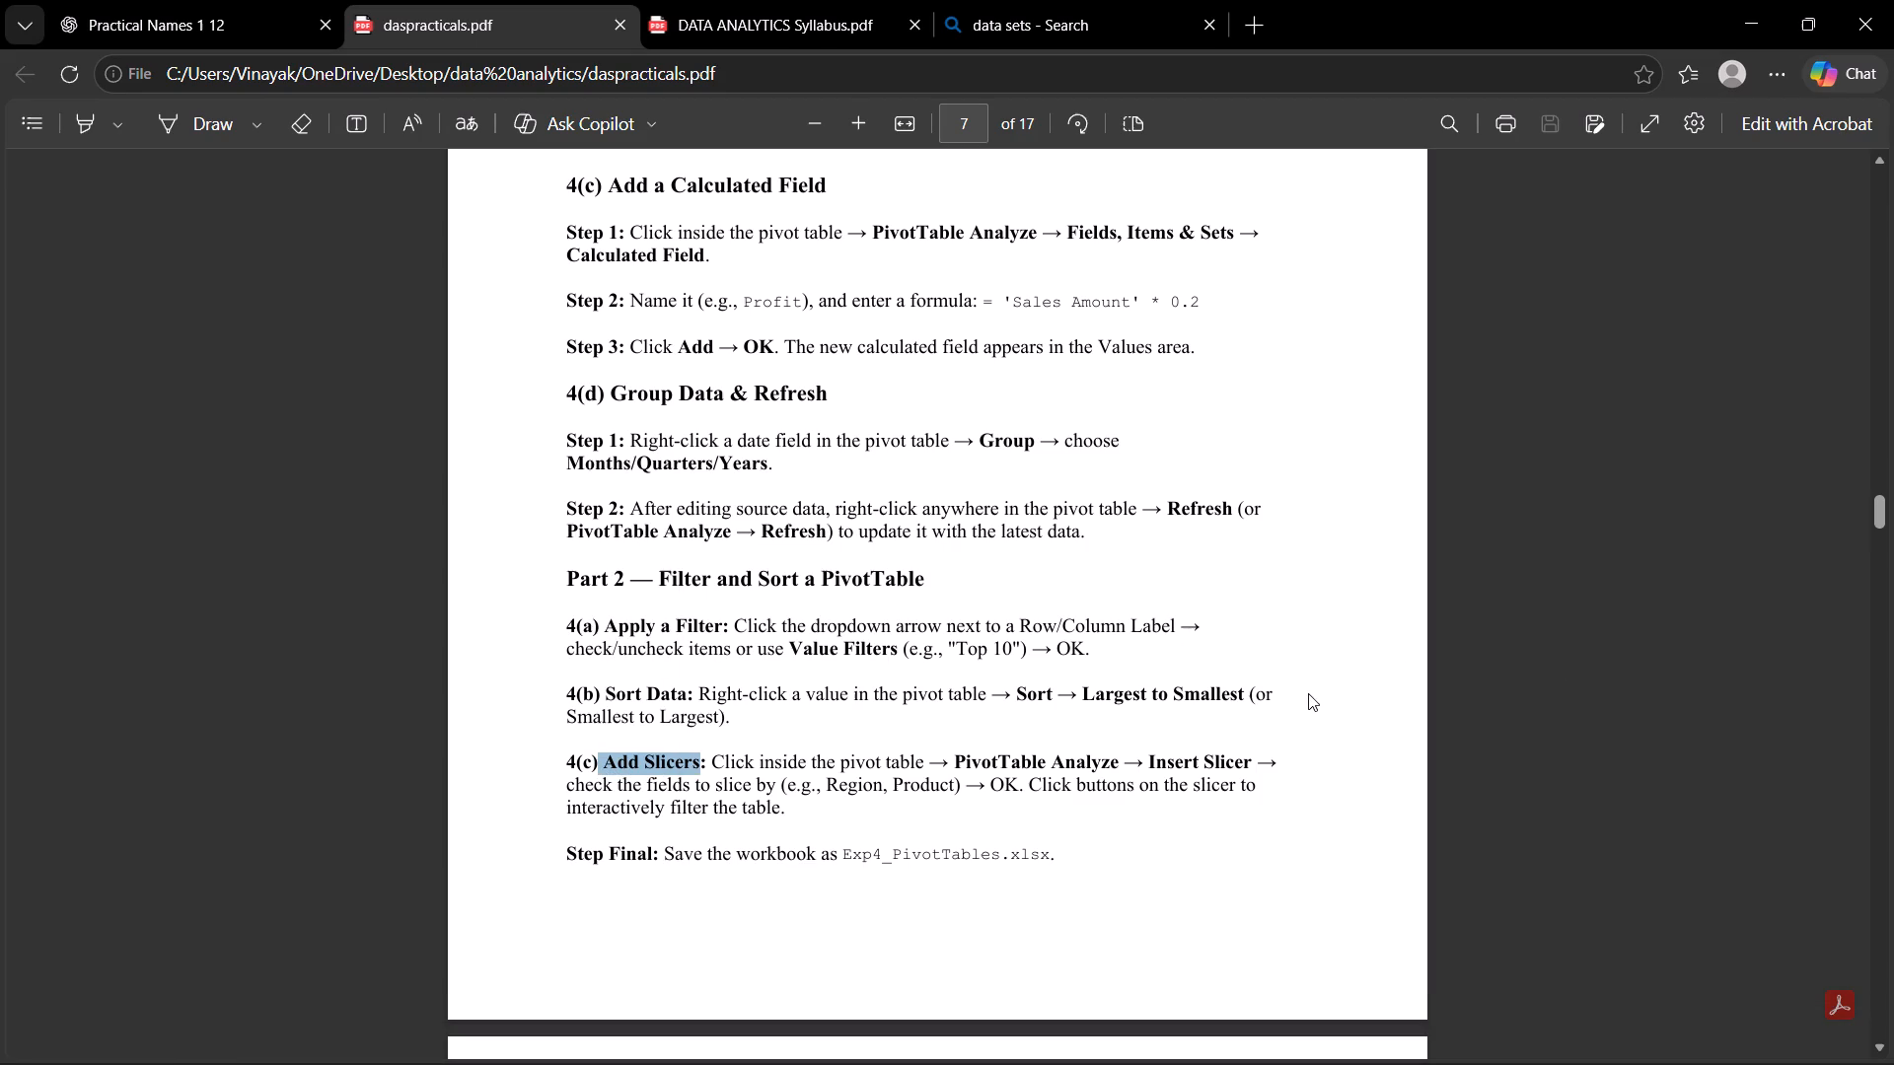
Switch back to Excel and insert a Region slicer for the pivot table.
left_click(1738, 0)
left_click(1488, 538)
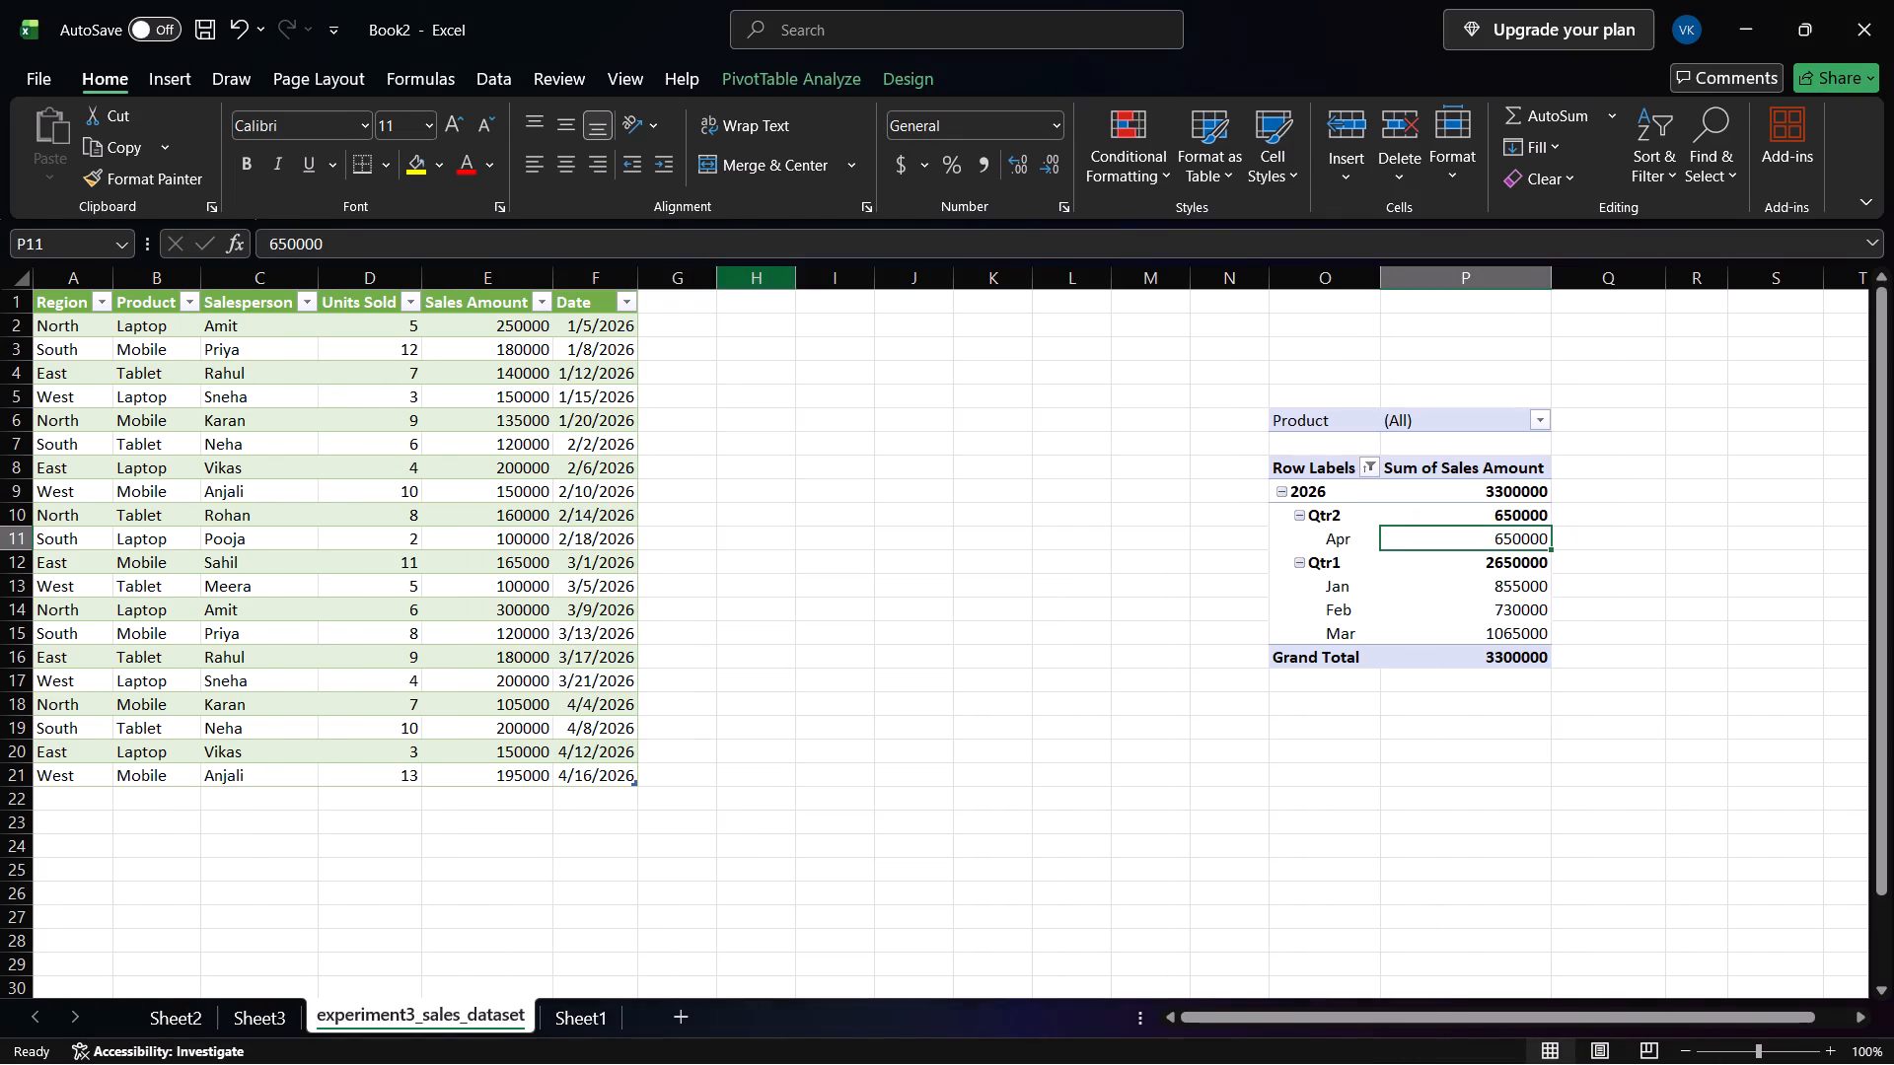
left_click(787, 57)
left_click(795, 81)
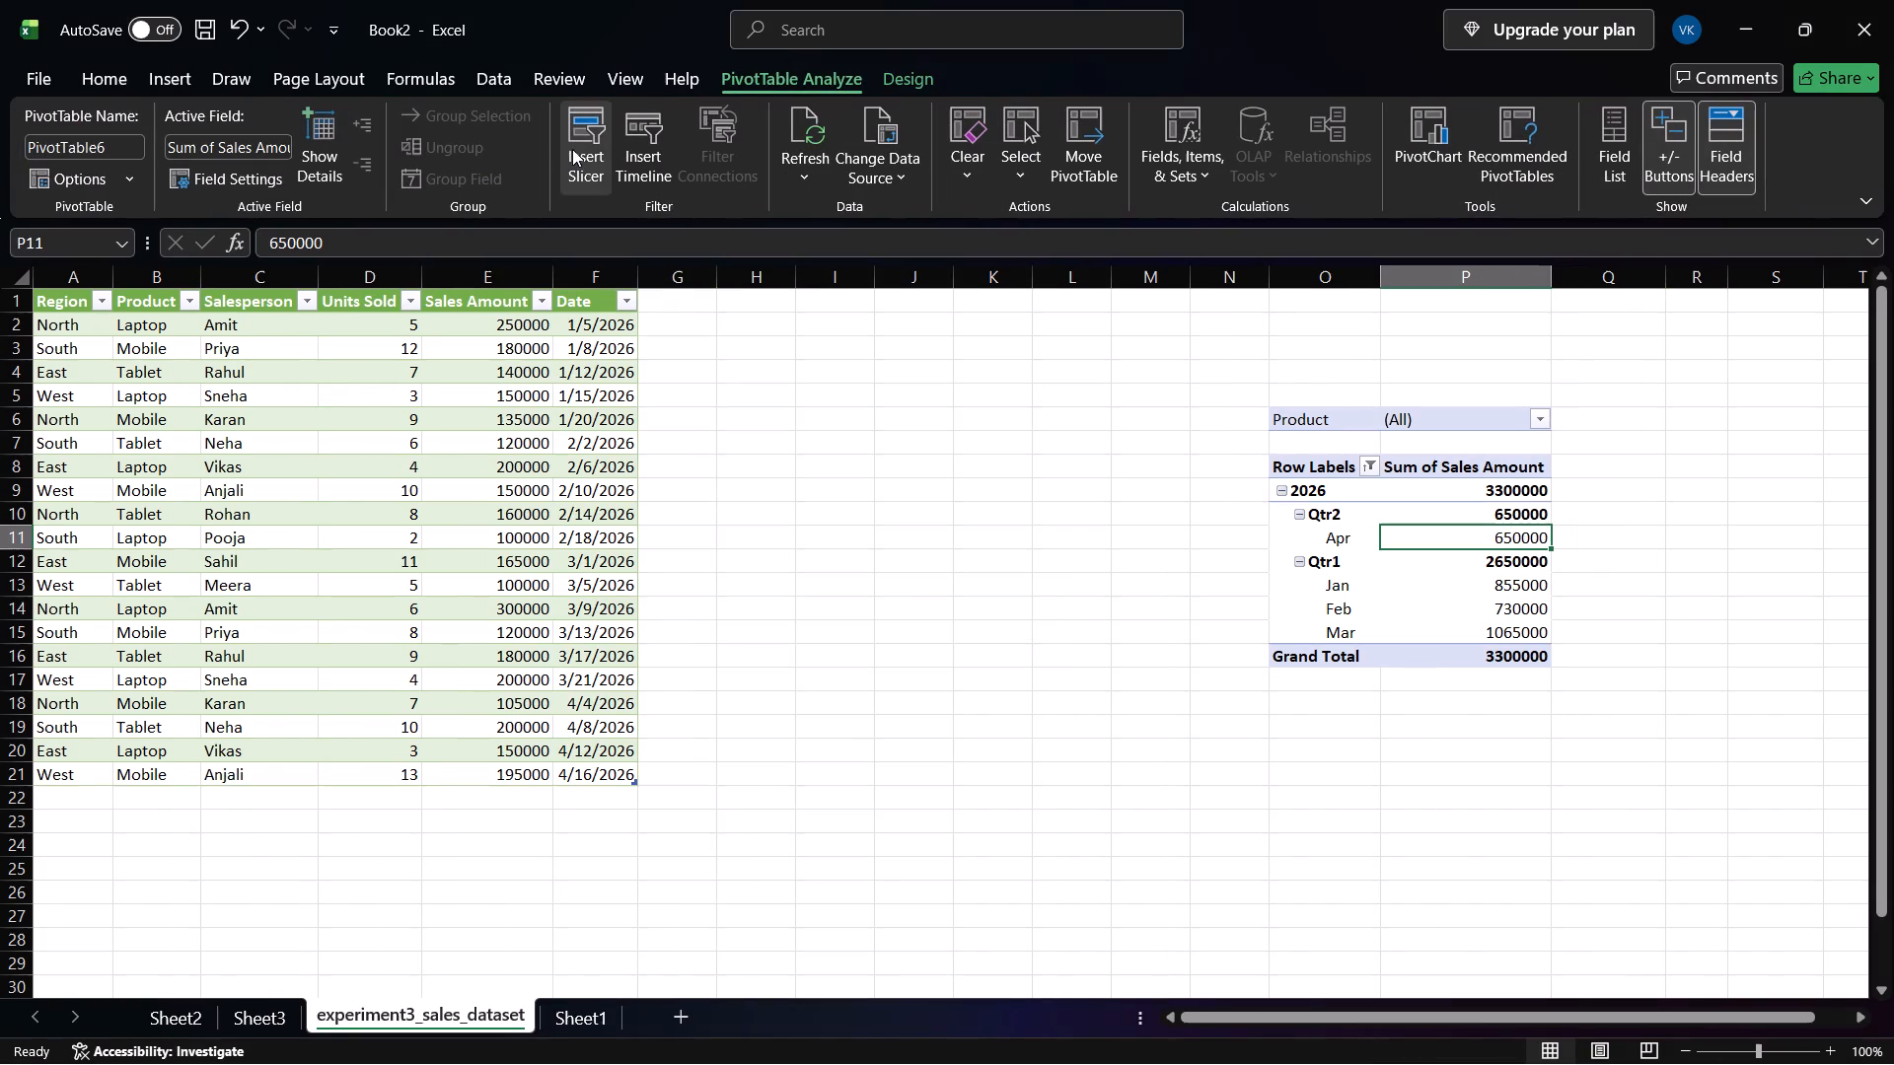
left_click(573, 149)
left_click(749, 350)
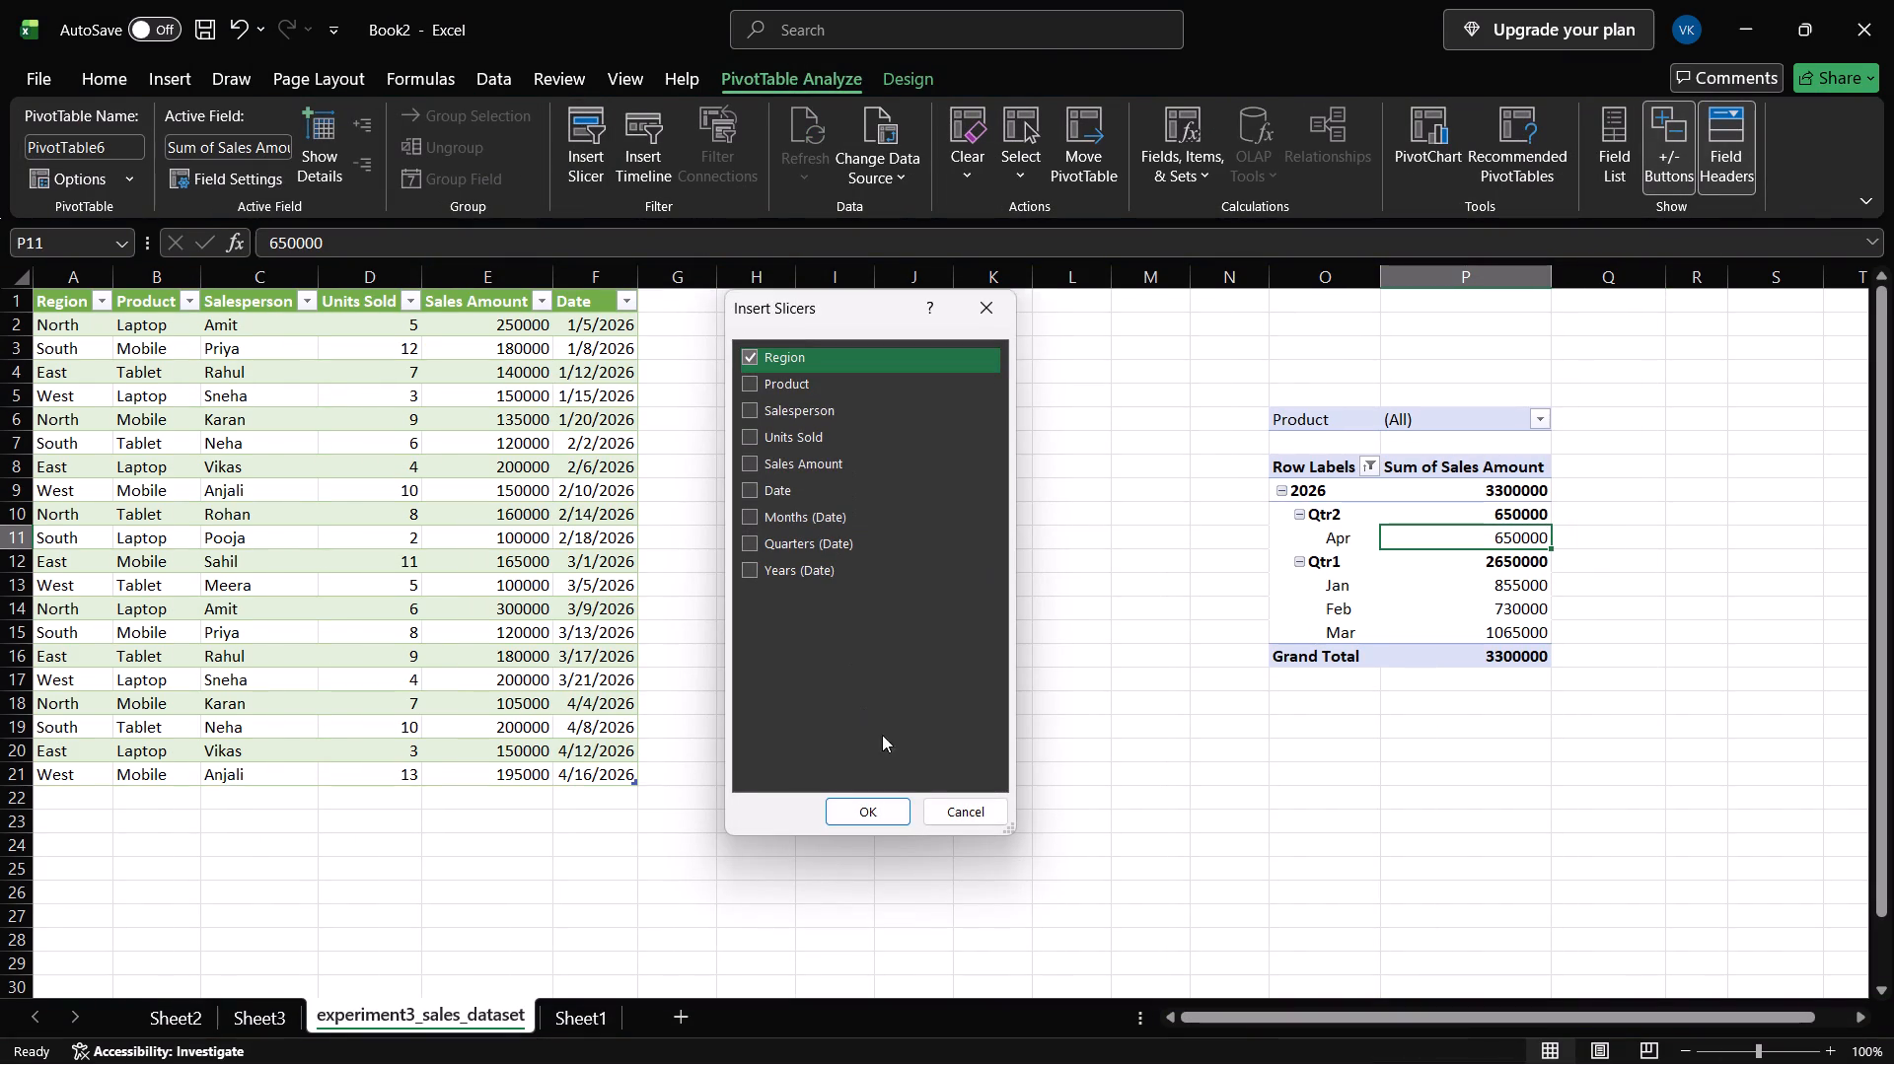
left_click(884, 801)
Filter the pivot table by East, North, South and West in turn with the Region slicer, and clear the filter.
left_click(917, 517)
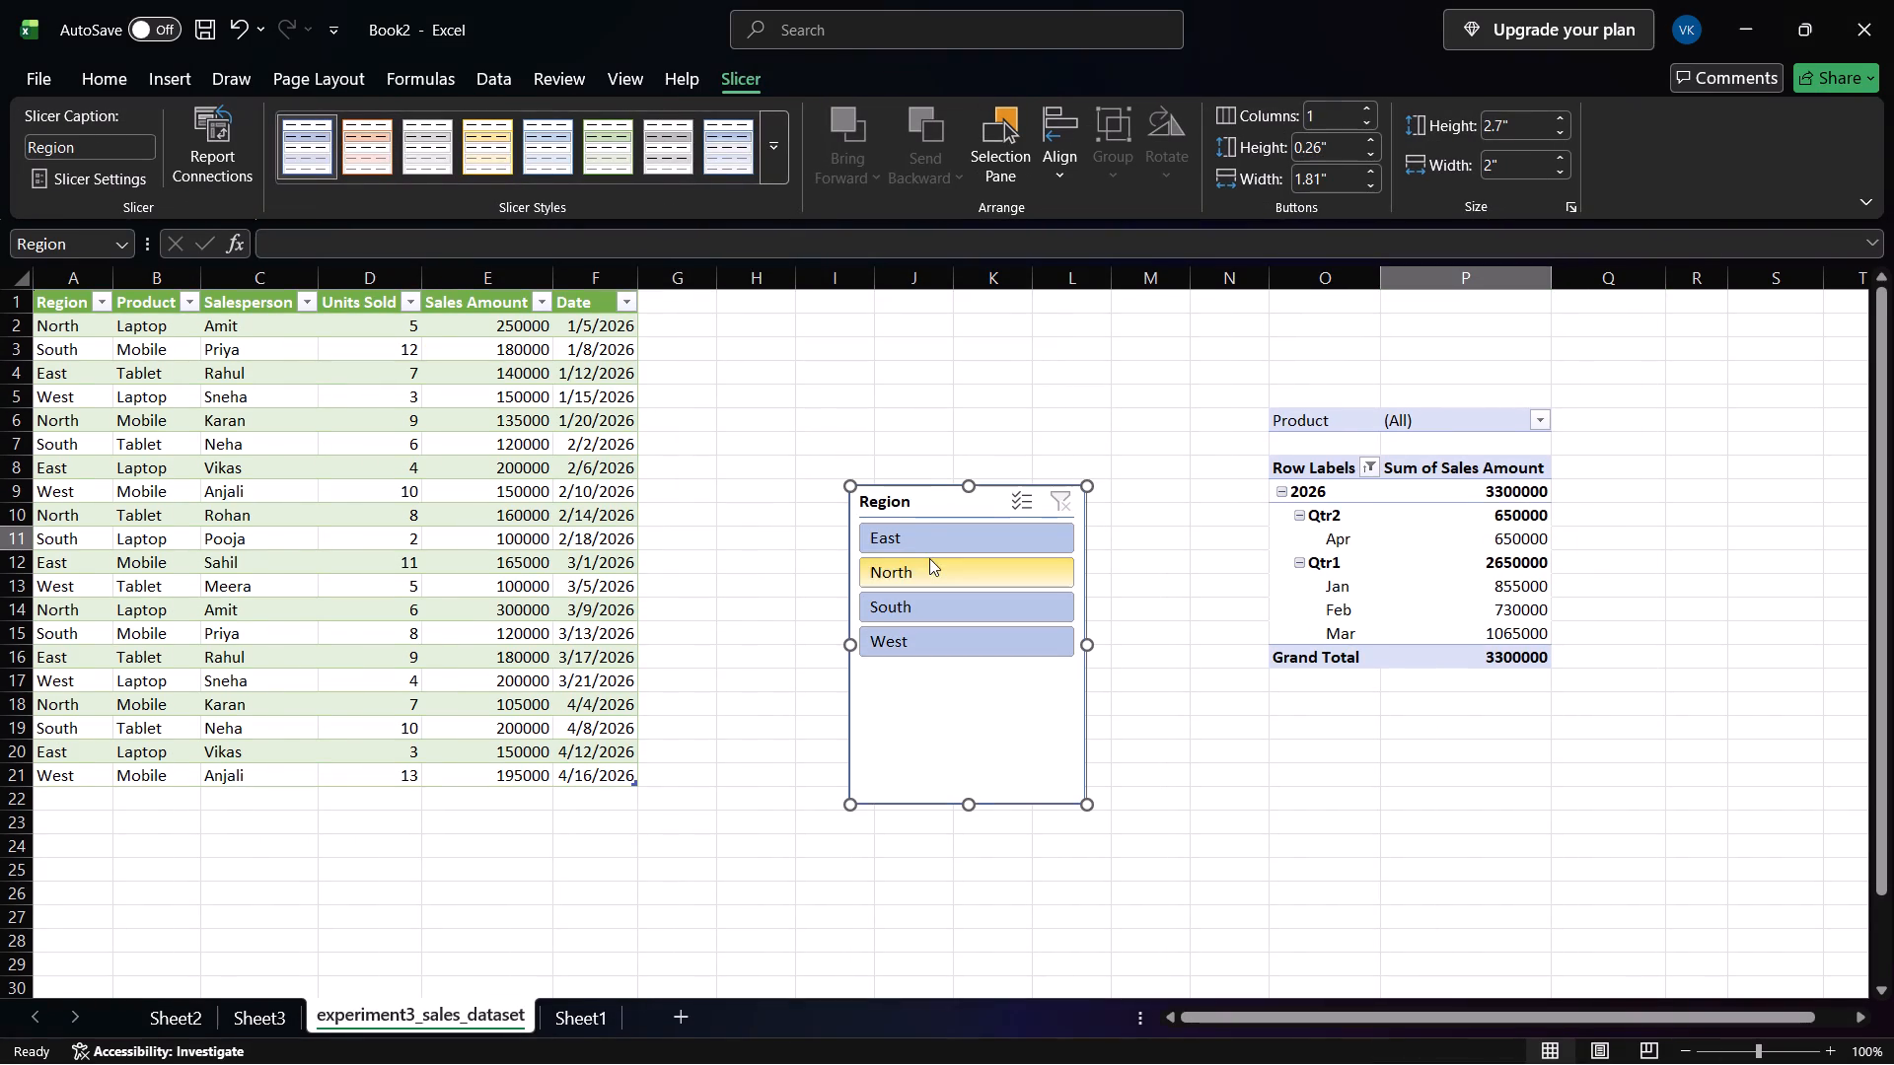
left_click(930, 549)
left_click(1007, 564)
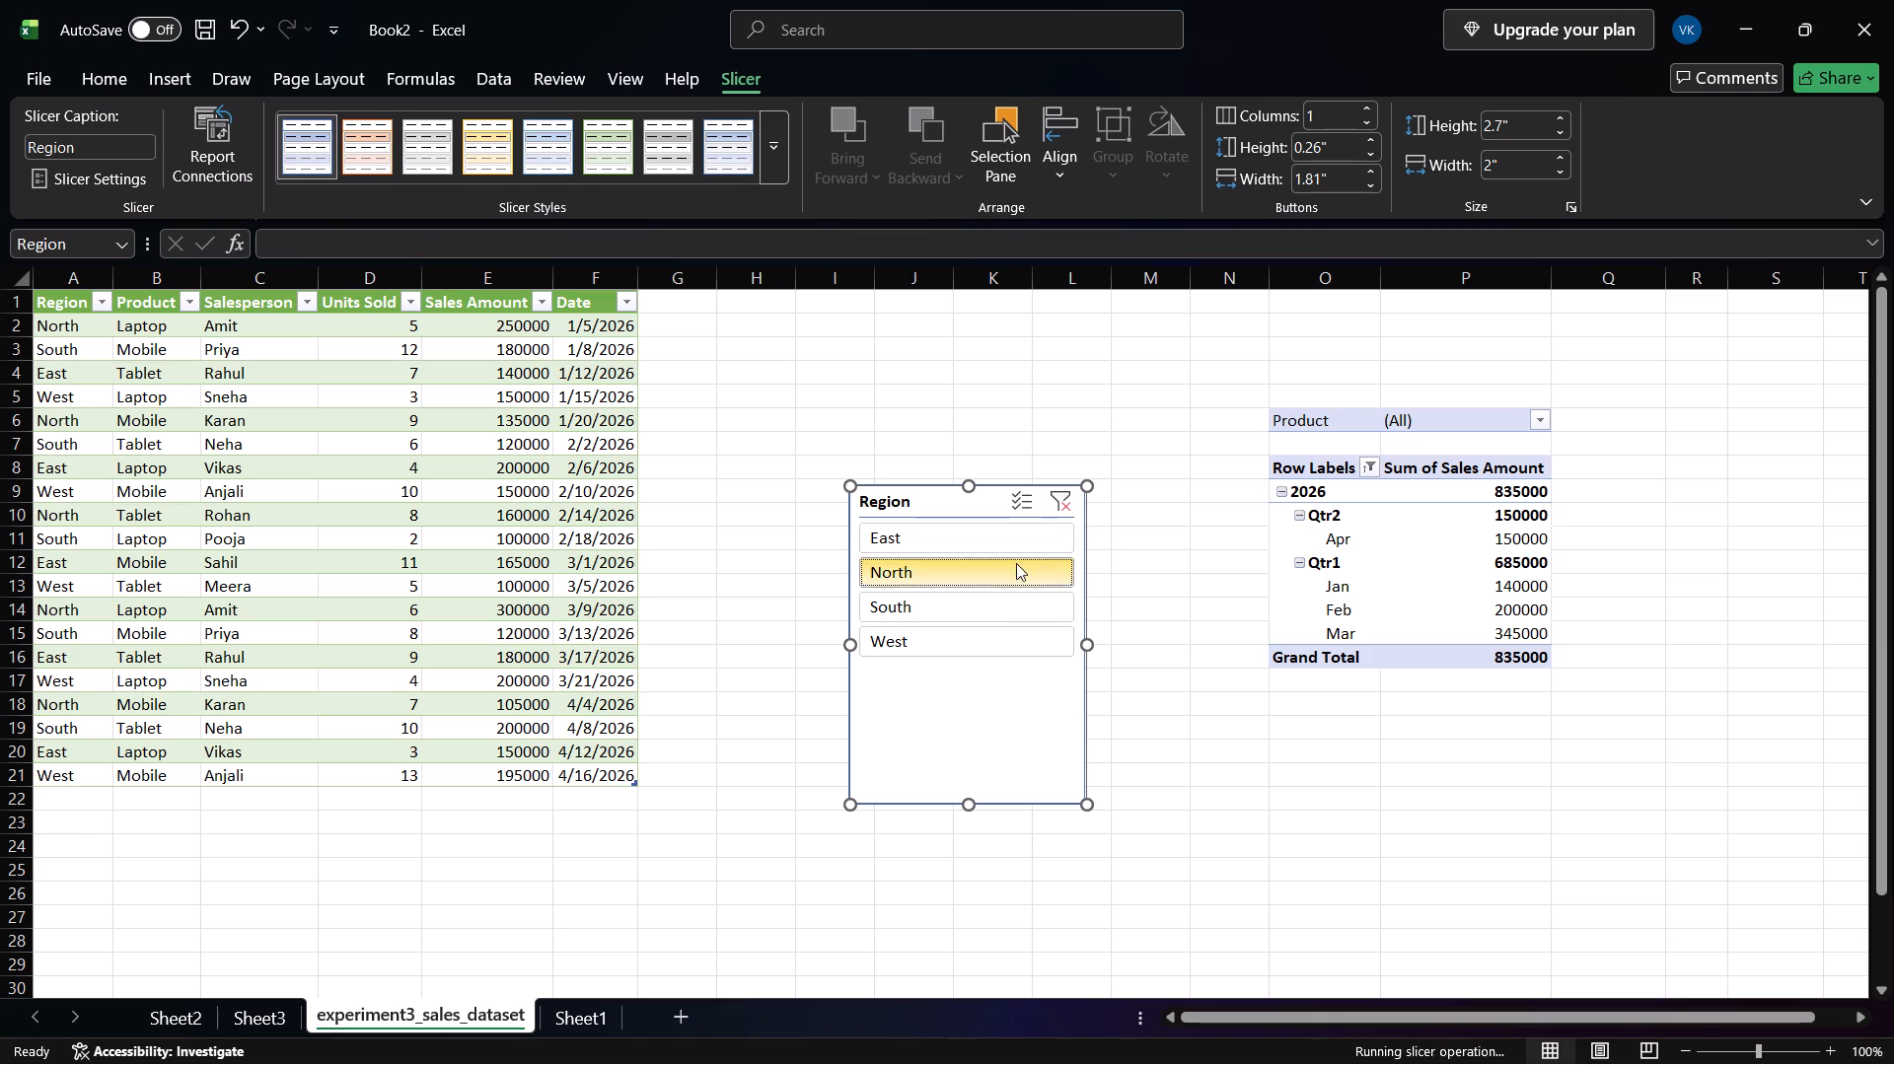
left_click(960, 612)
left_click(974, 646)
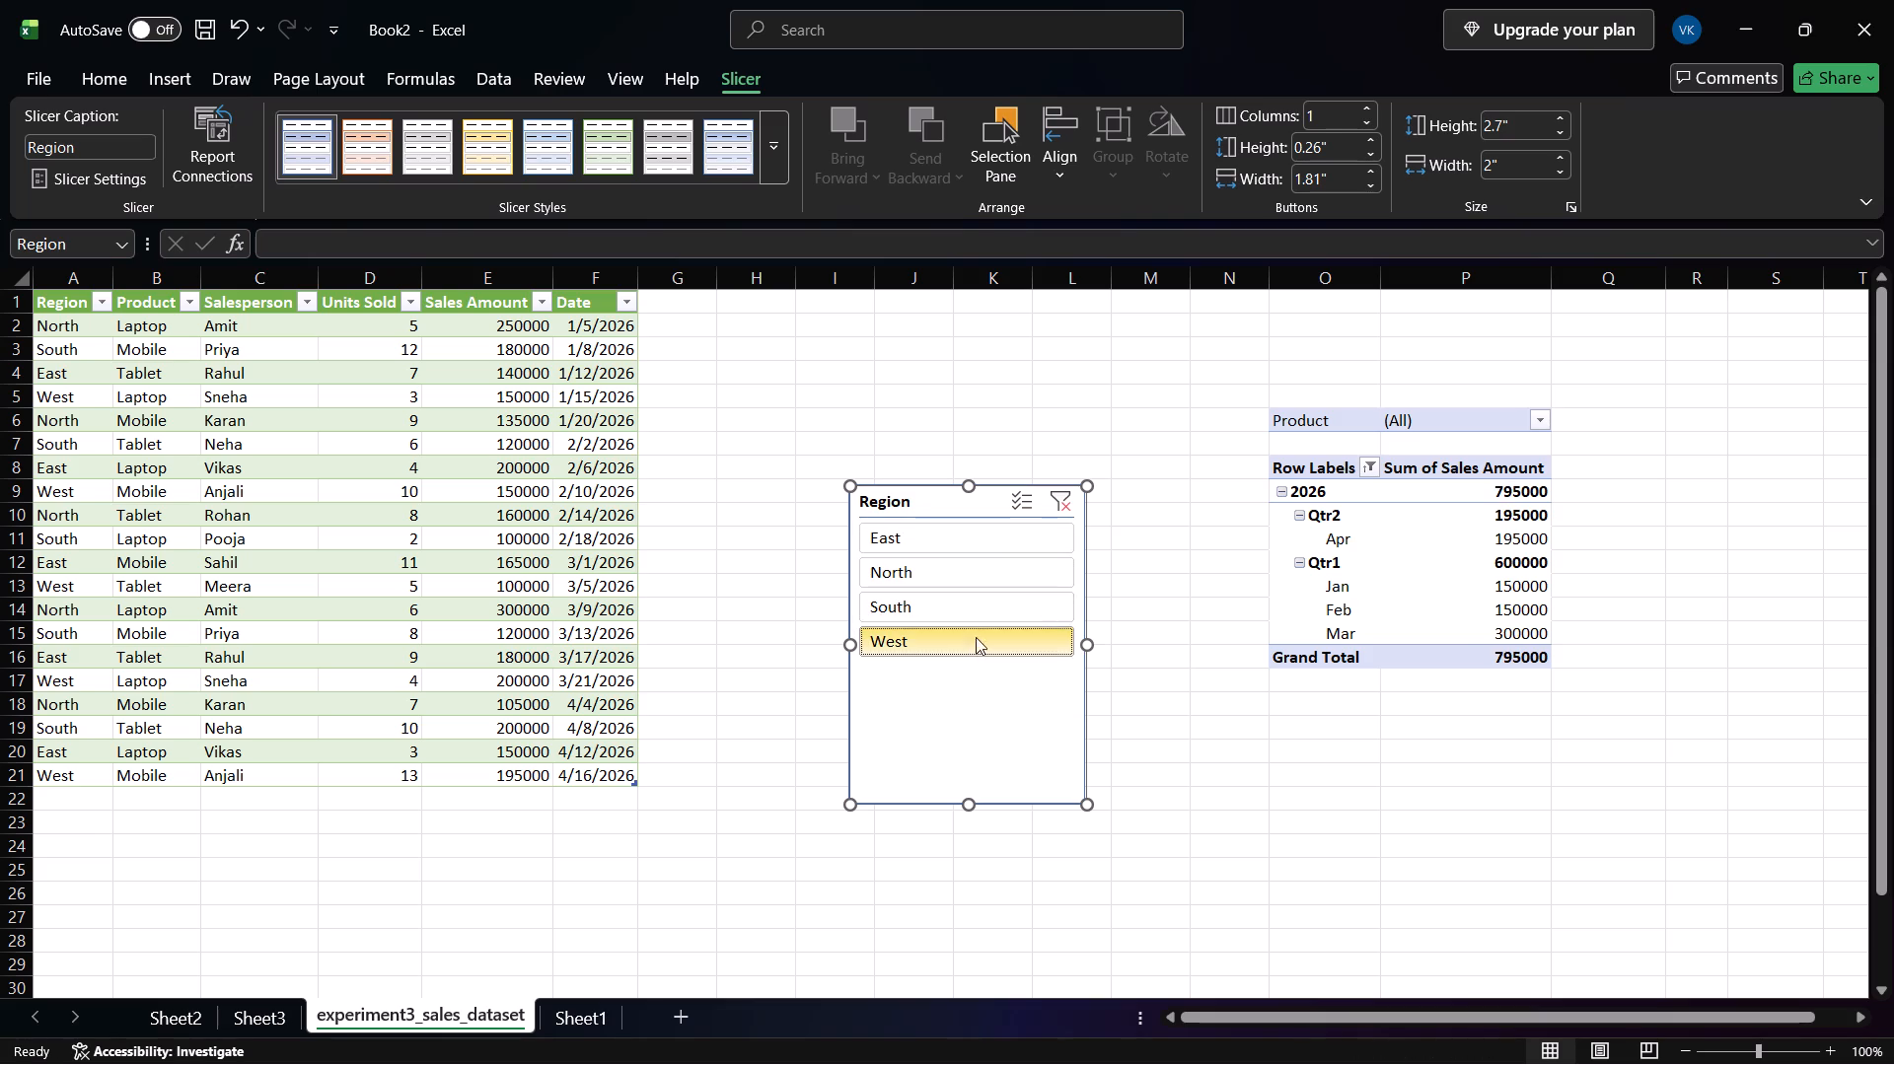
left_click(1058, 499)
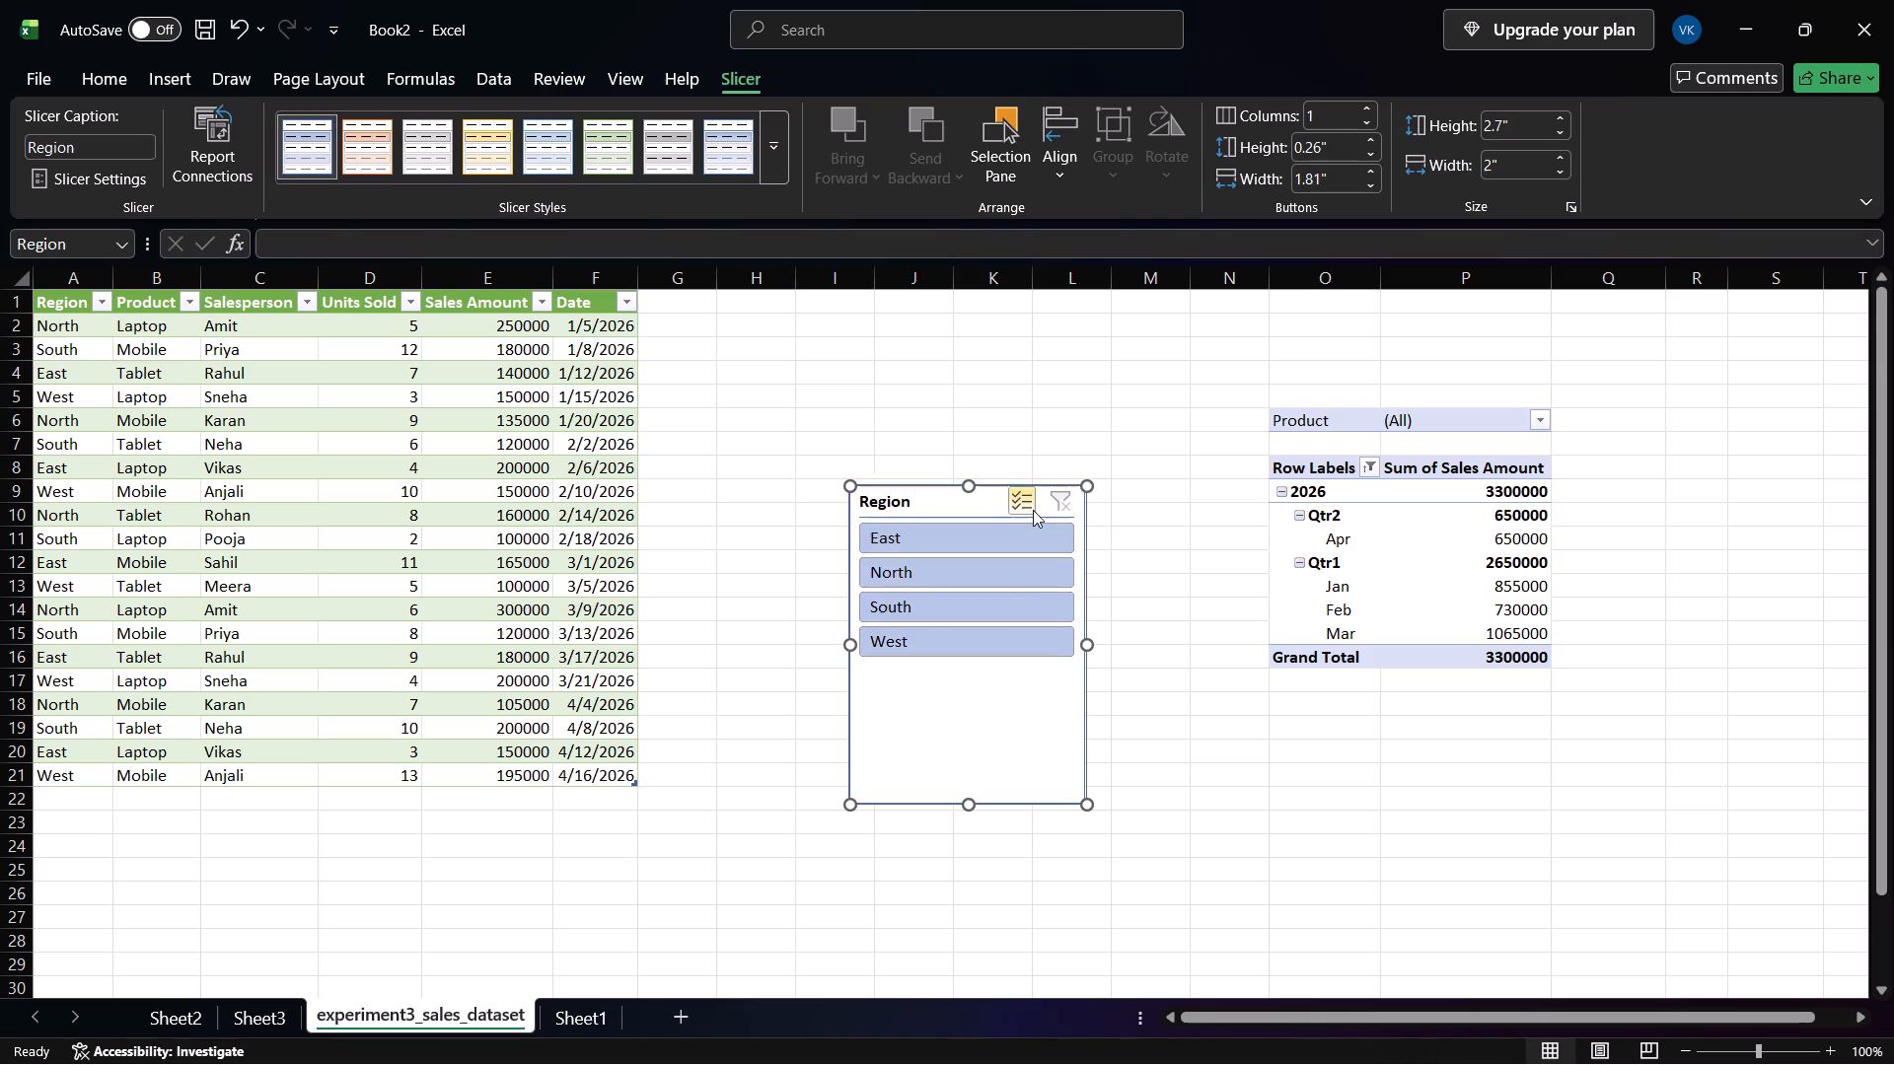
Turn on multi-select in the Region slicer and toggle East, North, South and West one after another.
left_click(1029, 505)
left_click(1006, 555)
left_click(992, 542)
left_click(987, 579)
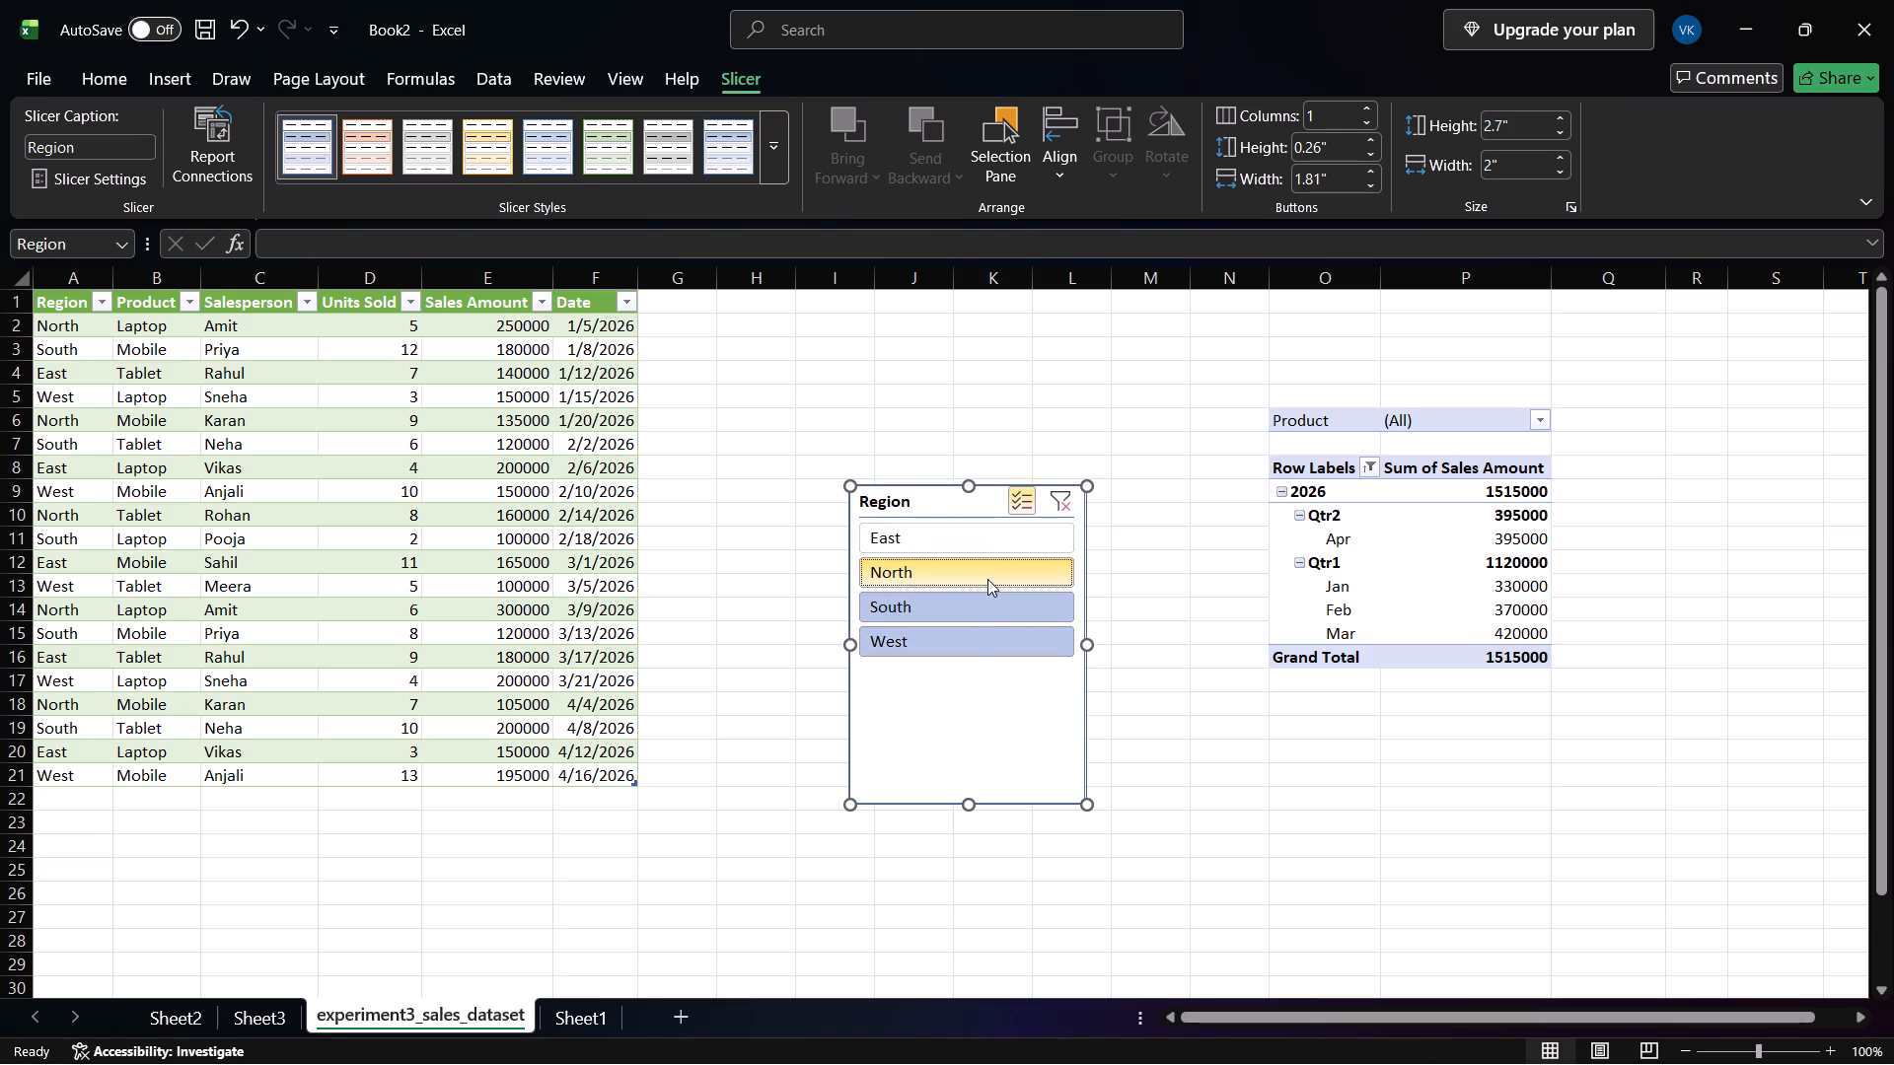
left_click(974, 608)
left_click(981, 642)
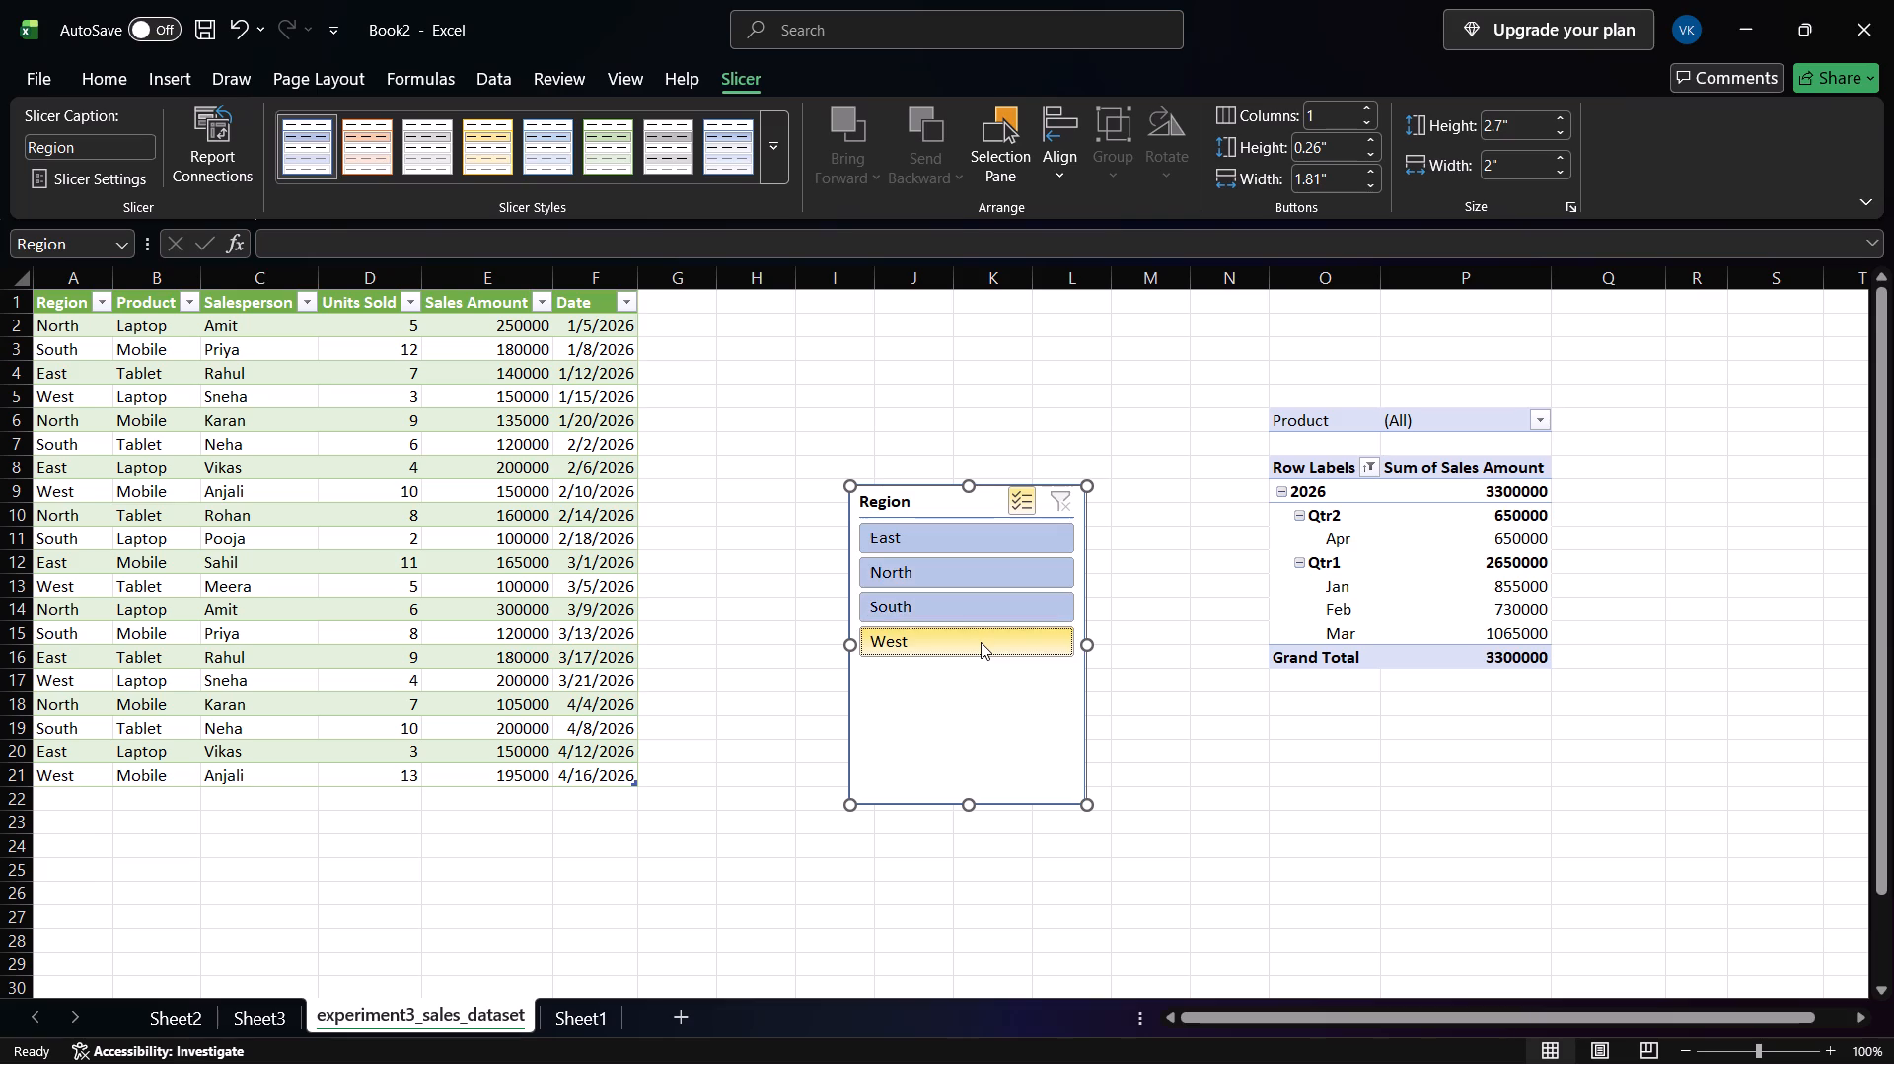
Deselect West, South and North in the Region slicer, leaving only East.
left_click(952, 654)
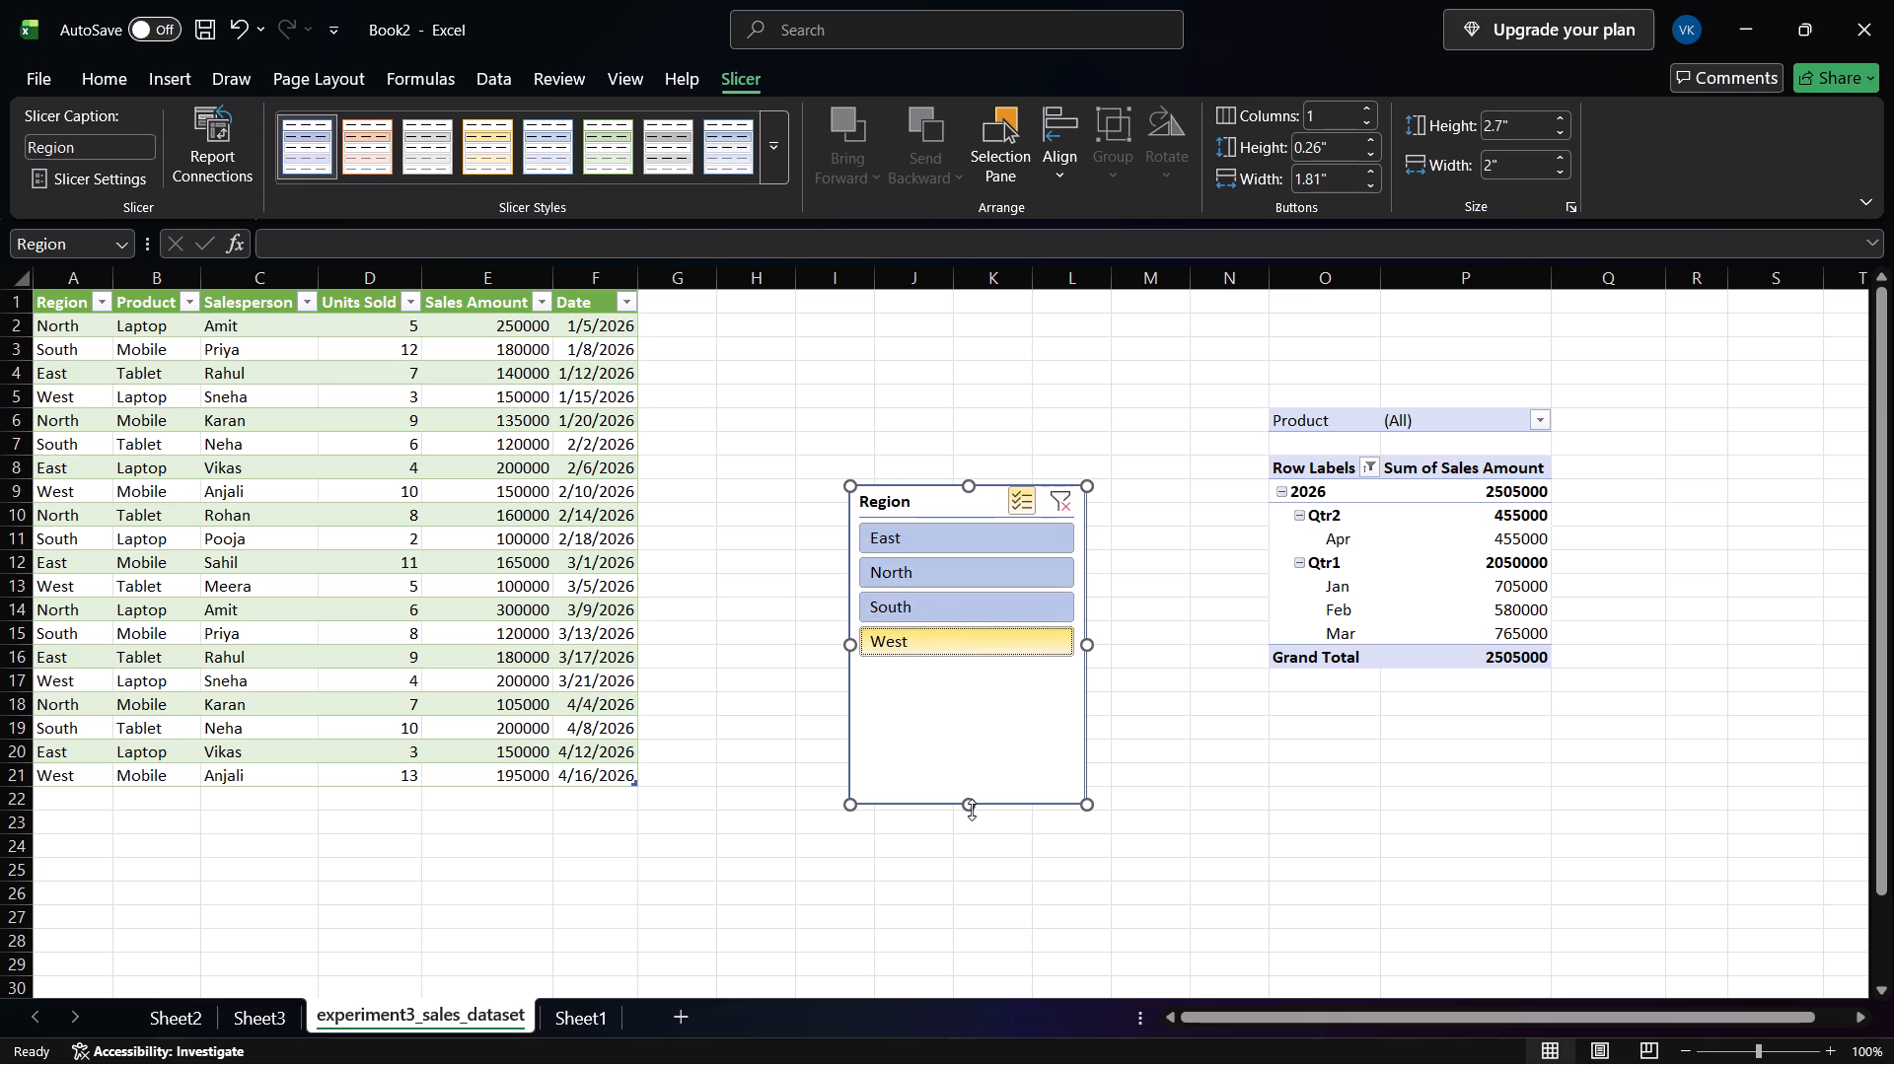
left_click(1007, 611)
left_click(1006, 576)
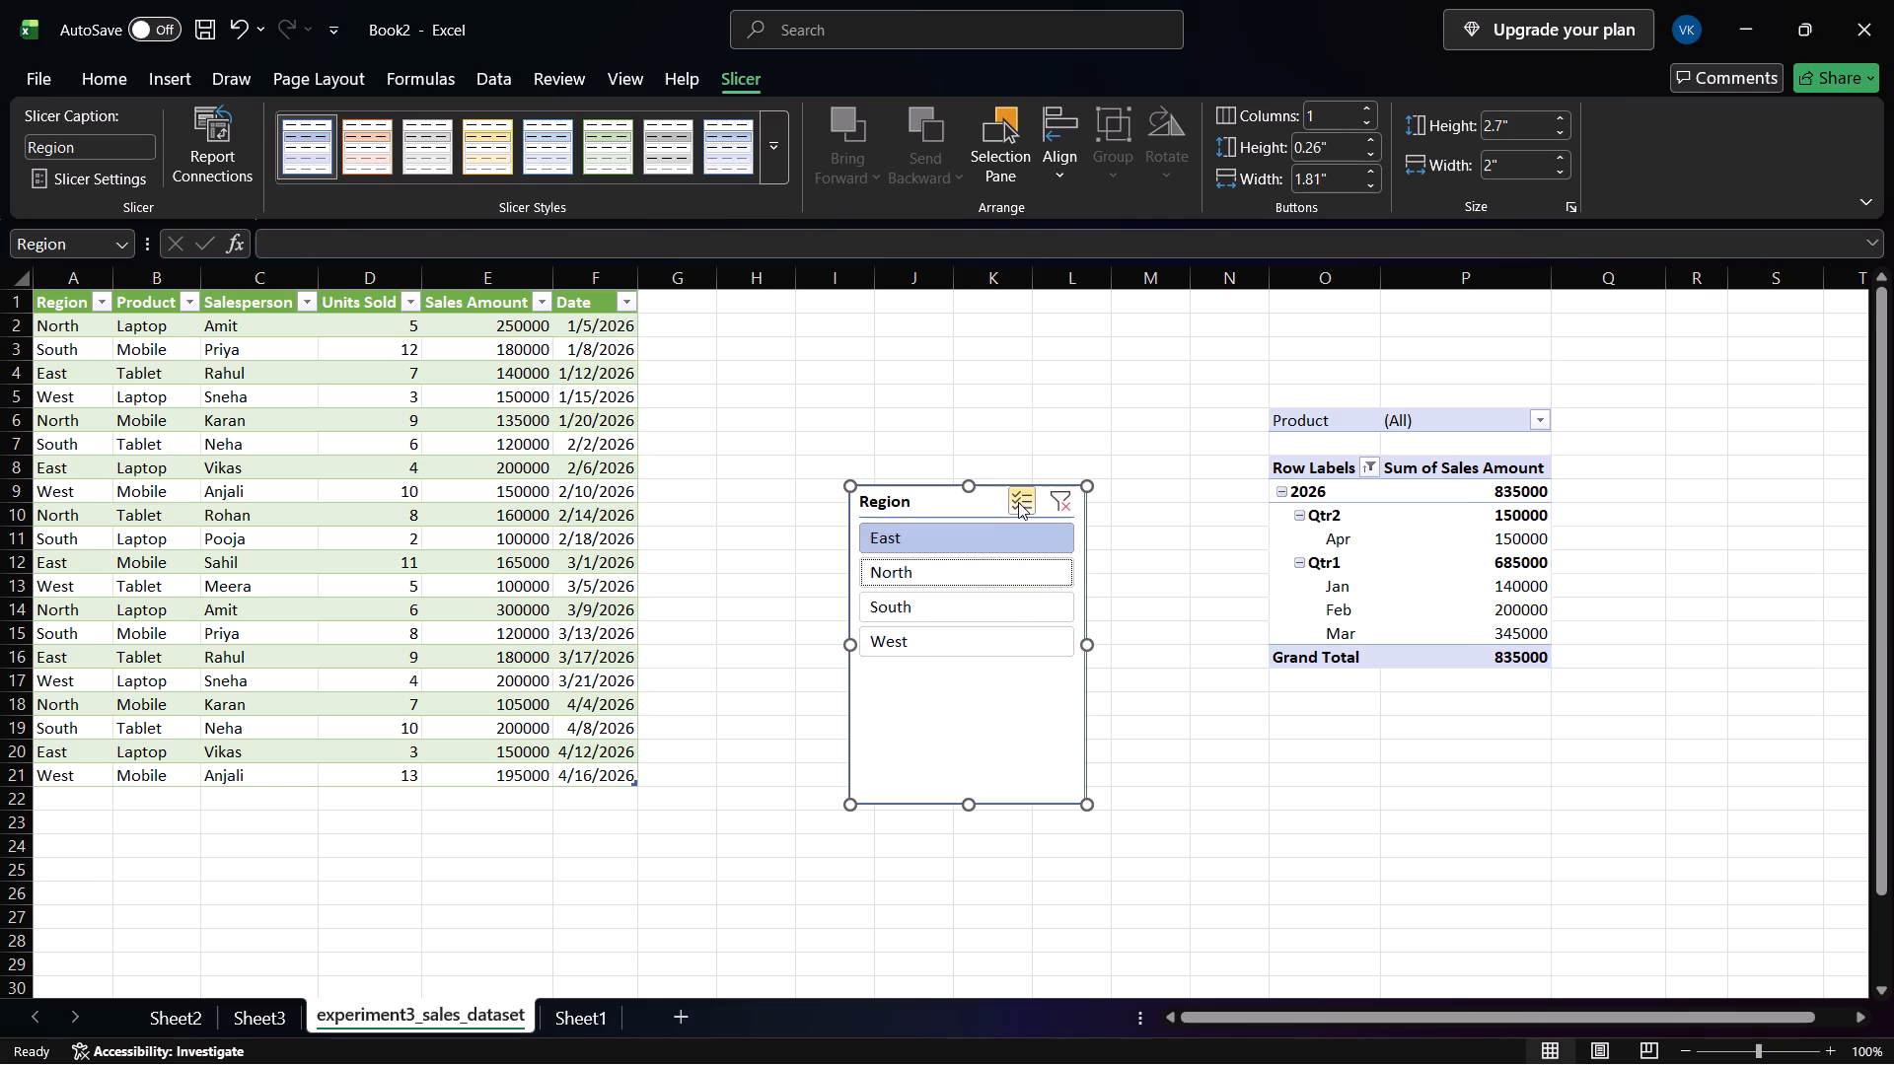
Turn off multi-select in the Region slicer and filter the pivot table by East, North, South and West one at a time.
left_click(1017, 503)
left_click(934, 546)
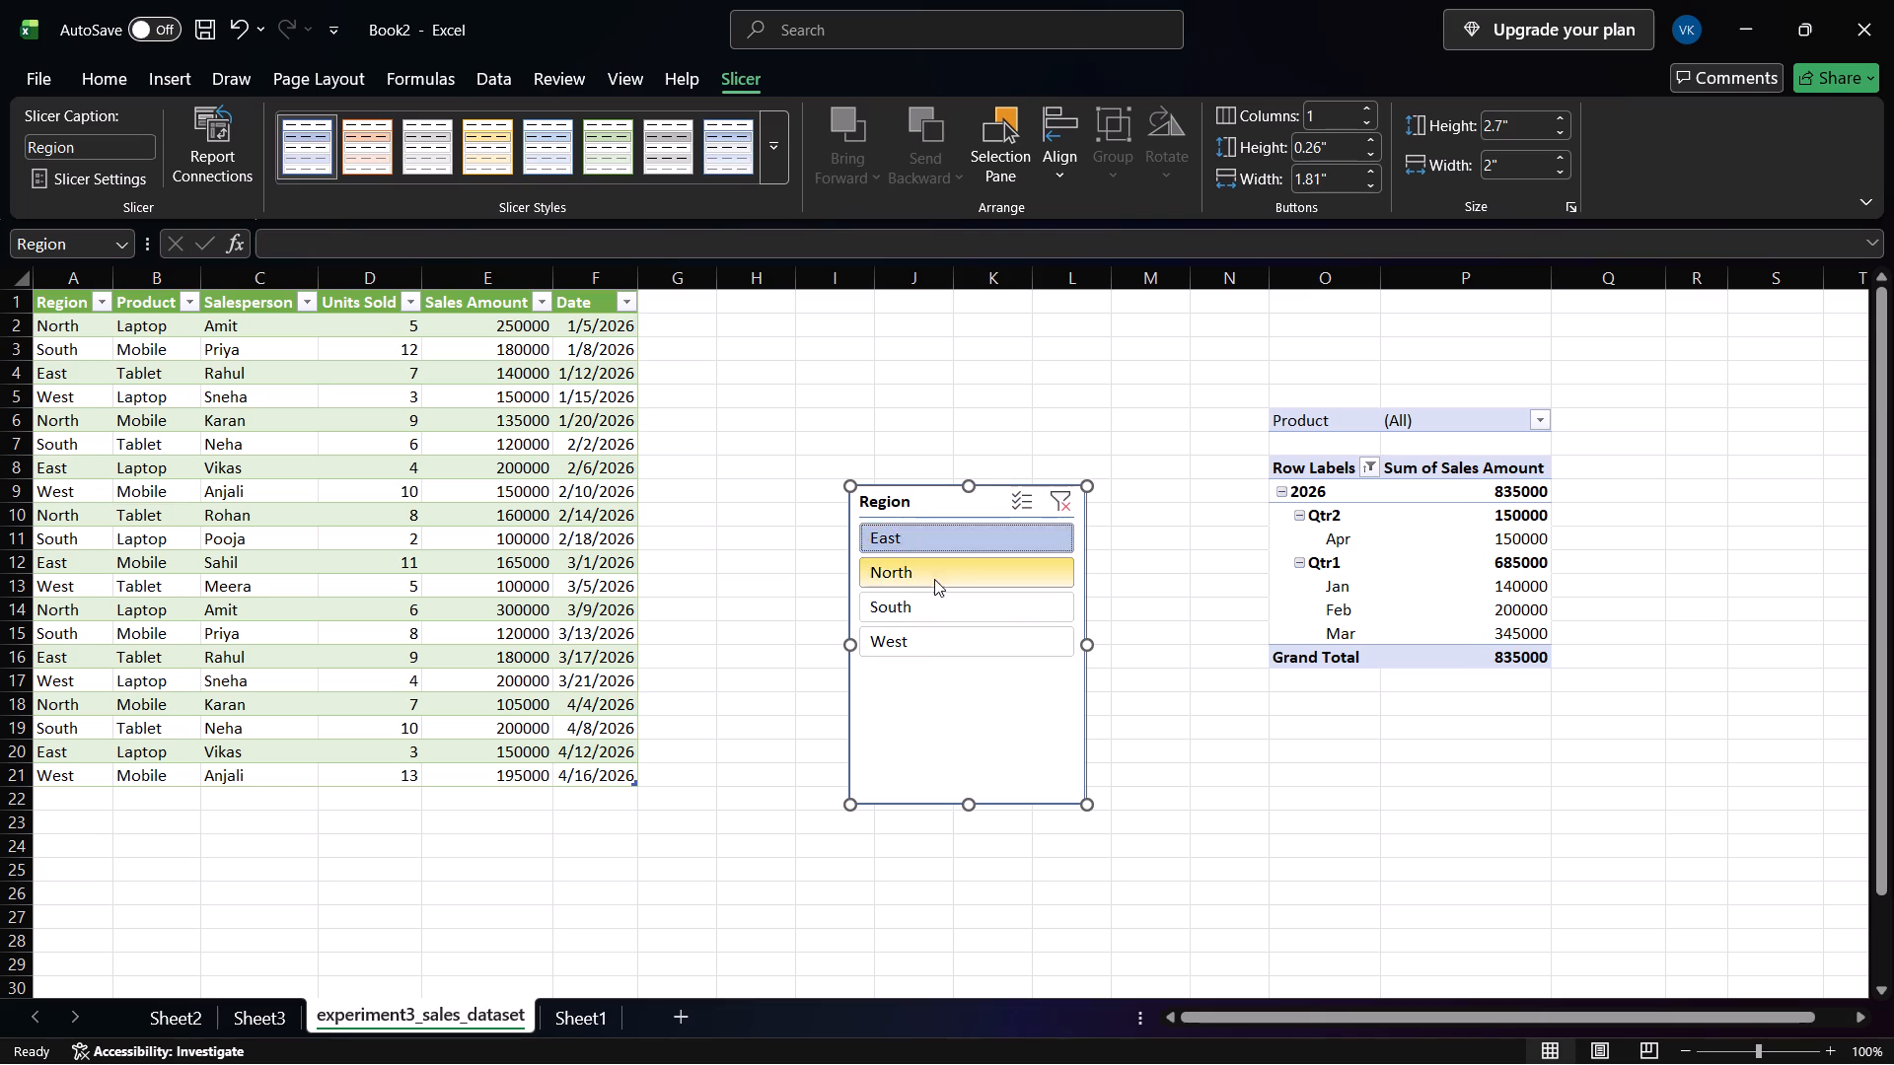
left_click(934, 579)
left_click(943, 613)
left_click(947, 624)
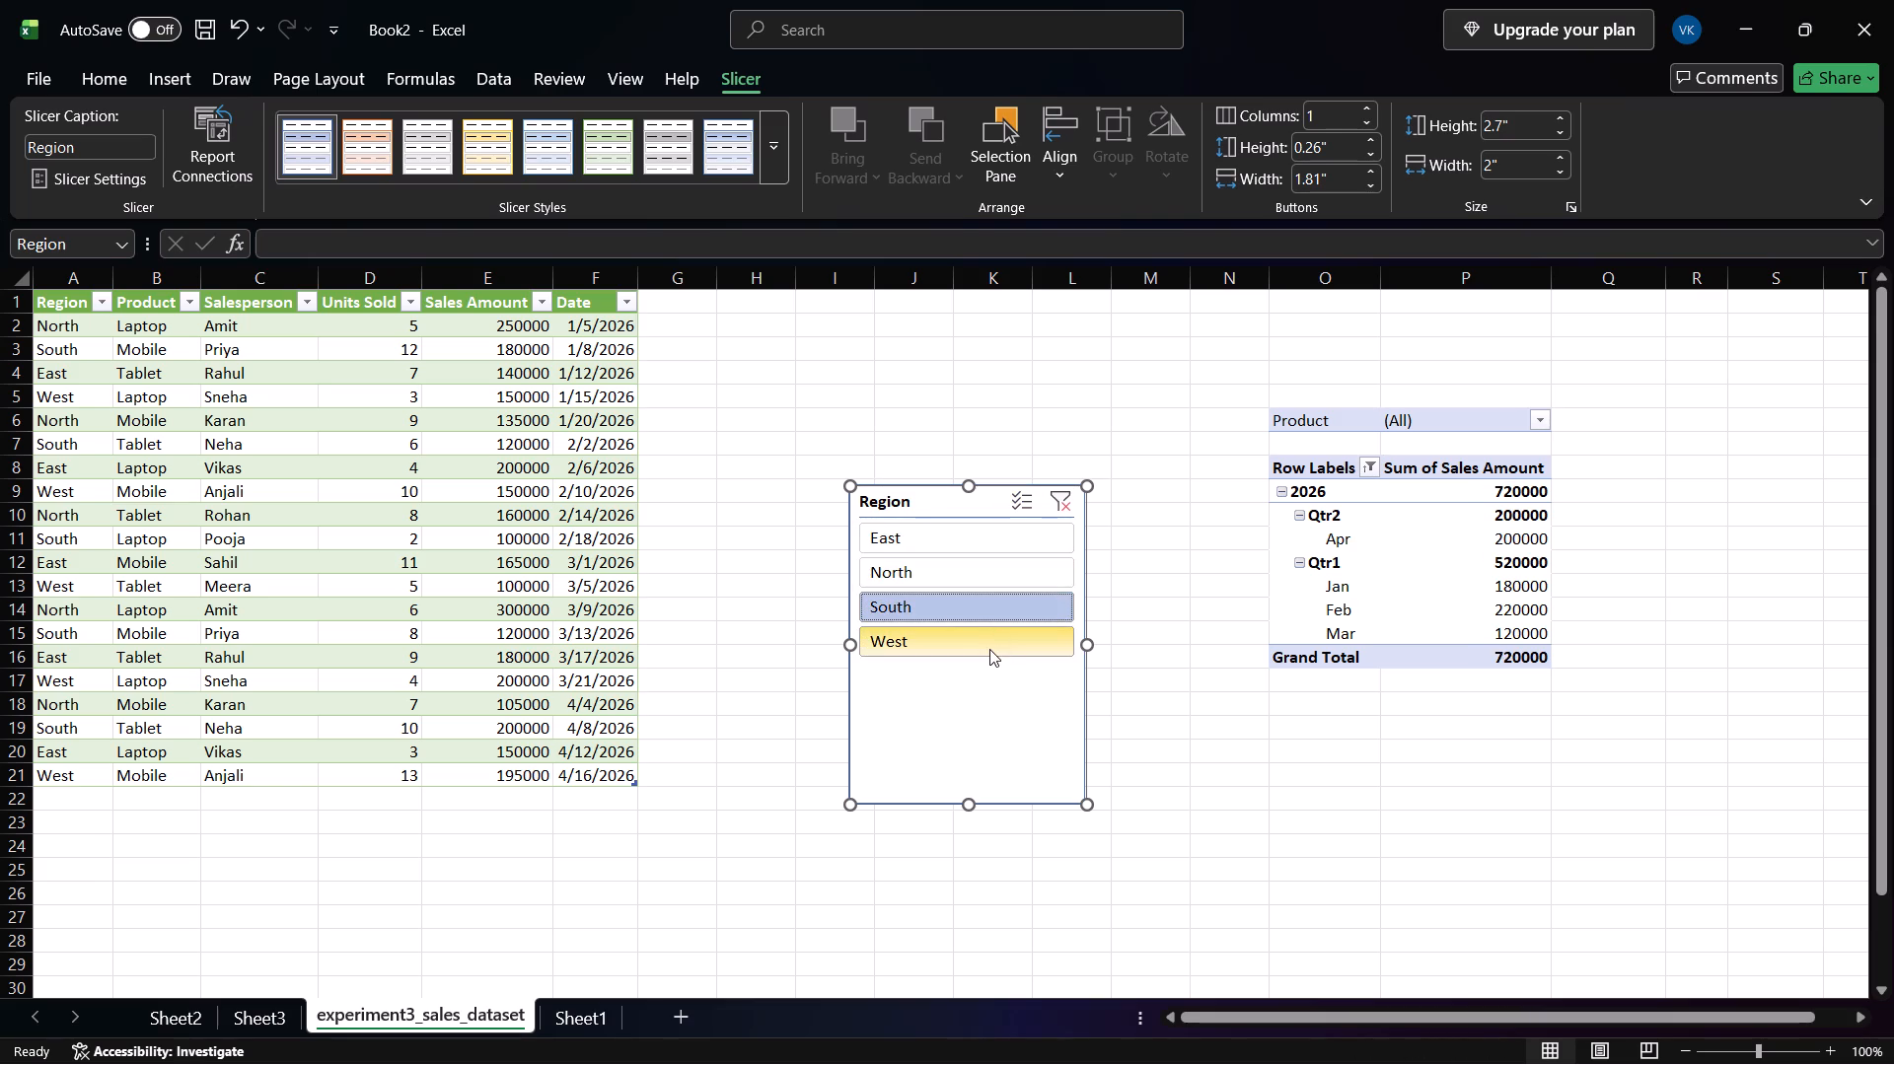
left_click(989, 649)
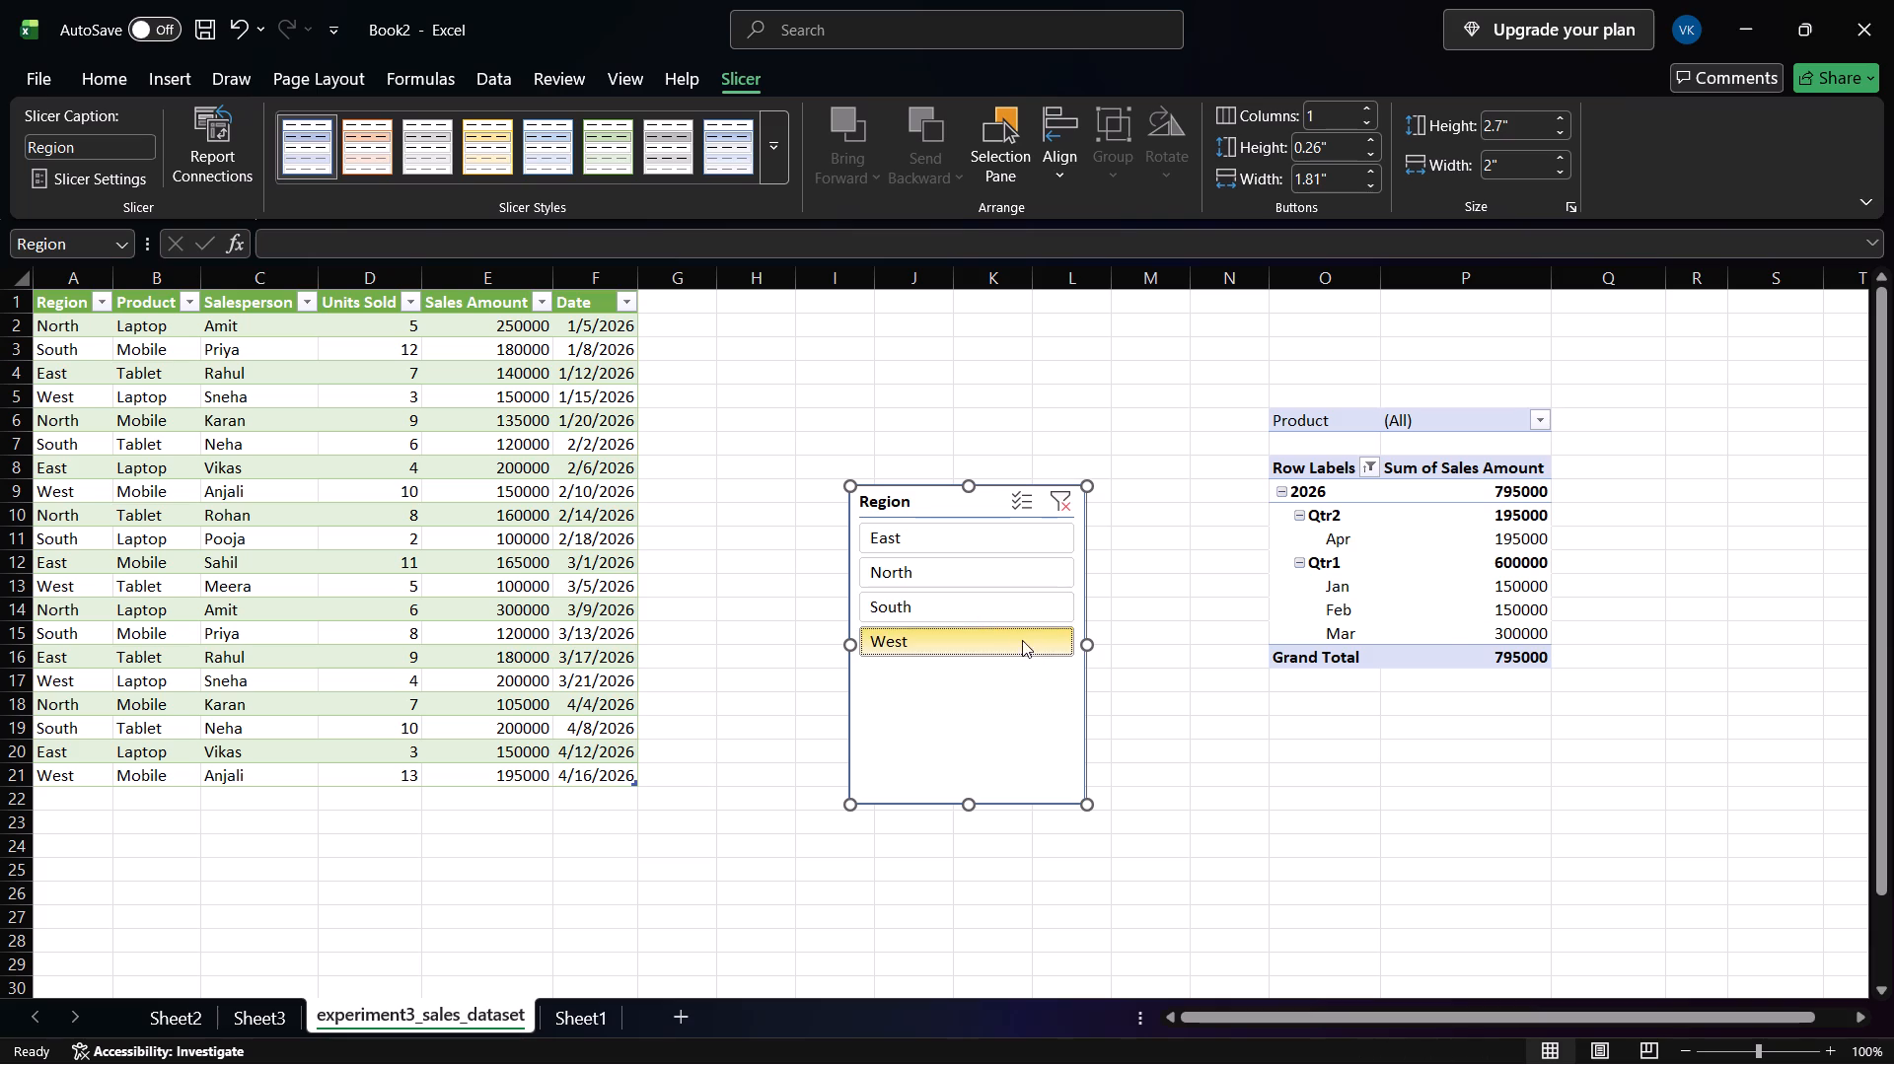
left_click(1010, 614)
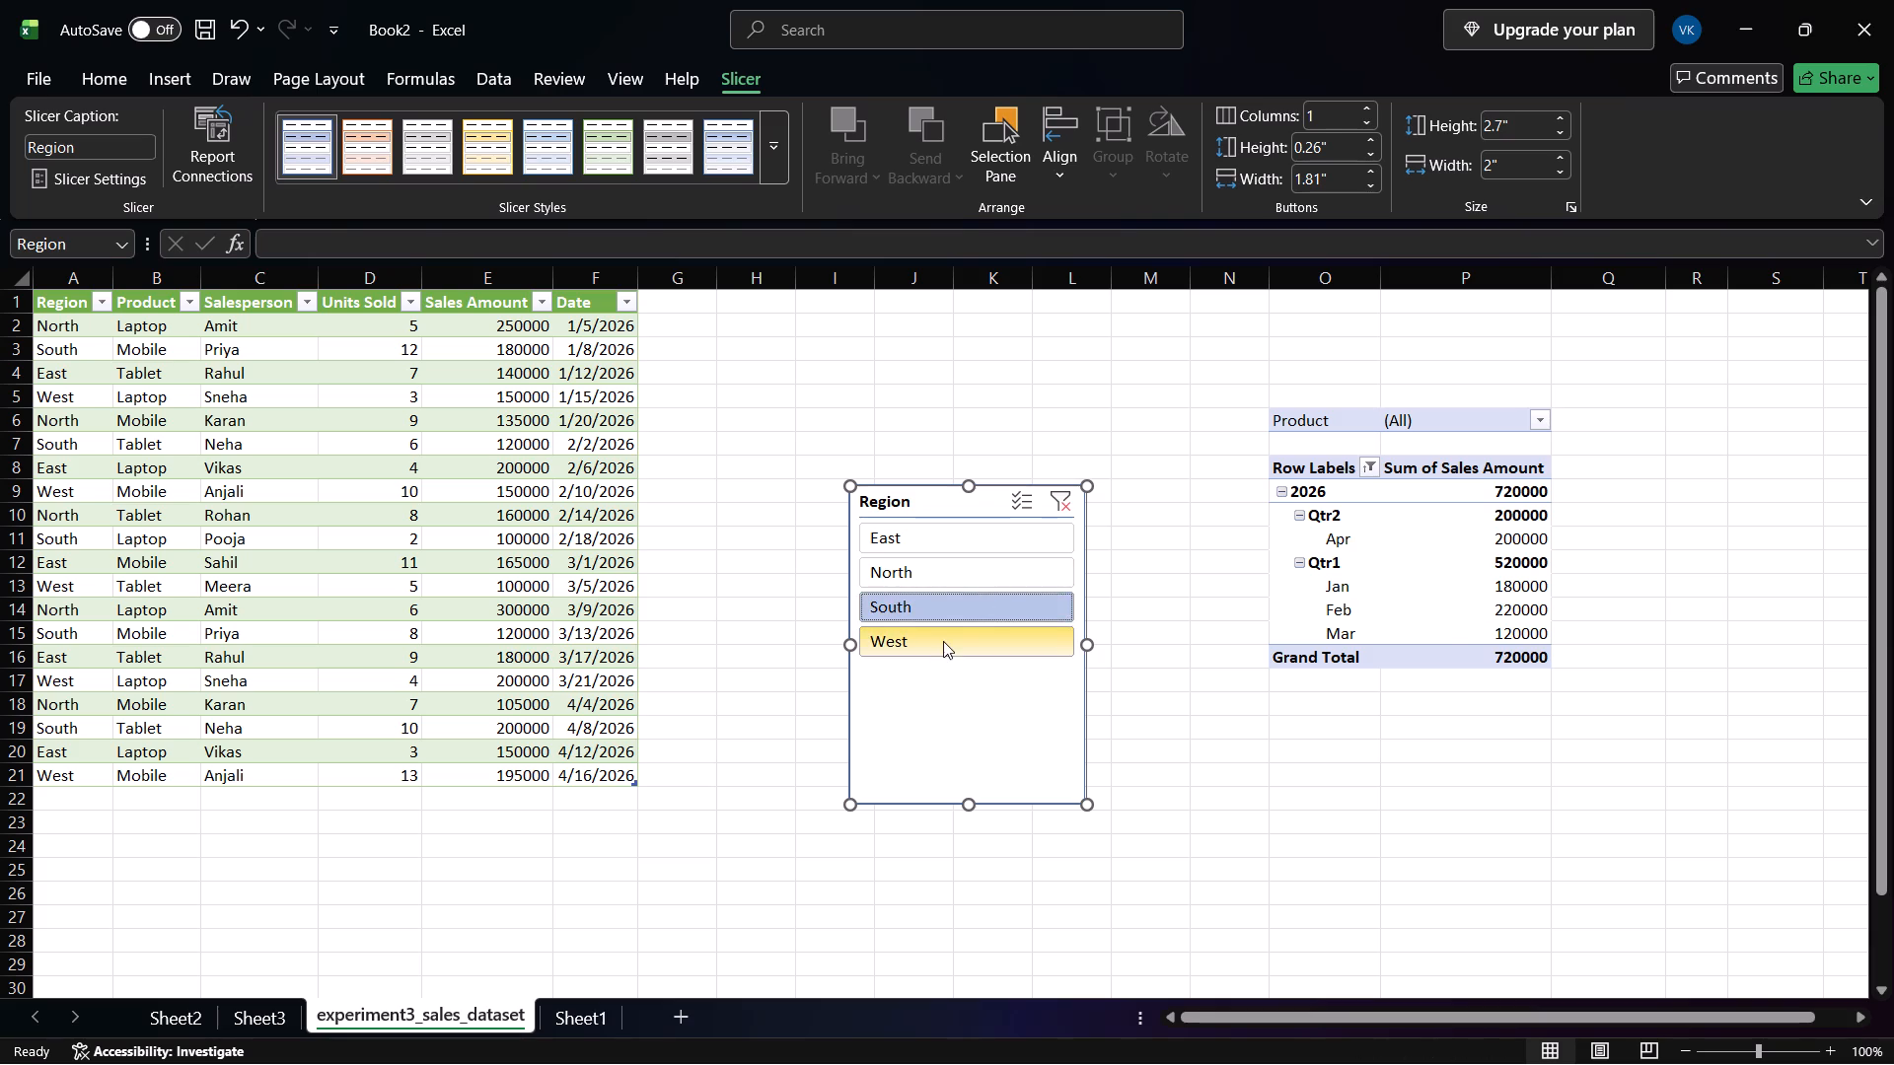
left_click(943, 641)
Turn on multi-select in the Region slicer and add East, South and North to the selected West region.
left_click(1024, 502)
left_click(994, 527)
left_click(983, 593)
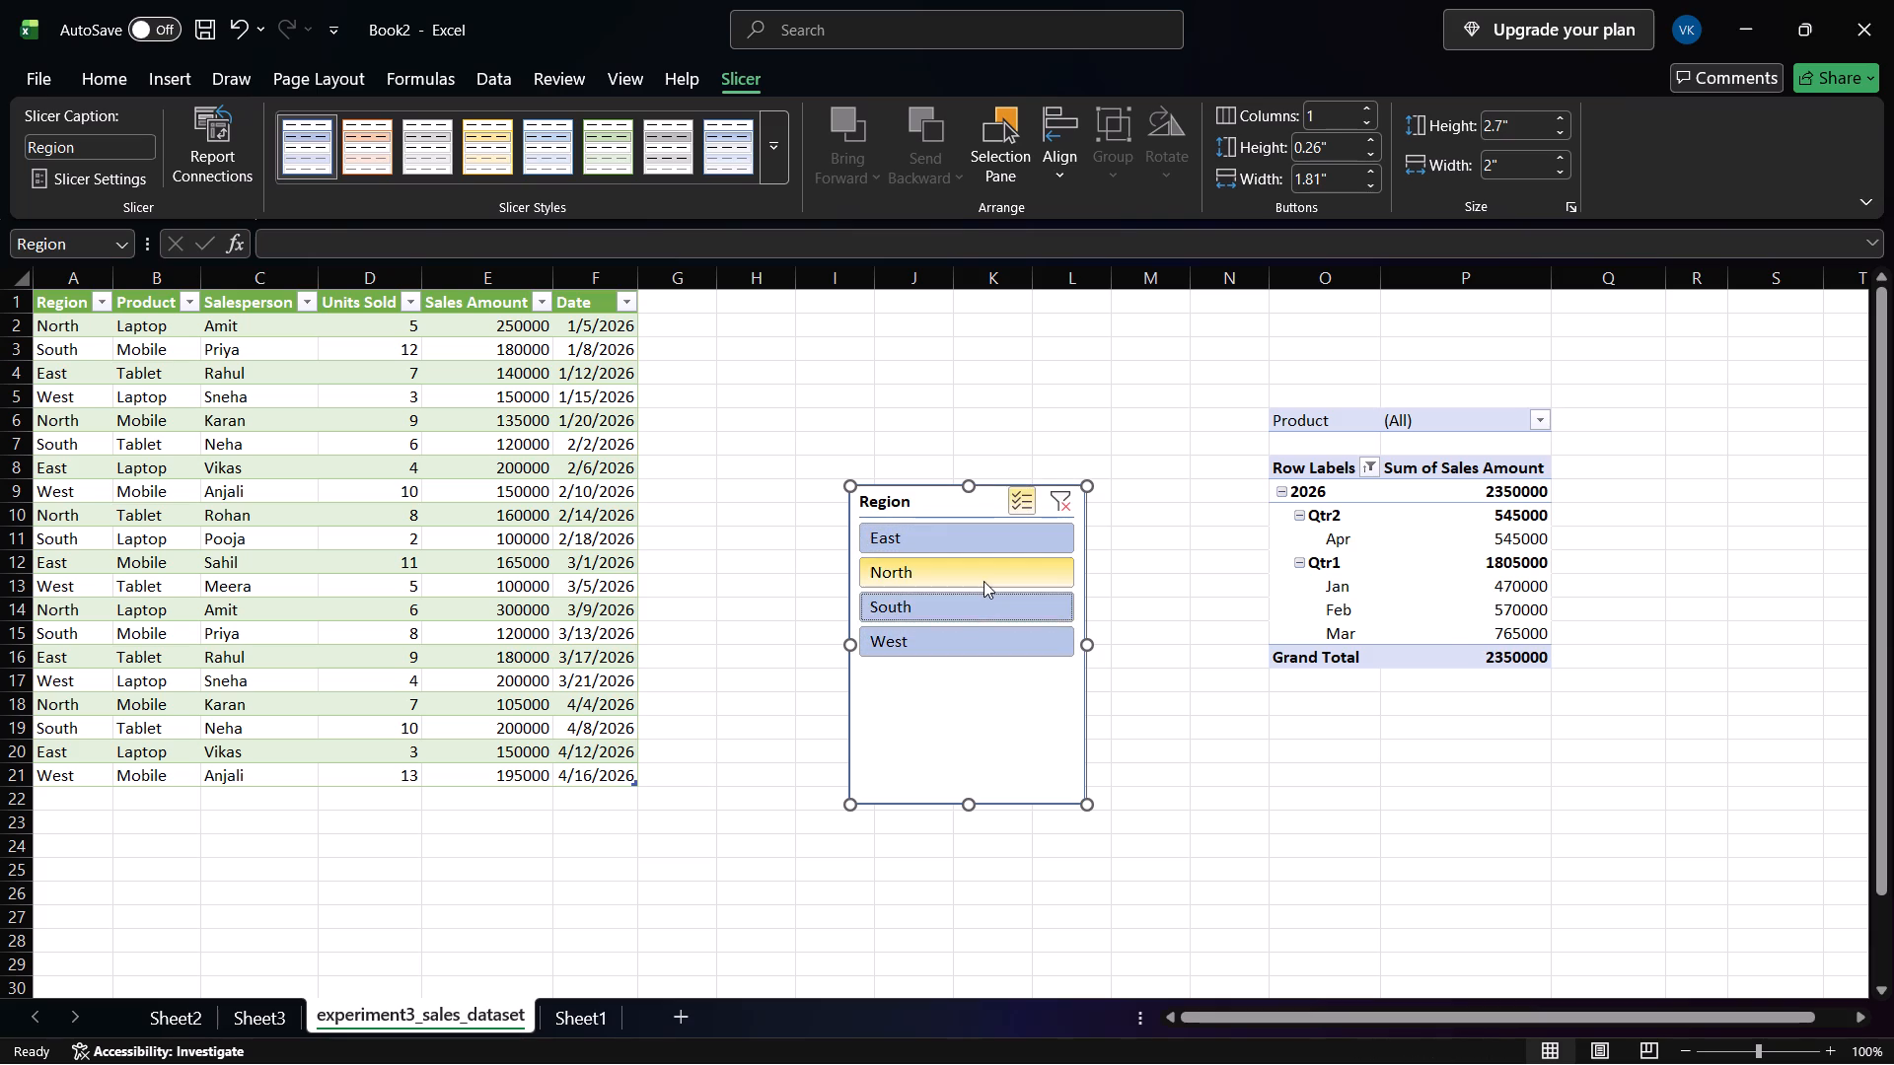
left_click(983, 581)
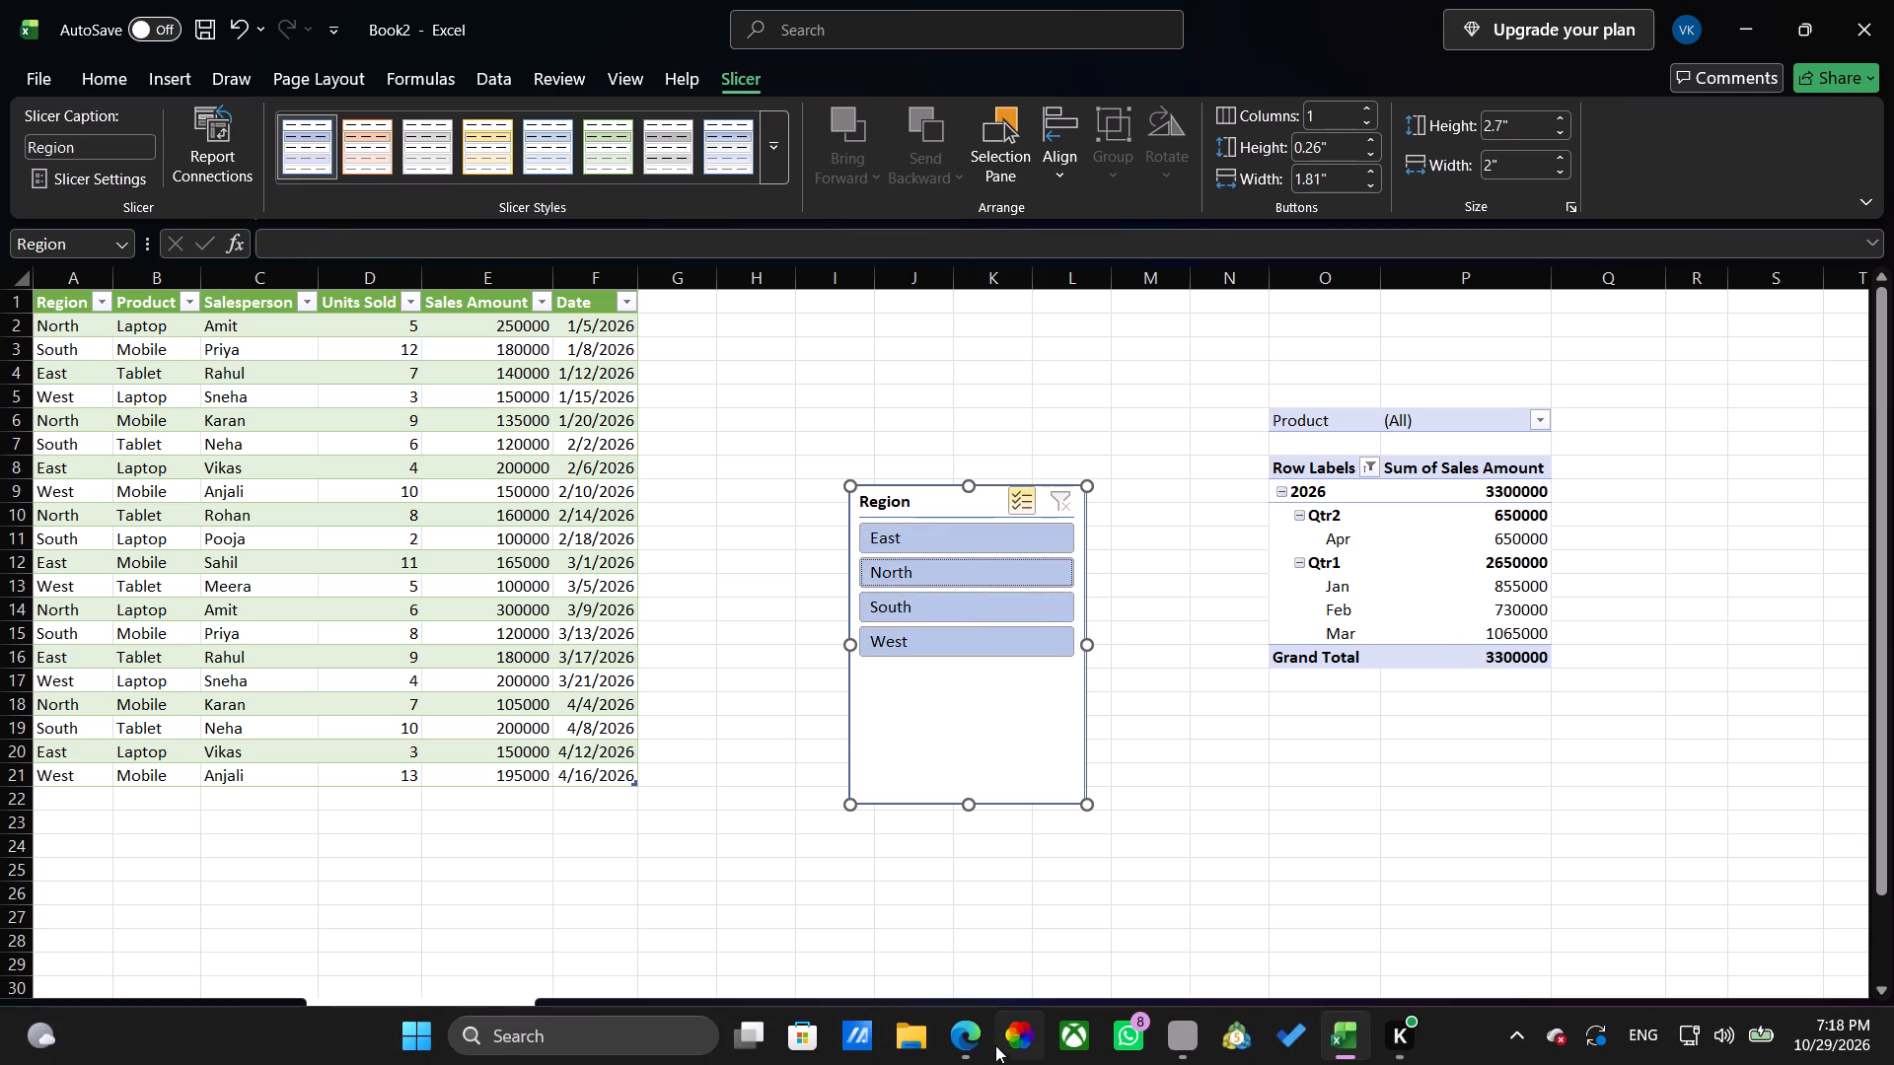
Switch to daspracticals.pdf in Edge and read the final step of Experiment 4.
left_click(963, 1033)
scroll(818, 803, "down", 2)
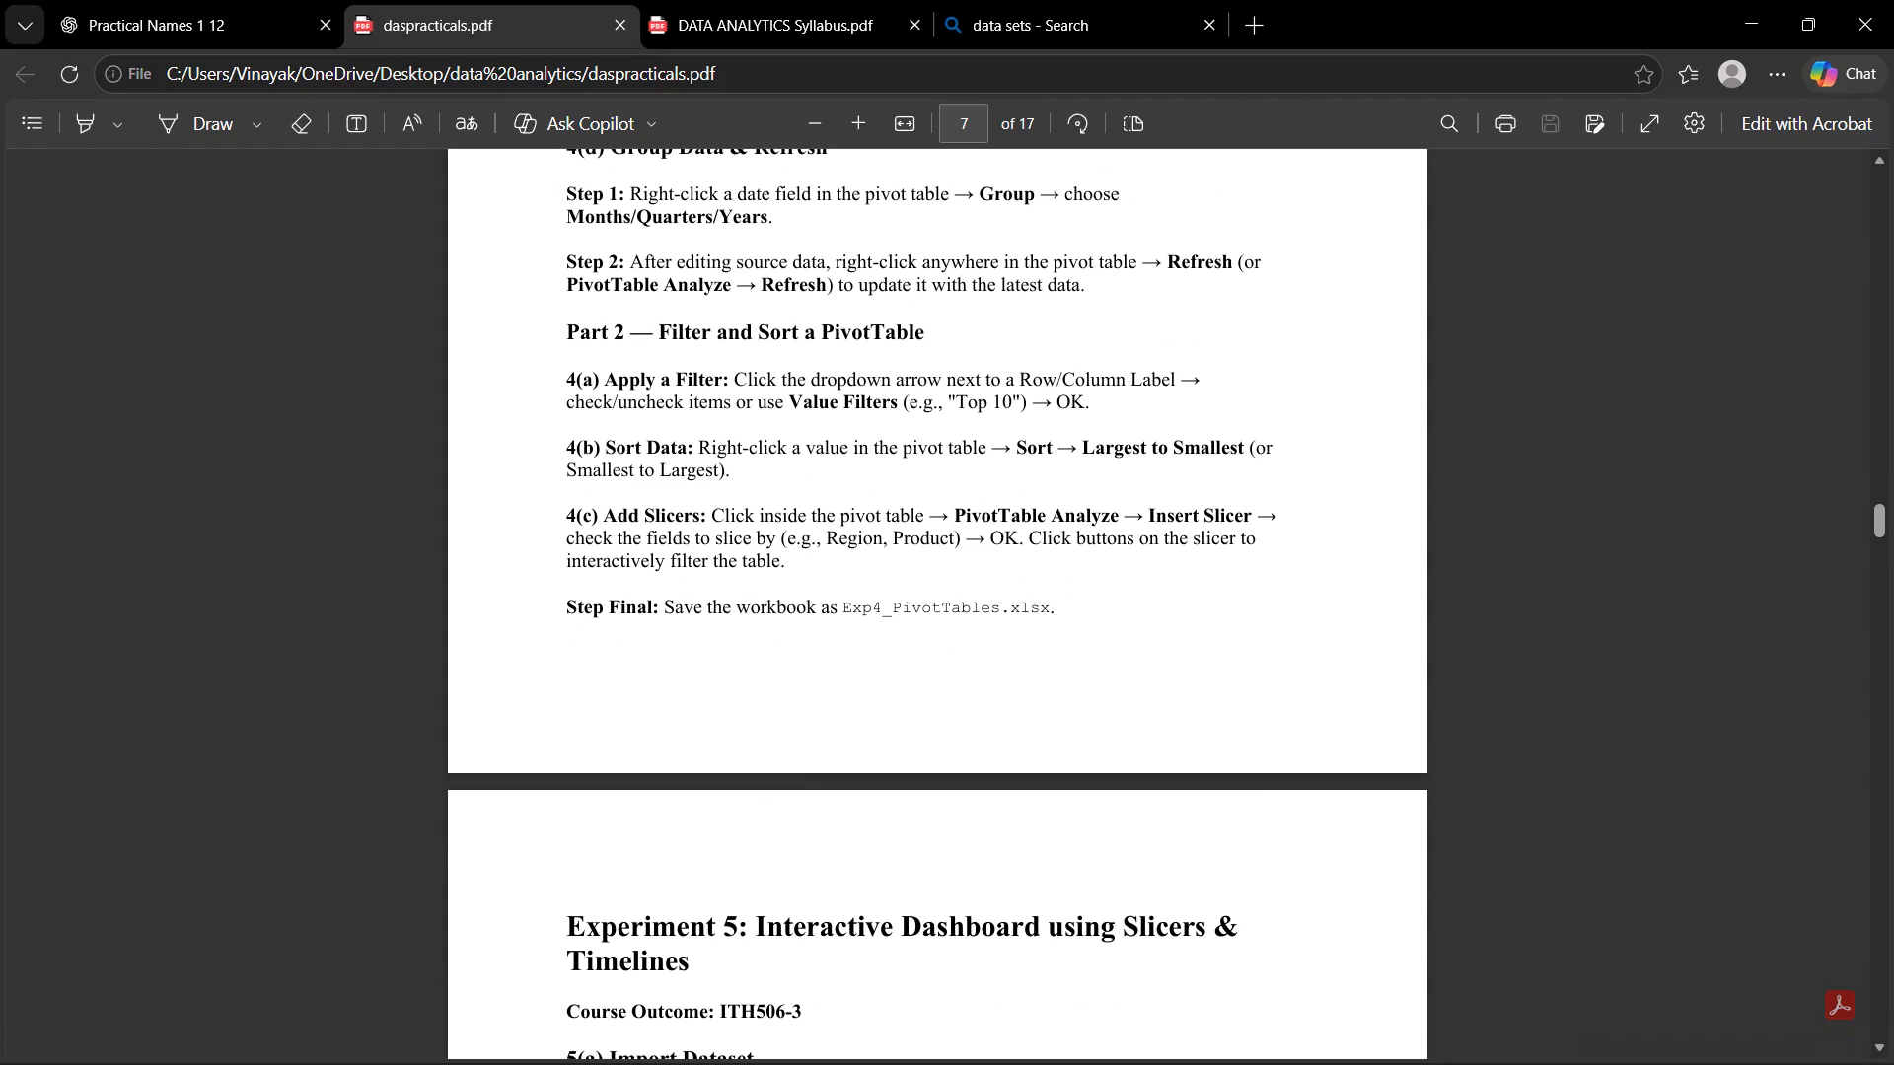
Switch back to Excel and save the workbook as exp4 in the daspracticals folder.
left_click(1680, 3)
left_click(1707, 0)
left_click(1724, 0)
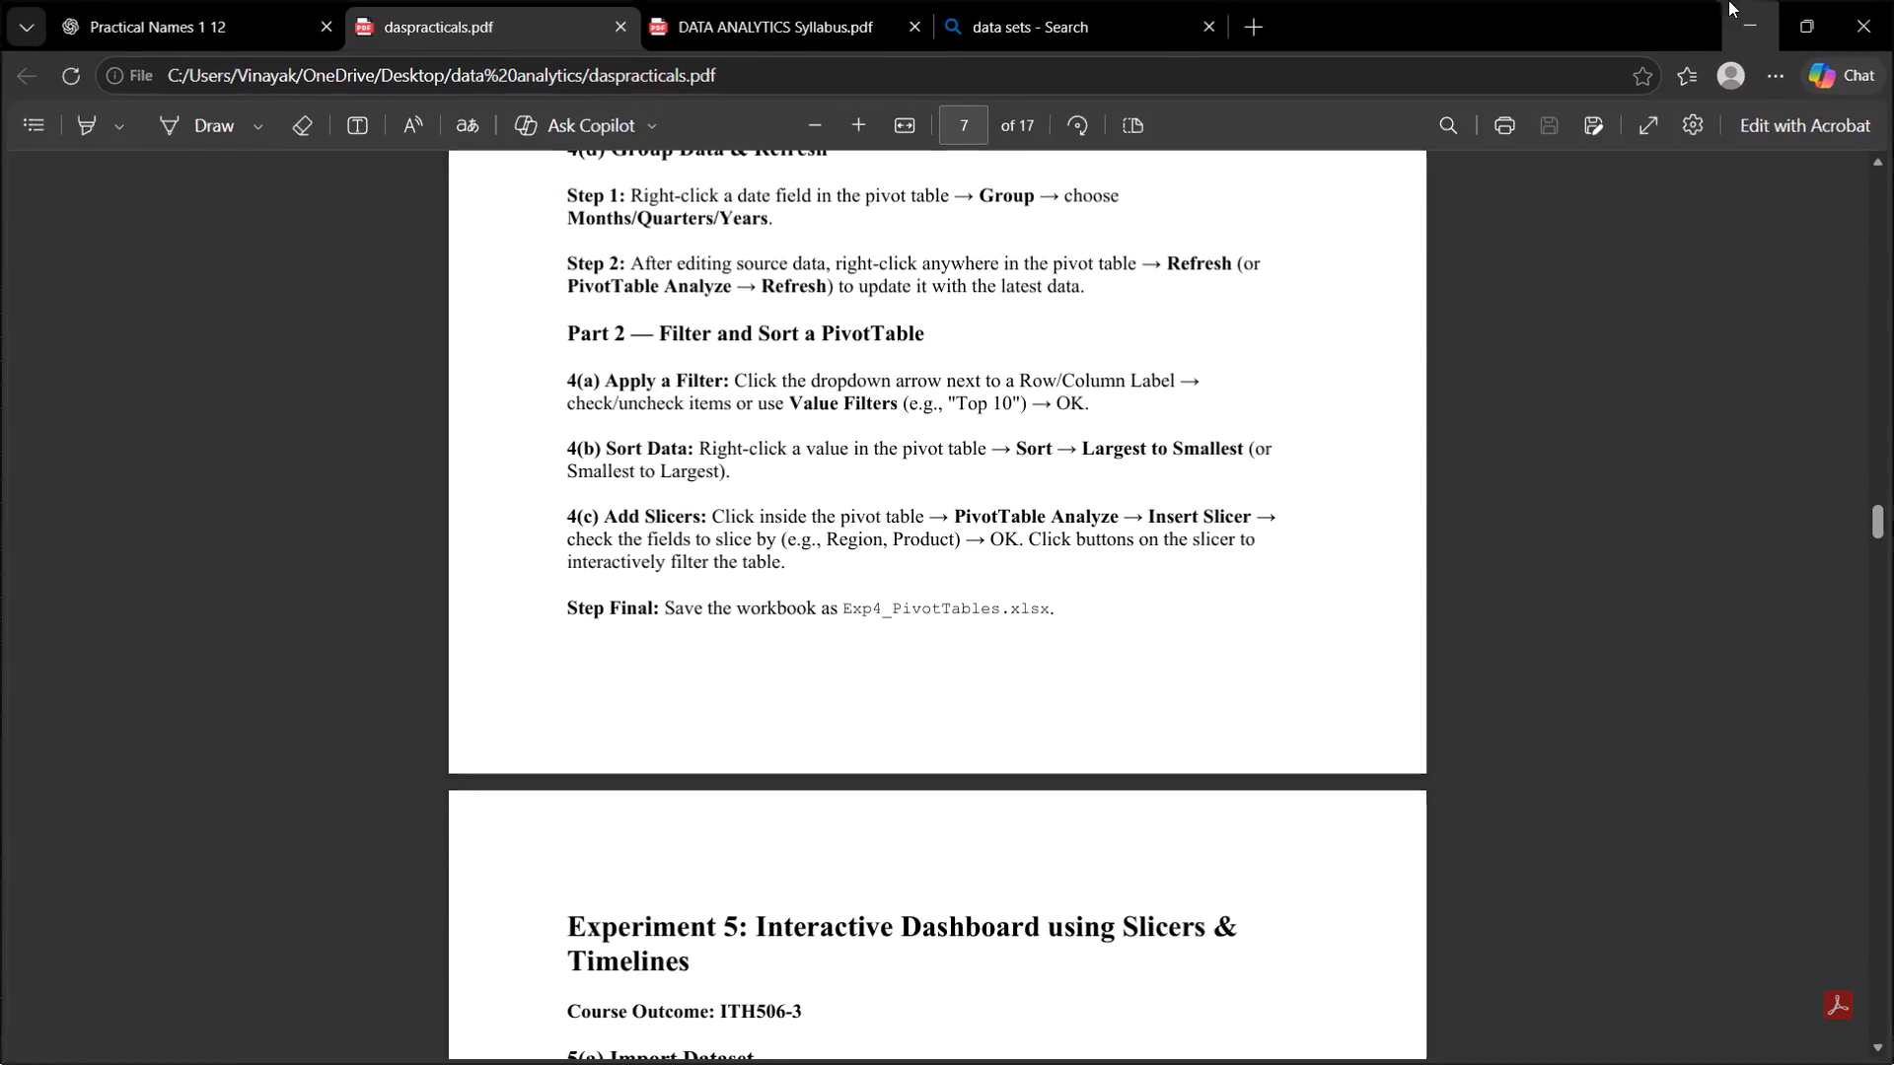
left_click(44, 90)
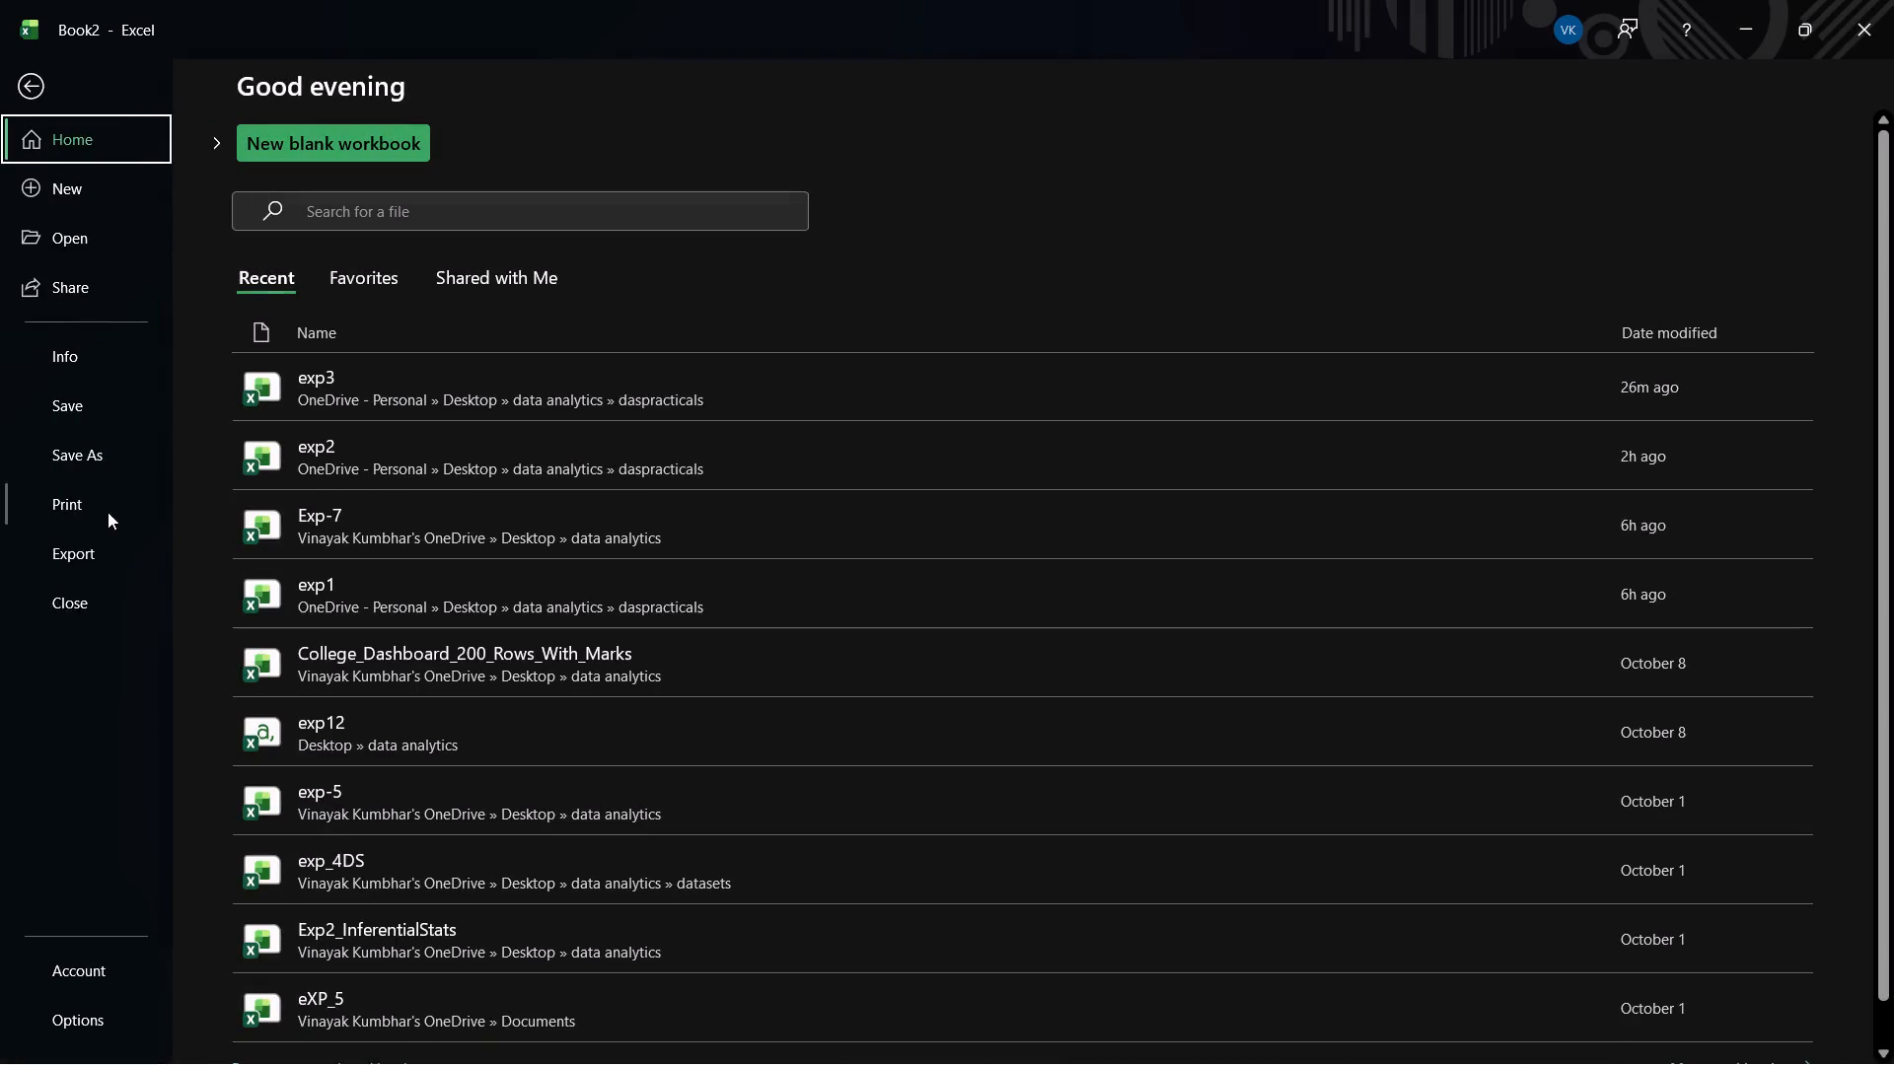
left_click(89, 443)
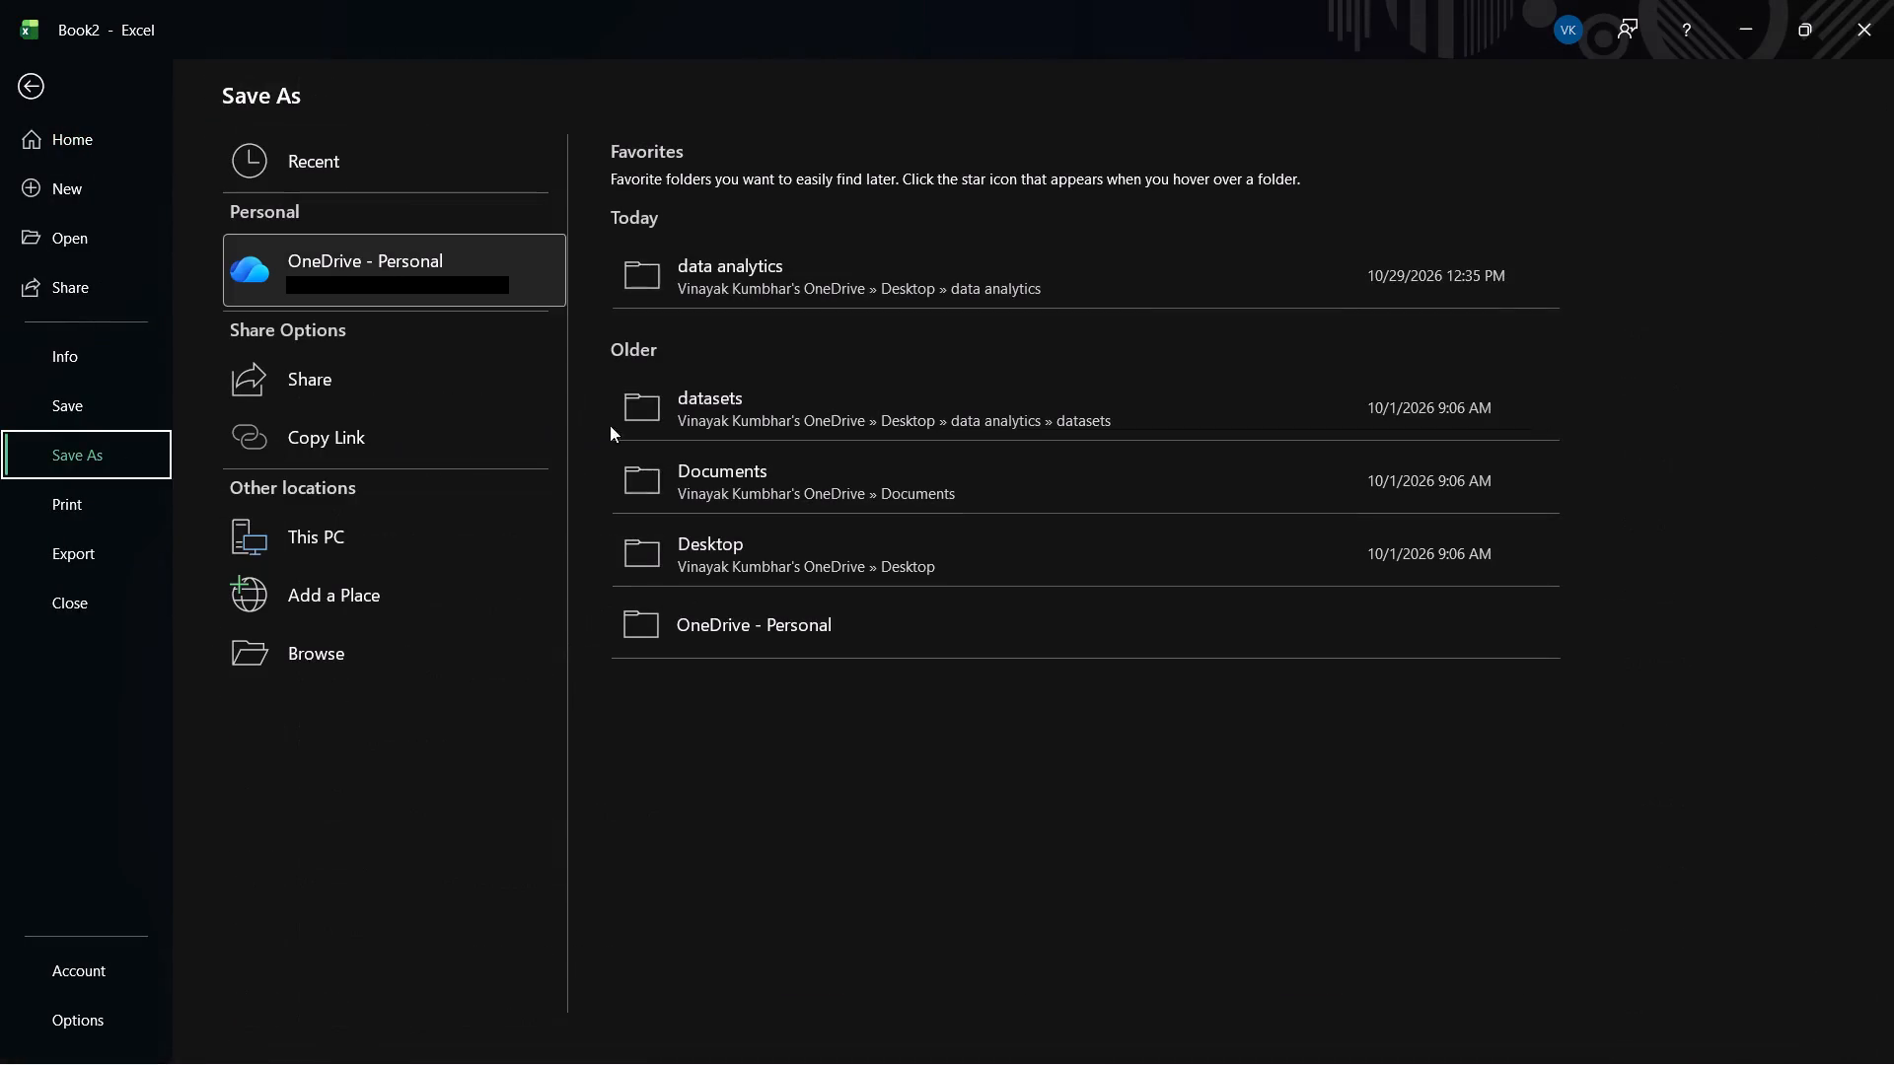
left_click(756, 279)
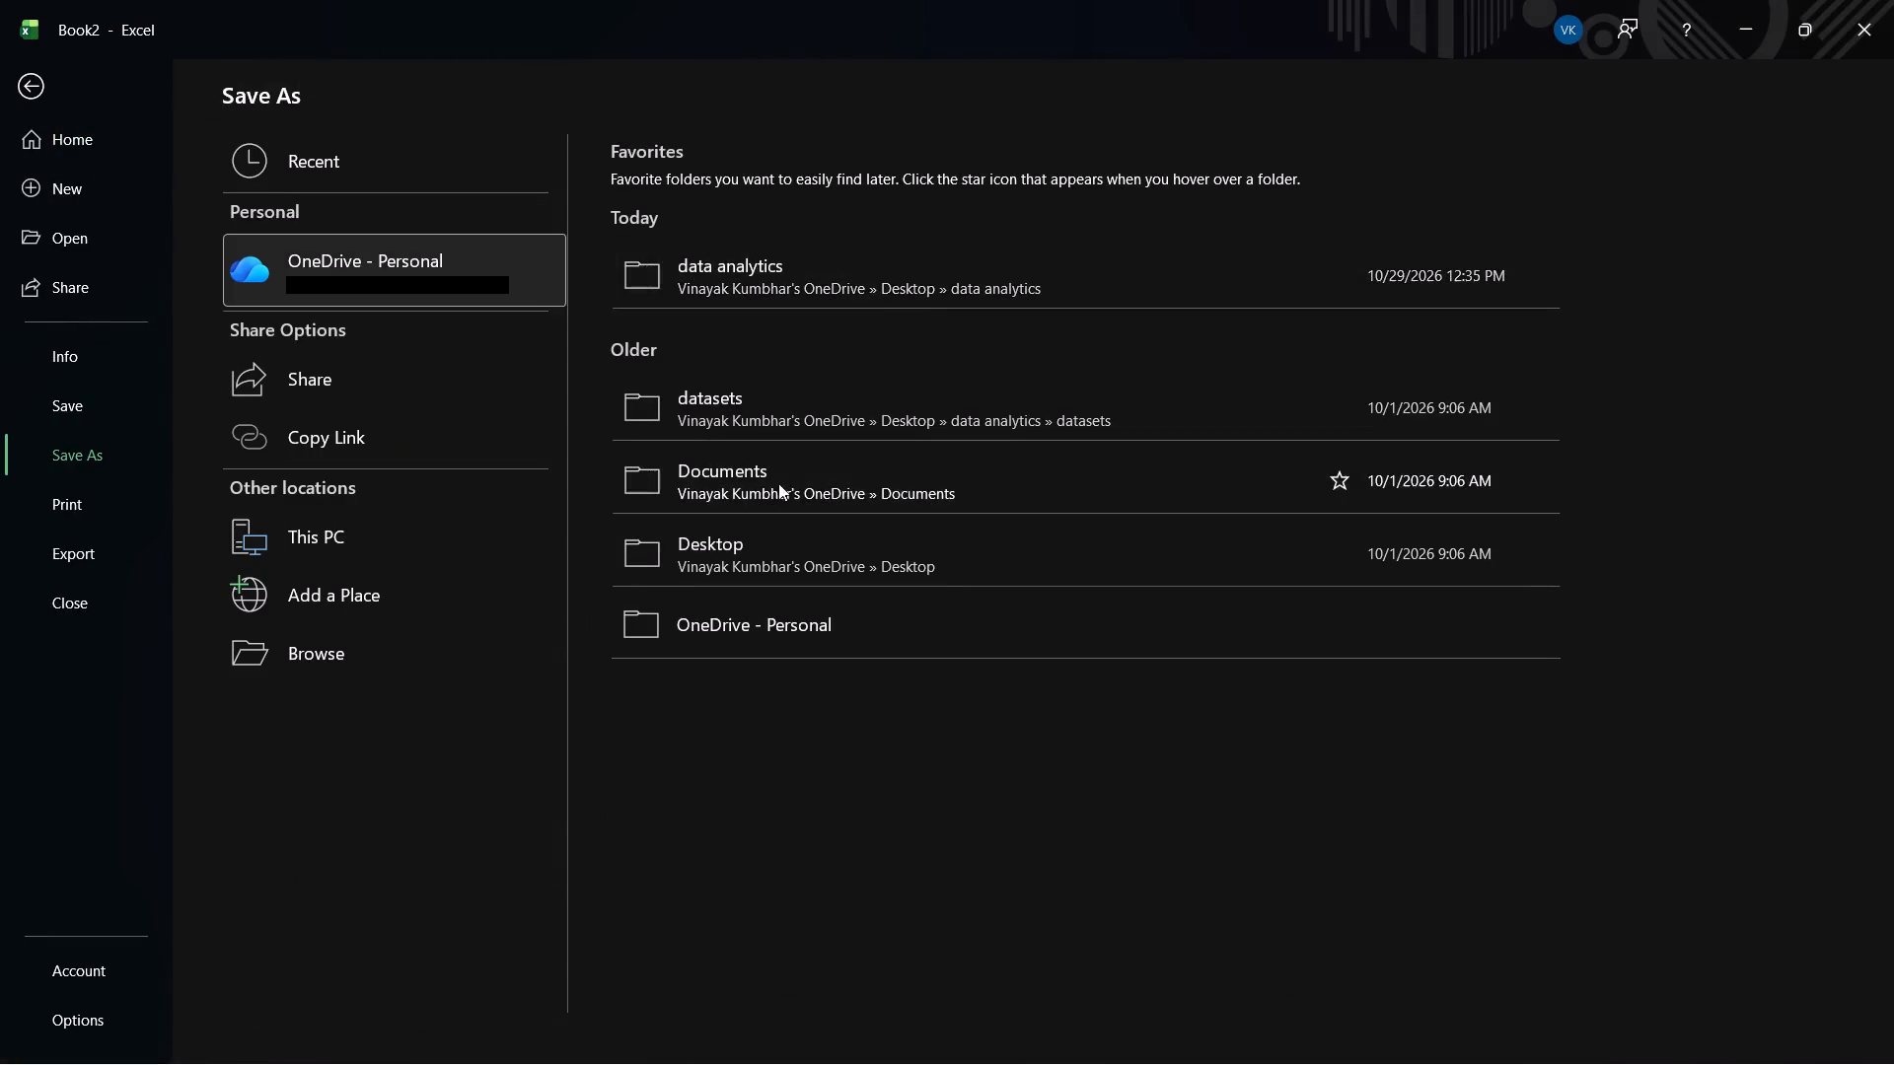
double_click(329, 281)
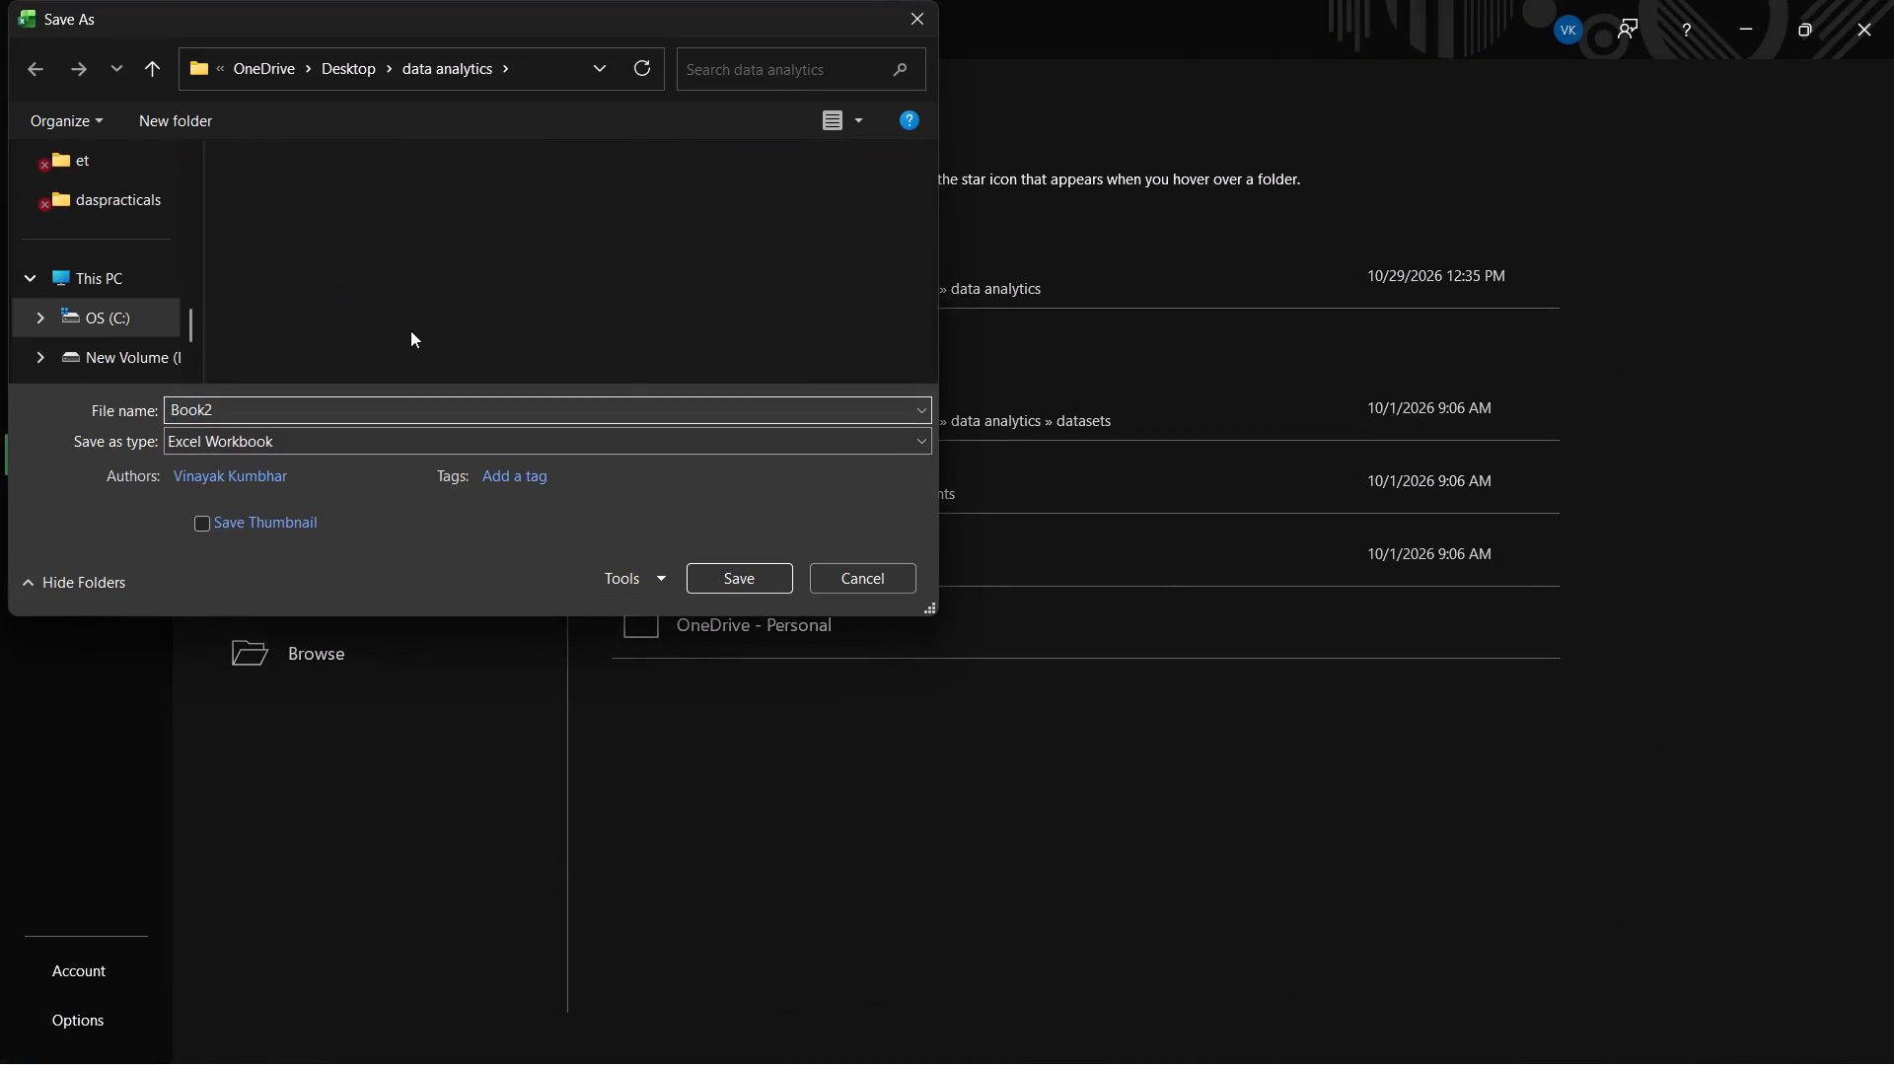
key("e")
type("xp4")
left_click(440, 411)
type("exp4")
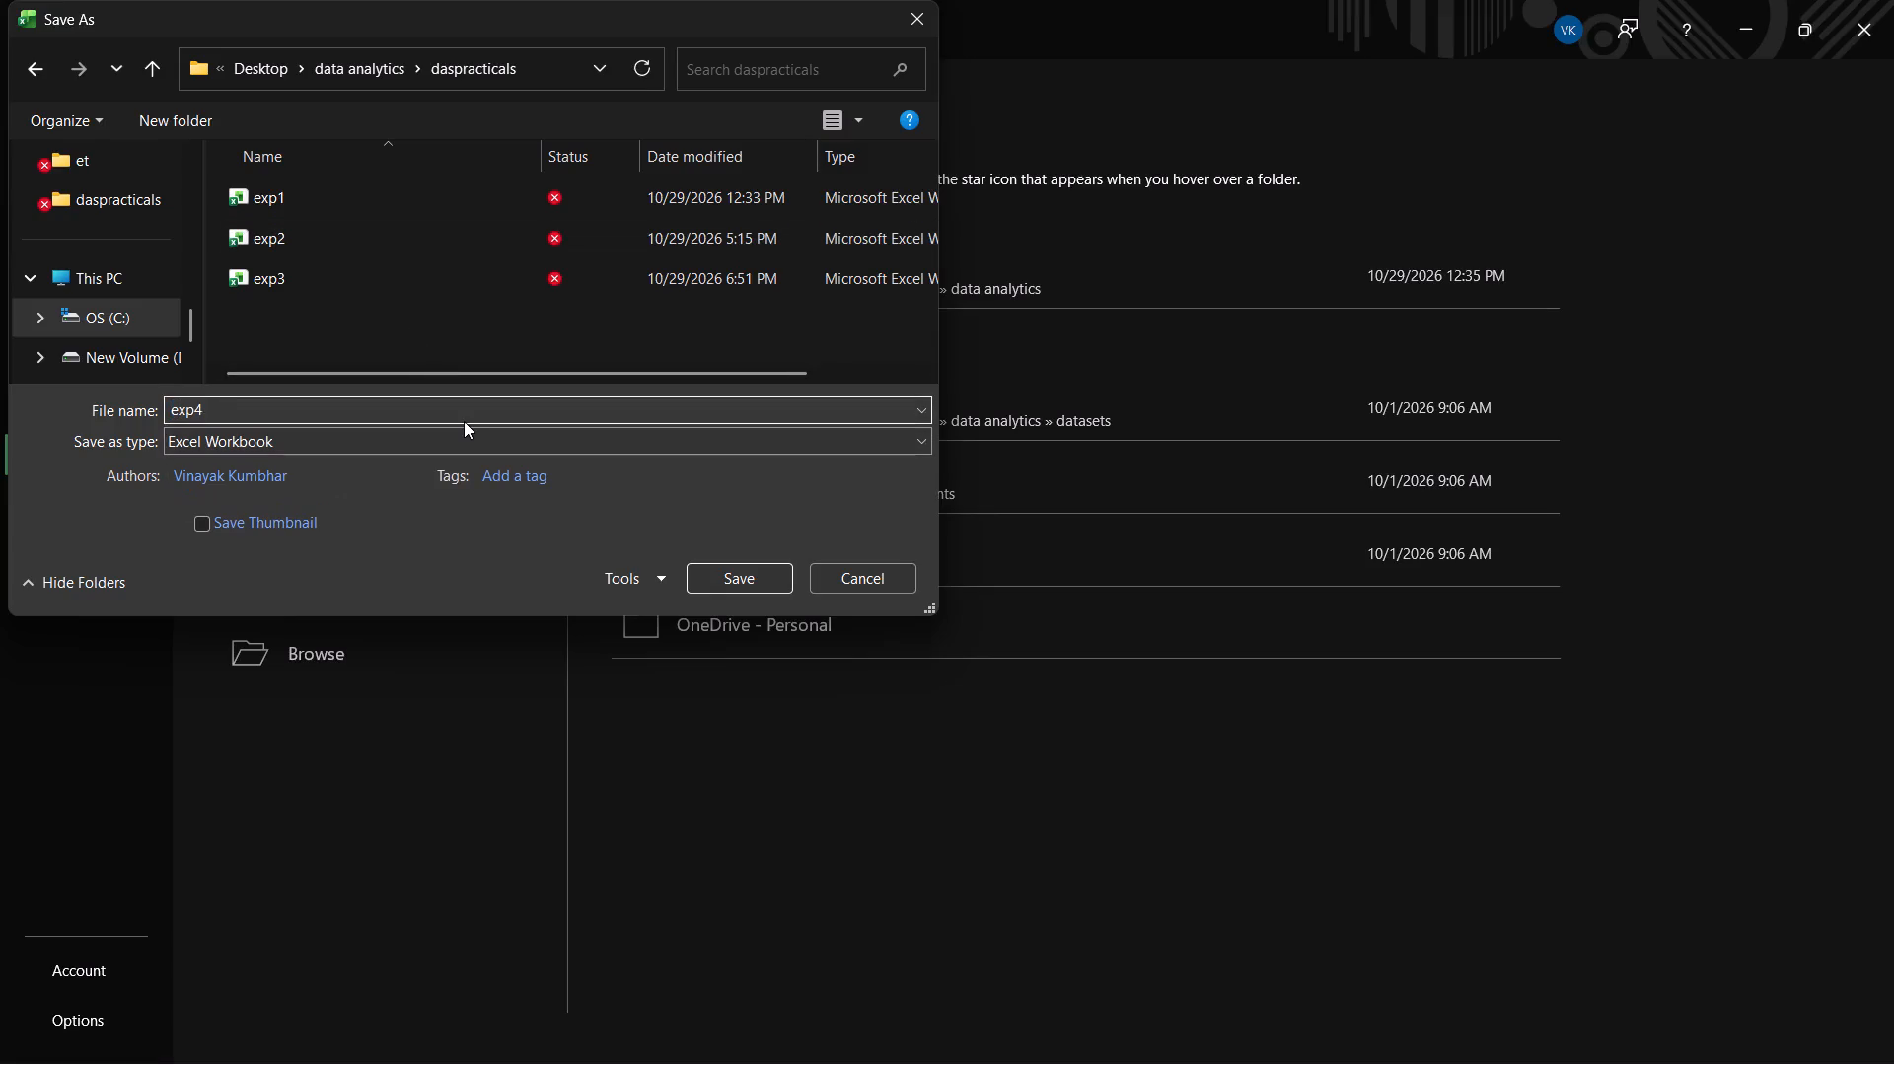
key("Return")
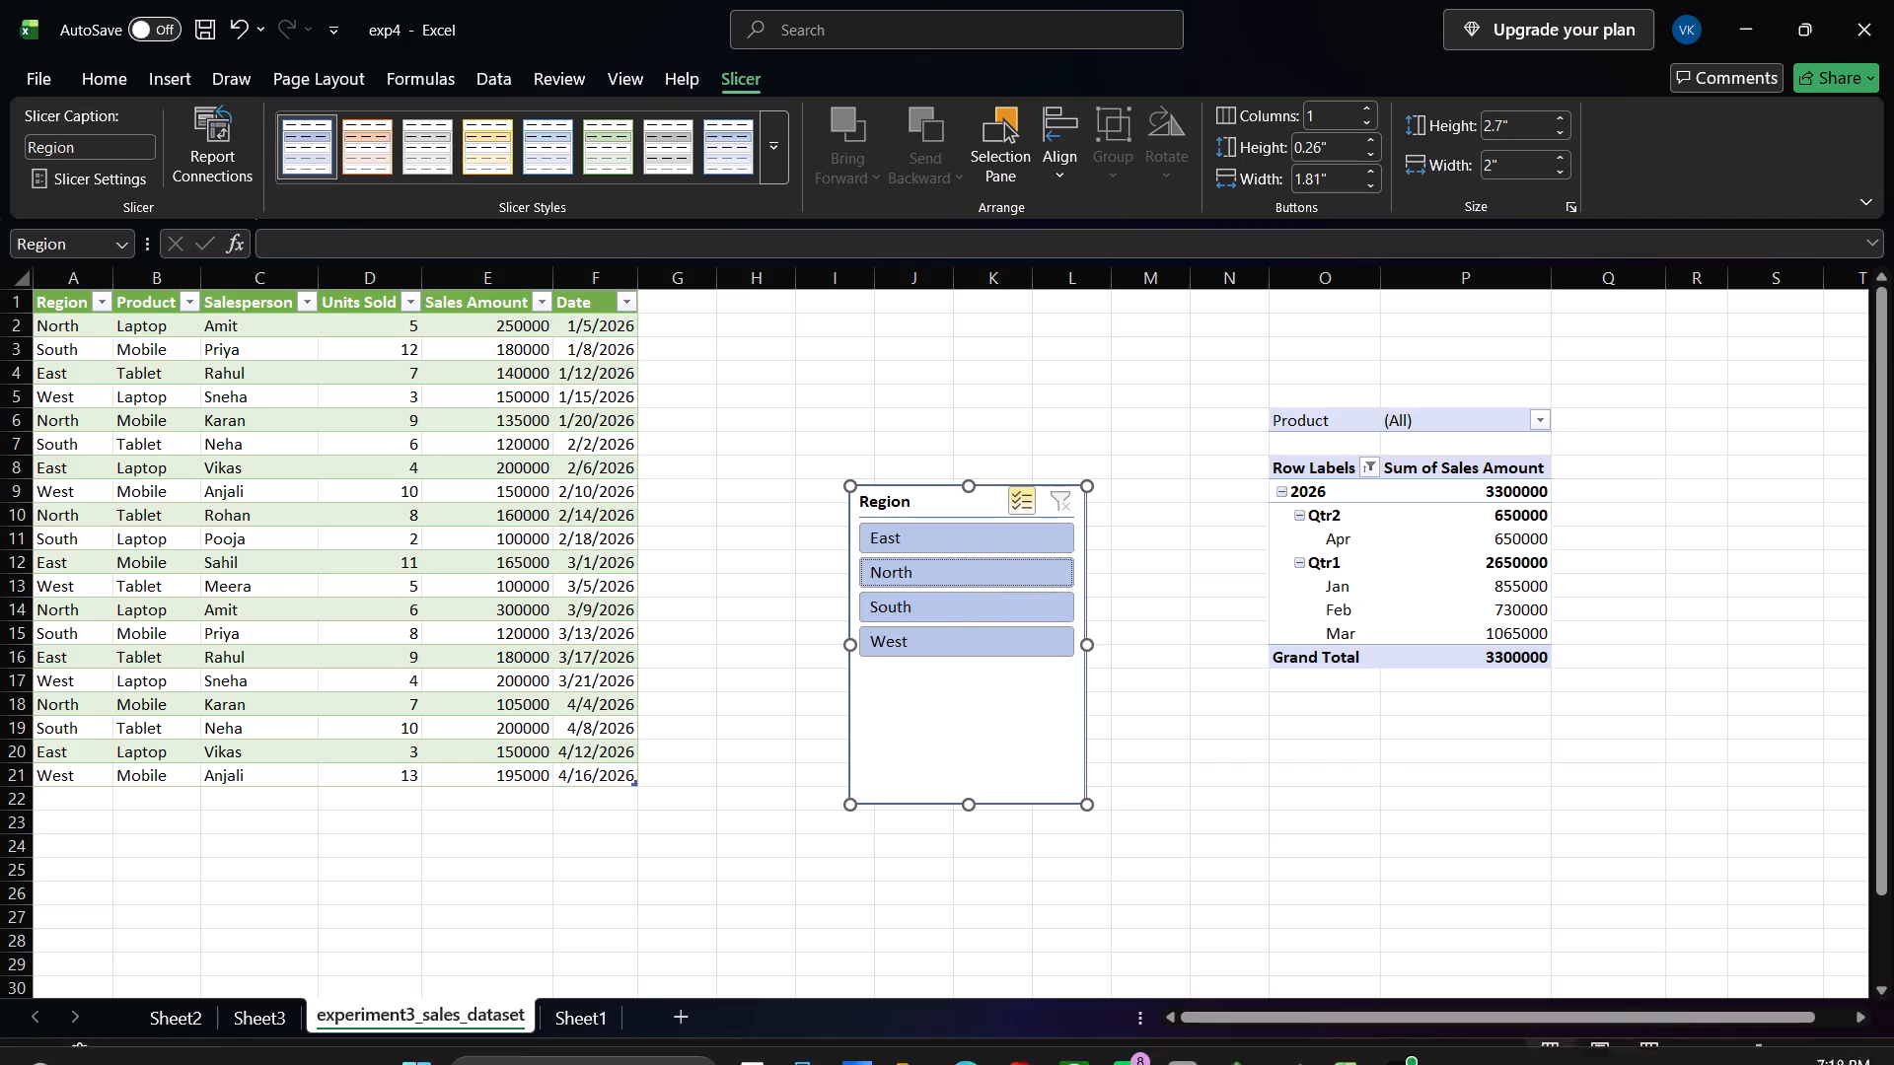
Switch to daspracticals.pdf in Edge and read the heading of Experiment 5, Interactive Dashboard using Slicers & Timelines.
left_click(978, 1026)
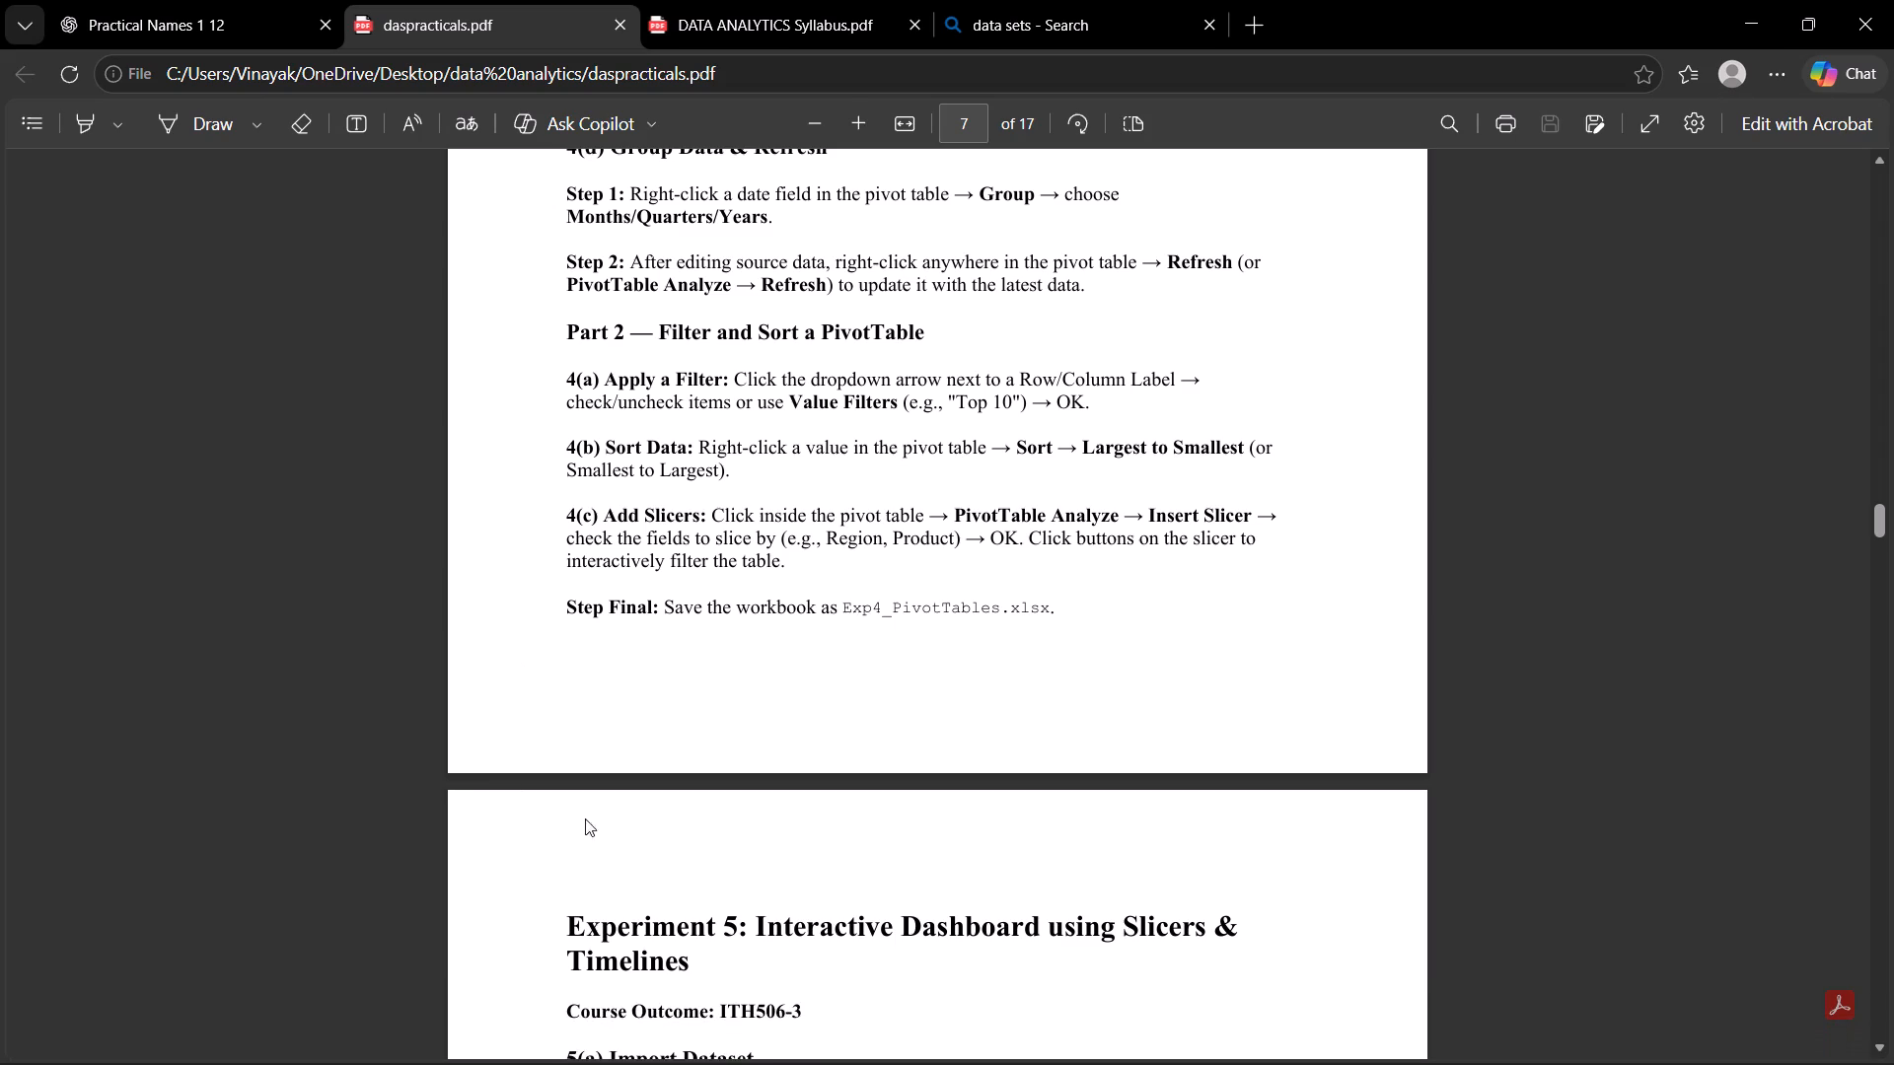
scroll(587, 818, "down", 2)
left_click_drag(695, 708, 498, 666)
left_click(565, 700)
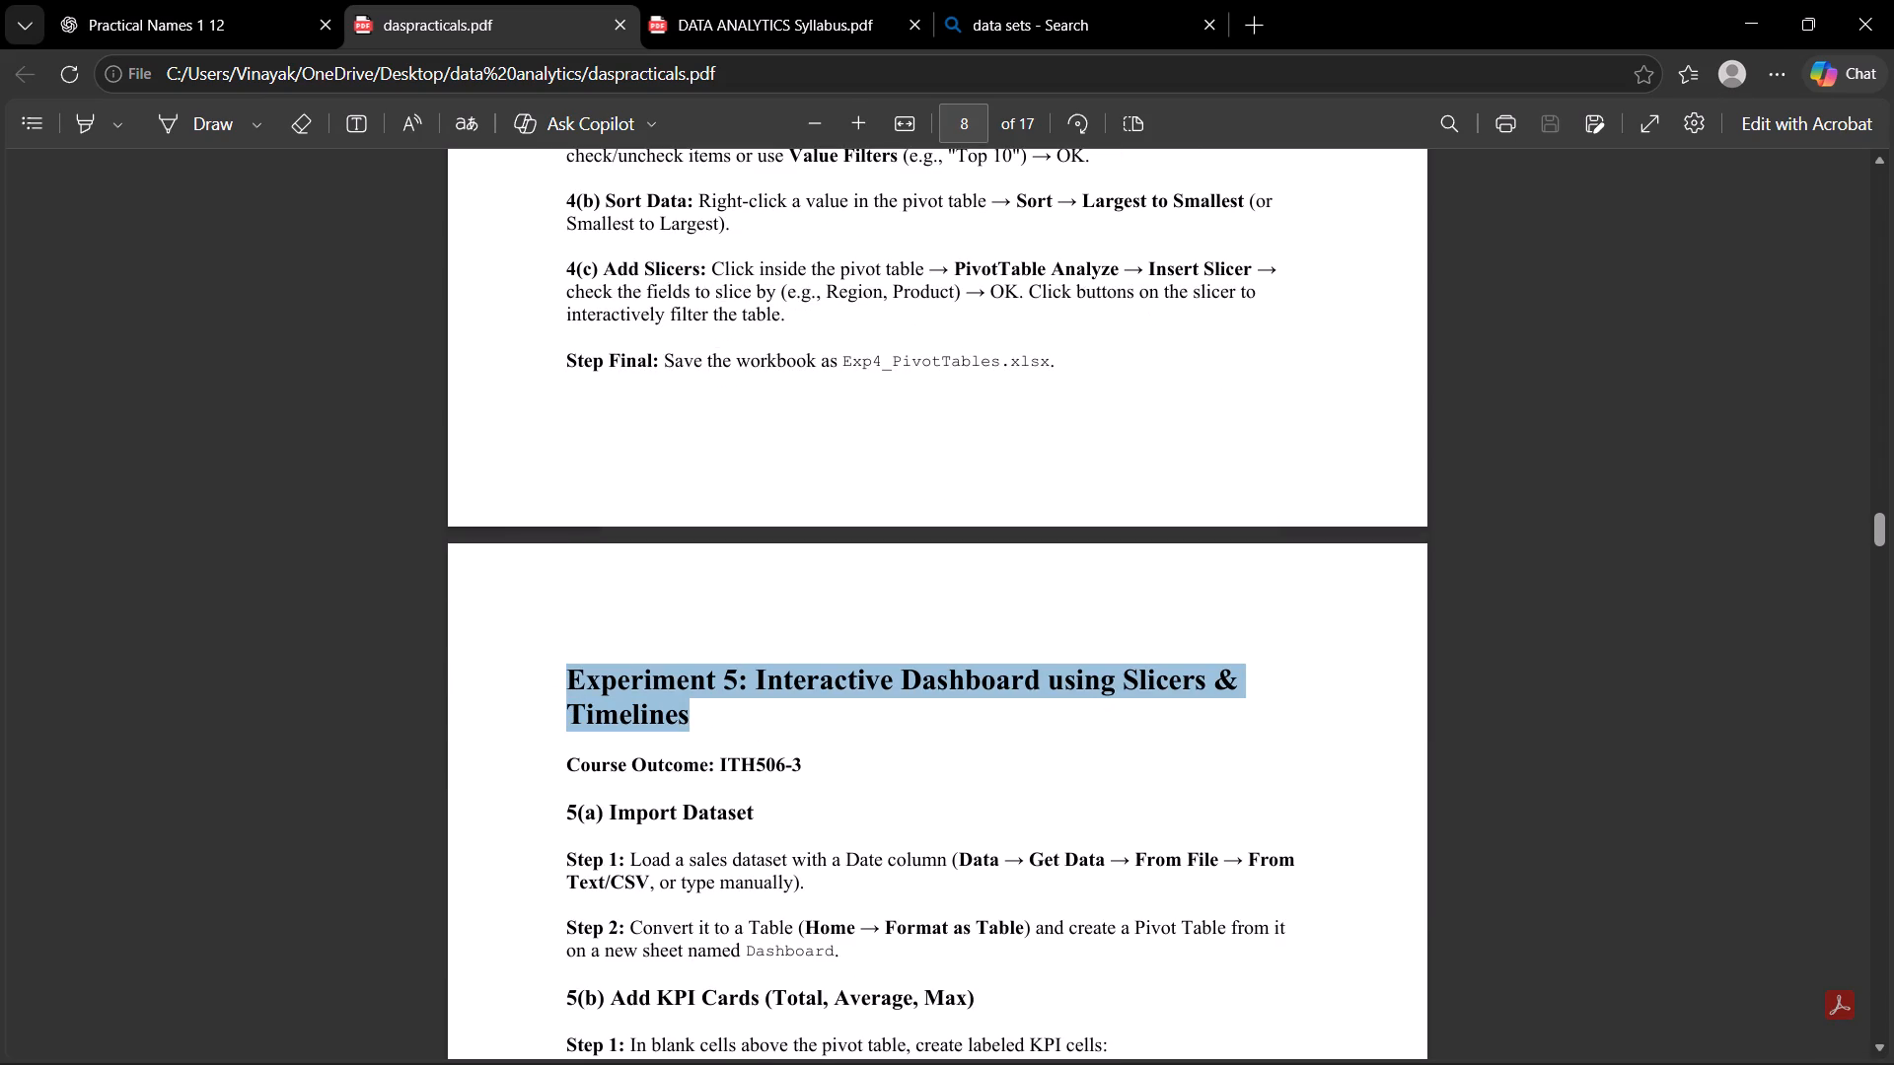
left_click_drag(562, 677, 696, 709)
left_click(696, 709)
left_click_drag(698, 718, 573, 674)
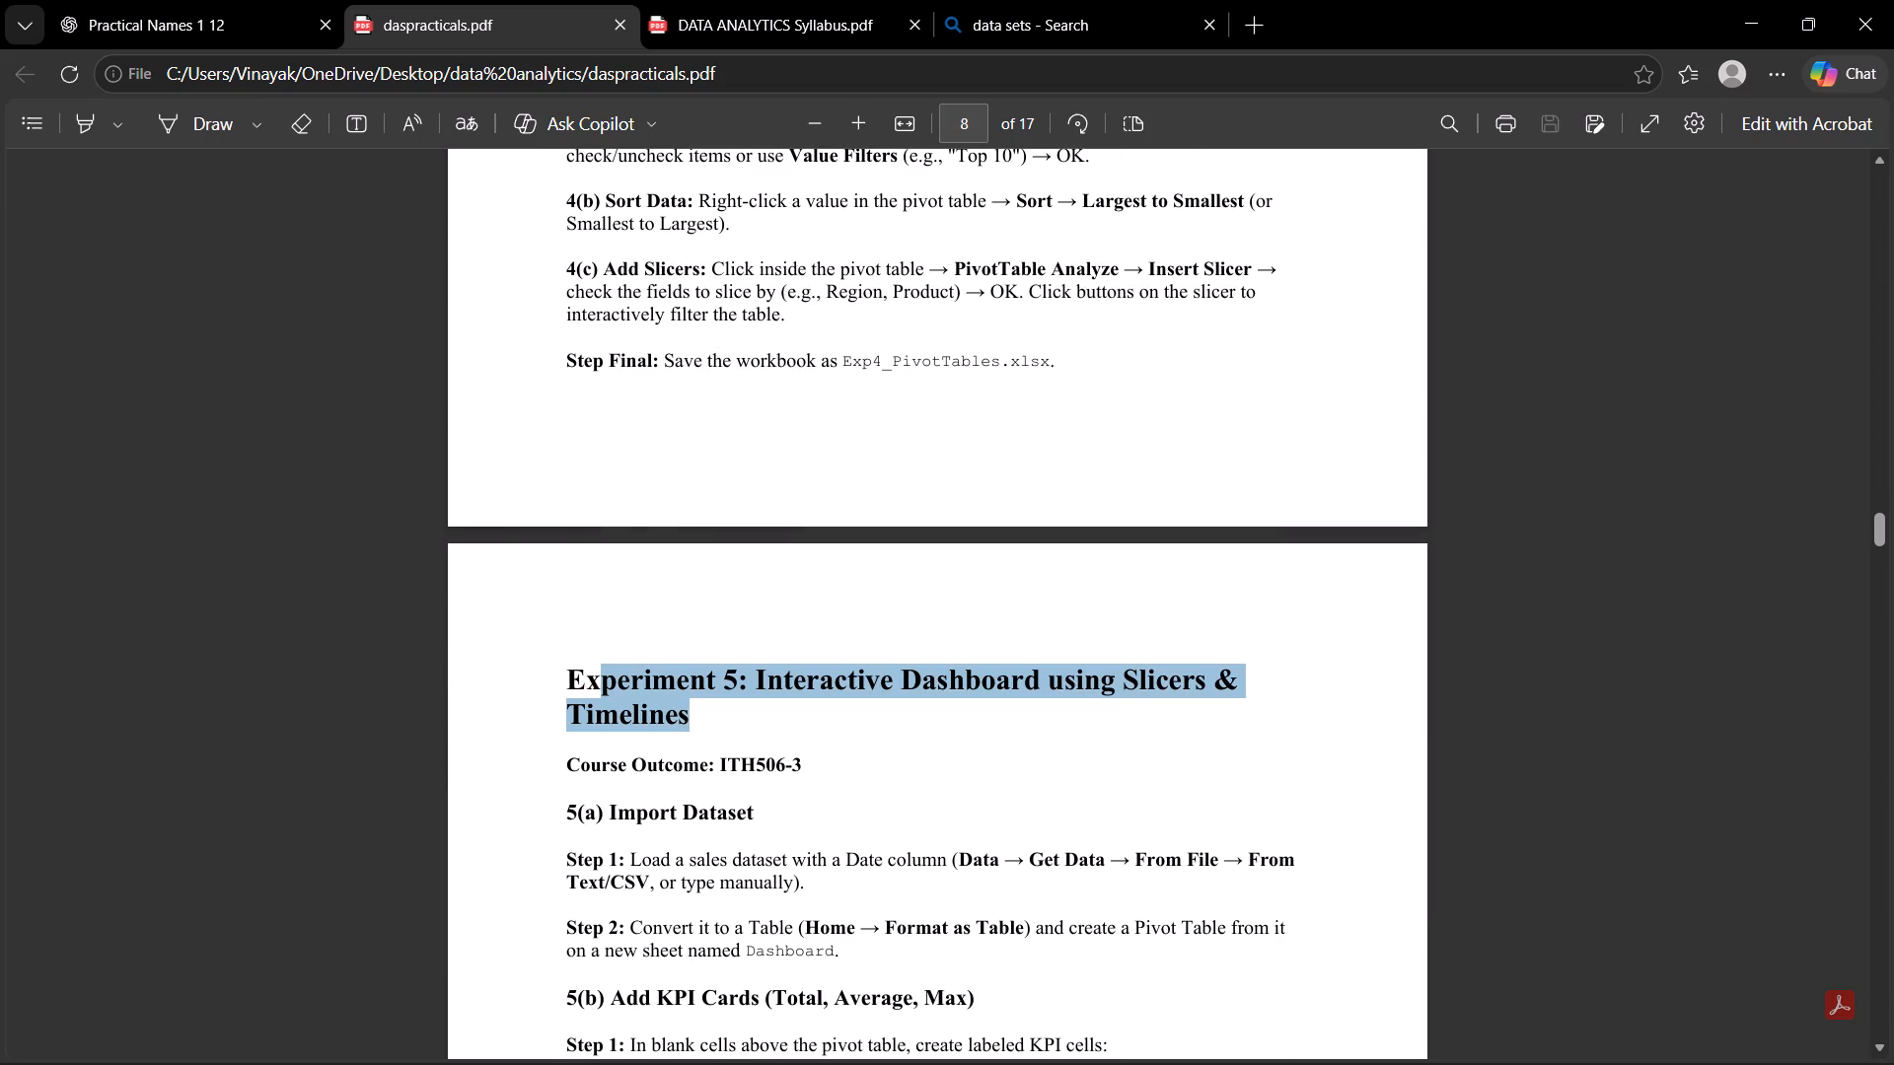
left_click_drag(573, 674, 550, 679)
left_click(549, 679)
left_click_drag(566, 663, 696, 727)
left_click(696, 727)
left_click_drag(697, 720, 537, 663)
left_click(536, 665)
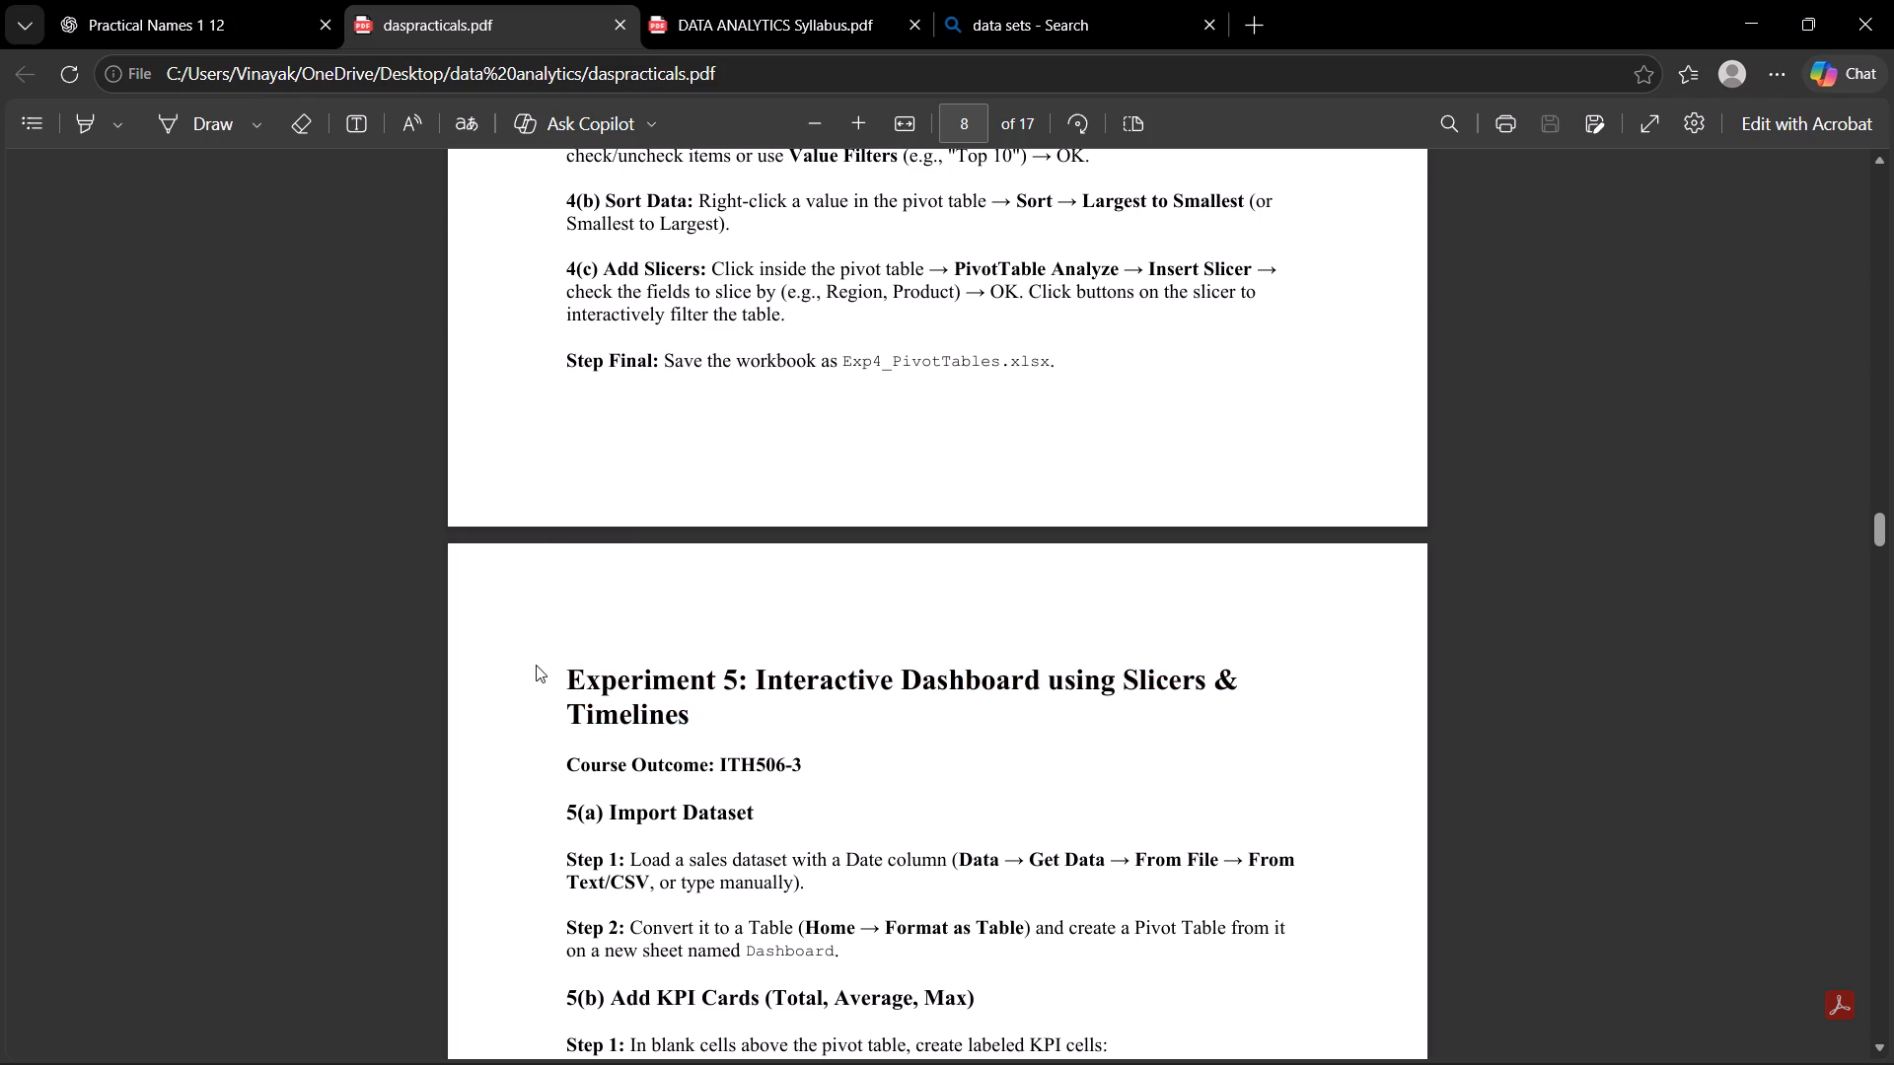
left_click_drag(567, 653, 686, 713)
left_click(689, 715)
Read through the Experiment 5 sections, from 5(a) Import Dataset to 5(d) Add a Timeline for Date-based Filtering.
scroll(914, 664, "down", 2)
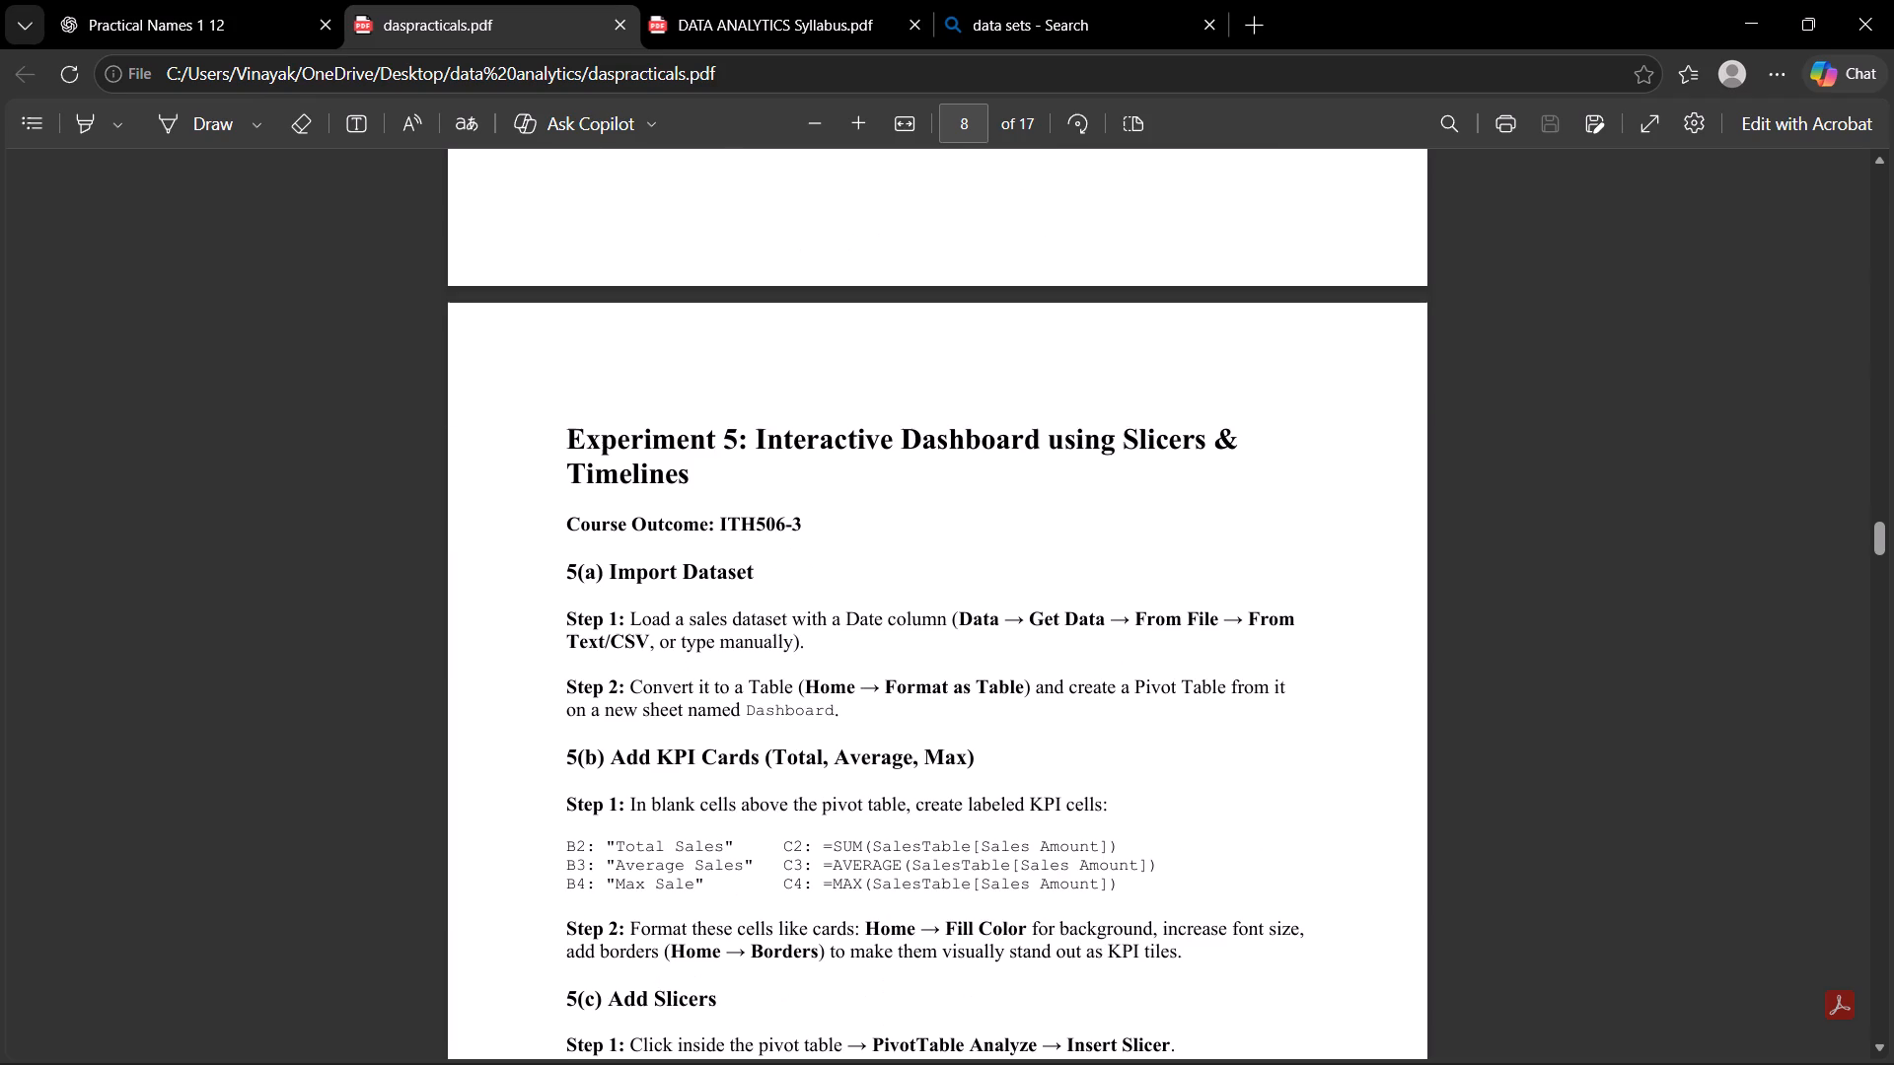
left_click_drag(714, 458, 555, 456)
left_click(555, 456)
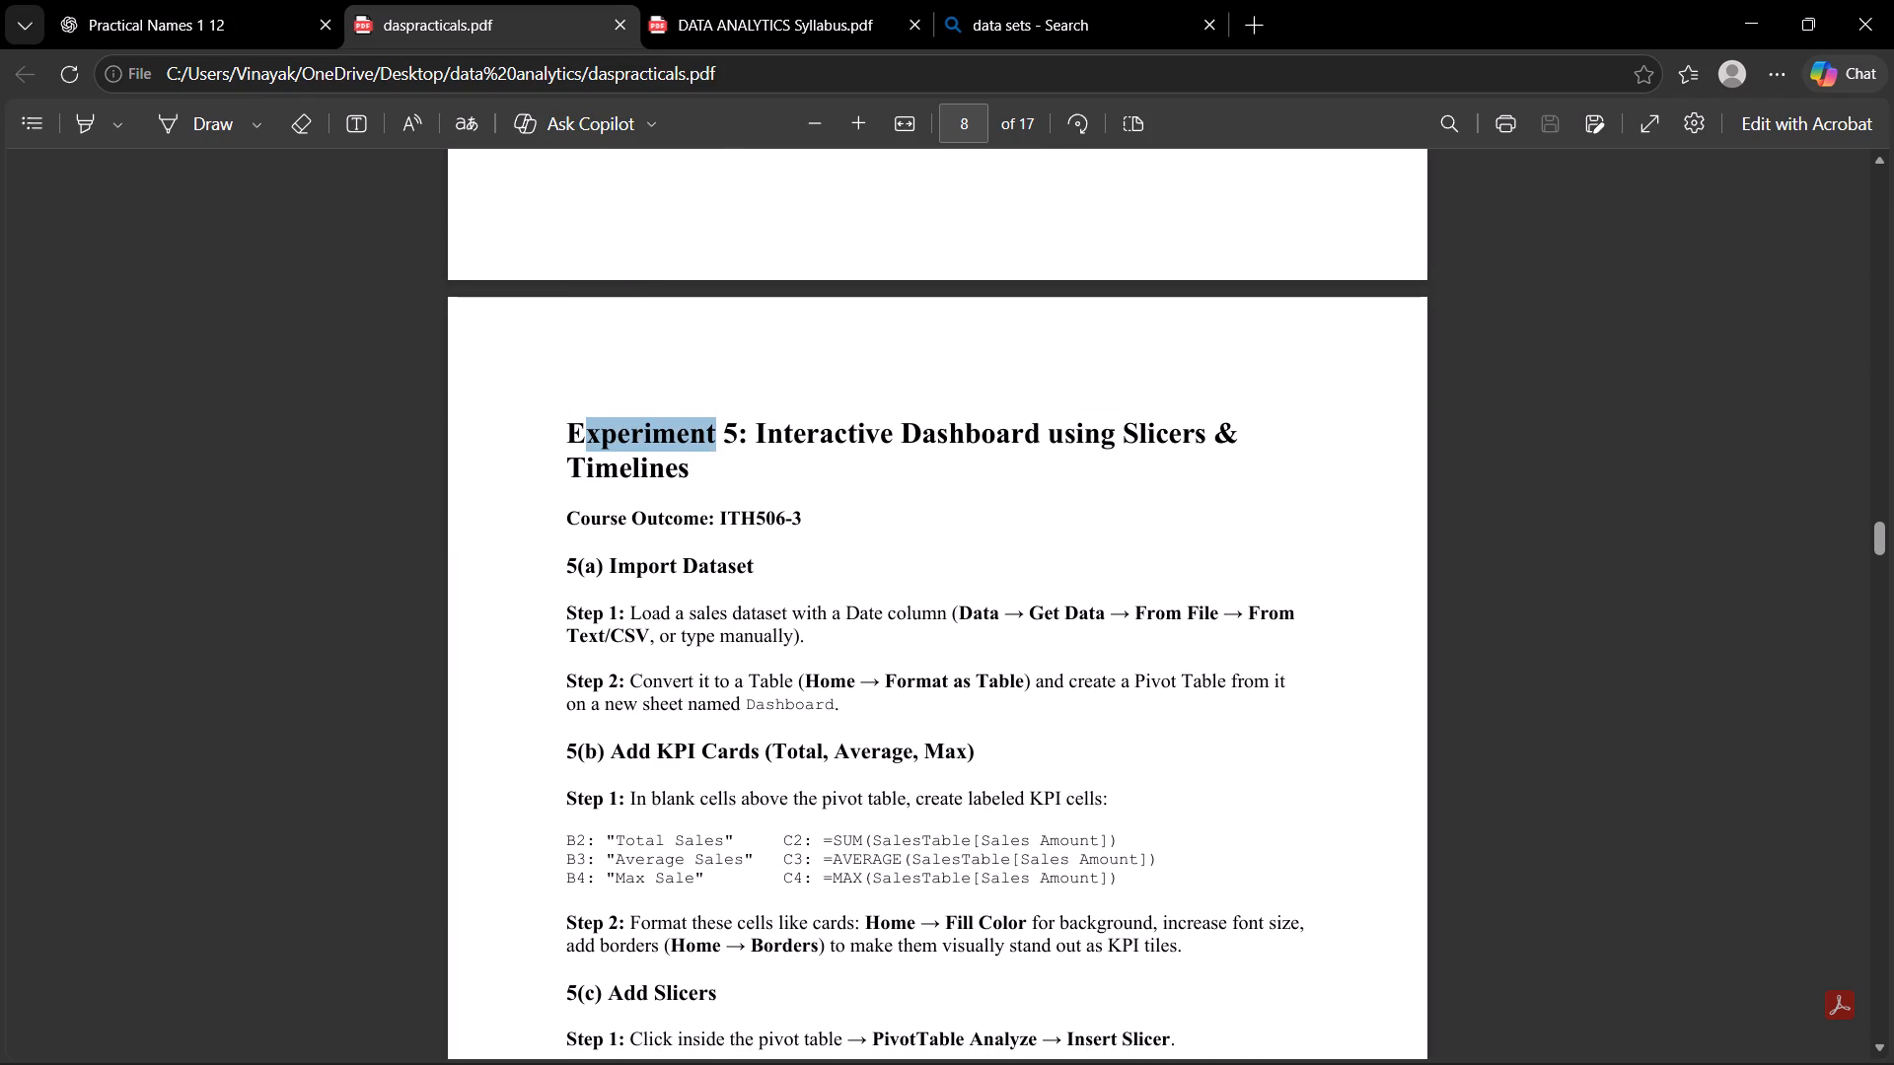
left_click_drag(567, 439, 775, 490)
left_click(735, 496)
left_click_drag(756, 560, 622, 561)
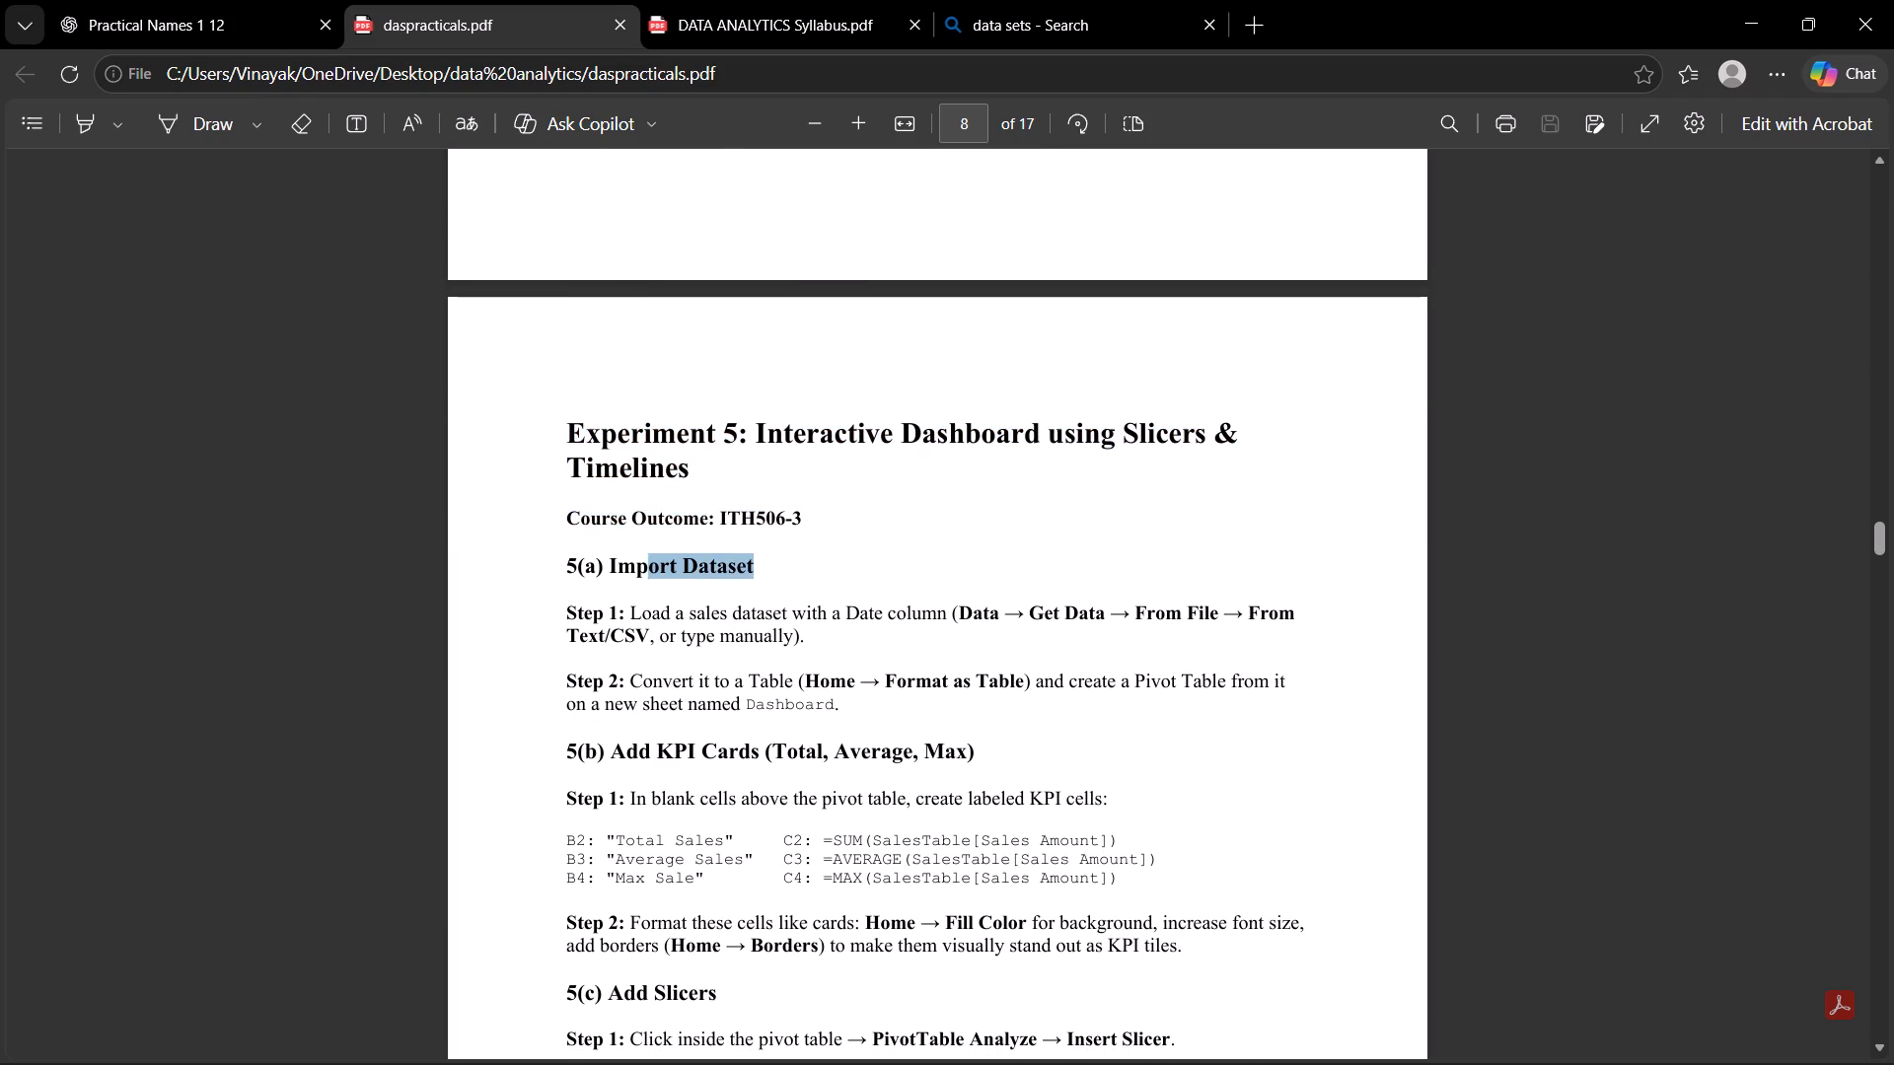
left_click_drag(622, 561, 561, 563)
left_click(561, 563)
scroll(611, 727, "down", 2)
left_click_drag(546, 503, 926, 496)
scroll(765, 585, "down", 2)
scroll(646, 578, "down", 4)
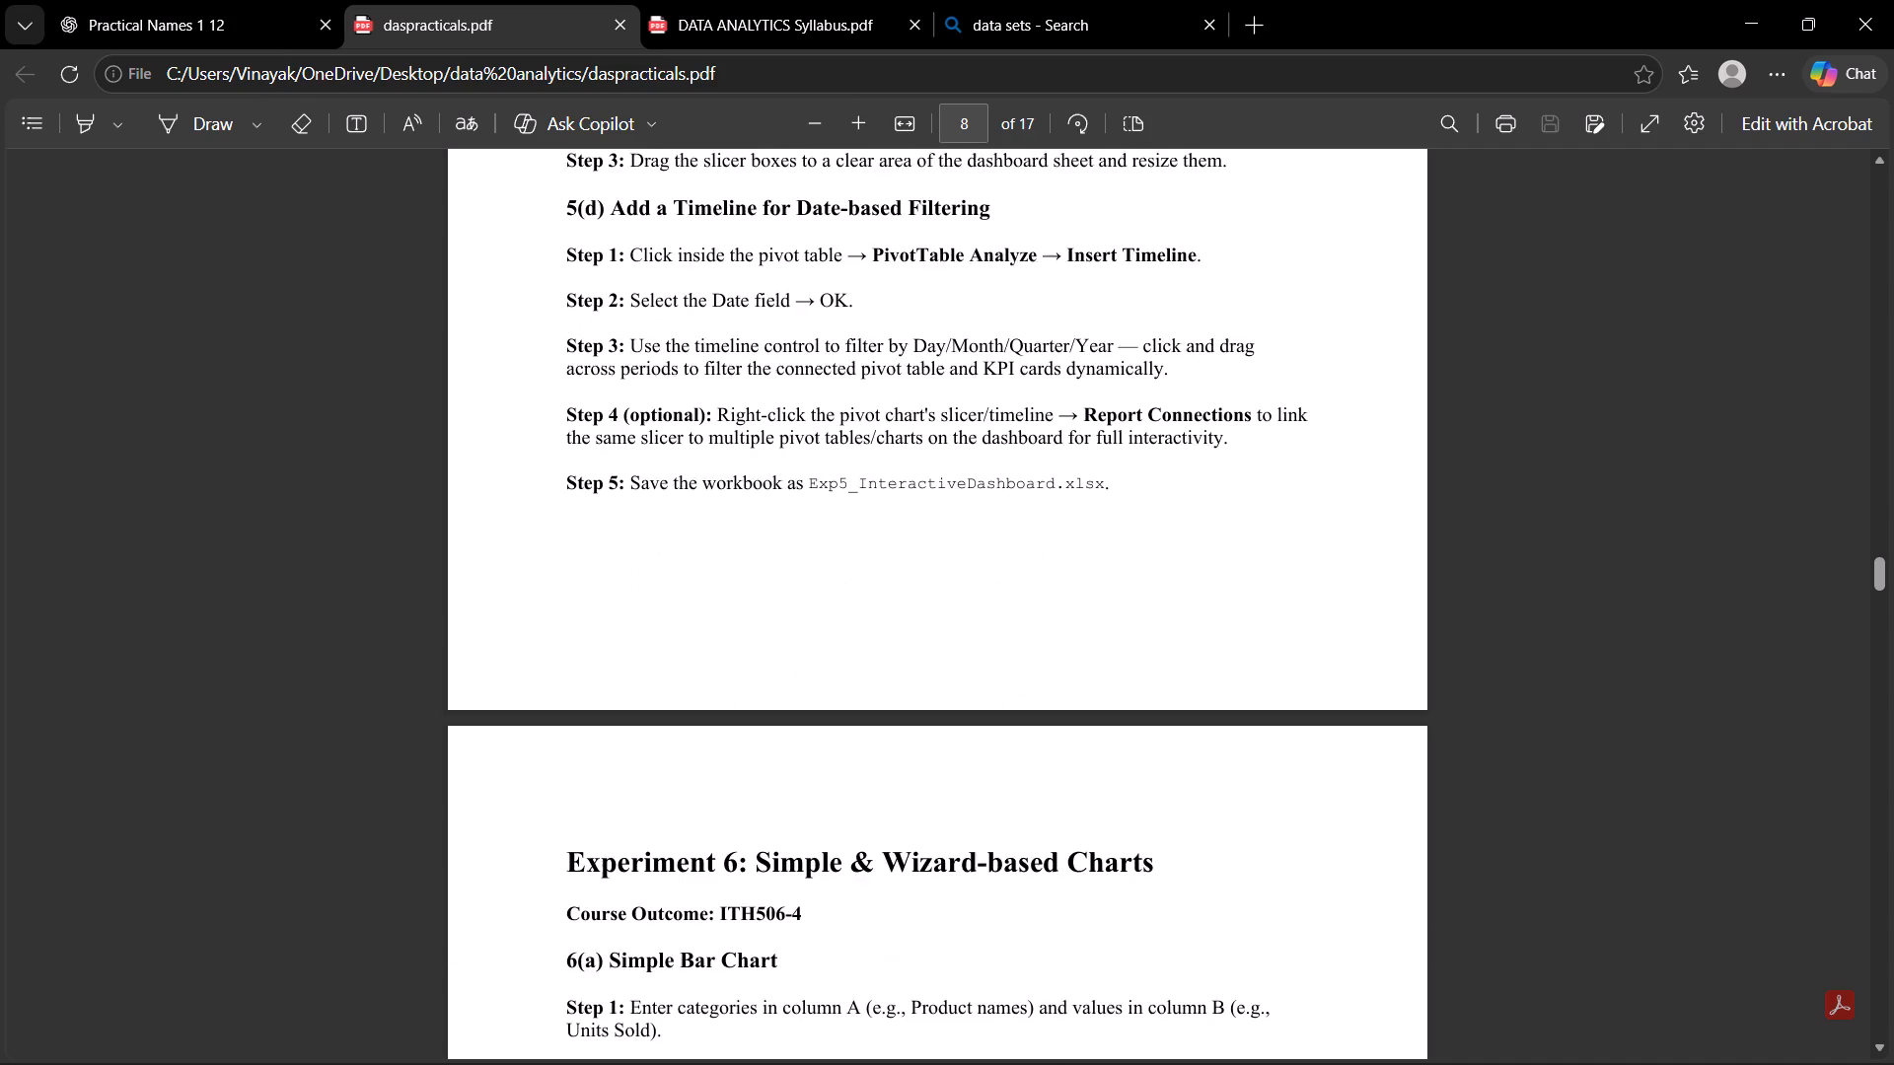
scroll(646, 577, "down", 3)
scroll(777, 508, "up", 6)
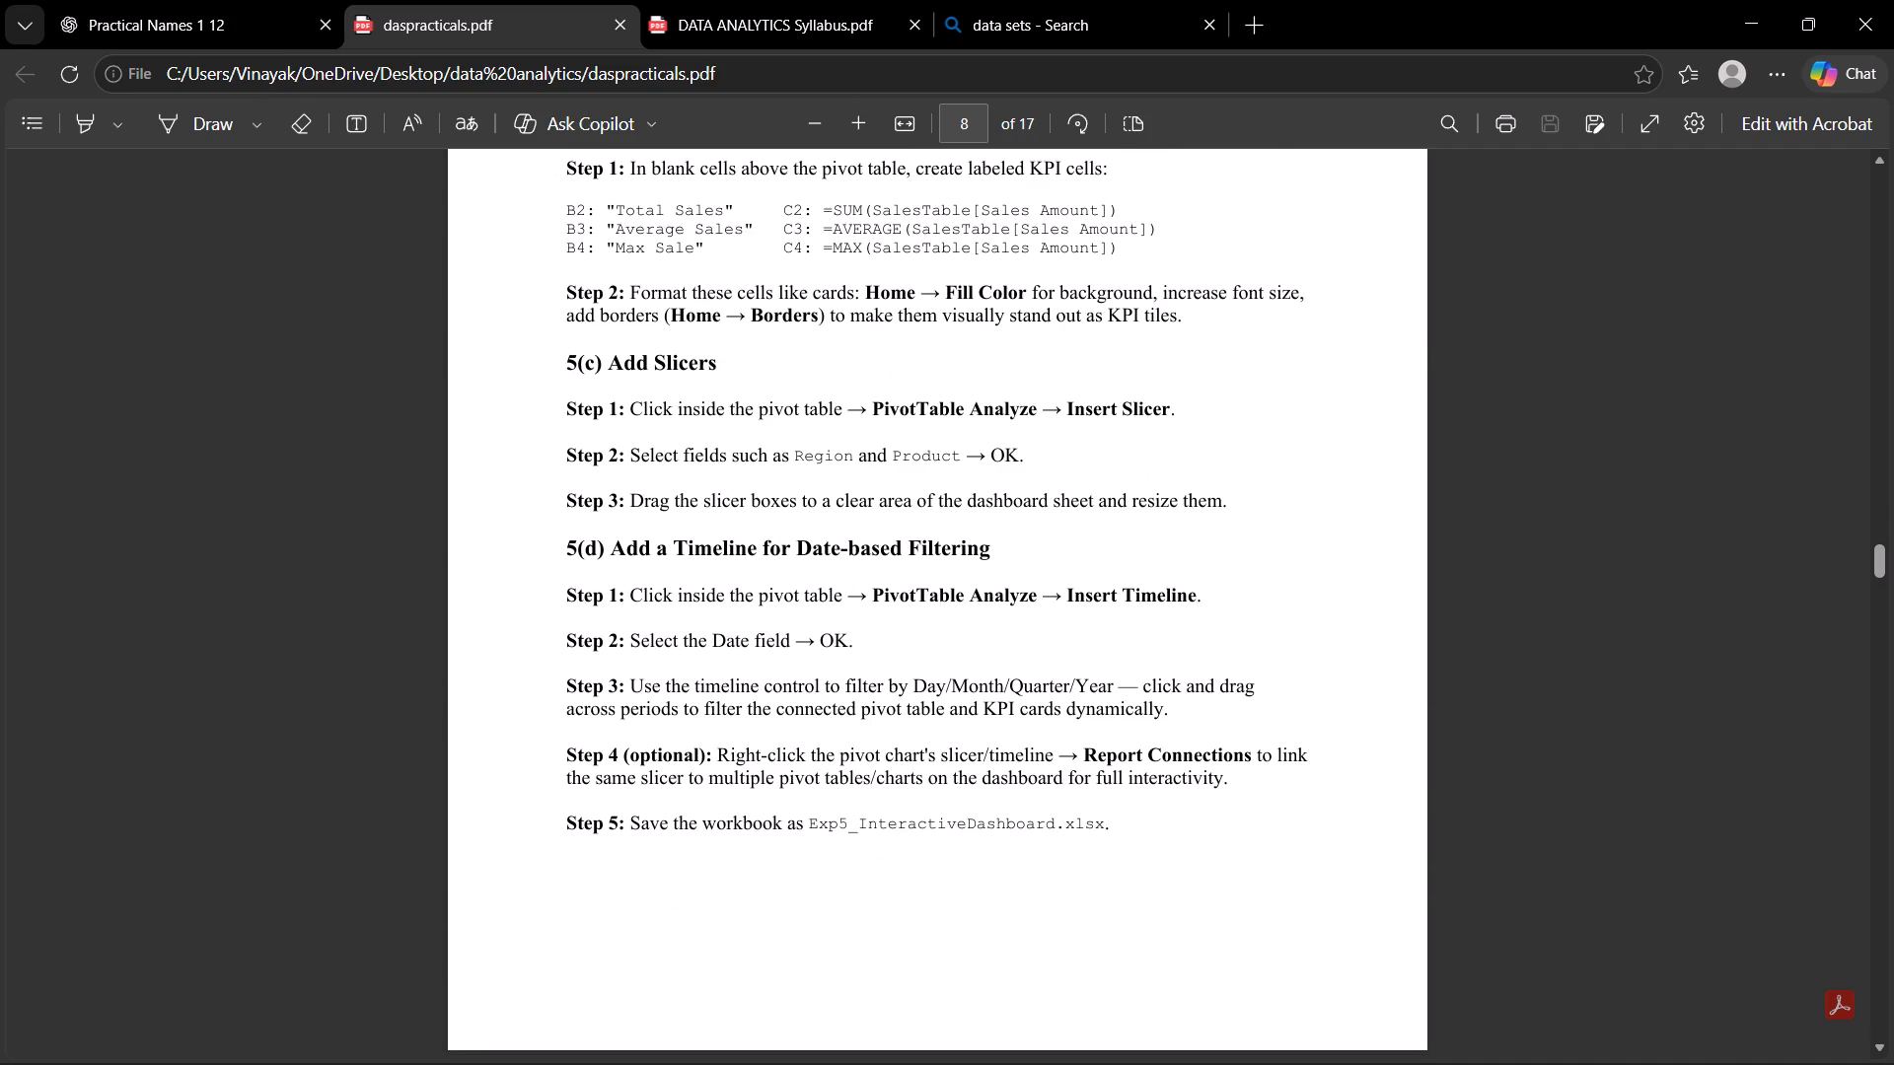
left_click_drag(978, 563, 553, 566)
left_click(553, 566)
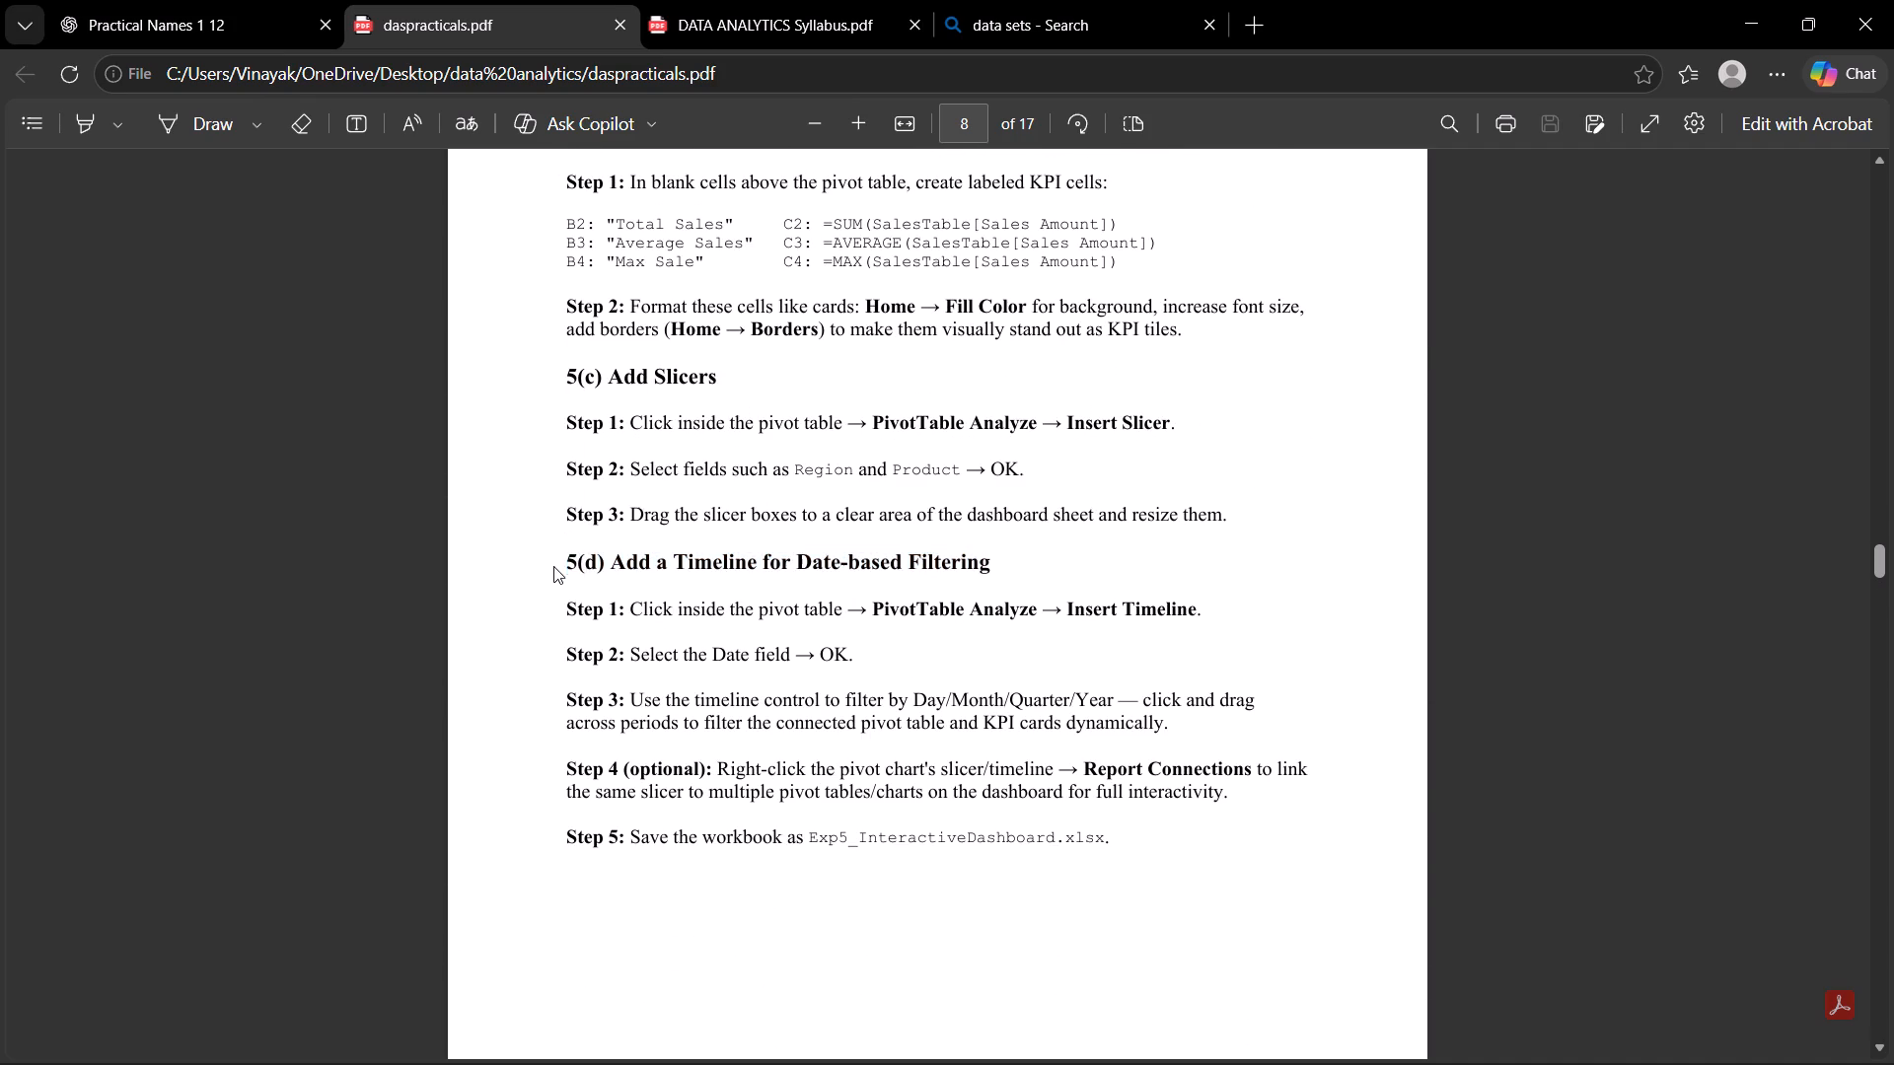
Look through Experiment 6, Simple & Wizard-based Charts, in daspracticals.pdf.
scroll(536, 737, "down", 5)
left_click_drag(571, 572, 1029, 591)
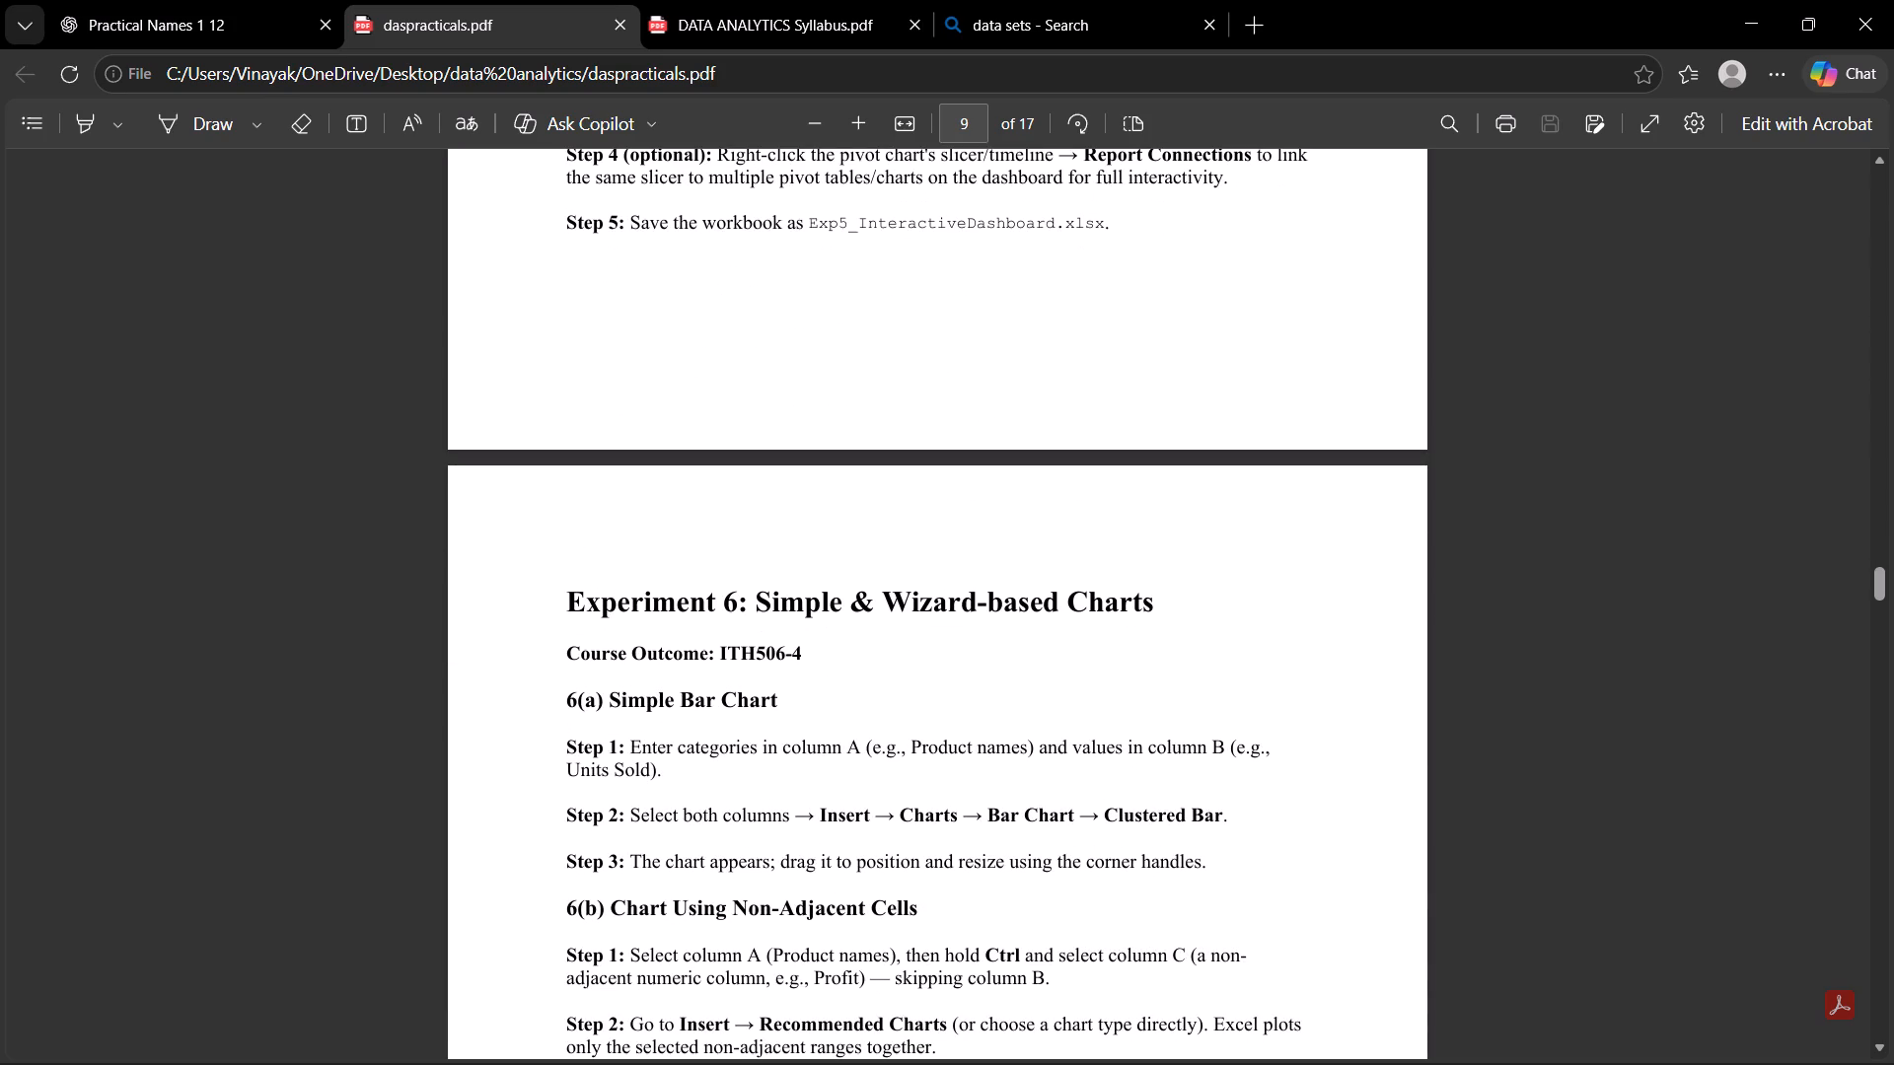
left_click_drag(1168, 592, 638, 618)
left_click_drag(559, 602, 1051, 601)
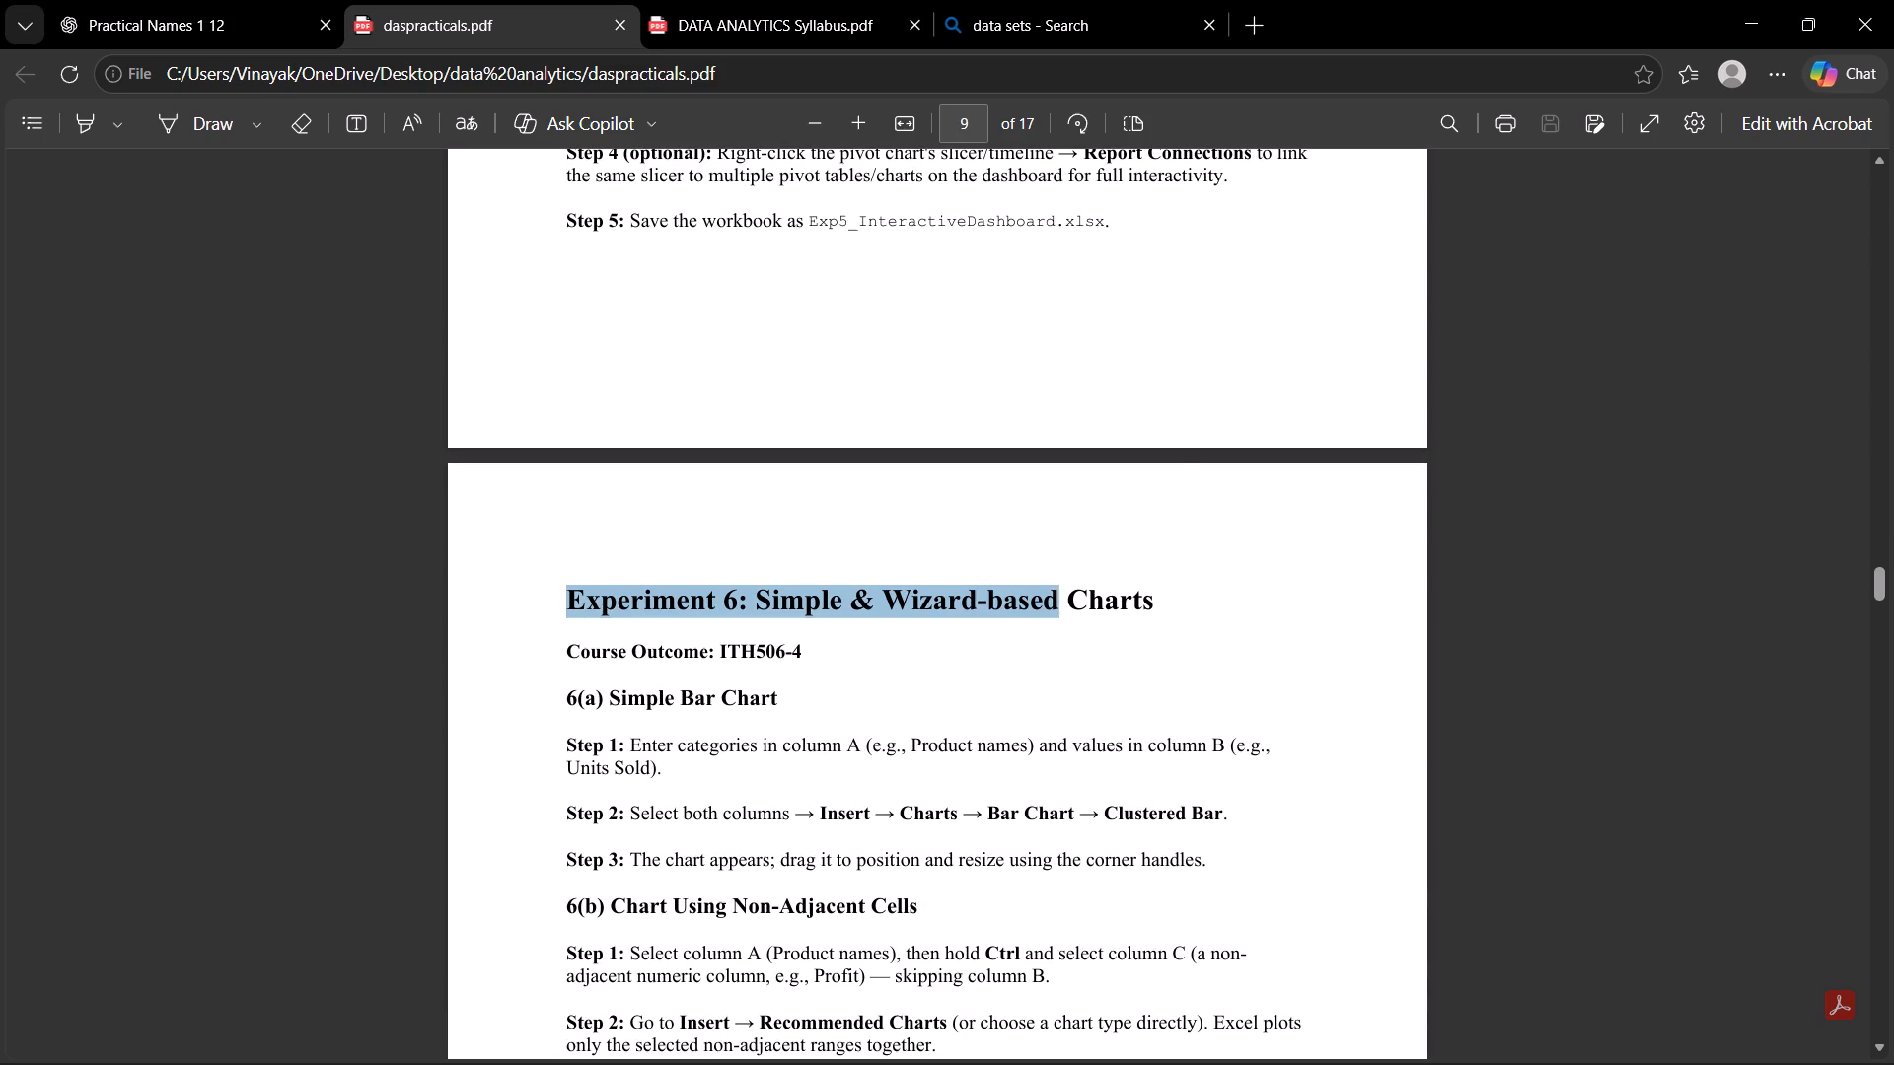
left_click_drag(1051, 601, 1171, 590)
left_click(1164, 589)
scroll(752, 745, "down", 3)
scroll(668, 565, "down", 3)
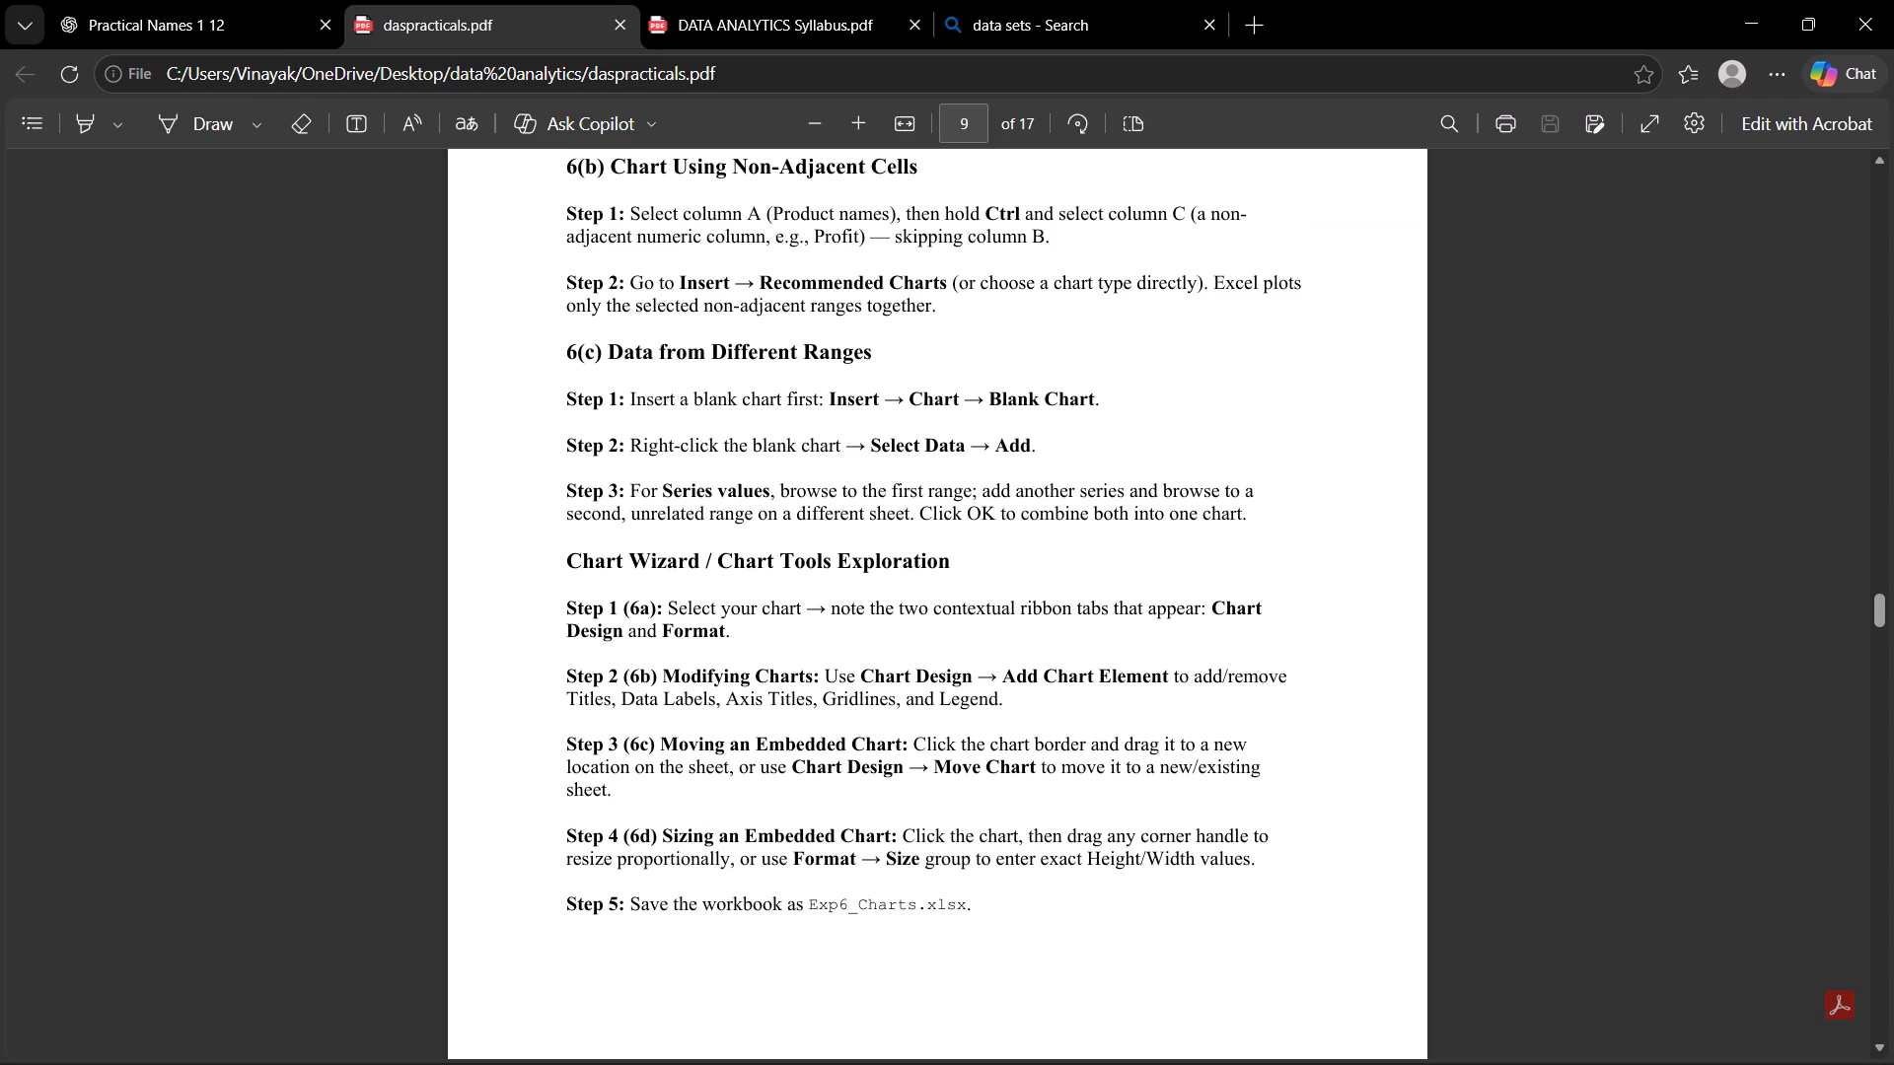
Look at Experiment 7, Changing Chart Type & Formatting, in daspracticals.pdf.
scroll(882, 587, "down", 6)
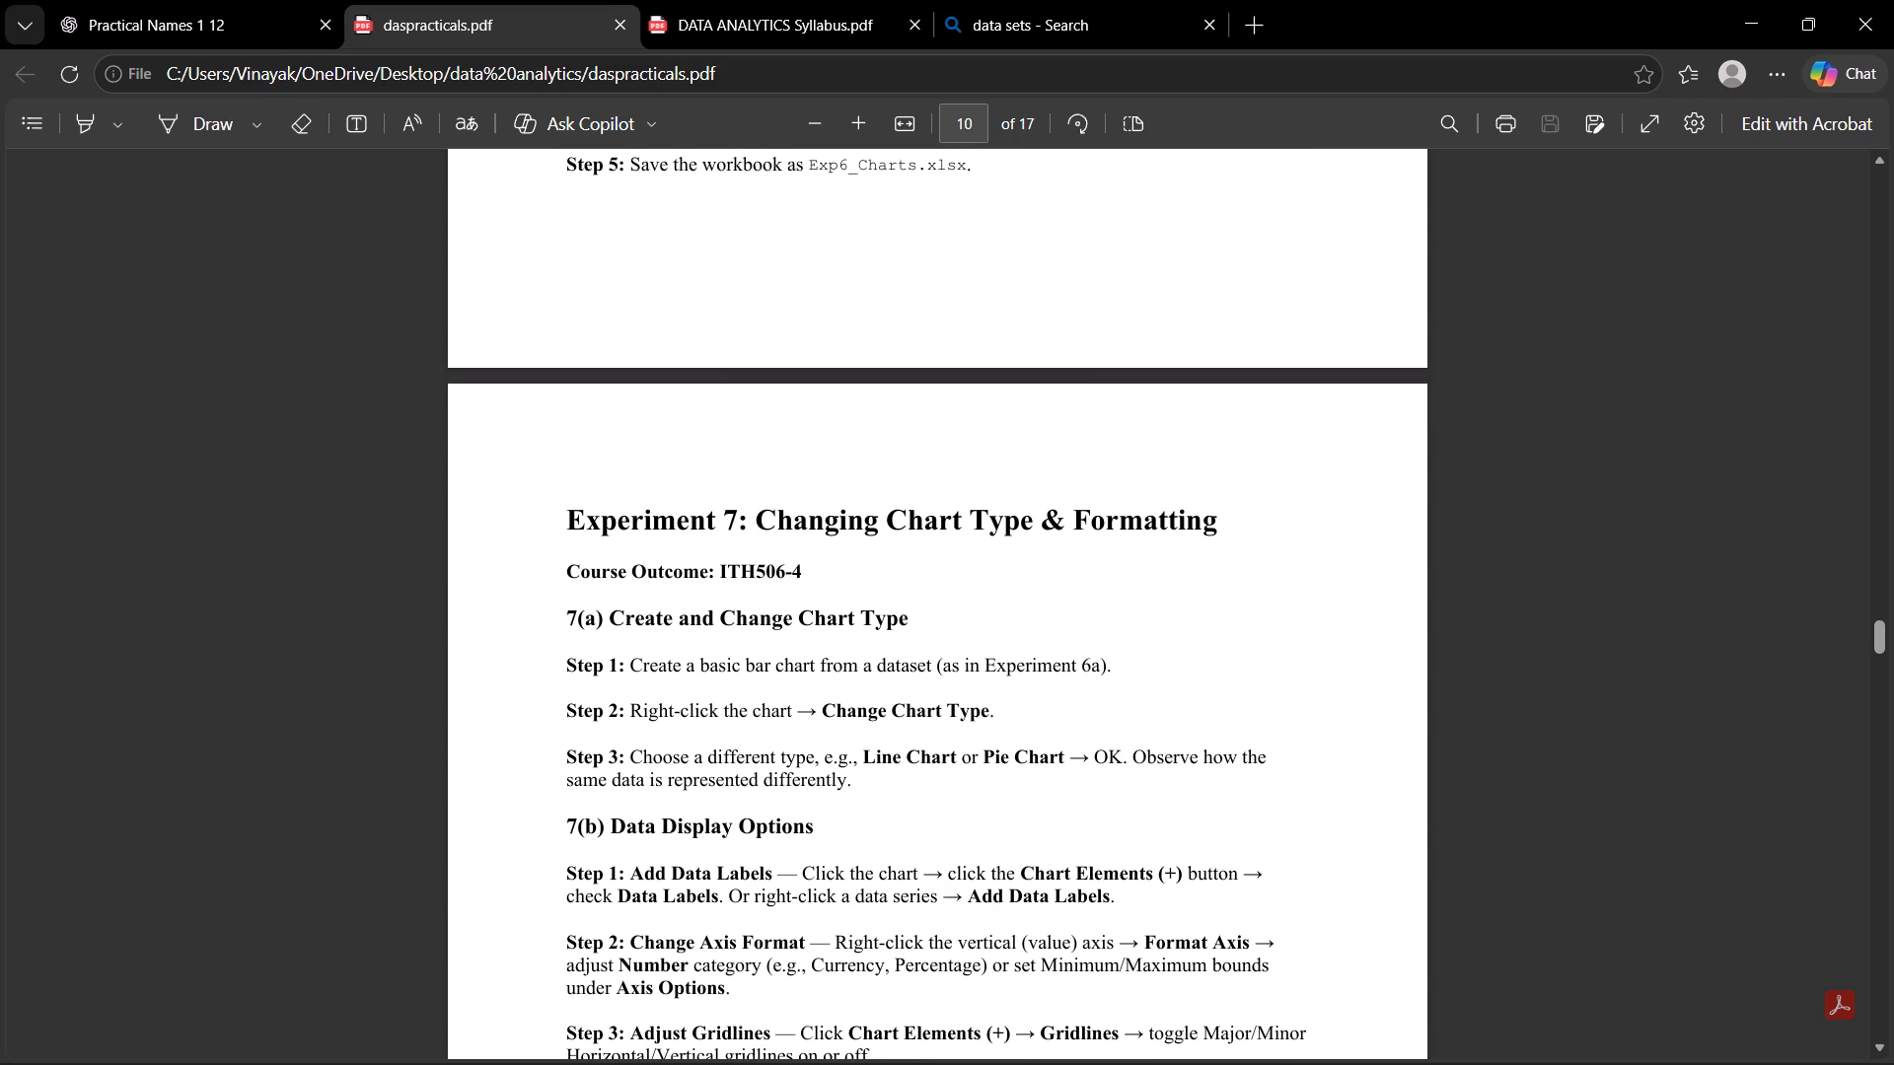
left_click_drag(535, 515, 1162, 519)
left_click_drag(1217, 525, 548, 540)
left_click(541, 604)
scroll(694, 723, "down", 8)
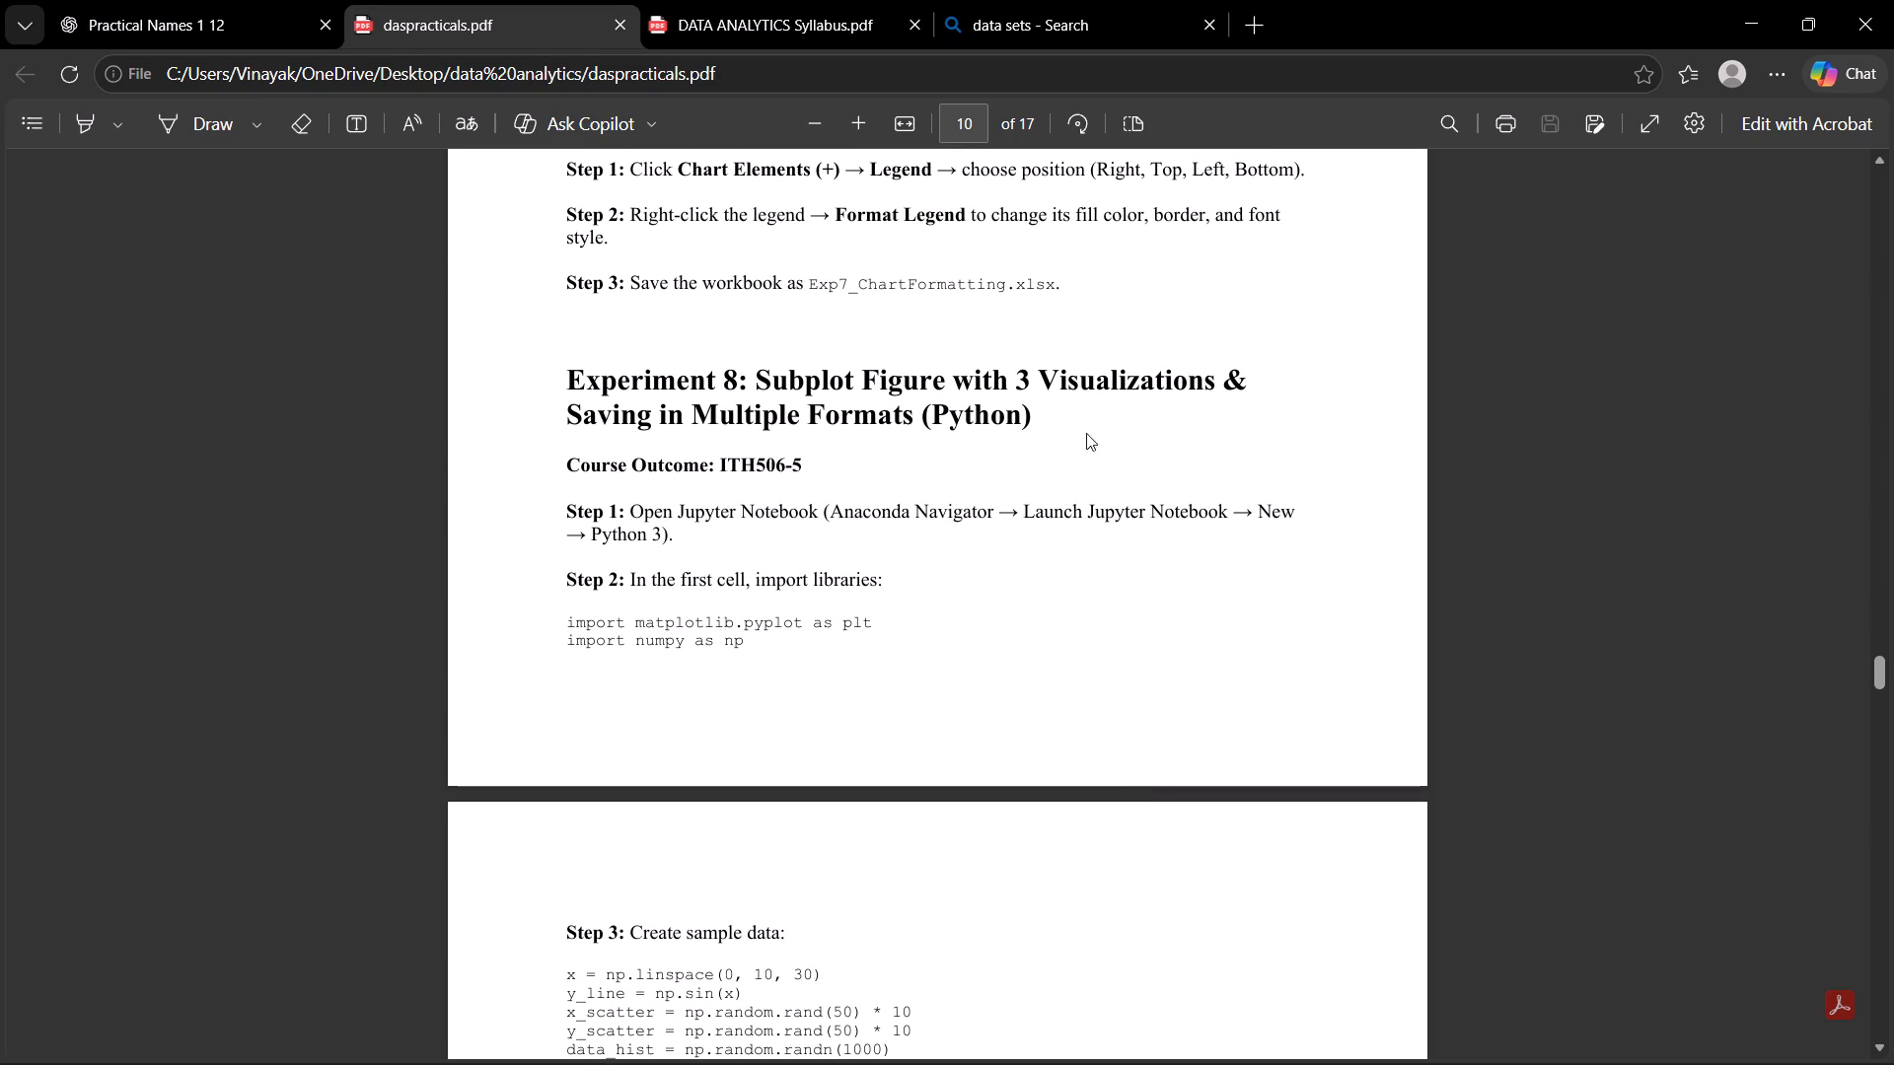
left_click_drag(1014, 408, 543, 363)
left_click(533, 383)
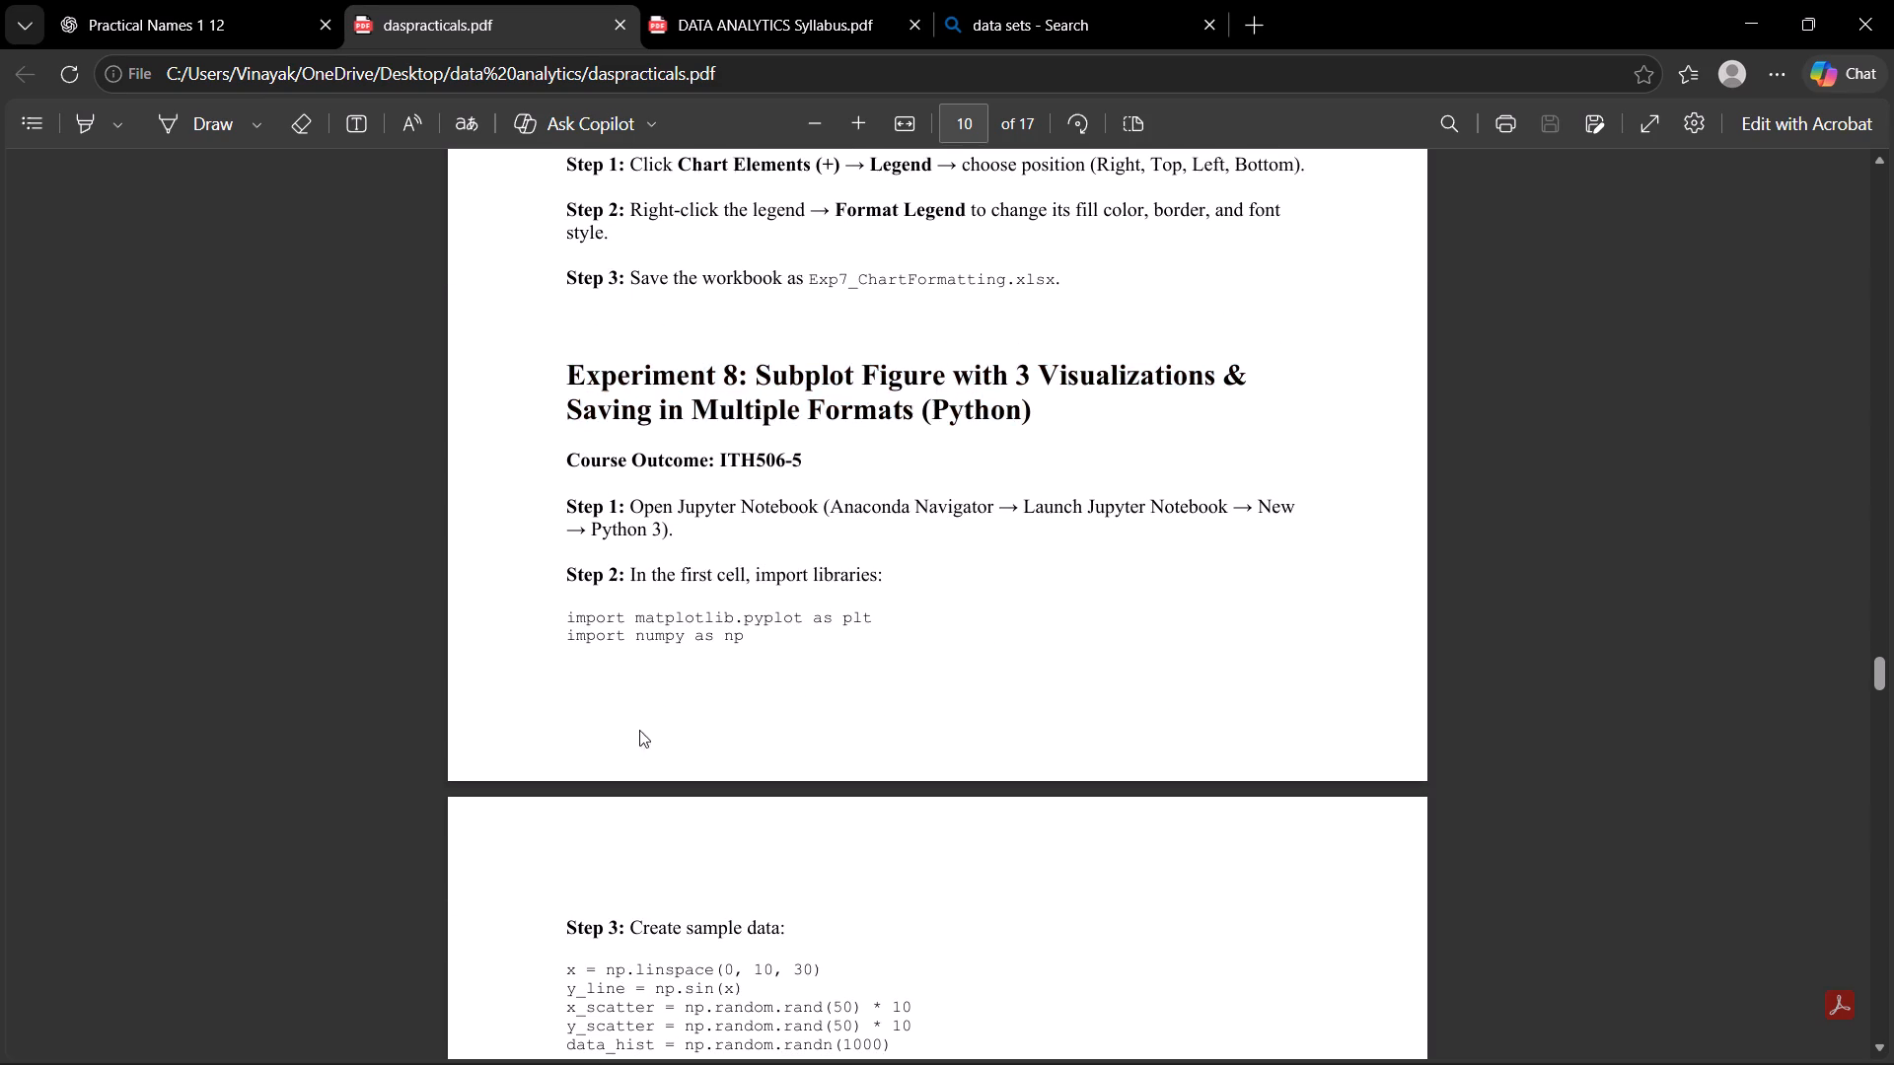